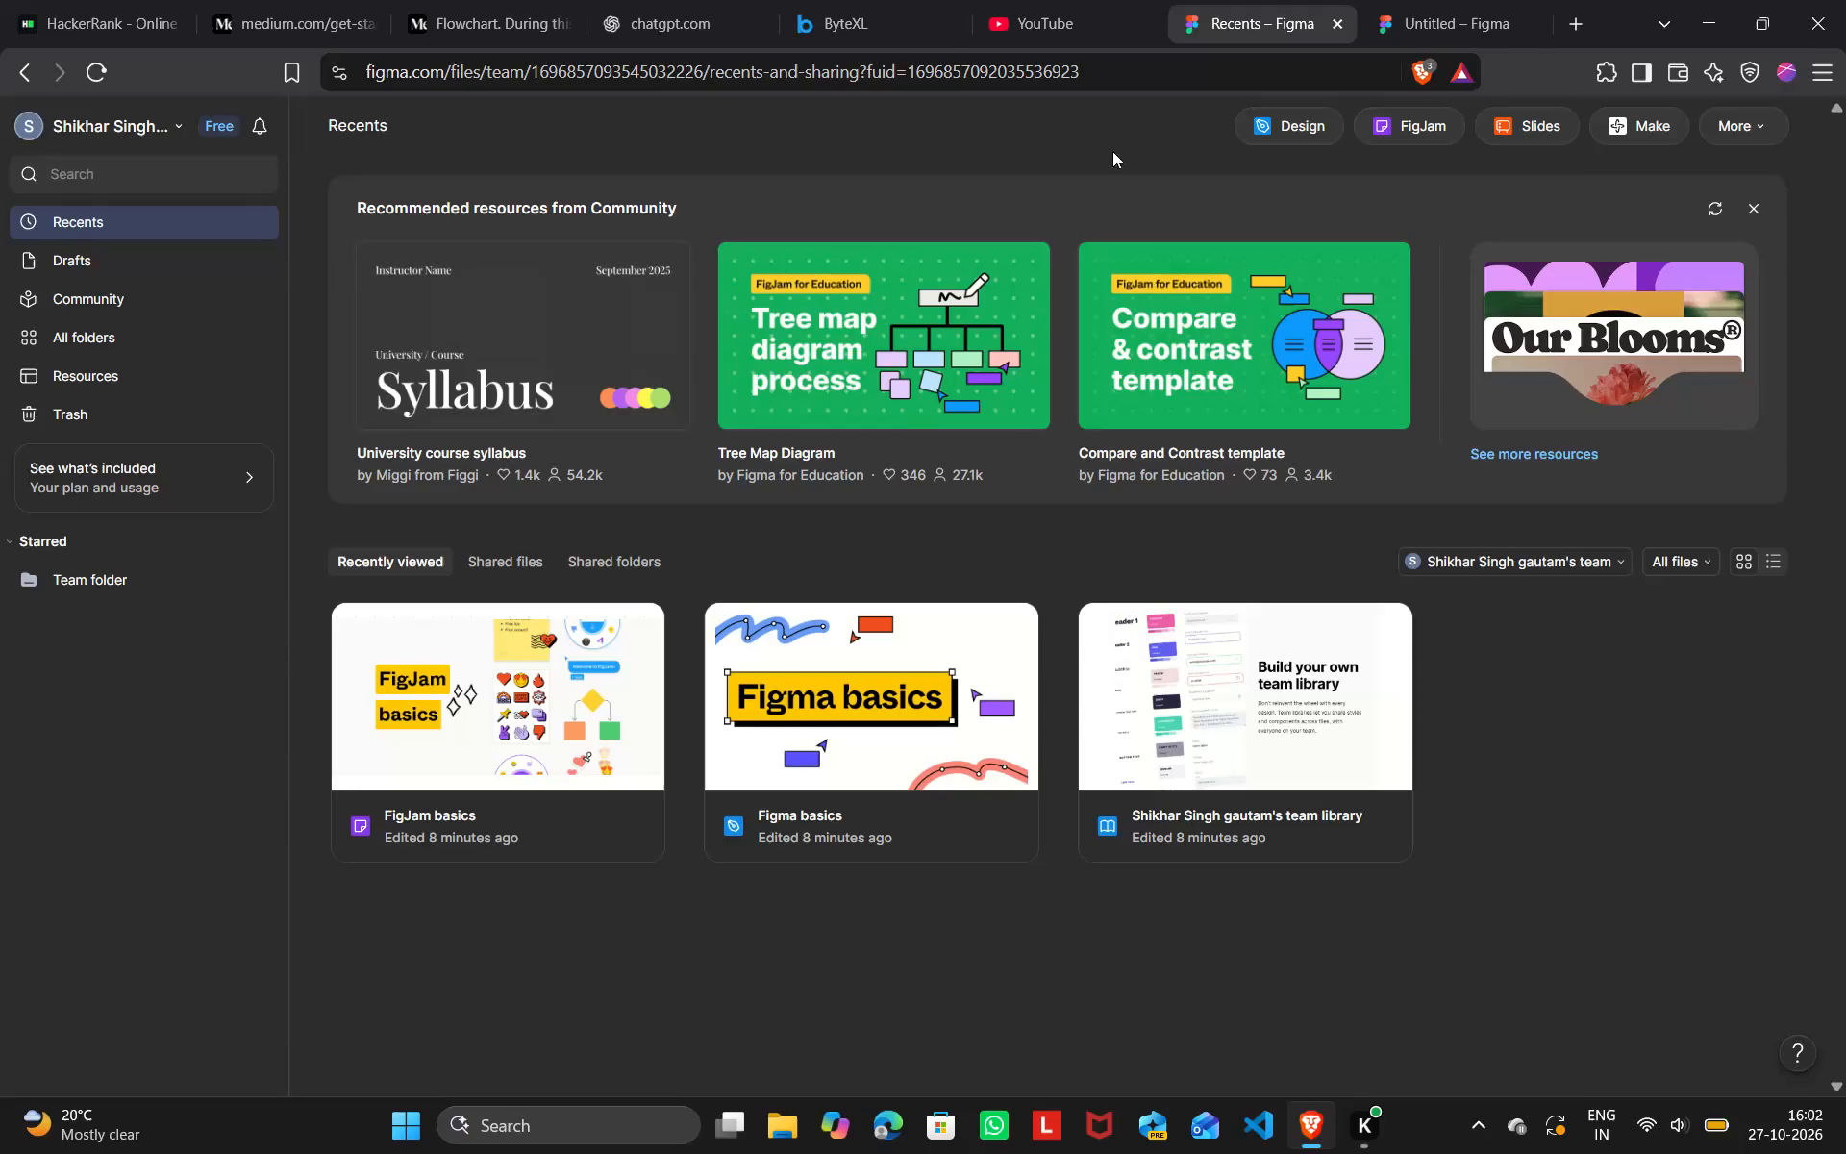
Create a new design file, dismiss the agent introduction and starter template prompts, and show the file's pages and layers.
{"action": "left_click", "coordinate": [1331, 121]}
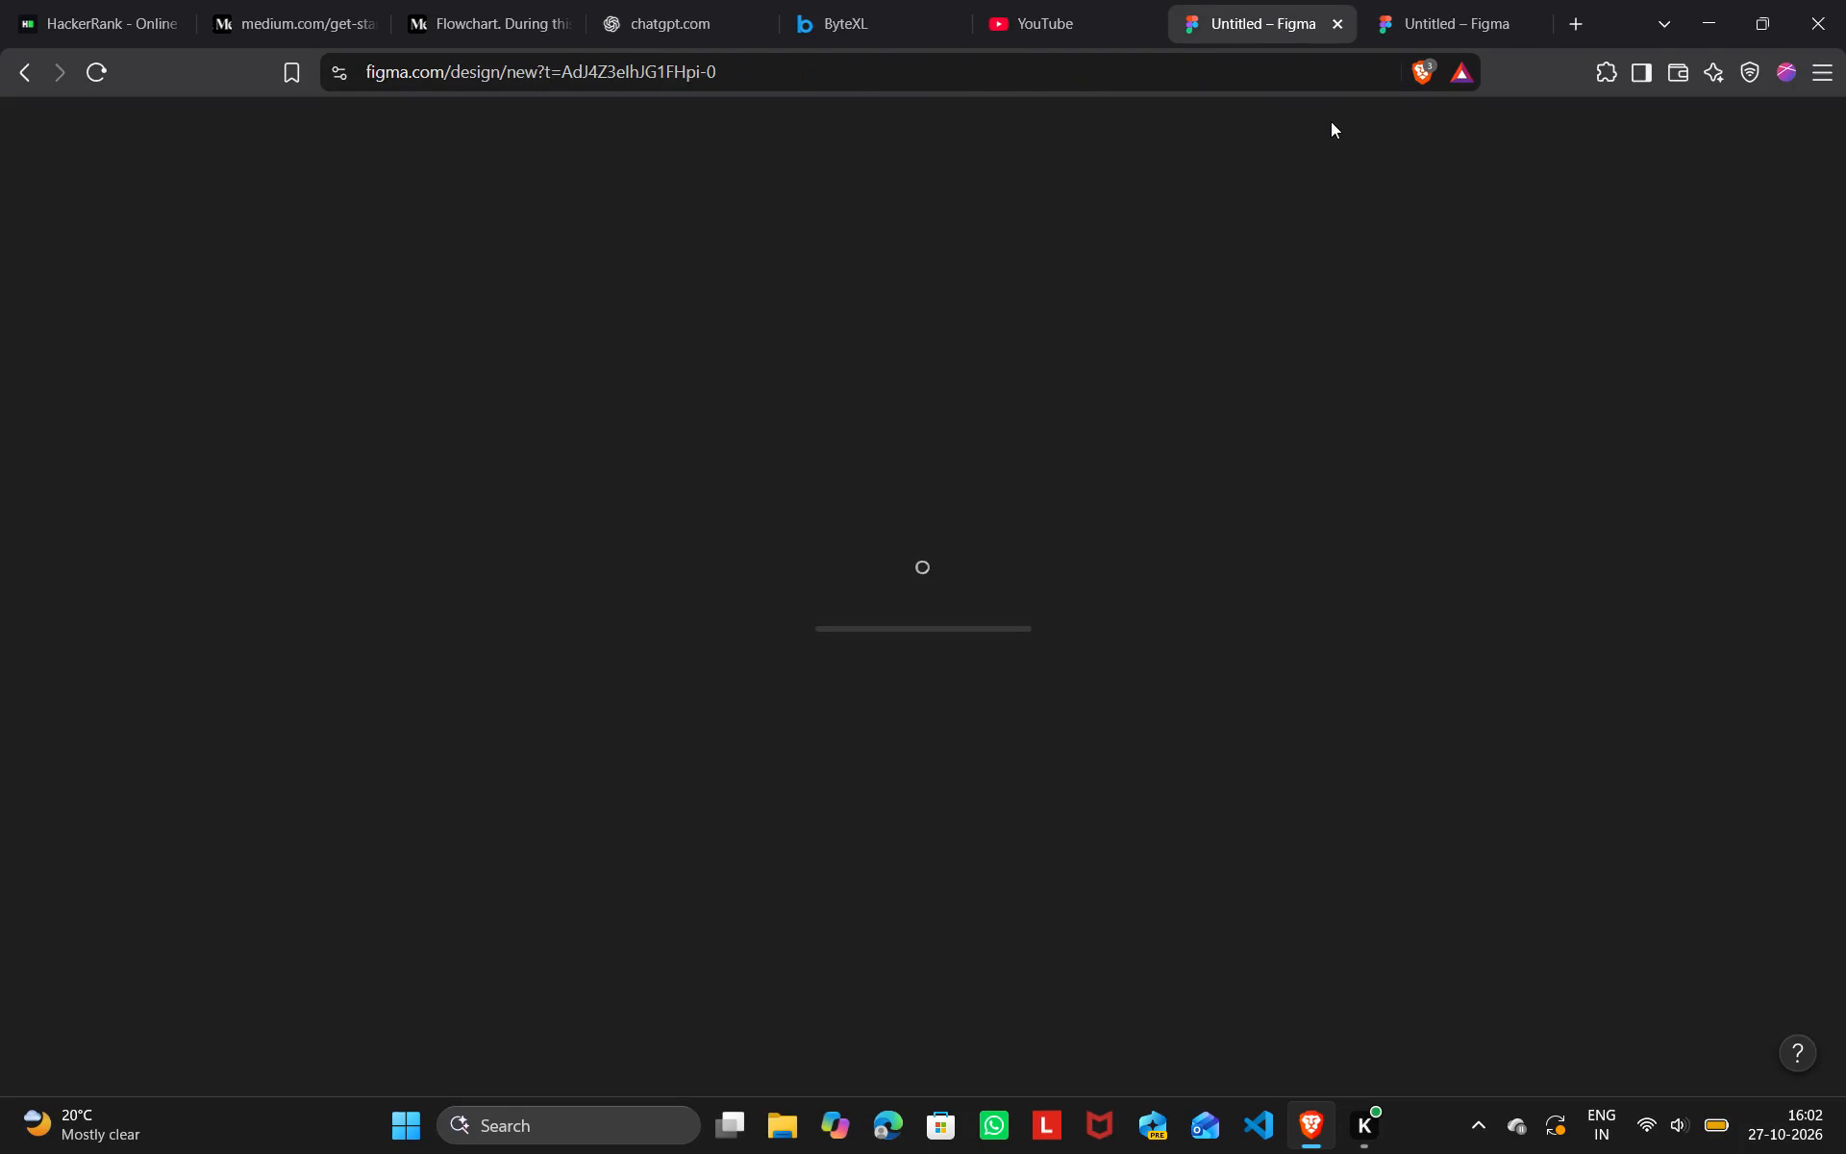
{"action": "scroll", "coordinate": [919, 659], "scroll_direction": "down", "scroll_amount": 1}
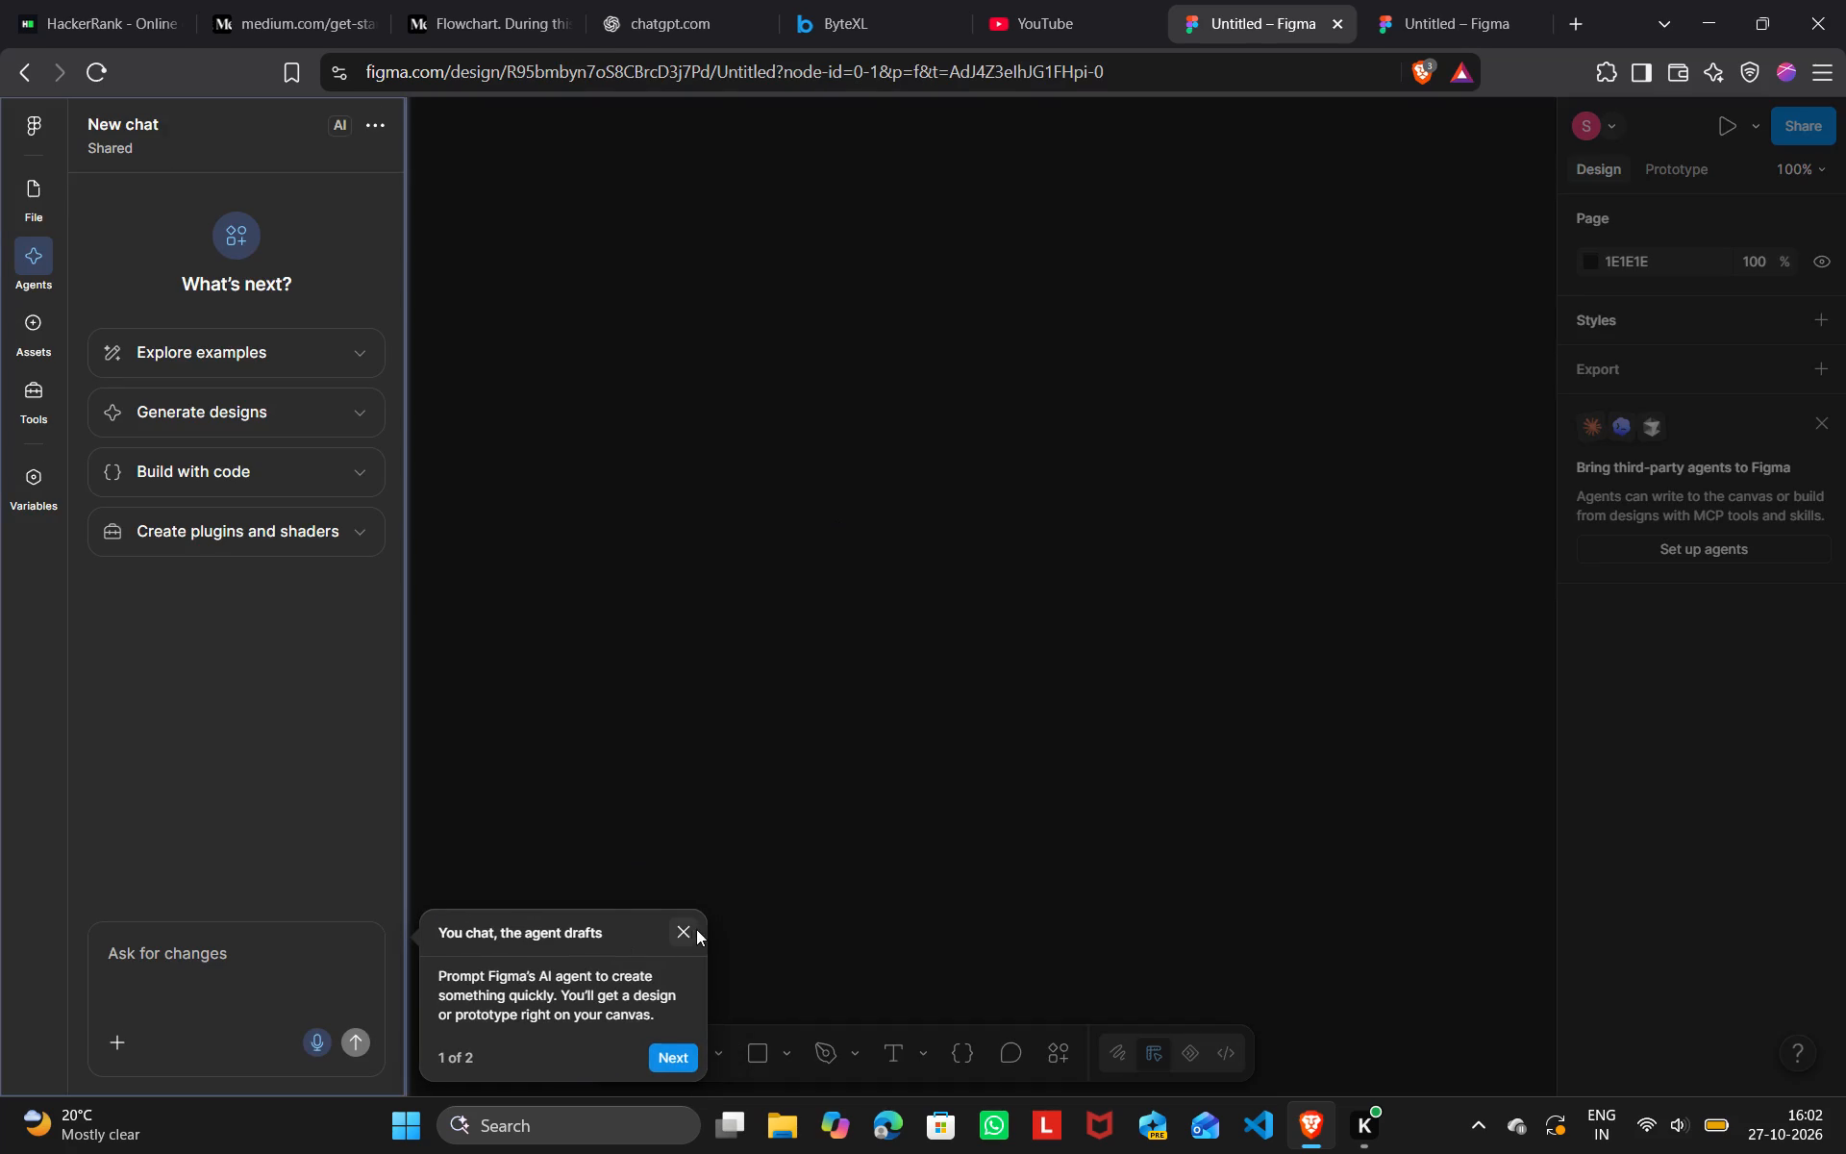
{"action": "left_click", "coordinate": [686, 930]}
{"action": "left_click", "coordinate": [34, 197]}
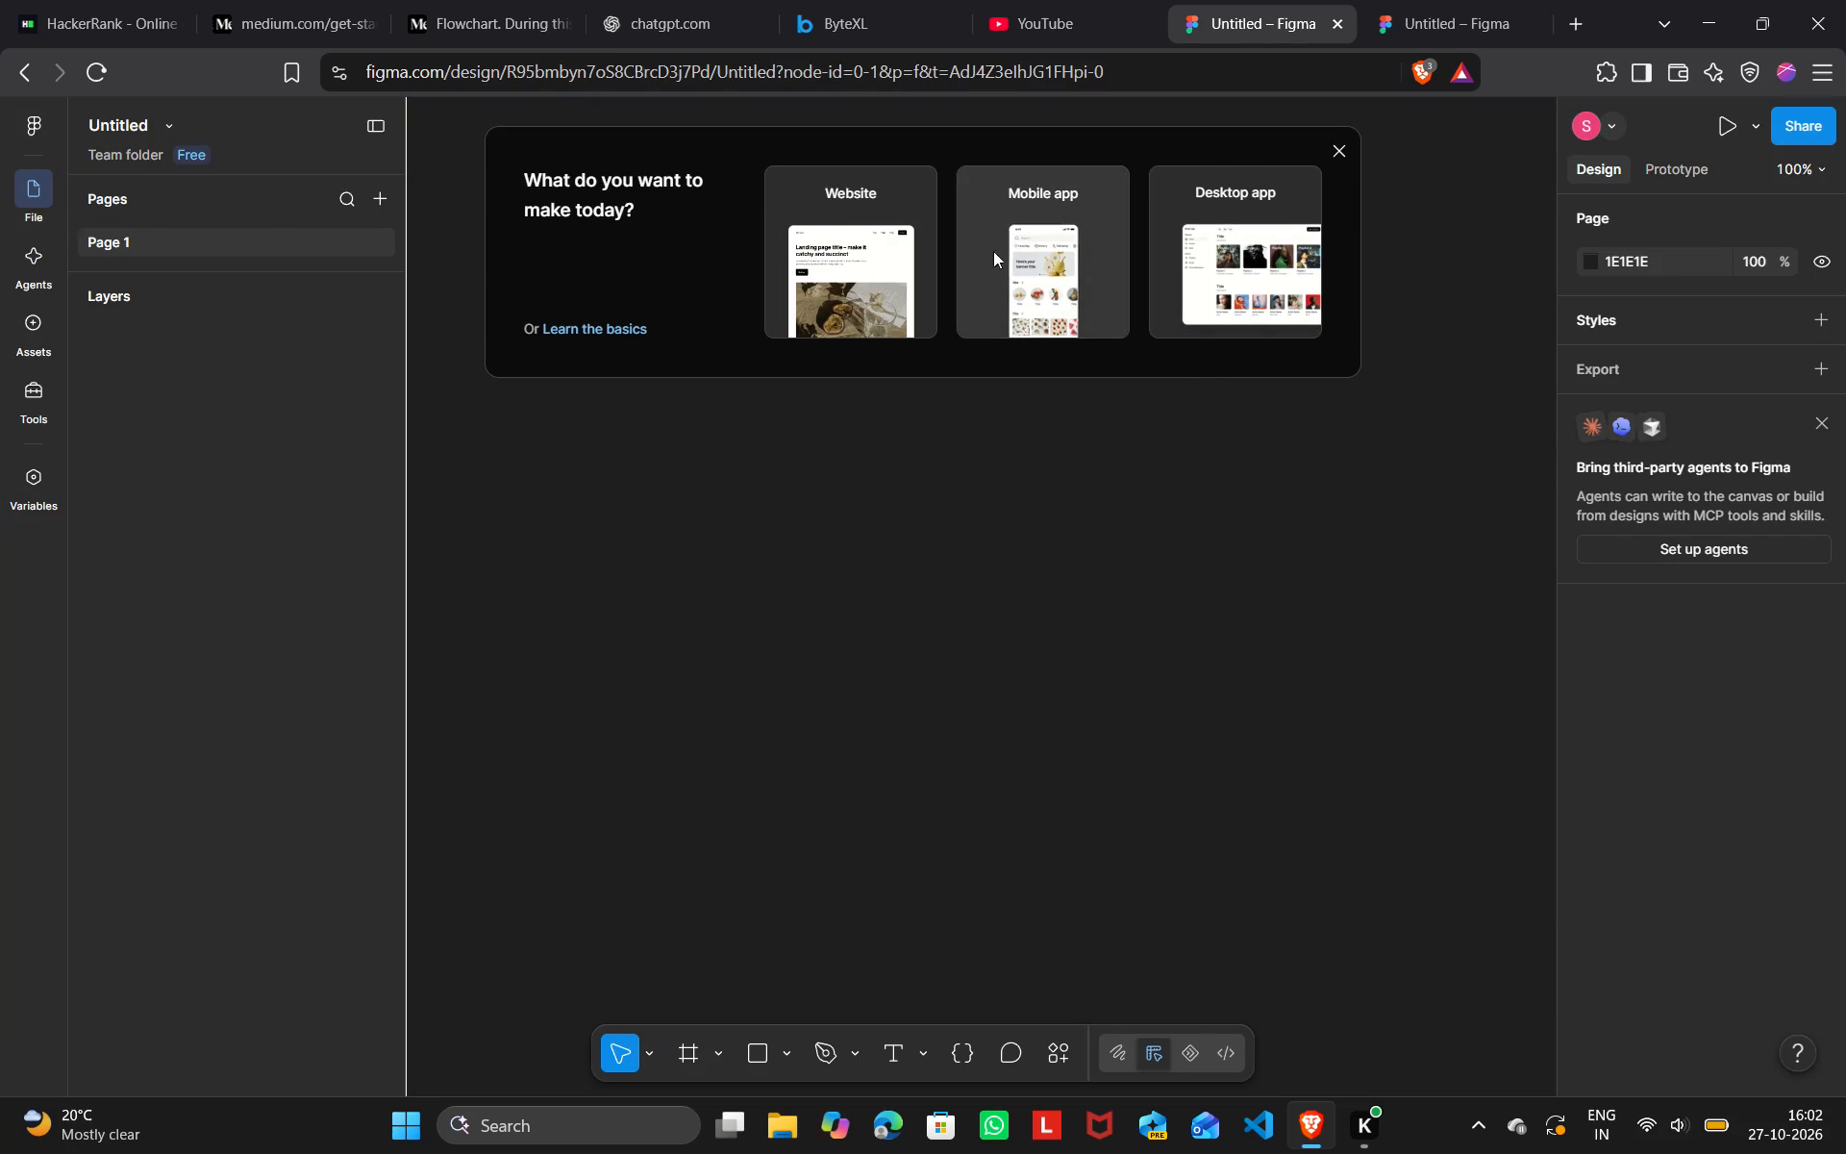
{"action": "left_click", "coordinate": [1338, 151]}
{"action": "left_click", "coordinate": [865, 410]}
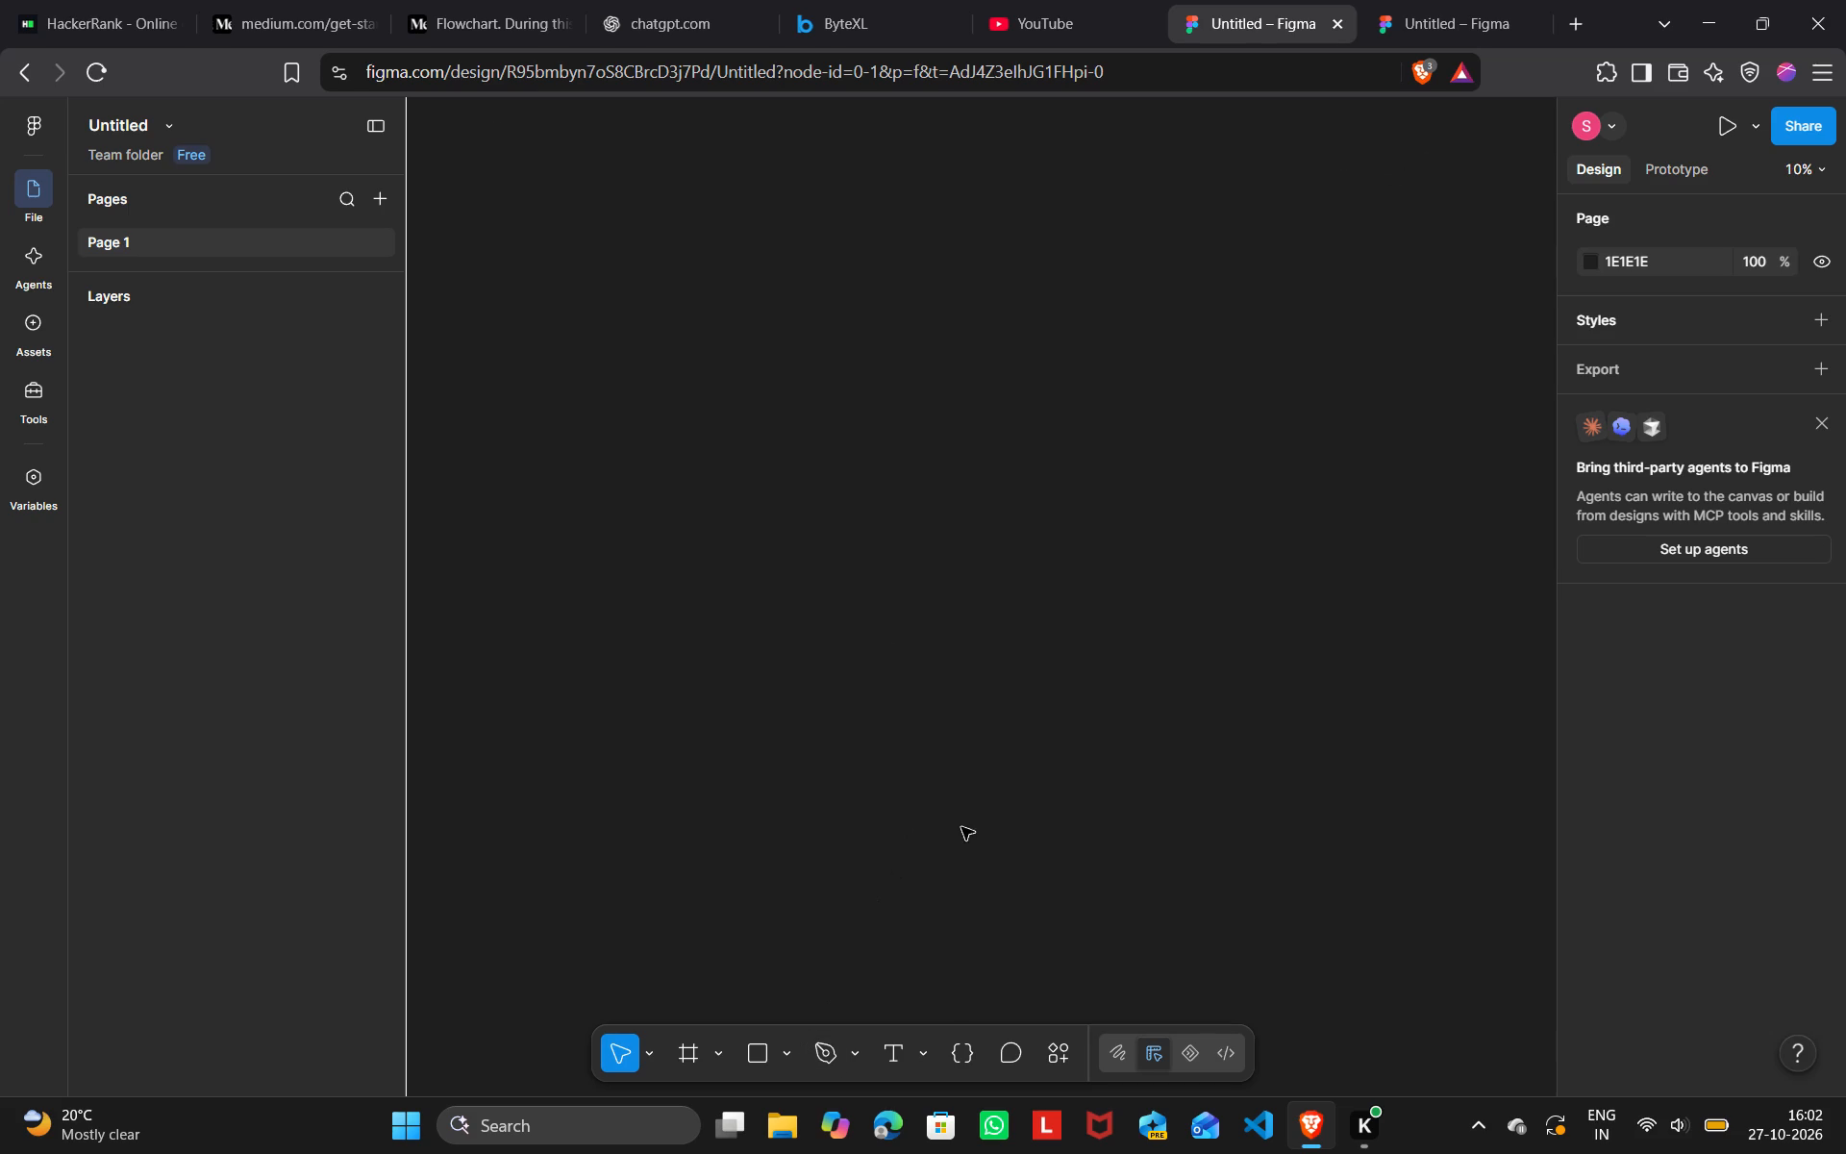
Set the prototype device to MacBook Air.
{"action": "left_click", "coordinate": [1669, 179]}
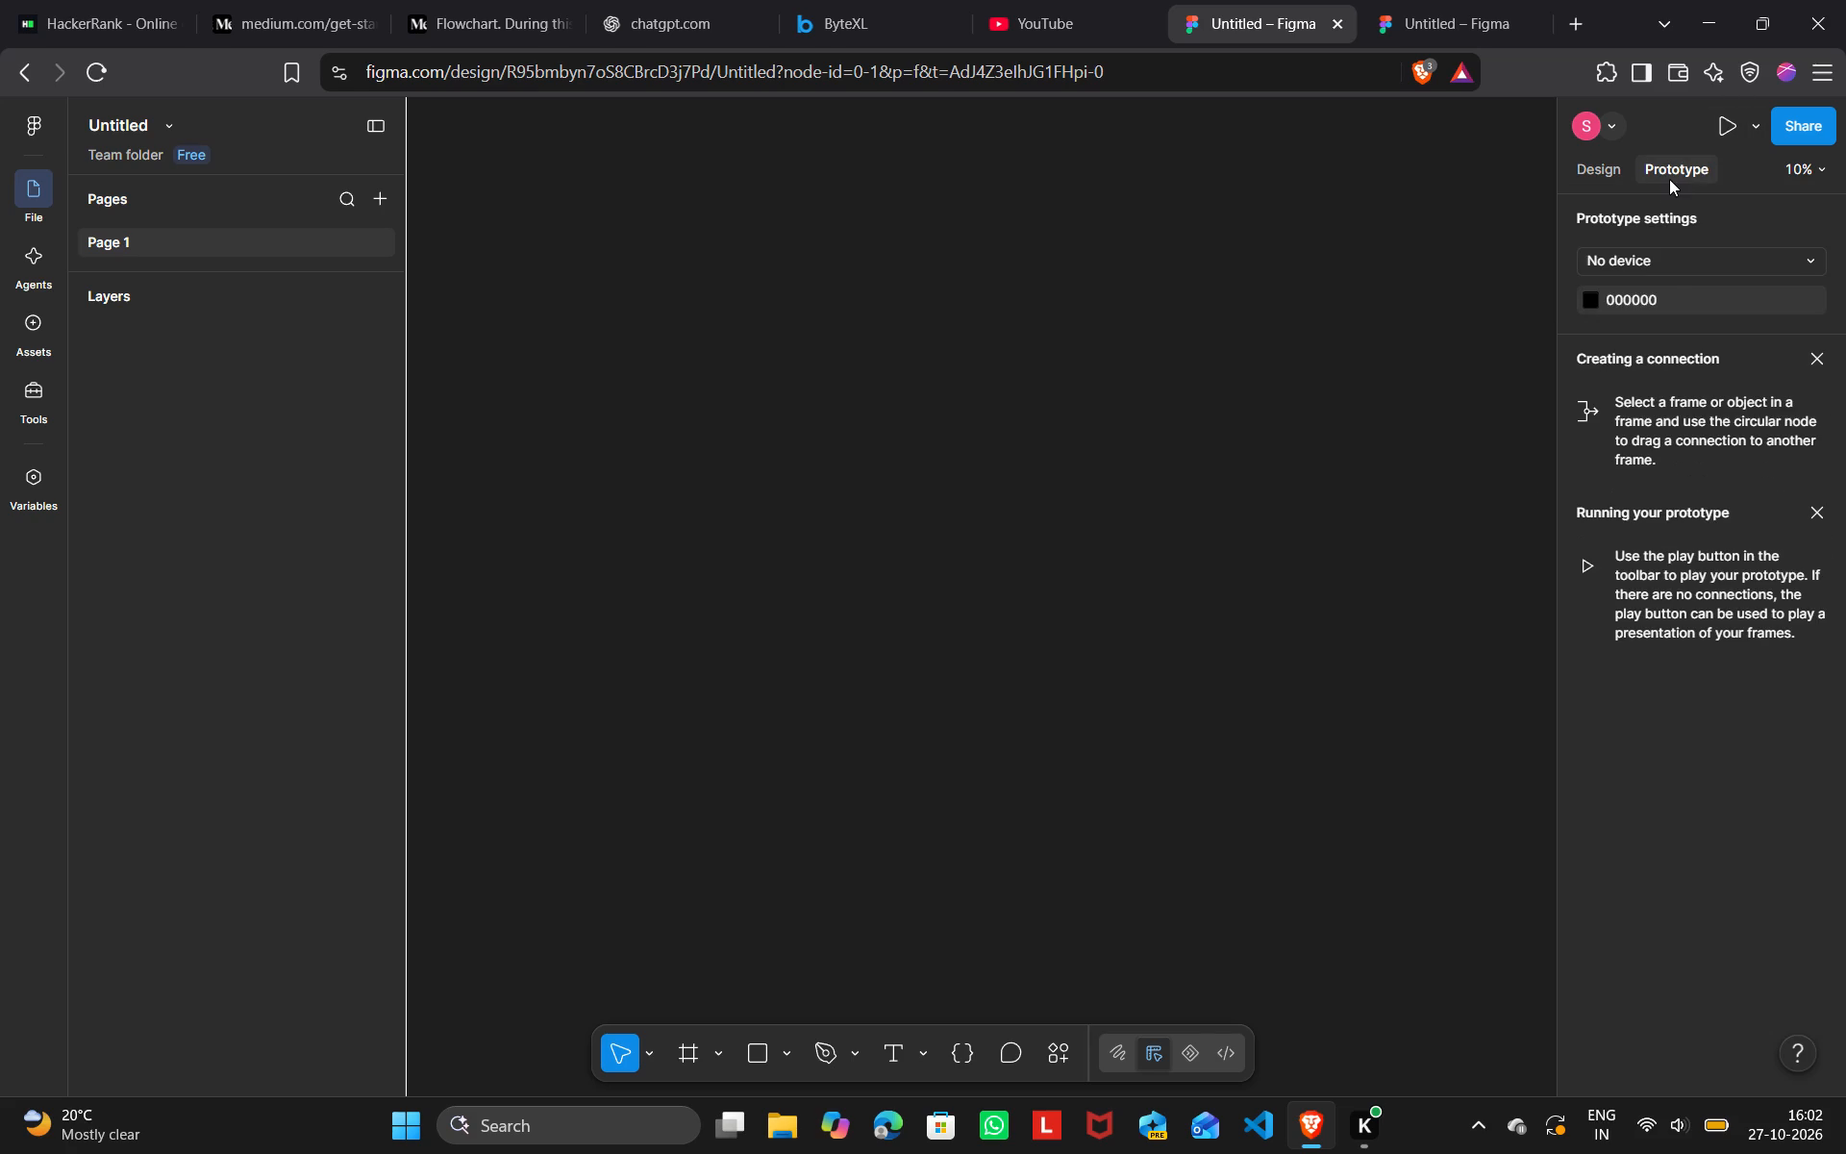
{"action": "left_click", "coordinate": [1653, 296]}
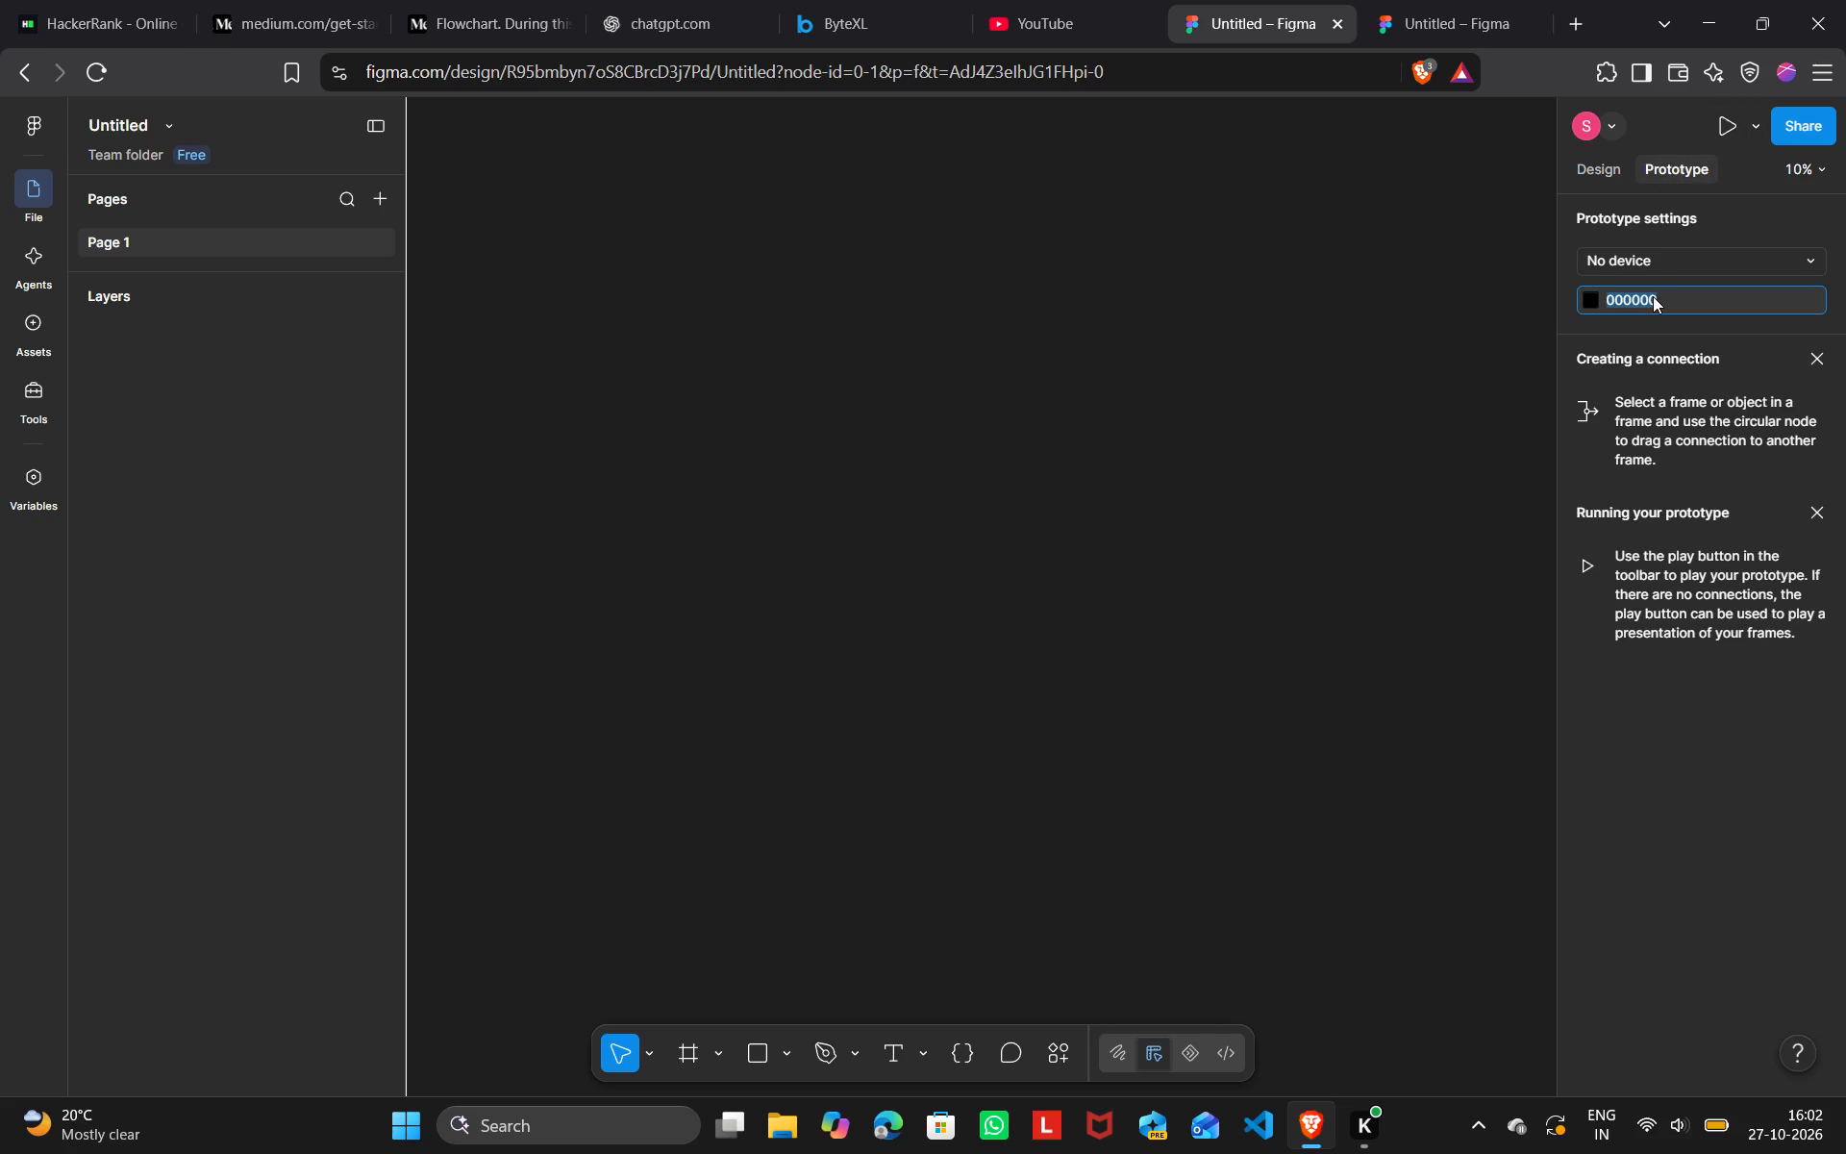
{"action": "left_click", "coordinate": [1650, 262]}
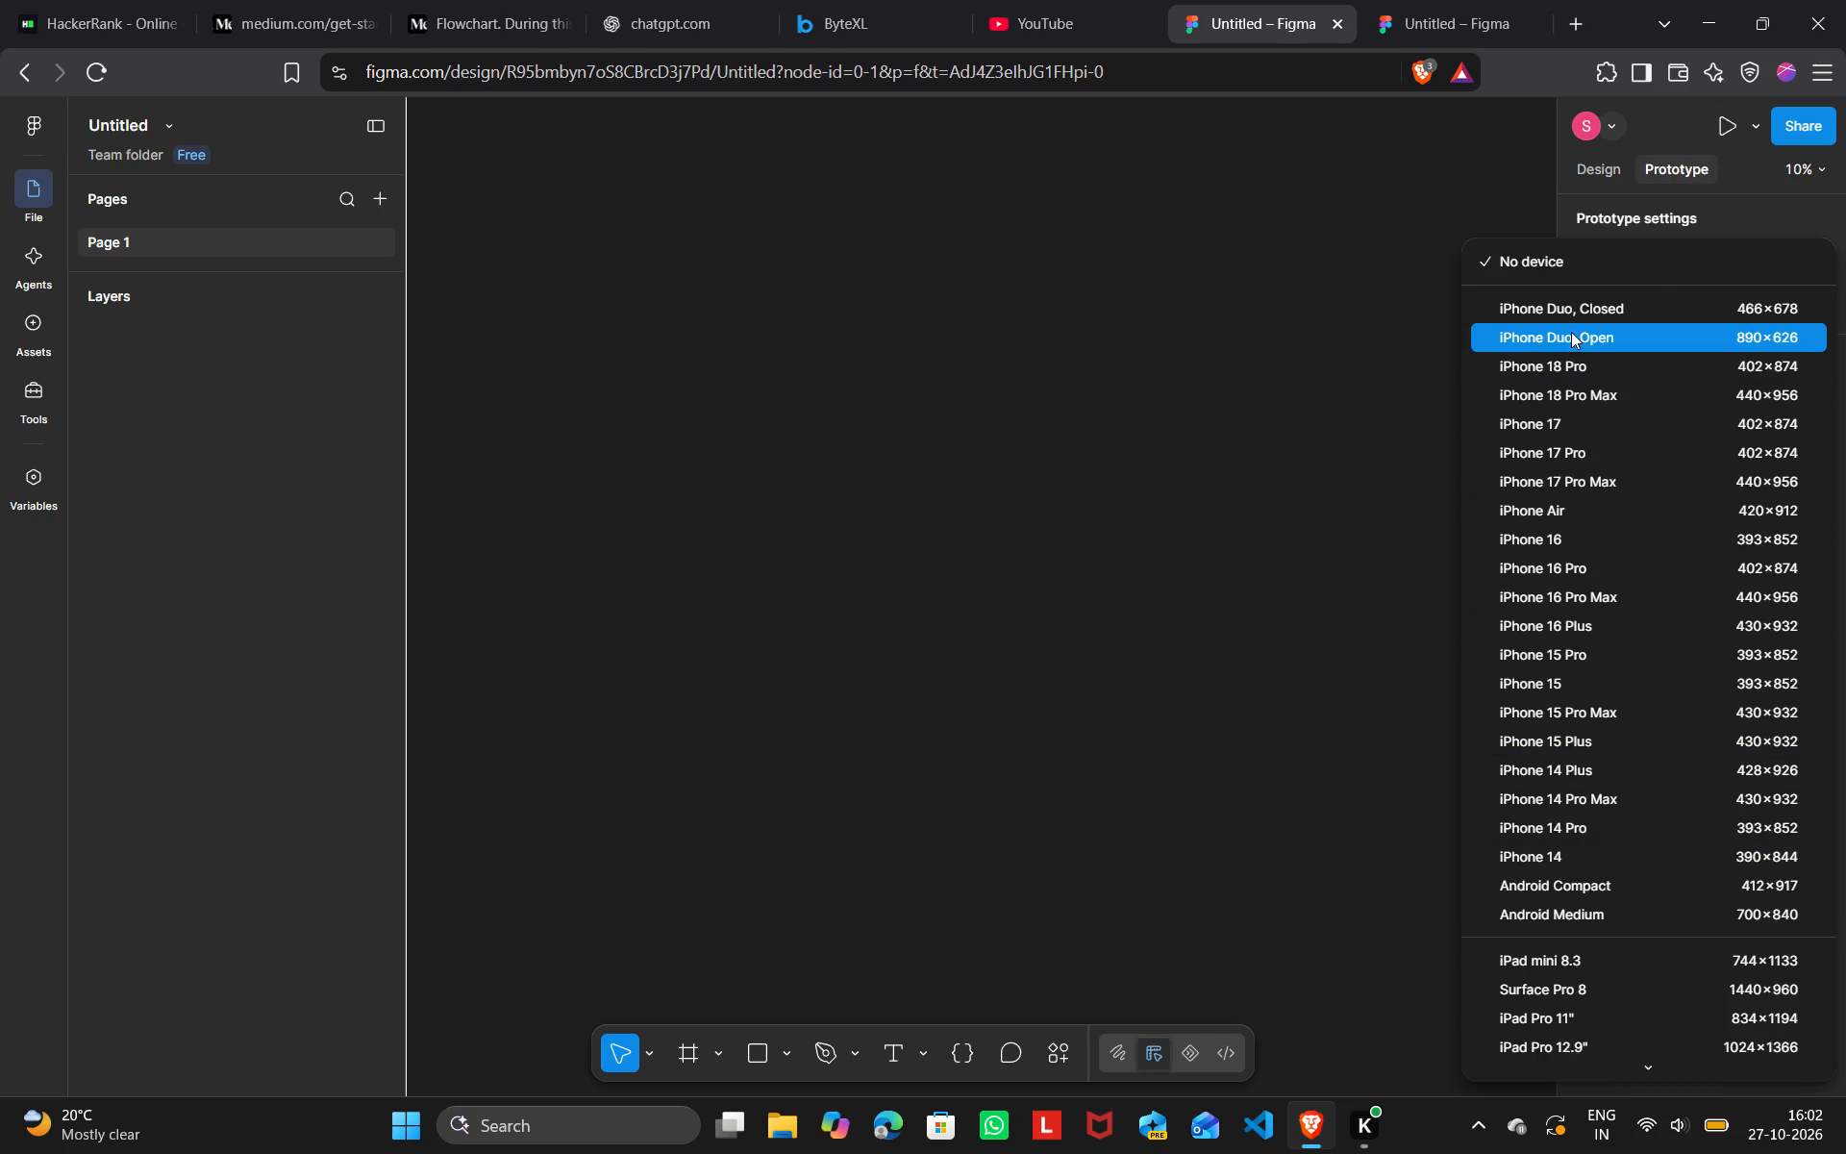
{"action": "scroll", "coordinate": [1573, 967], "scroll_direction": "down", "scroll_amount": 1}
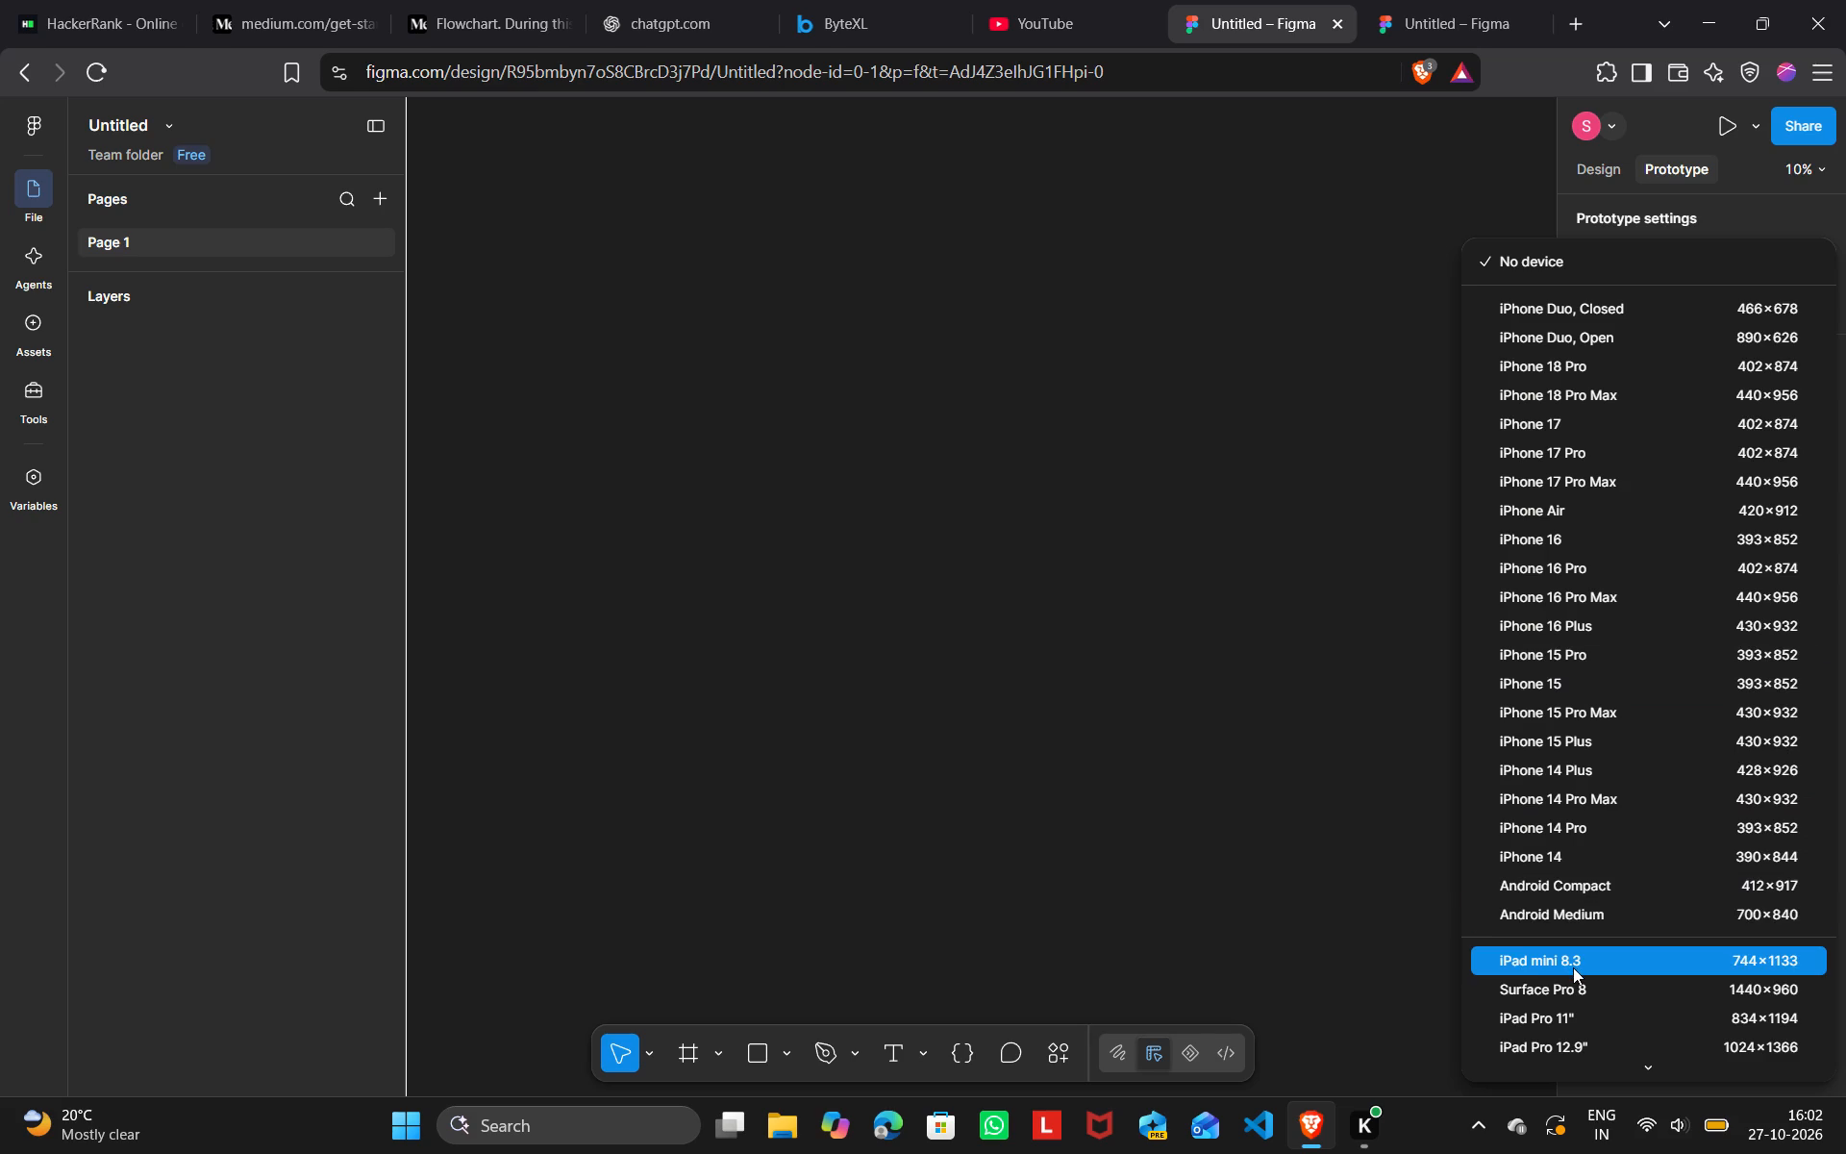
{"action": "scroll", "coordinate": [1573, 967], "scroll_direction": "down", "scroll_amount": 3}
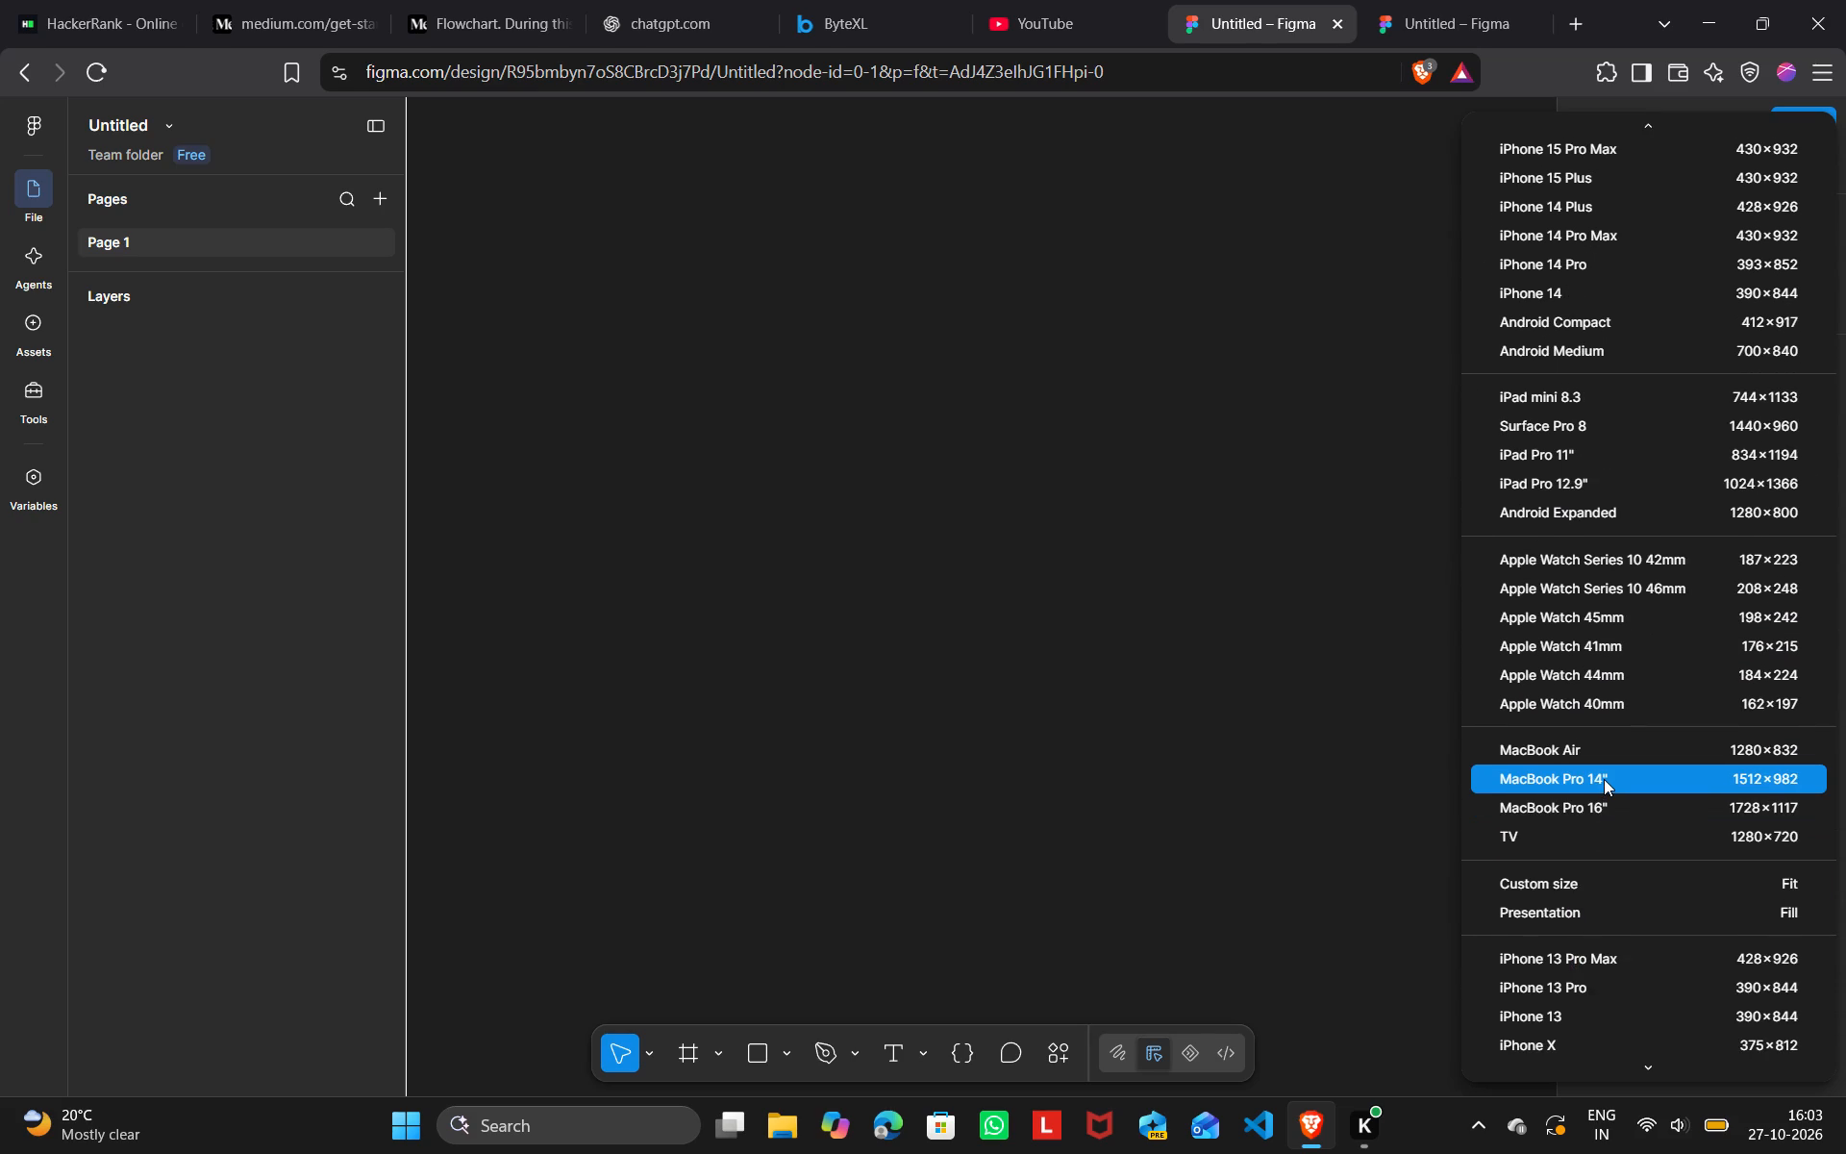
{"action": "left_click", "coordinate": [1610, 753]}
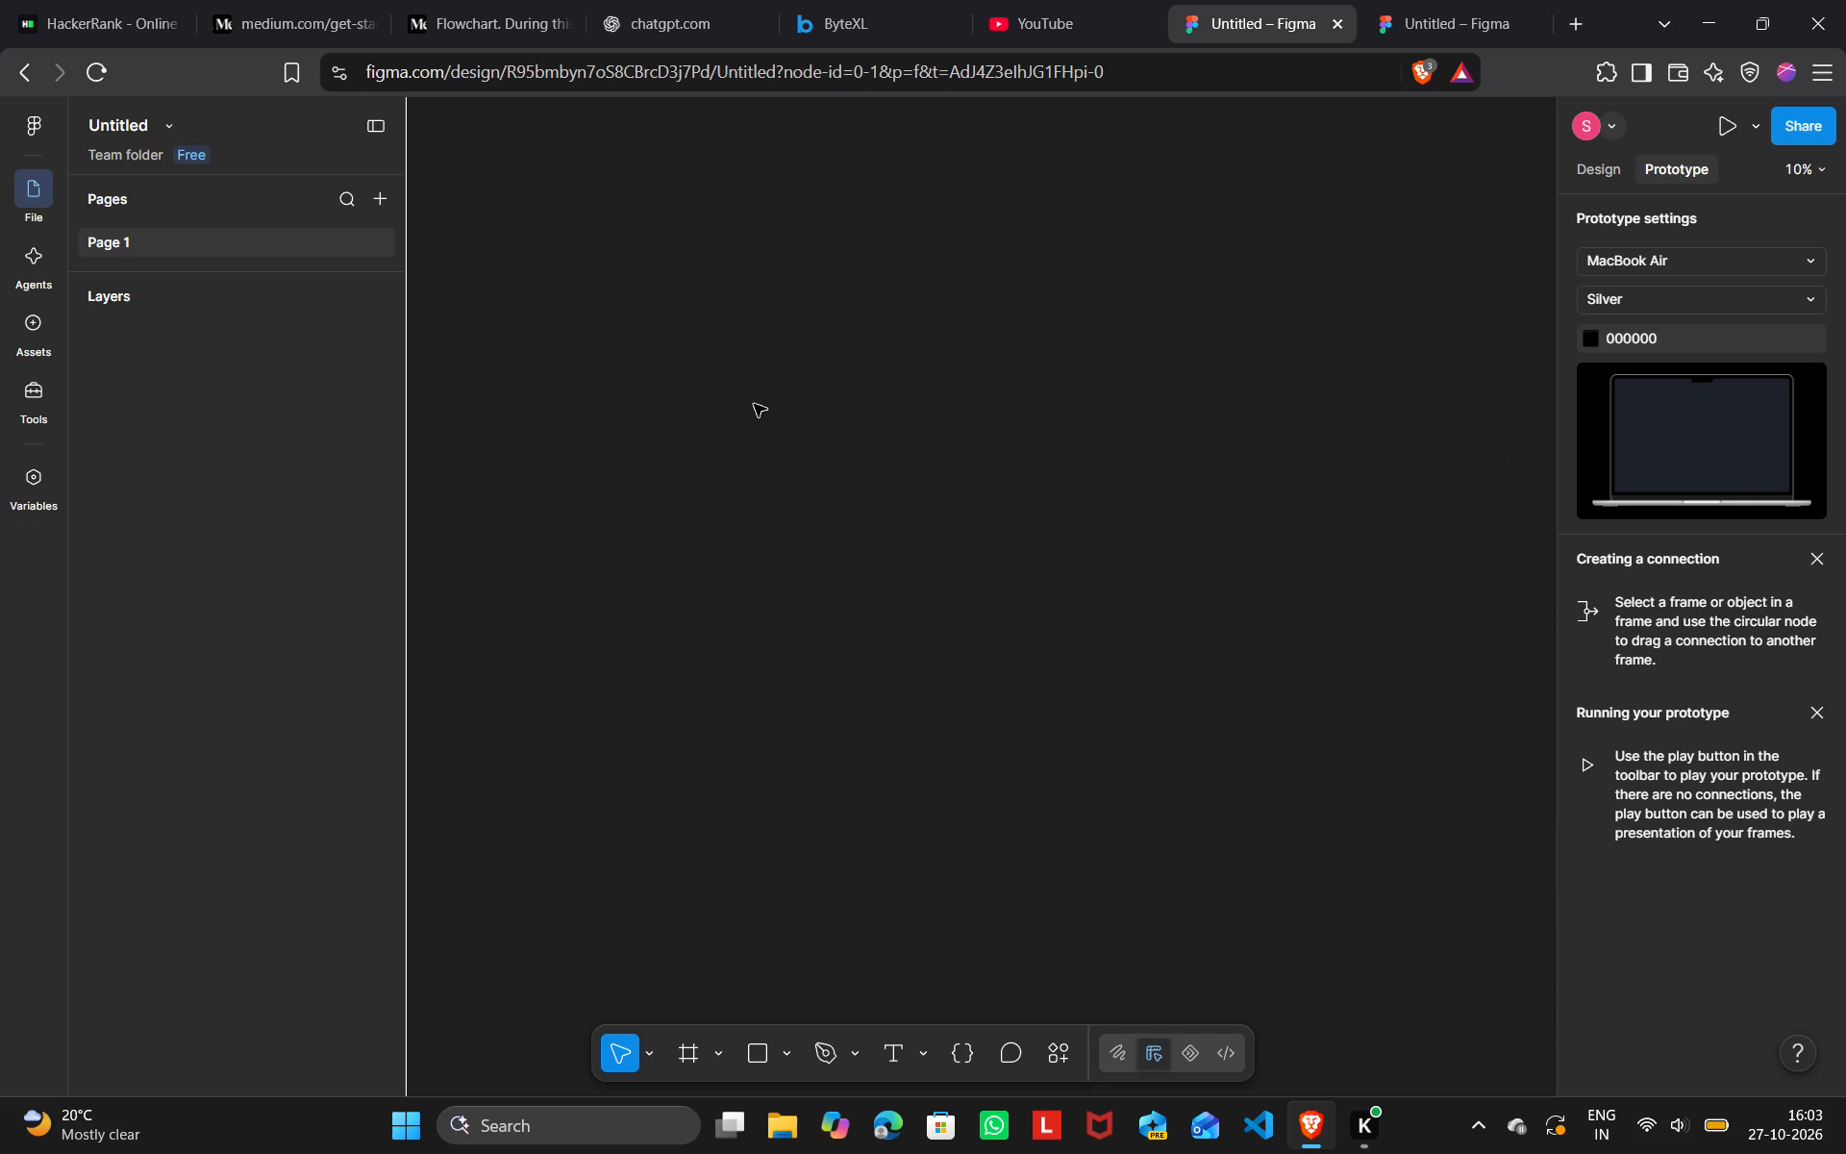
{"action": "left_click", "coordinate": [754, 404]}
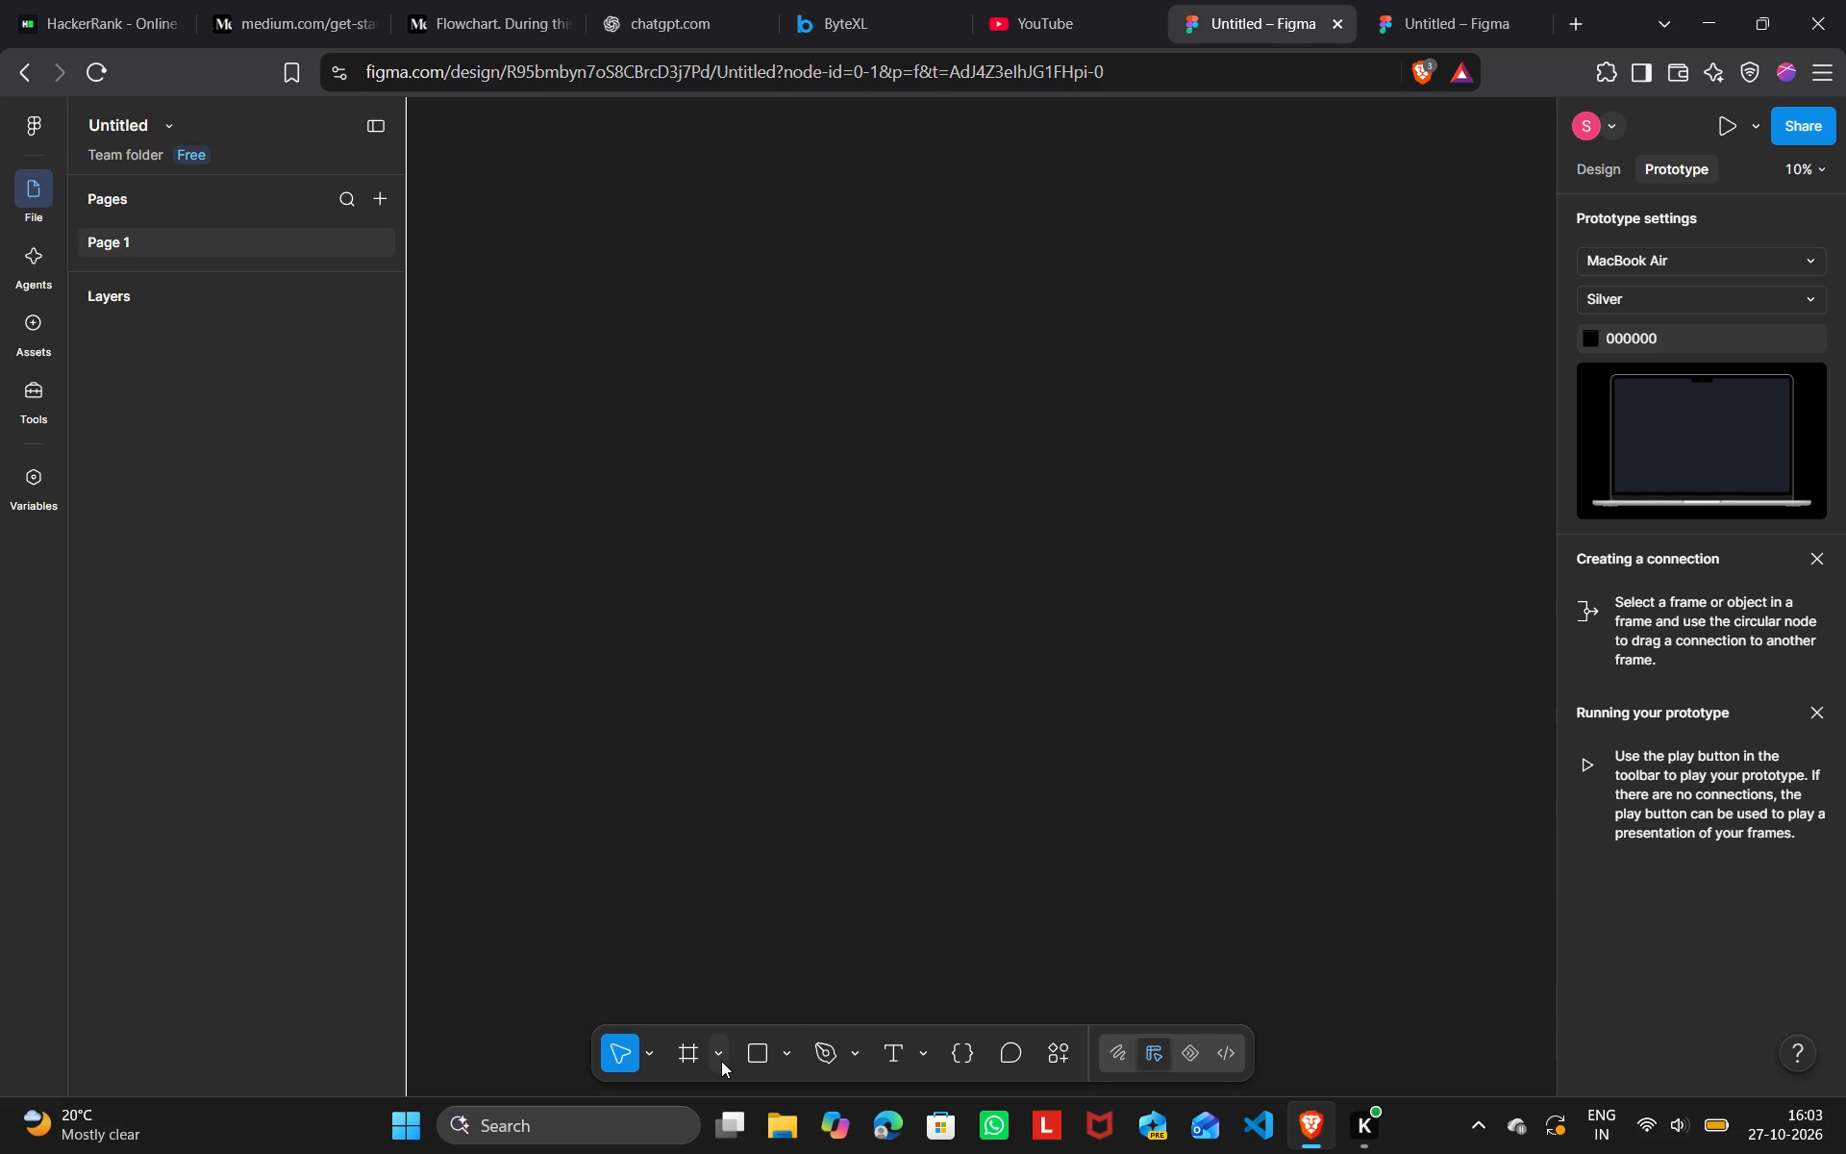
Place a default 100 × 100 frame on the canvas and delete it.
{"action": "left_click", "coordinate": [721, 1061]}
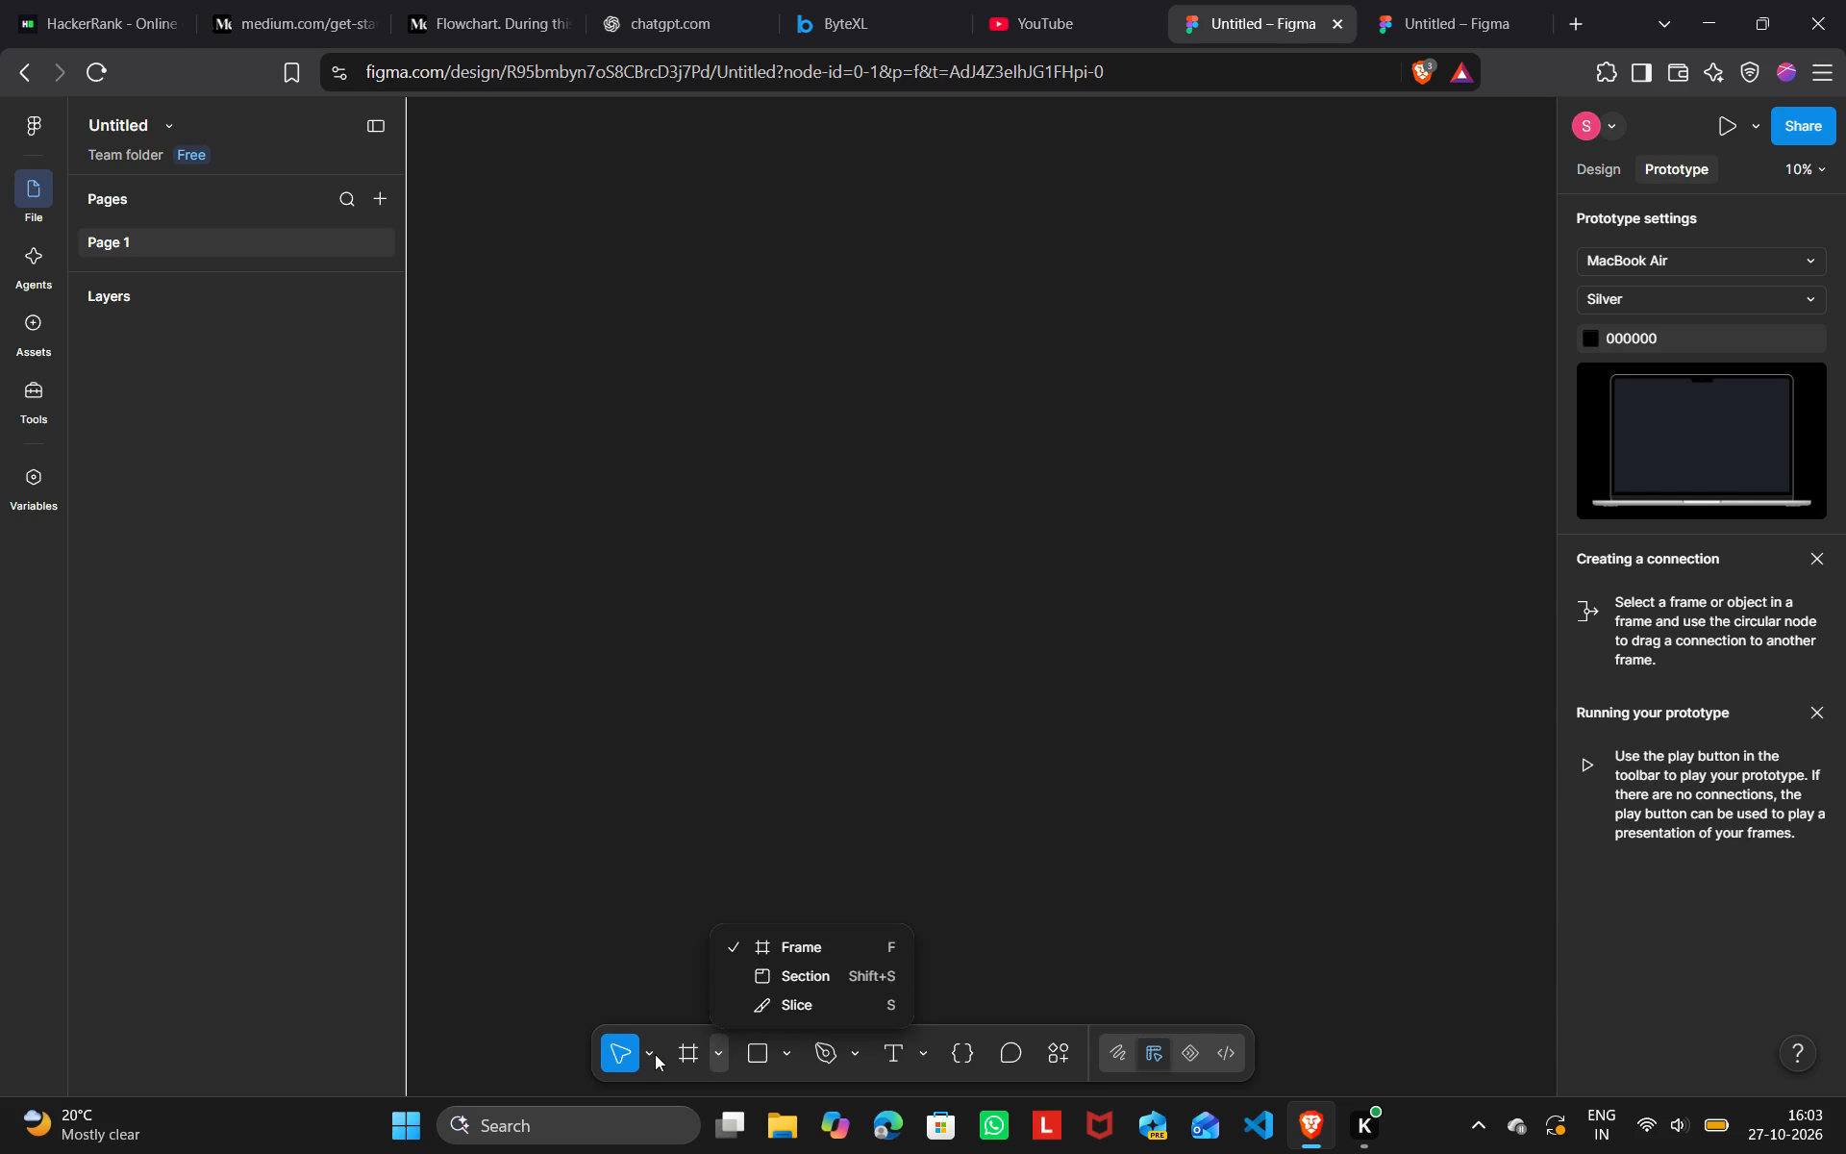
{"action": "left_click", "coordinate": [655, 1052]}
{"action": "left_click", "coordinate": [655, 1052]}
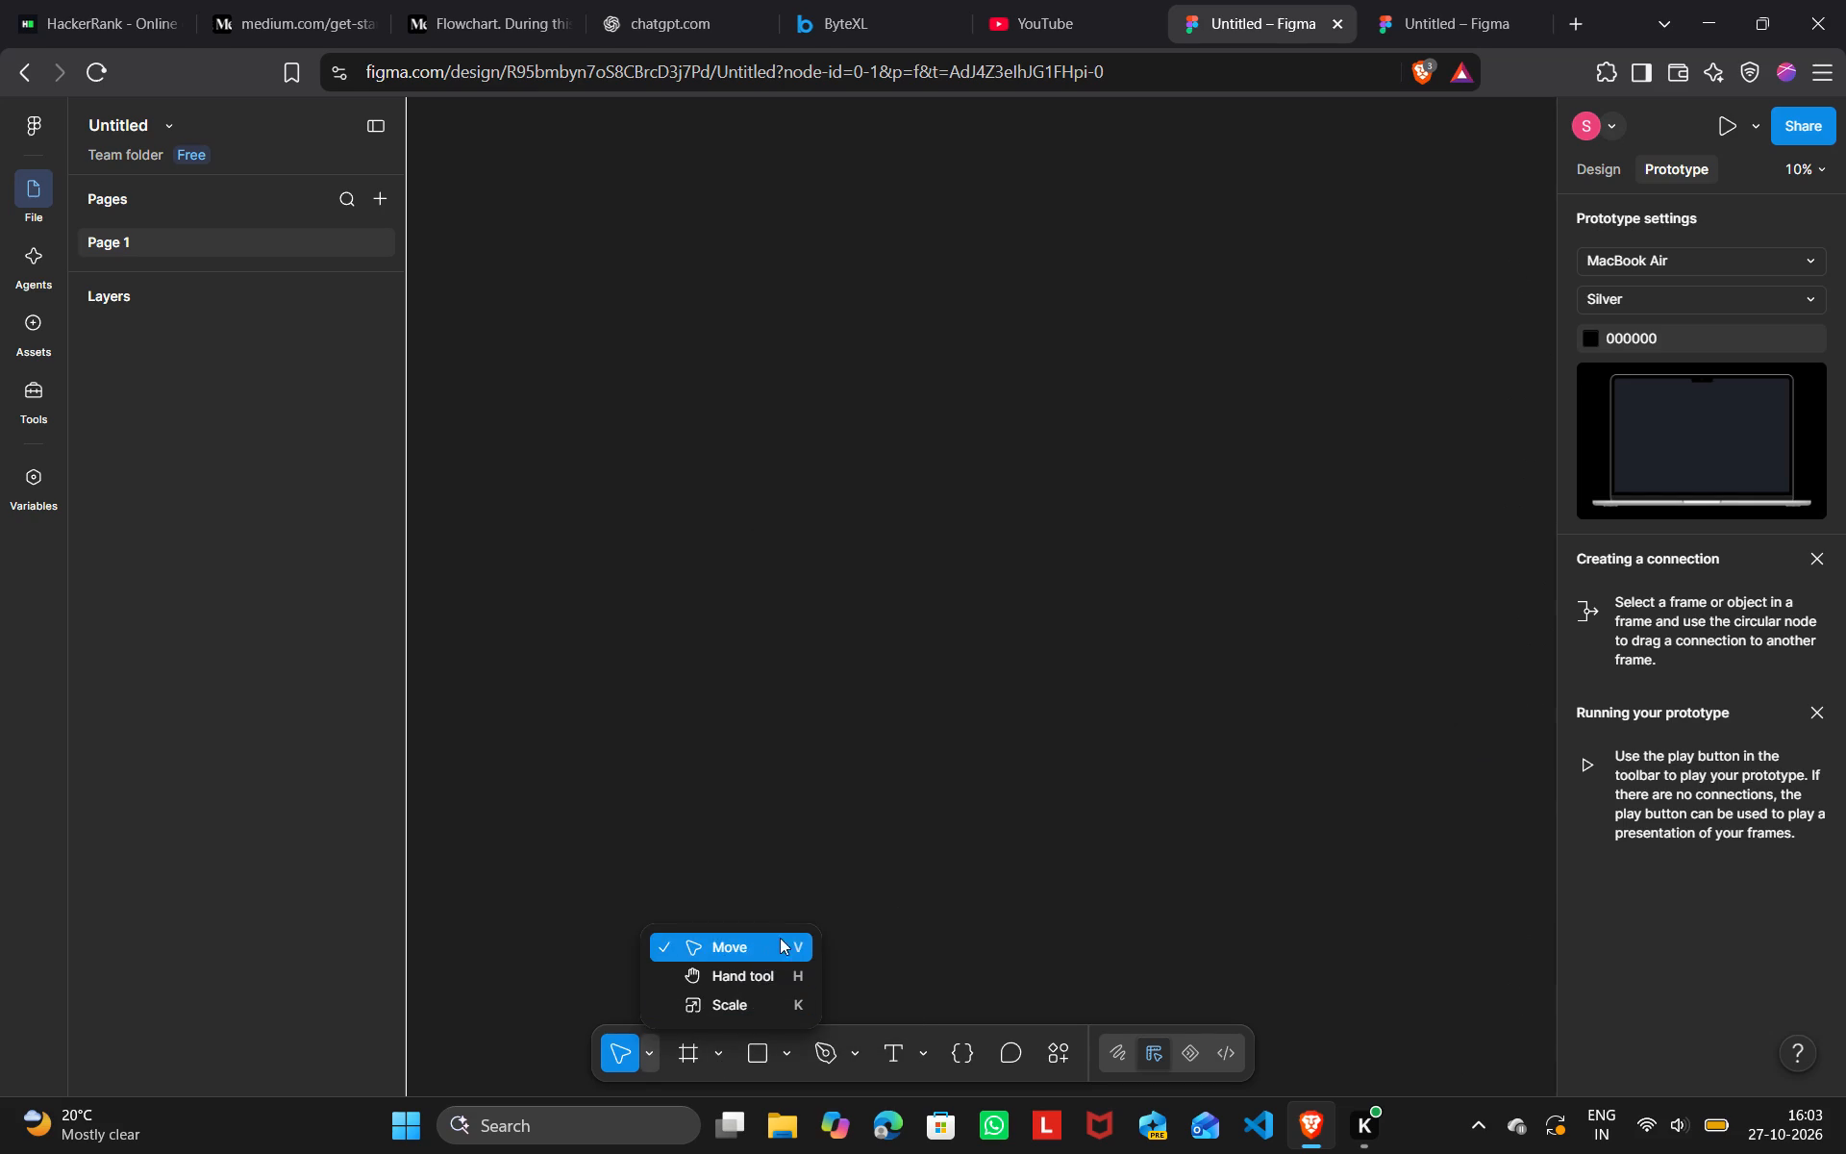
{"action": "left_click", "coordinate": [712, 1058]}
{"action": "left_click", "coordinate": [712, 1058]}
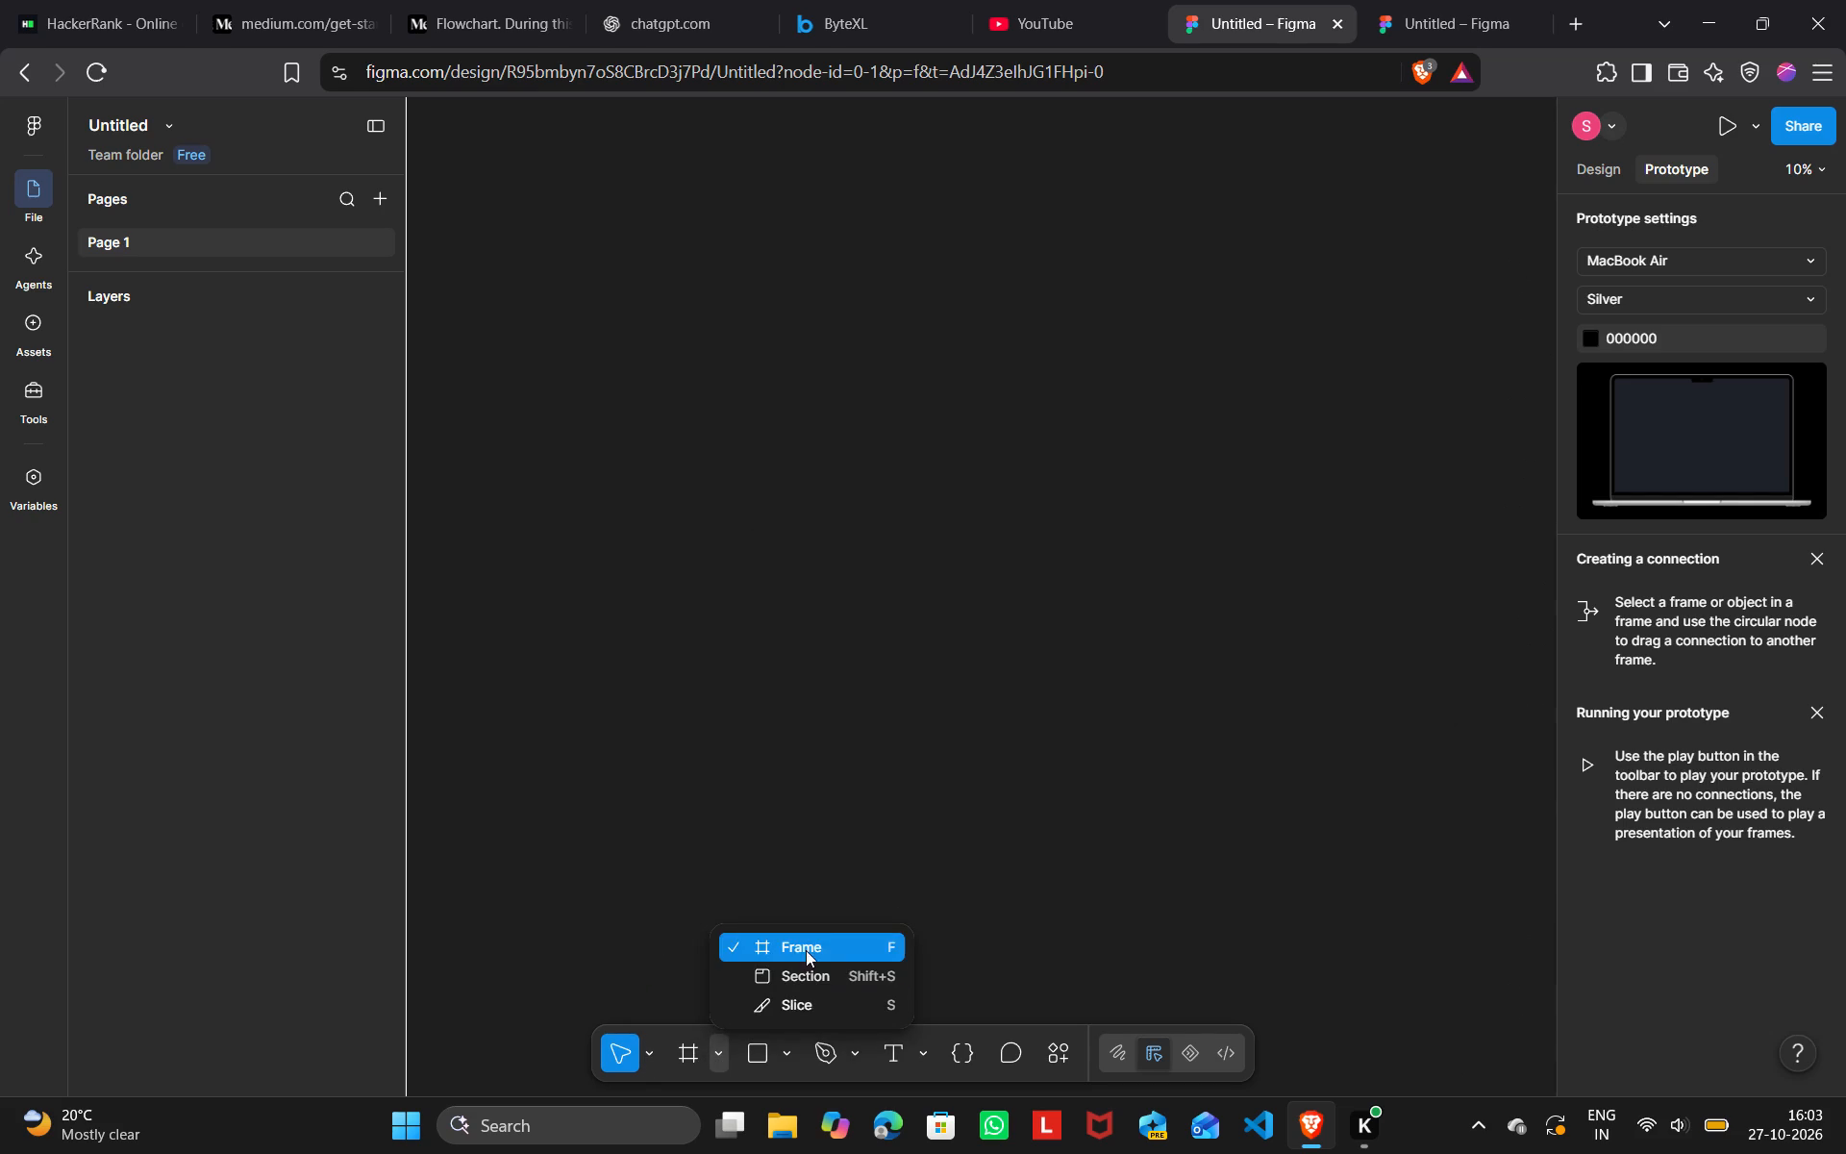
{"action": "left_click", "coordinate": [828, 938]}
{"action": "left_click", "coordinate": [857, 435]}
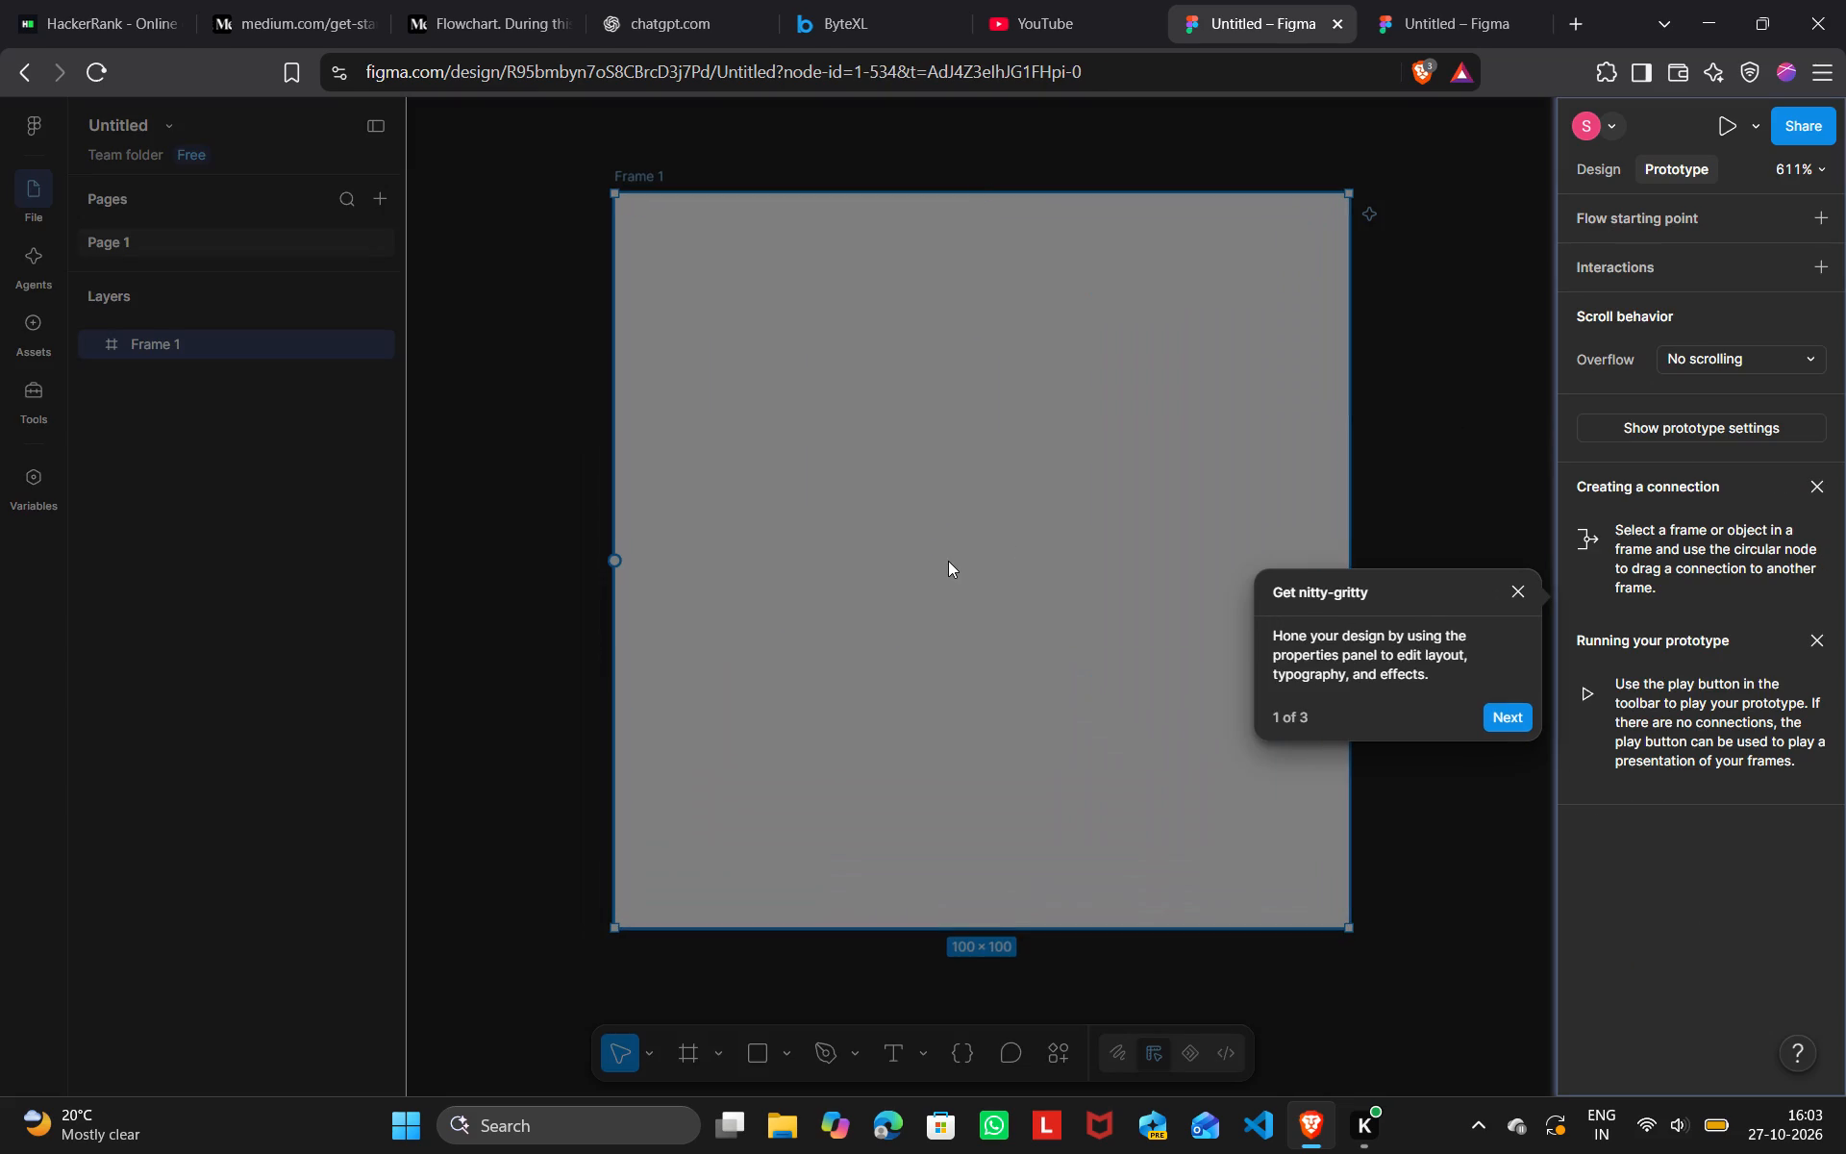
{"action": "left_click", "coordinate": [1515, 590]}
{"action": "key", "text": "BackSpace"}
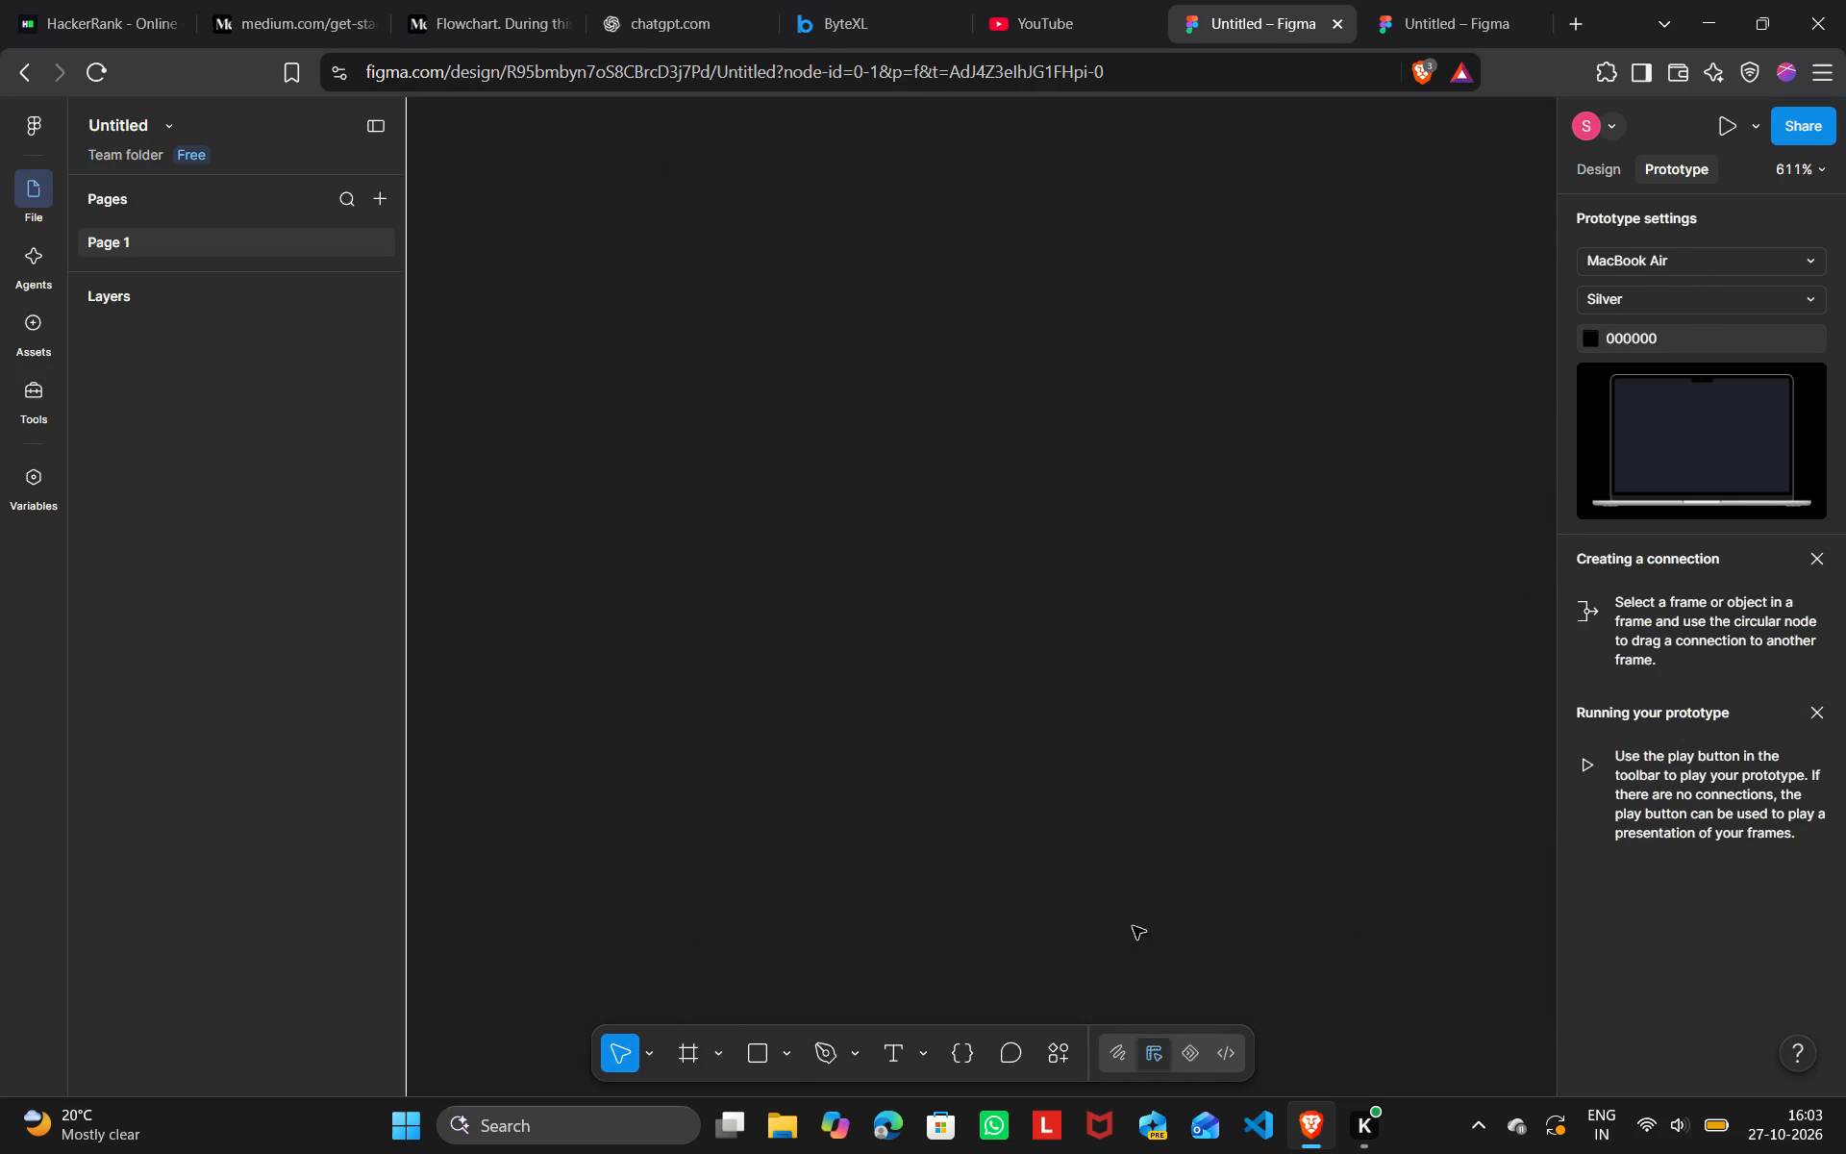
Add a 1280 × 832 frame from the MacBook Air desktop preset and move it higher on the canvas.
{"action": "left_click", "coordinate": [714, 1053]}
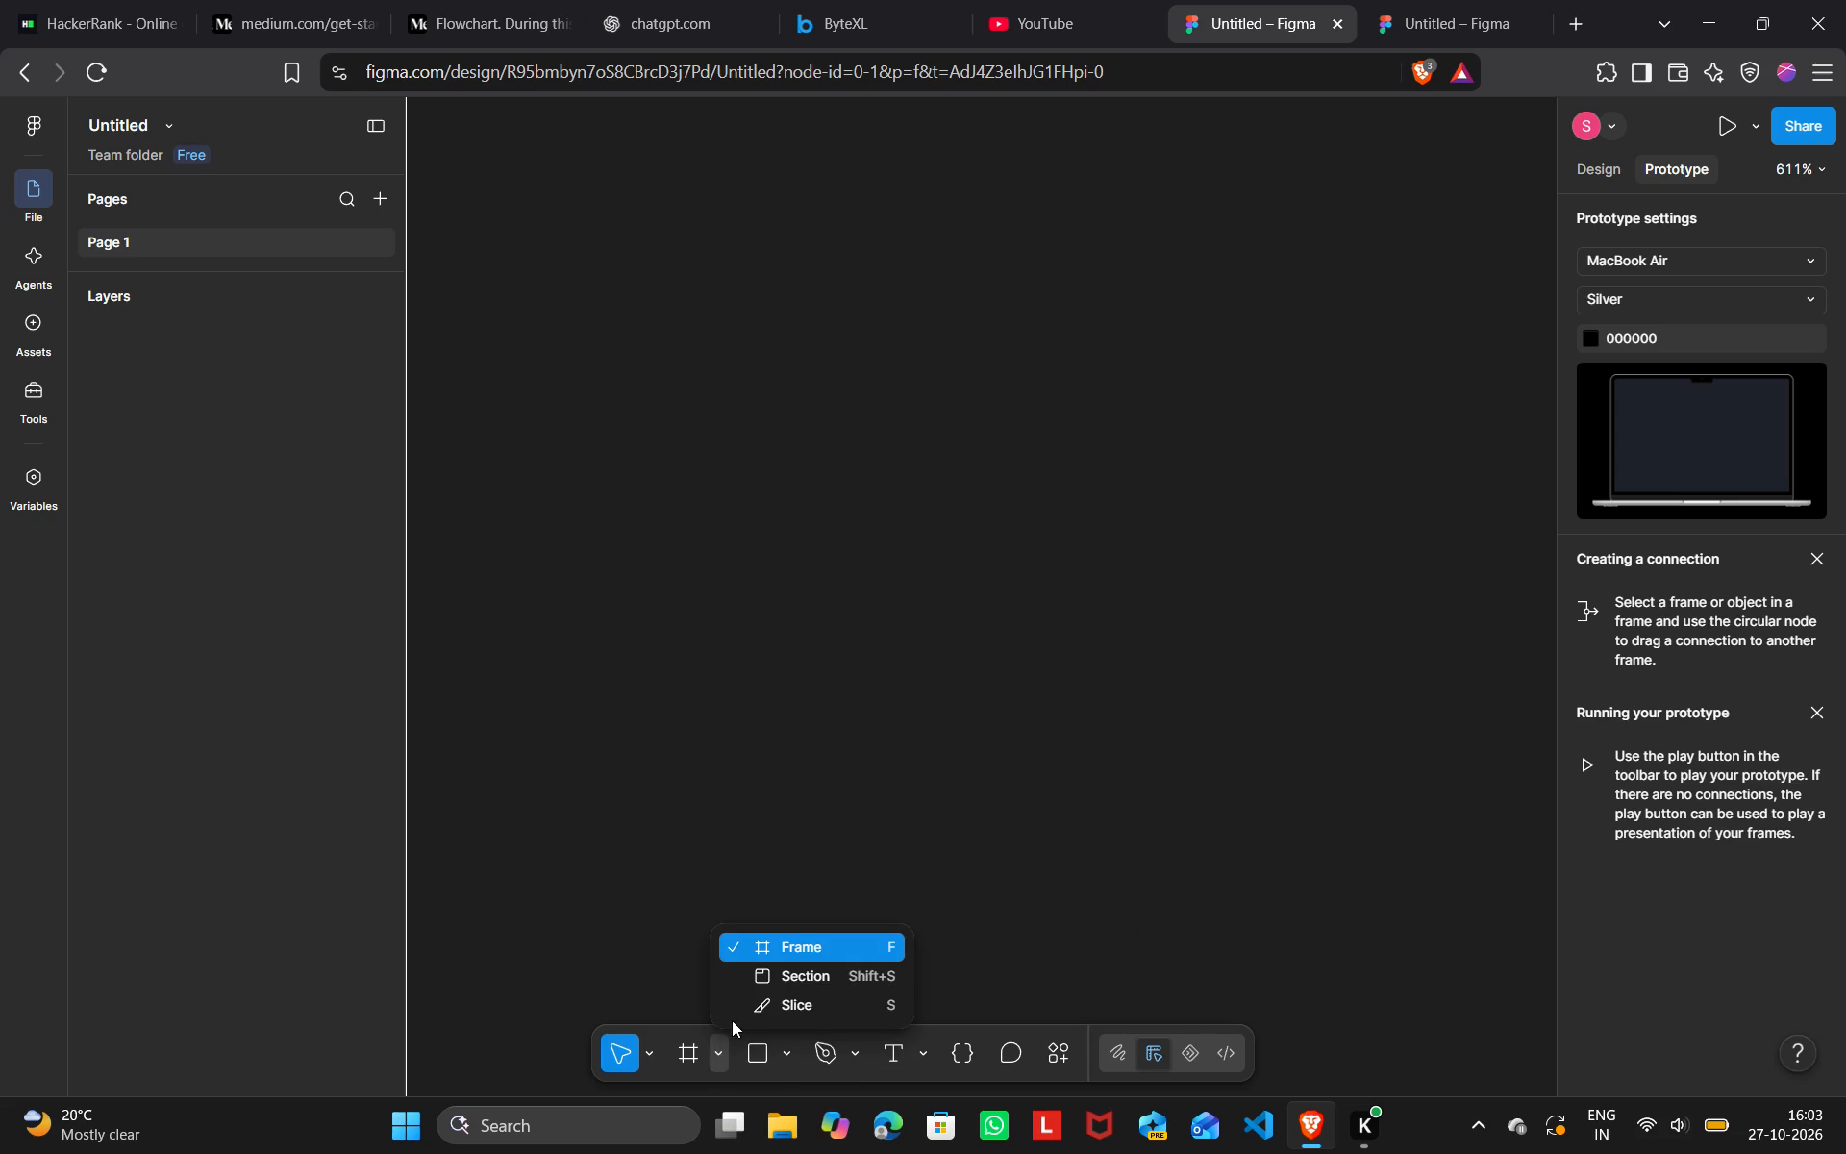
{"action": "left_click", "coordinate": [852, 946]}
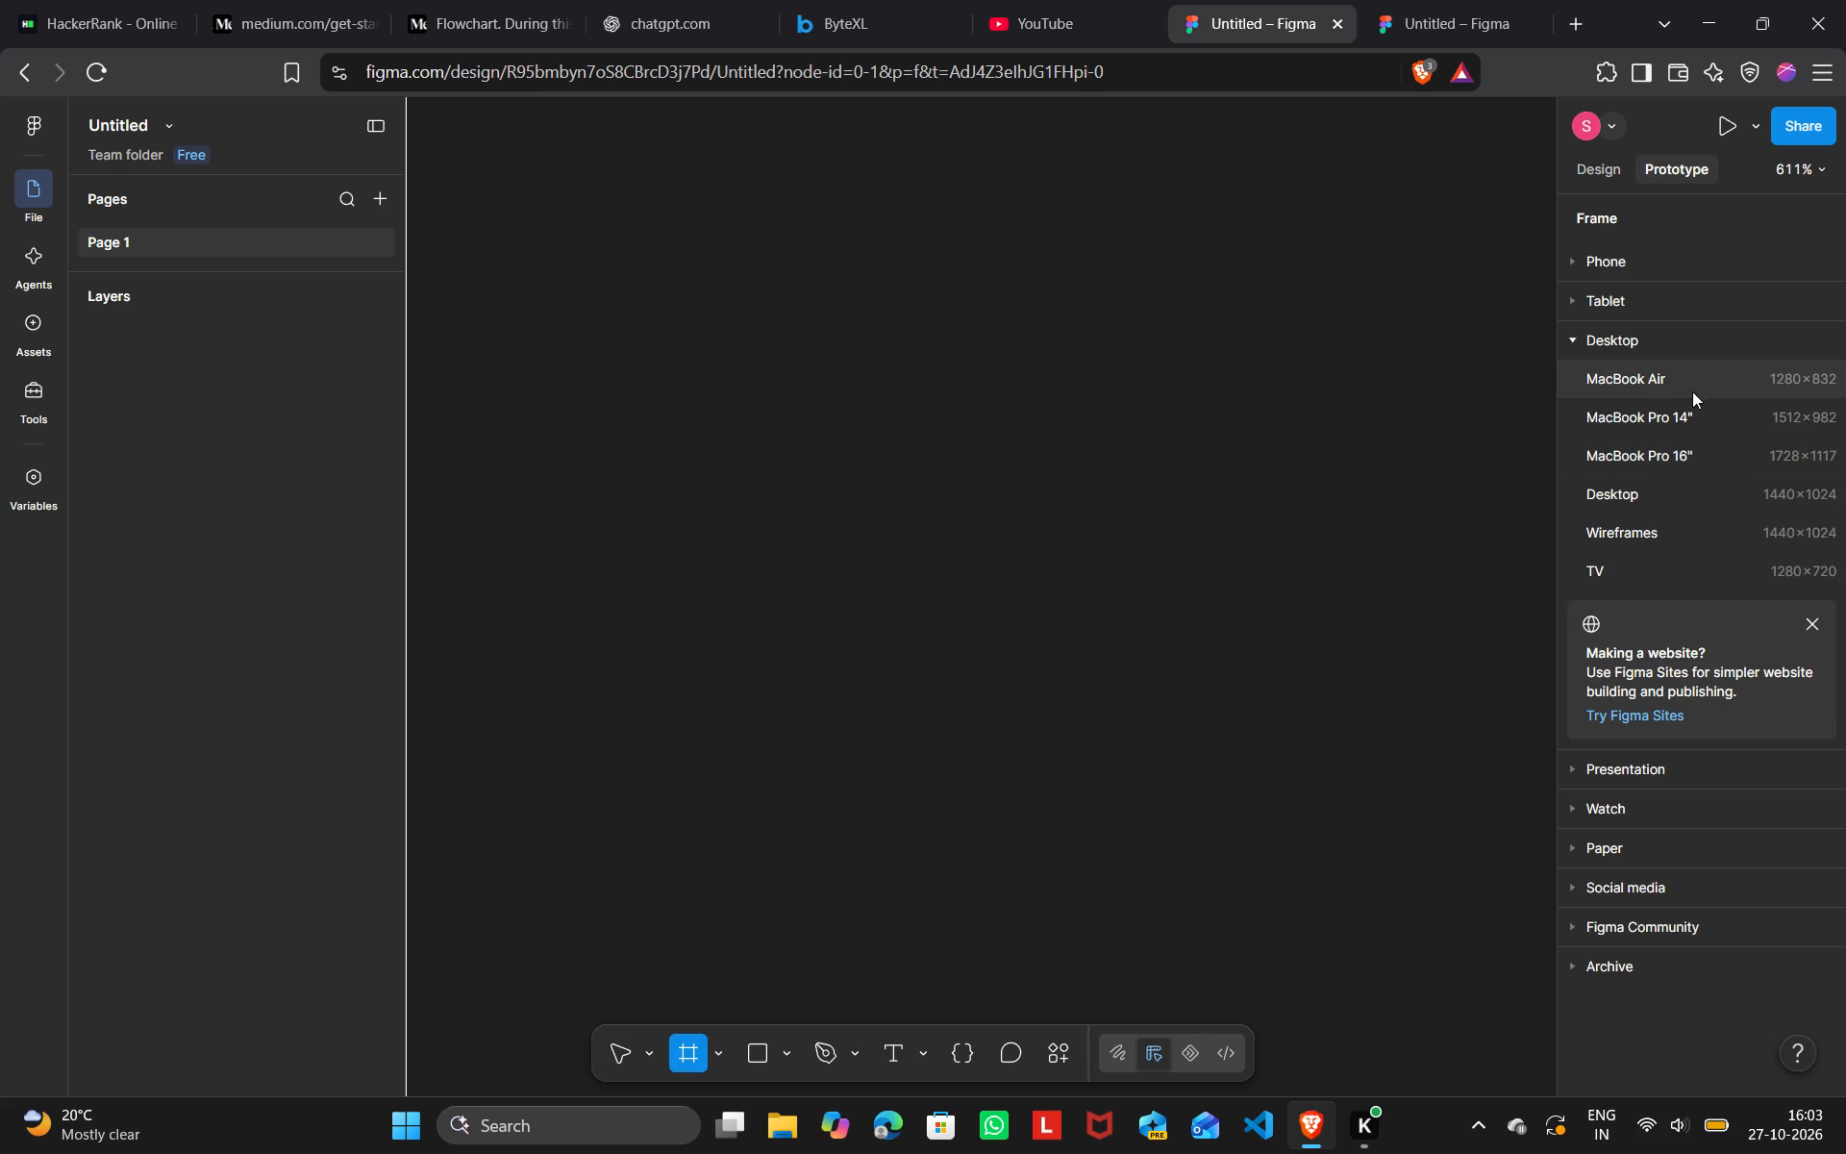
{"action": "left_click", "coordinate": [1700, 369]}
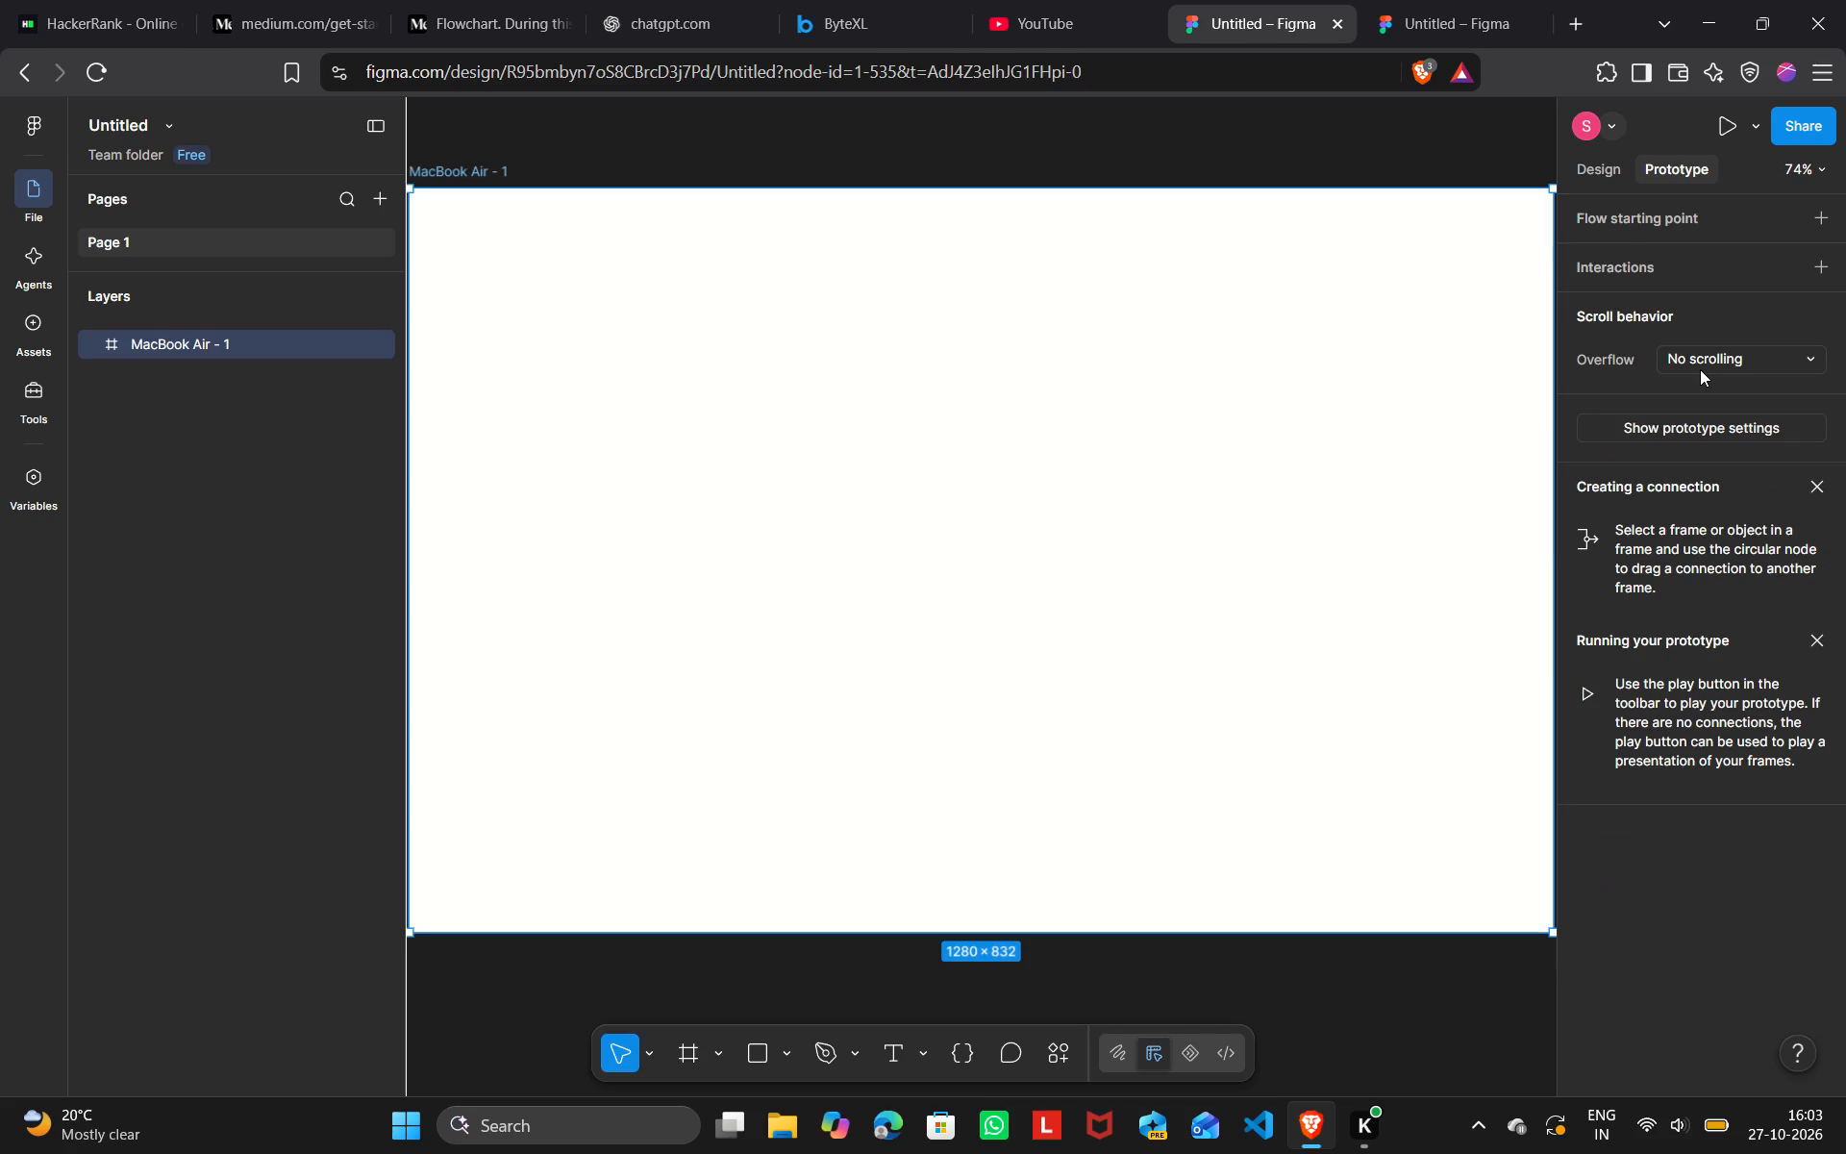
{"action": "scroll", "coordinate": [939, 643], "scroll_direction": "left", "scroll_amount": 1}
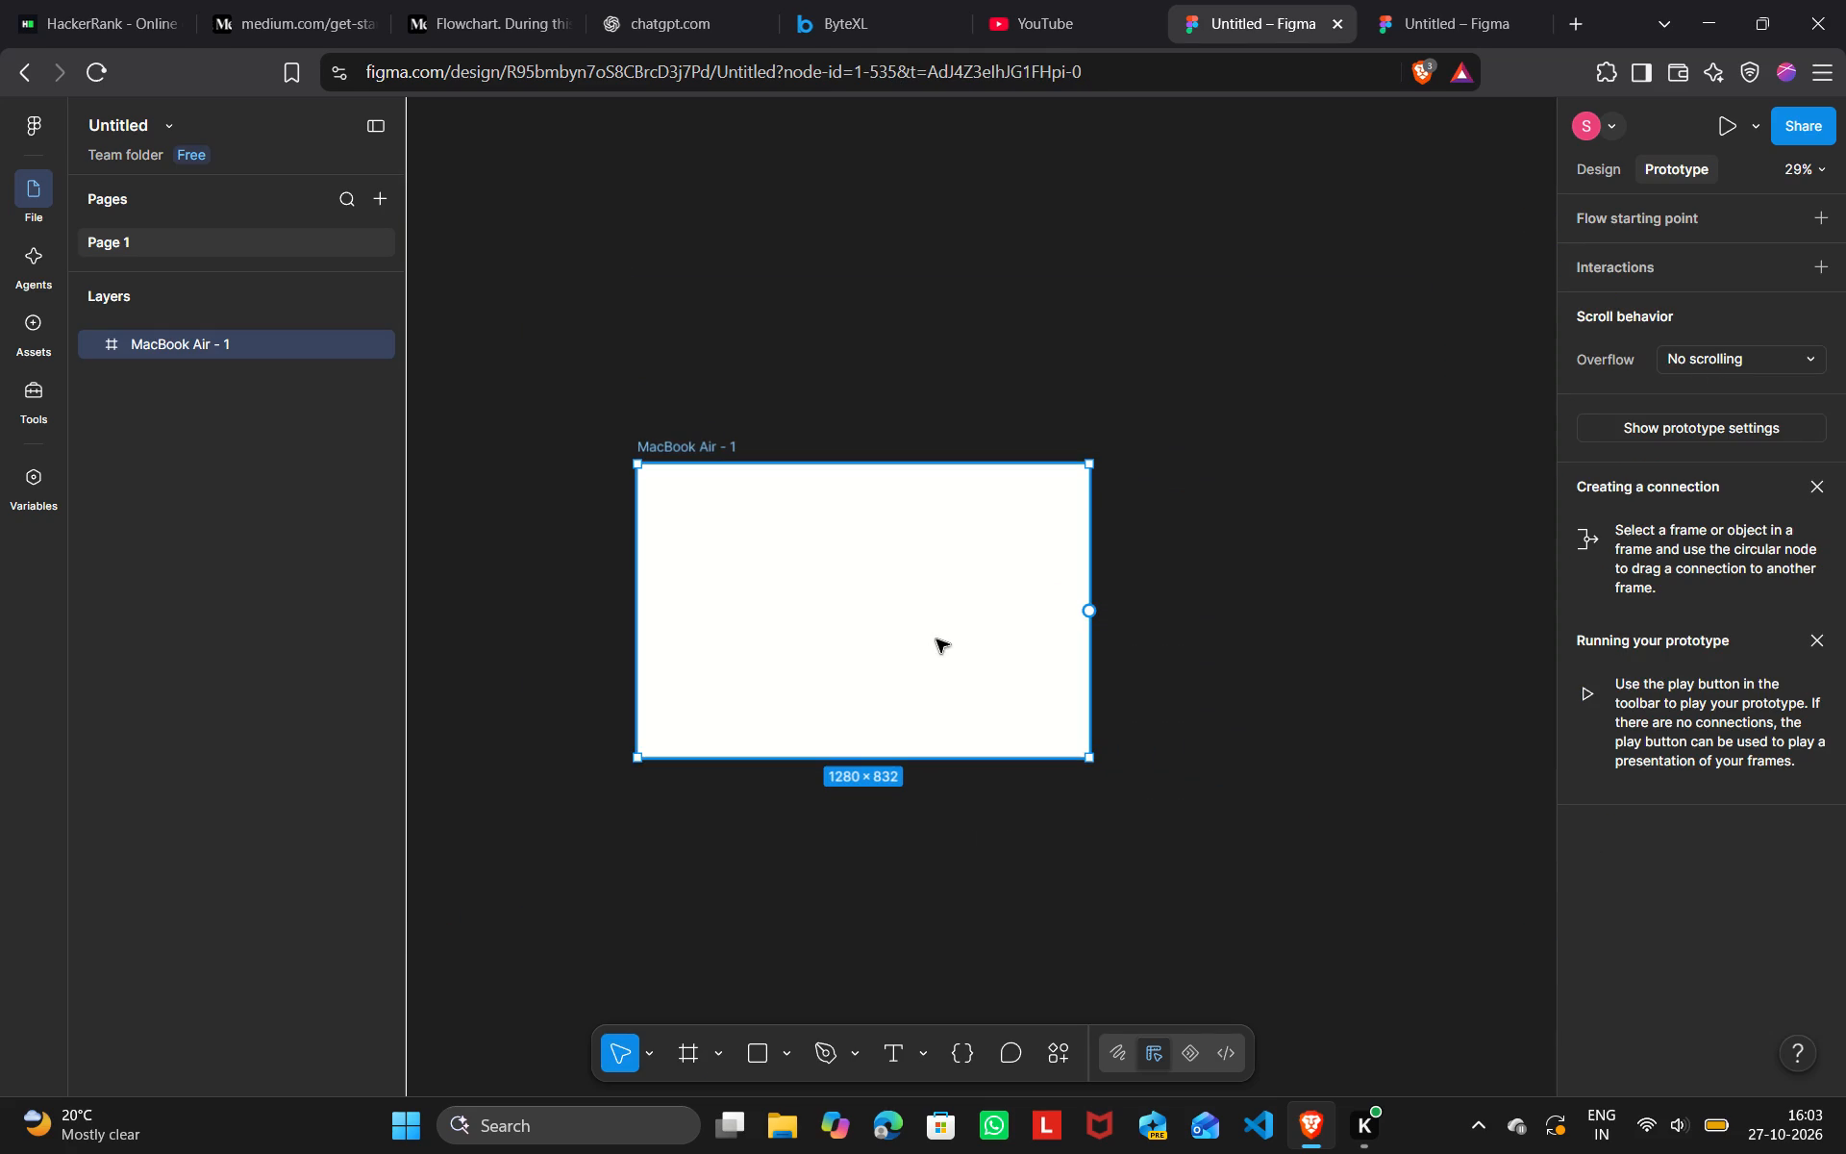
{"action": "left_click_drag", "start_coordinate": [926, 639], "coordinate": [1000, 442]}
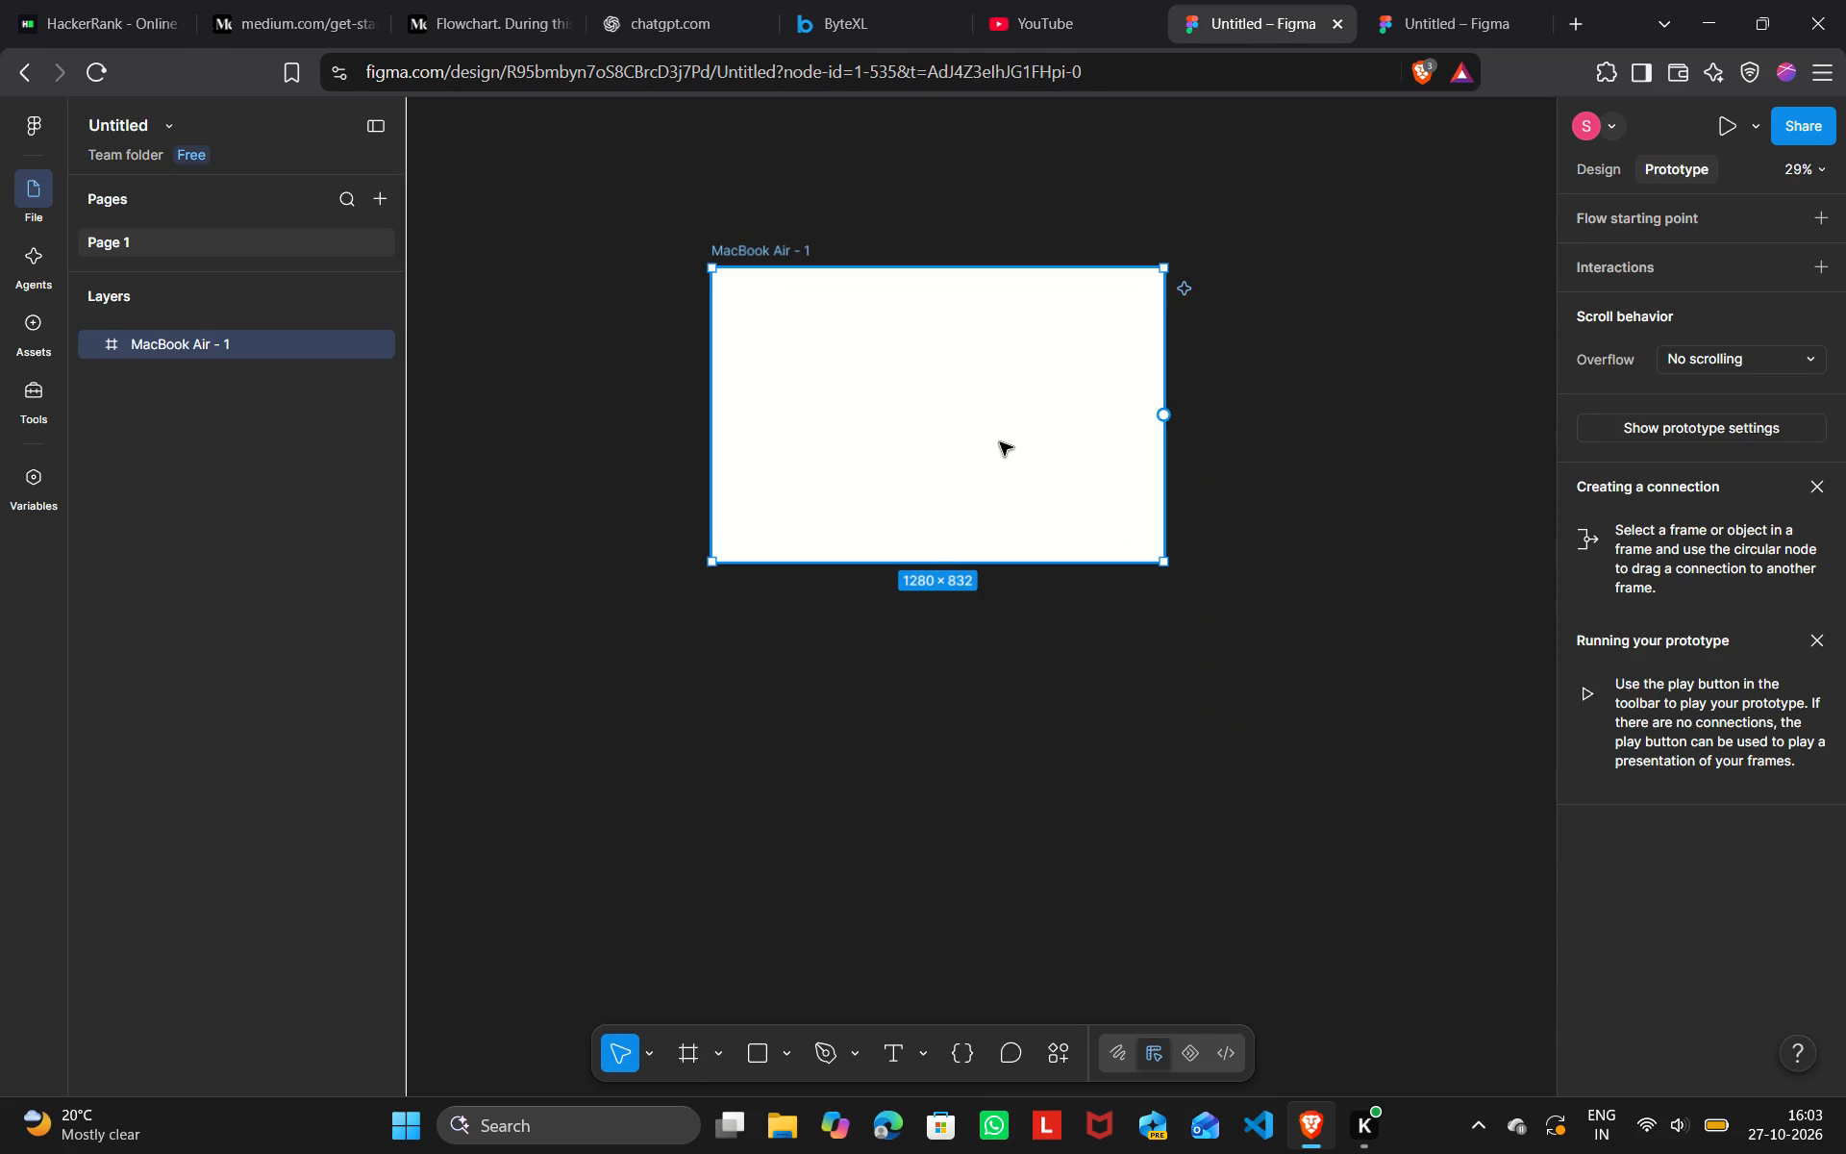
{"action": "left_click", "coordinate": [1309, 728]}
{"action": "scroll", "coordinate": [1309, 728], "scroll_direction": "right", "scroll_amount": 2}
{"action": "scroll", "coordinate": [1309, 728], "scroll_direction": "up", "scroll_amount": 1}
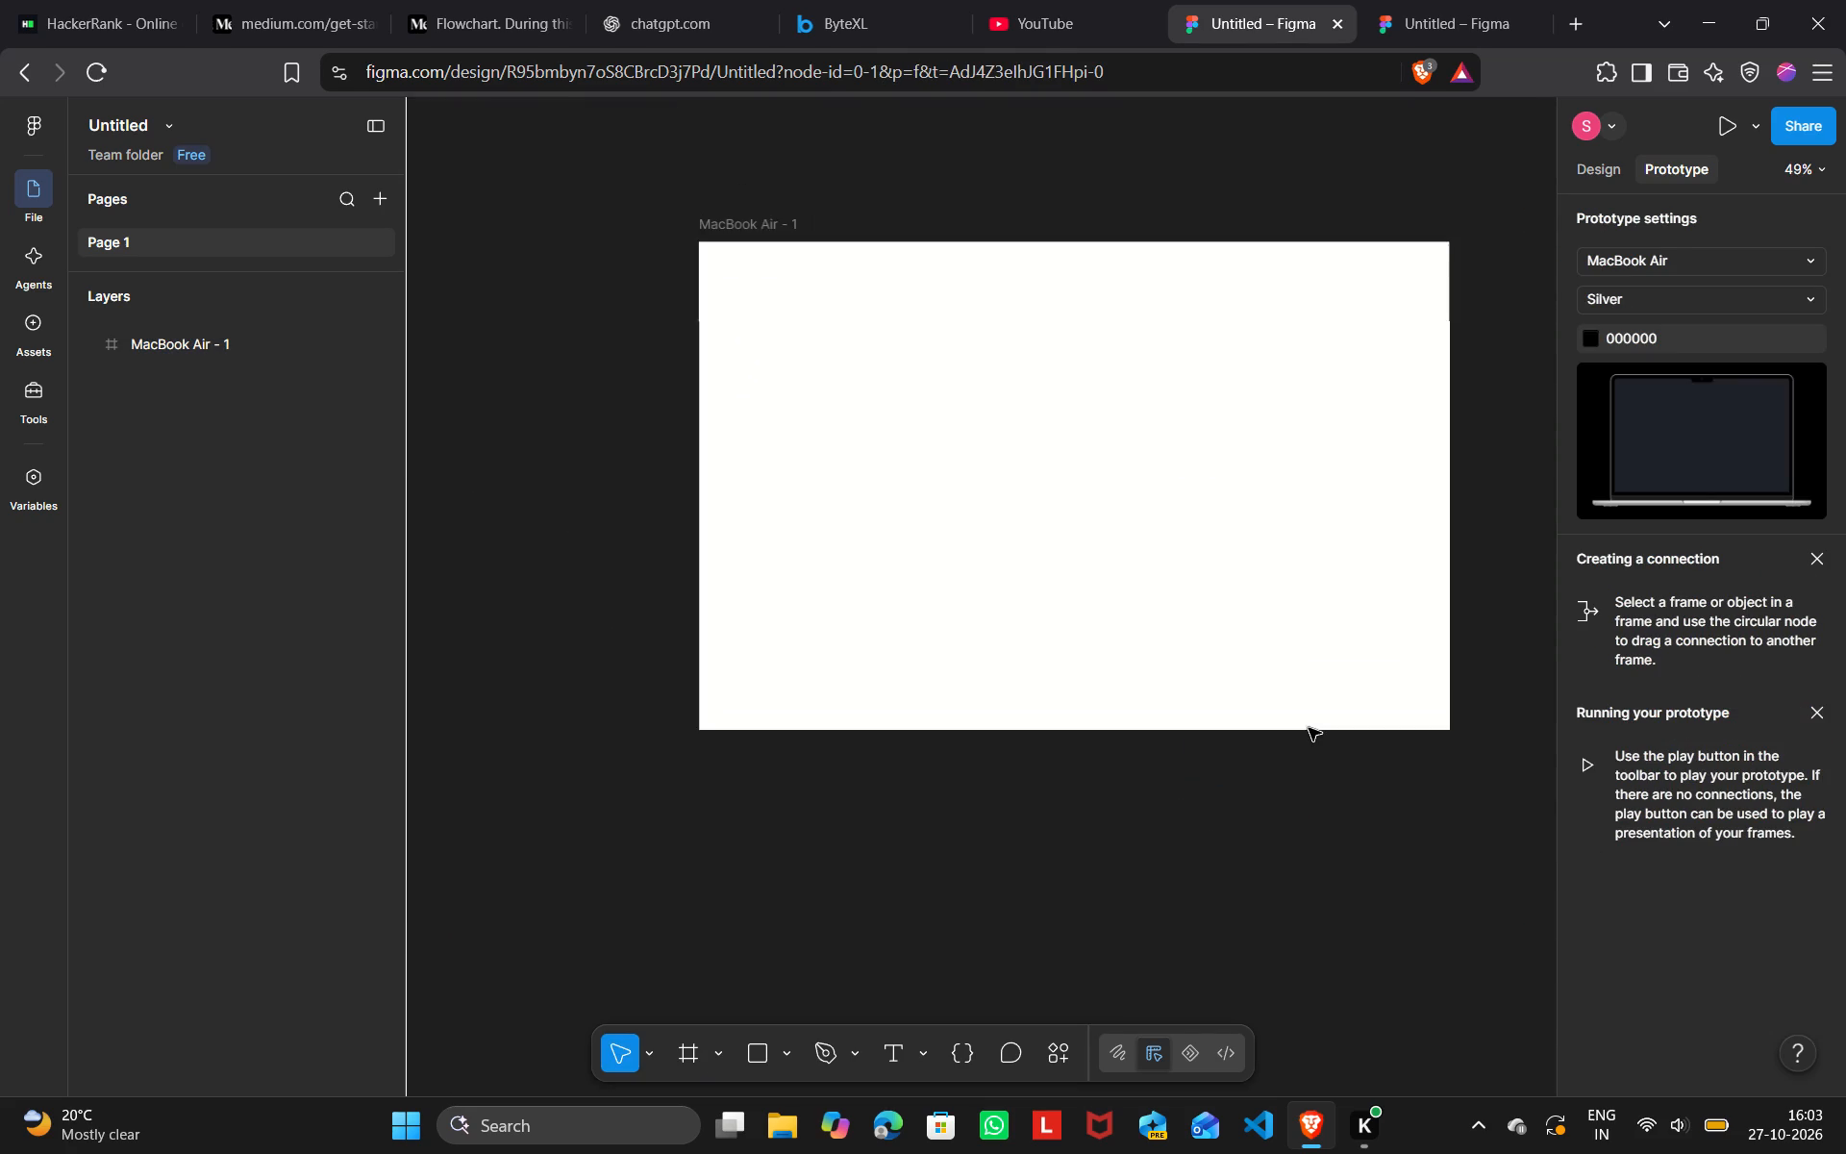
{"action": "scroll", "coordinate": [1309, 728], "scroll_direction": "left", "scroll_amount": 2}
{"action": "scroll", "coordinate": [1309, 728], "scroll_direction": "down", "scroll_amount": 1}
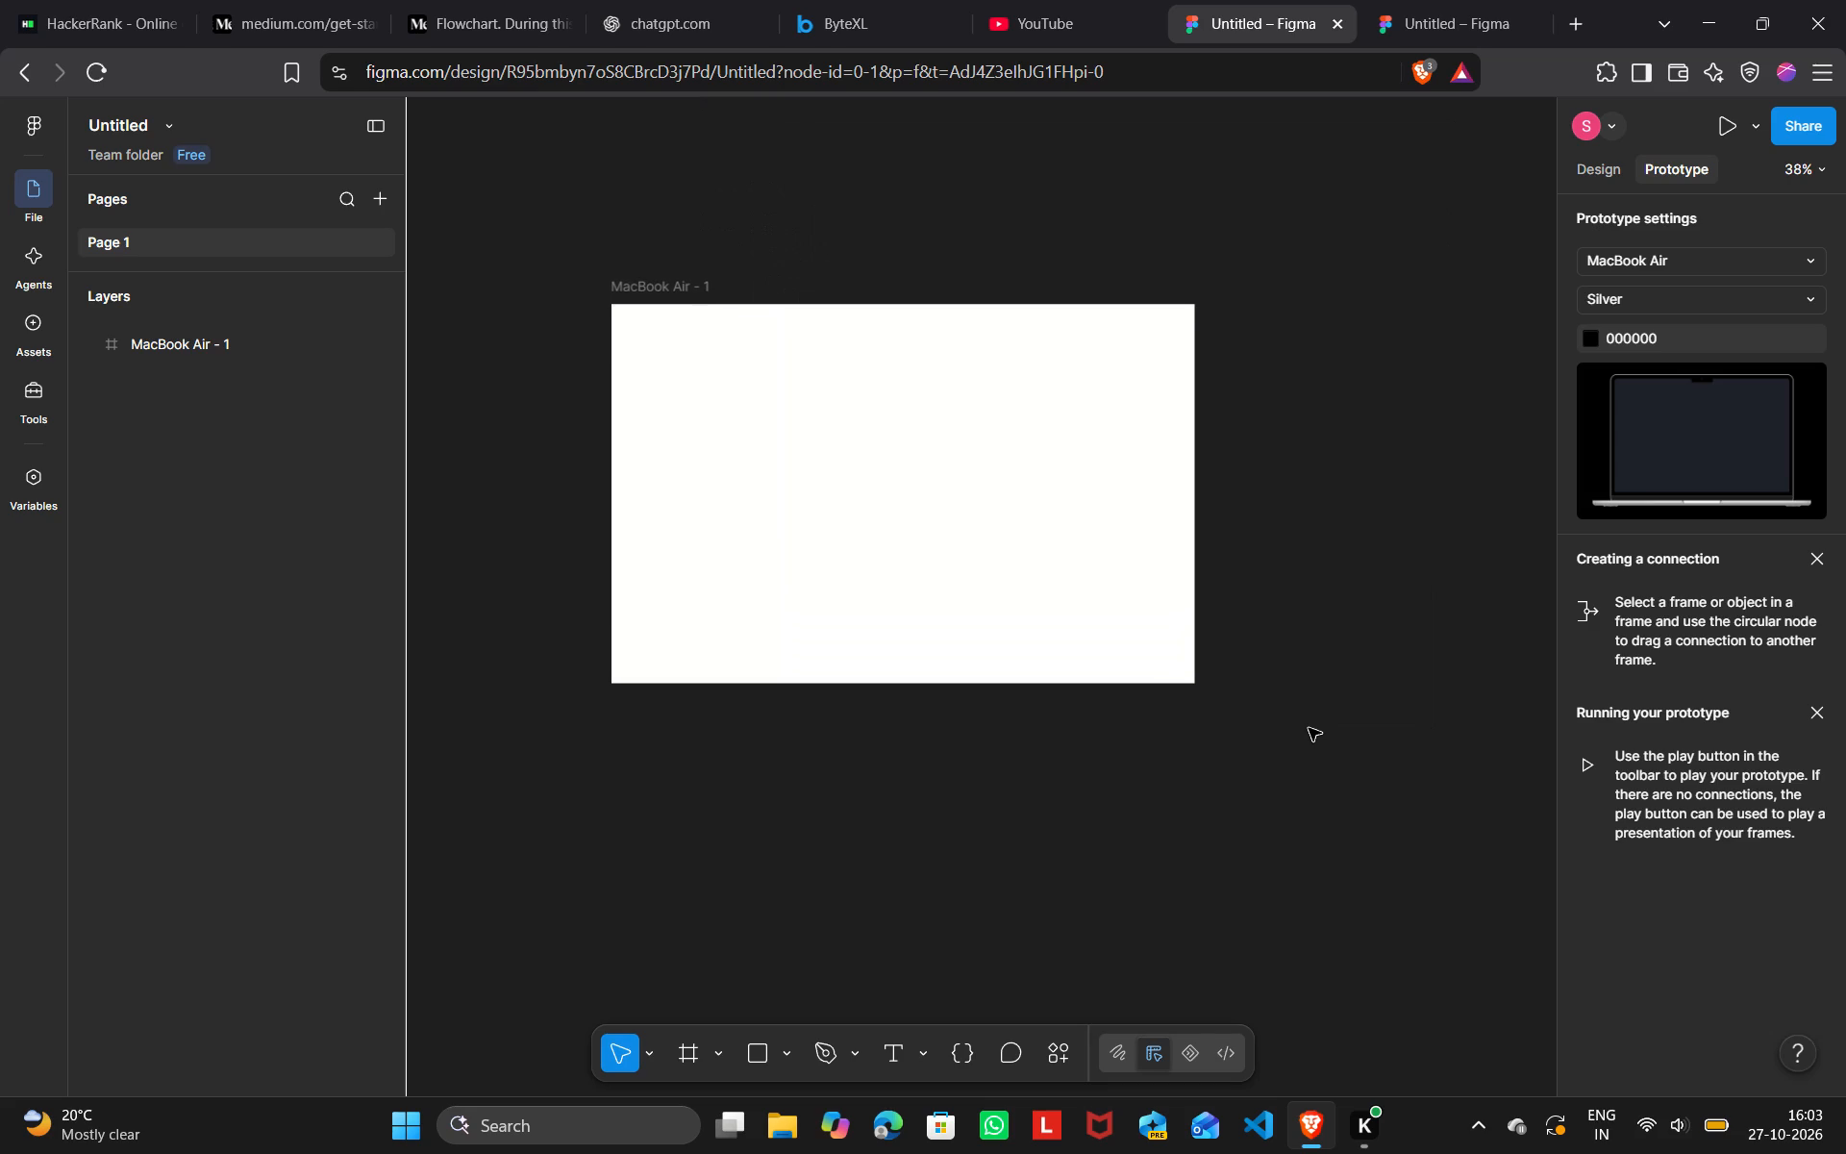
Copy the central pink donut image from the Strawberry frame on Page 2 of the other open Figma file.
{"action": "left_click", "coordinate": [1430, 23]}
{"action": "left_click", "coordinate": [269, 291]}
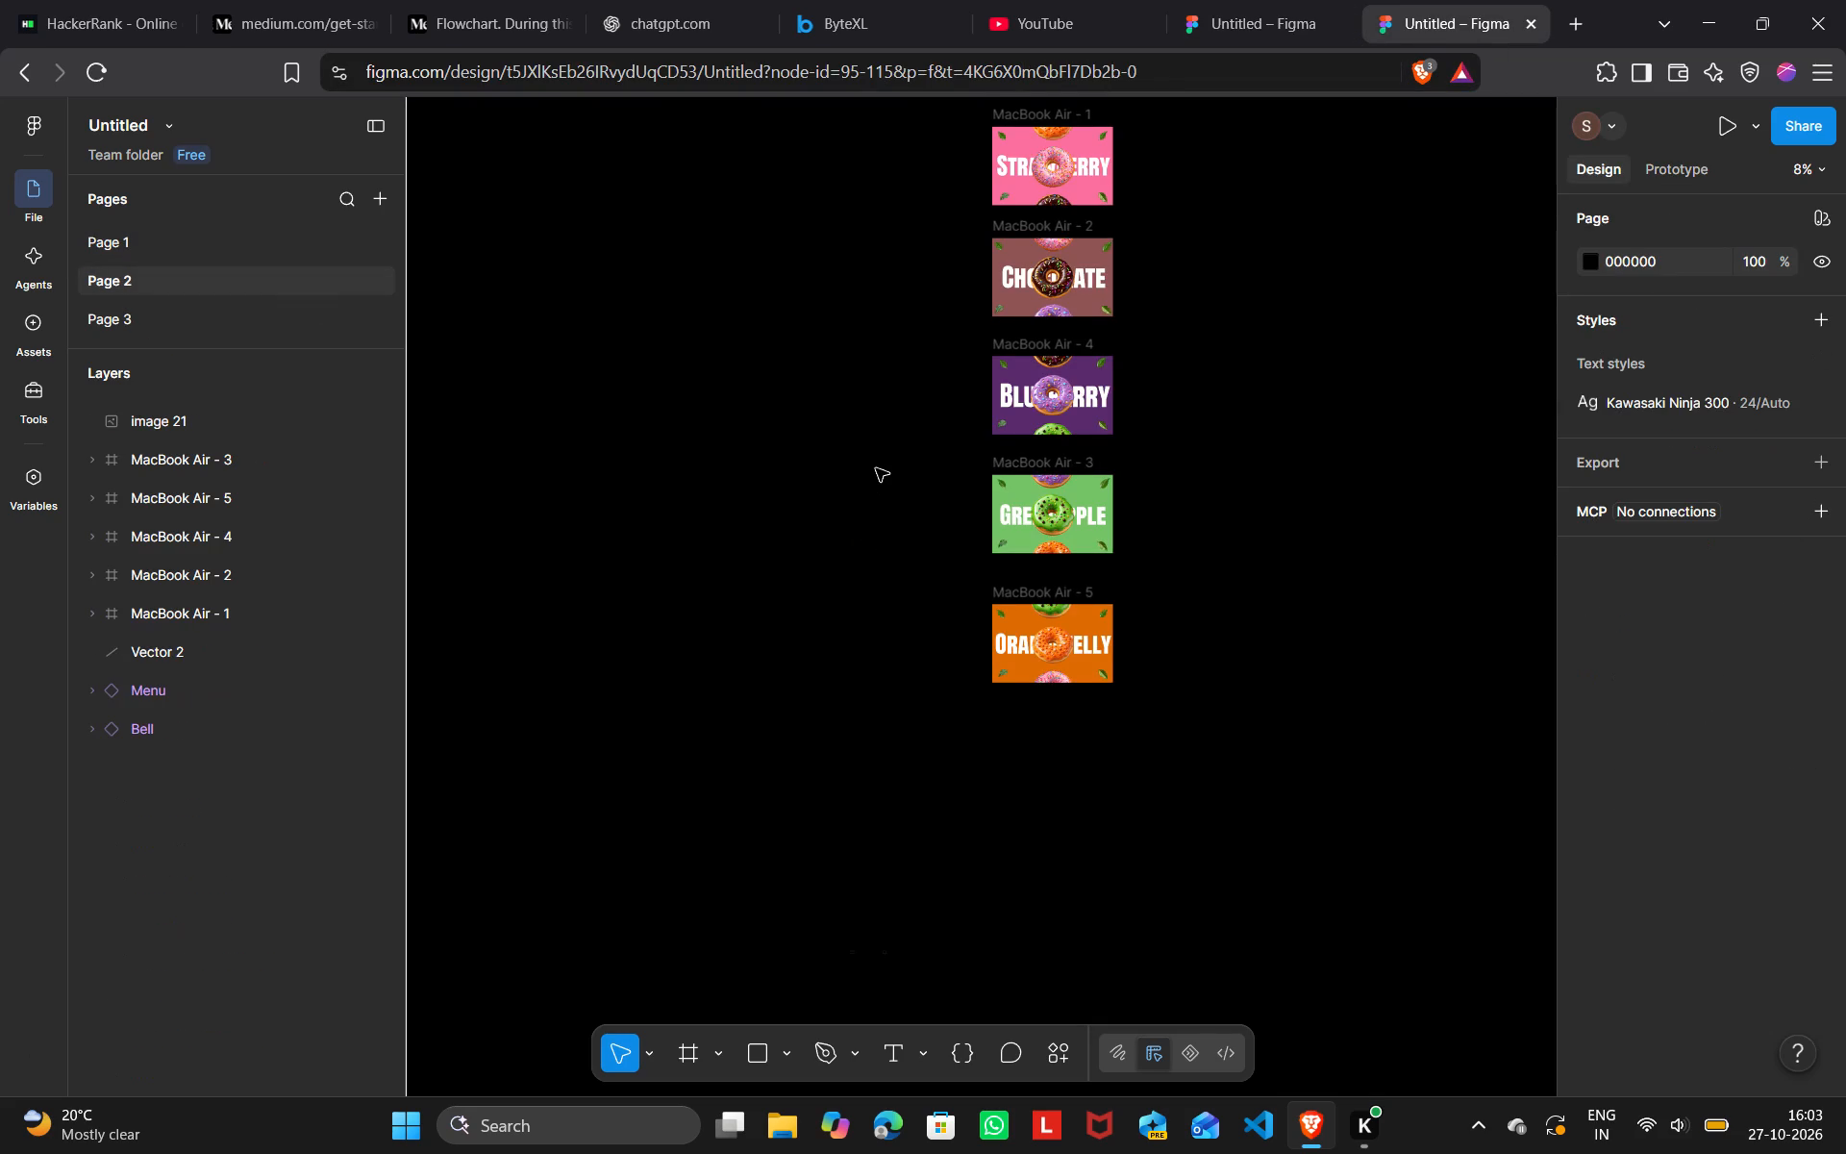
{"action": "scroll", "coordinate": [876, 468], "scroll_direction": "up", "scroll_amount": 3}
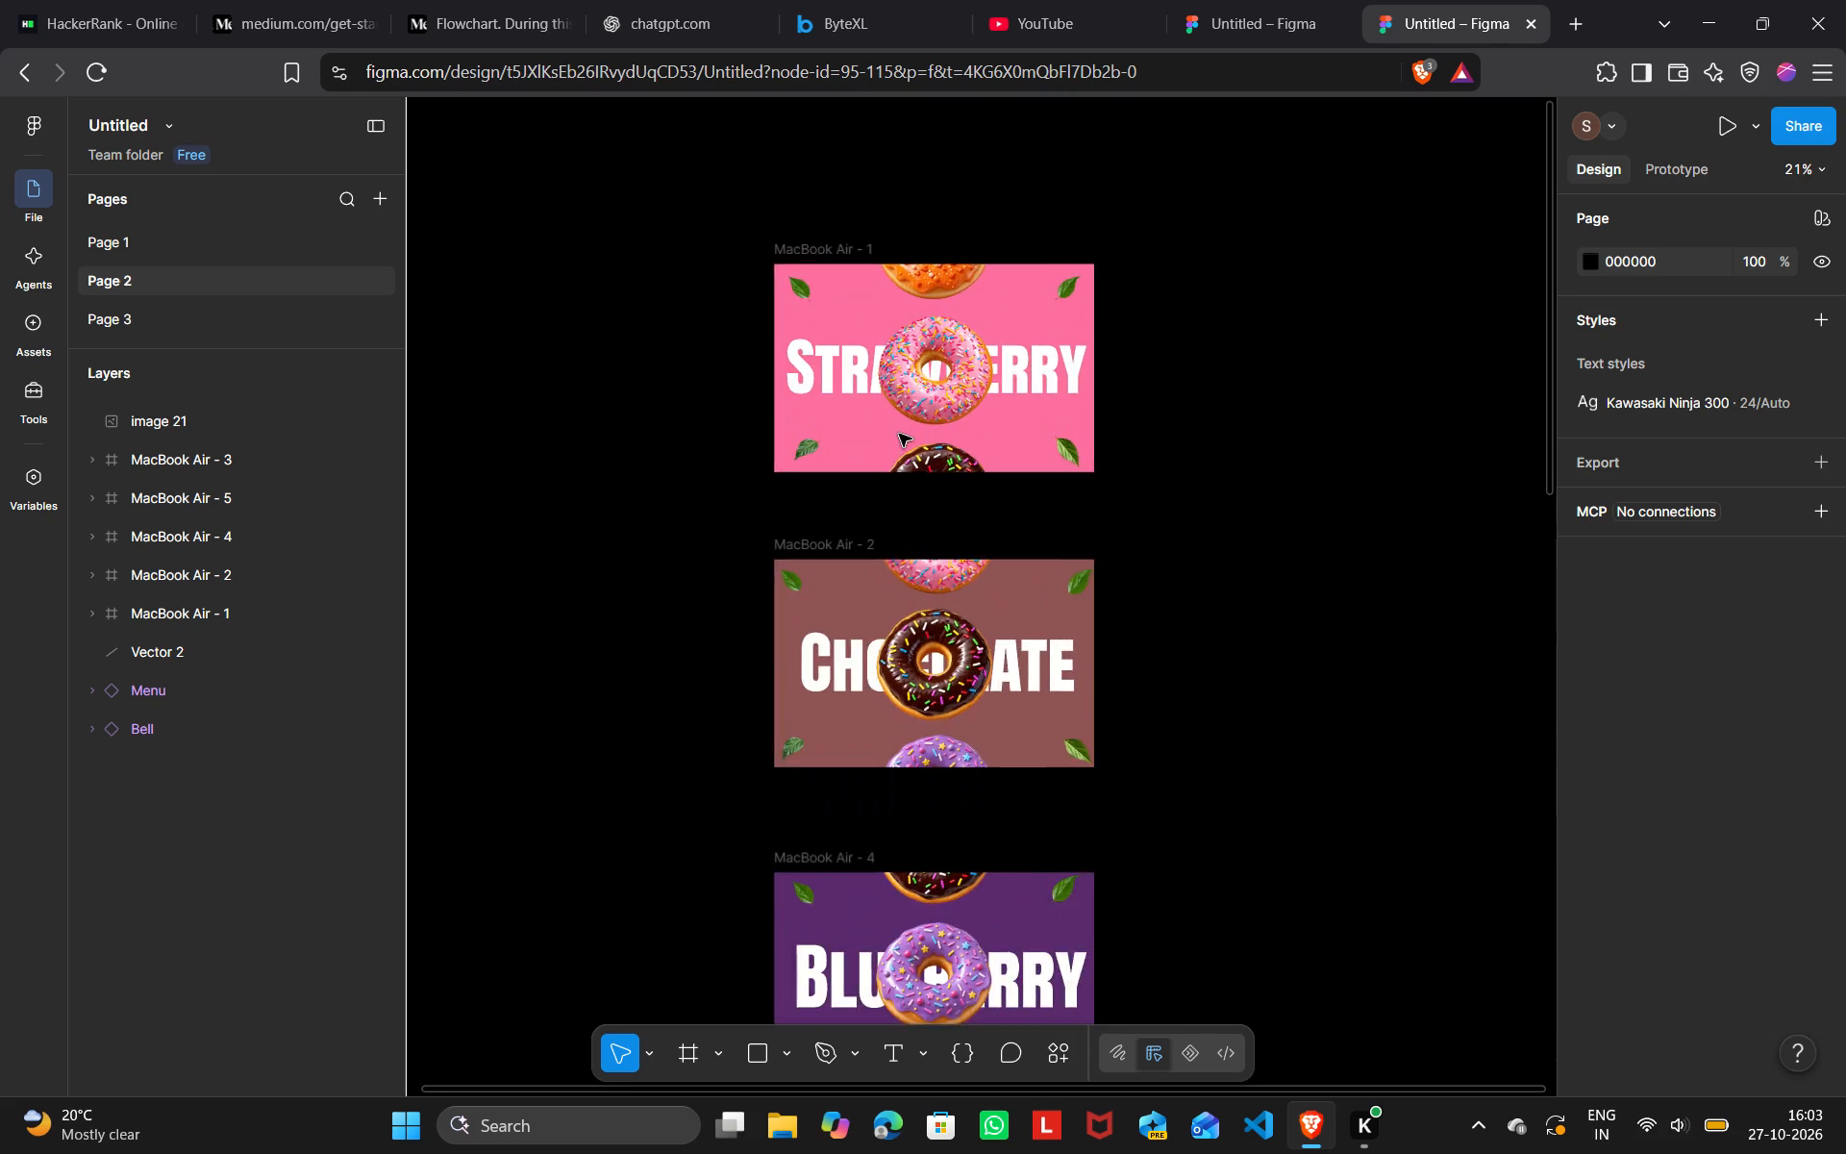
{"action": "left_click", "coordinate": [964, 371]}
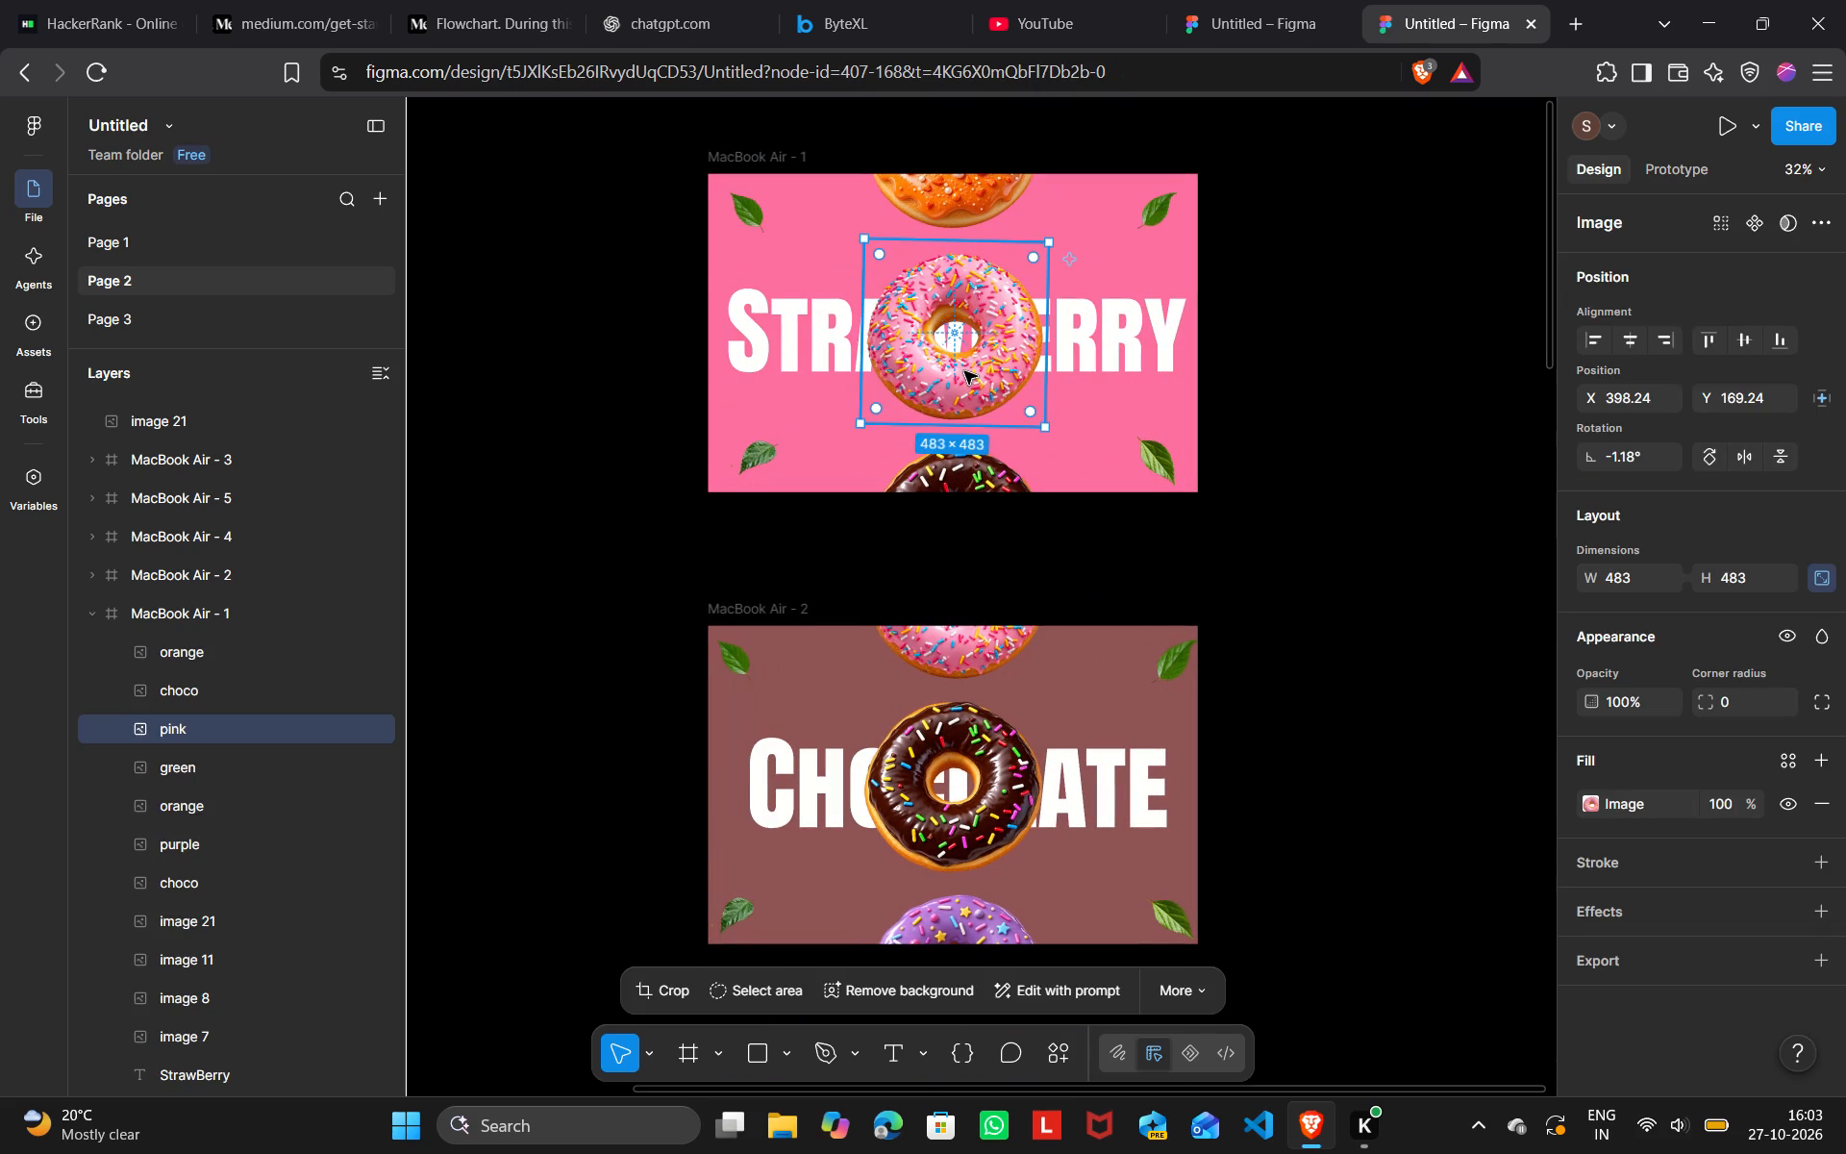
{"action": "key", "text": "ctrl+c"}
Paste the pink donut into the new design file and position it over the upper middle of the MacBook Air frame.
{"action": "left_click", "coordinate": [1236, 19]}
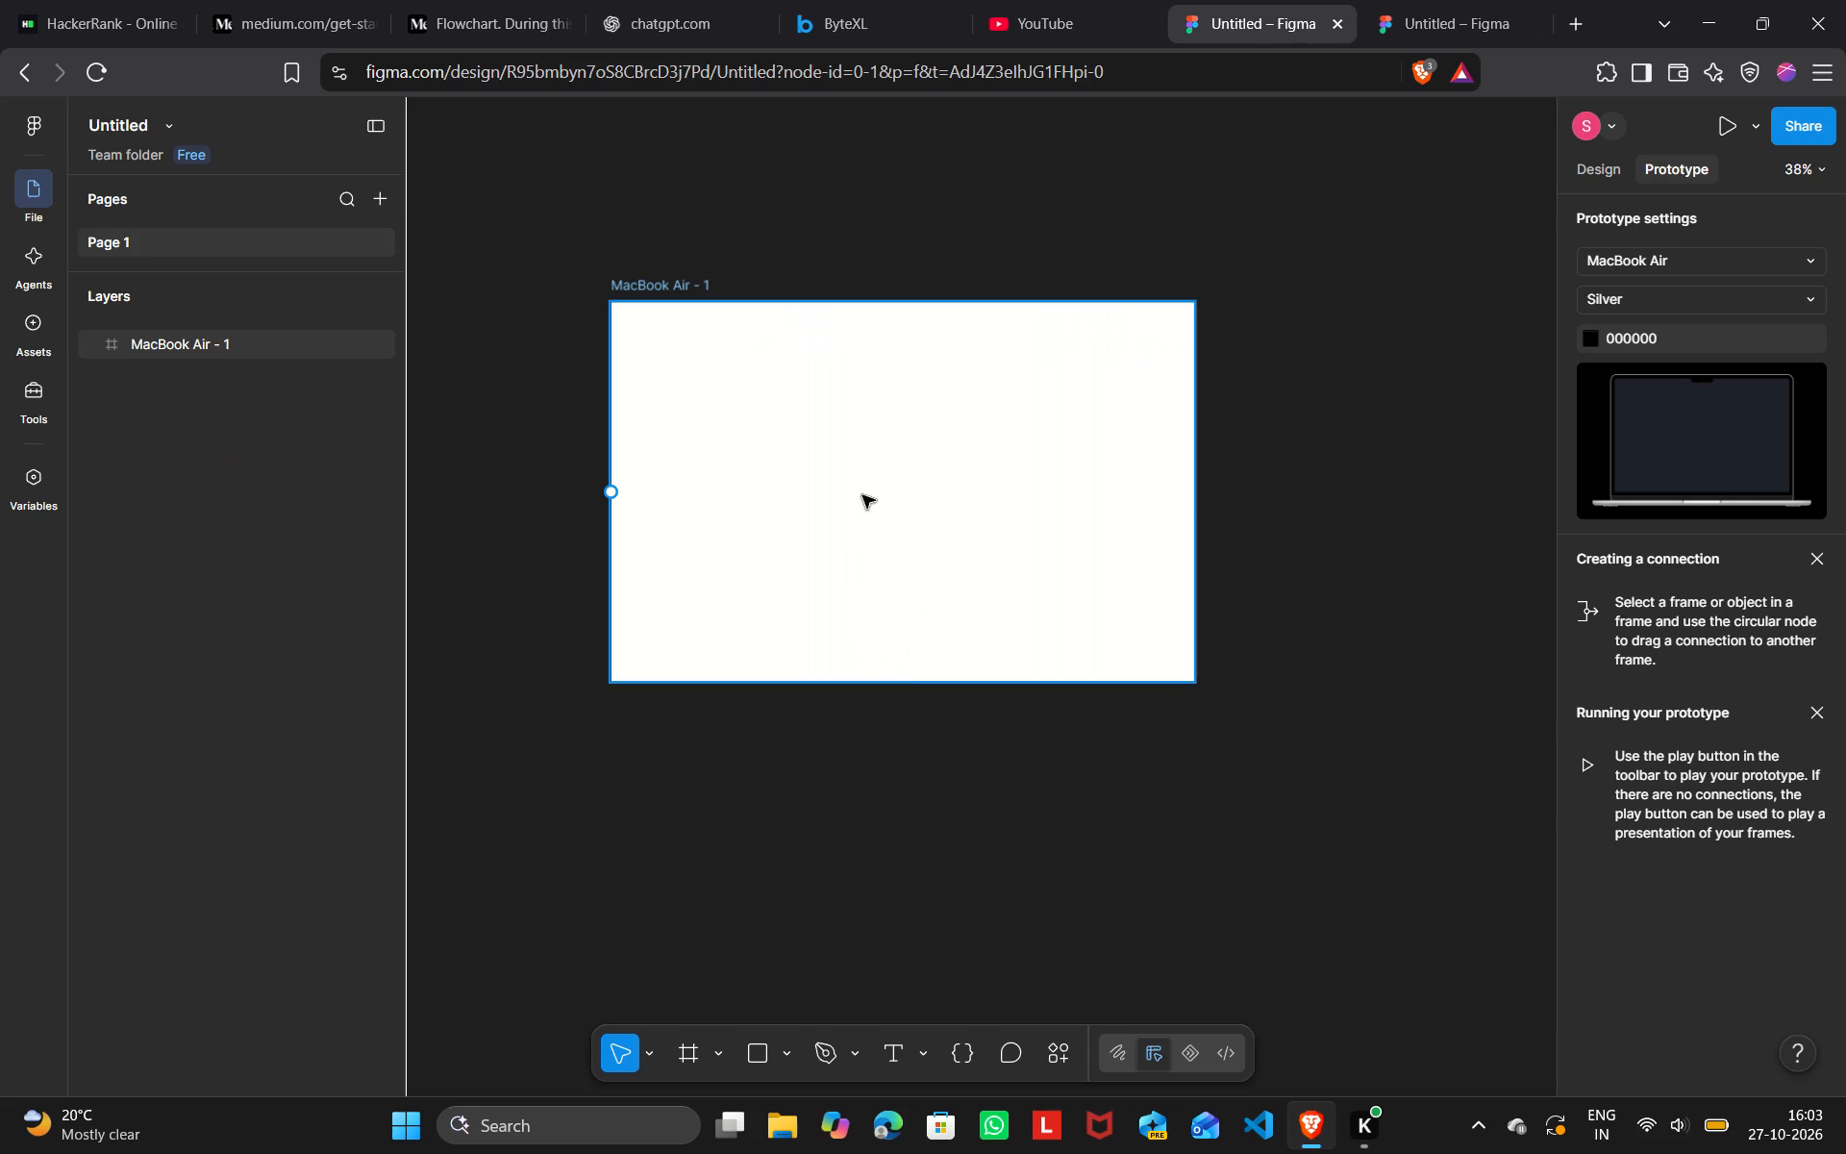
{"action": "key", "text": "ctrl+v"}
{"action": "left_click_drag", "start_coordinate": [976, 584], "coordinate": [912, 444]}
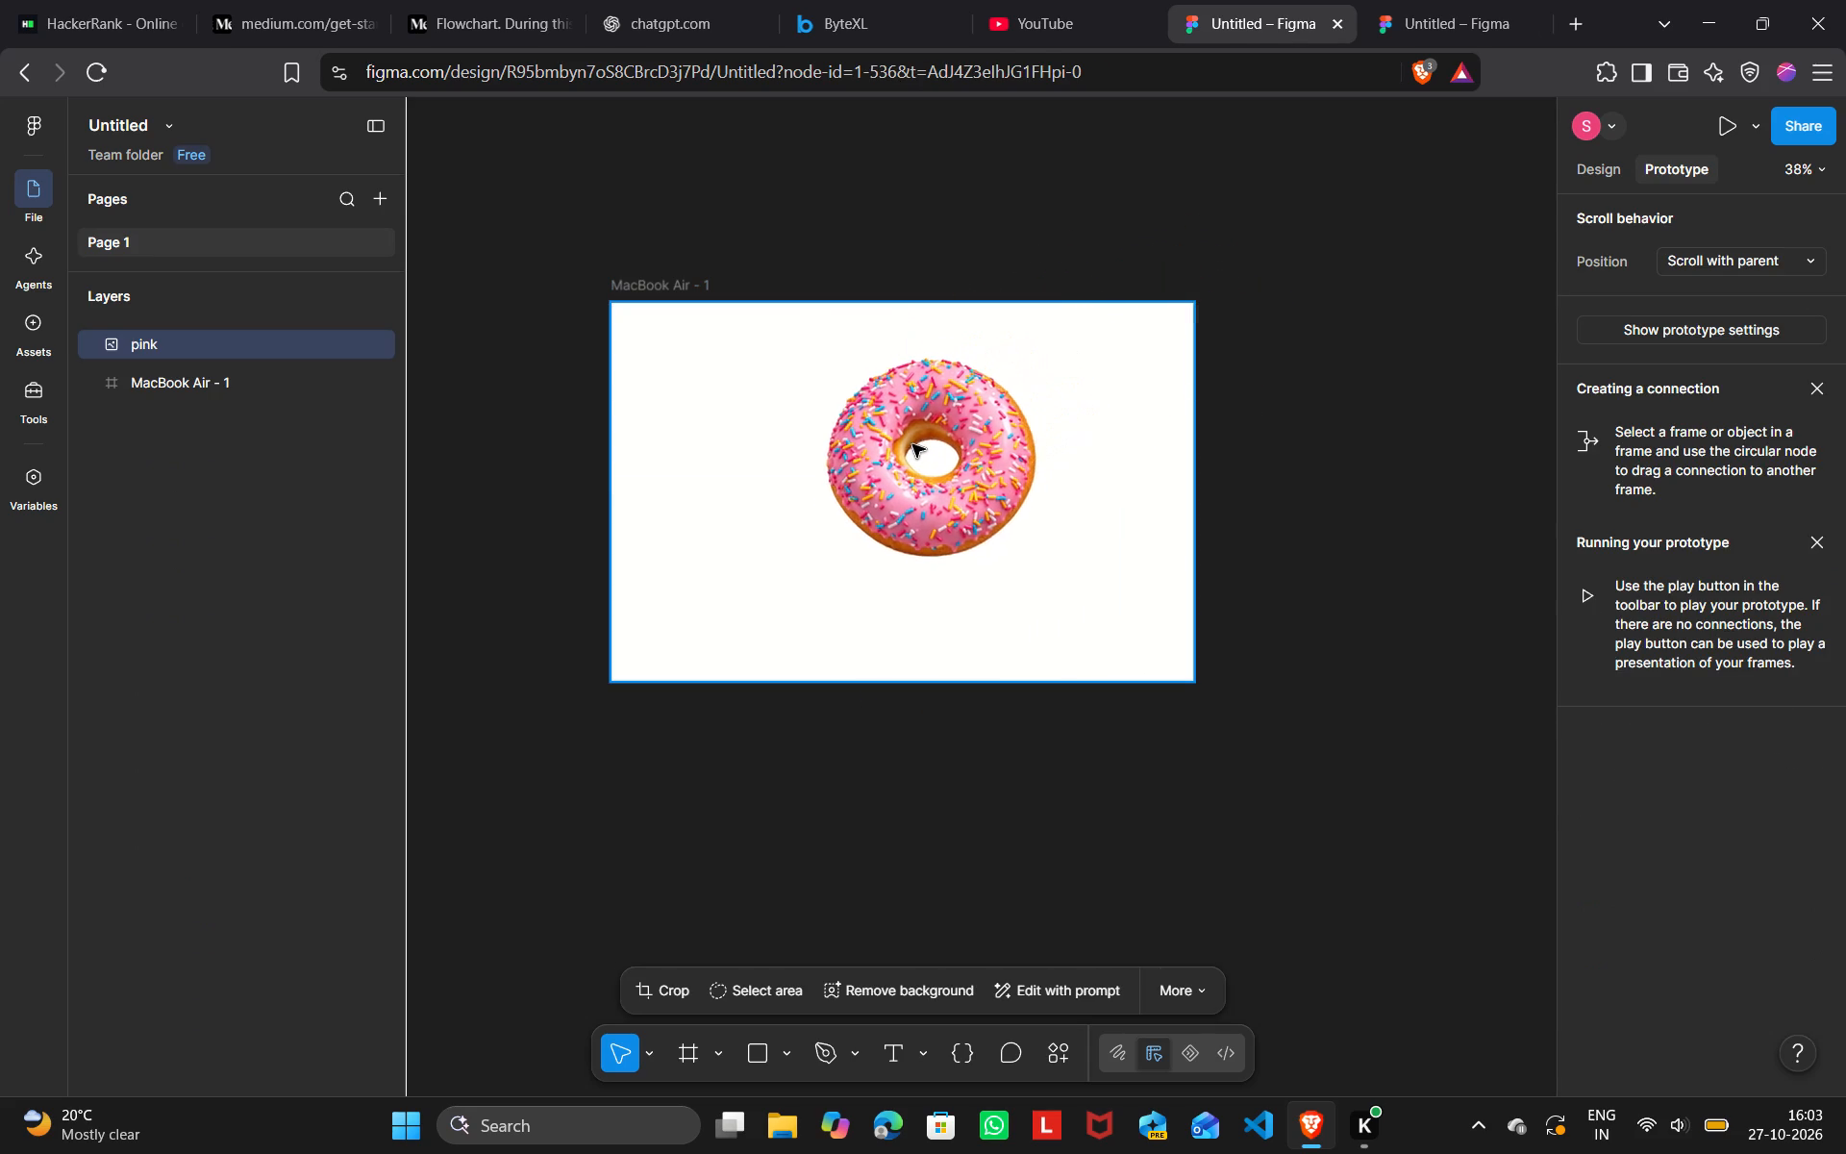
{"action": "left_click_drag", "start_coordinate": [912, 444], "coordinate": [907, 443]}
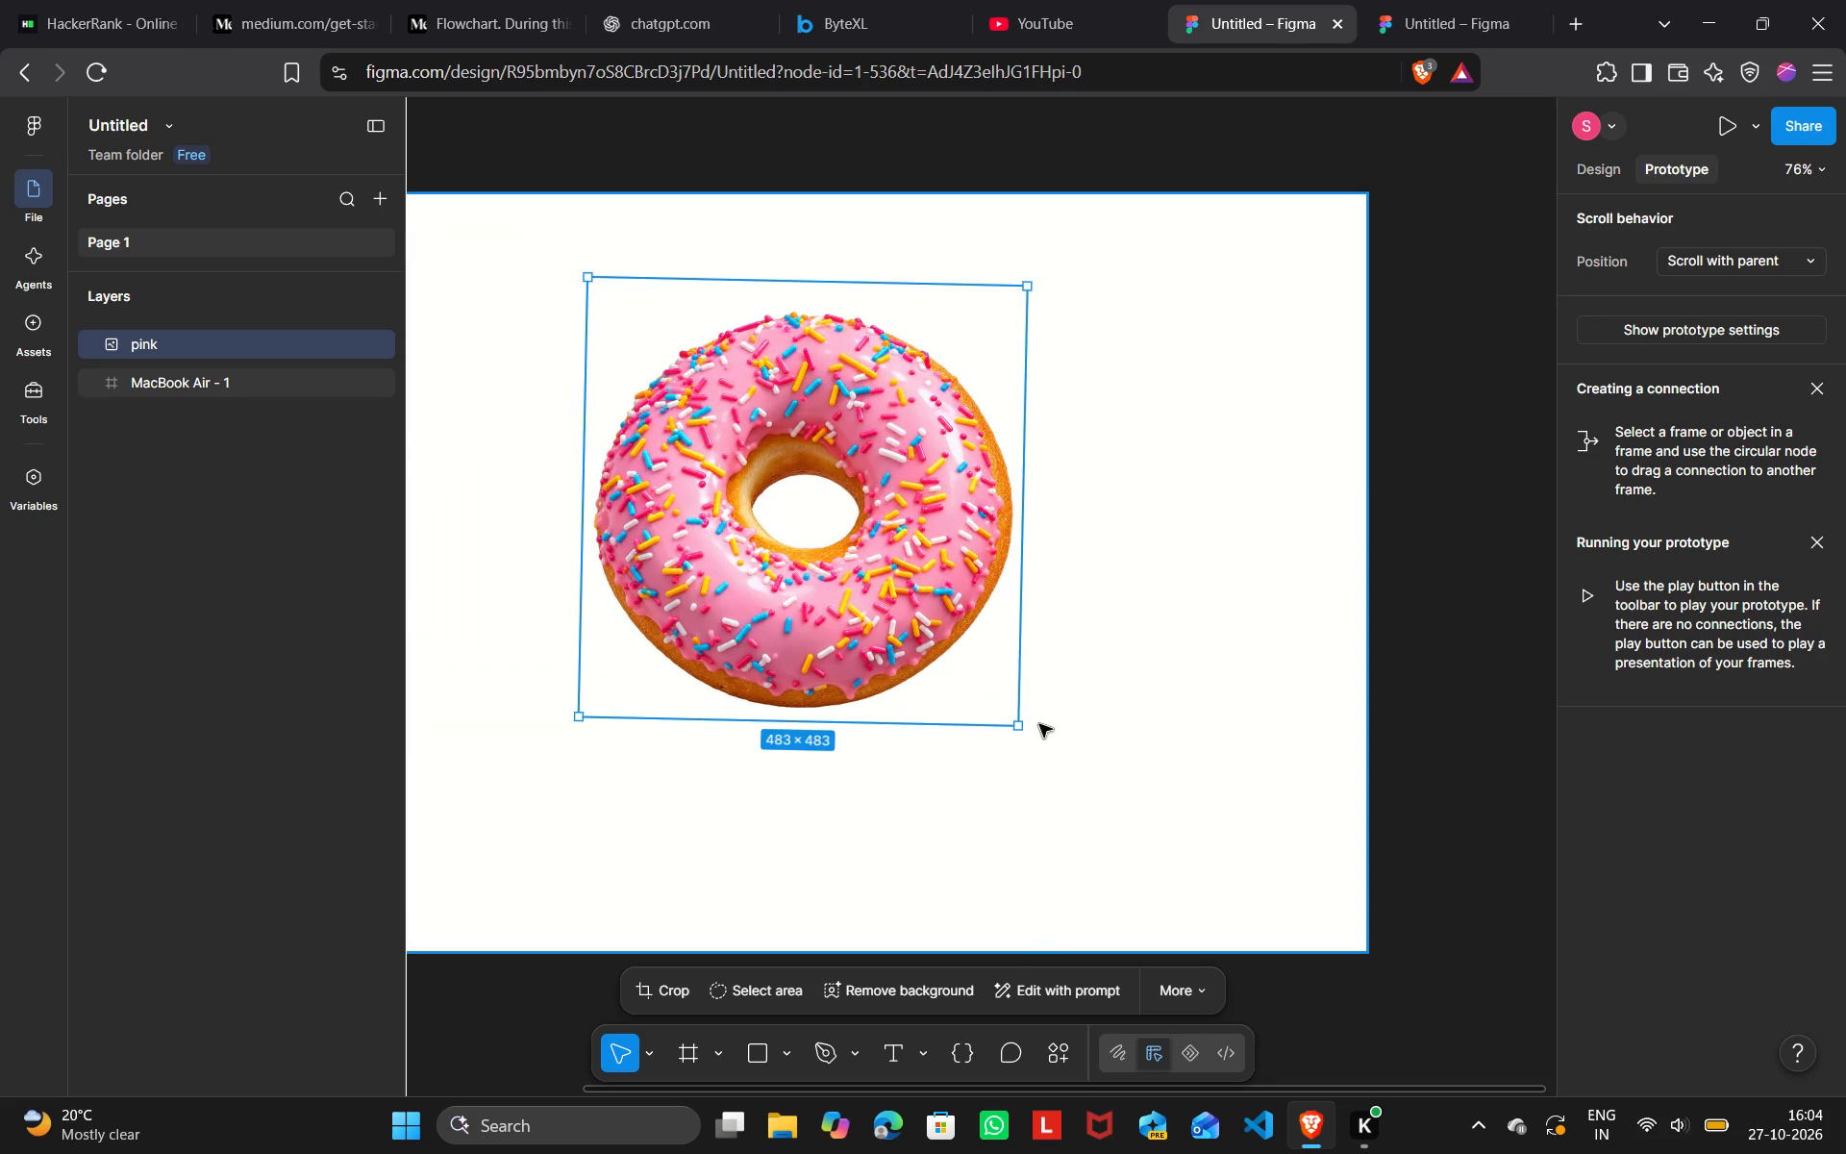
Rotate the pink donut image slightly to level its bounding box with the frame, and deselect it.
{"action": "left_click", "coordinate": [1032, 726]}
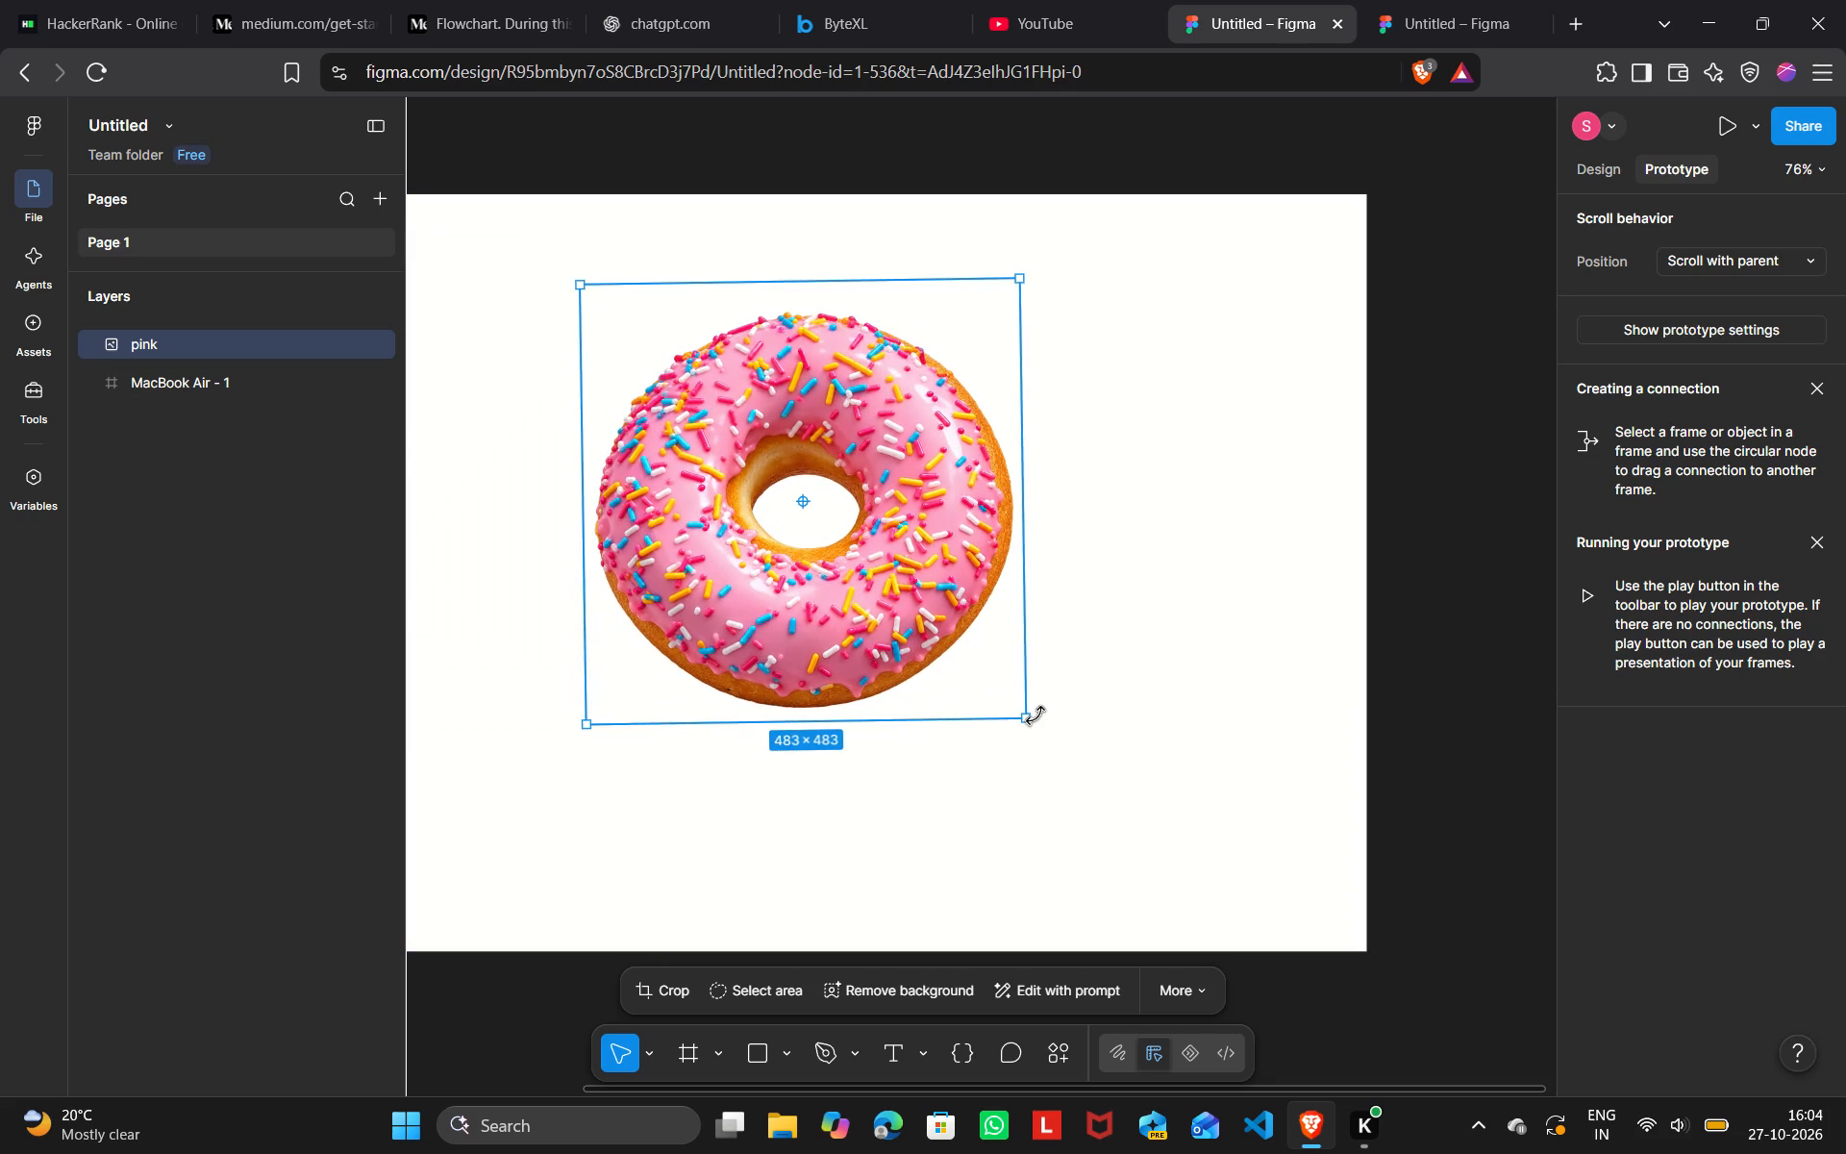
{"action": "left_click", "coordinate": [1033, 723]}
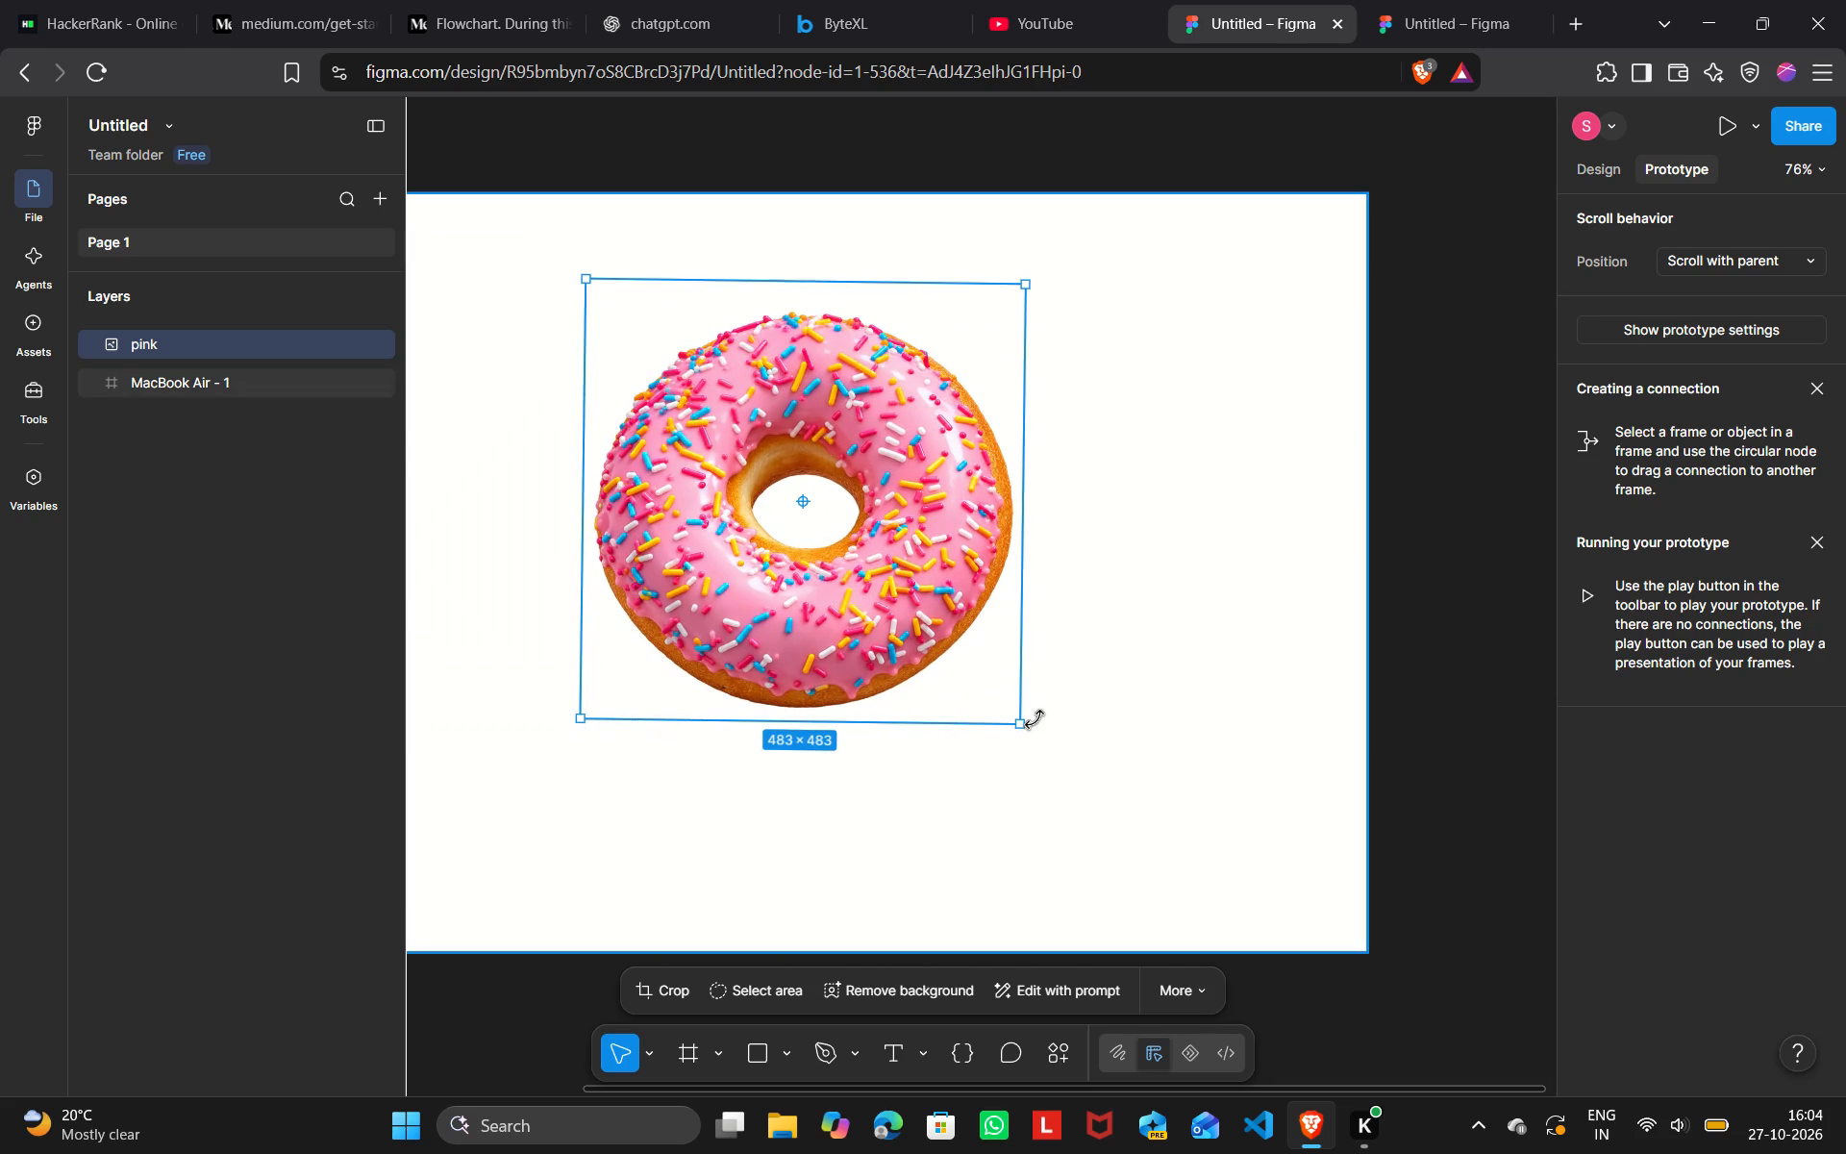
{"action": "left_click", "coordinate": [1452, 539]}
{"action": "scroll", "coordinate": [1452, 539], "scroll_direction": "down", "scroll_amount": 1}
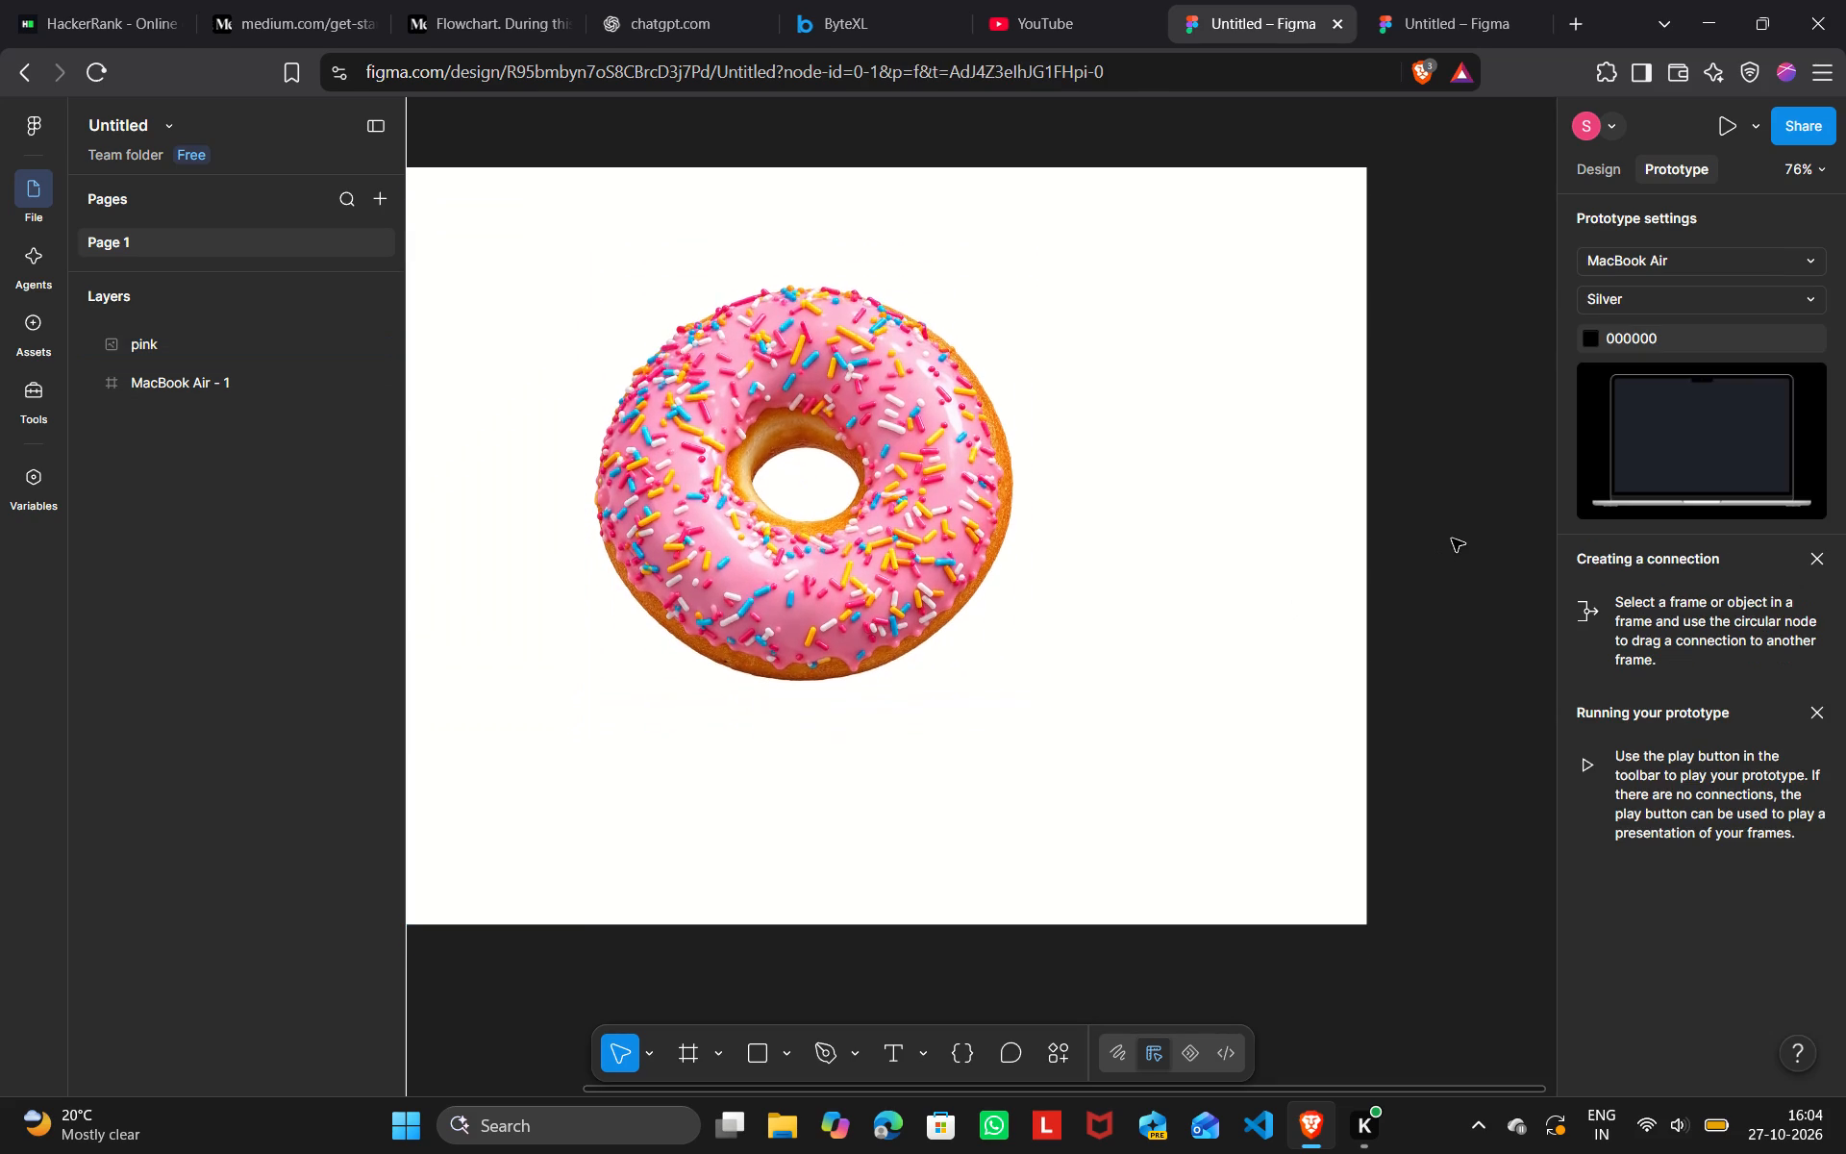
{"action": "scroll", "coordinate": [1452, 539], "scroll_direction": "down", "scroll_amount": 1}
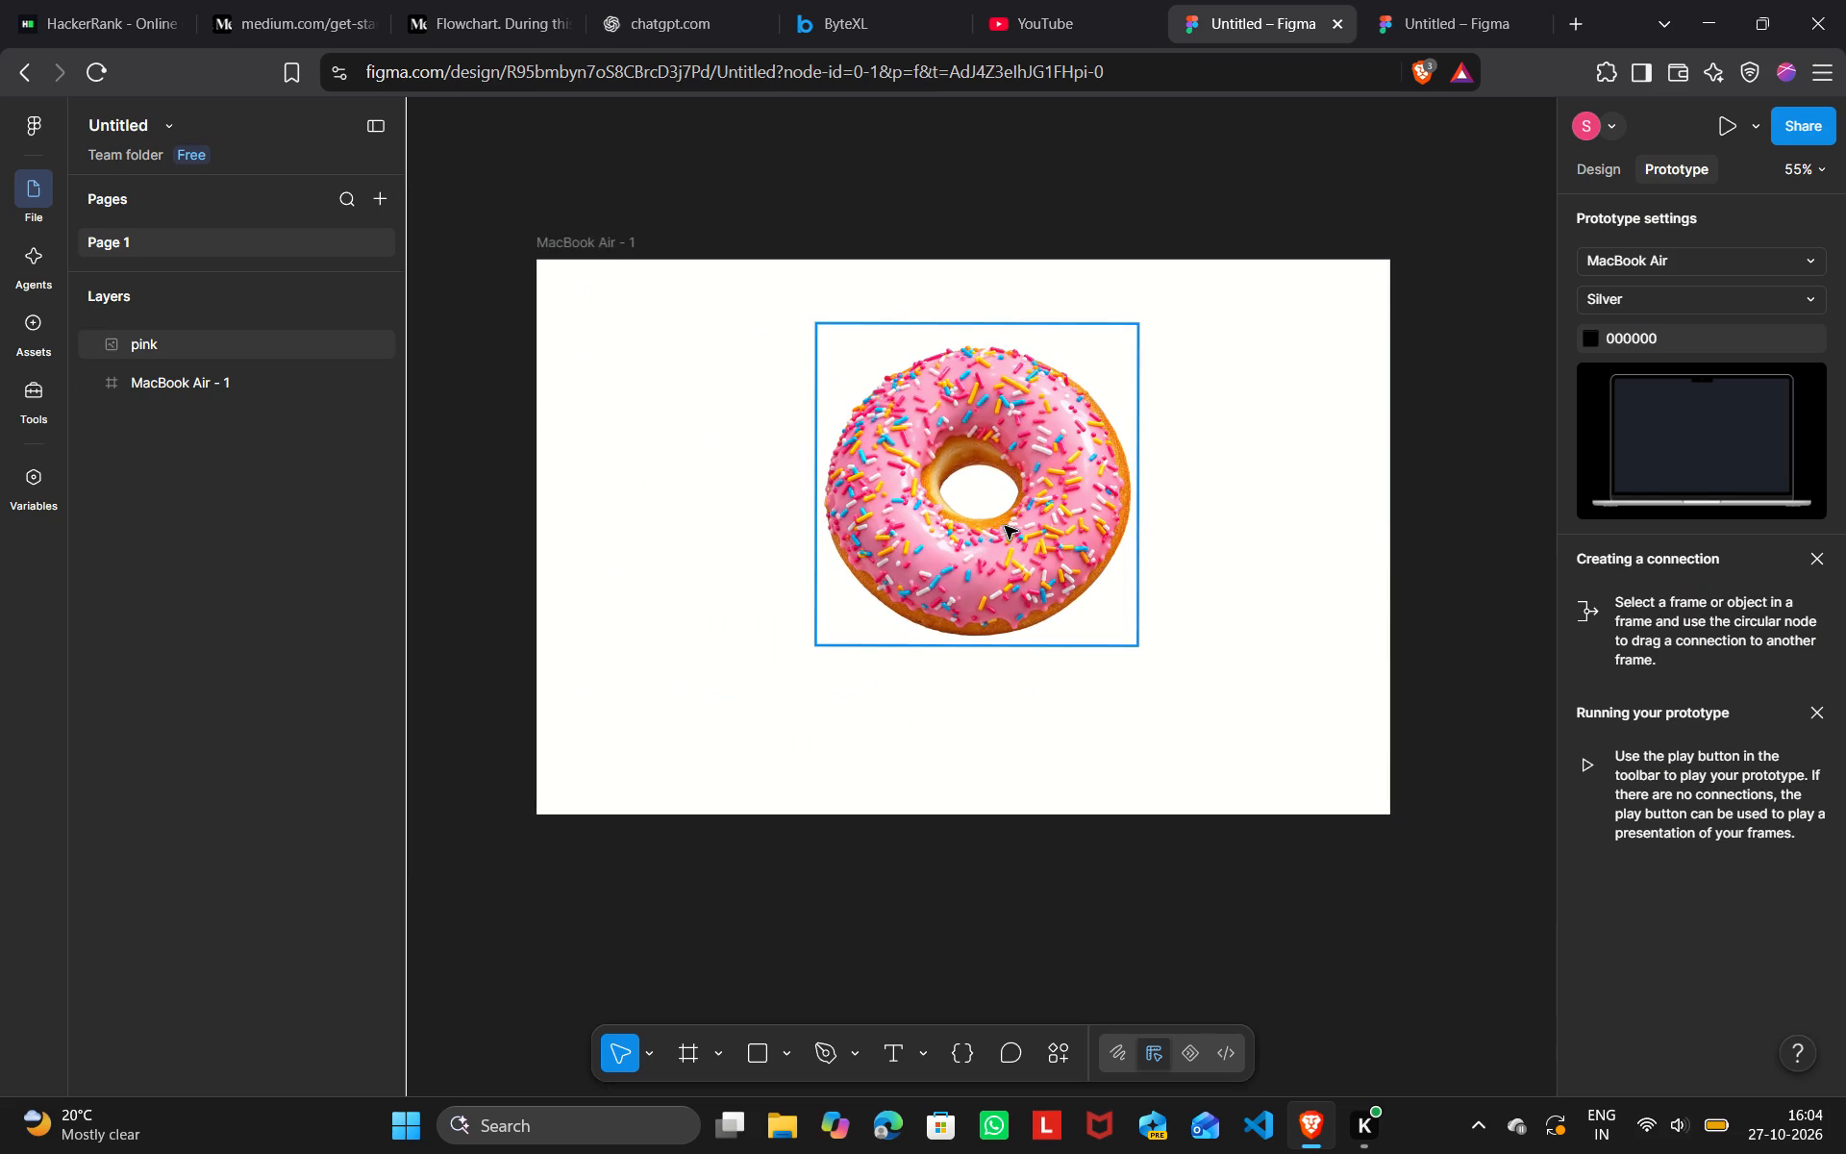
{"action": "left_click", "coordinate": [1493, 295]}
Move the pink donut slightly lower on the MacBook Air frame, to about X 633, Y -427, and deselect it.
{"action": "left_click_drag", "start_coordinate": [1079, 516], "coordinate": [1082, 539]}
{"action": "left_click", "coordinate": [1458, 682]}
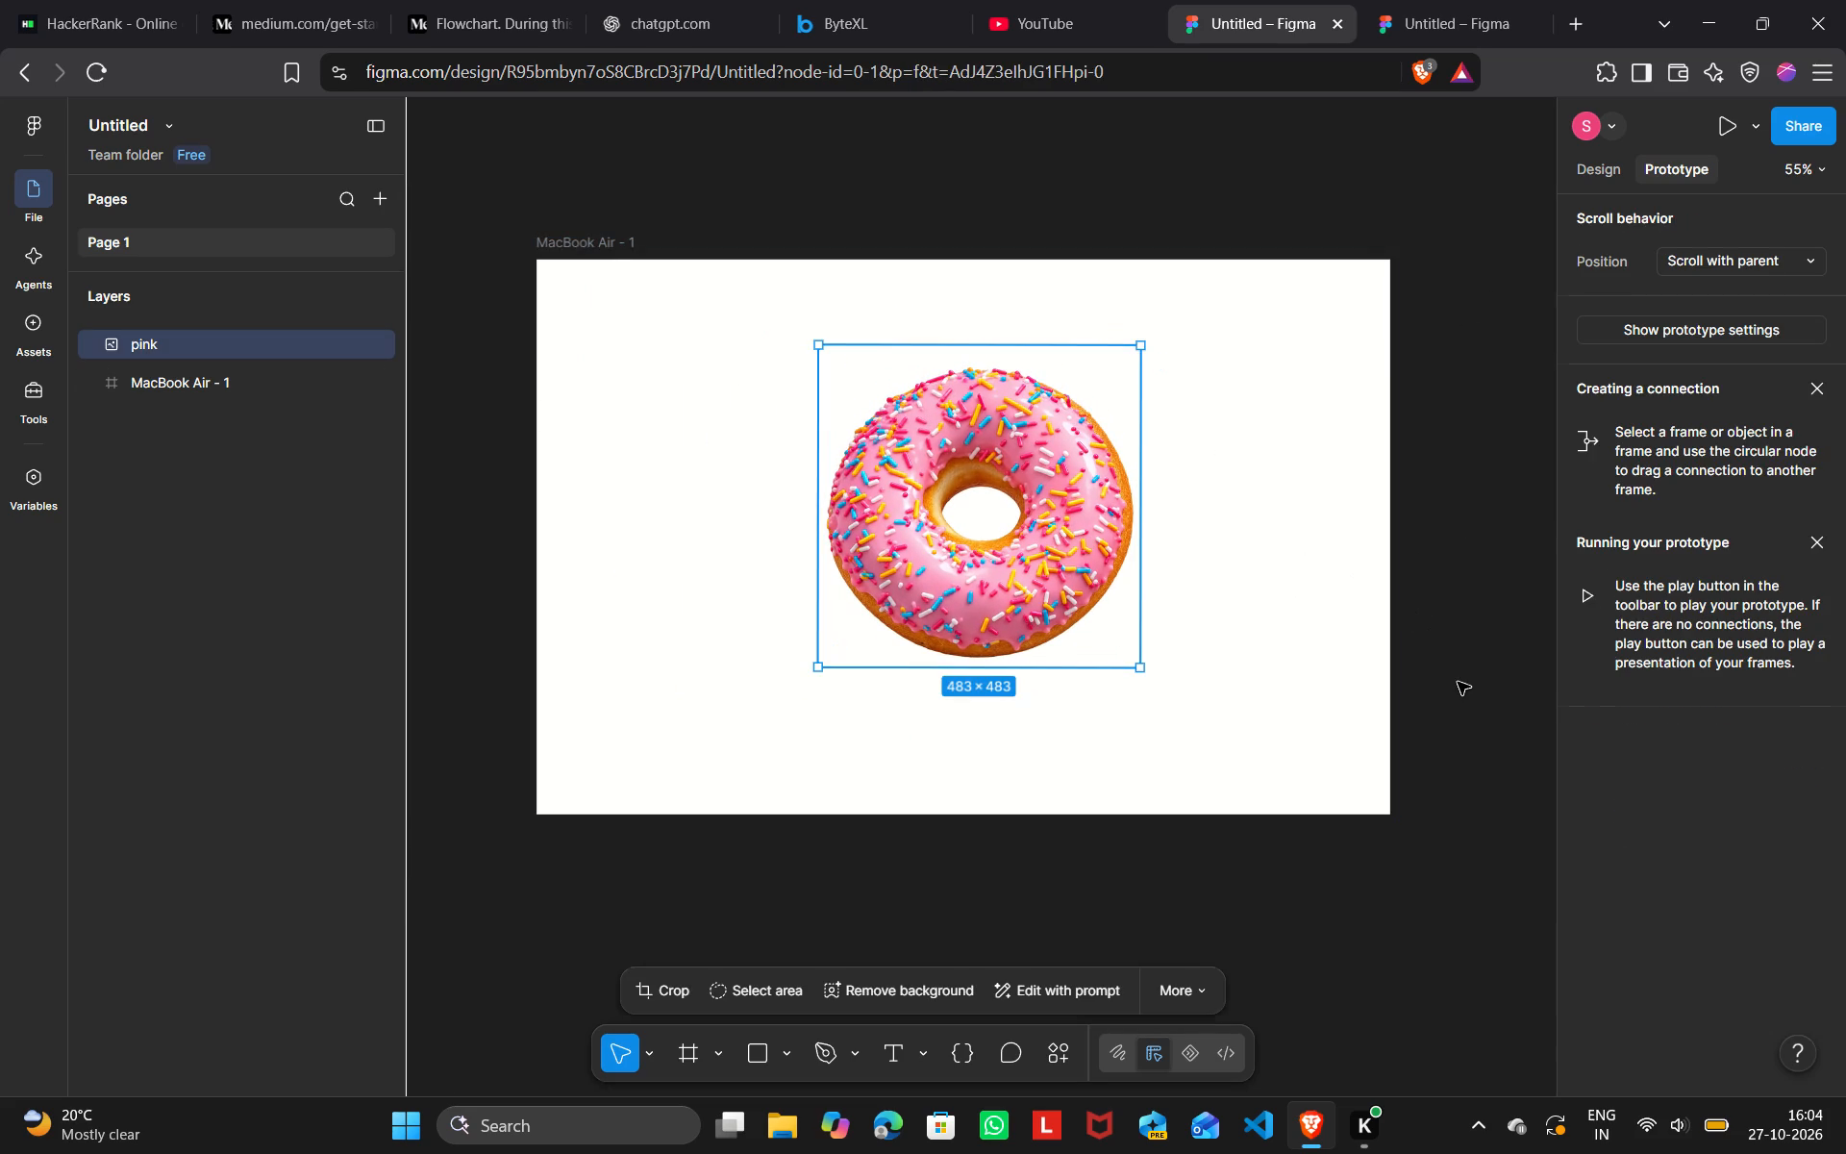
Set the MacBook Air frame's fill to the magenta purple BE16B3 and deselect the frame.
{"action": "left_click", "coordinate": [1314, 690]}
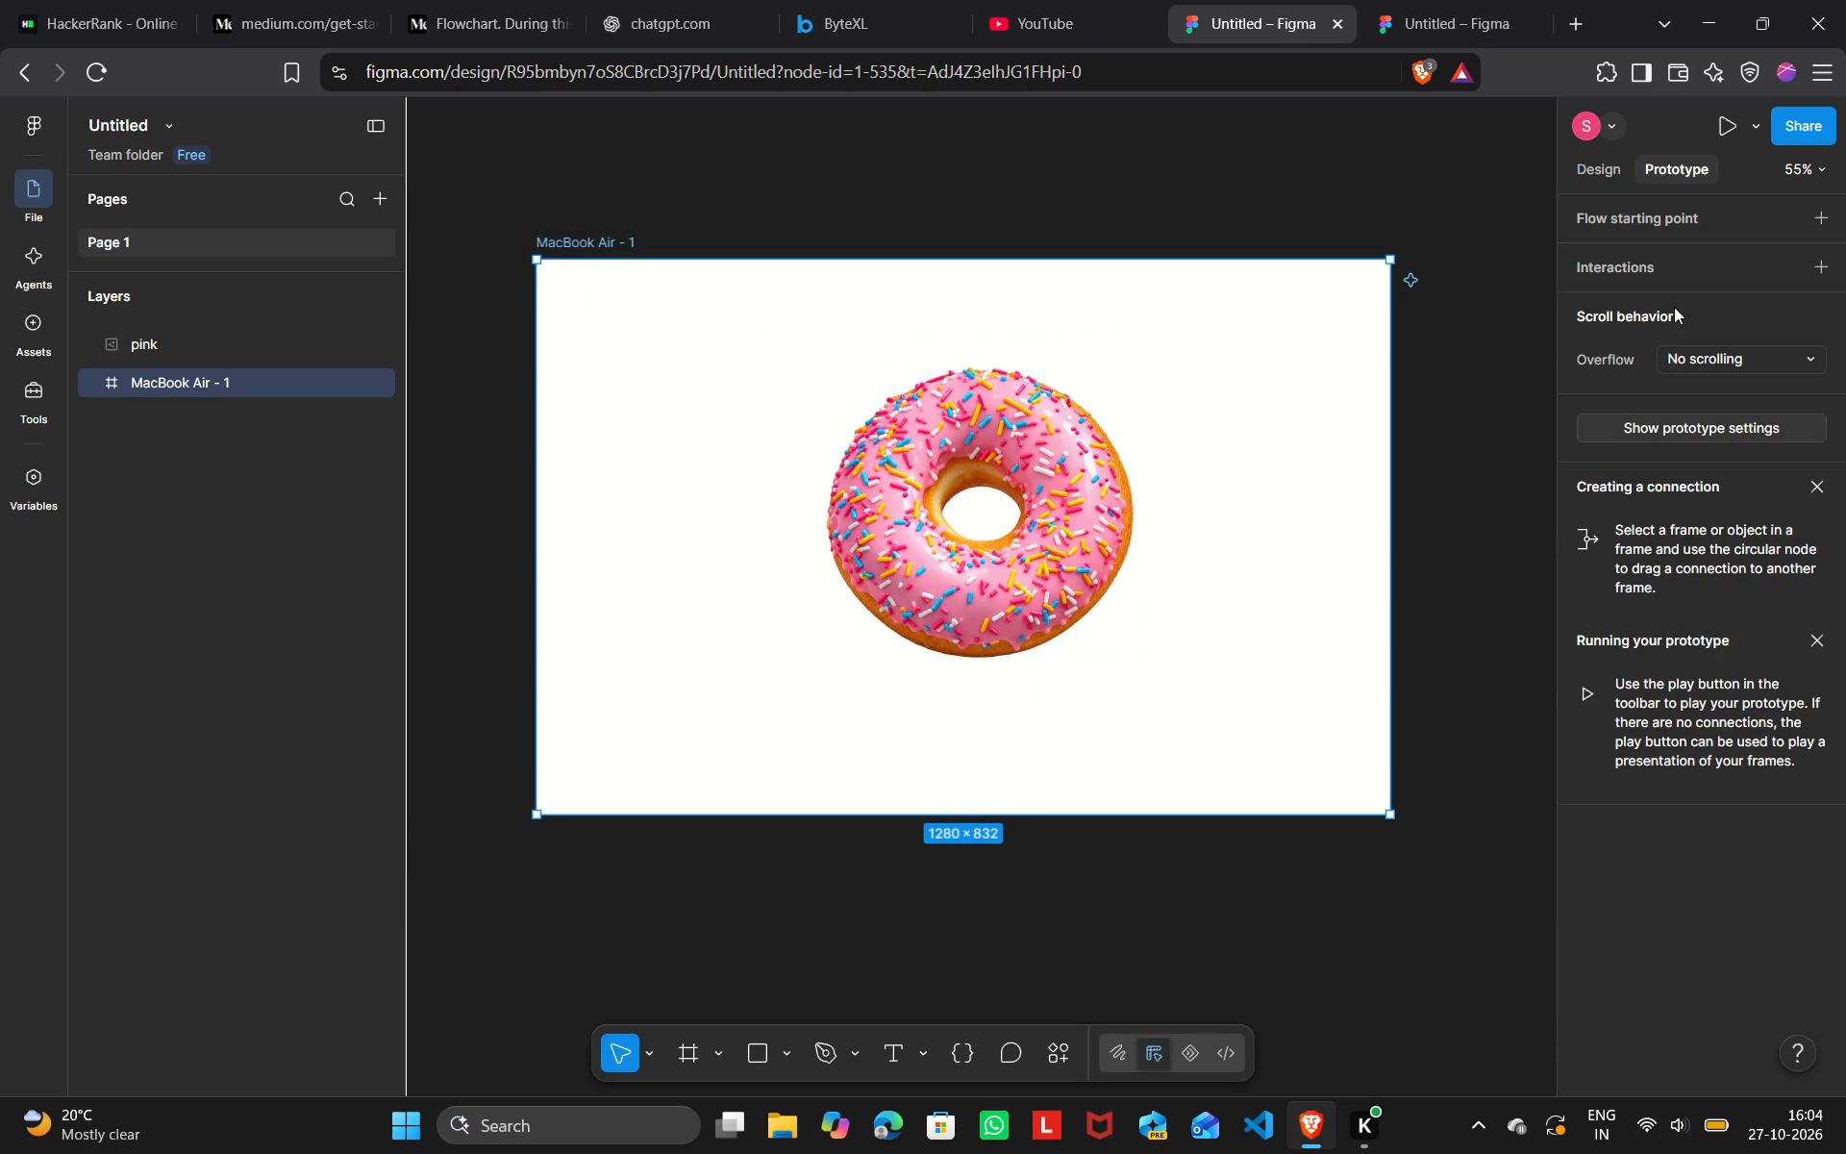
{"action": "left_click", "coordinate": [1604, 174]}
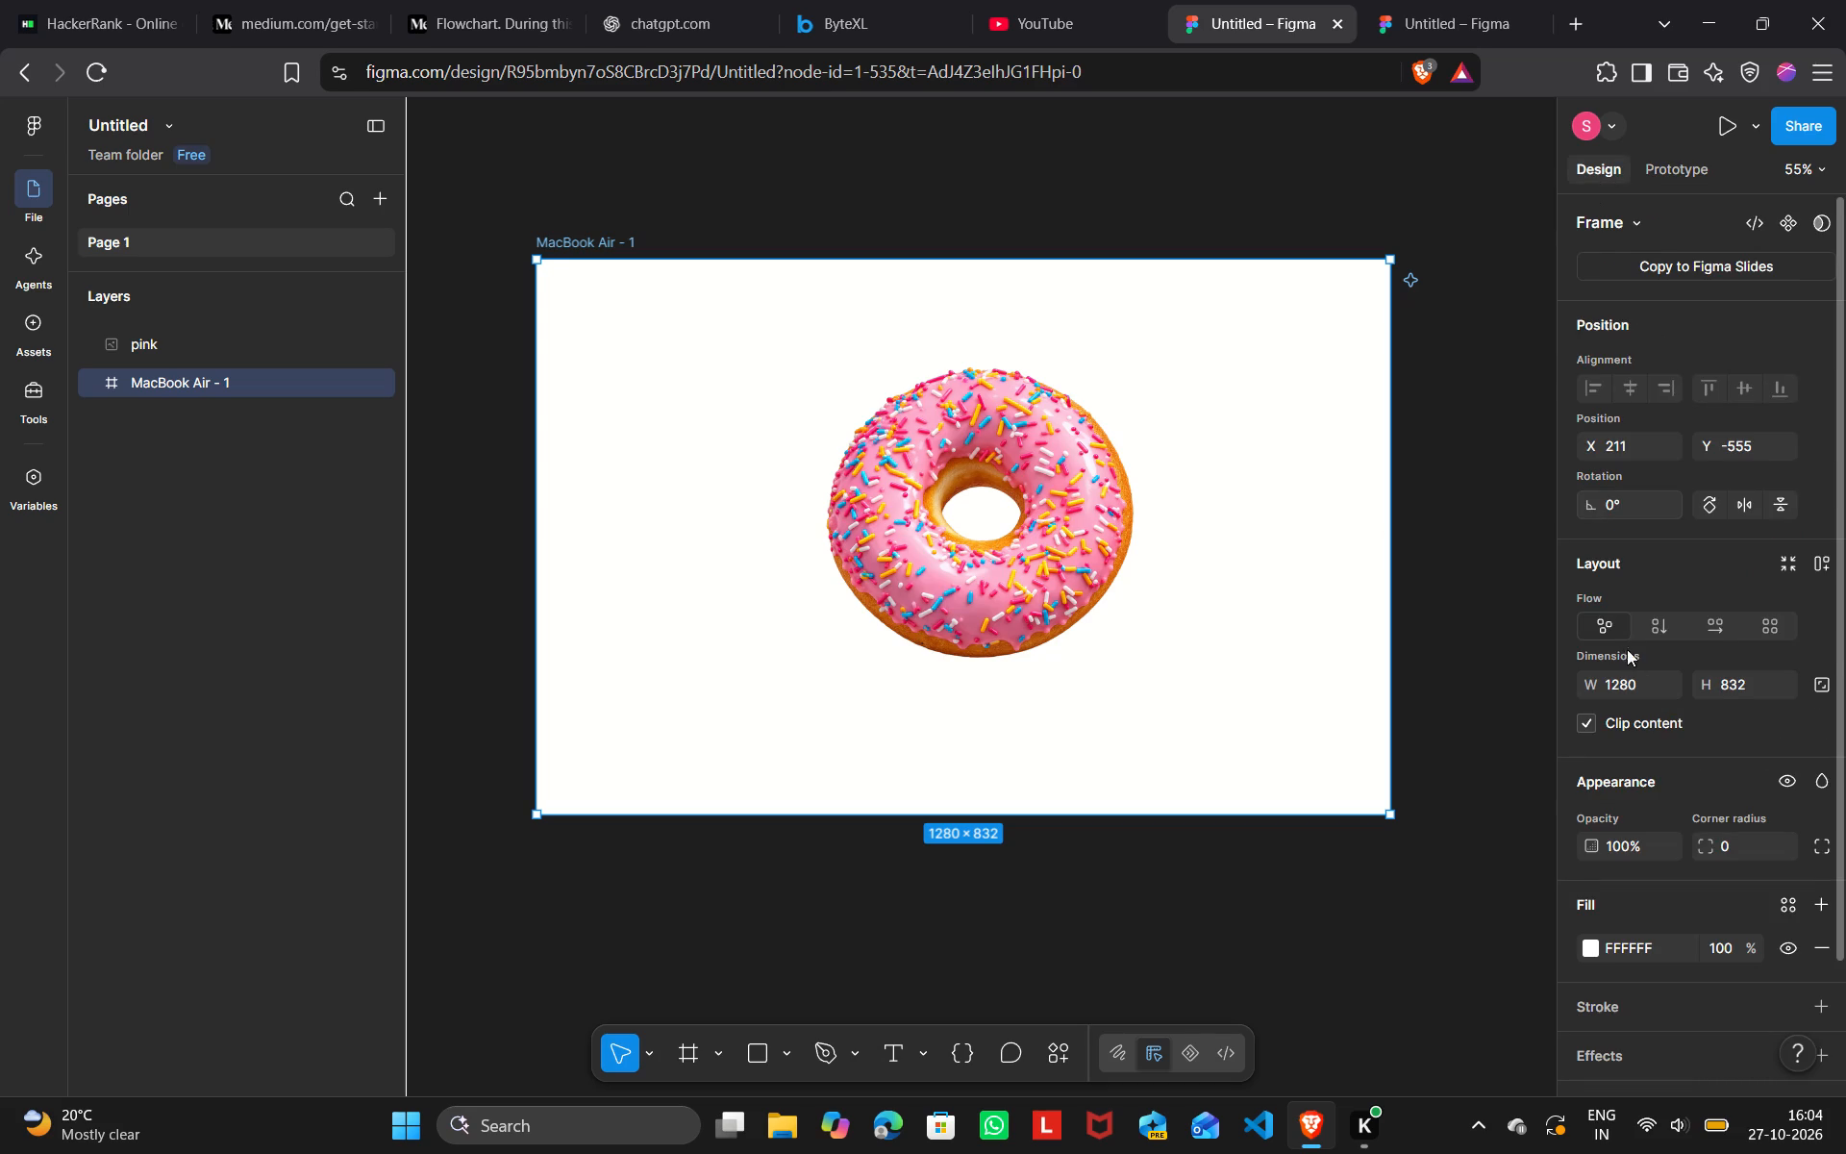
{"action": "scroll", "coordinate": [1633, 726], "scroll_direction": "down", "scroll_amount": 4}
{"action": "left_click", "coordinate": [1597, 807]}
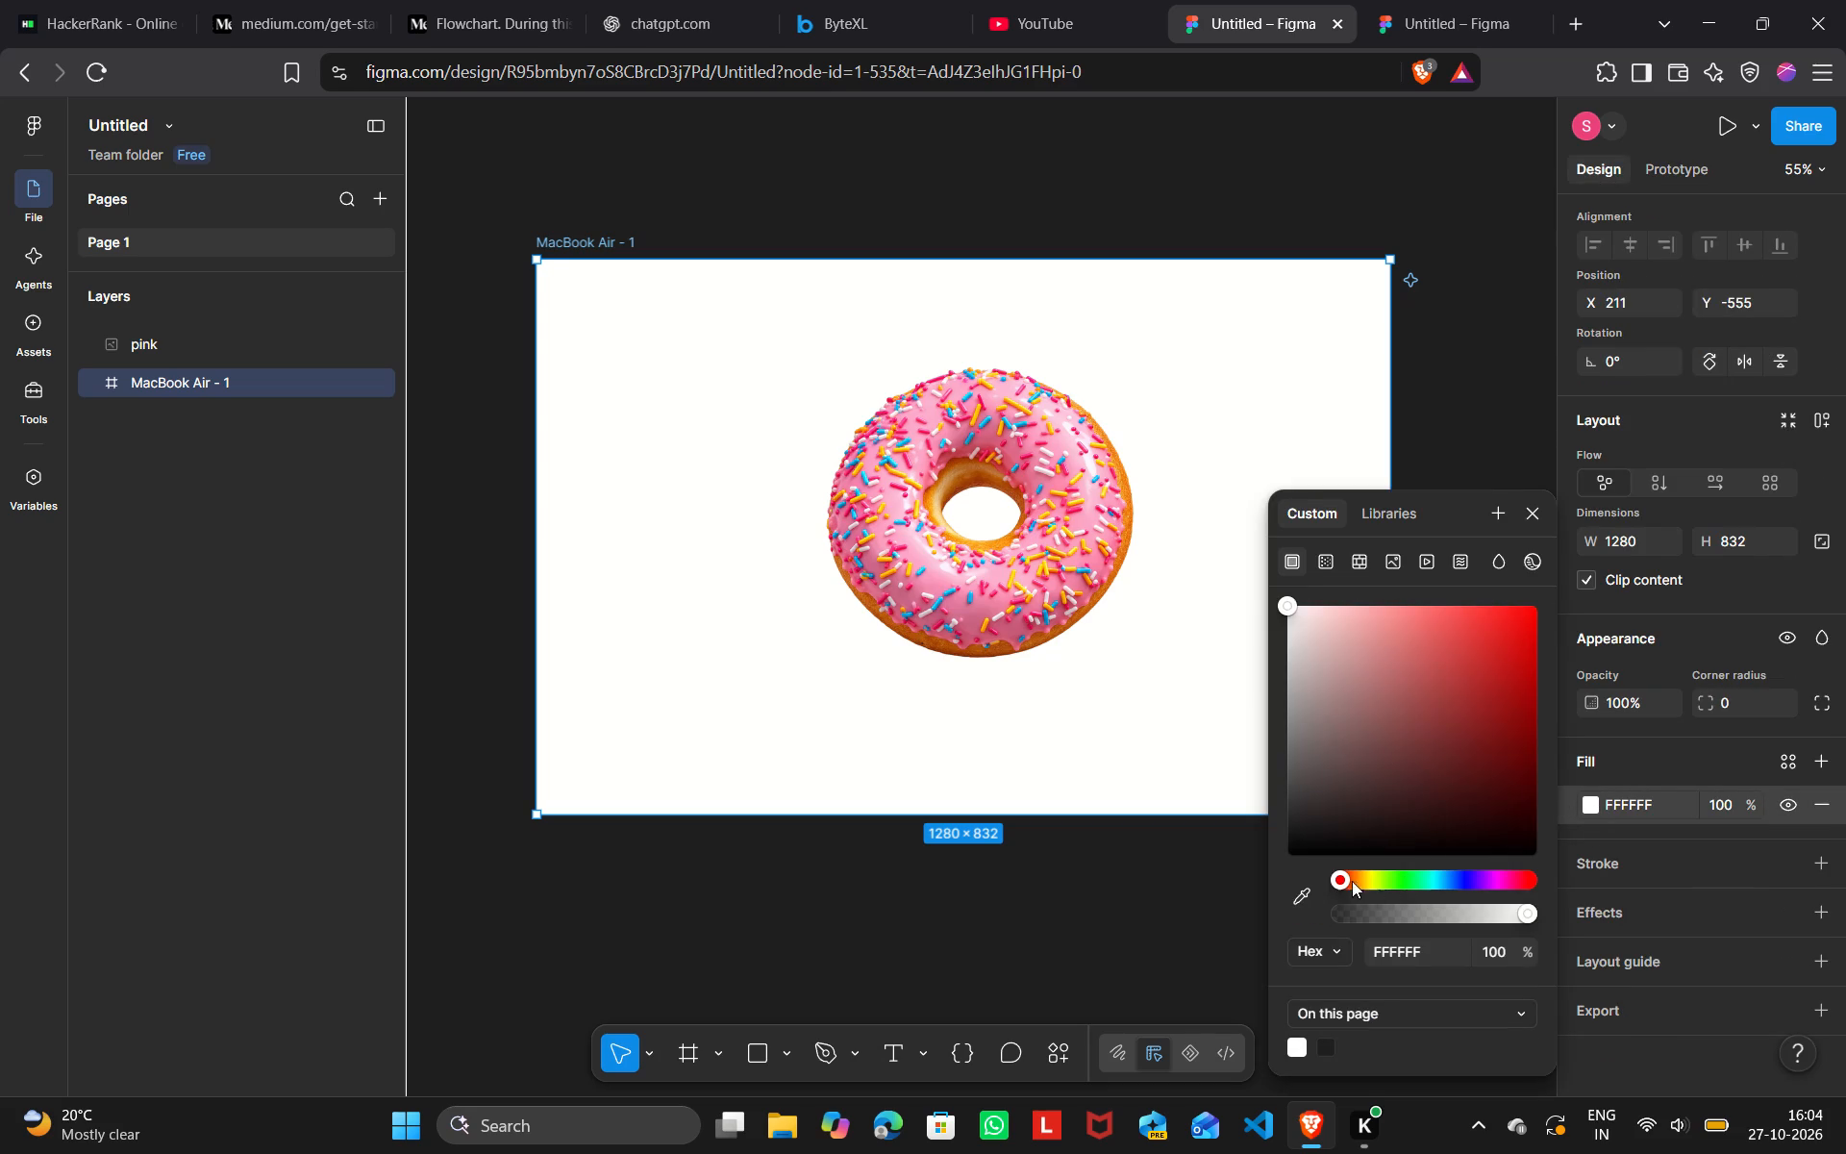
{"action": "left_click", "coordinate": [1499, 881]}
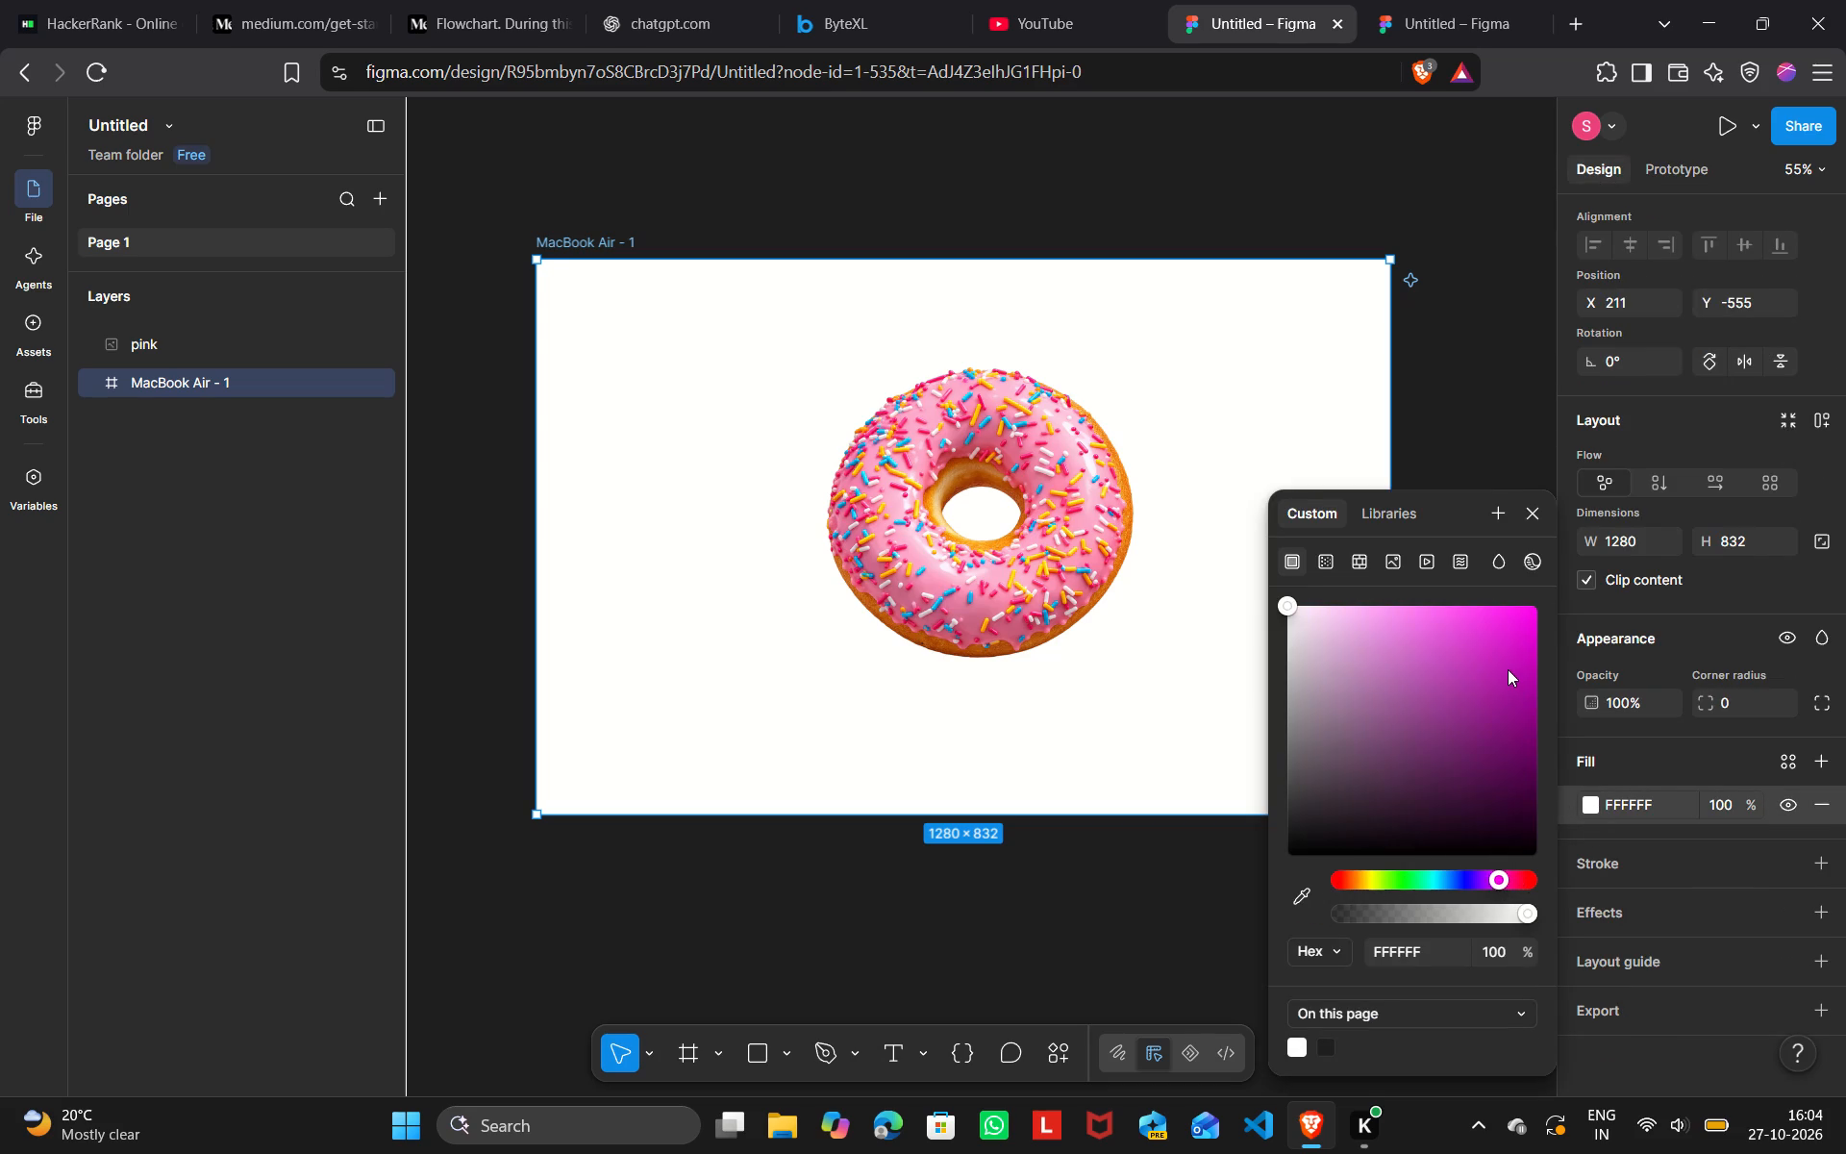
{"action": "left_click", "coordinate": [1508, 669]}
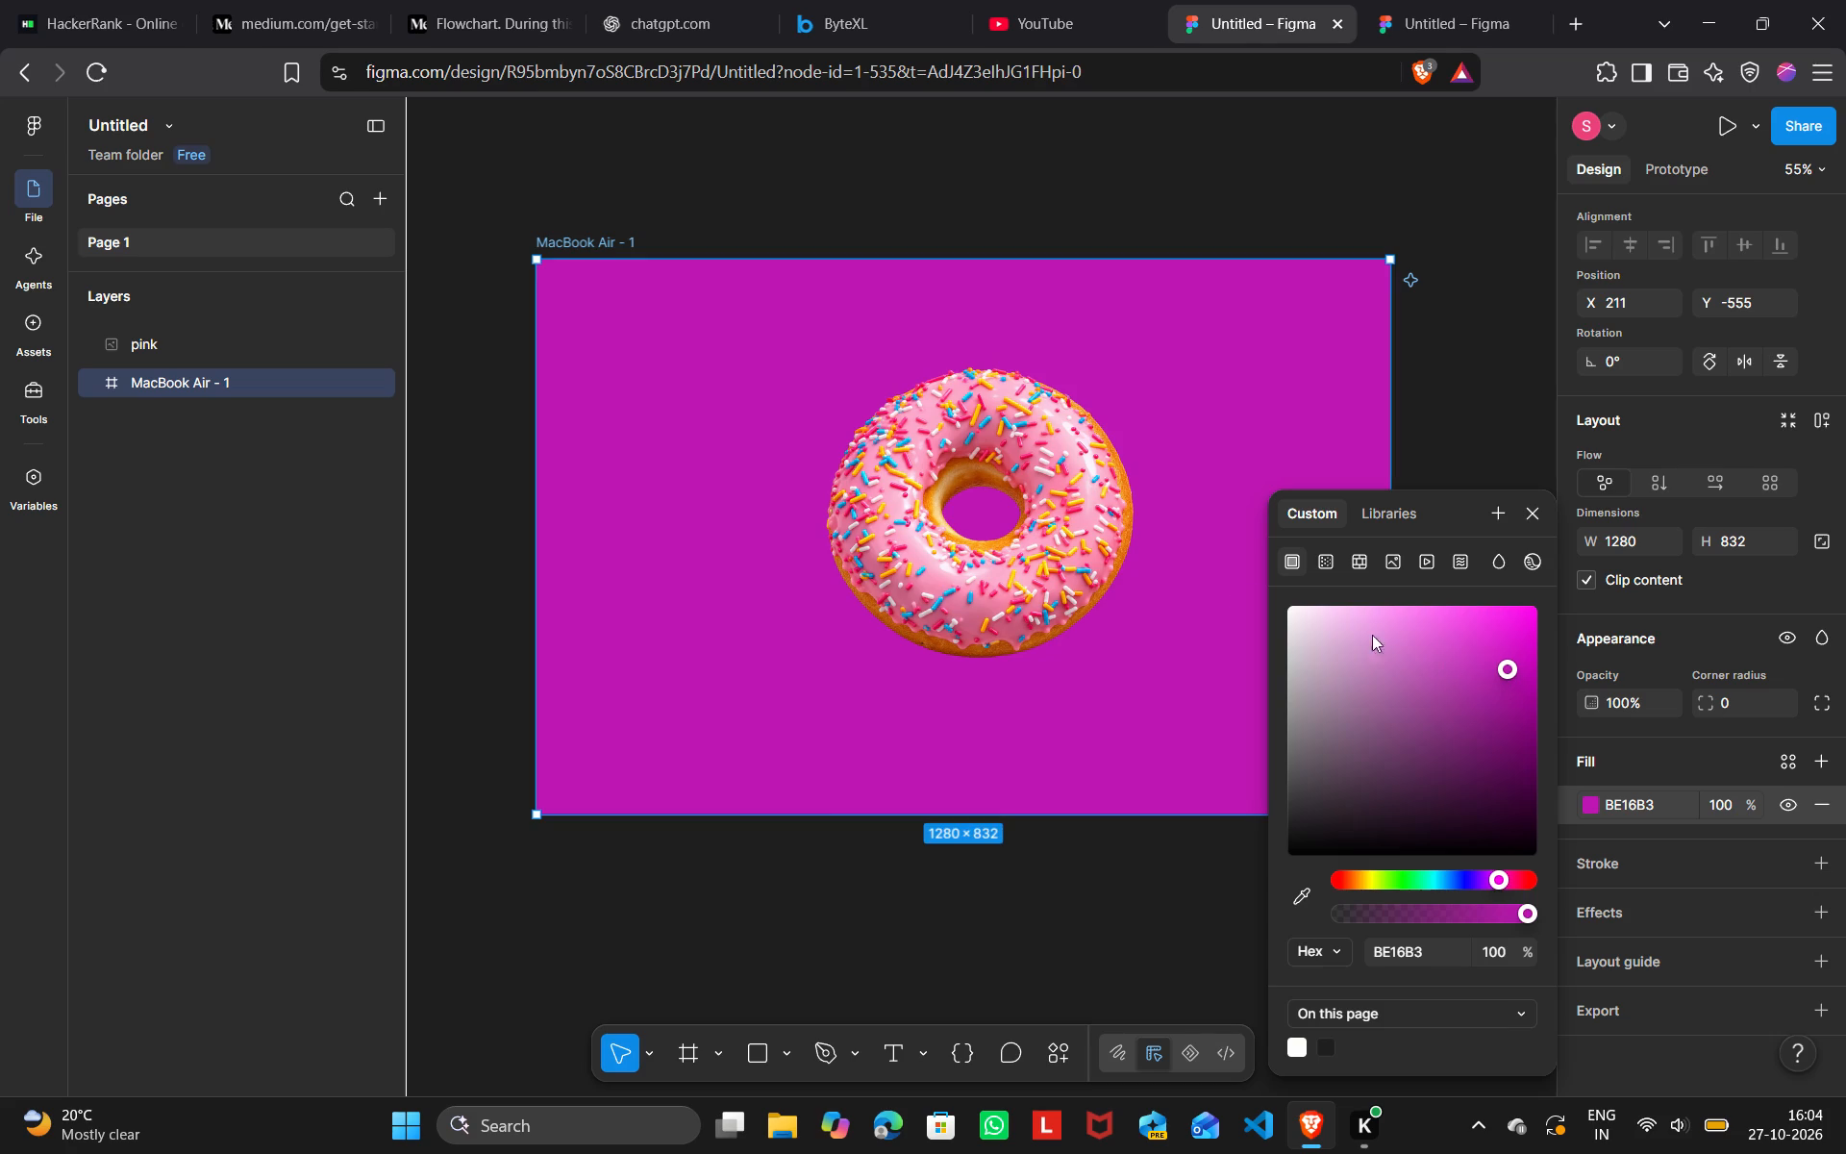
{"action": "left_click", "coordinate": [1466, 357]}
Nudge the pink donut image closer to the centre of the MacBook Air frame, to about X 624, Y -411, and deselect it.
{"action": "left_click", "coordinate": [1035, 499]}
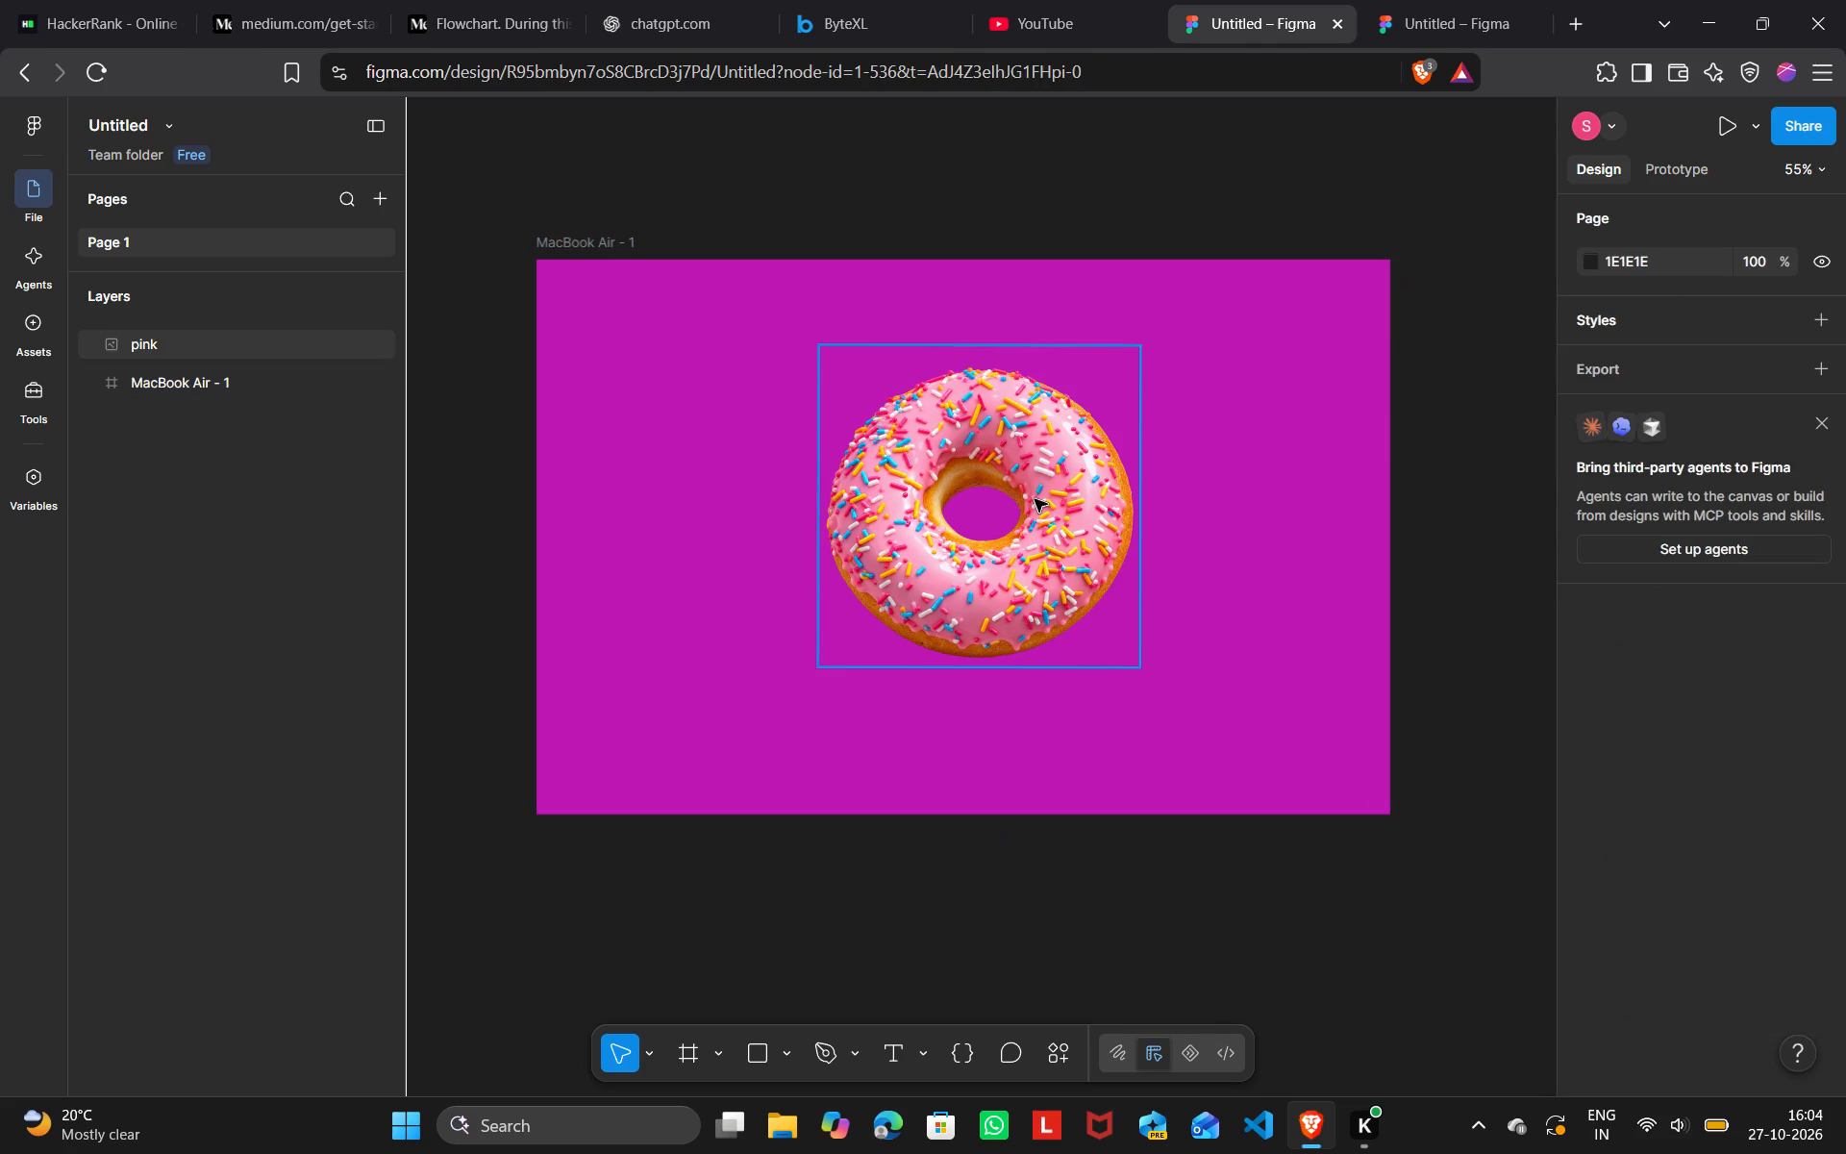
{"action": "left_click", "coordinate": [1629, 339]}
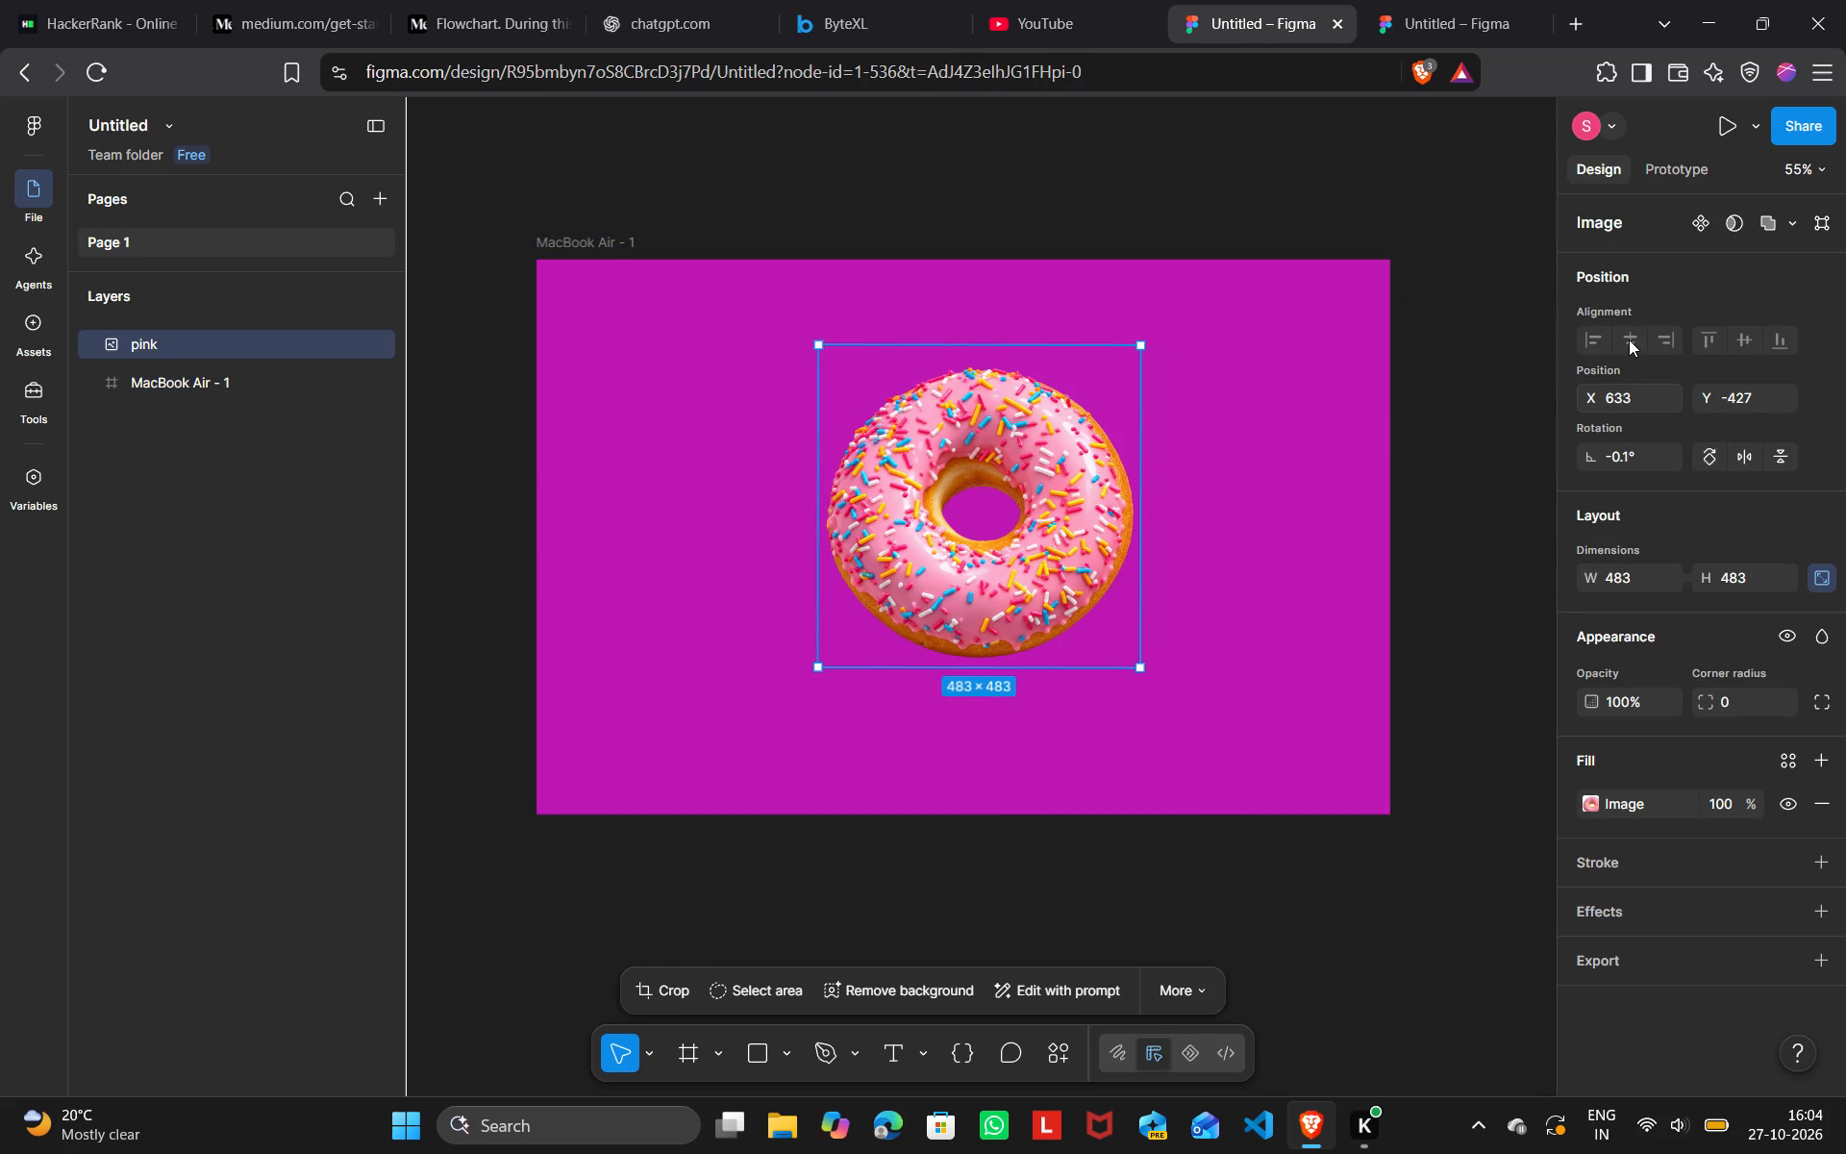
{"action": "left_click", "coordinate": [1629, 339]}
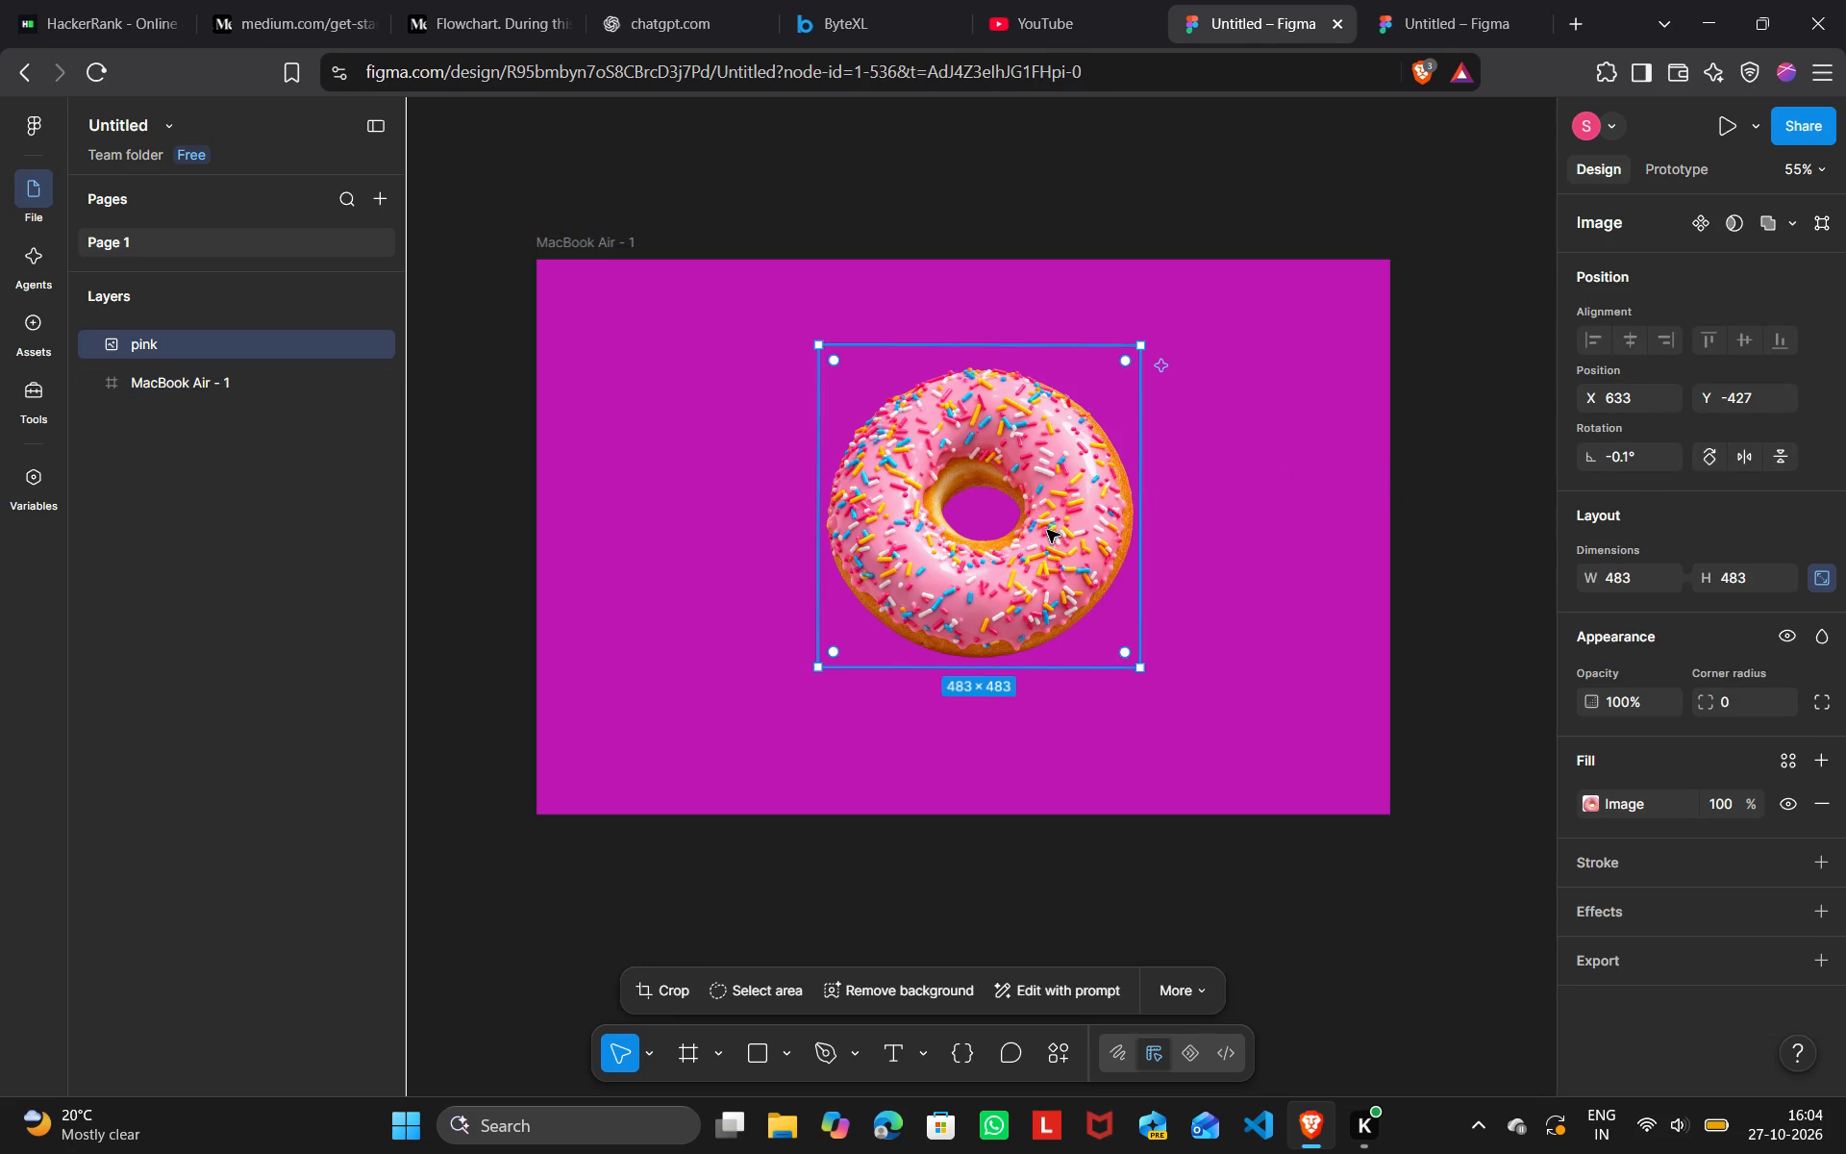
{"action": "left_click_drag", "start_coordinate": [1047, 530], "coordinate": [1040, 541]}
{"action": "left_click", "coordinate": [1425, 470]}
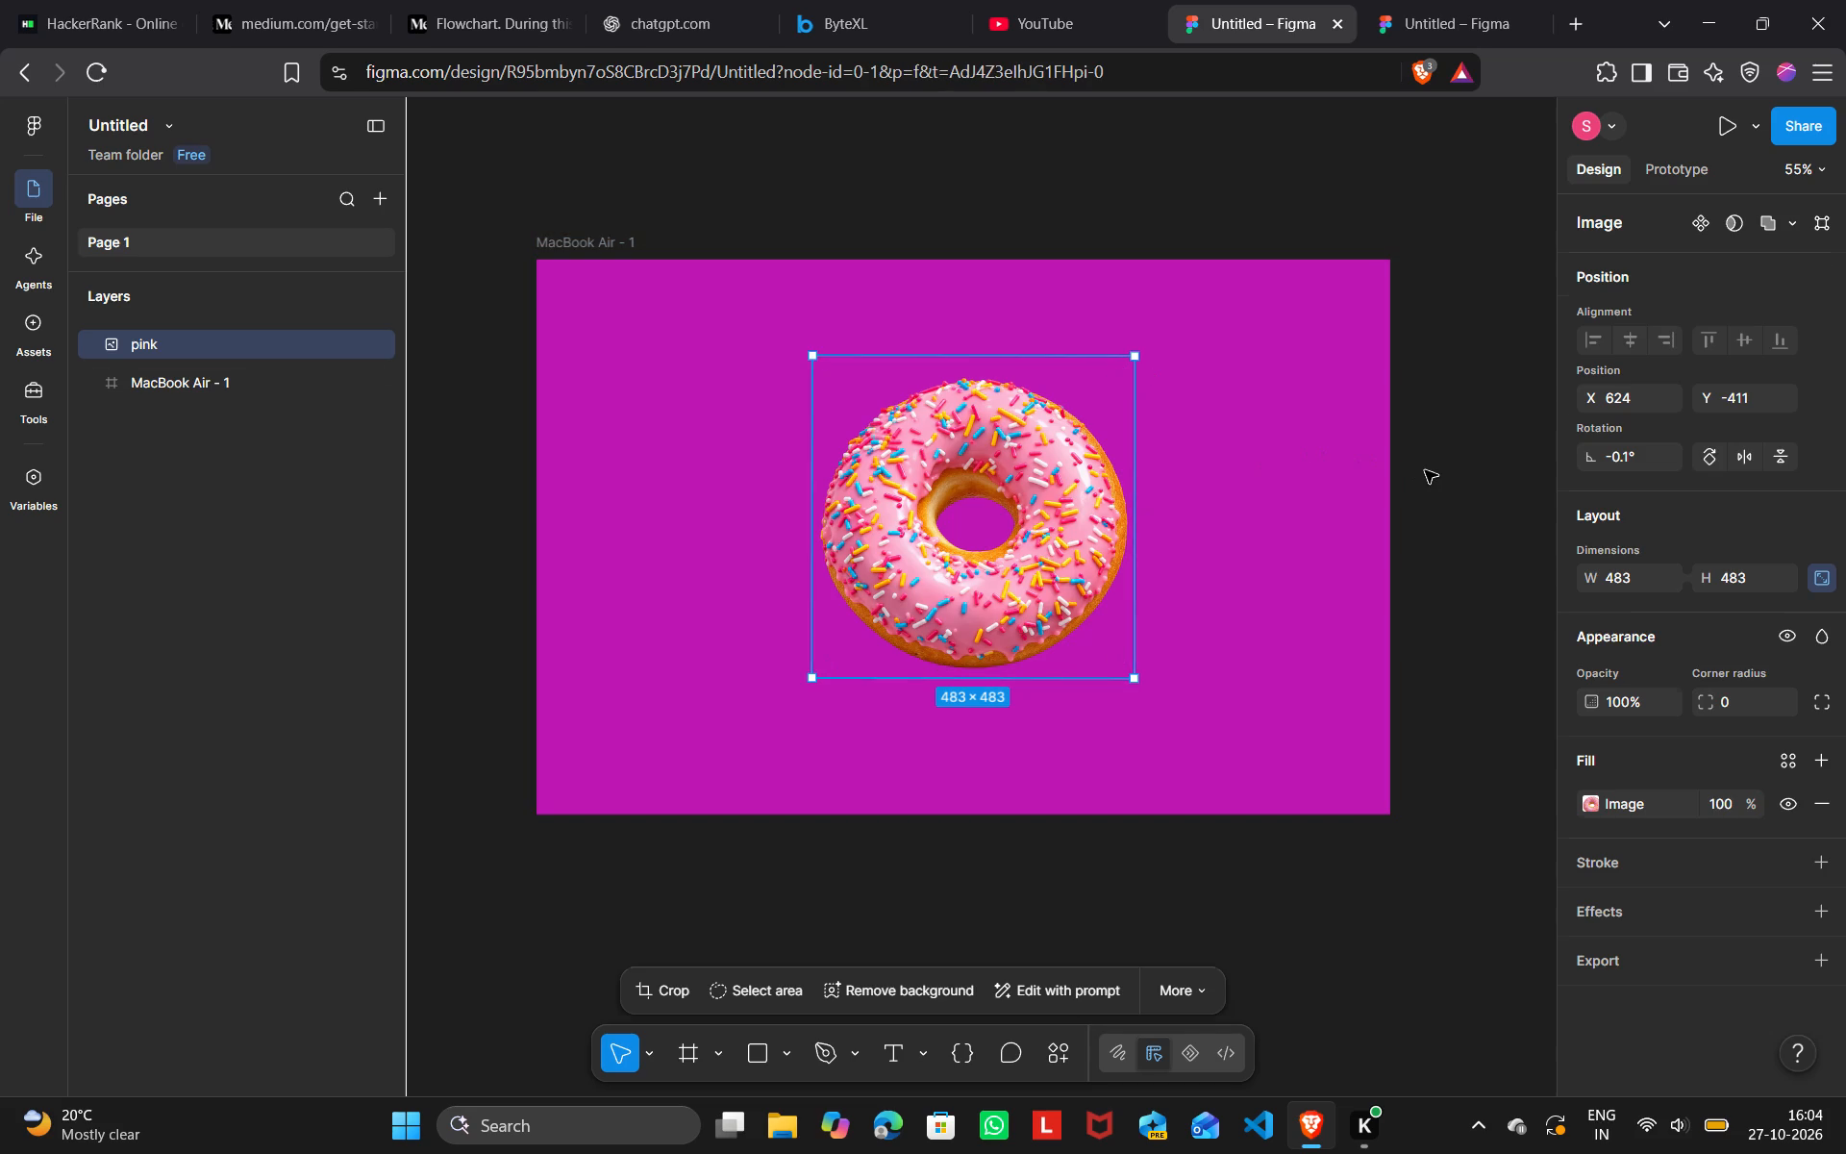
Change the MacBook Air frame's fill to a softer medium pink that suits the donut, and deselect the frame.
{"action": "left_click", "coordinate": [1284, 530]}
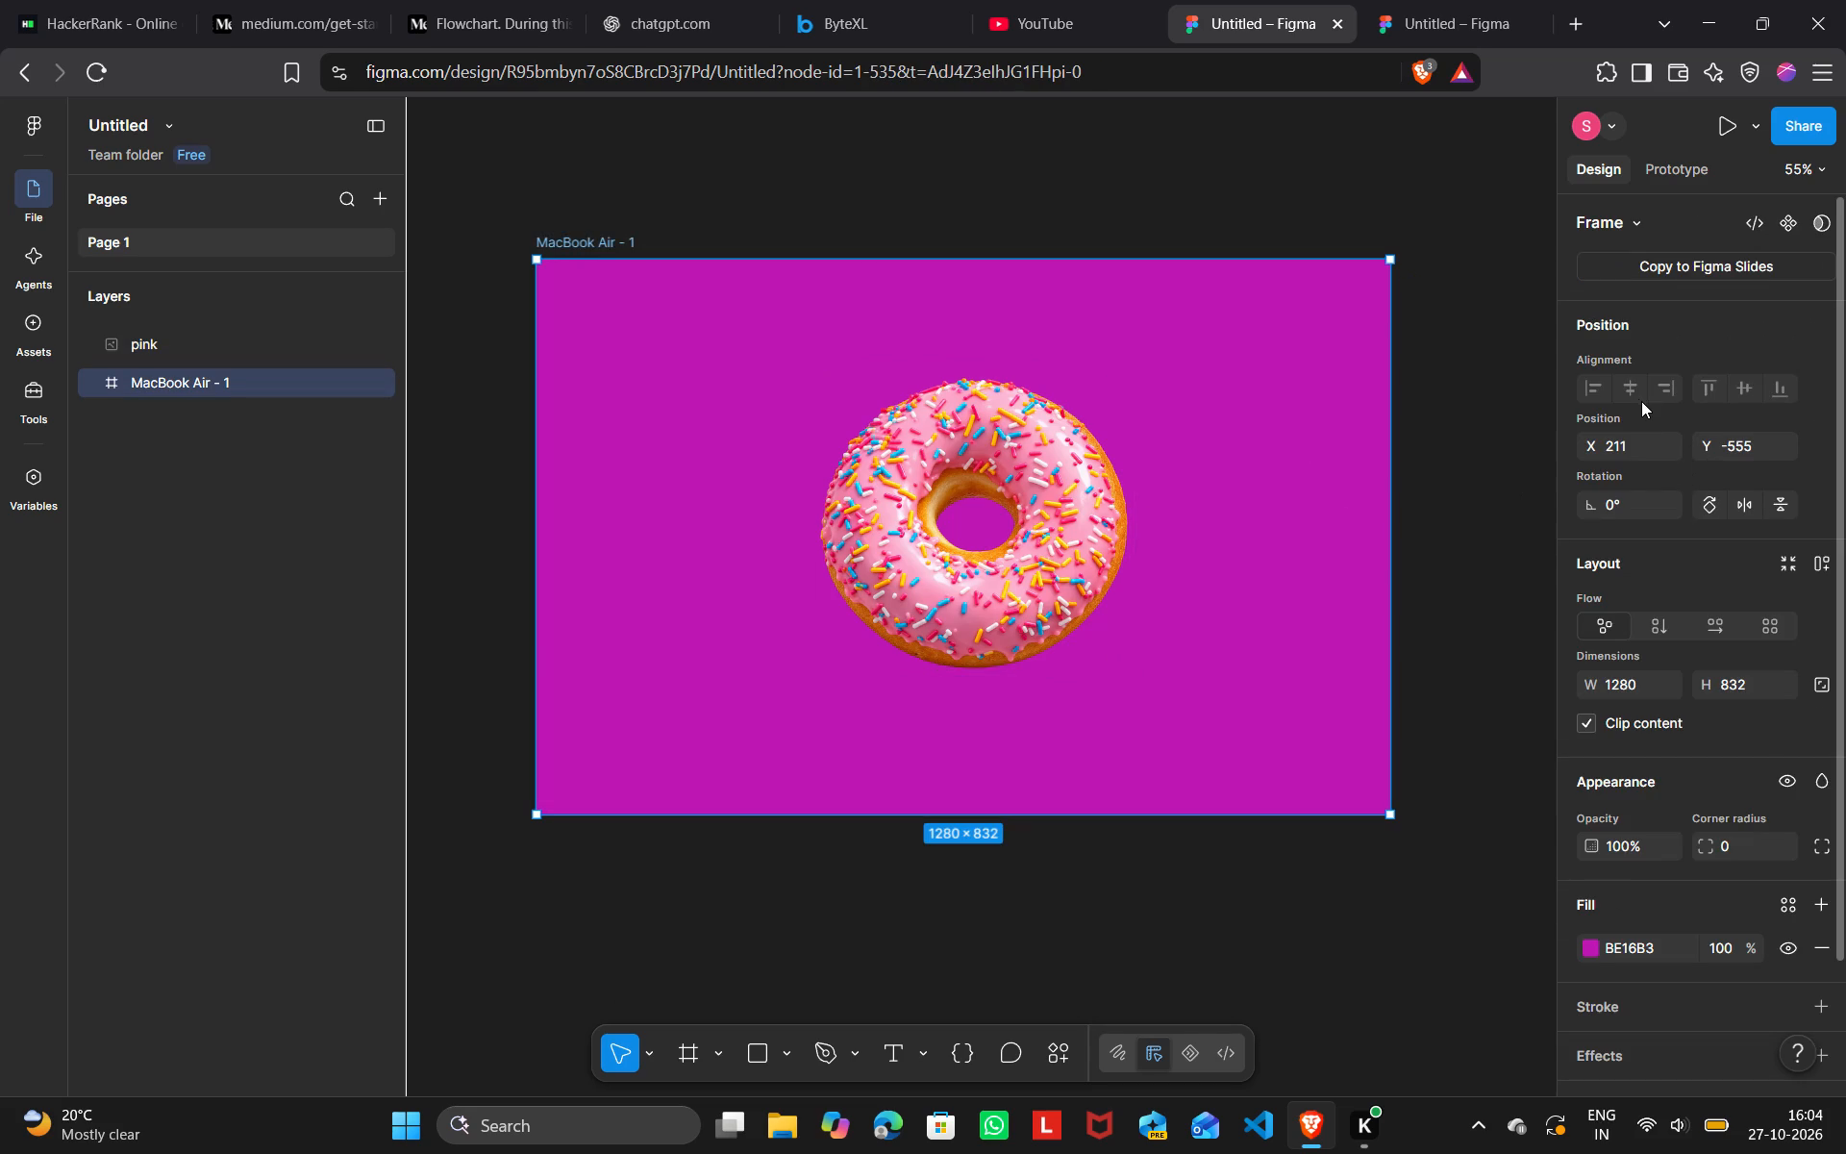
{"action": "left_click", "coordinate": [1634, 394]}
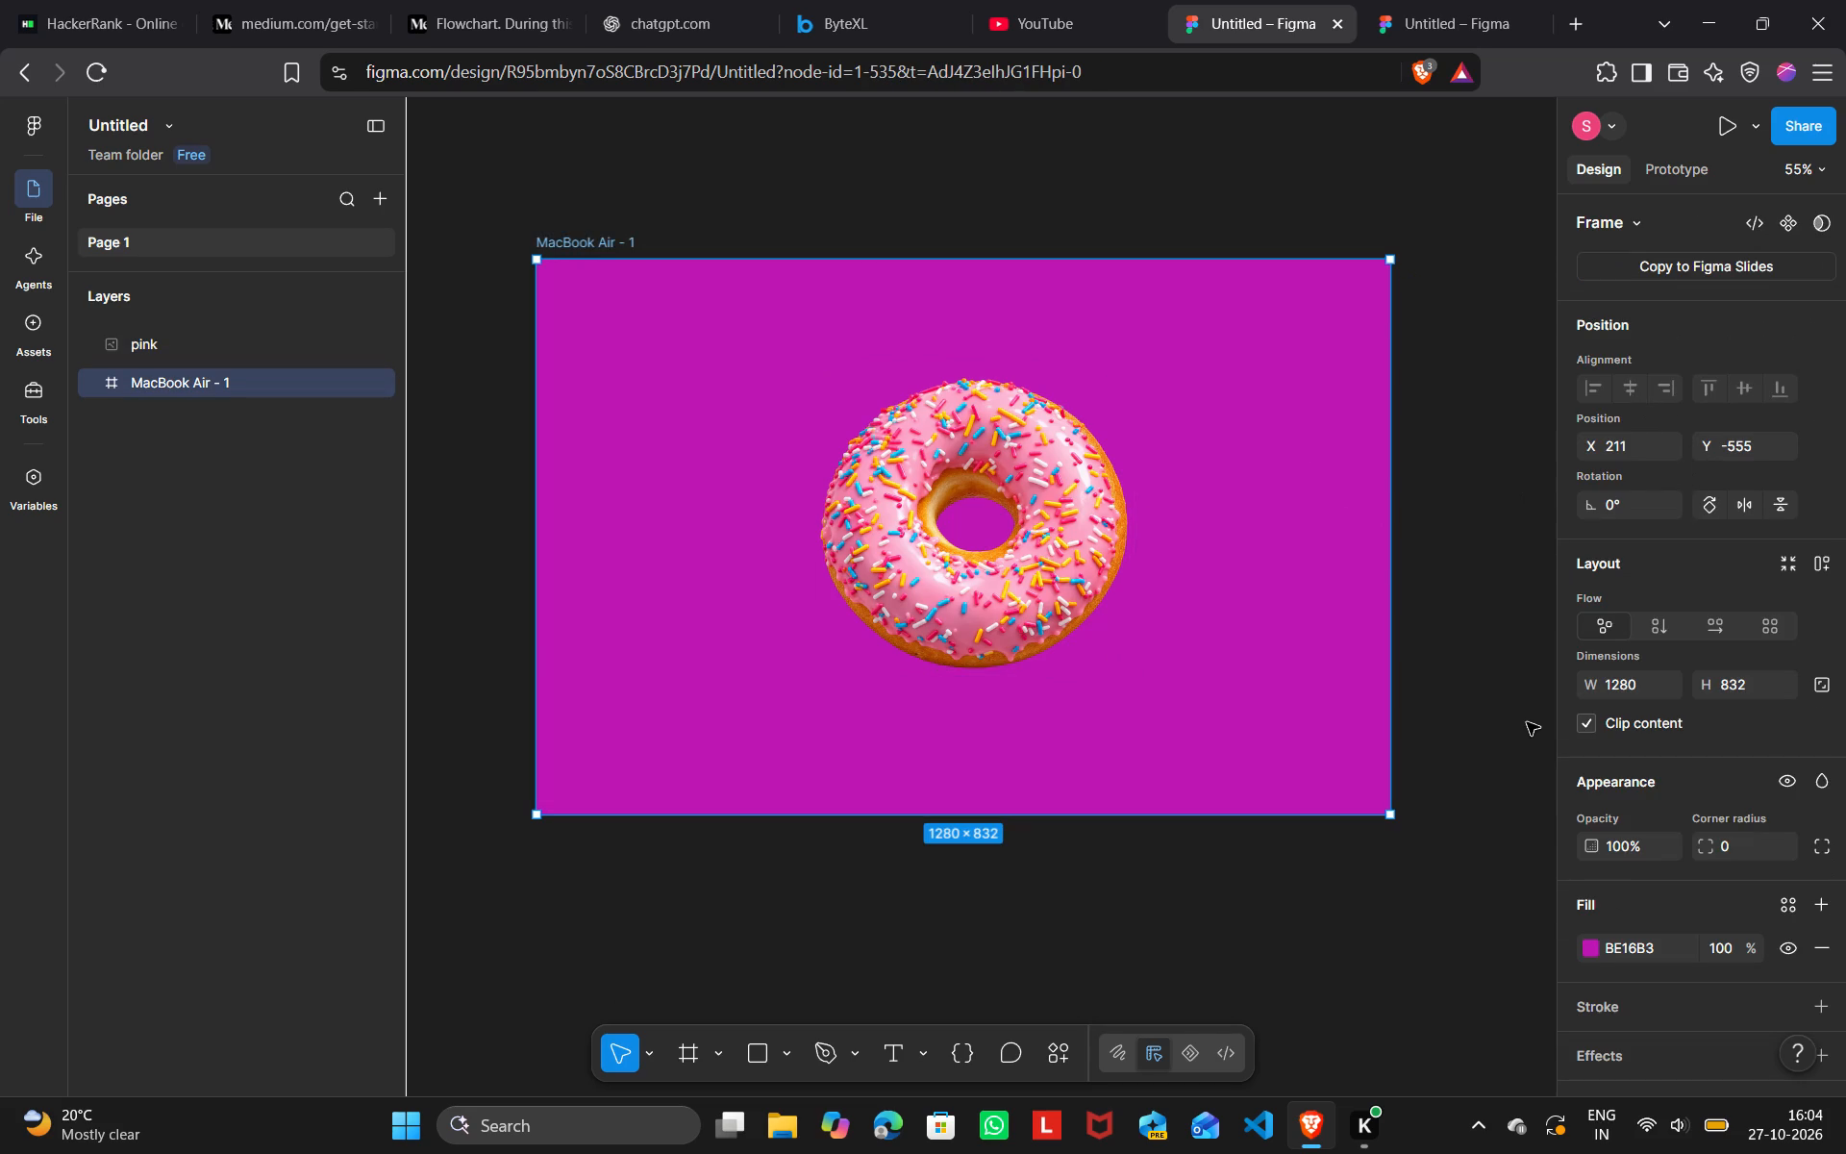
{"action": "left_click", "coordinate": [1594, 947]}
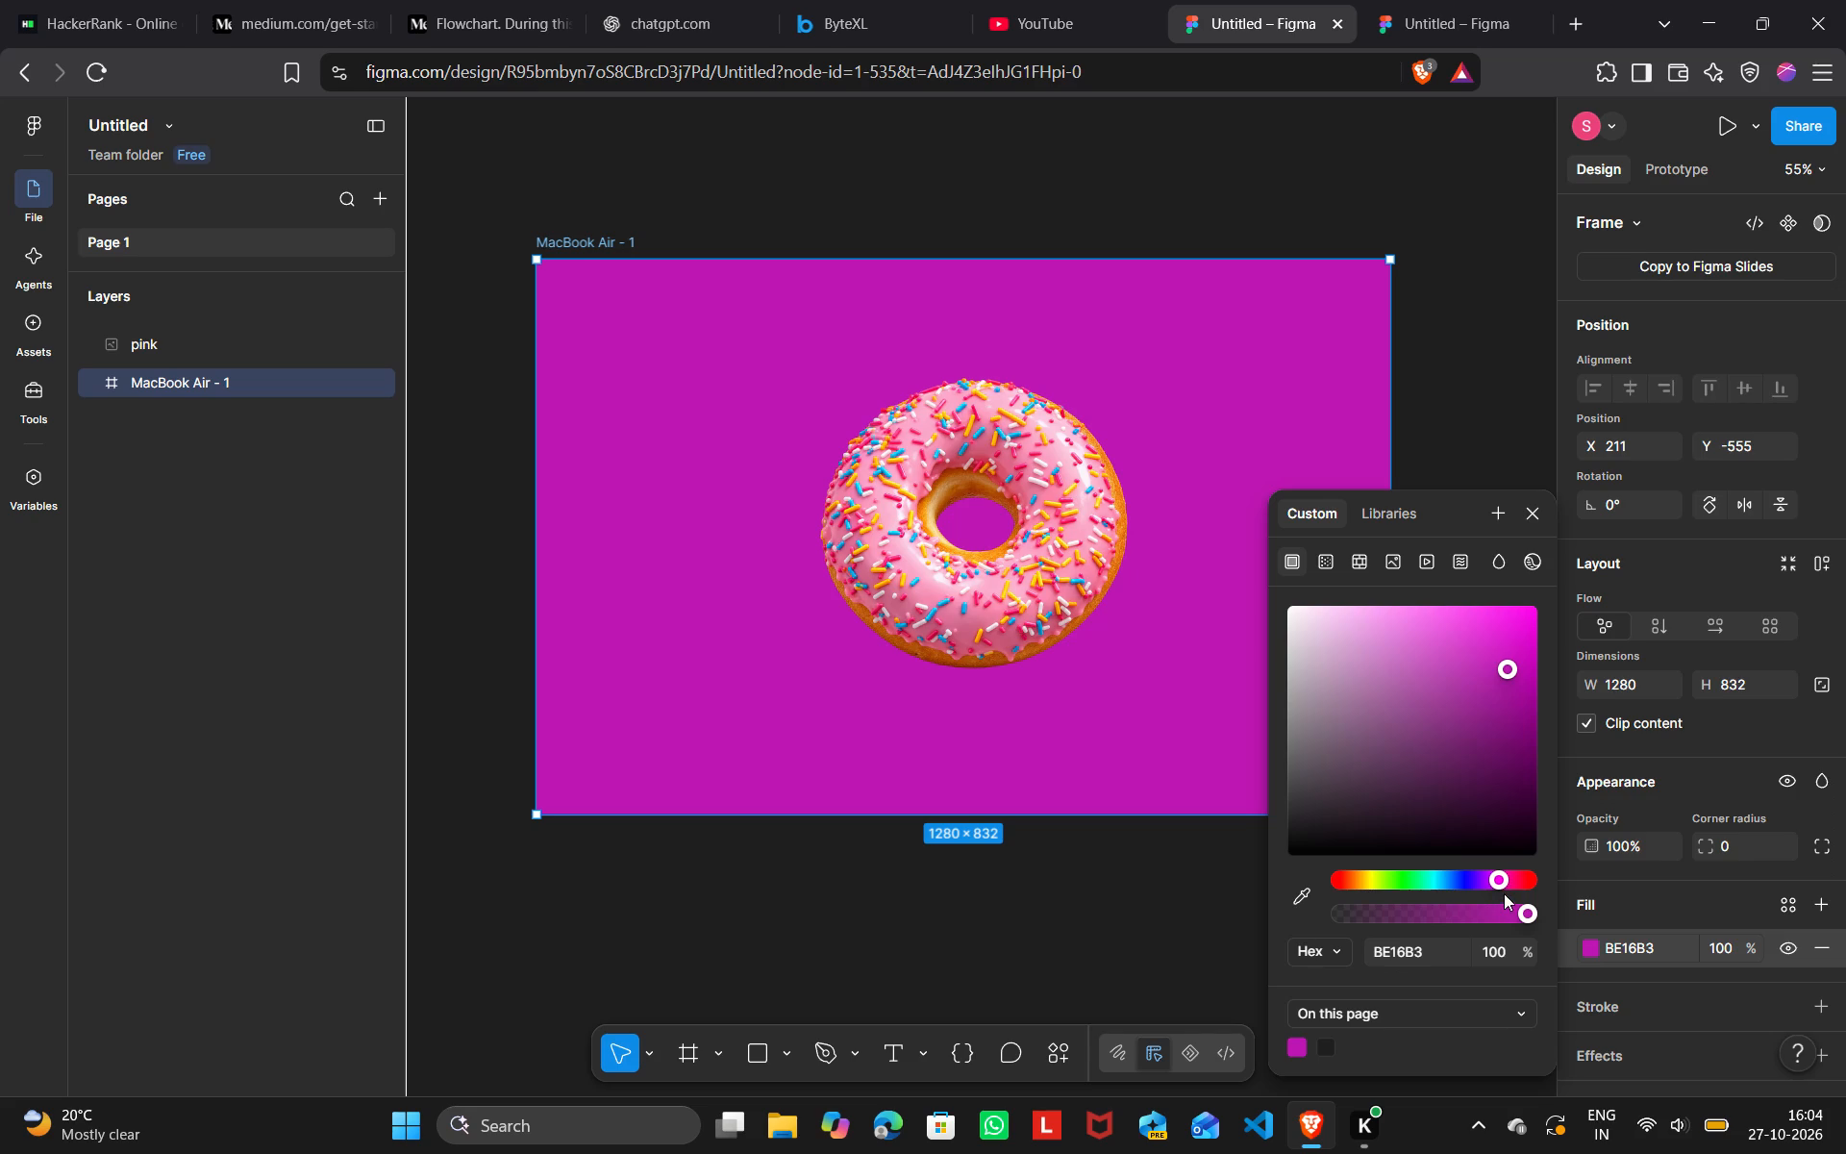
{"action": "left_click", "coordinate": [1501, 885]}
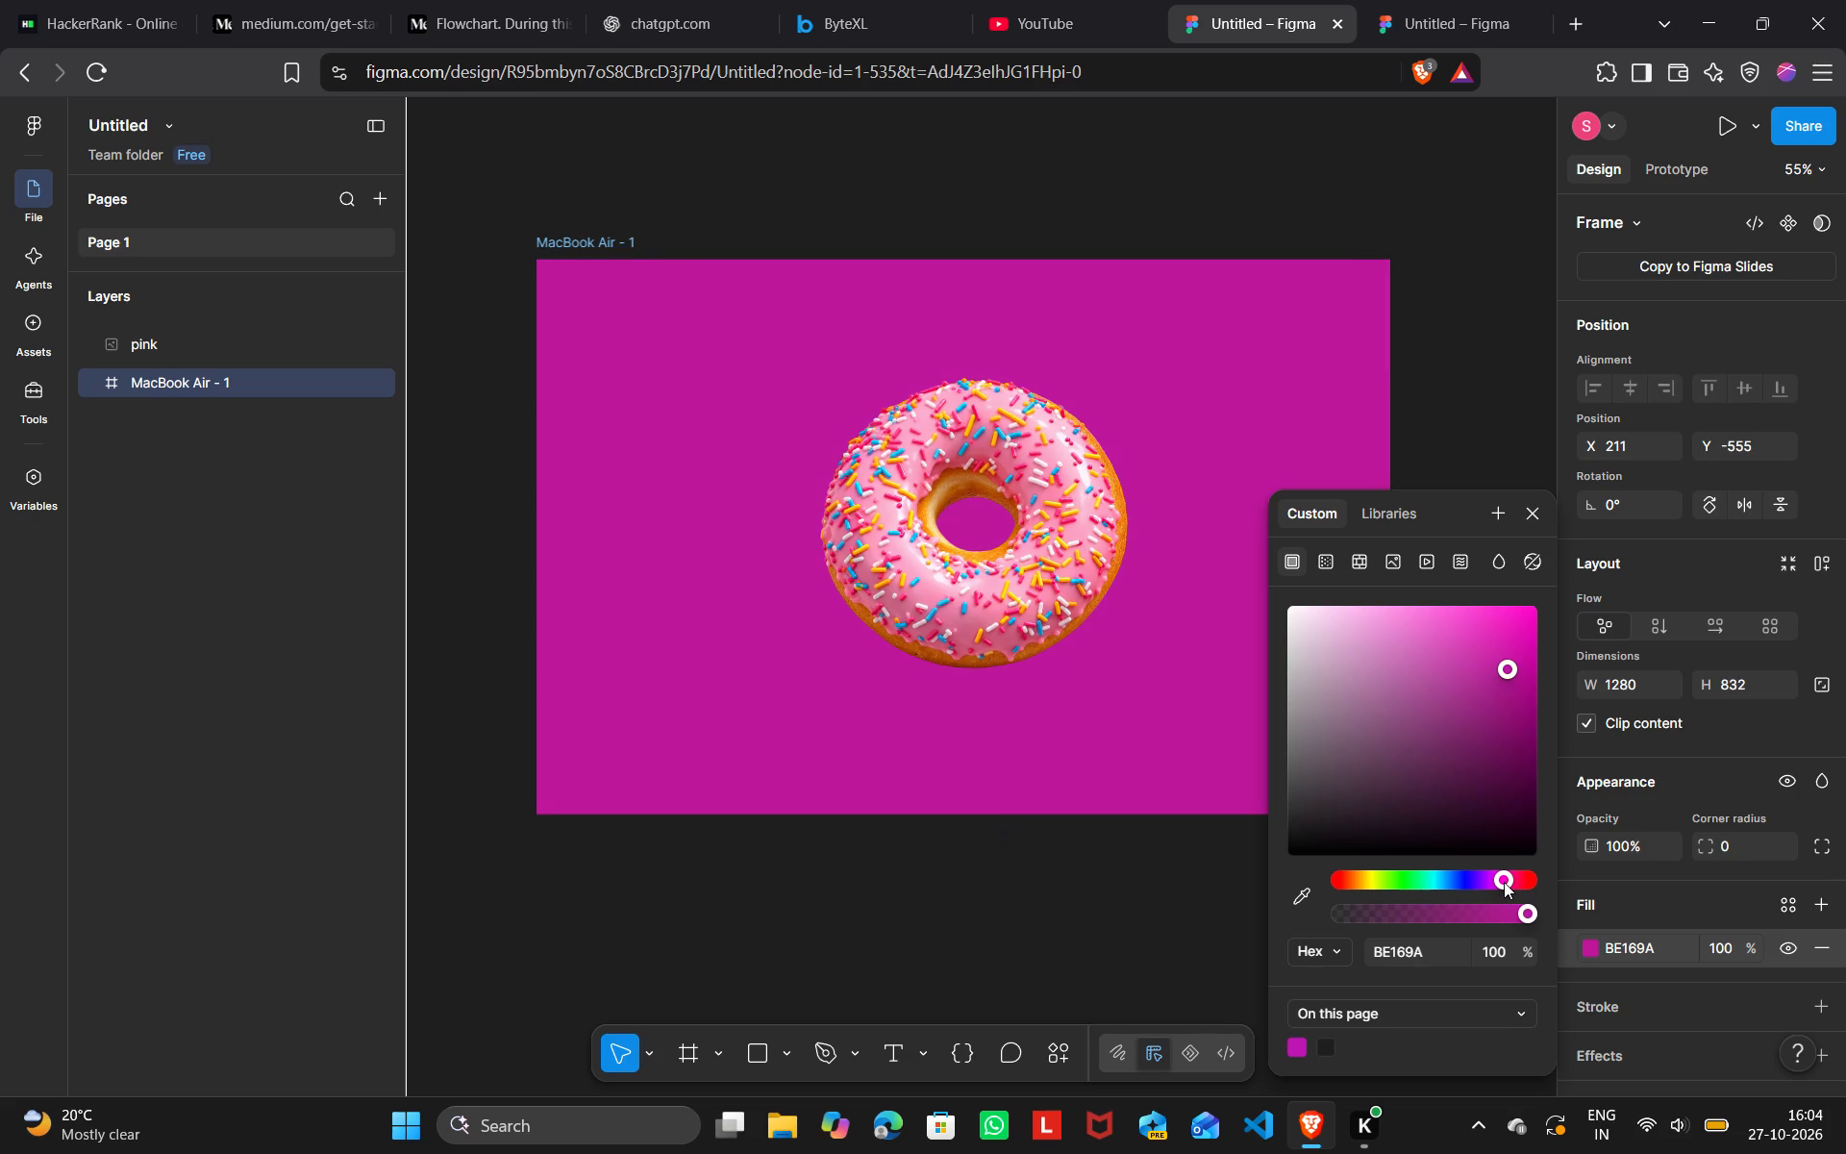
{"action": "left_click", "coordinate": [1478, 635]}
{"action": "left_click", "coordinate": [1392, 634]}
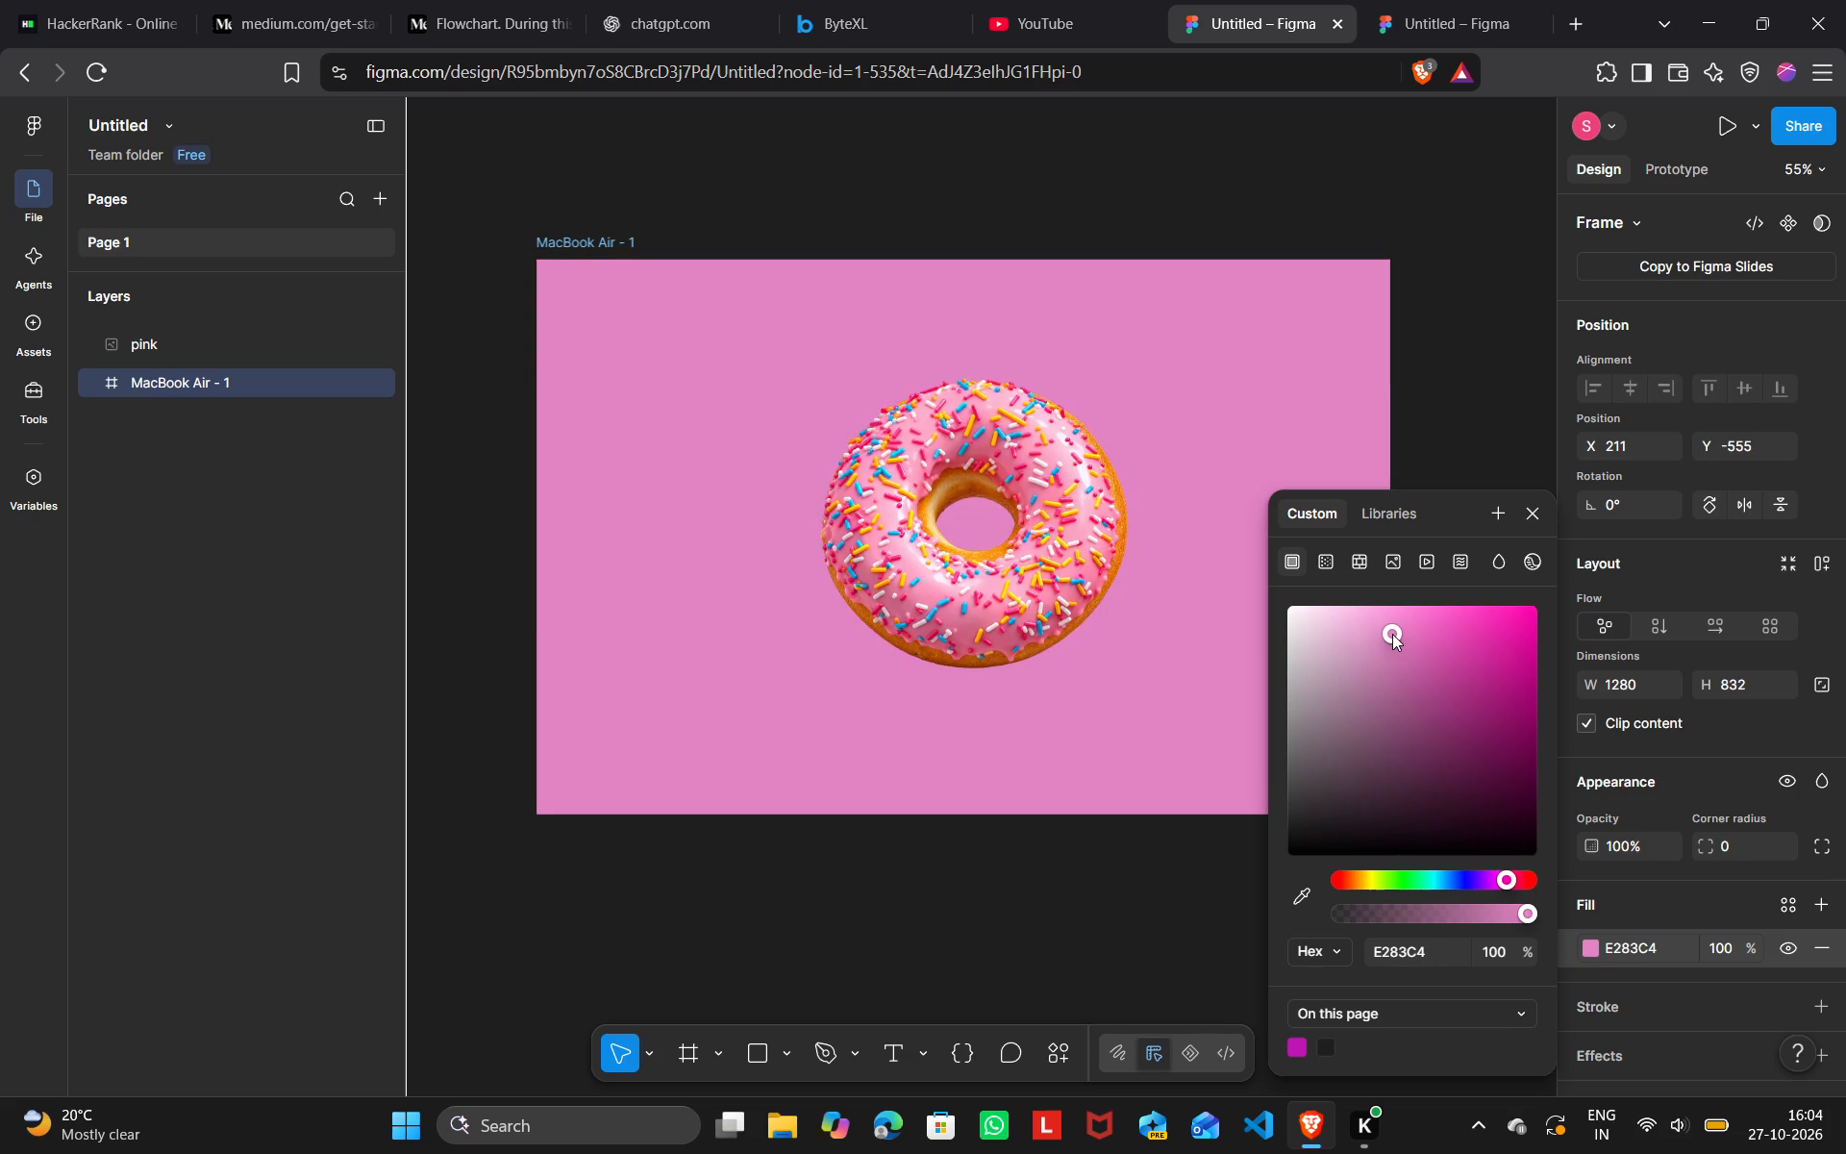
{"action": "left_click", "coordinate": [1419, 632]}
{"action": "left_click", "coordinate": [1468, 328]}
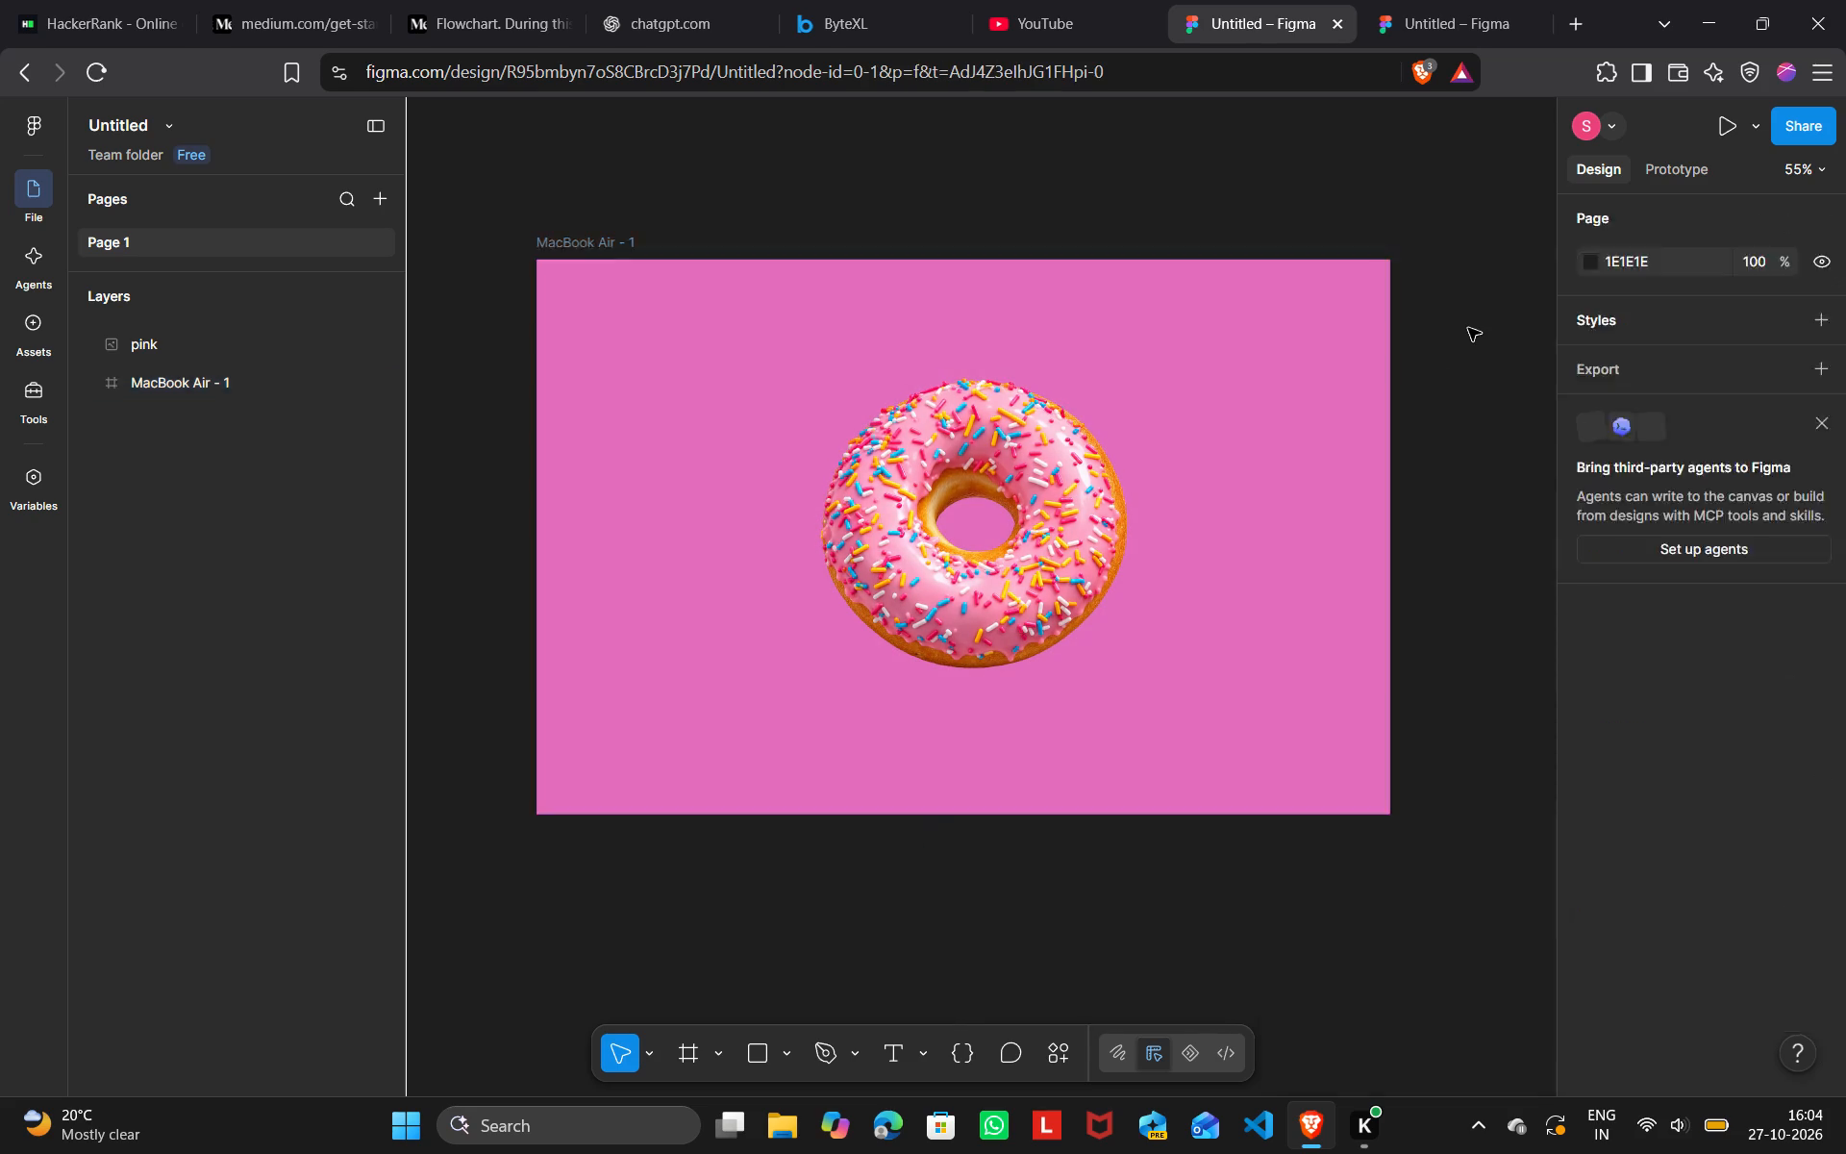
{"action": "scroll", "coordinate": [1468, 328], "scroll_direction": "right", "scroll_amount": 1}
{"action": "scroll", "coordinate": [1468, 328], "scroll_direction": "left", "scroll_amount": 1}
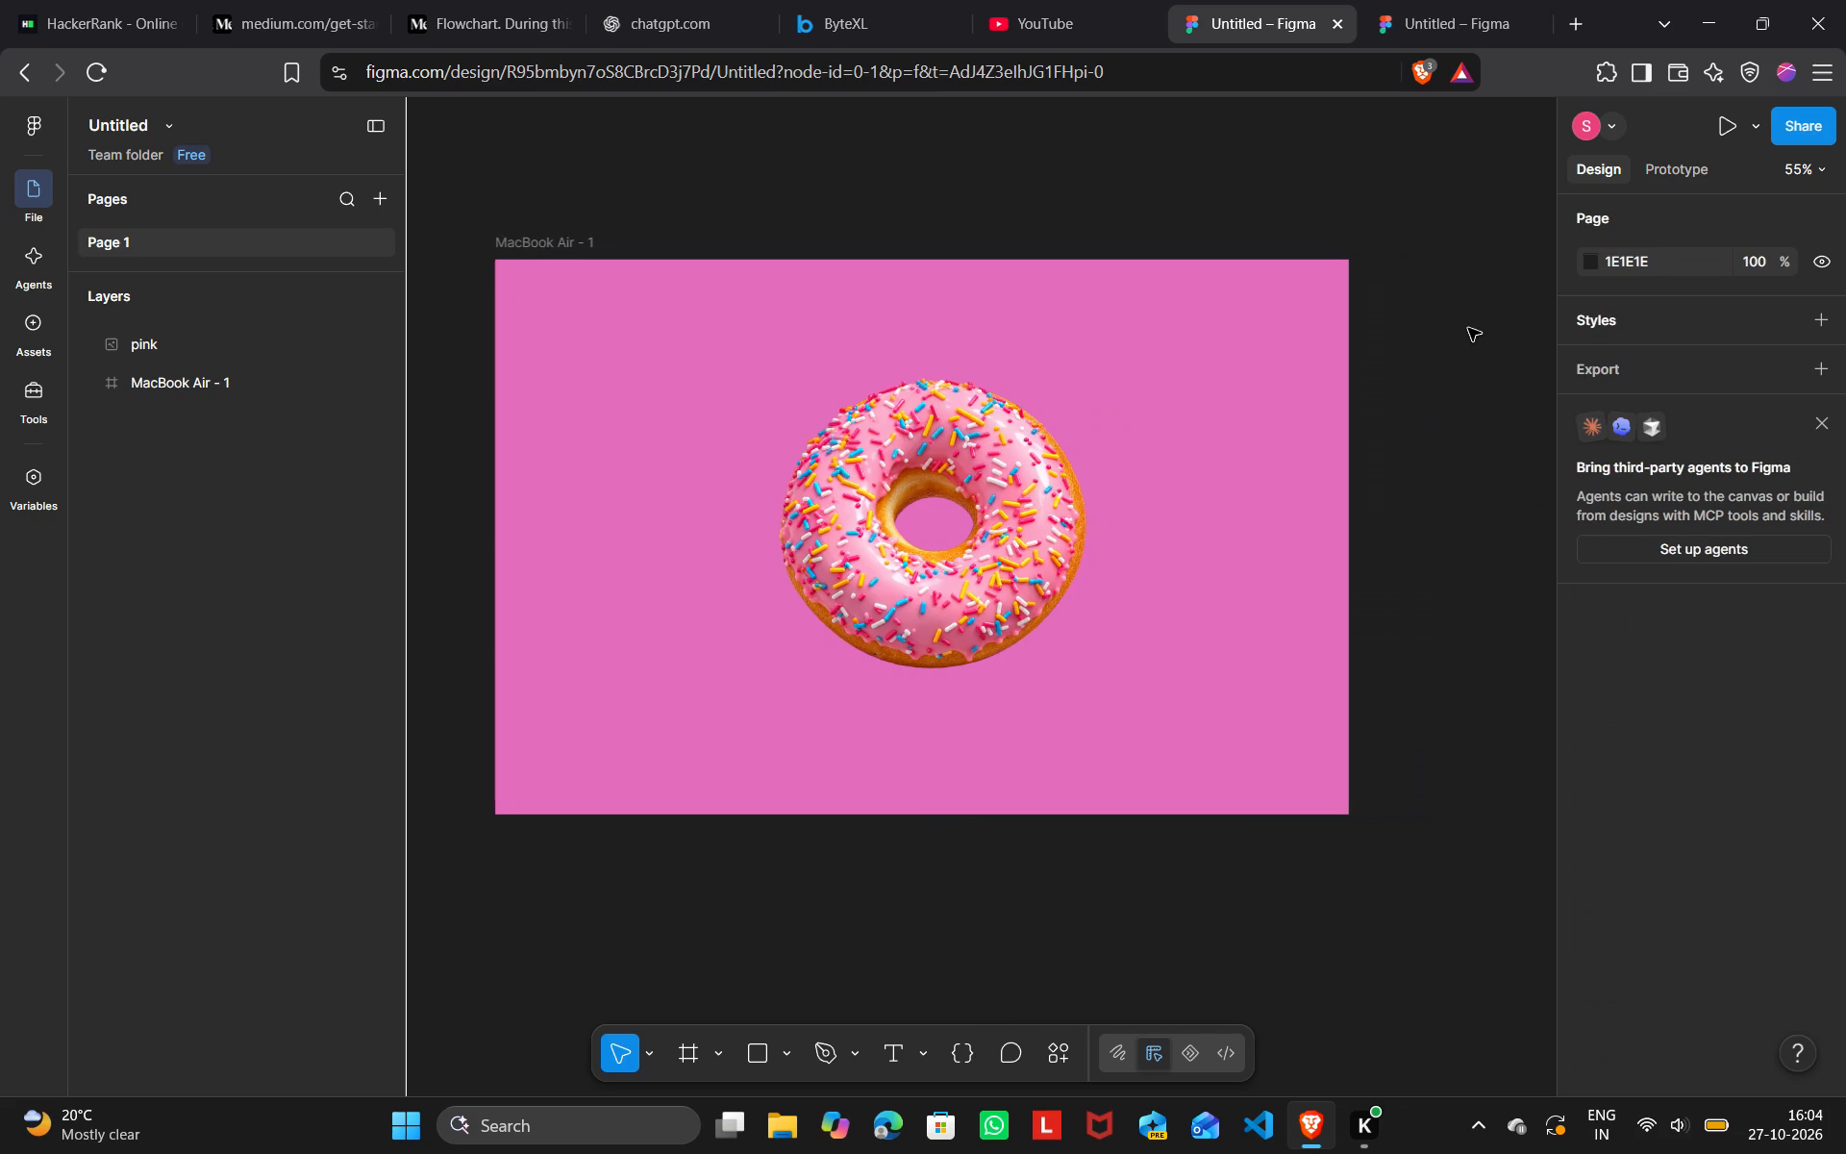
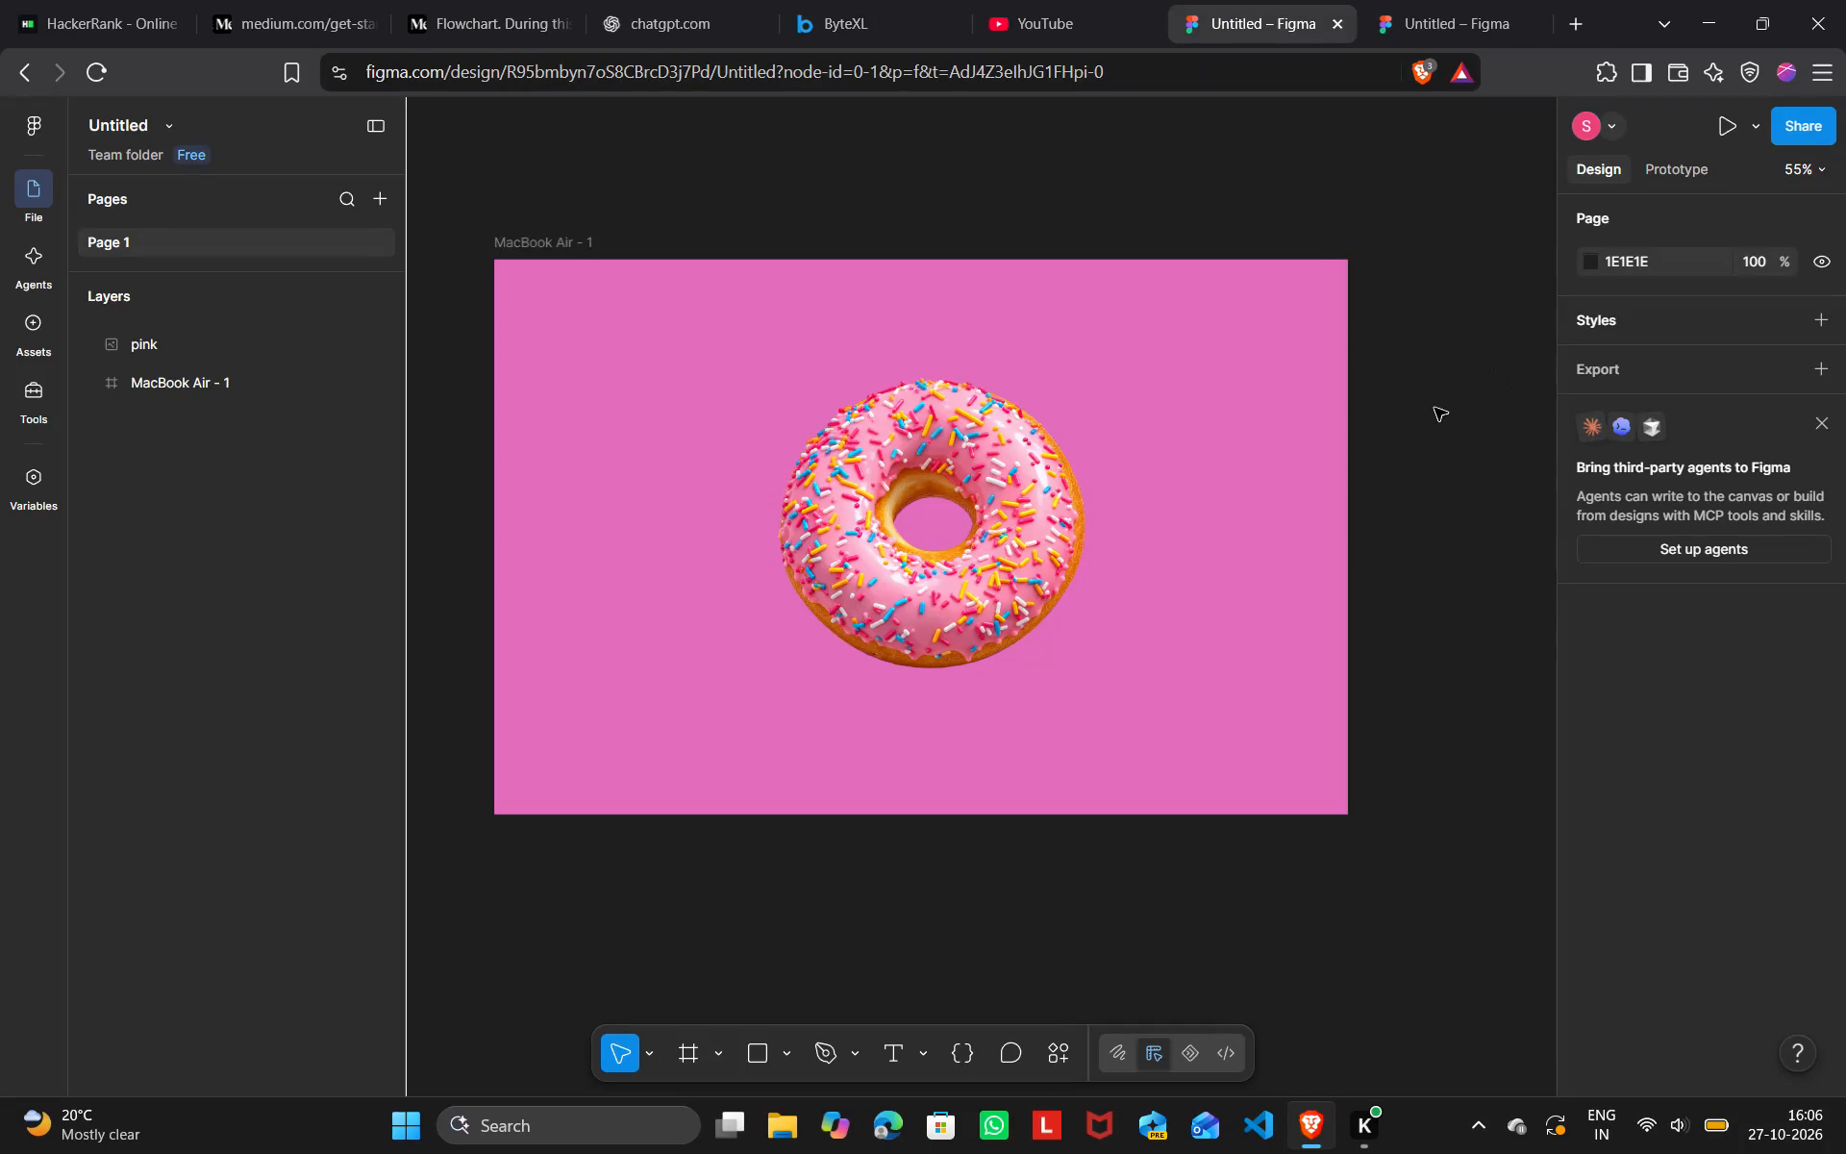
Lighten the MacBook Air frame's fill to the pale pink FFBDEA and deselect the frame.
{"action": "right_click", "coordinate": [1247, 496]}
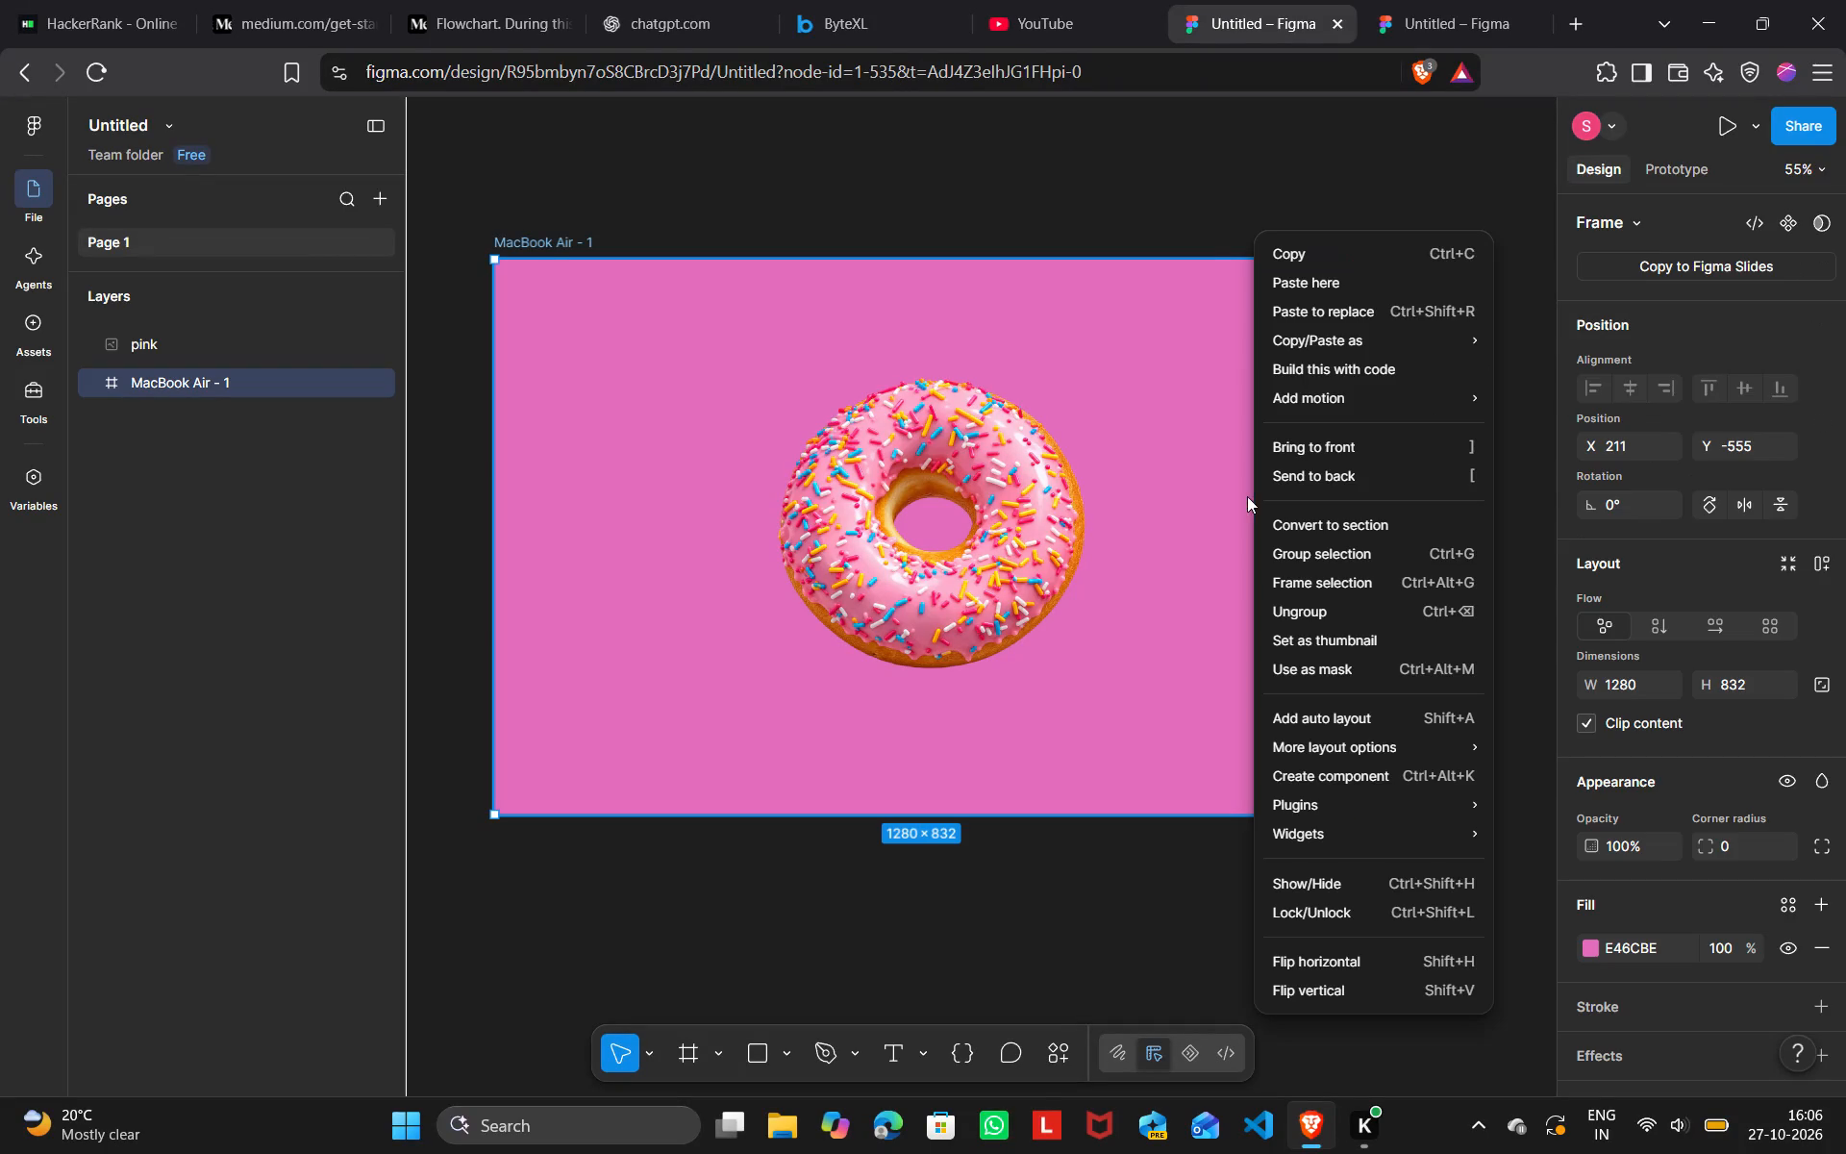
{"action": "left_click", "coordinate": [1101, 878]}
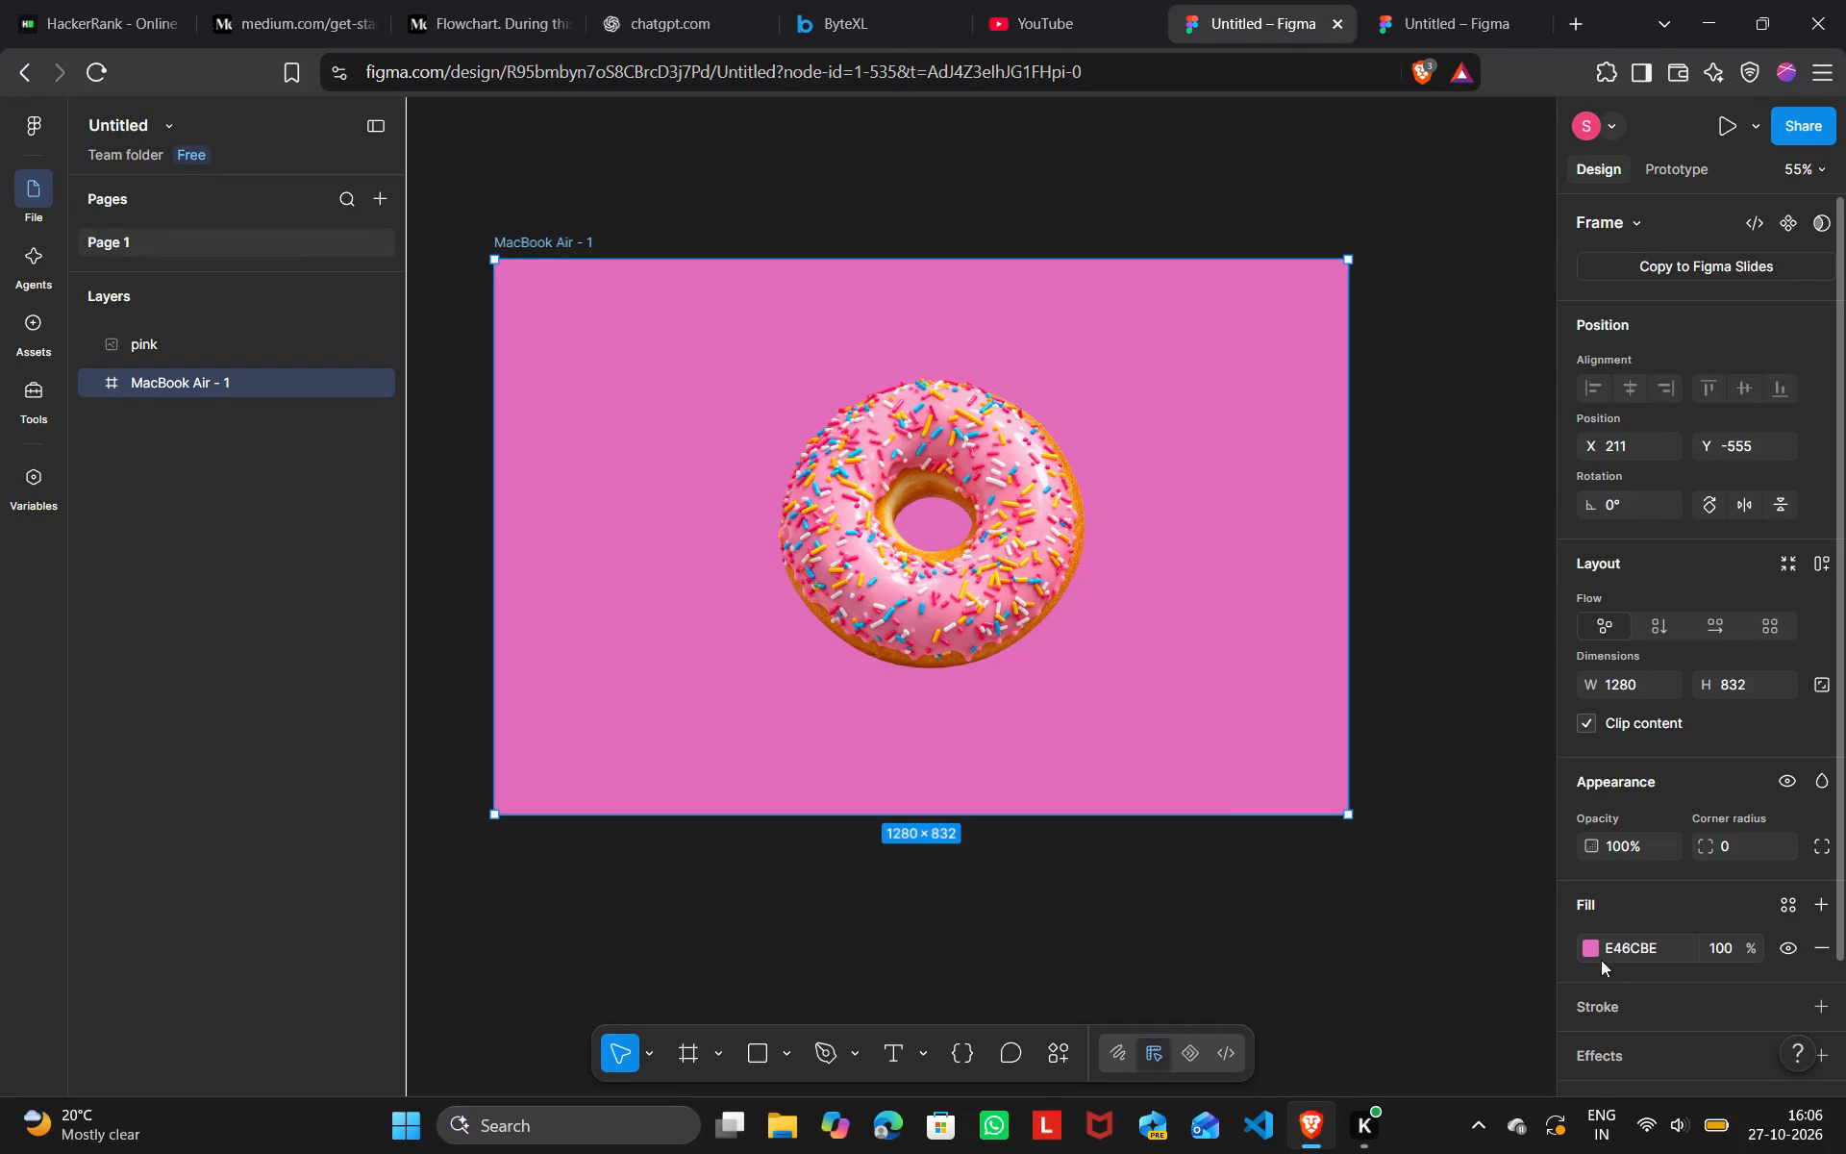
{"action": "left_click", "coordinate": [1597, 945]}
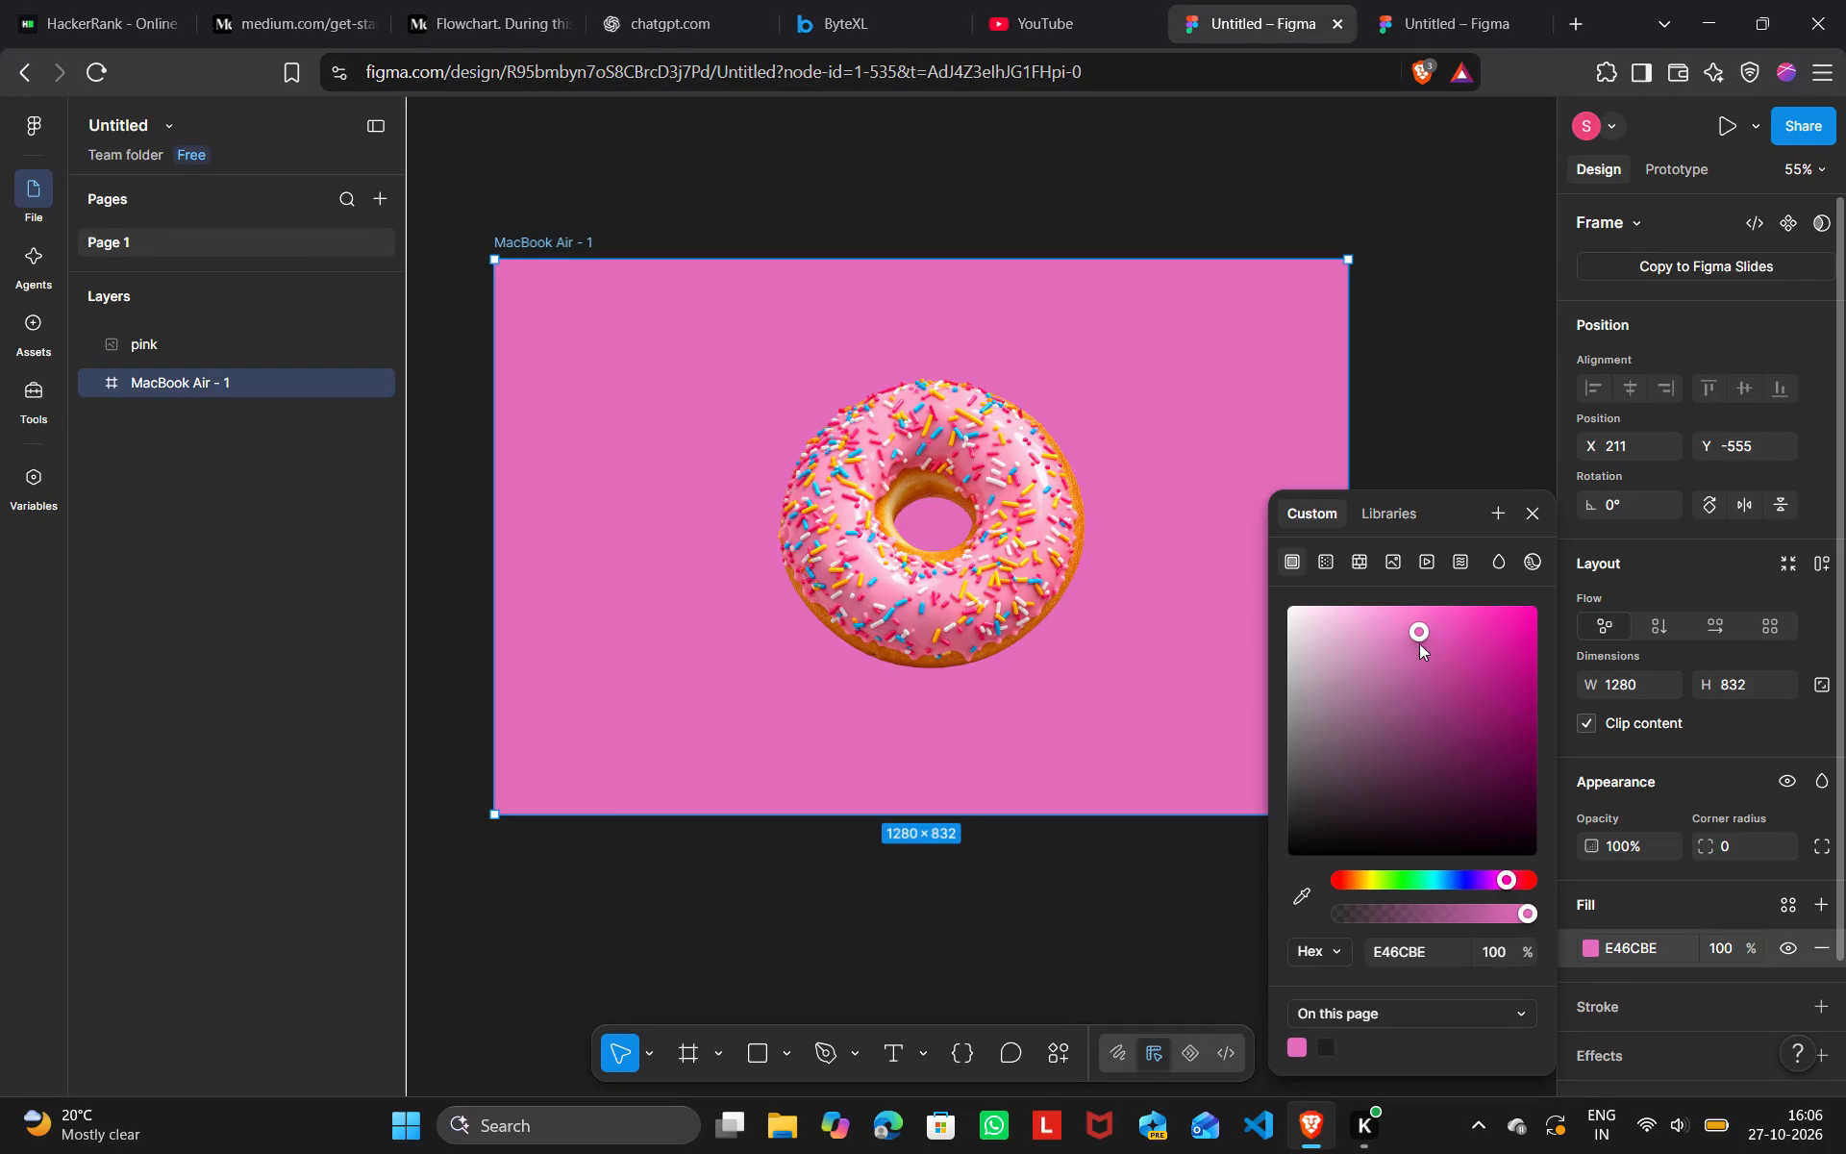
{"action": "left_click_drag", "start_coordinate": [1416, 630], "coordinate": [1365, 607]}
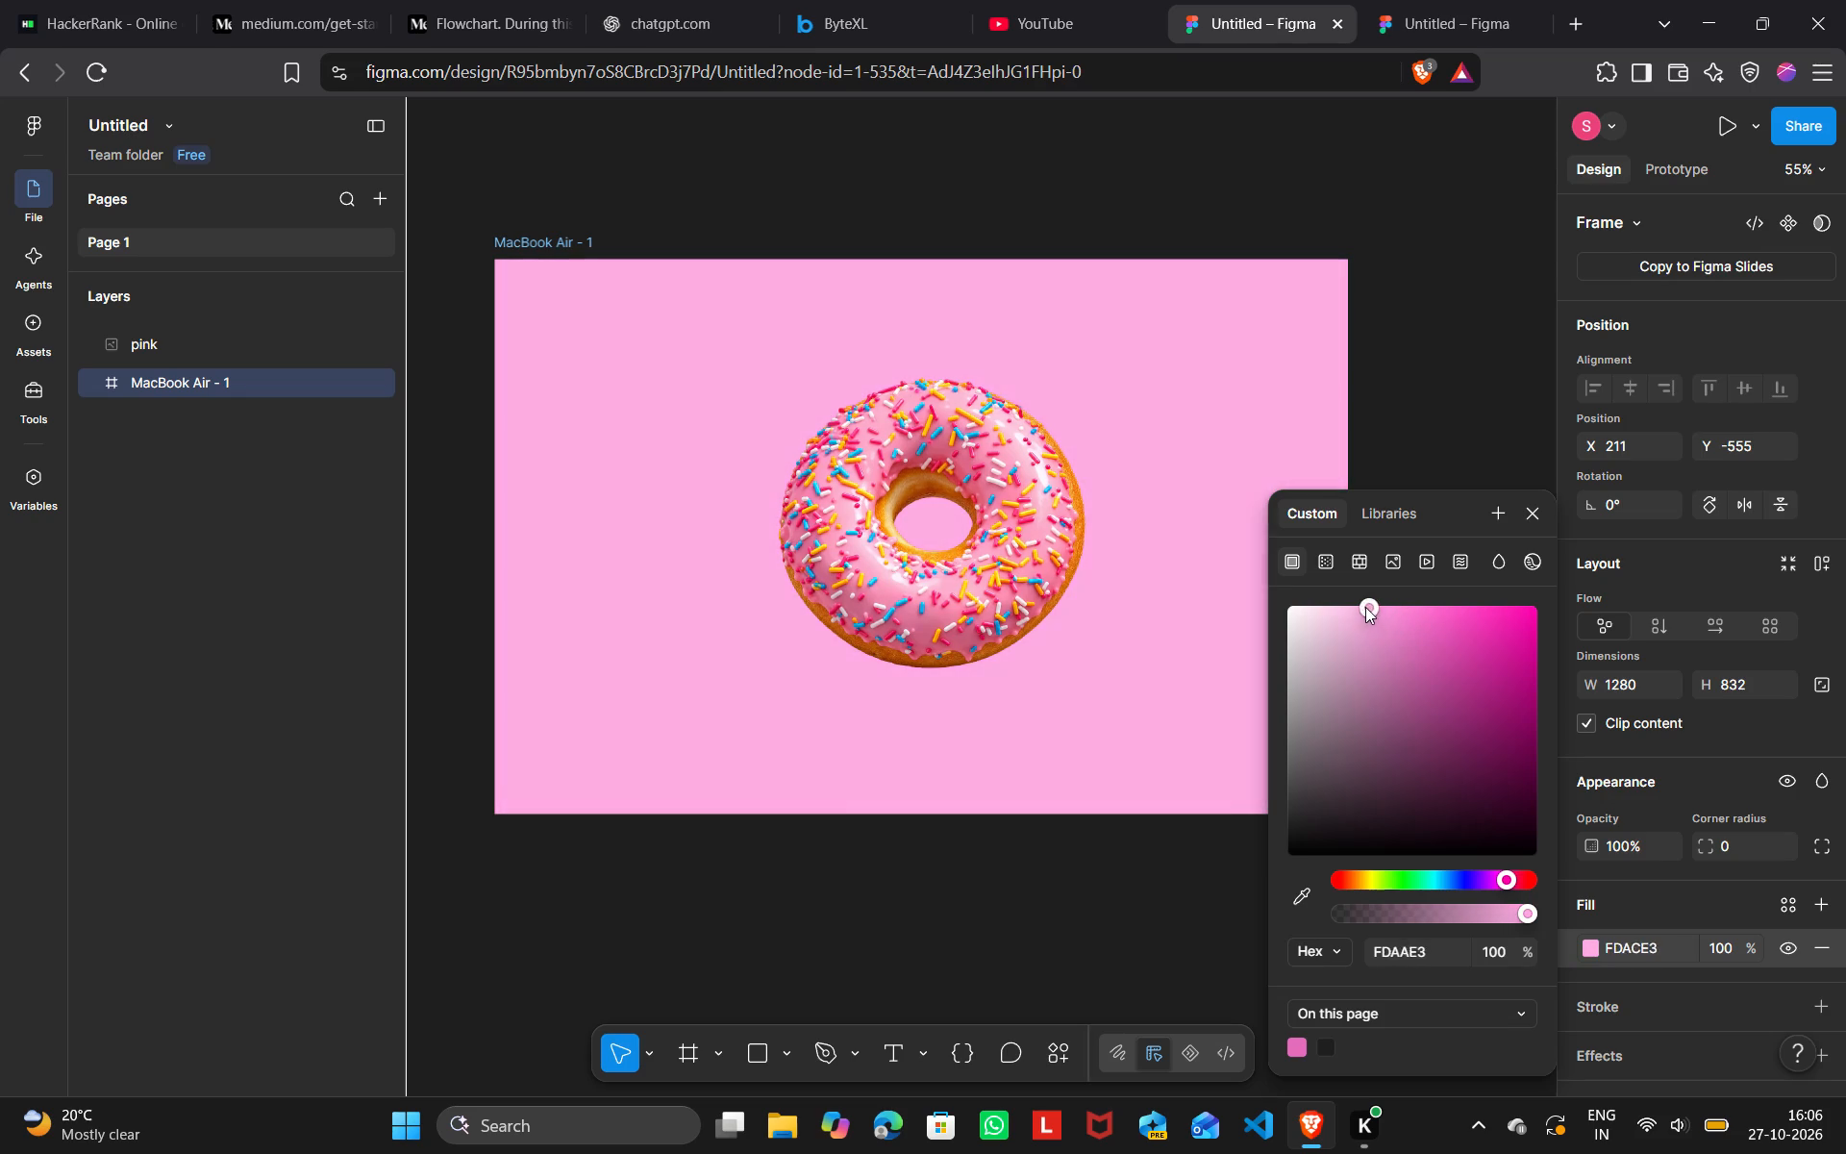
{"action": "left_click_drag", "start_coordinate": [1365, 607], "coordinate": [1352, 593]}
{"action": "left_click", "coordinate": [1446, 372]}
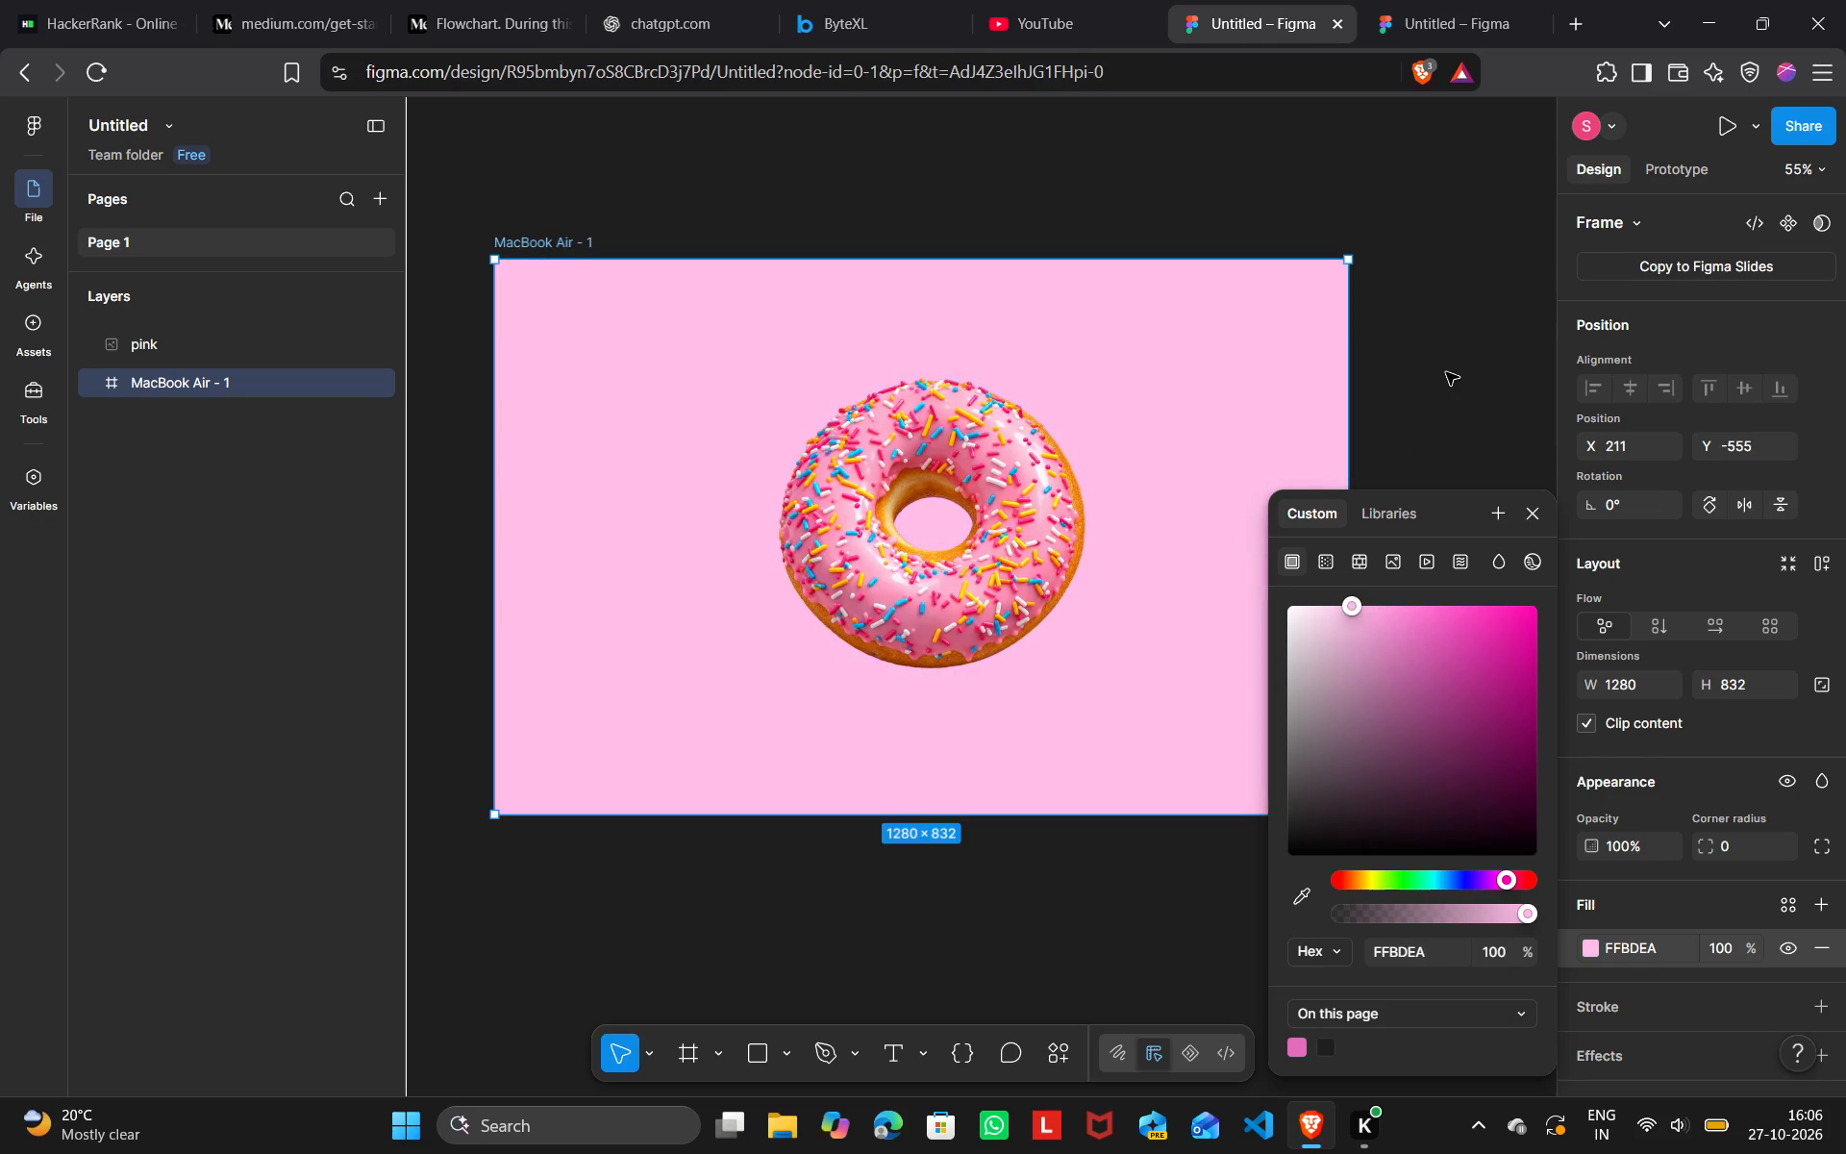
{"action": "scroll", "coordinate": [1446, 372], "scroll_direction": "down", "scroll_amount": 1}
{"action": "left_click", "coordinate": [1288, 927]}
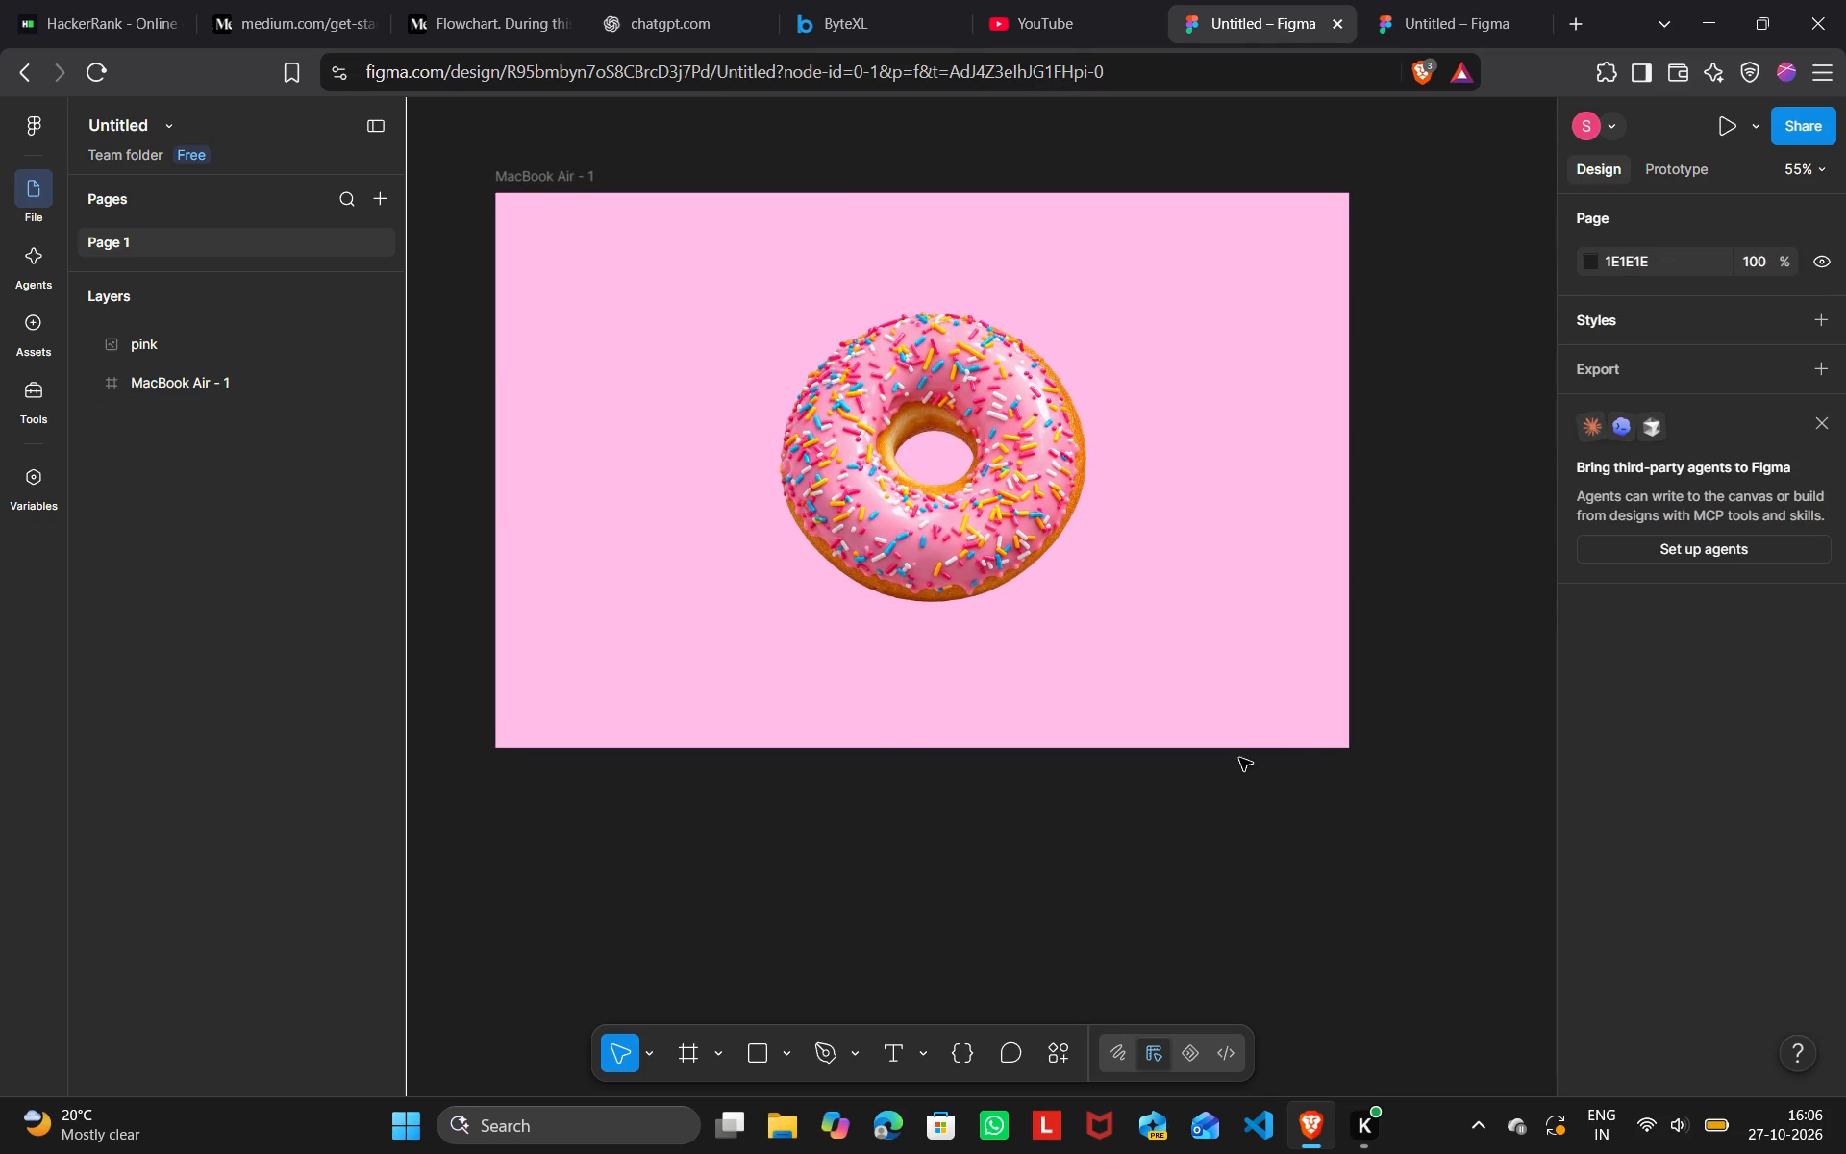
{"action": "left_click_drag", "start_coordinate": [1222, 834], "coordinate": [1574, 13]}
{"action": "left_click", "coordinate": [1394, 355]}
Add the text STRAWBERRY to the MacBook Air frame, left of the donut, at about X 267, Y 441.
{"action": "left_click", "coordinate": [922, 1048]}
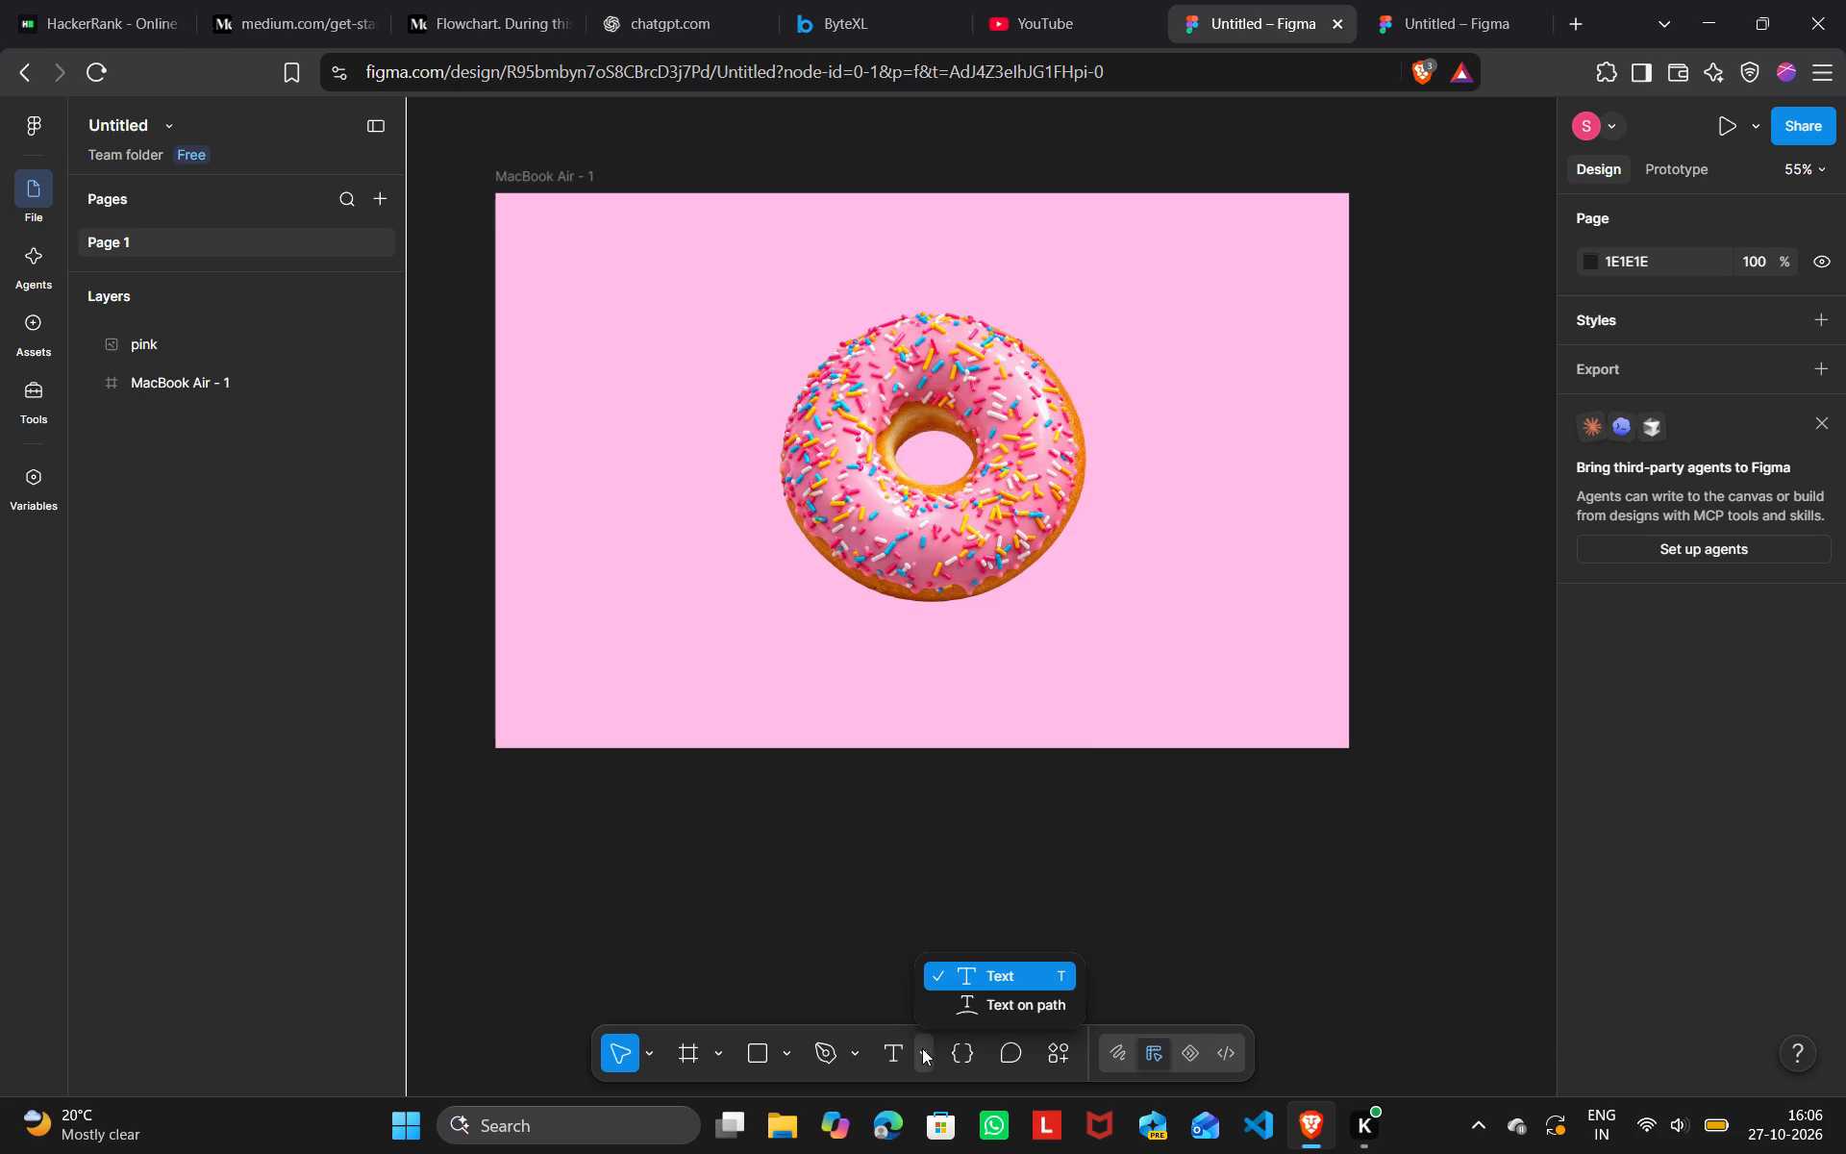
{"action": "left_click", "coordinate": [1005, 977]}
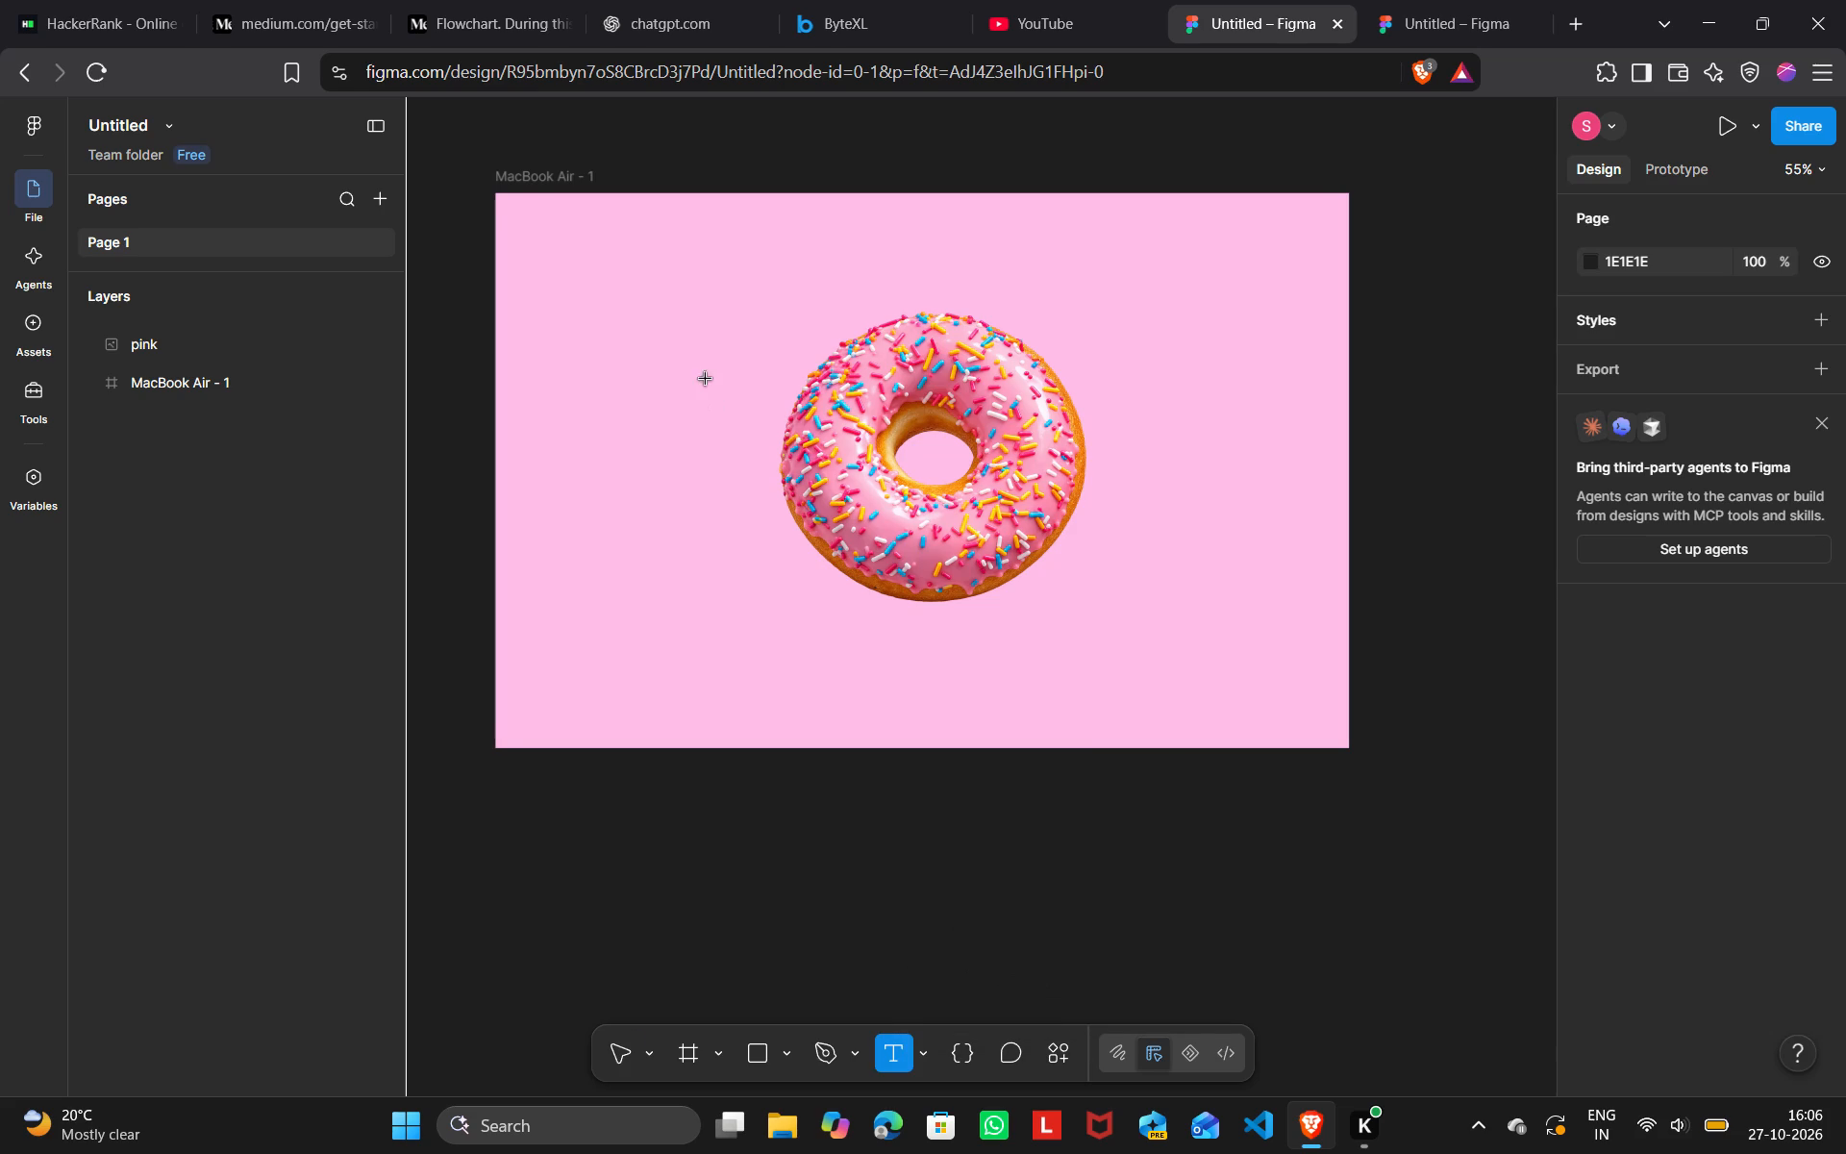
{"action": "left_click", "coordinate": [673, 488]}
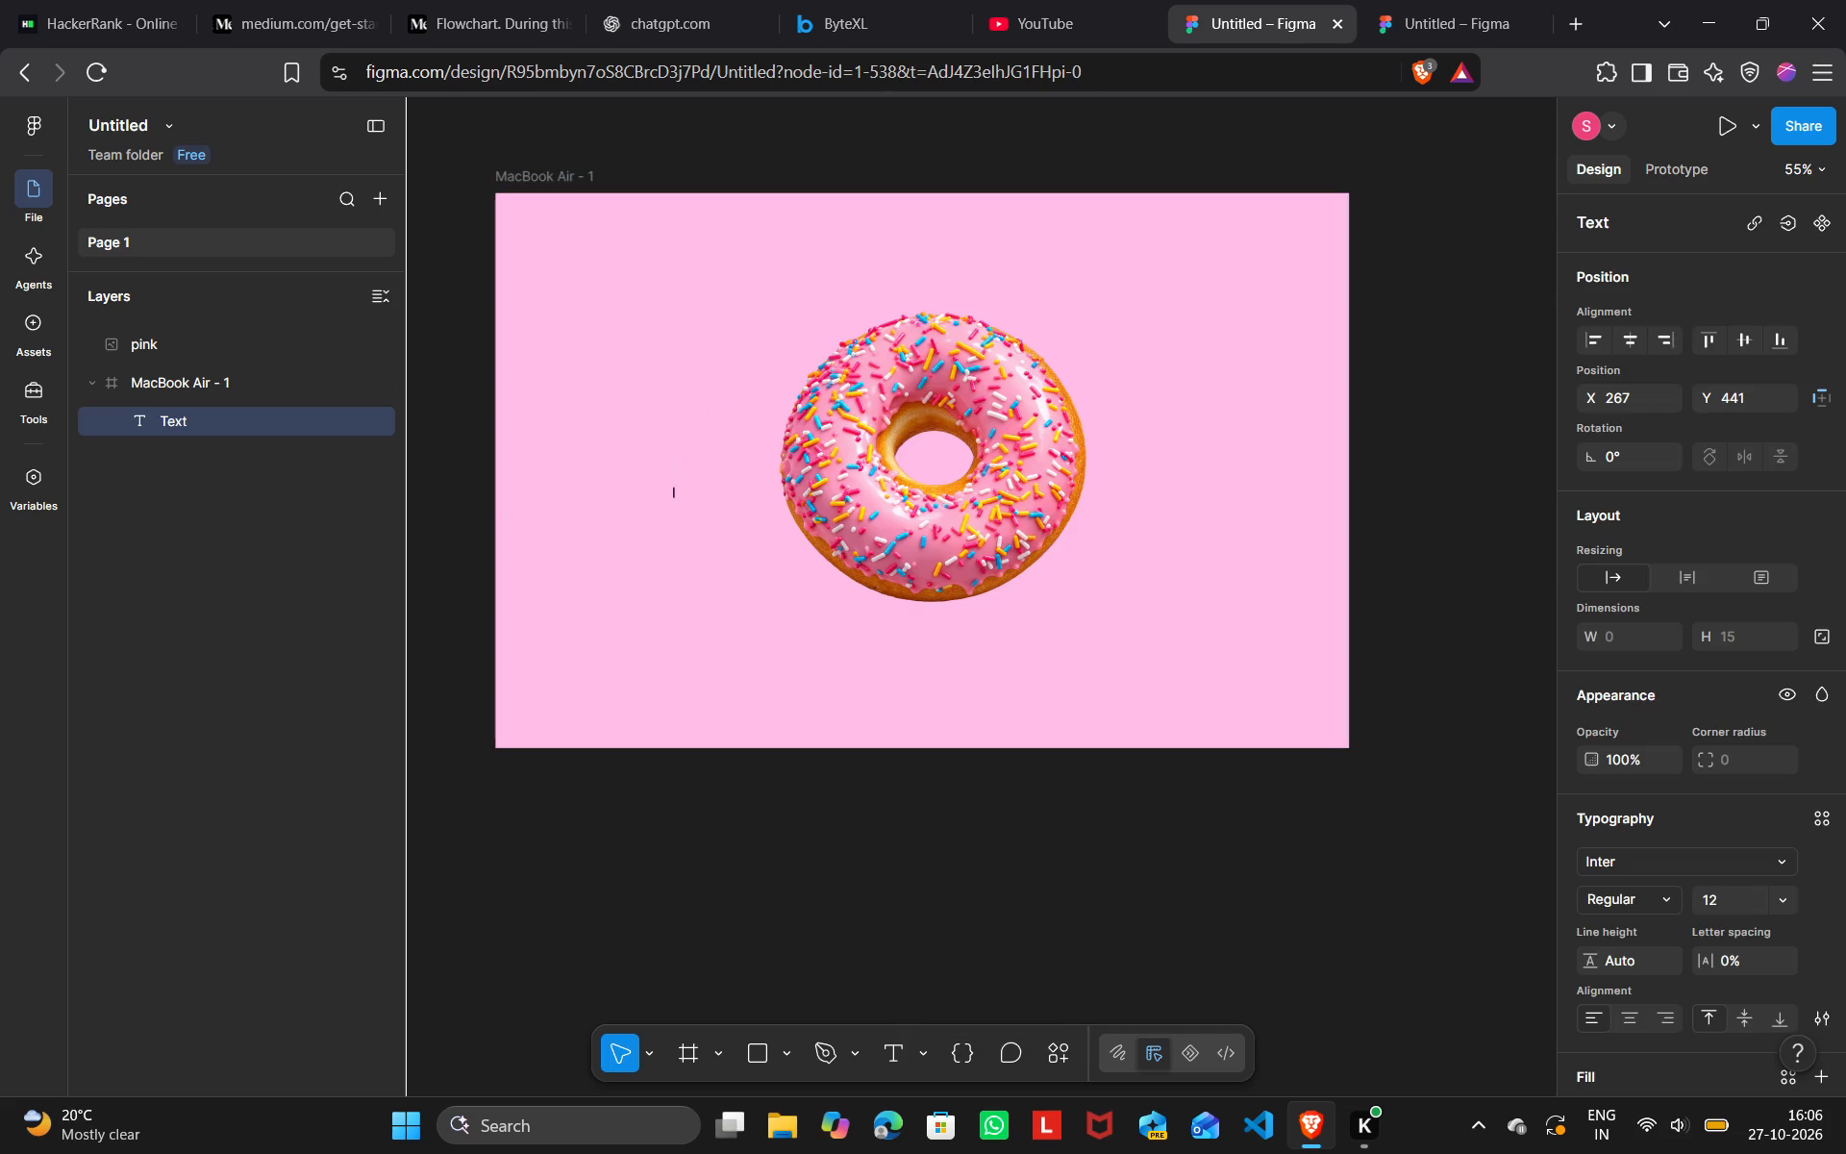
{"action": "key", "text": "shift+s"}
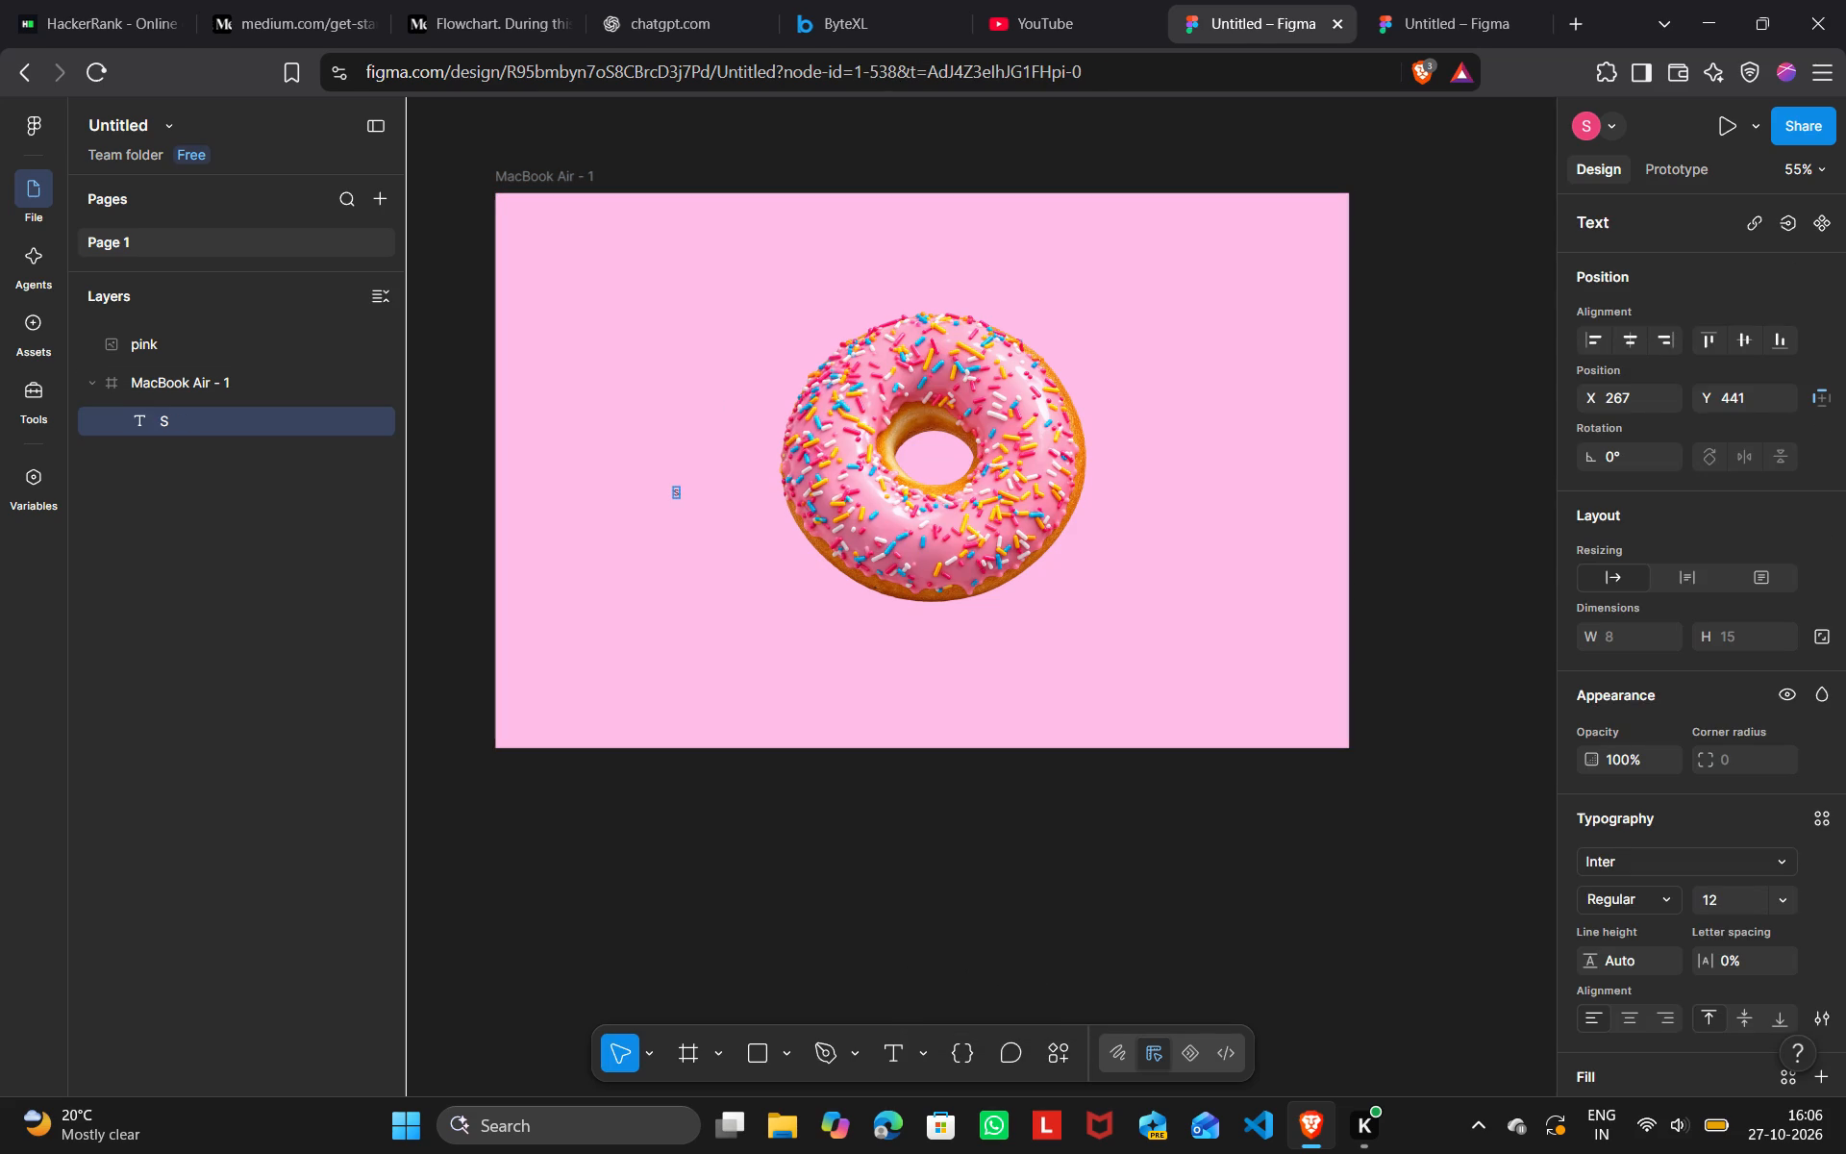
{"action": "type", "text": "TRAWBERRY"}
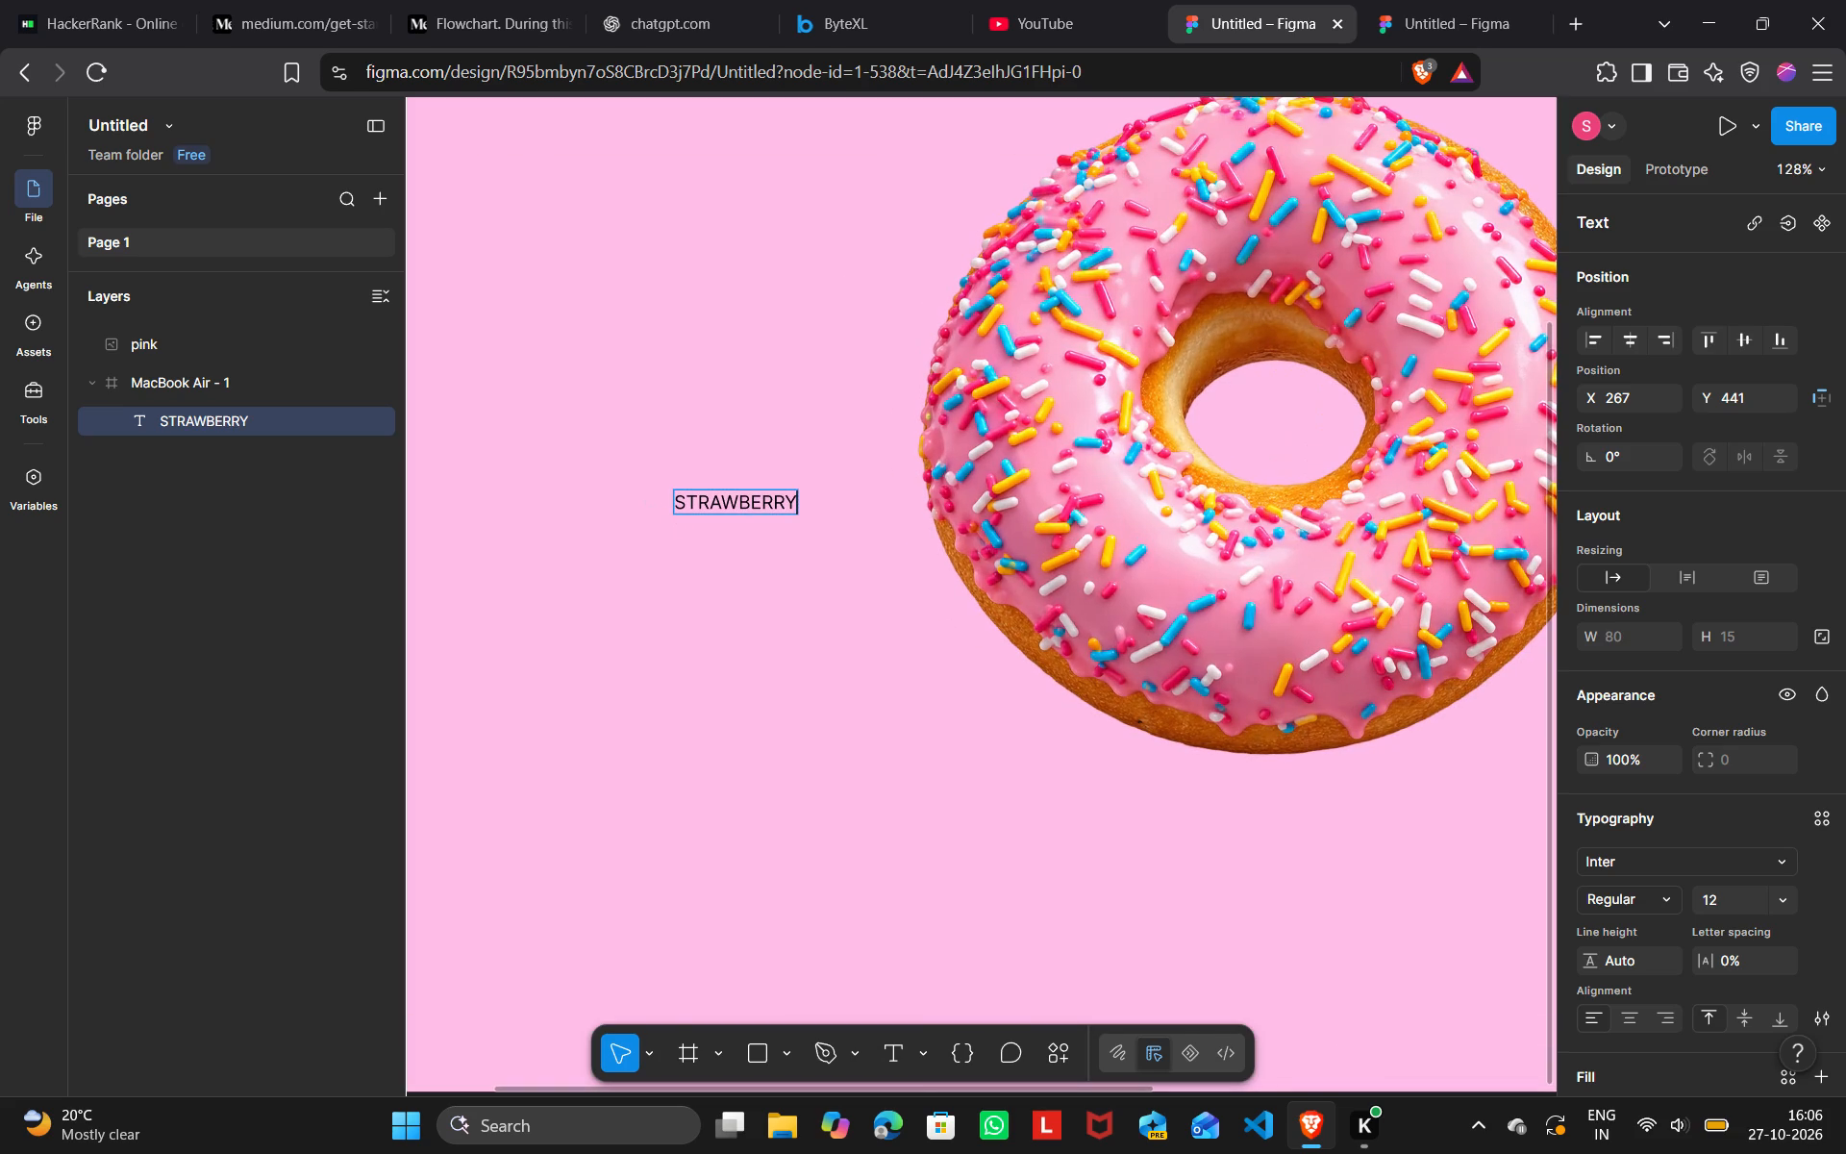
Set the STRAWBERRY text's fill colour to white, FFFFFF.
{"action": "left_click_drag", "start_coordinate": [677, 498], "coordinate": [899, 518]}
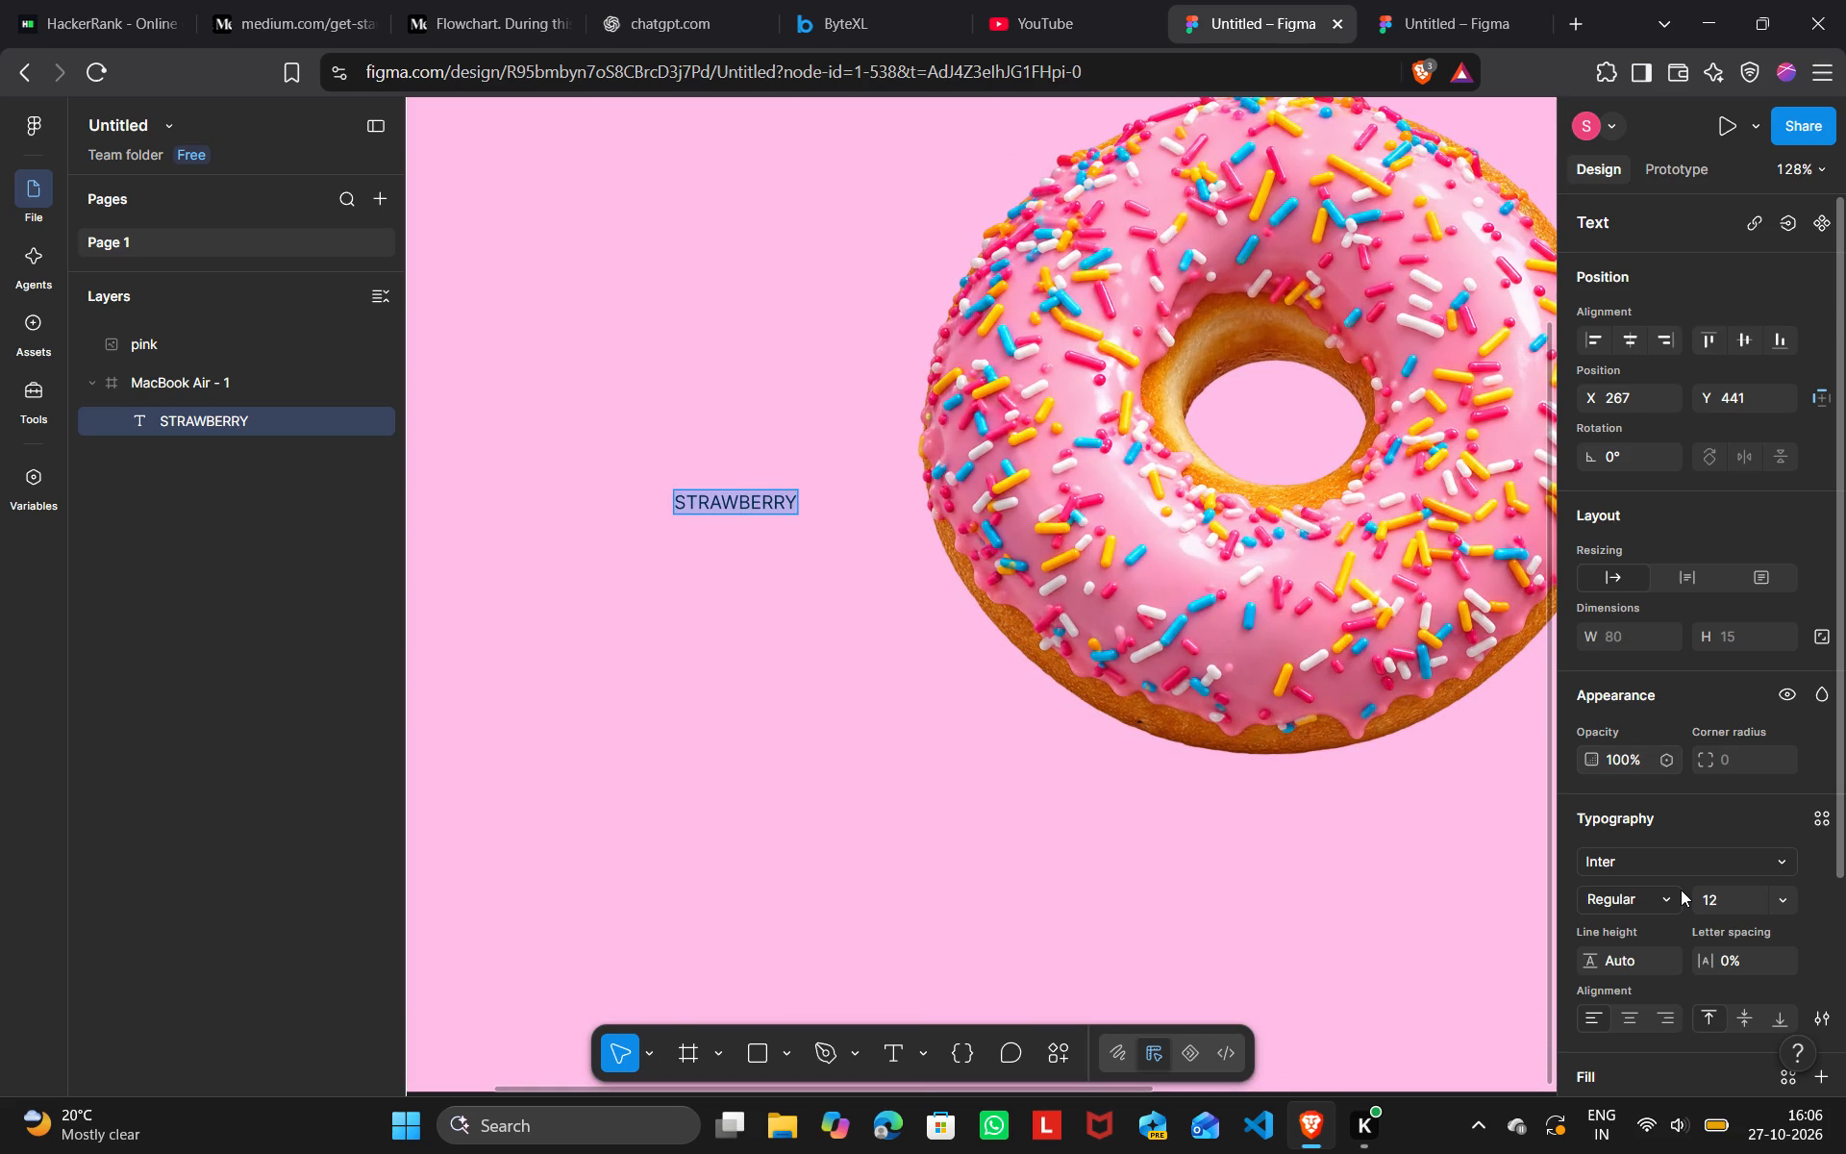
{"action": "scroll", "coordinate": [1681, 890], "scroll_direction": "down", "scroll_amount": 4}
{"action": "left_click", "coordinate": [1591, 847]}
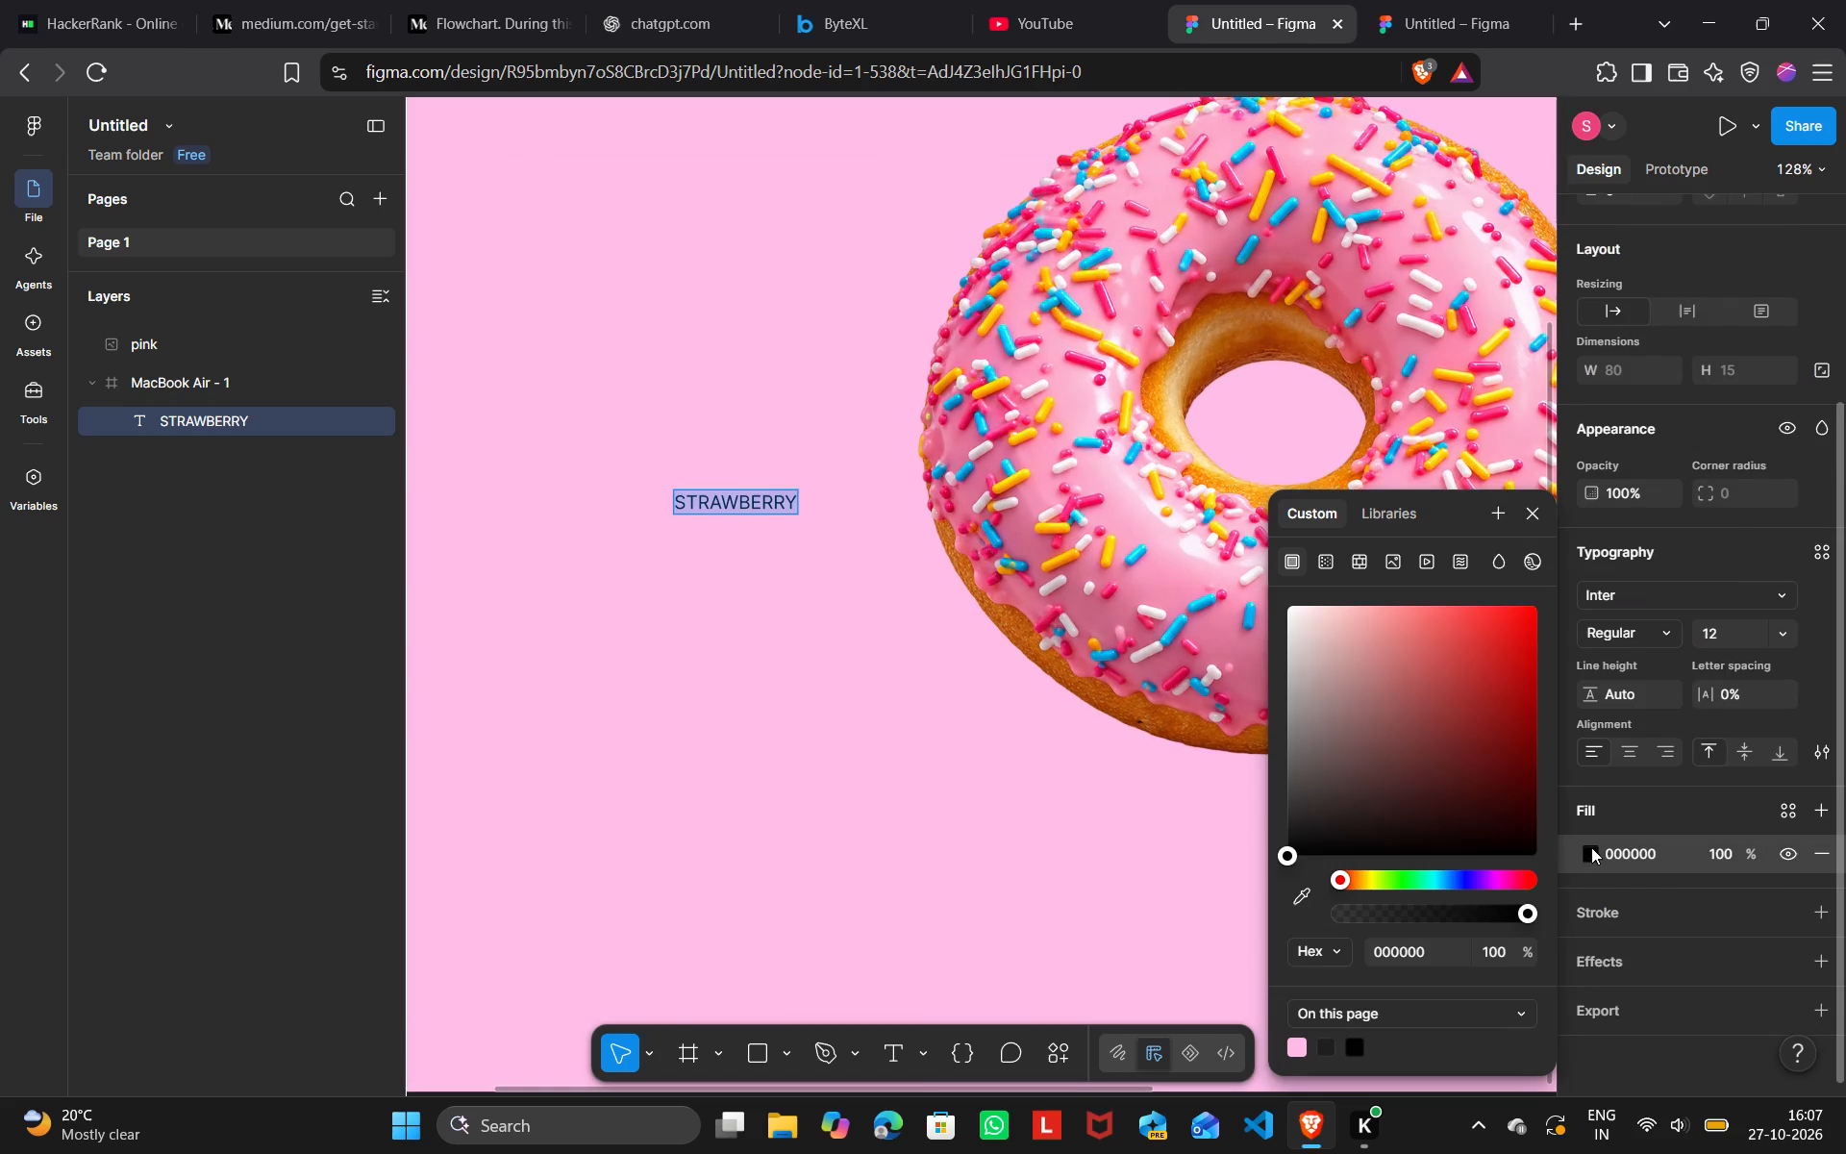
{"action": "left_click", "coordinate": [1314, 643]}
{"action": "left_click_drag", "start_coordinate": [1314, 643], "coordinate": [1269, 592]}
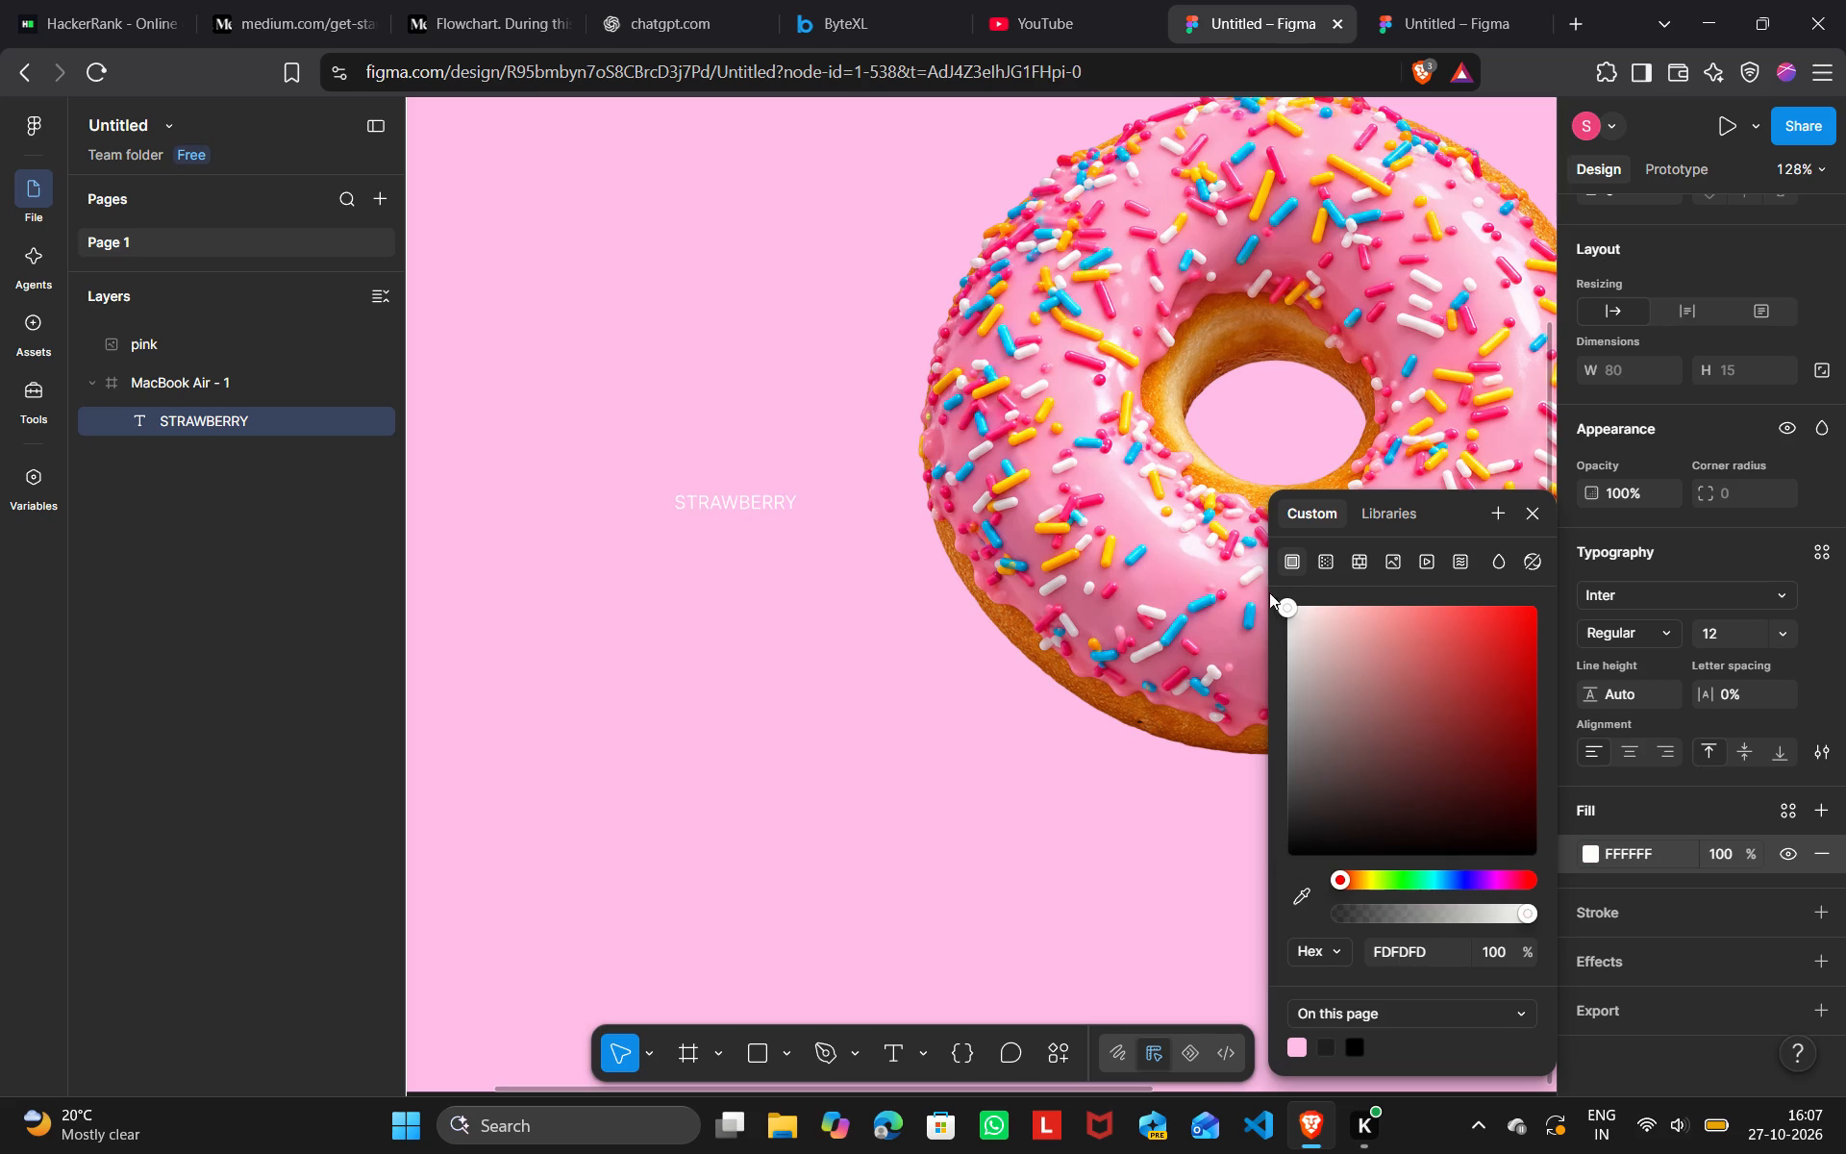
{"action": "left_click_drag", "start_coordinate": [1269, 592], "coordinate": [1217, 510]}
{"action": "left_click", "coordinate": [959, 873]}
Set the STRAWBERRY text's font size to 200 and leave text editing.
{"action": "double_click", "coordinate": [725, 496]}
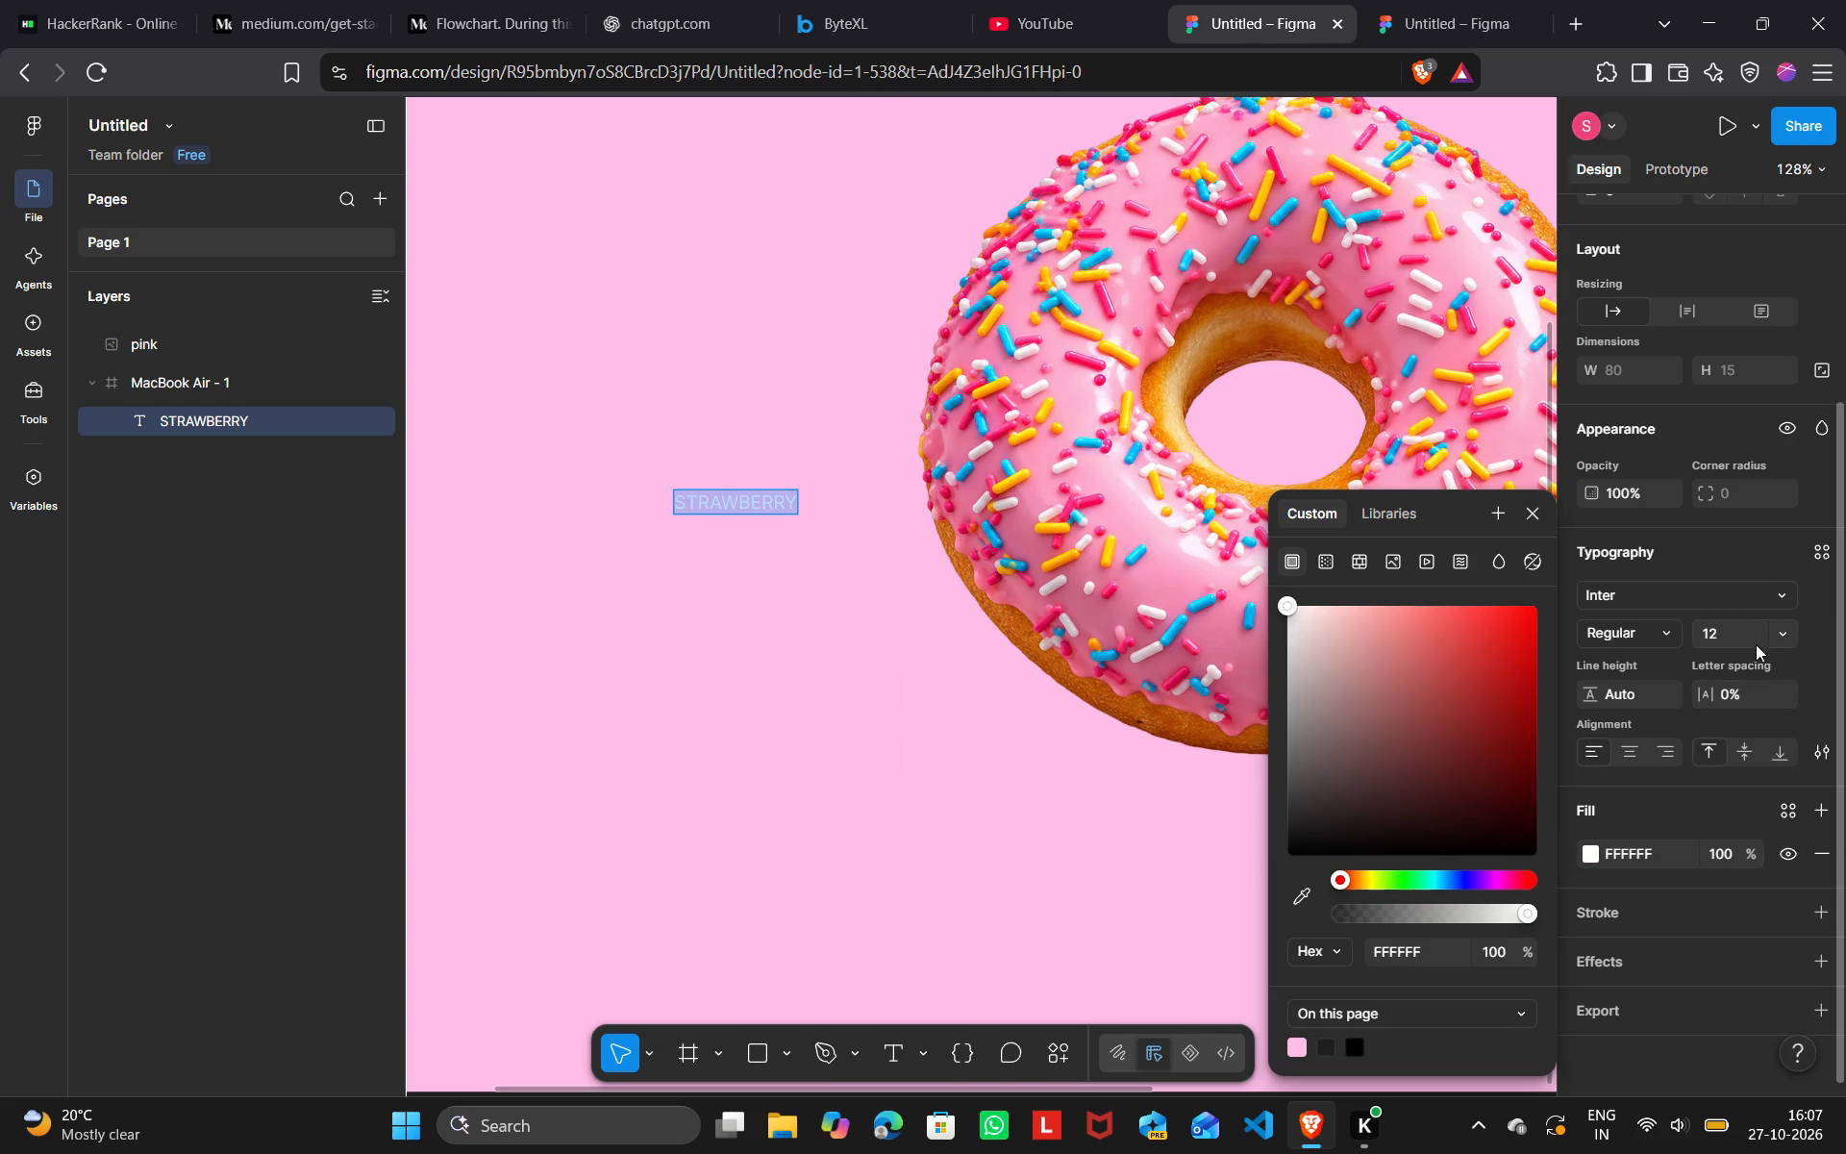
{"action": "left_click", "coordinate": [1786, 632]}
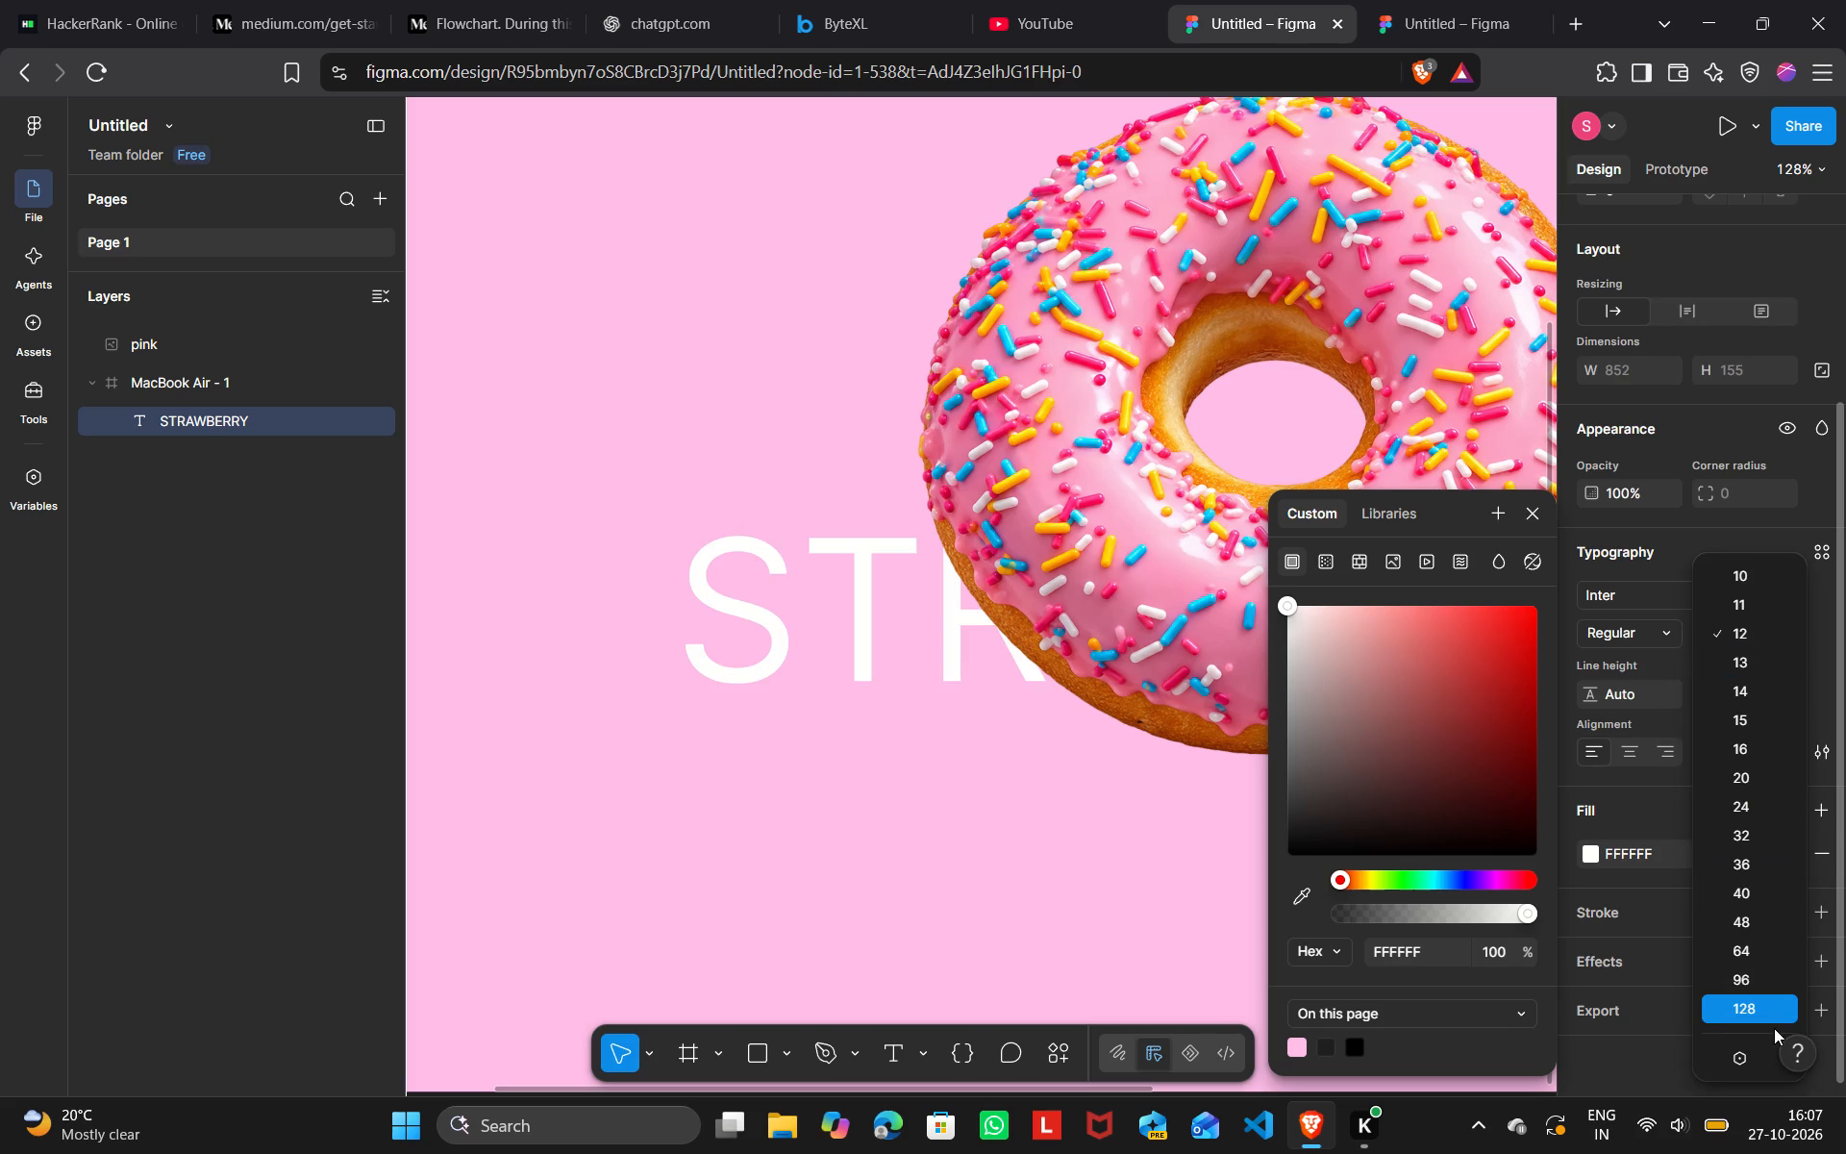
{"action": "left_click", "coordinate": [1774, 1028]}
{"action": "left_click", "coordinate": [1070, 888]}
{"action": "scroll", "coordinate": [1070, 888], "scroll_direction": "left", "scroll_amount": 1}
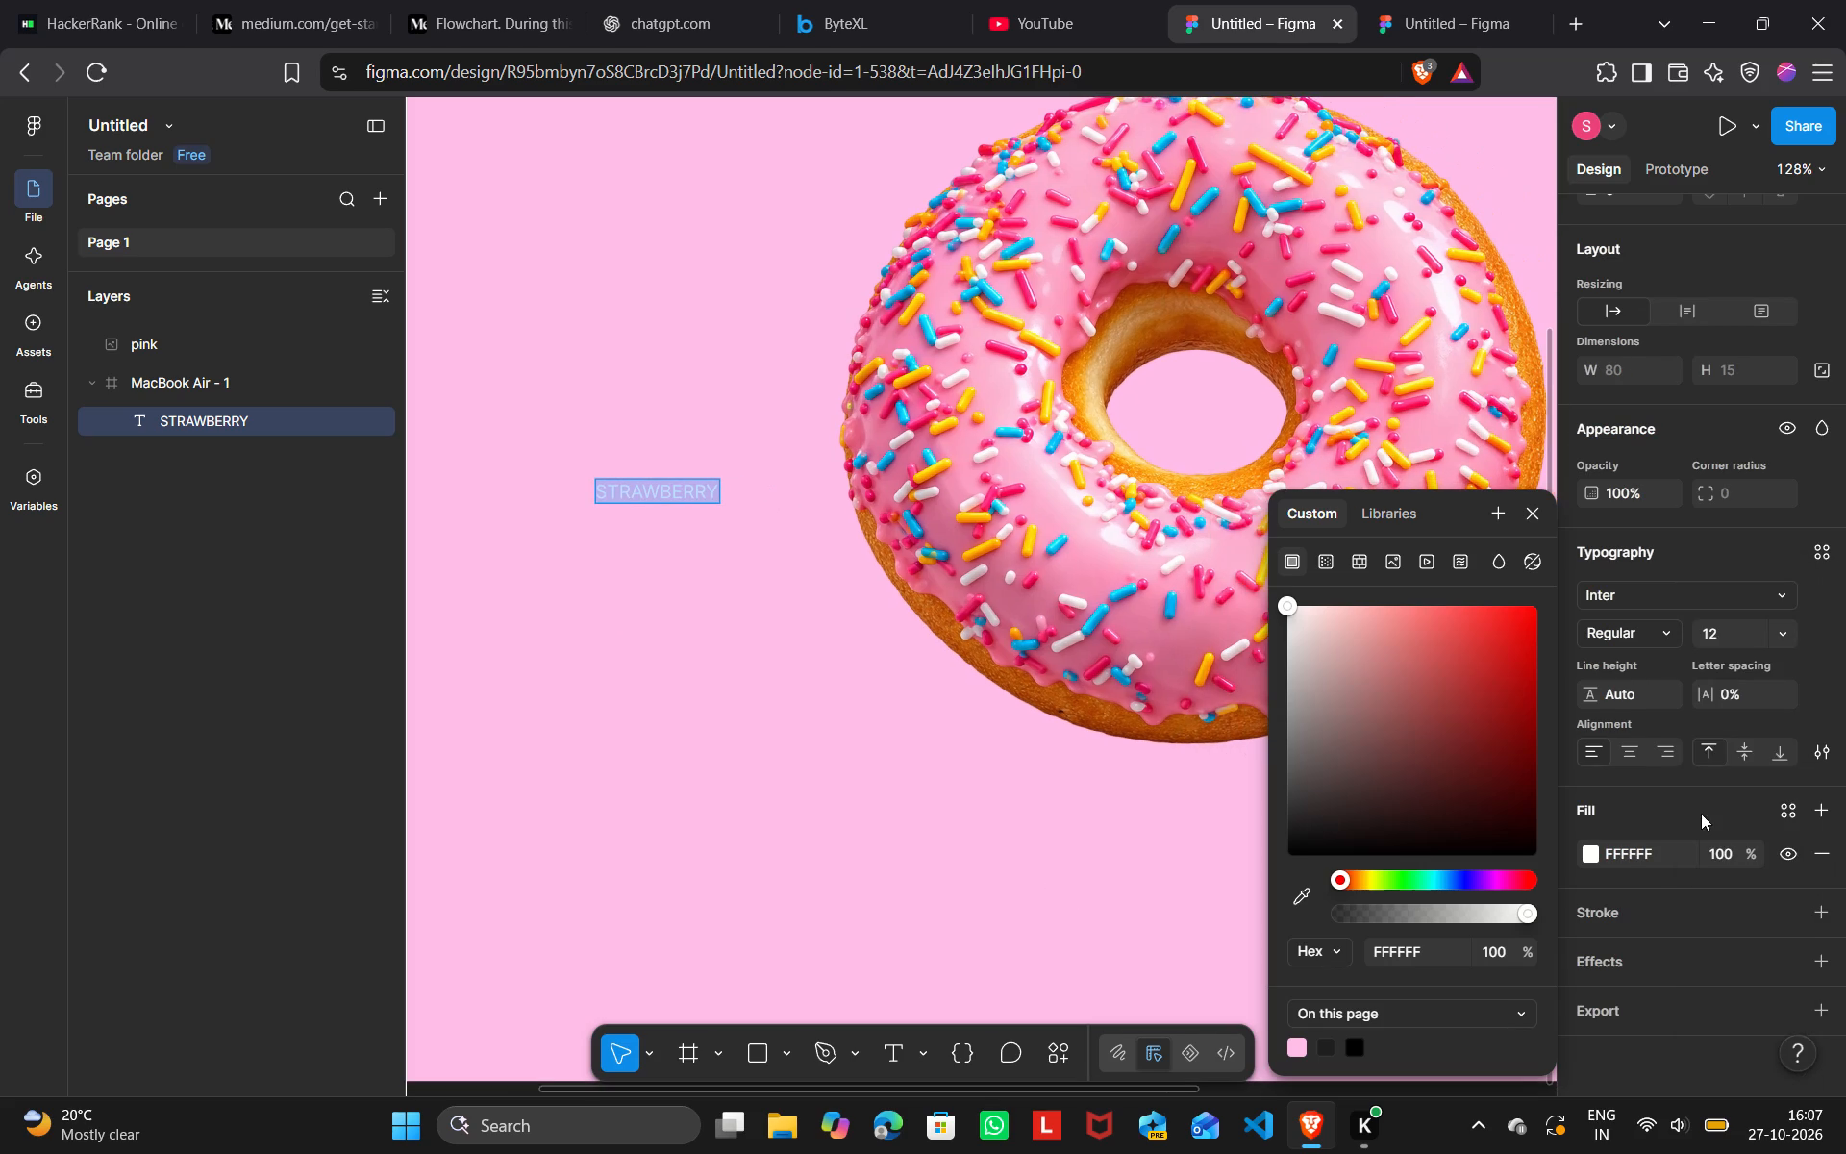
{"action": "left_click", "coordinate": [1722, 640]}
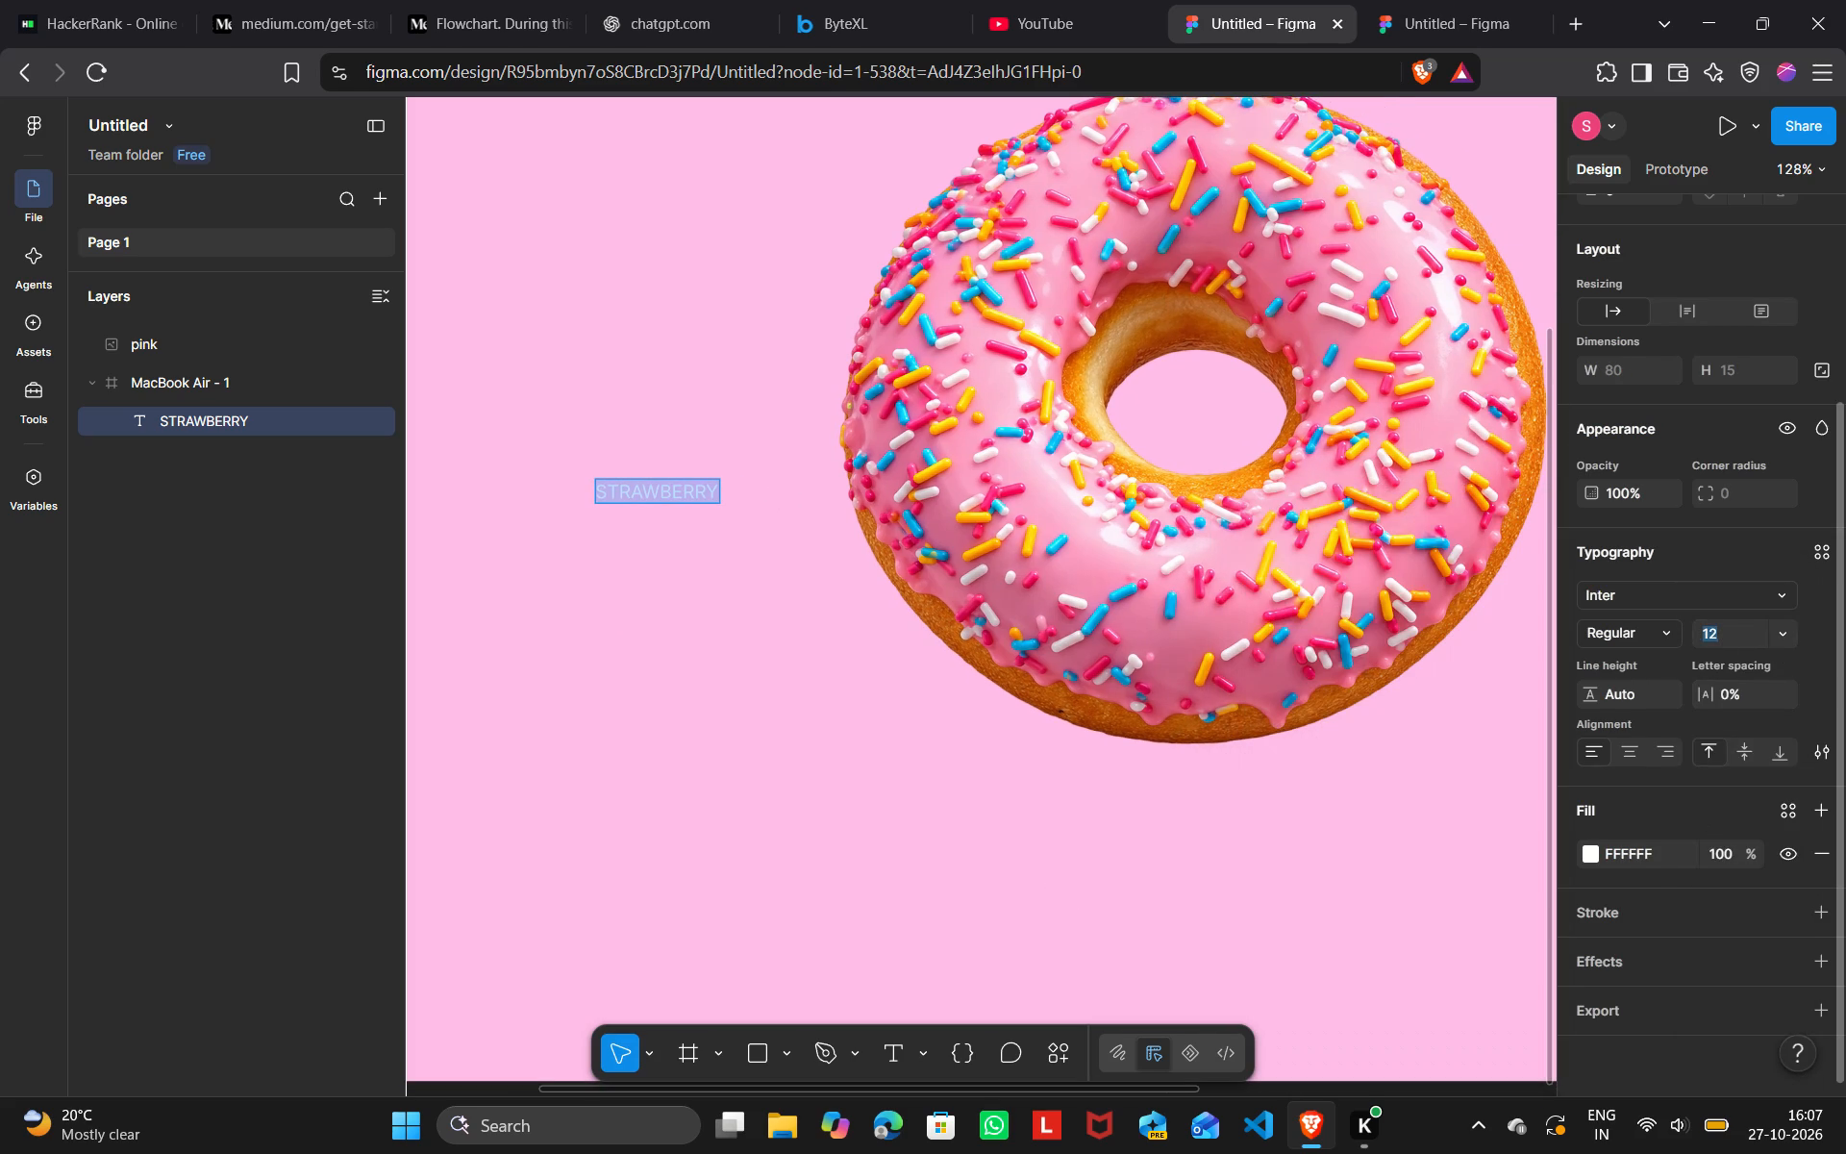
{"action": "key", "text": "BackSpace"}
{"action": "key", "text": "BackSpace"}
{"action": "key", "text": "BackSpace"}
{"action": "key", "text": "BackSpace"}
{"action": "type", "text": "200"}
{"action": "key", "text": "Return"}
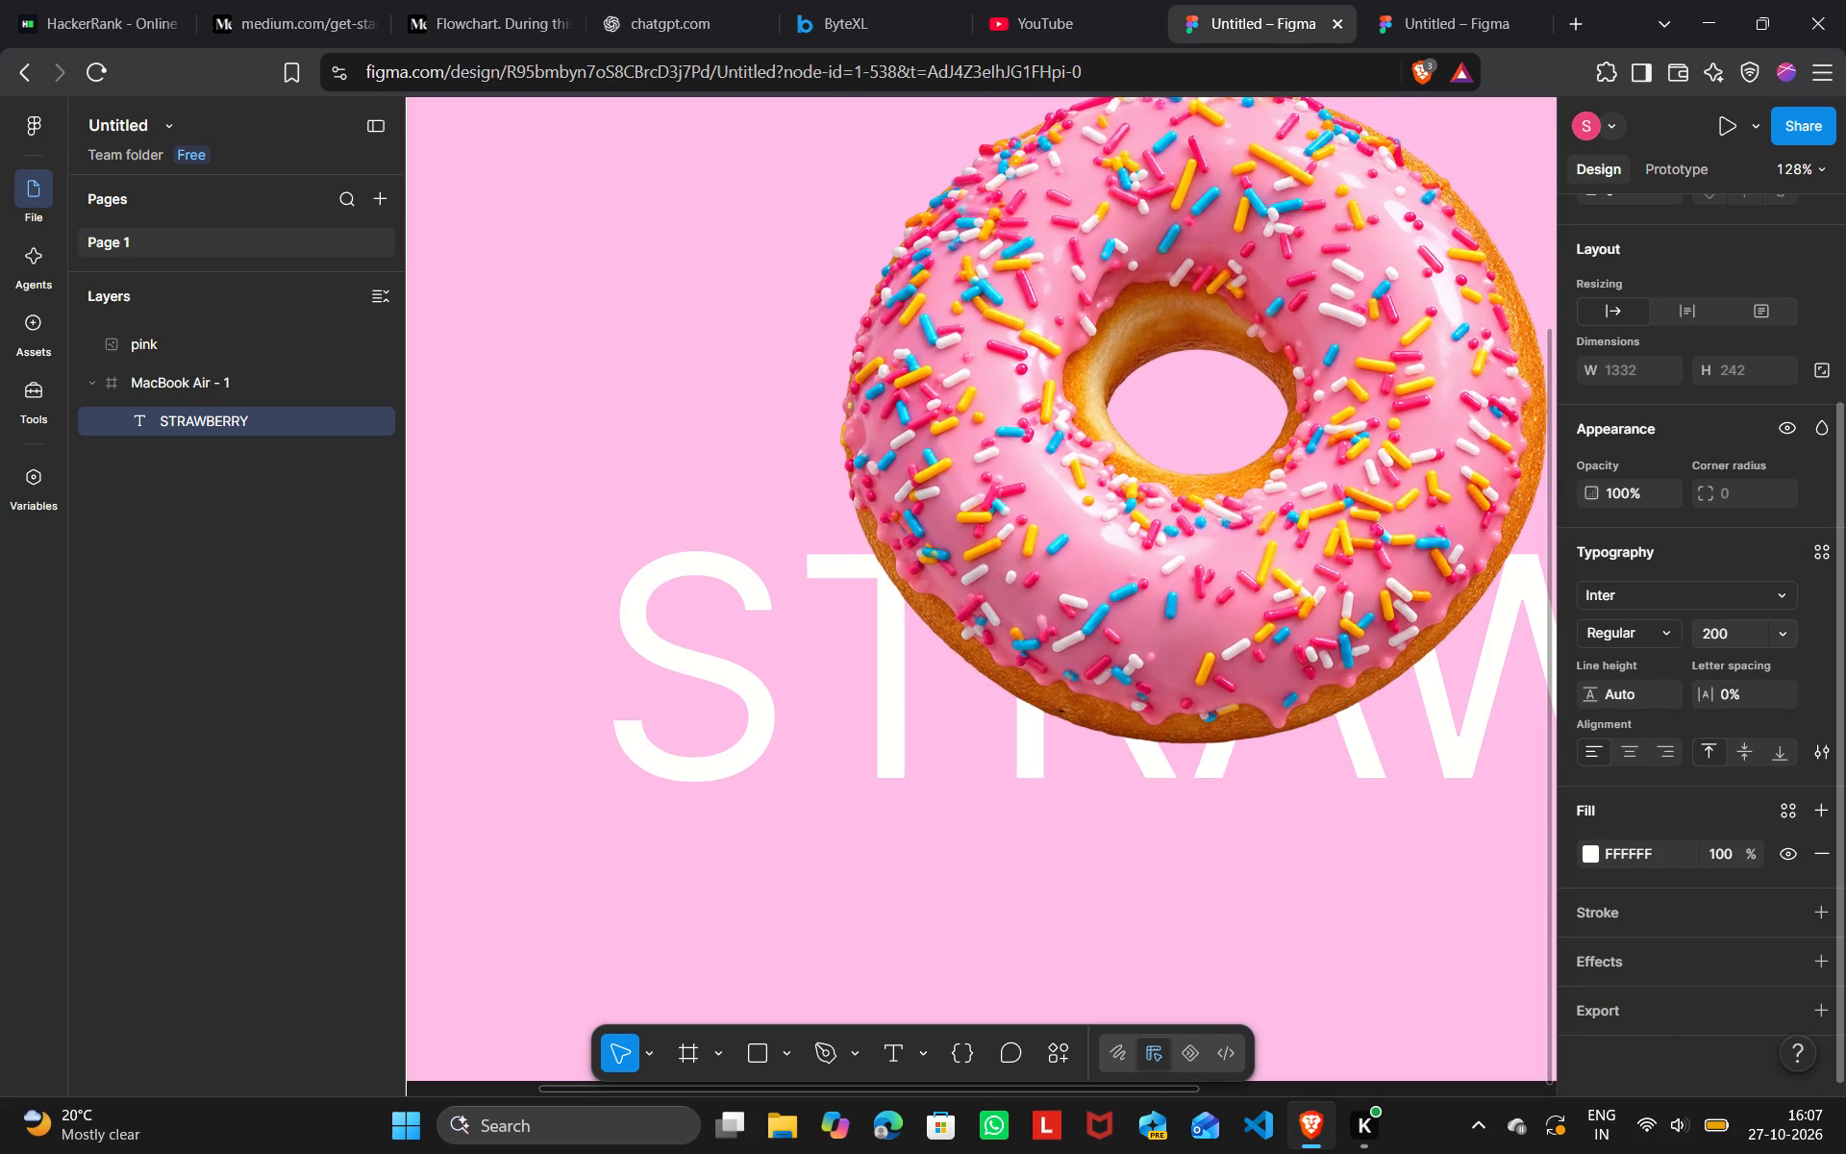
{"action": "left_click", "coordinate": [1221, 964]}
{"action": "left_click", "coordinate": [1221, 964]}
Move the STRAWBERRY text across the frame behind the donut, starting at the frame's left edge, at X 0, Y 271.
{"action": "scroll", "coordinate": [1221, 964], "scroll_direction": "left", "scroll_amount": 3}
{"action": "left_click_drag", "start_coordinate": [1294, 853], "coordinate": [1249, 807]}
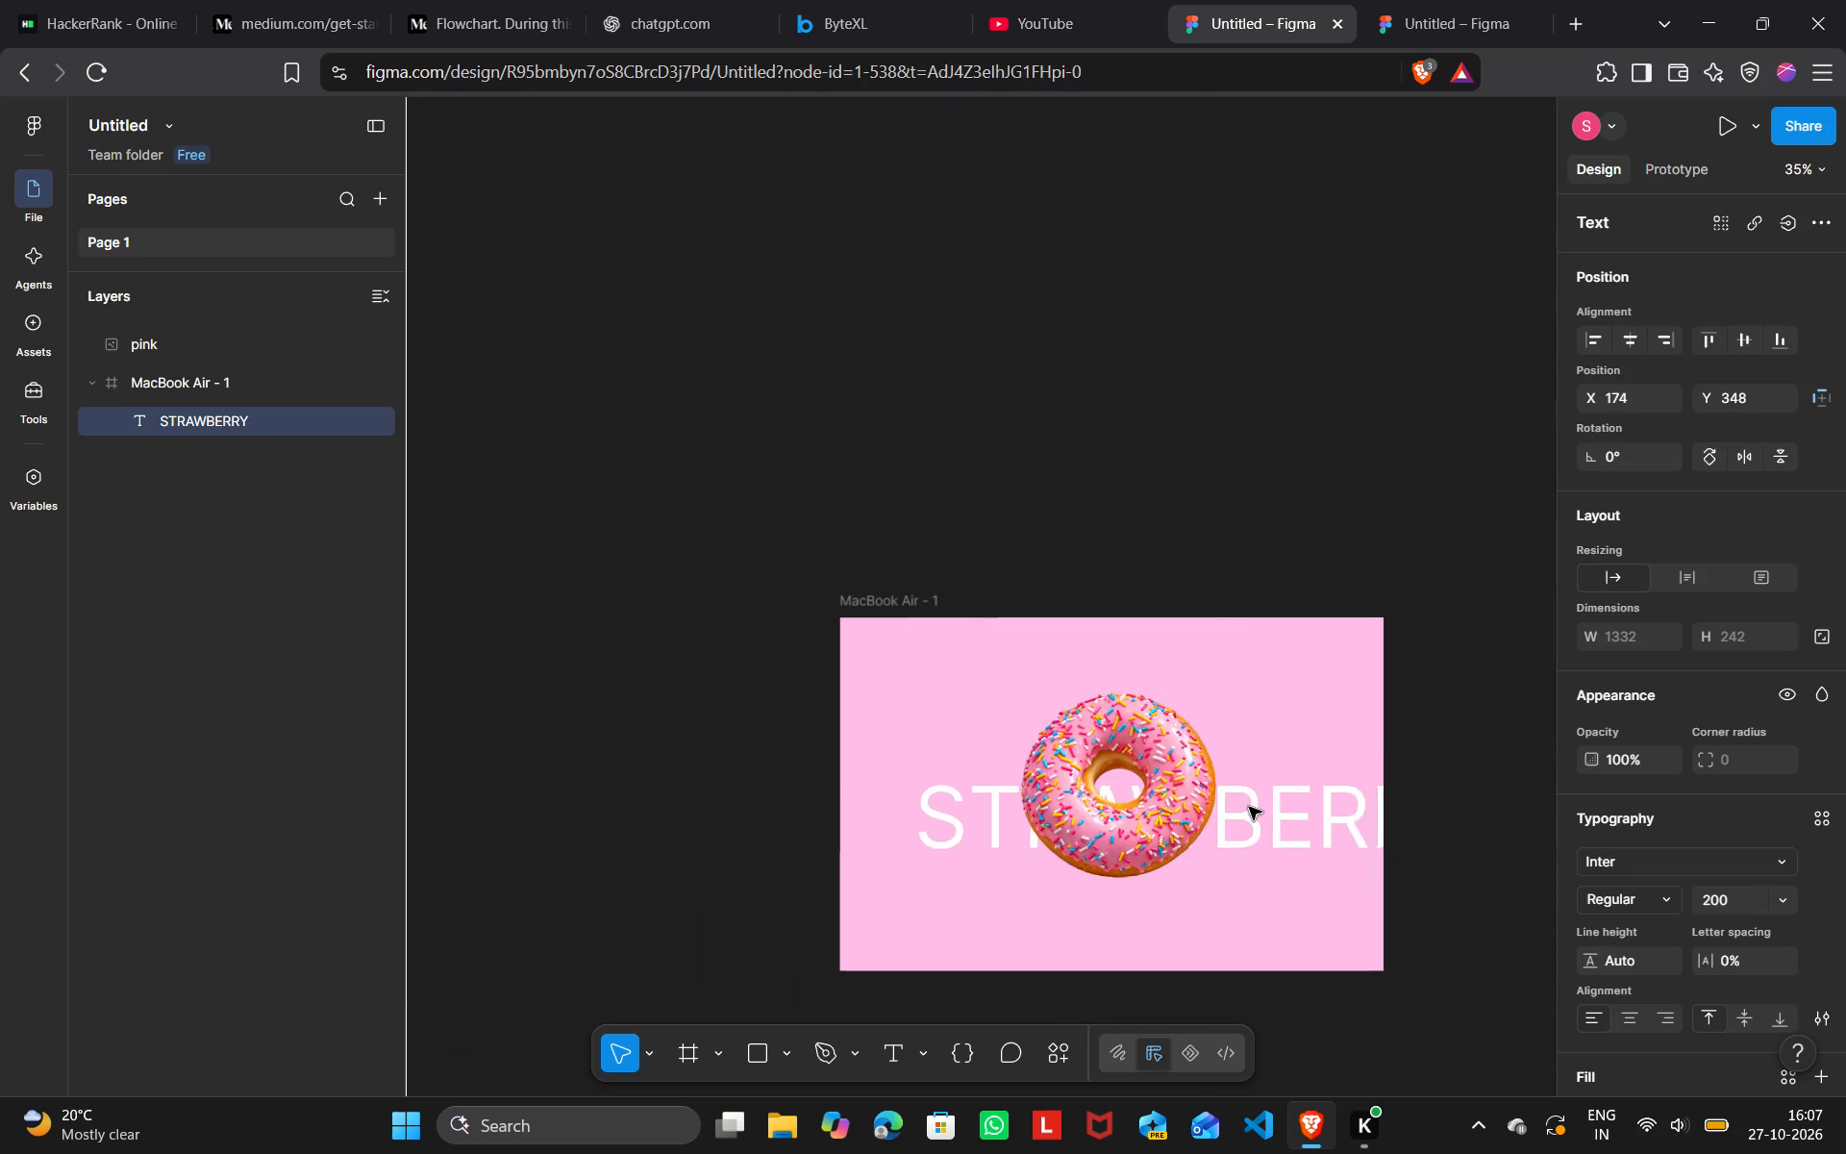
{"action": "left_click_drag", "start_coordinate": [1249, 807], "coordinate": [1185, 782]}
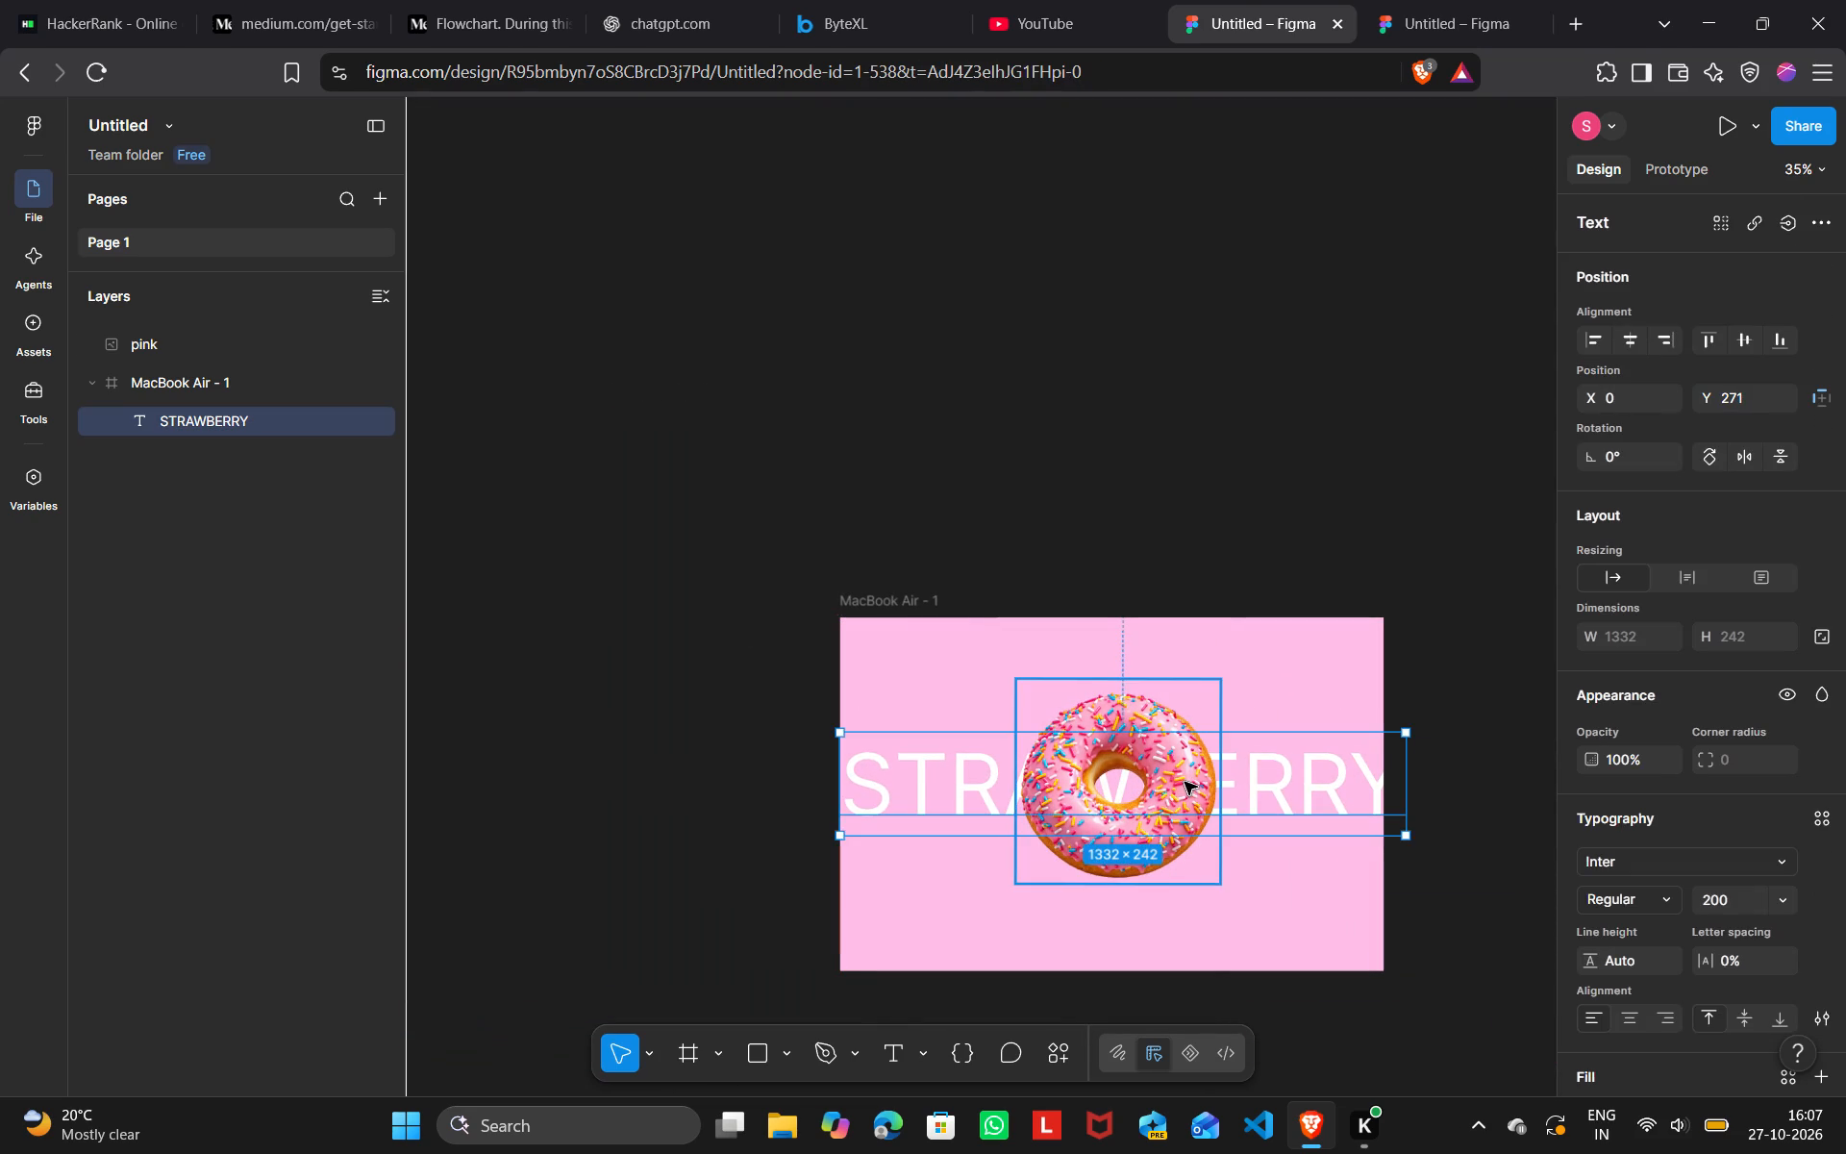
{"action": "left_click", "coordinate": [1185, 782]}
Set the STRAWBERRY text's font size to 180 so the word fits within the frame's width.
{"action": "double_click", "coordinate": [916, 779]}
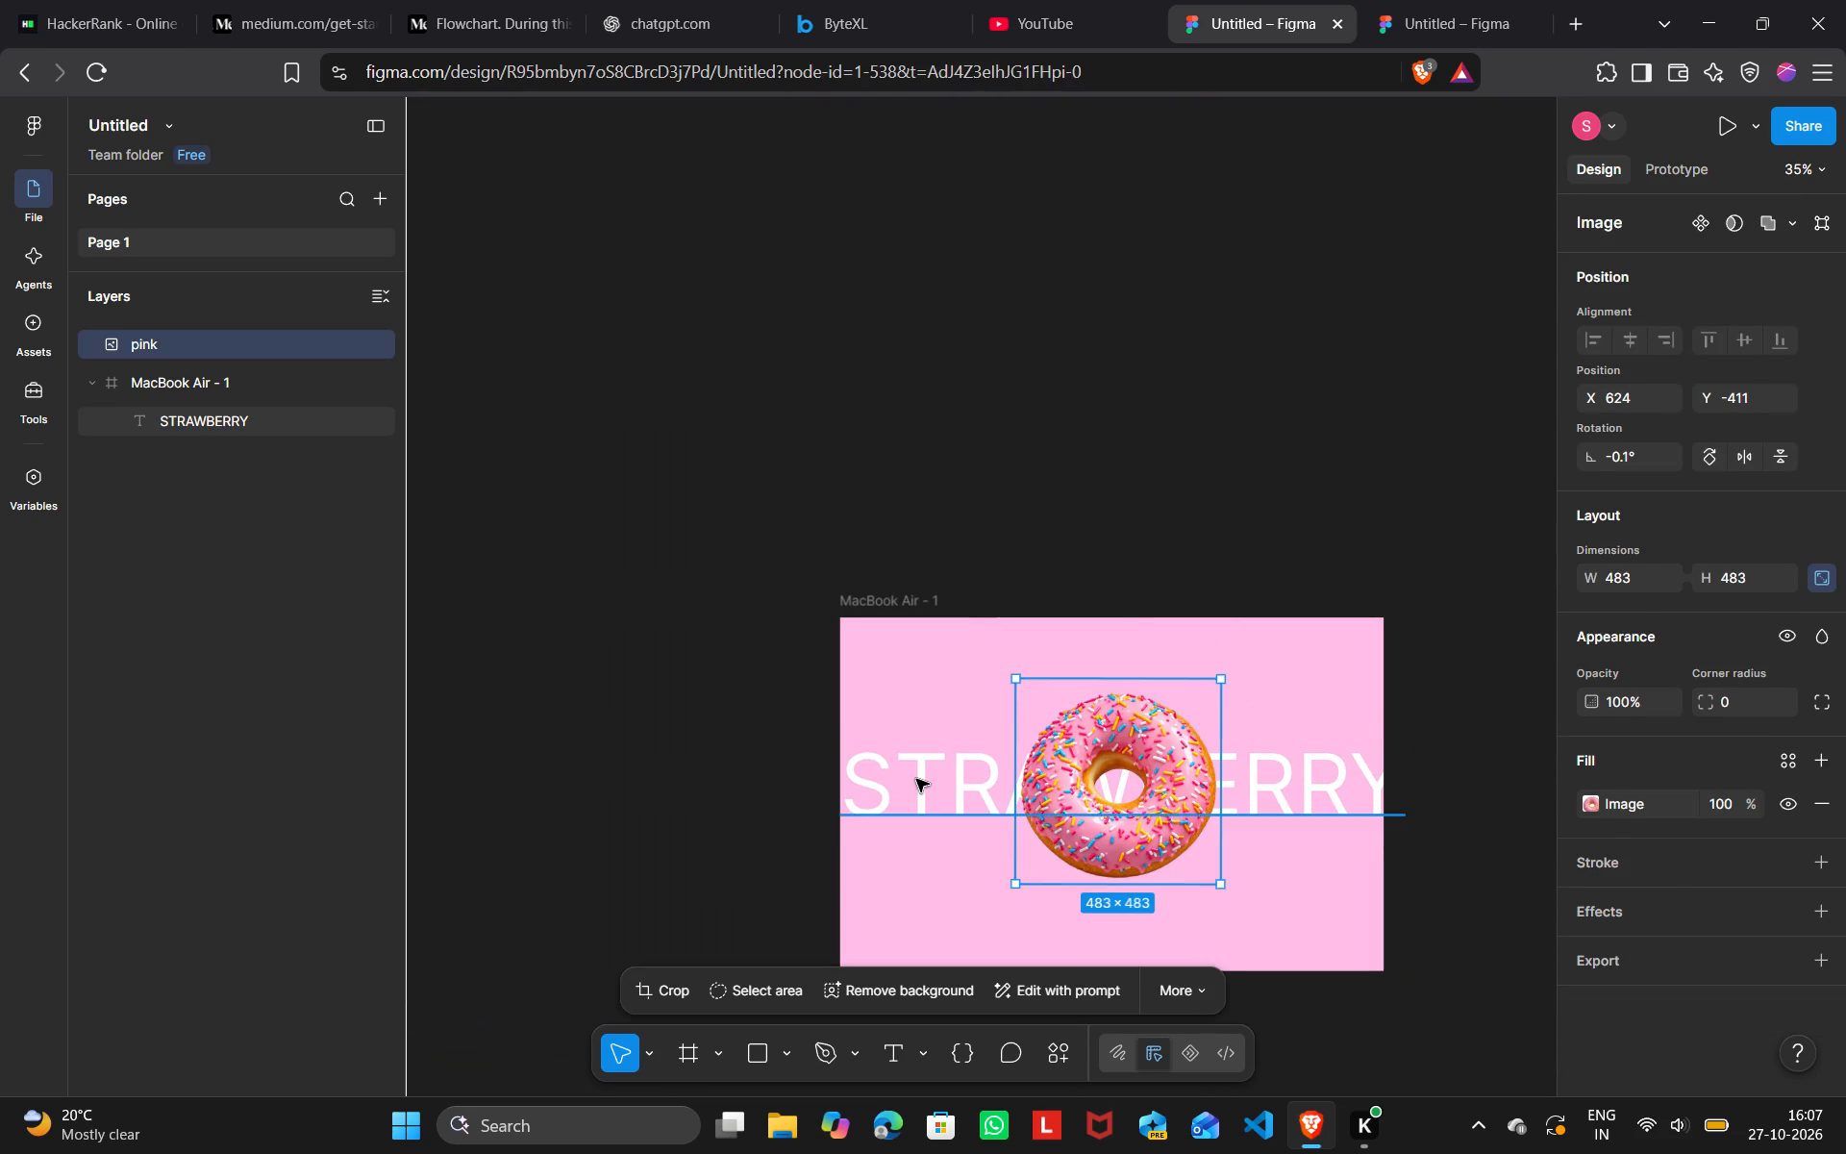
{"action": "left_click", "coordinate": [1730, 891]}
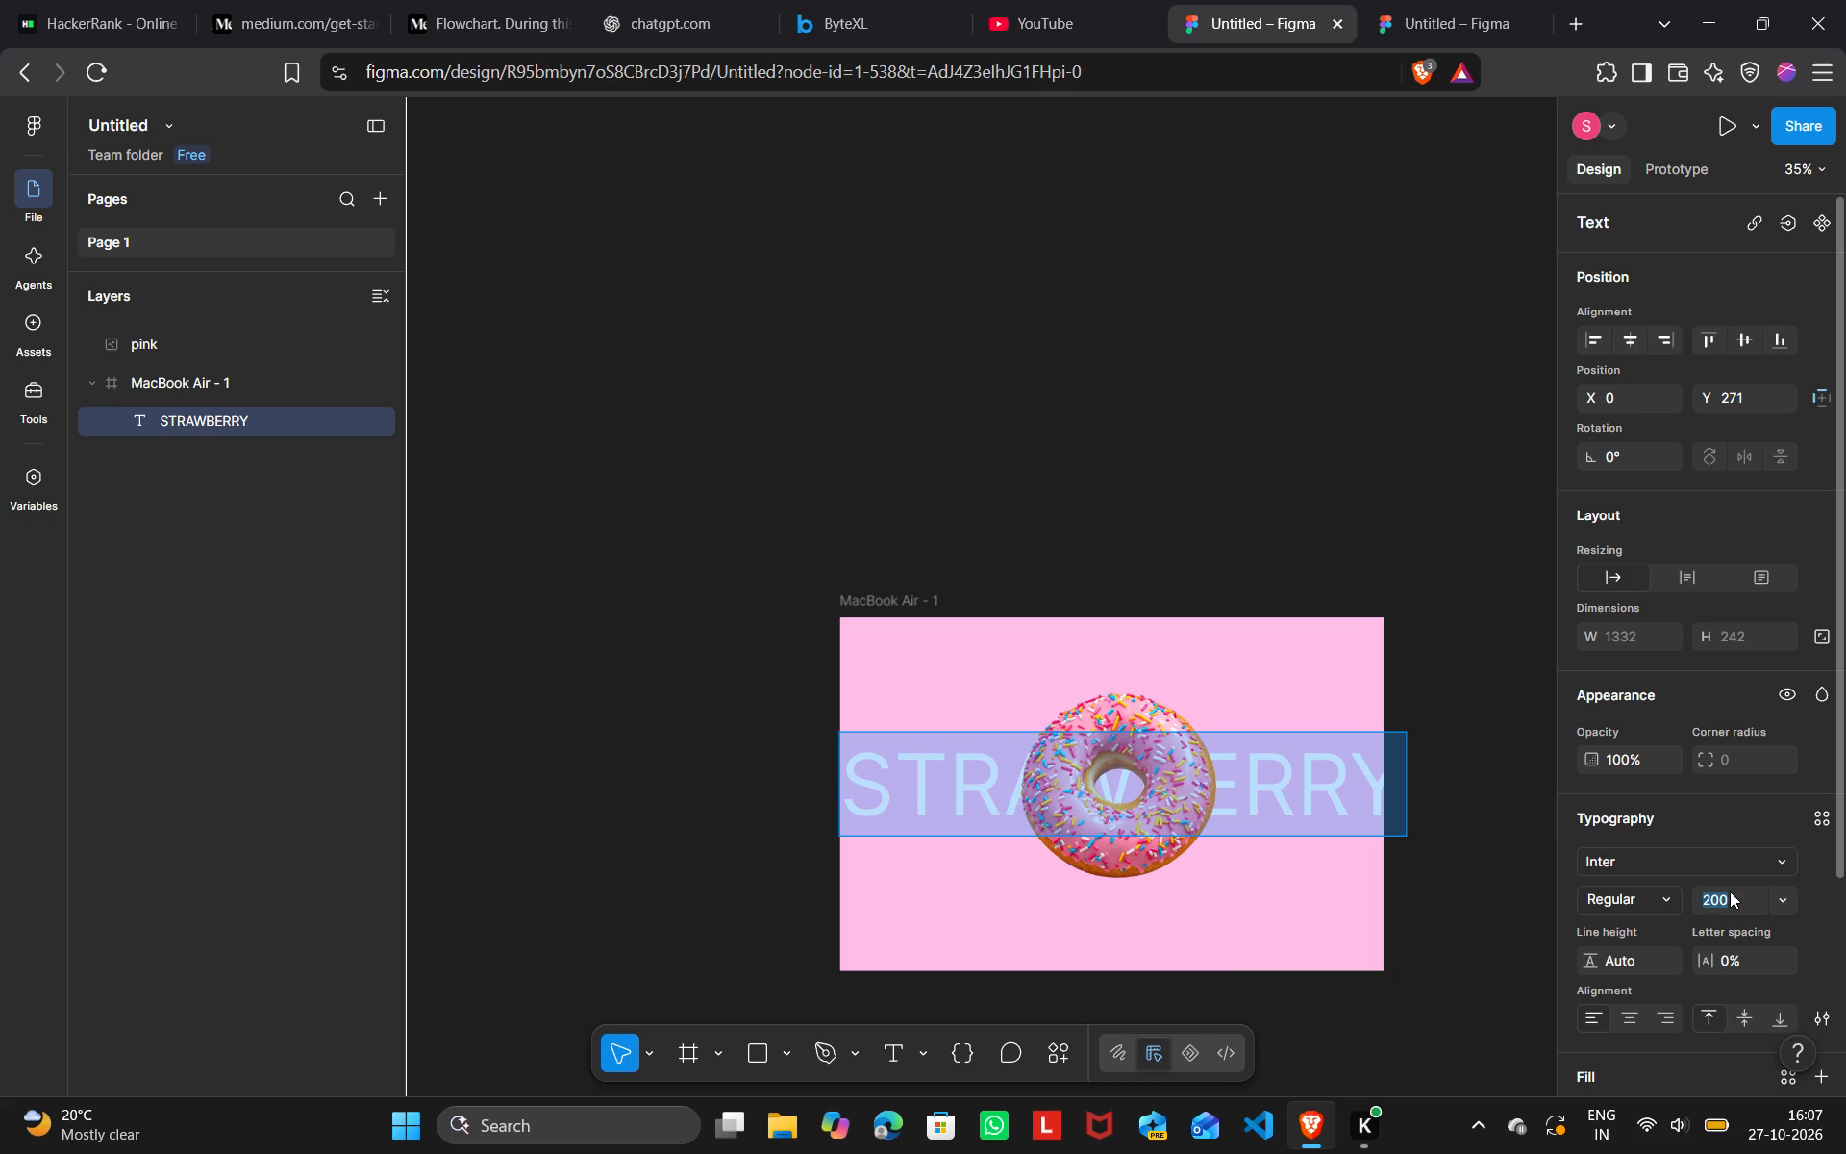
{"action": "key", "text": "BackSpace"}
{"action": "key", "text": "BackSpace"}
{"action": "key", "text": "BackSpace"}
{"action": "key", "text": "BackSpace"}
{"action": "type", "text": "180"}
{"action": "key", "text": "Return"}
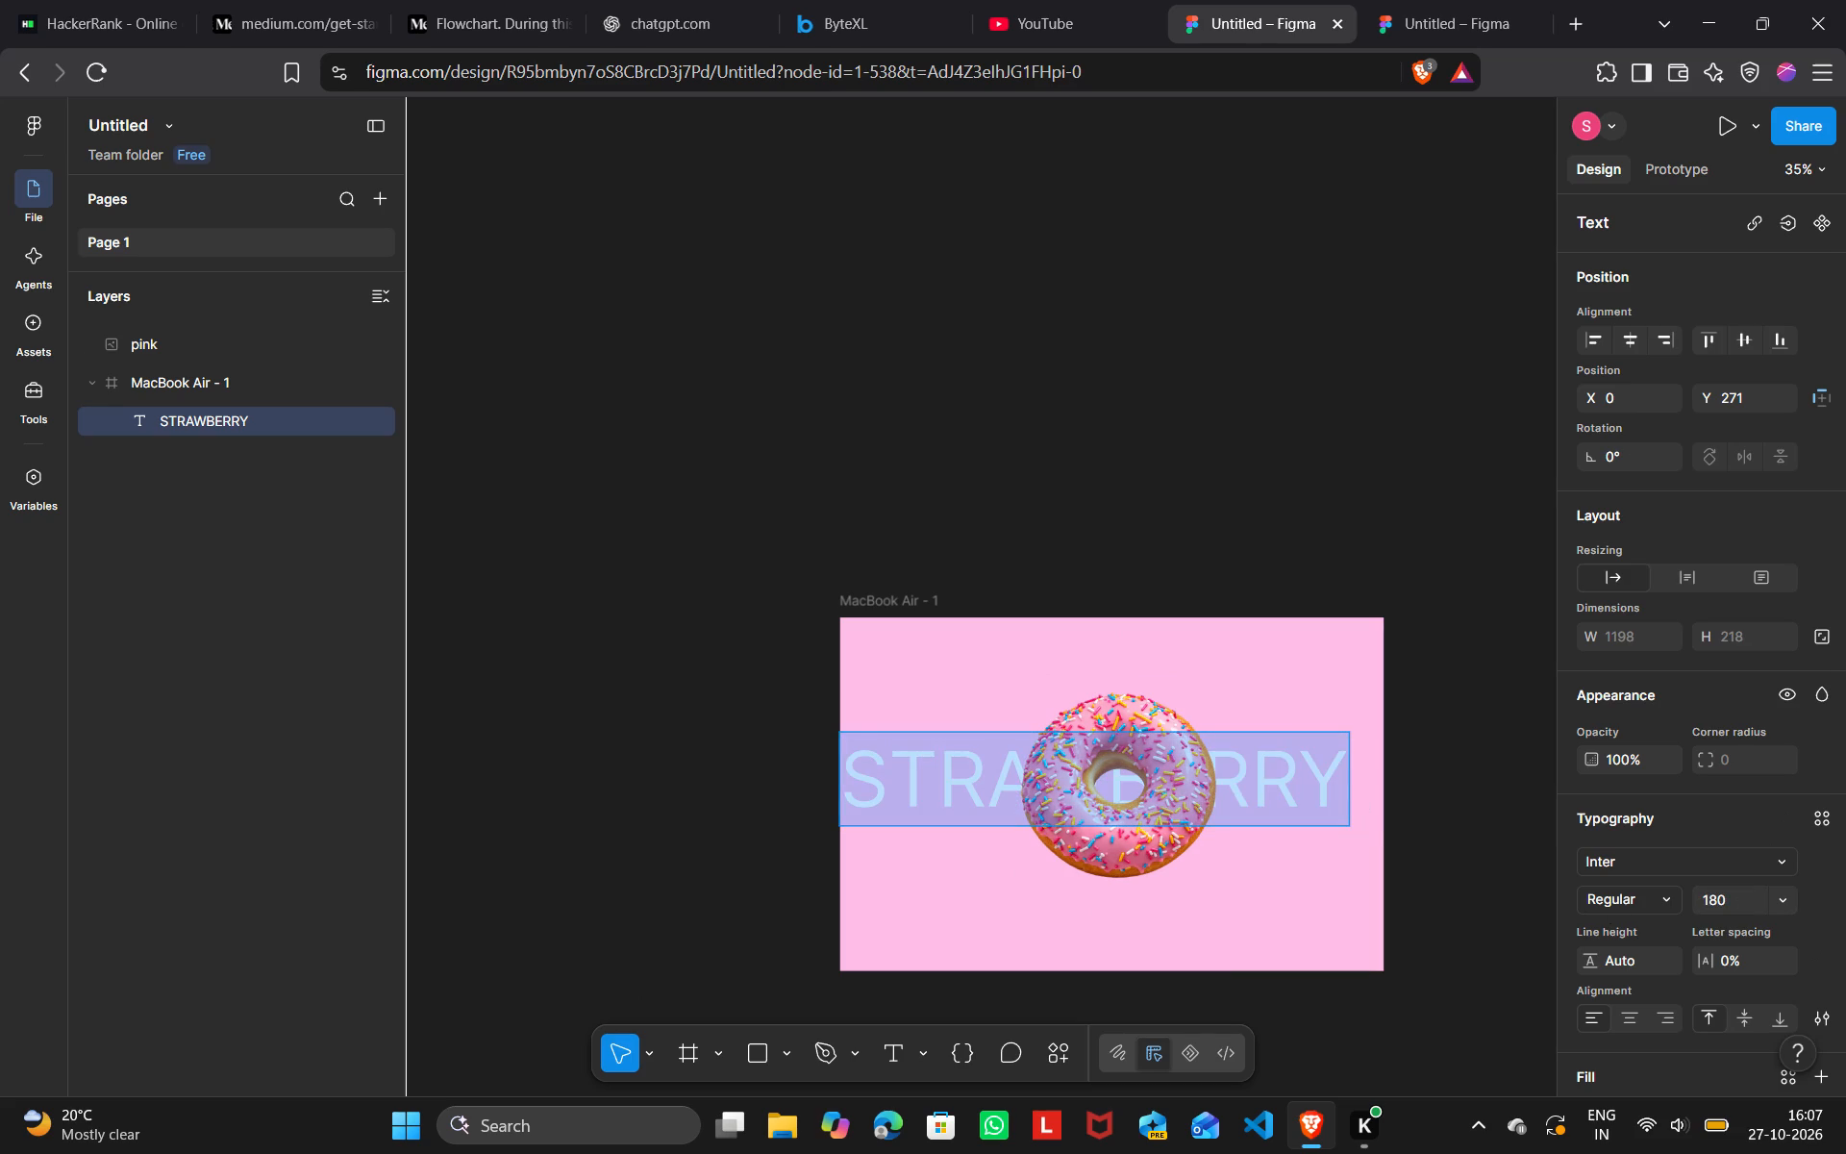
{"action": "left_click", "coordinate": [1402, 659]}
Nudge the STRAWBERRY text right and down to X 45, Y 299, centring it behind the donut.
{"action": "left_click", "coordinate": [1299, 761]}
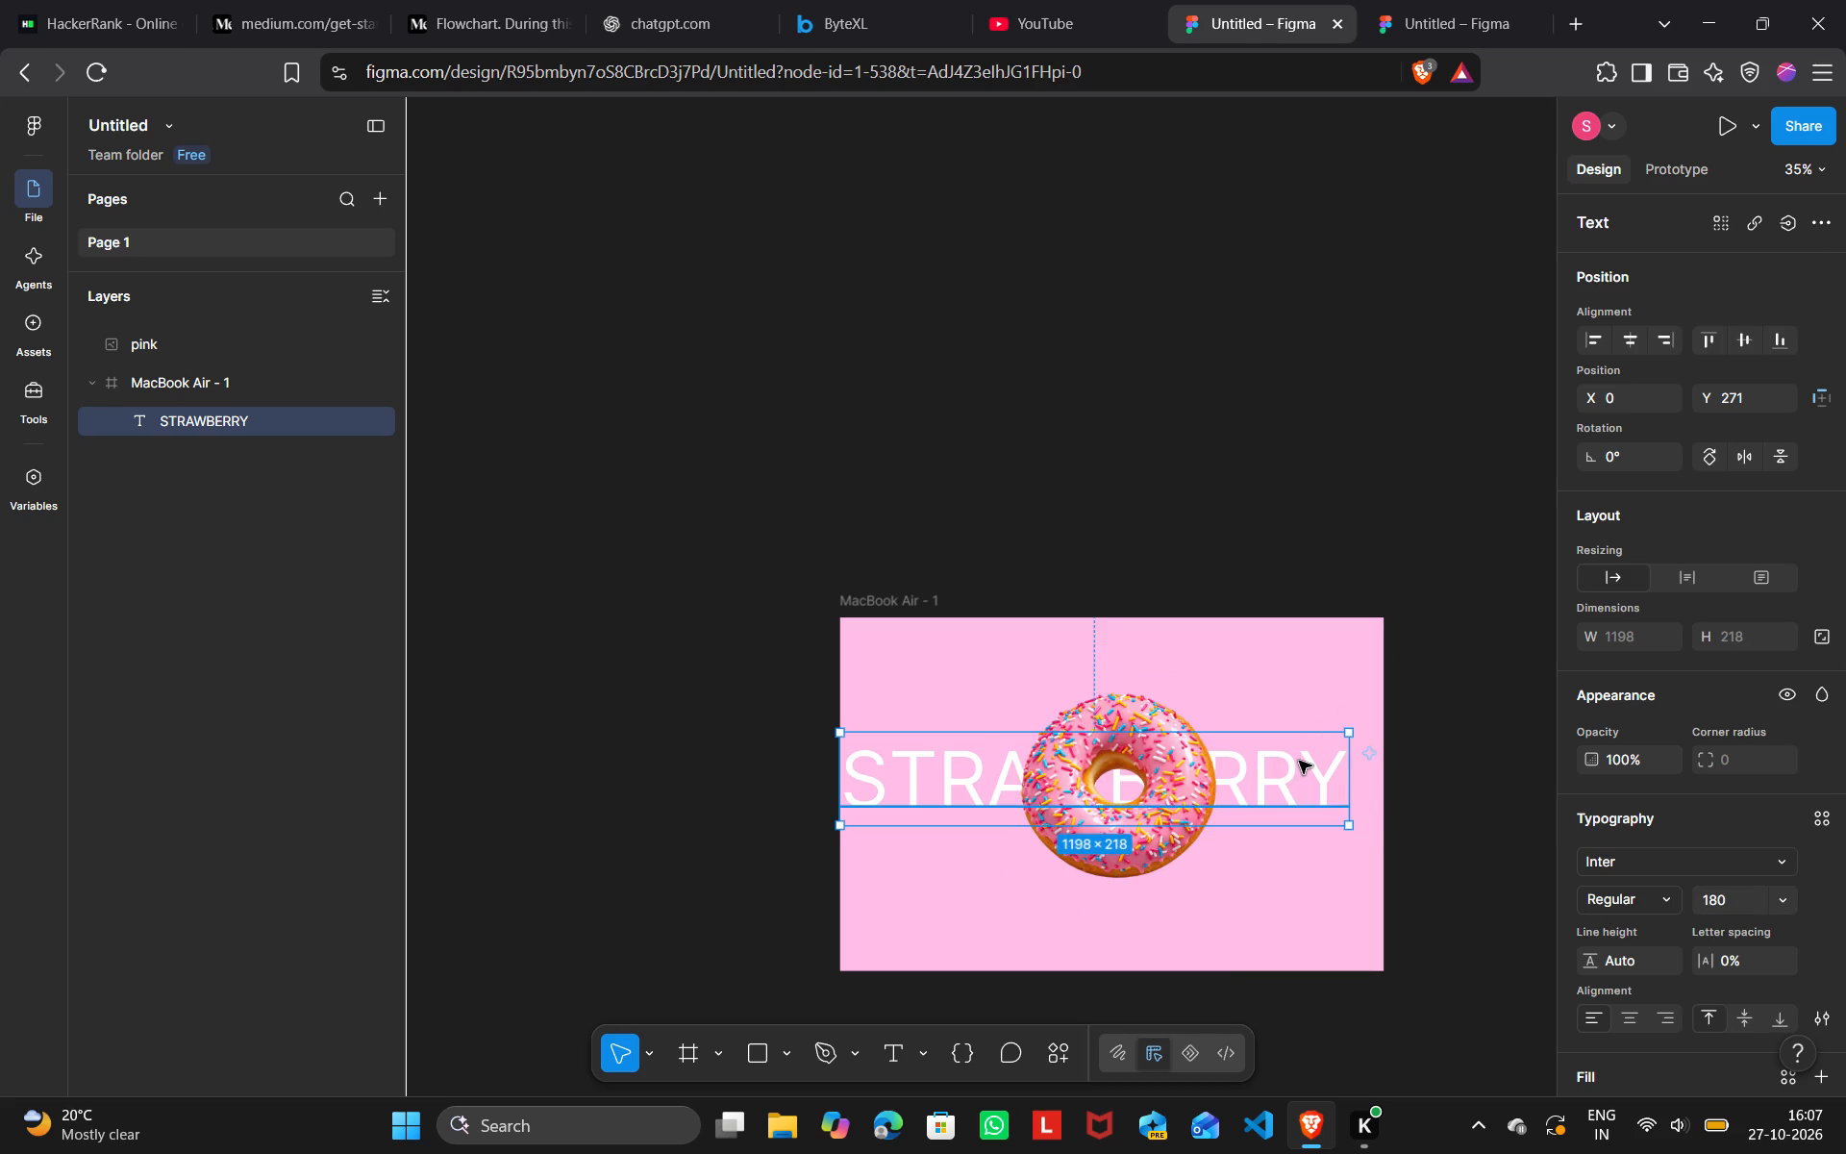
{"action": "key", "text": "Right"}
{"action": "key", "text": "Right"}
{"action": "key", "text": "Right"}
{"action": "key", "text": "Right"}
{"action": "key", "text": "Right"}
{"action": "key", "text": "Right"}
{"action": "key", "text": "Right"}
{"action": "key", "text": "Right"}
{"action": "key", "text": "Right"}
{"action": "key", "text": "Right"}
{"action": "key", "text": "Right"}
{"action": "key", "text": "Right"}
{"action": "key", "text": "Right"}
{"action": "key", "text": "Right"}
{"action": "key", "text": "Right"}
{"action": "key", "text": "Right"}
{"action": "key", "text": "Right"}
{"action": "key", "text": "Right"}
{"action": "key", "text": "Right"}
{"action": "key", "text": "Right"}
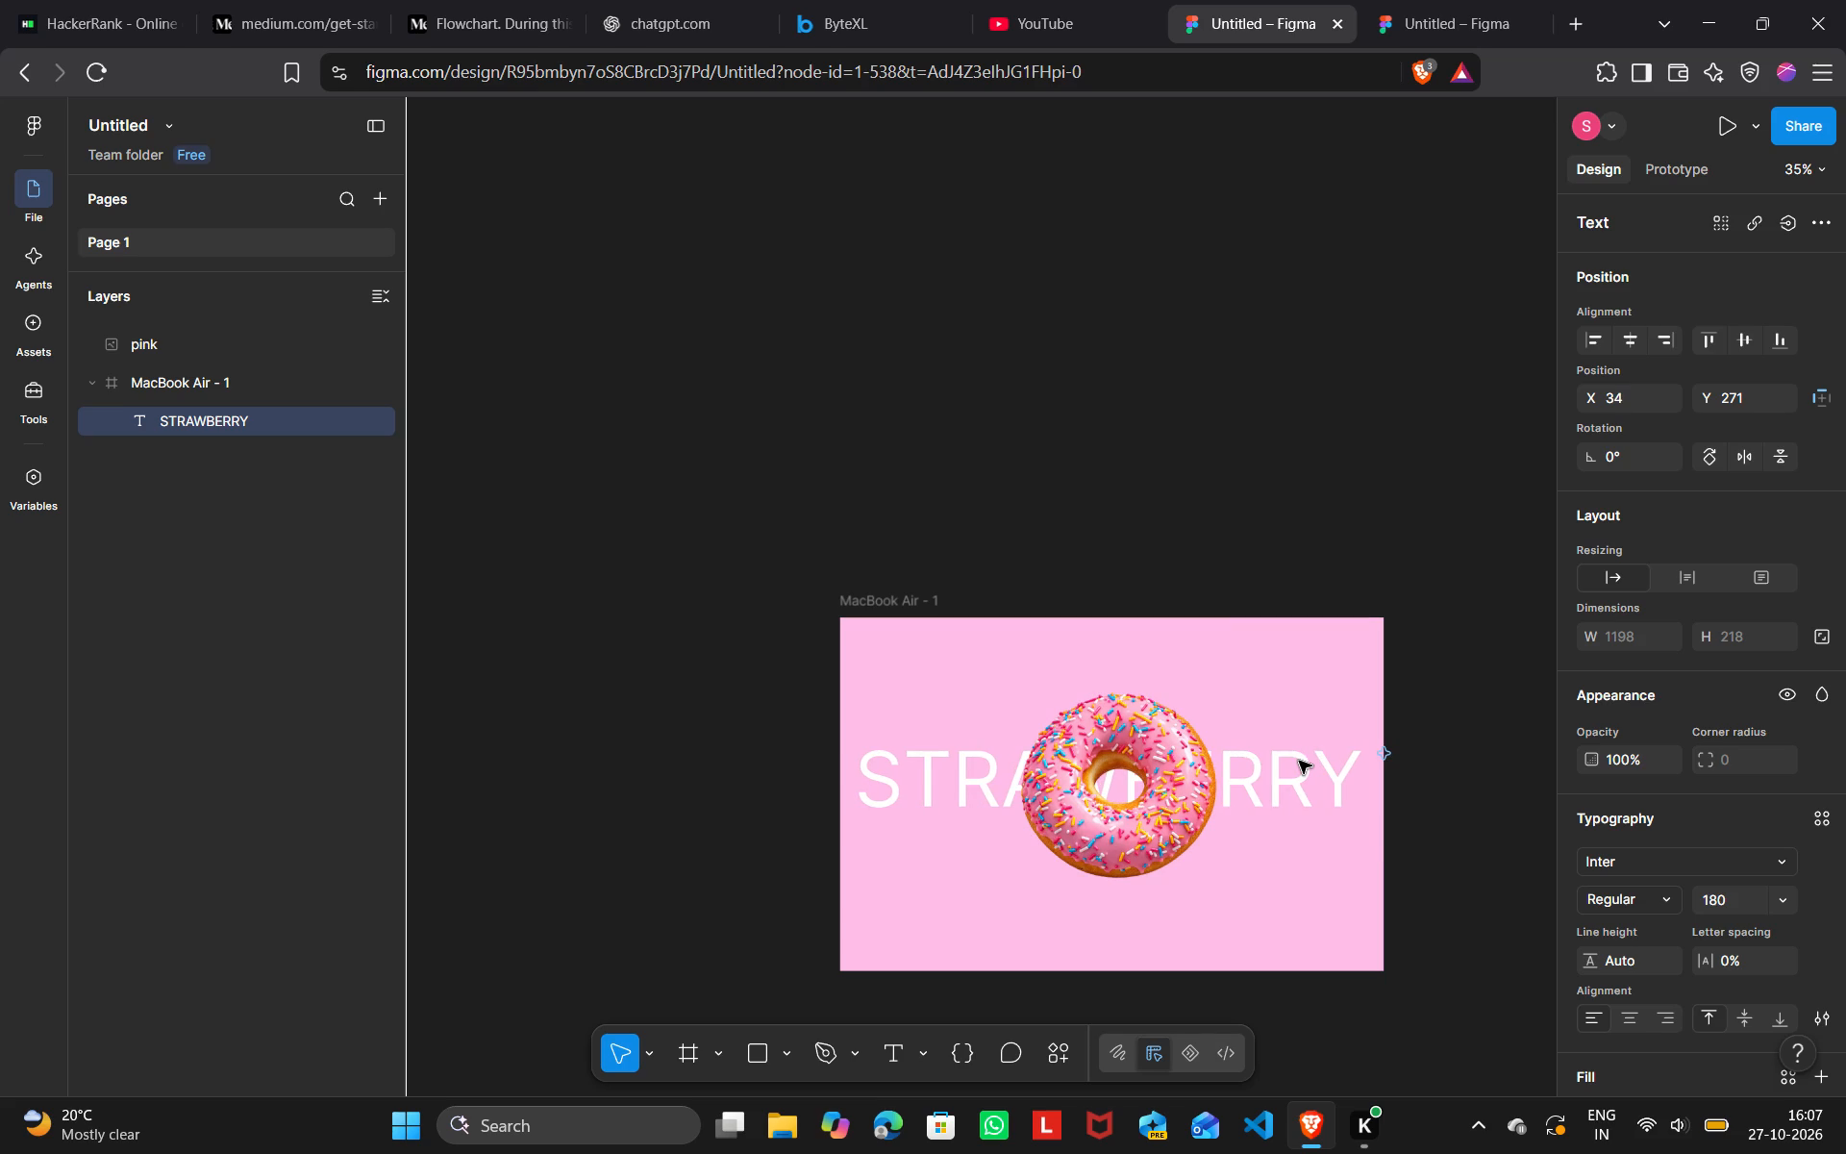
{"action": "key", "text": "Down"}
{"action": "key", "text": "Down"}
{"action": "key", "text": "Down"}
{"action": "key", "text": "Down"}
{"action": "key", "text": "Down"}
{"action": "key", "text": "Down"}
{"action": "key", "text": "Down"}
{"action": "key", "text": "Down"}
{"action": "key", "text": "Down"}
{"action": "key", "text": "Down"}
{"action": "key", "text": "Down"}
{"action": "key", "text": "Down"}
{"action": "key", "text": "Down"}
{"action": "key", "text": "Down"}
{"action": "key", "text": "Down"}
{"action": "key", "text": "Down"}
{"action": "key", "text": "Down"}
{"action": "key", "text": "Down"}
{"action": "key", "text": "Down"}
{"action": "key", "text": "Down"}
{"action": "key", "text": "Down"}
{"action": "key", "text": "Right"}
{"action": "key", "text": "Right"}
{"action": "key", "text": "Right"}
{"action": "key", "text": "Right"}
{"action": "key", "text": "Right"}
{"action": "key", "text": "Right"}
{"action": "key", "text": "Right"}
{"action": "key", "text": "Right"}
{"action": "key", "text": "Right"}
{"action": "key", "text": "Right"}
{"action": "key", "text": "Right"}
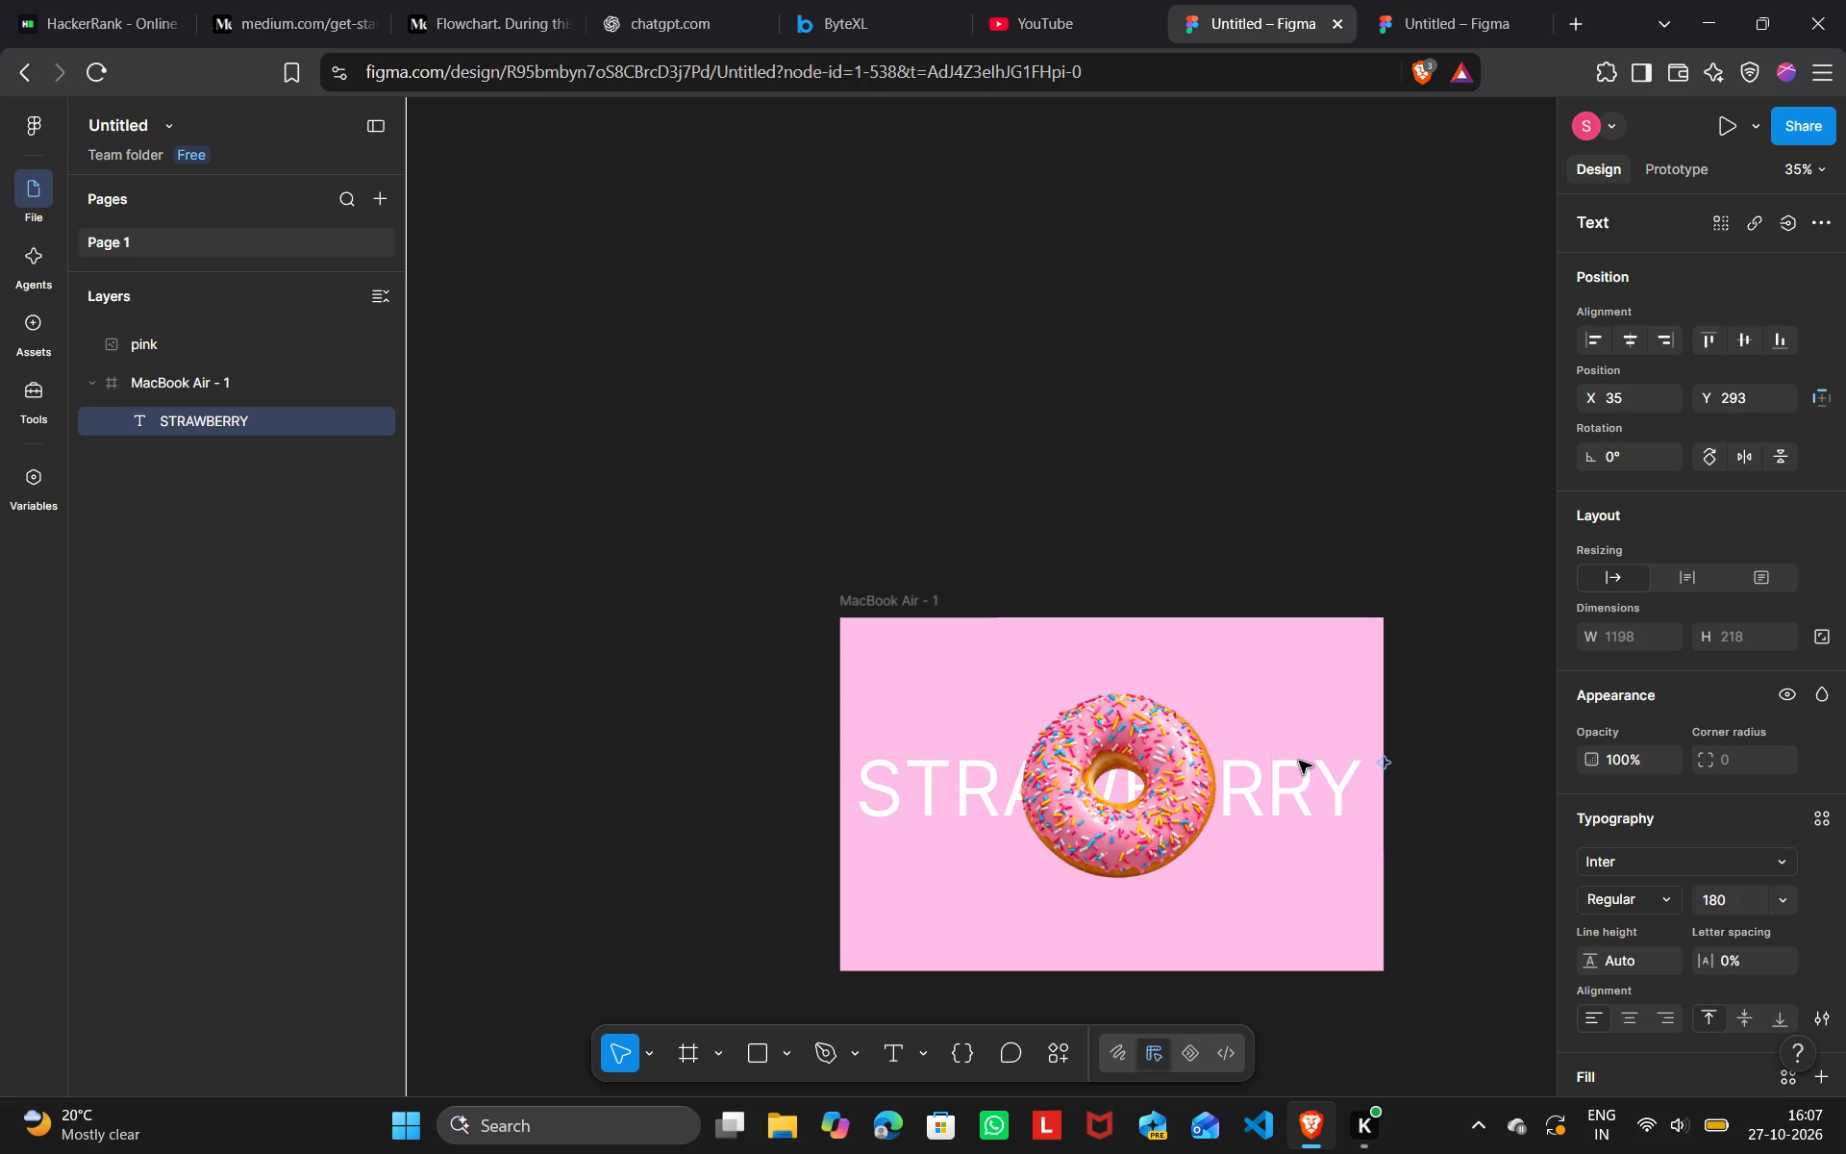
{"action": "key", "text": "Down"}
{"action": "key", "text": "Down"}
{"action": "key", "text": "Down"}
{"action": "key", "text": "Down"}
{"action": "key", "text": "Down"}
{"action": "key", "text": "Down"}
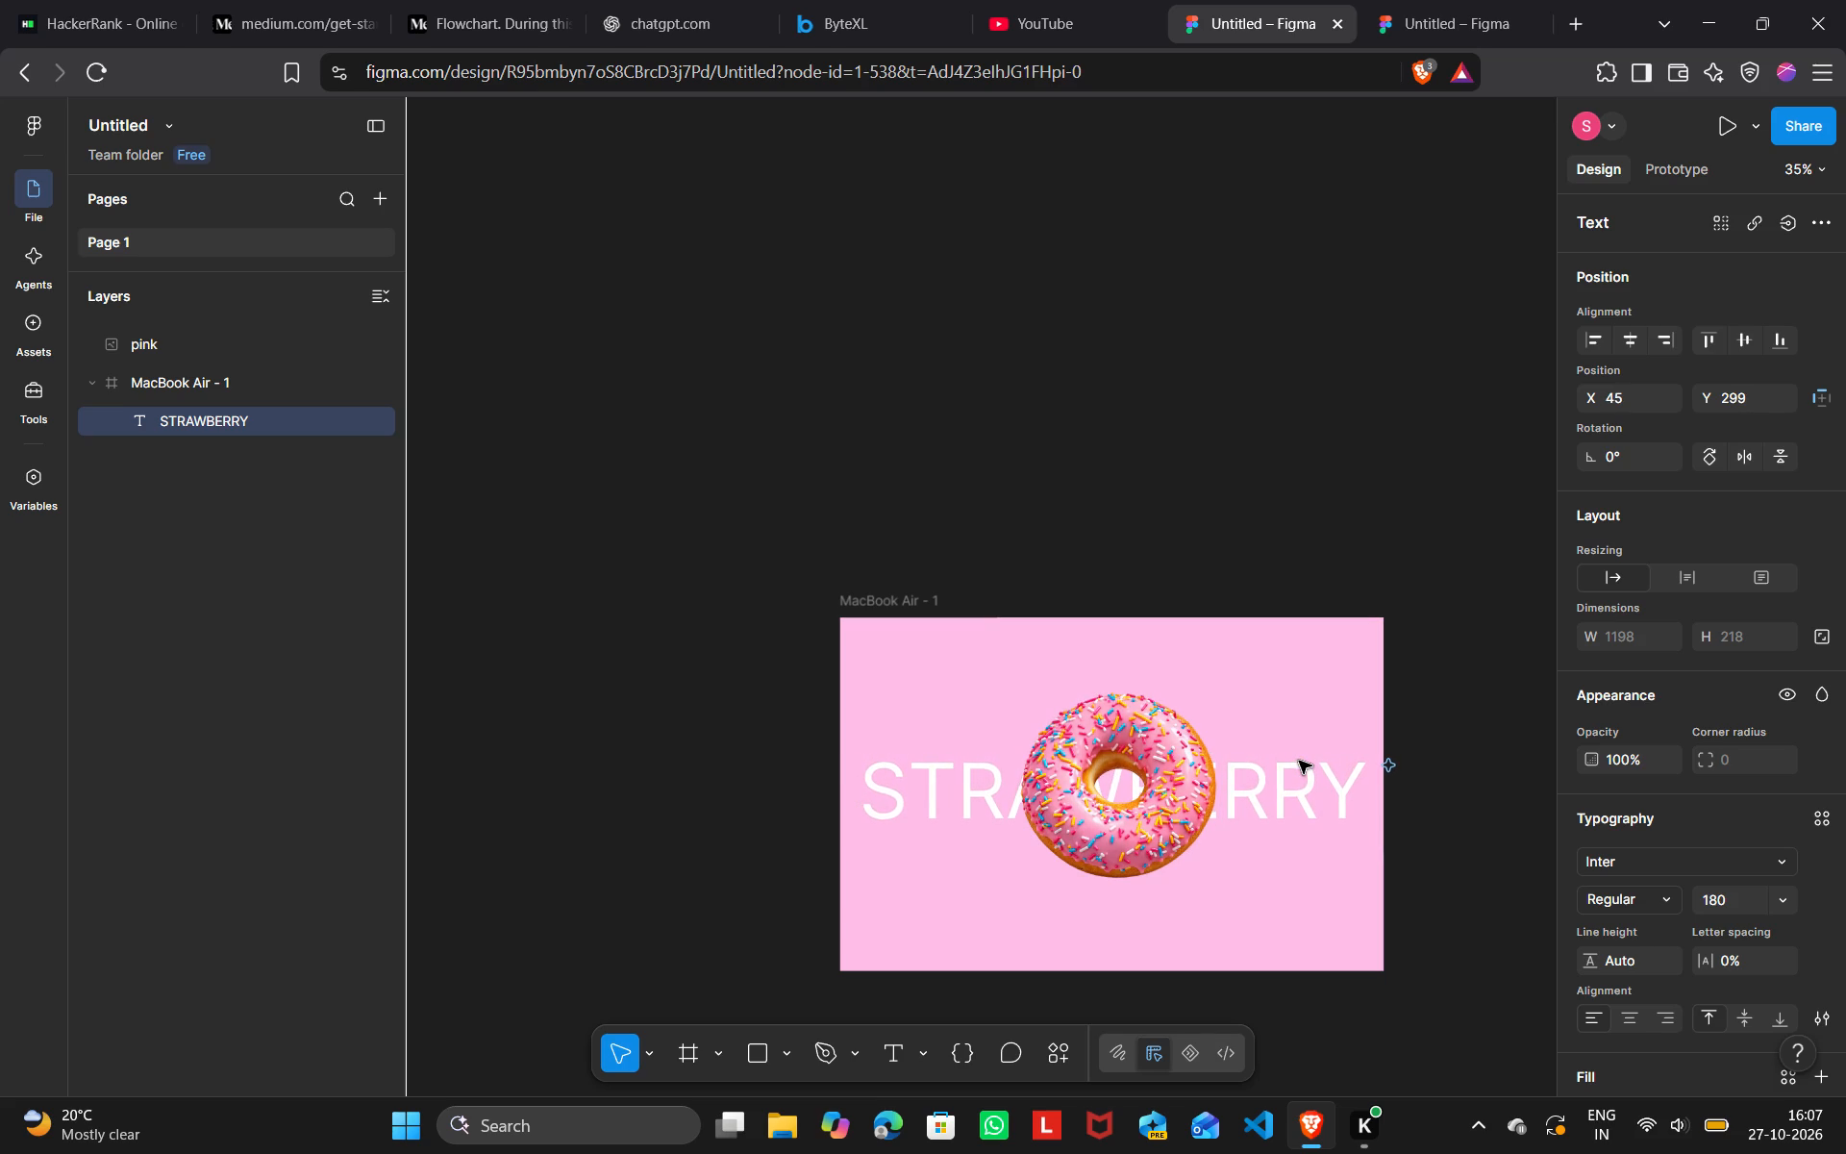
Browse font families for the STRAWBERRY text, previewing options such as Inria Serif, Inknut Antiqua and Inika on it.
{"action": "scroll", "coordinate": [1299, 761], "scroll_direction": "down", "scroll_amount": 1}
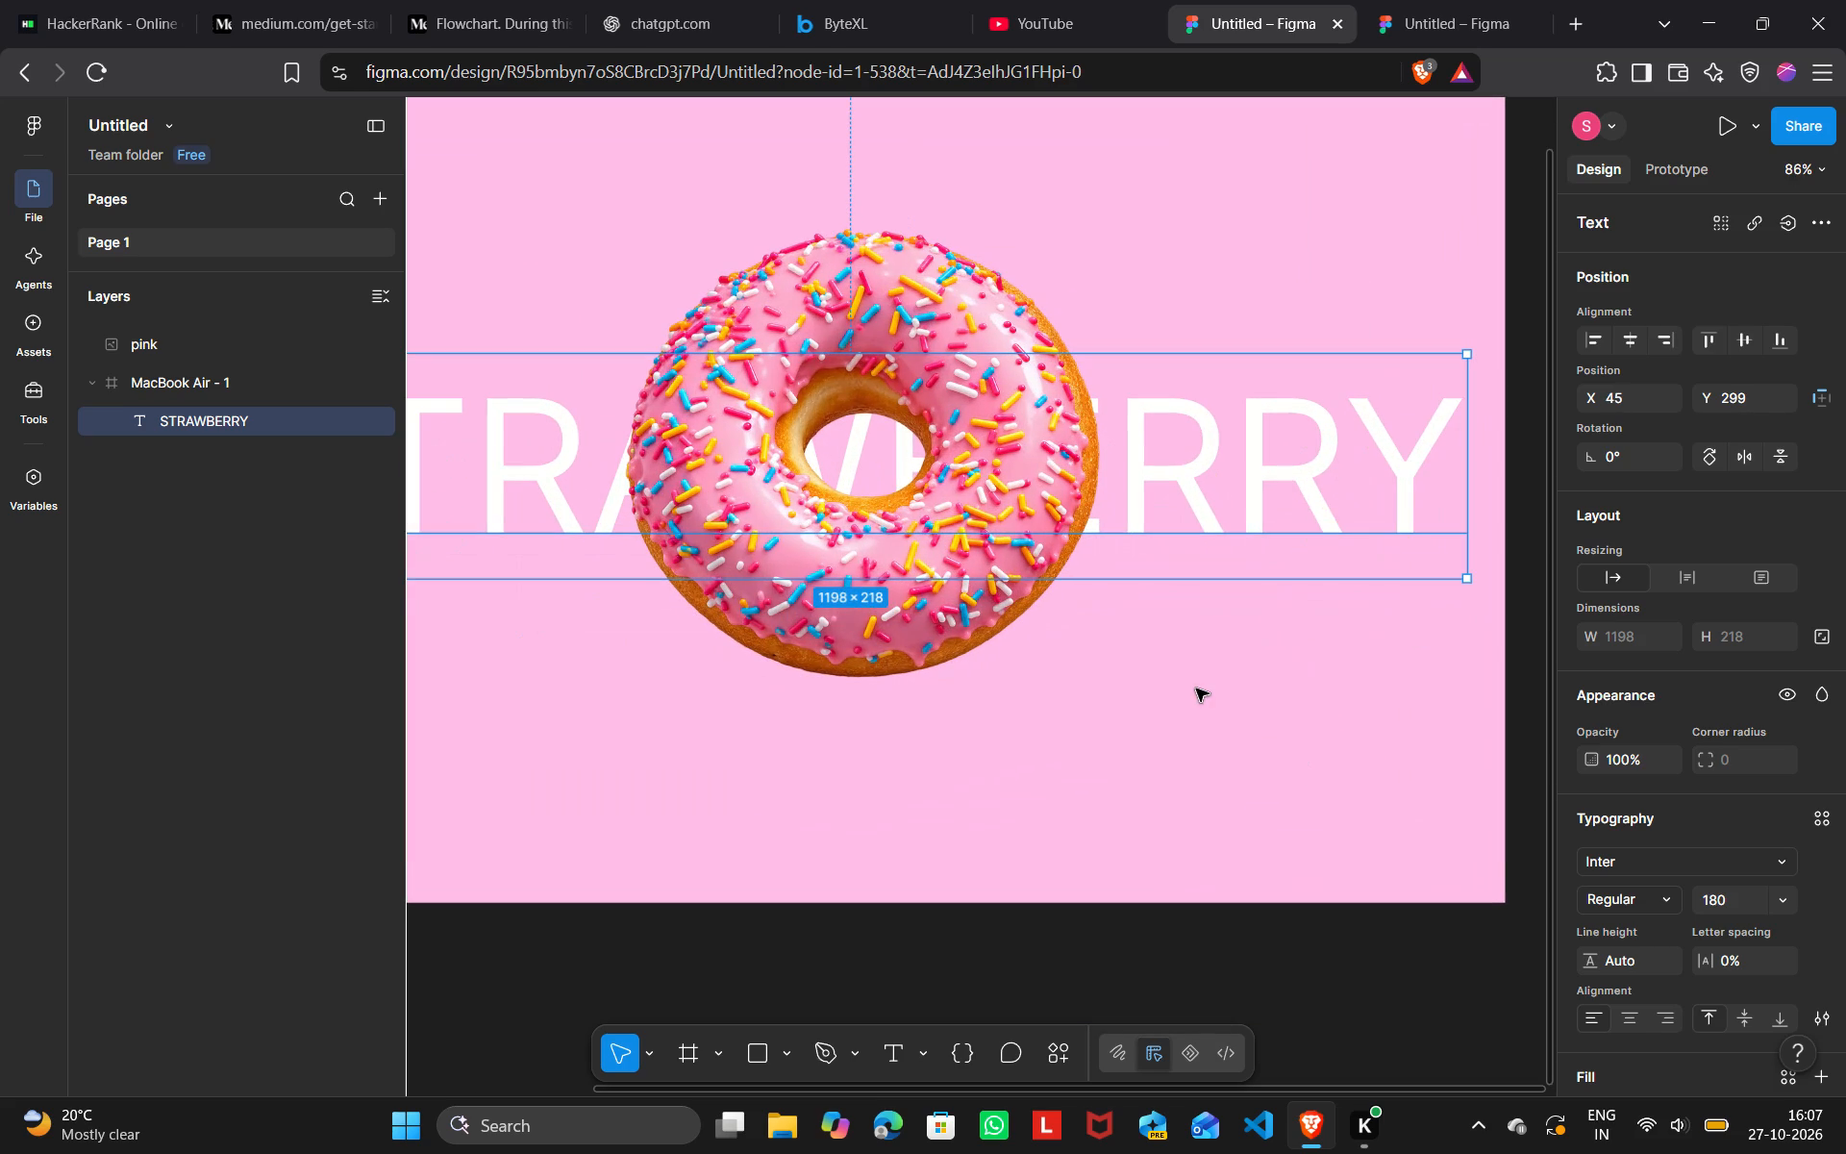
{"action": "double_click", "coordinate": [1344, 483]}
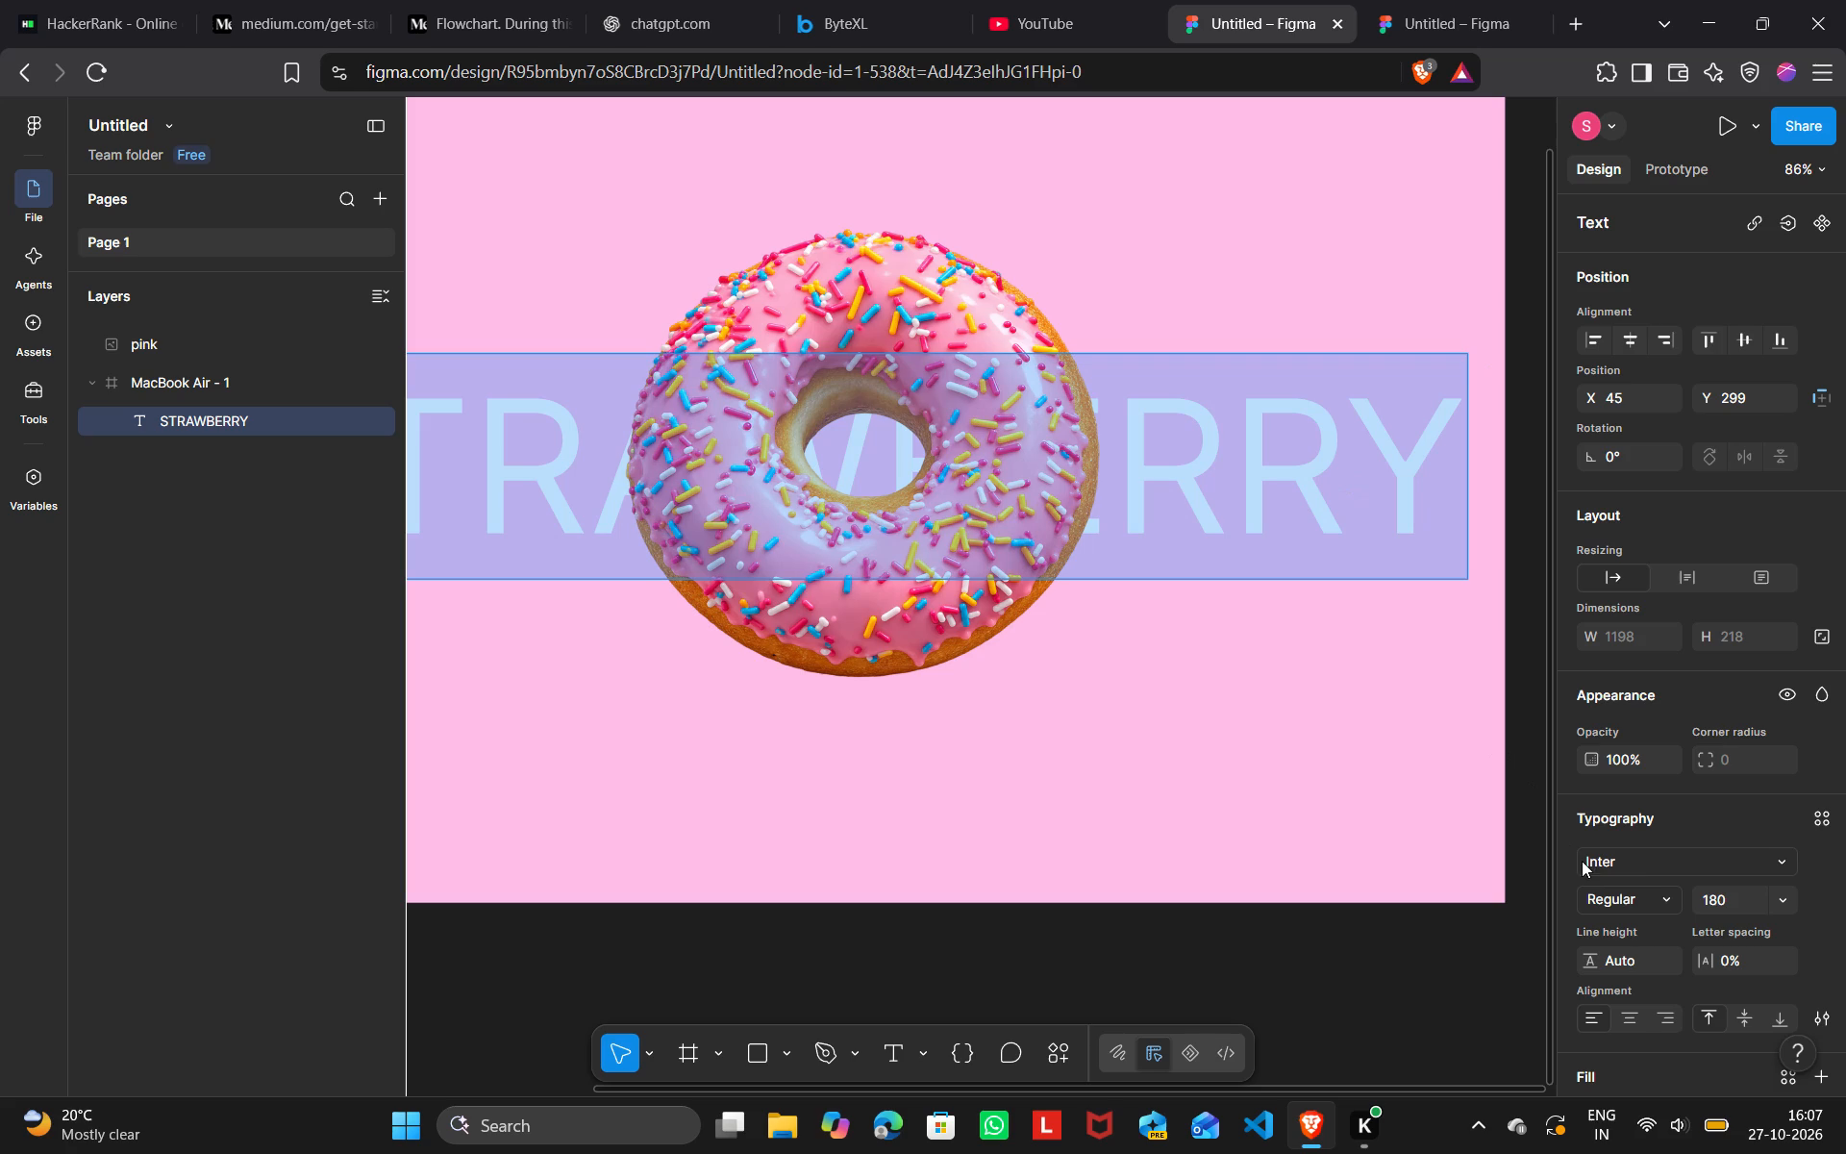
{"action": "left_click", "coordinate": [1660, 898]}
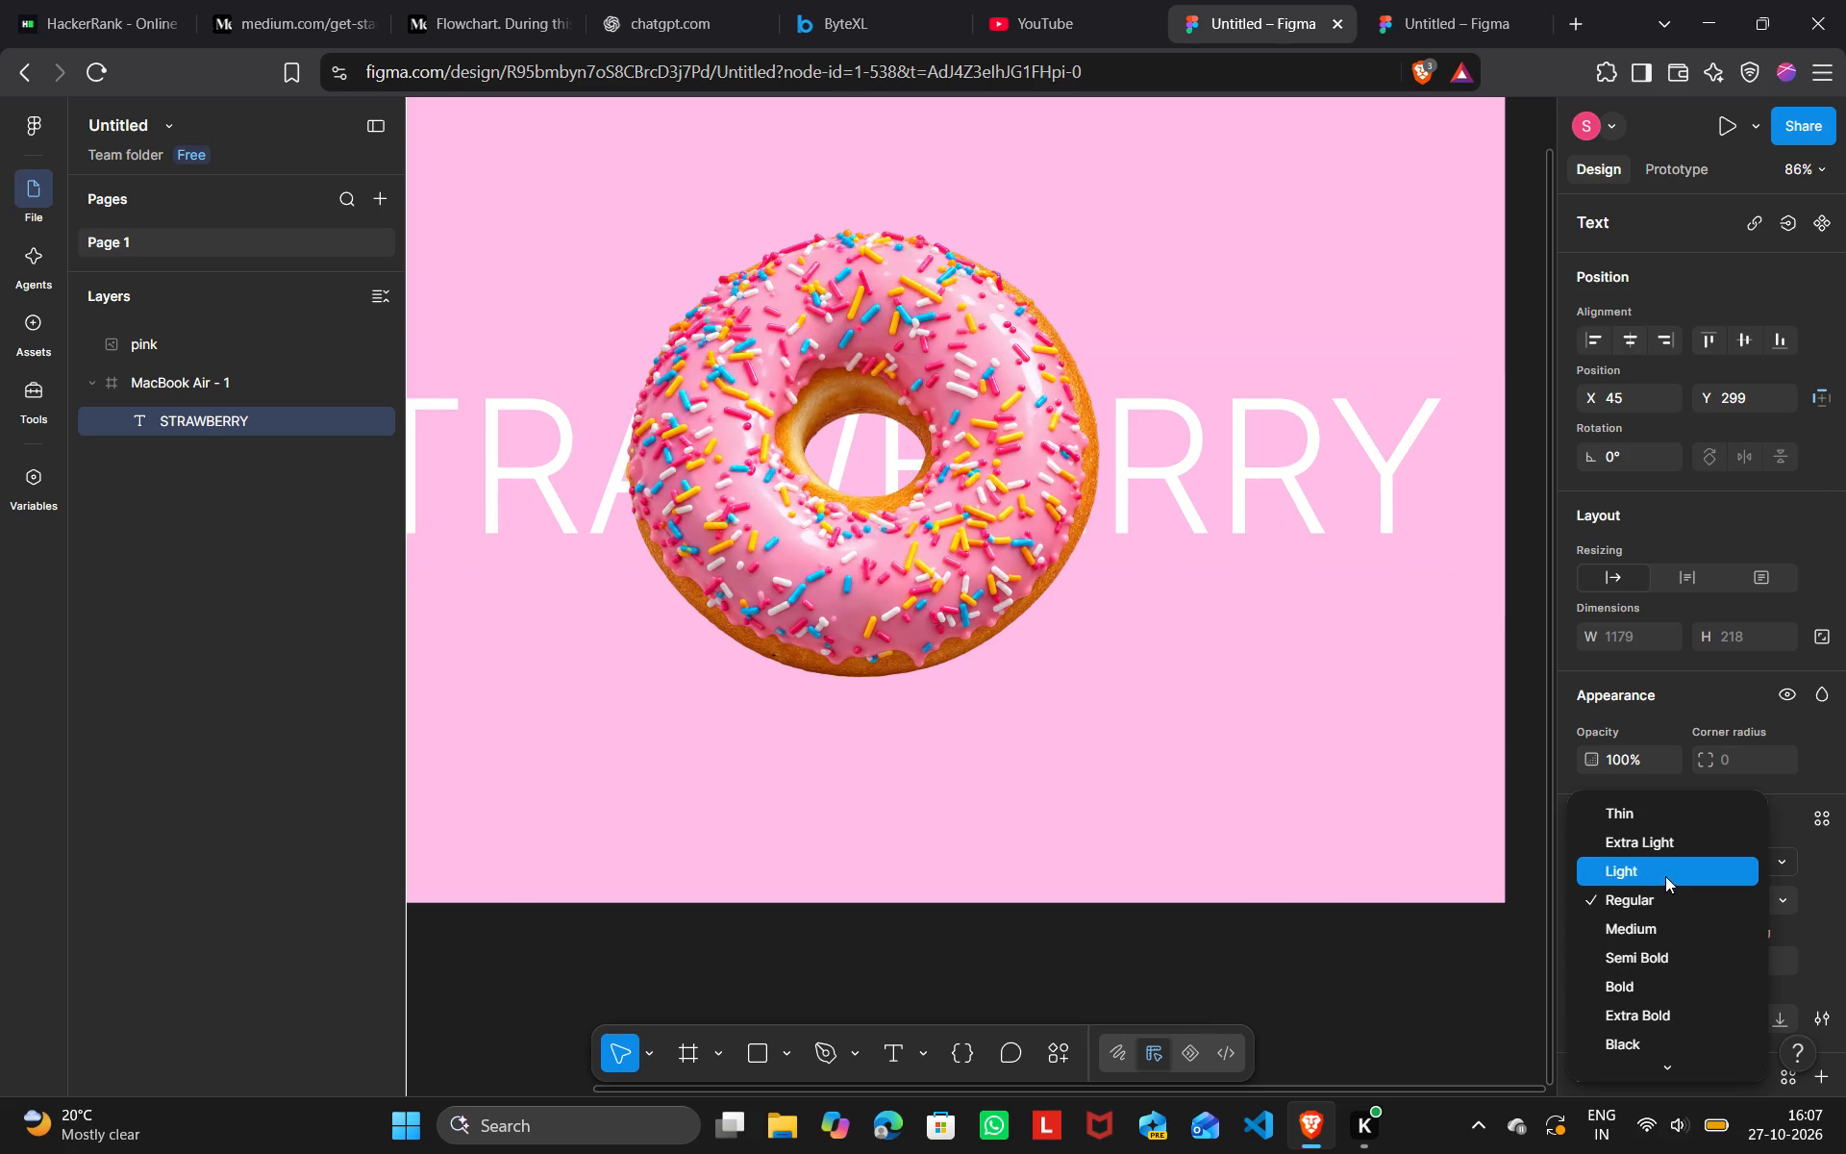
{"action": "left_click", "coordinate": [1659, 896]}
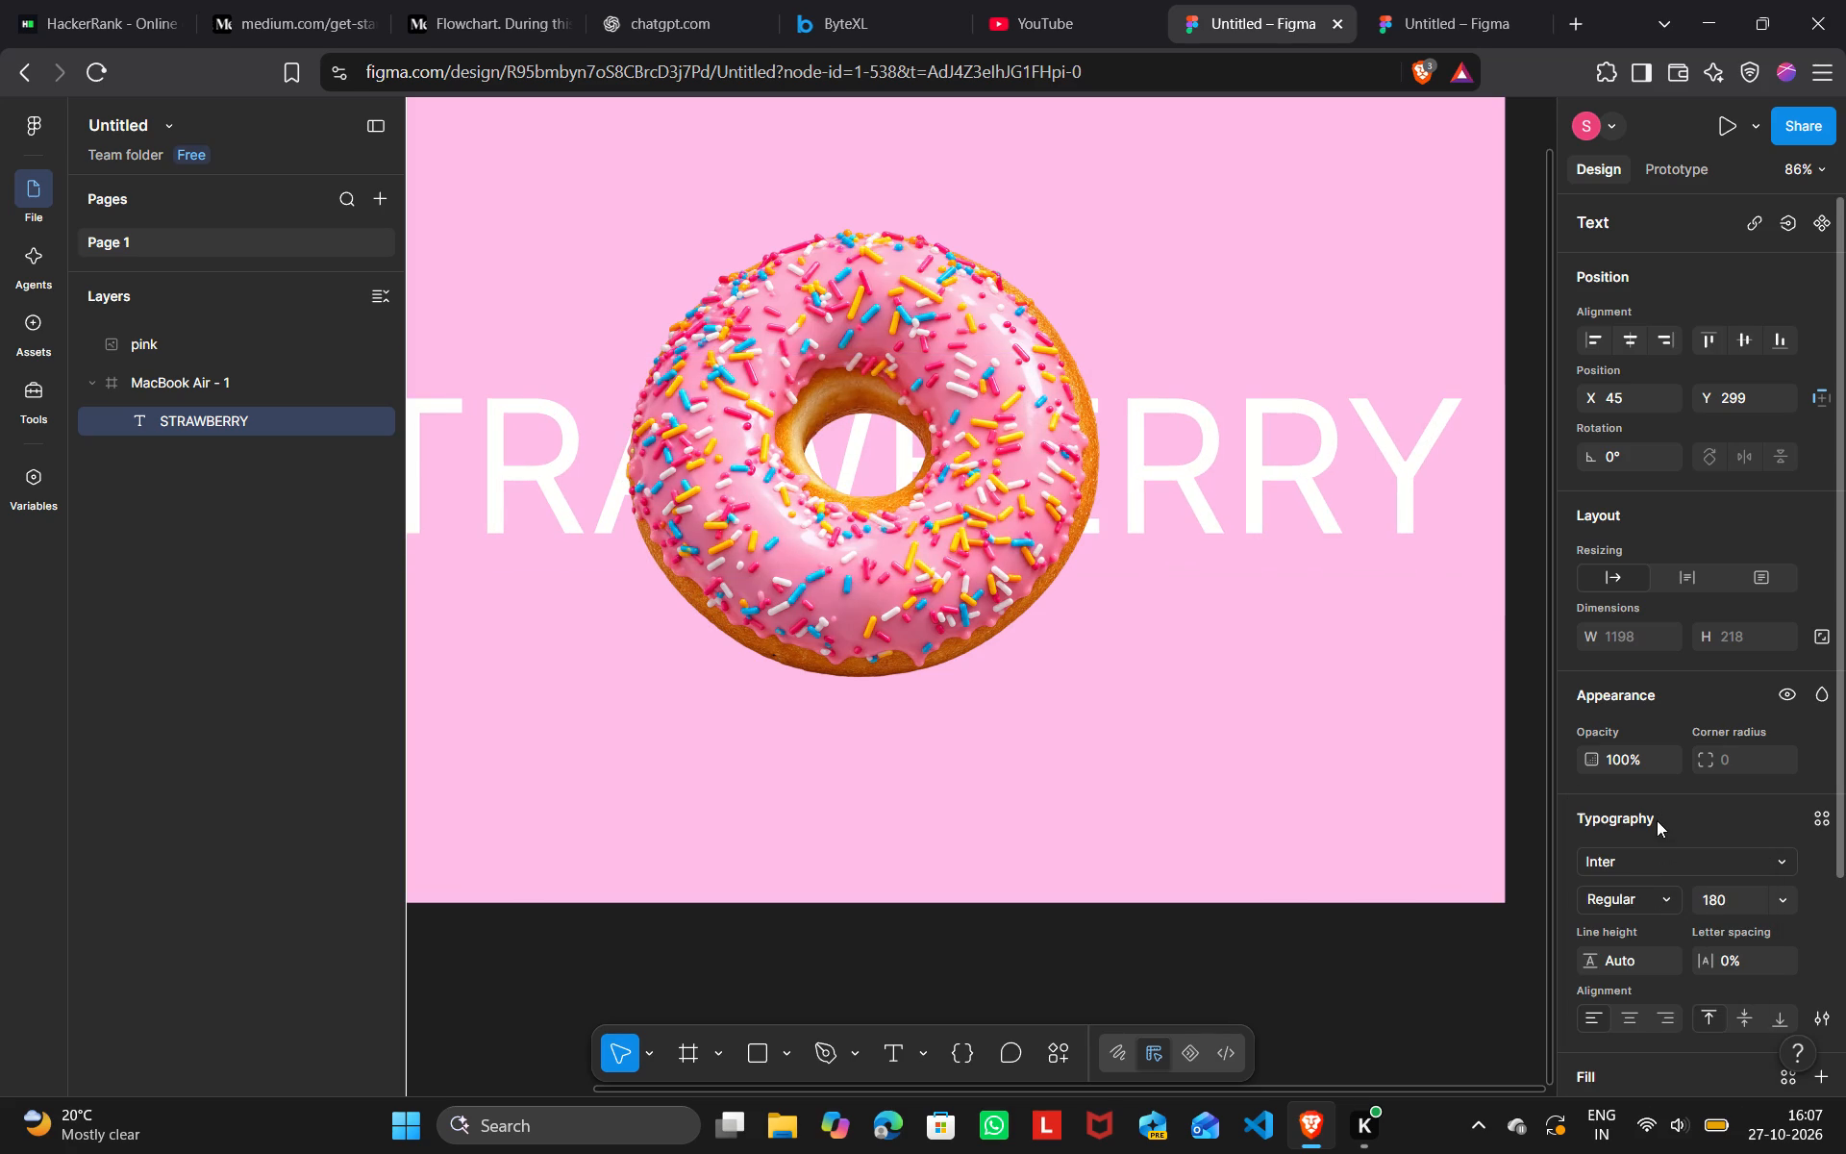
{"action": "left_click", "coordinate": [1657, 818]}
{"action": "left_click", "coordinate": [1669, 858]}
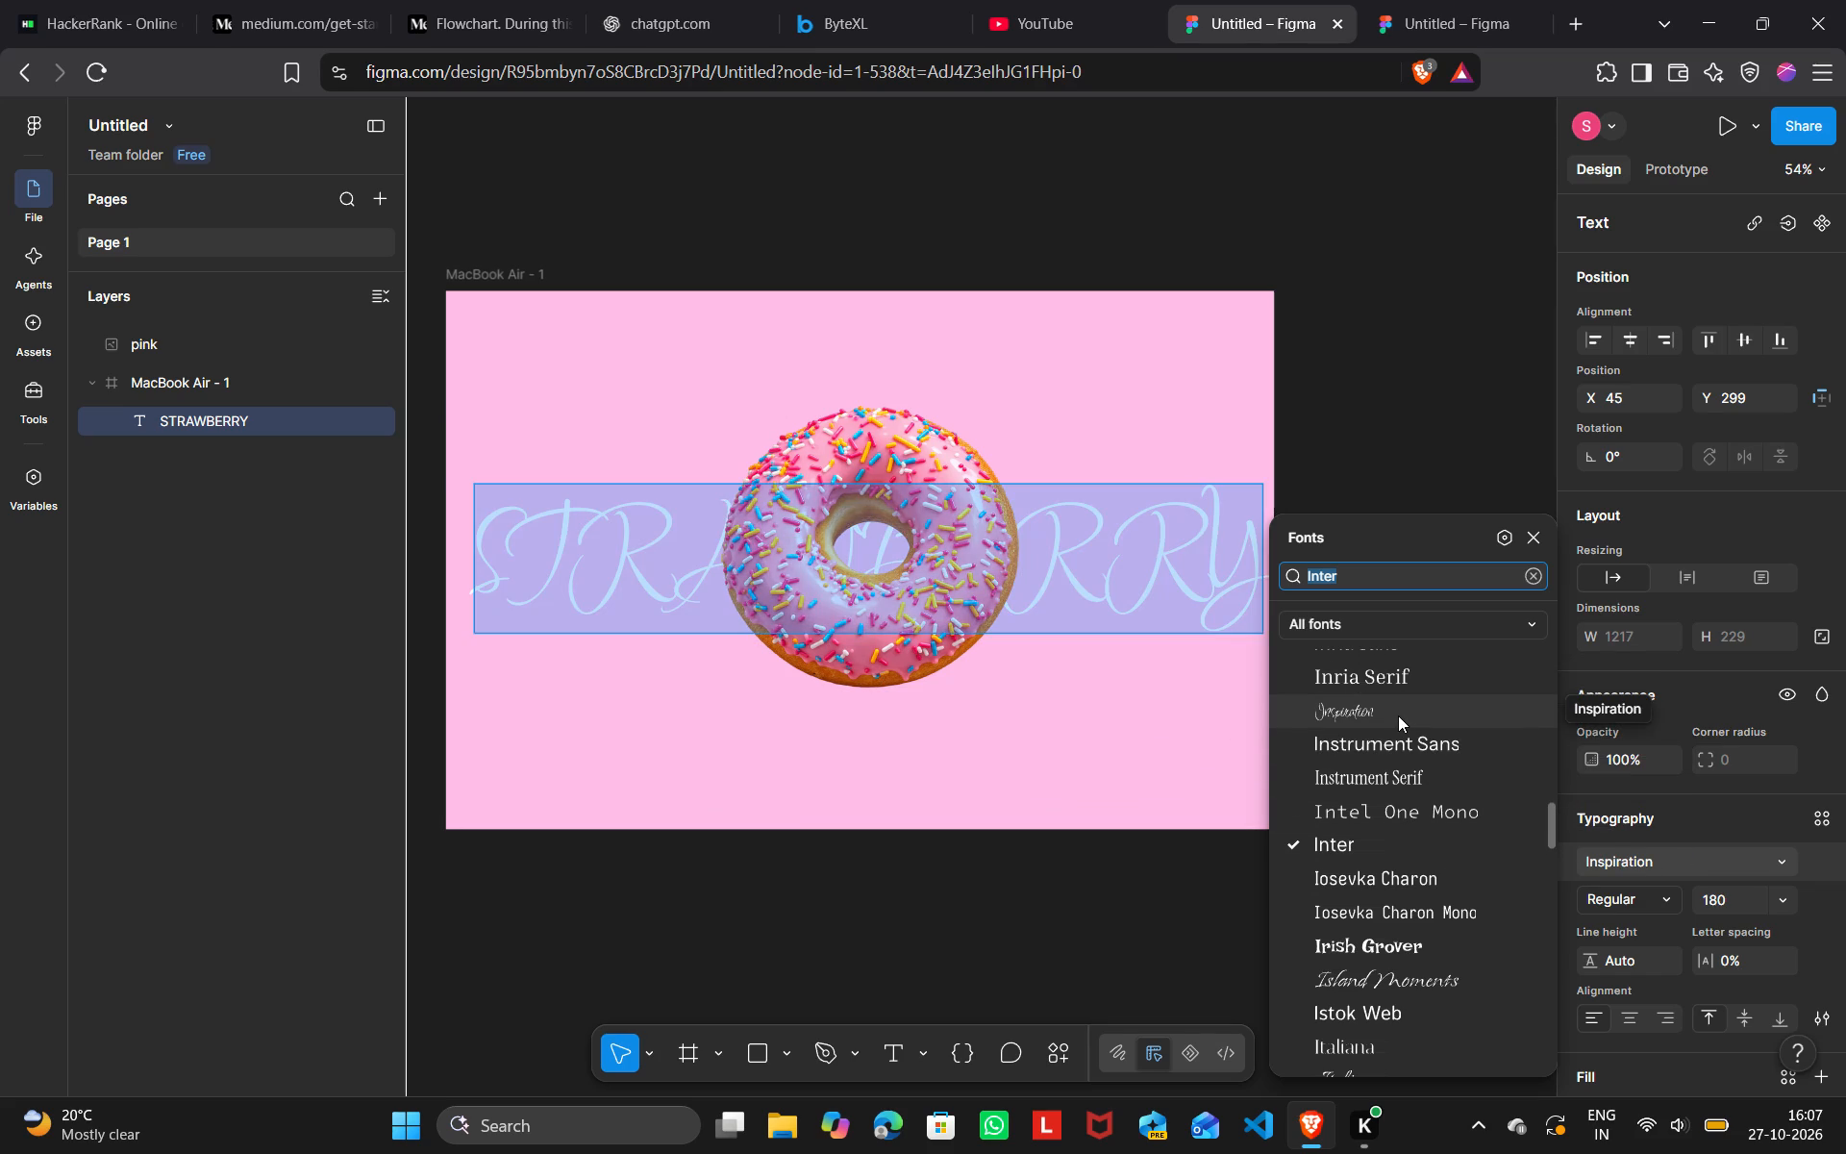
{"action": "scroll", "coordinate": [1398, 715], "scroll_direction": "up", "scroll_amount": 1}
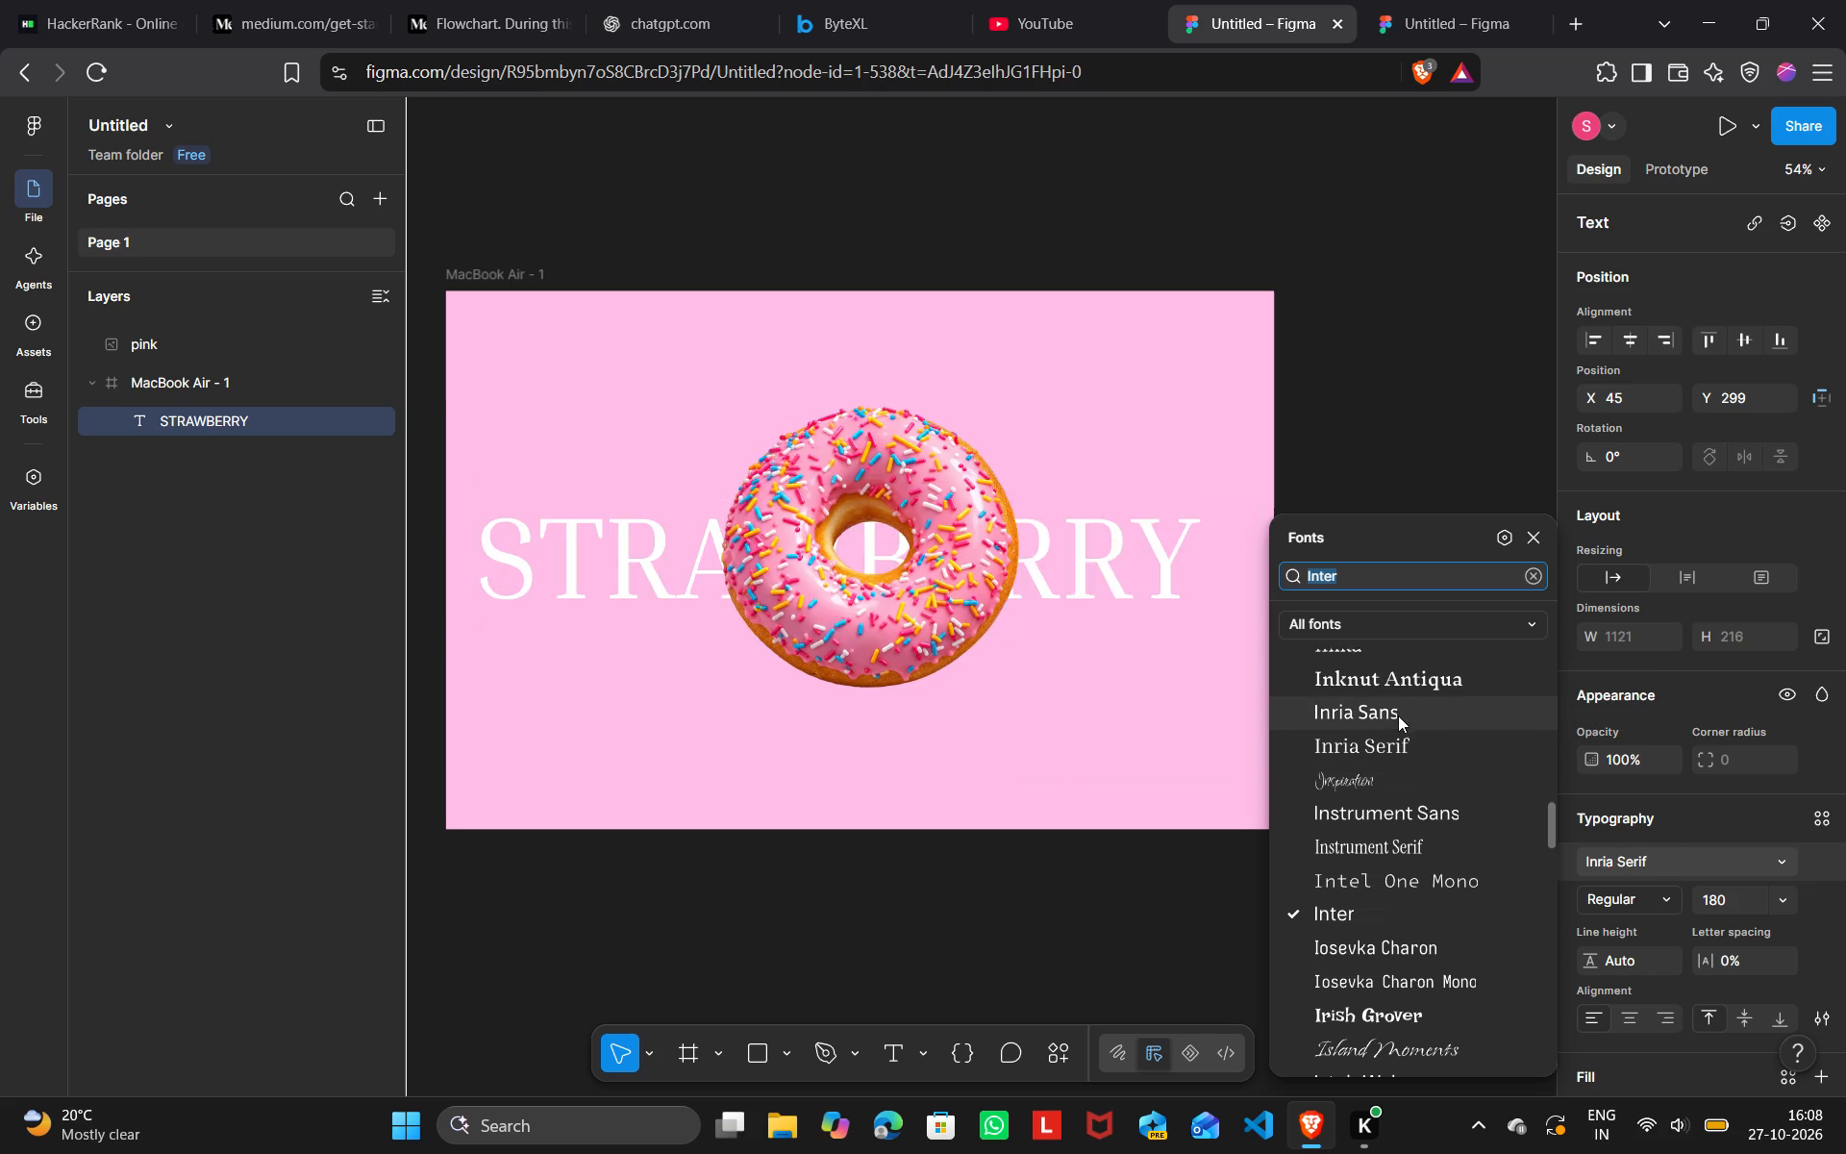
{"action": "scroll", "coordinate": [1398, 715], "scroll_direction": "up", "scroll_amount": 1}
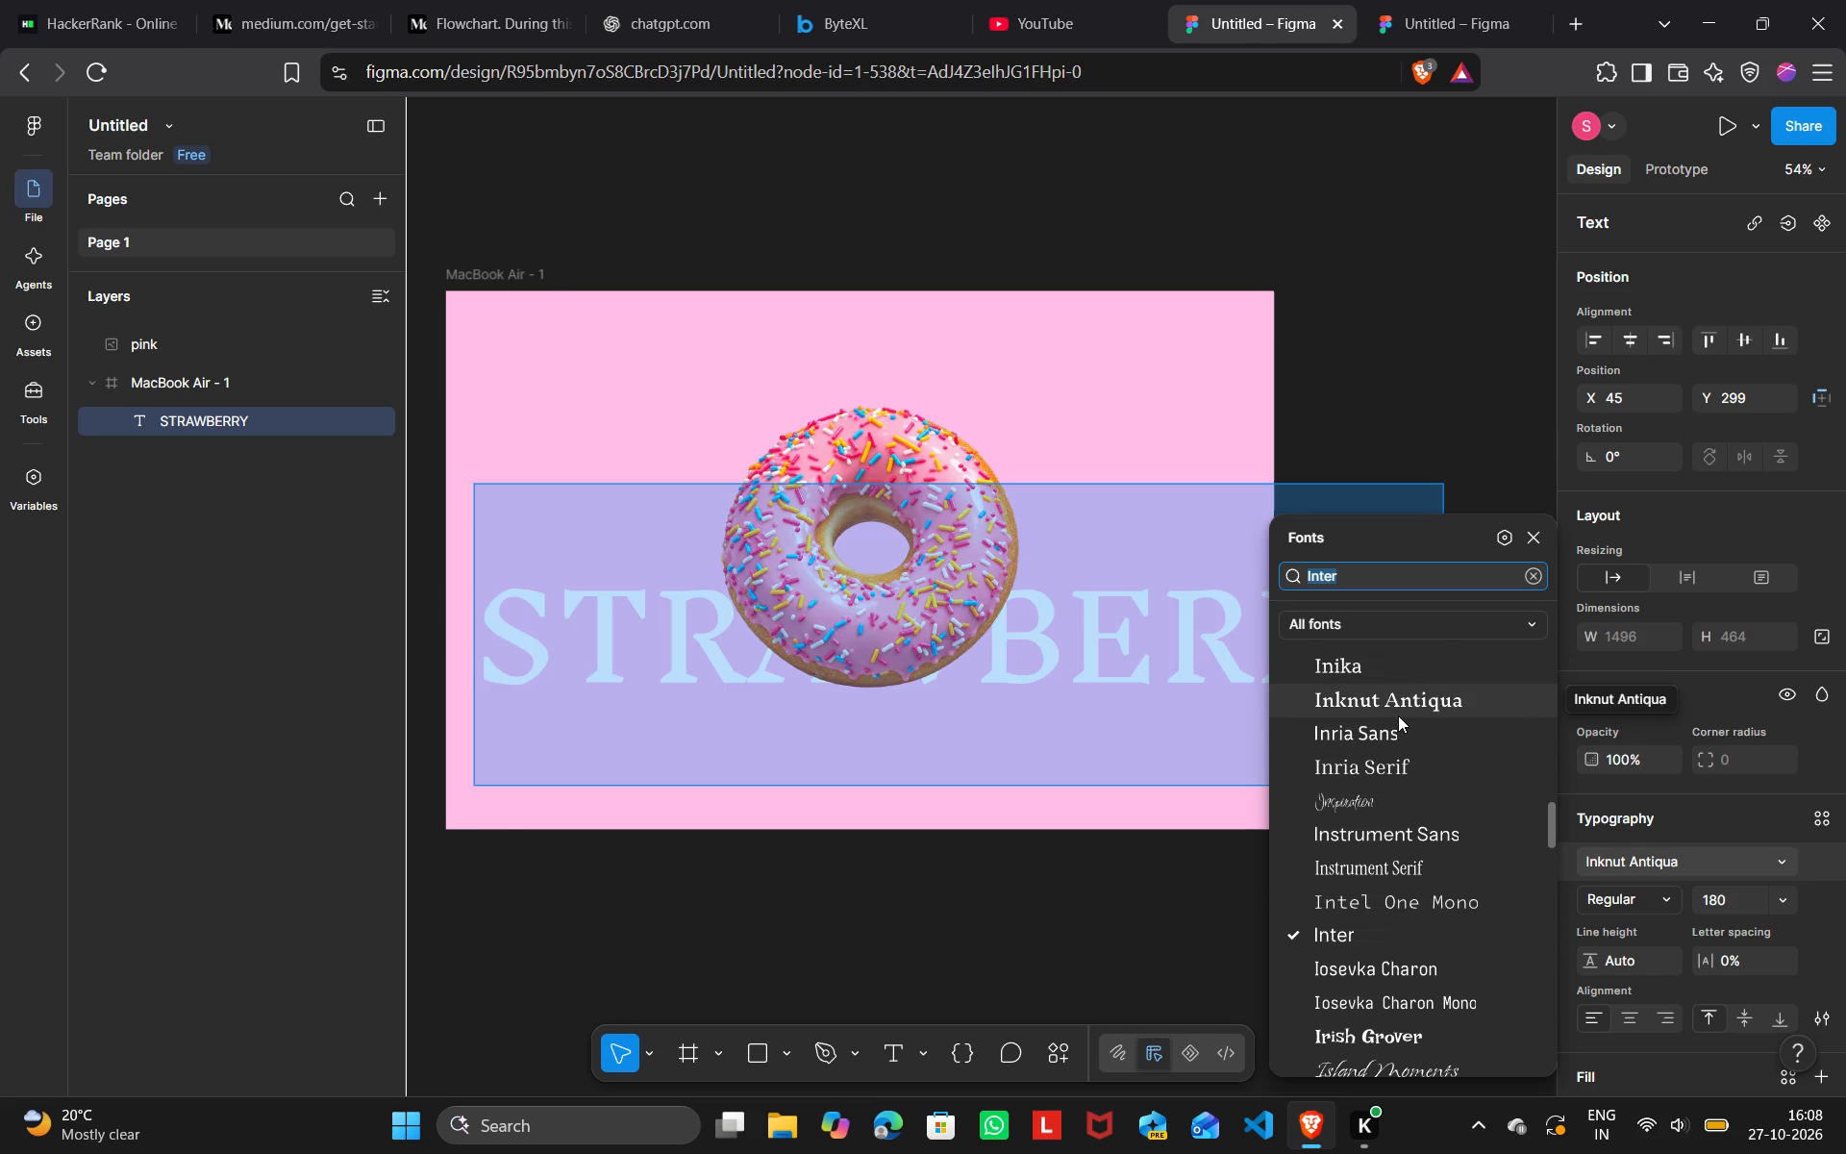
{"action": "scroll", "coordinate": [1398, 715], "scroll_direction": "up", "scroll_amount": 1}
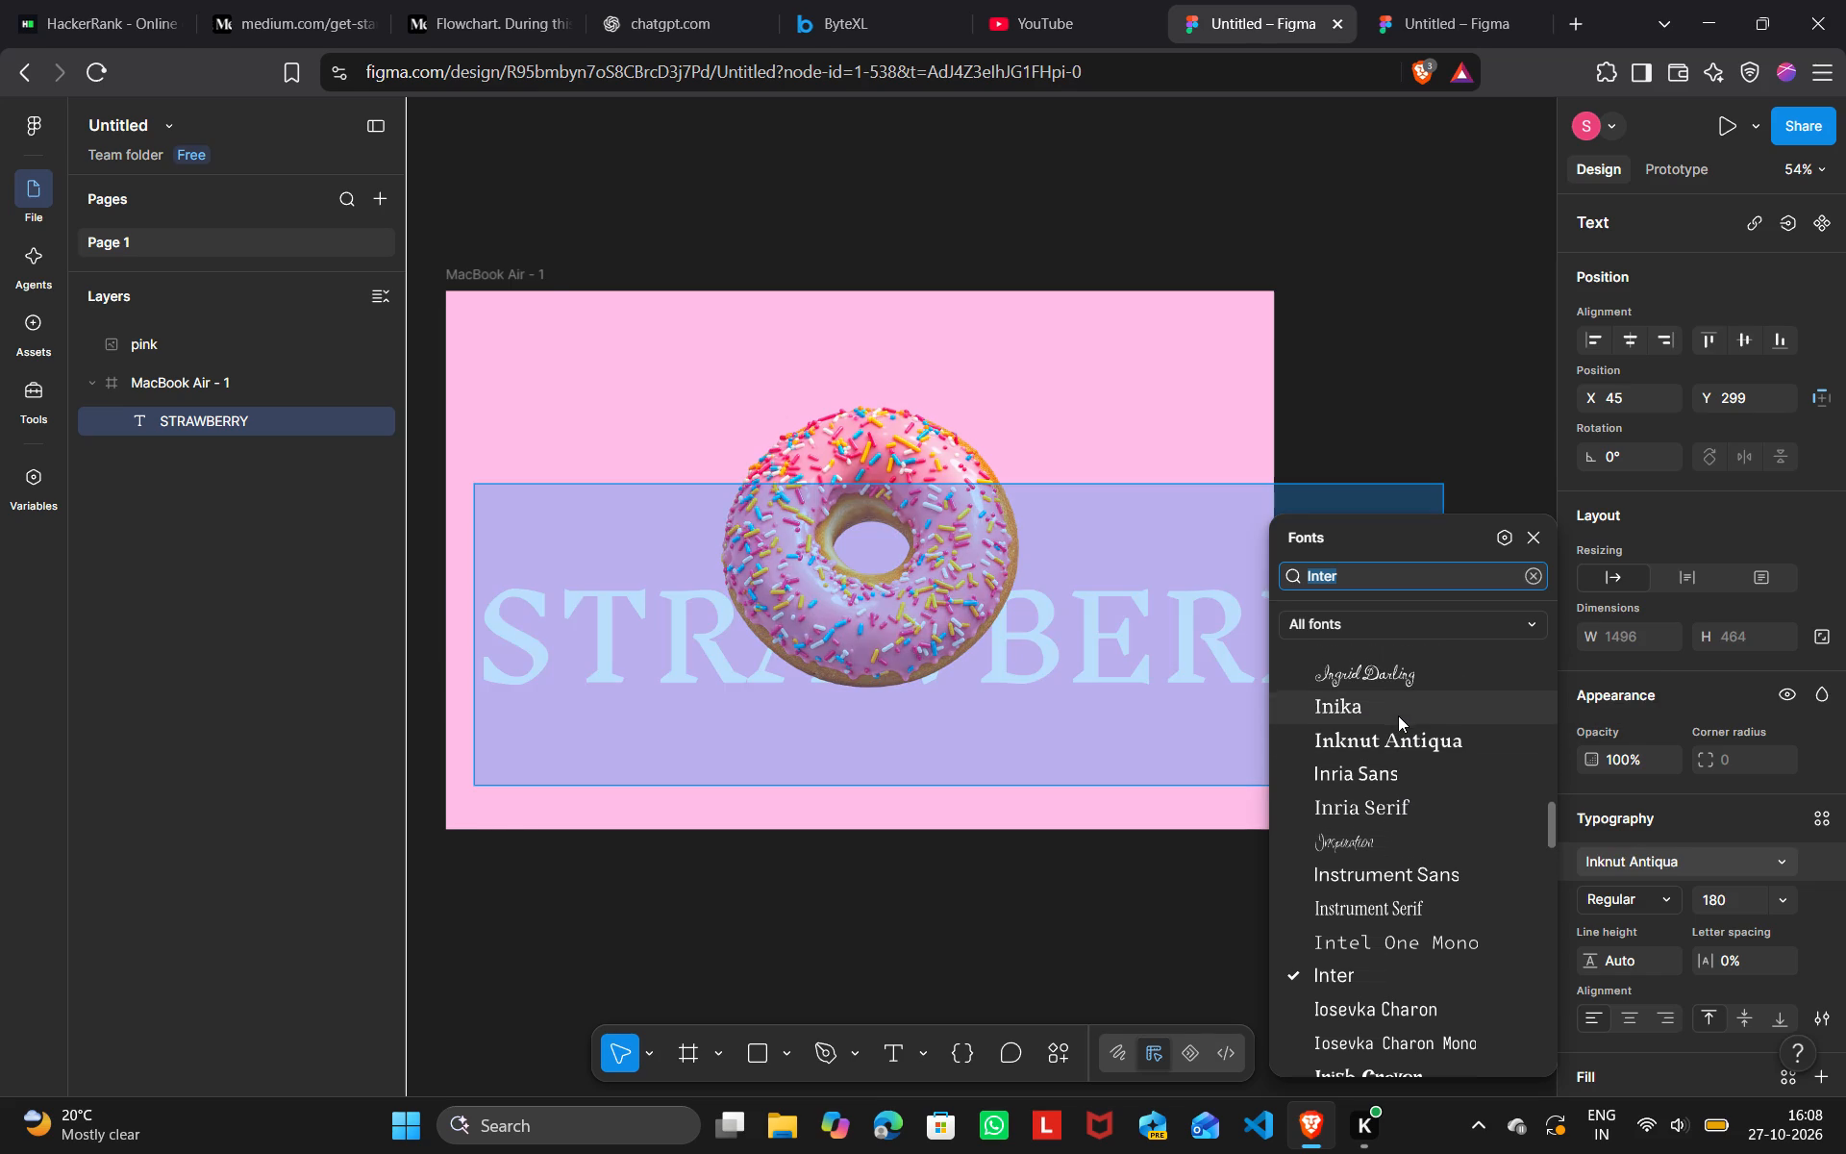
{"action": "scroll", "coordinate": [1398, 715], "scroll_direction": "up", "scroll_amount": 1}
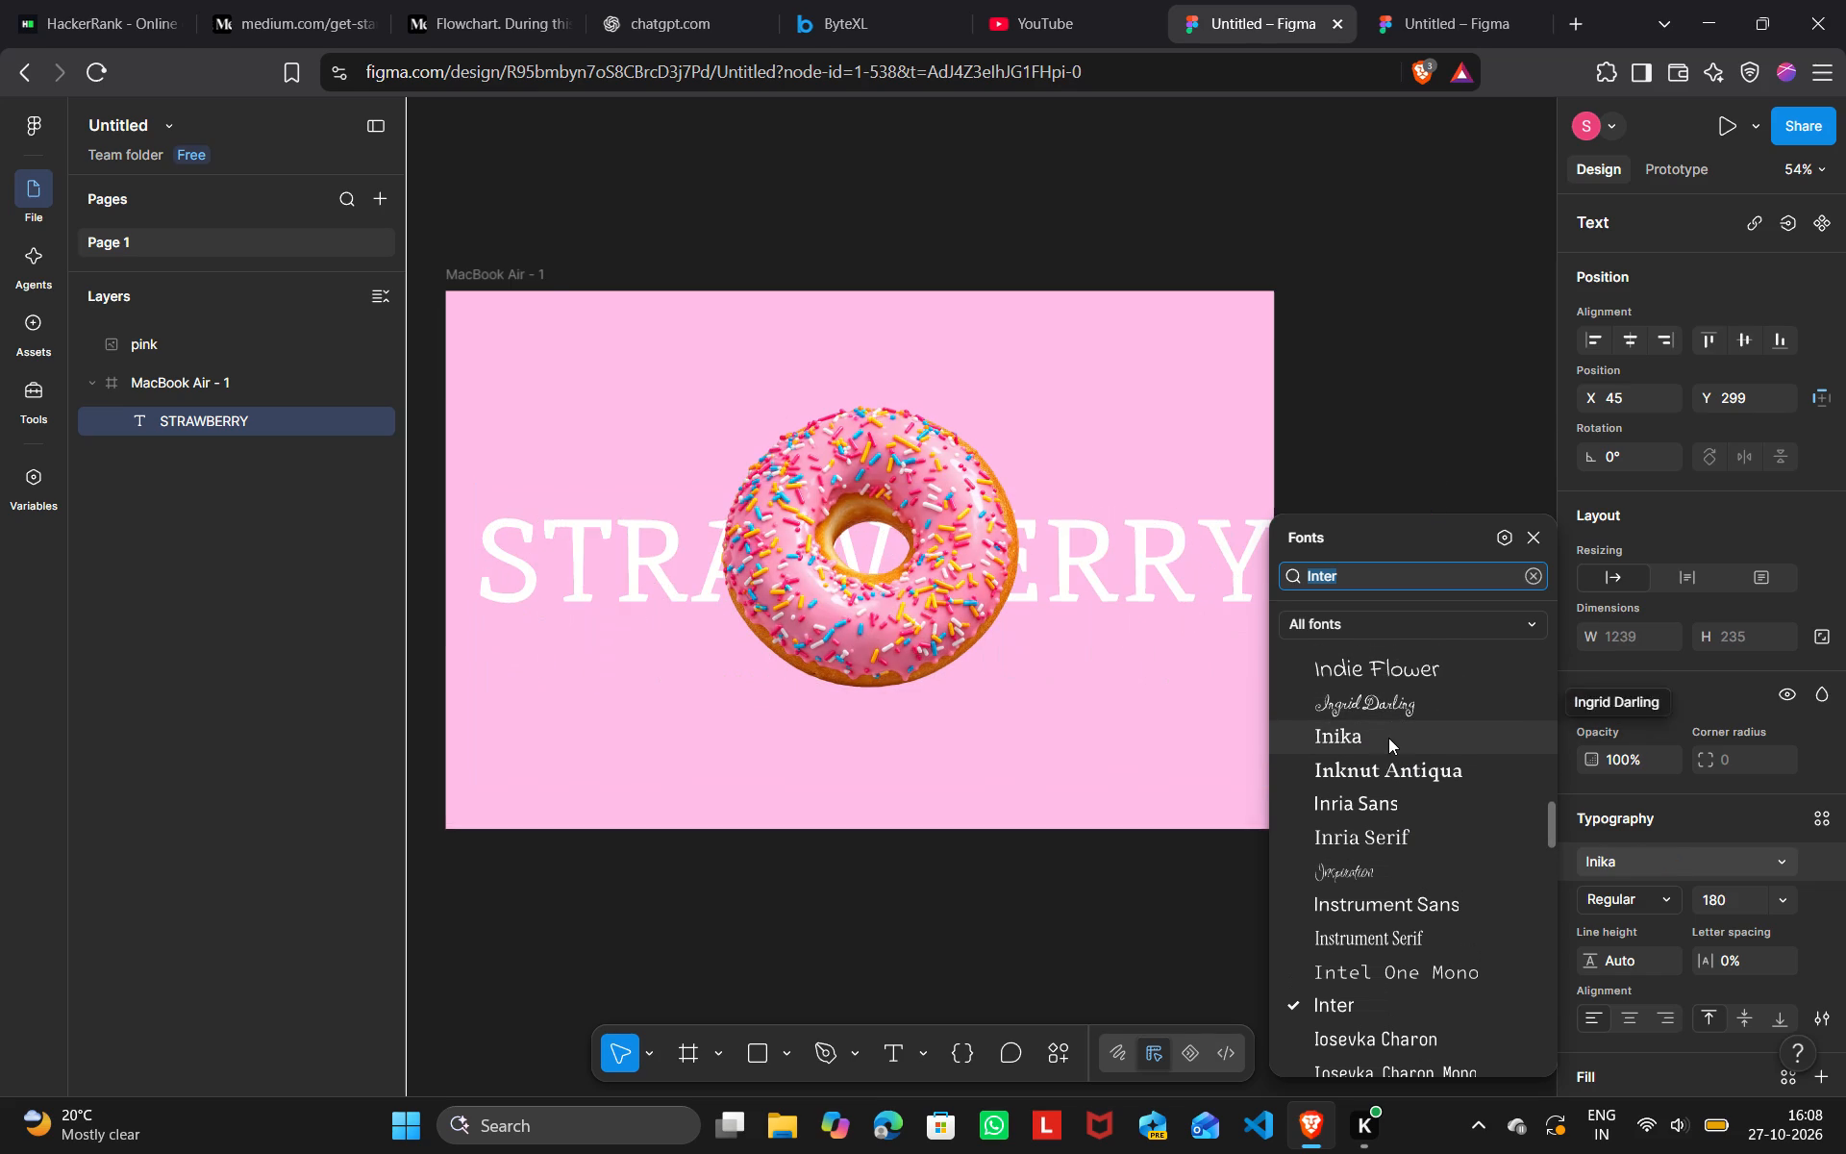
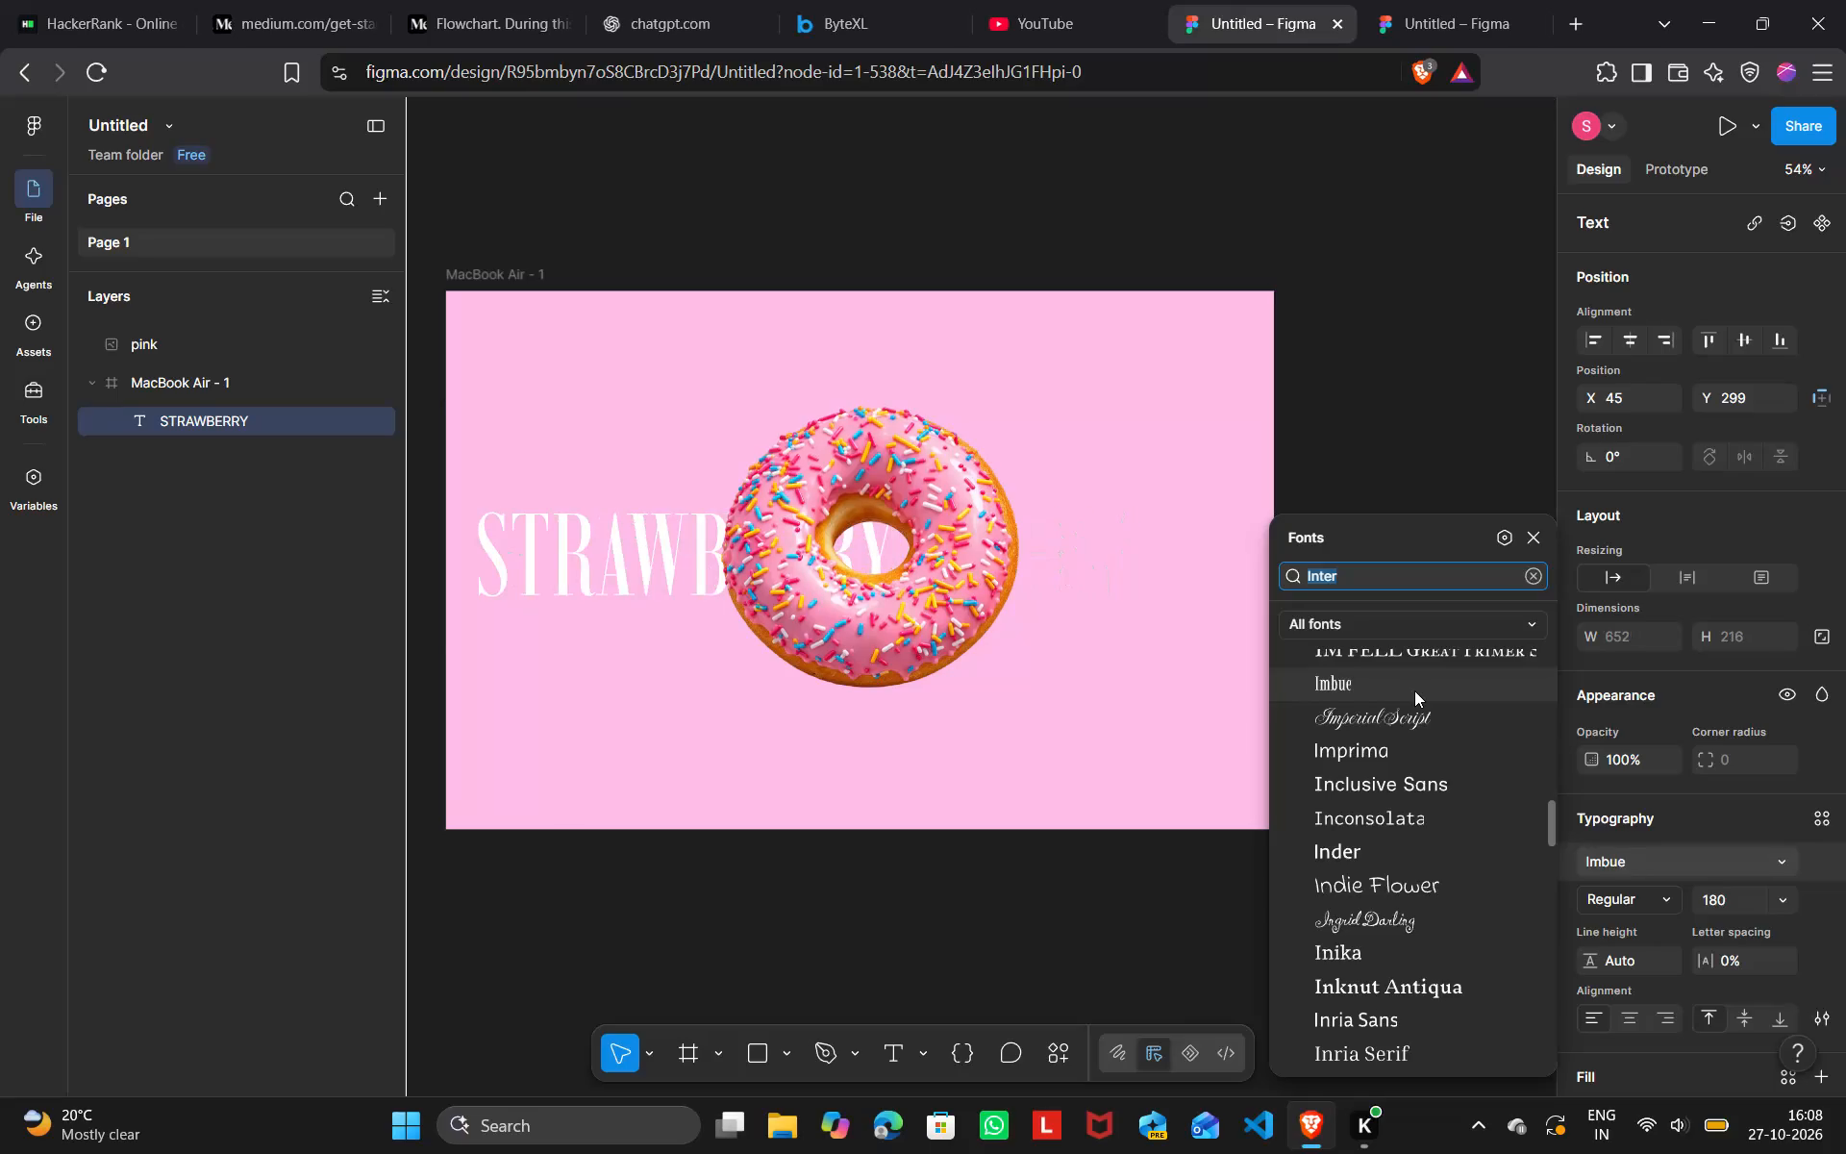
Apply the IM FELL Great Primer SC font to the STRAWBERRY text.
{"action": "scroll", "coordinate": [1414, 690], "scroll_direction": "up", "scroll_amount": 1}
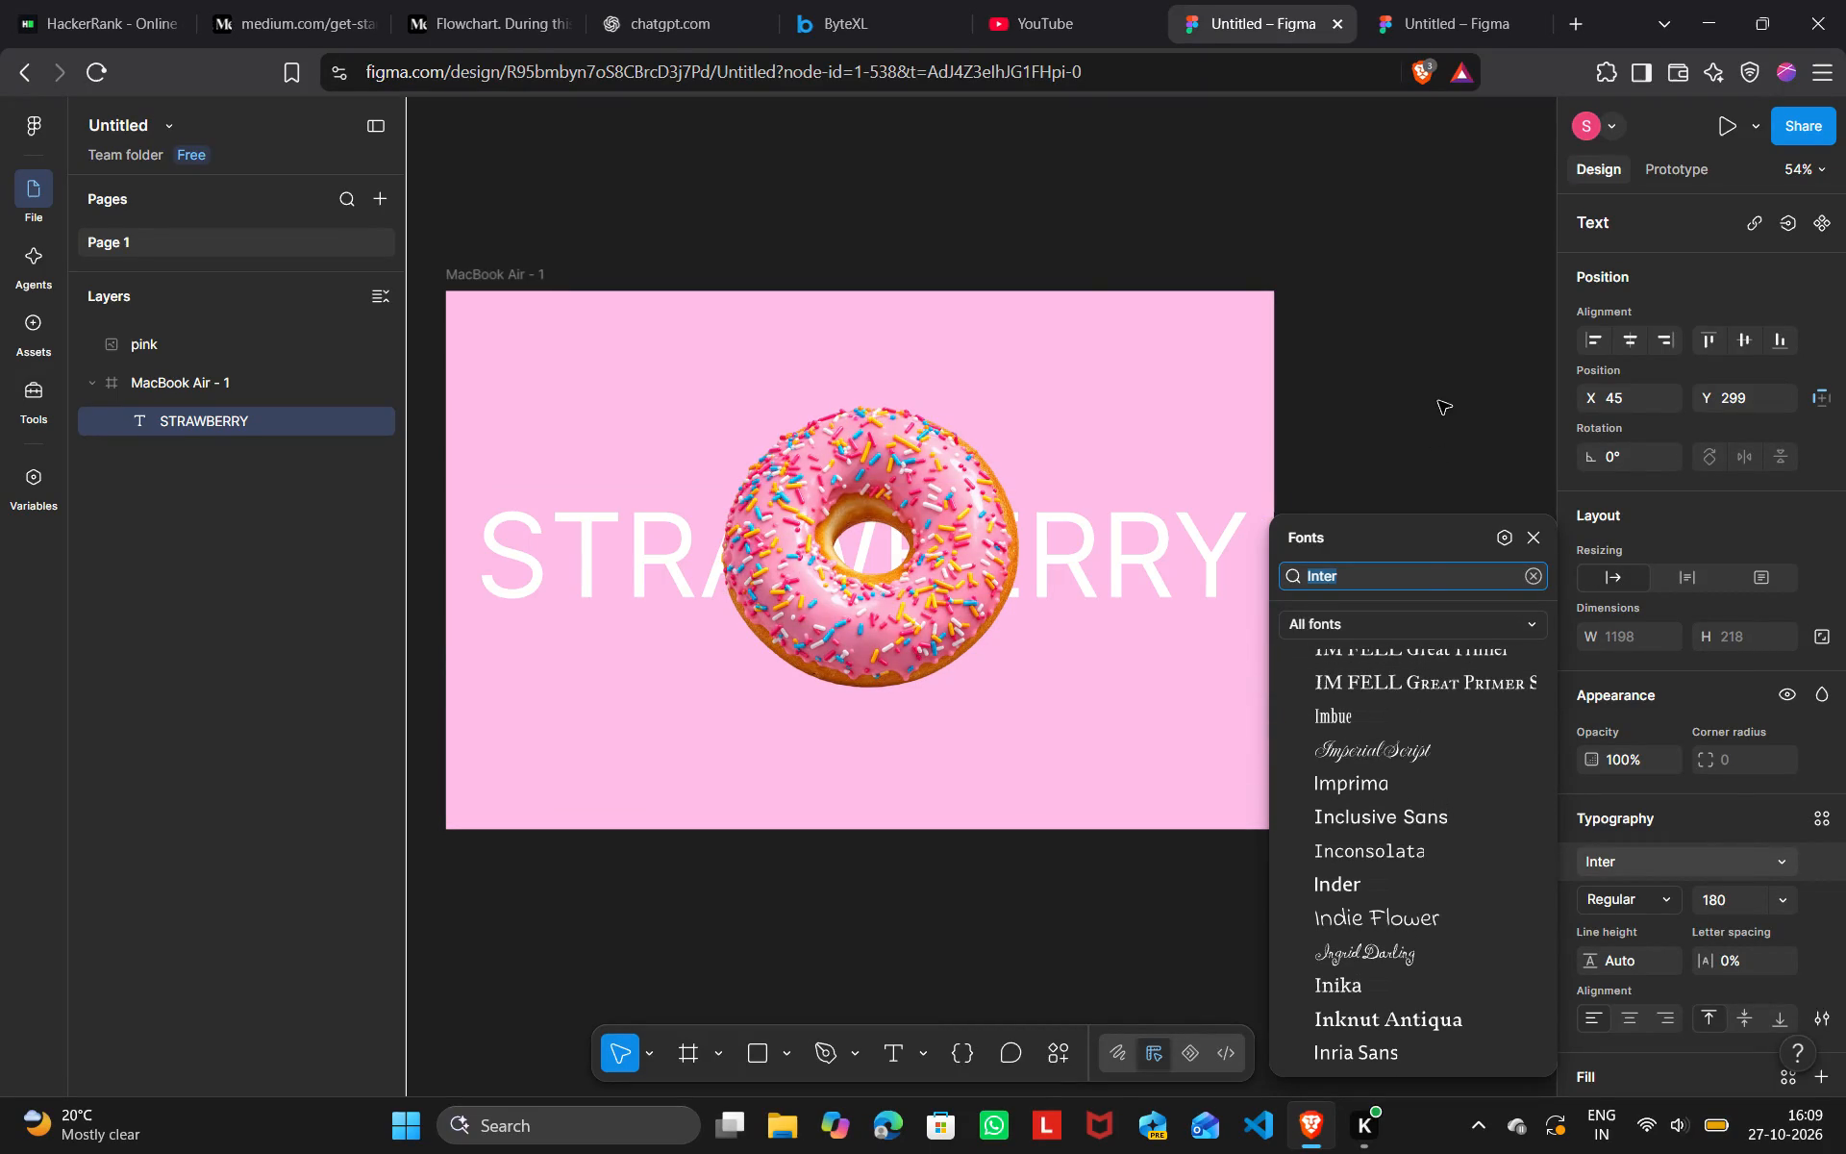
{"action": "left_click", "coordinate": [1428, 691]}
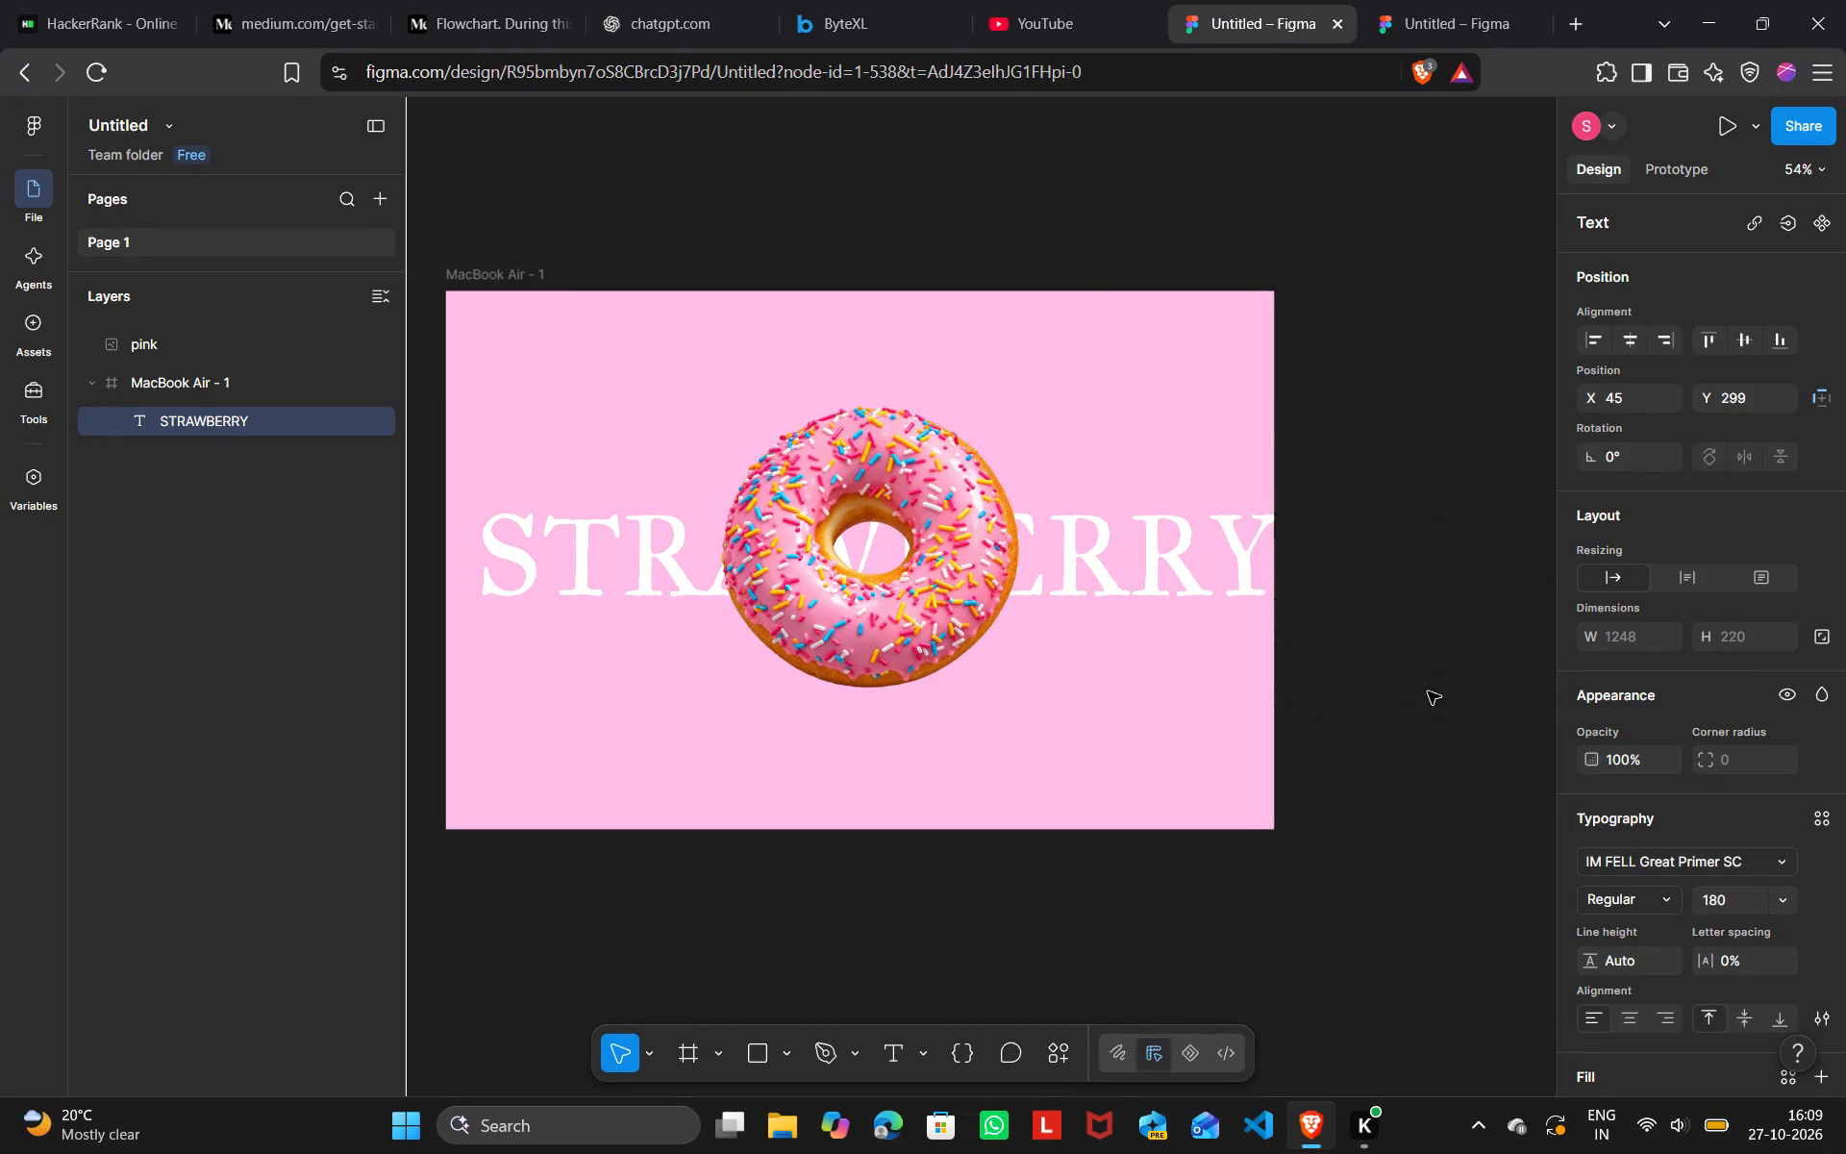
{"action": "left_click", "coordinate": [1420, 612]}
{"action": "left_click", "coordinate": [1420, 612]}
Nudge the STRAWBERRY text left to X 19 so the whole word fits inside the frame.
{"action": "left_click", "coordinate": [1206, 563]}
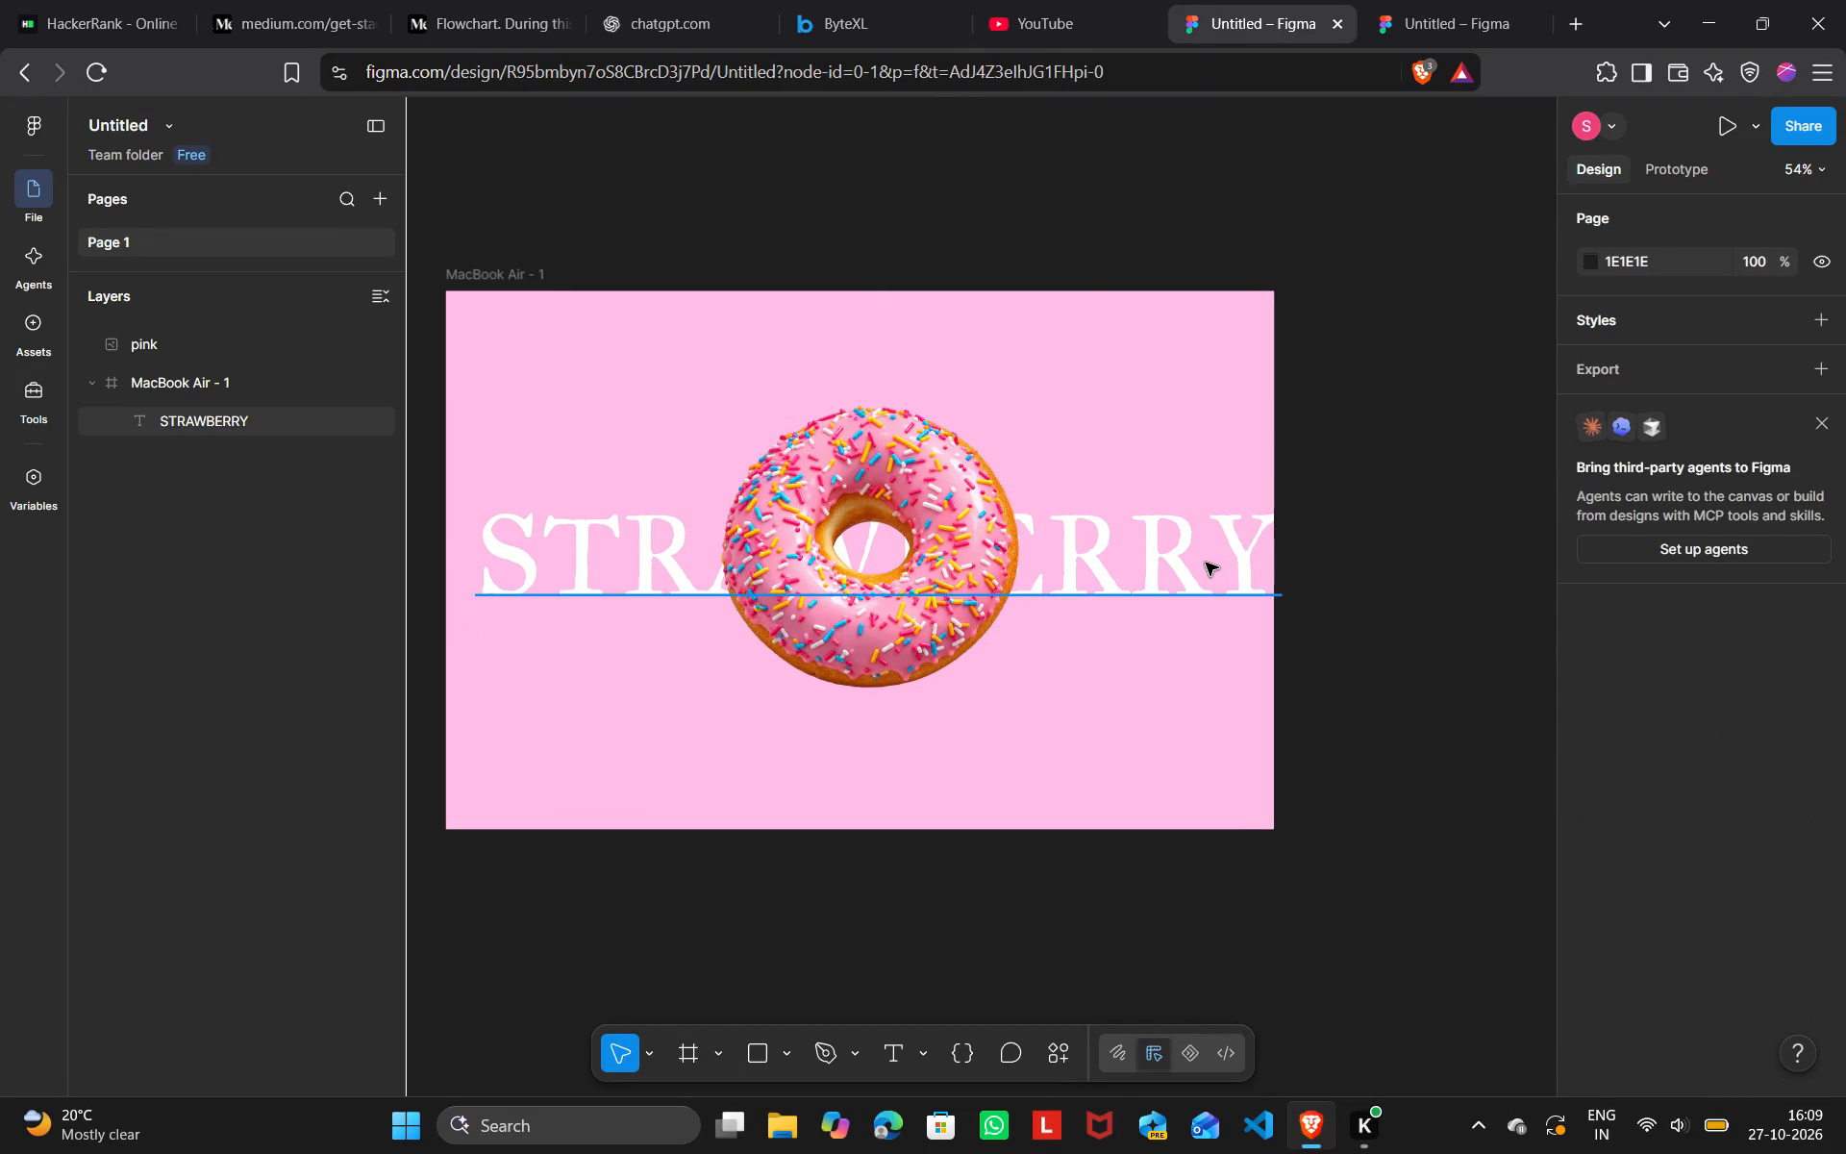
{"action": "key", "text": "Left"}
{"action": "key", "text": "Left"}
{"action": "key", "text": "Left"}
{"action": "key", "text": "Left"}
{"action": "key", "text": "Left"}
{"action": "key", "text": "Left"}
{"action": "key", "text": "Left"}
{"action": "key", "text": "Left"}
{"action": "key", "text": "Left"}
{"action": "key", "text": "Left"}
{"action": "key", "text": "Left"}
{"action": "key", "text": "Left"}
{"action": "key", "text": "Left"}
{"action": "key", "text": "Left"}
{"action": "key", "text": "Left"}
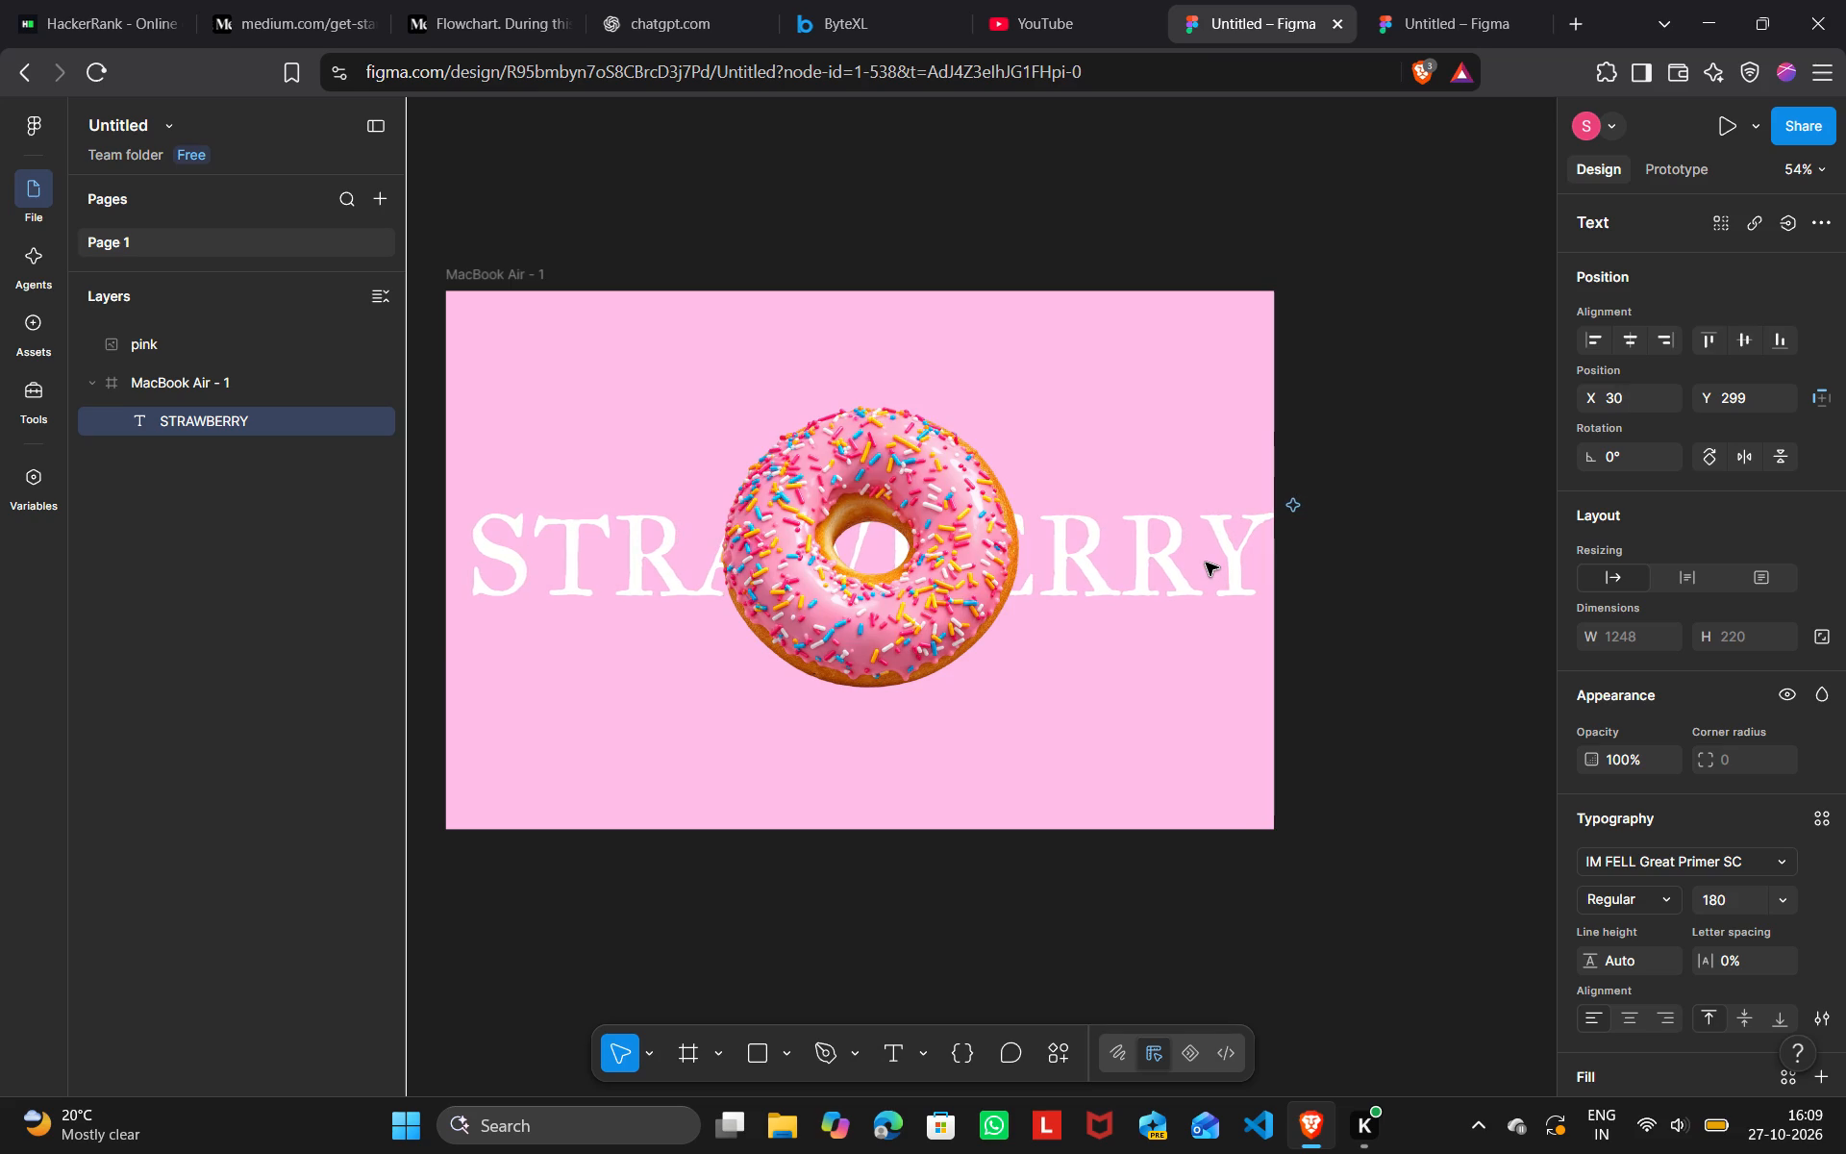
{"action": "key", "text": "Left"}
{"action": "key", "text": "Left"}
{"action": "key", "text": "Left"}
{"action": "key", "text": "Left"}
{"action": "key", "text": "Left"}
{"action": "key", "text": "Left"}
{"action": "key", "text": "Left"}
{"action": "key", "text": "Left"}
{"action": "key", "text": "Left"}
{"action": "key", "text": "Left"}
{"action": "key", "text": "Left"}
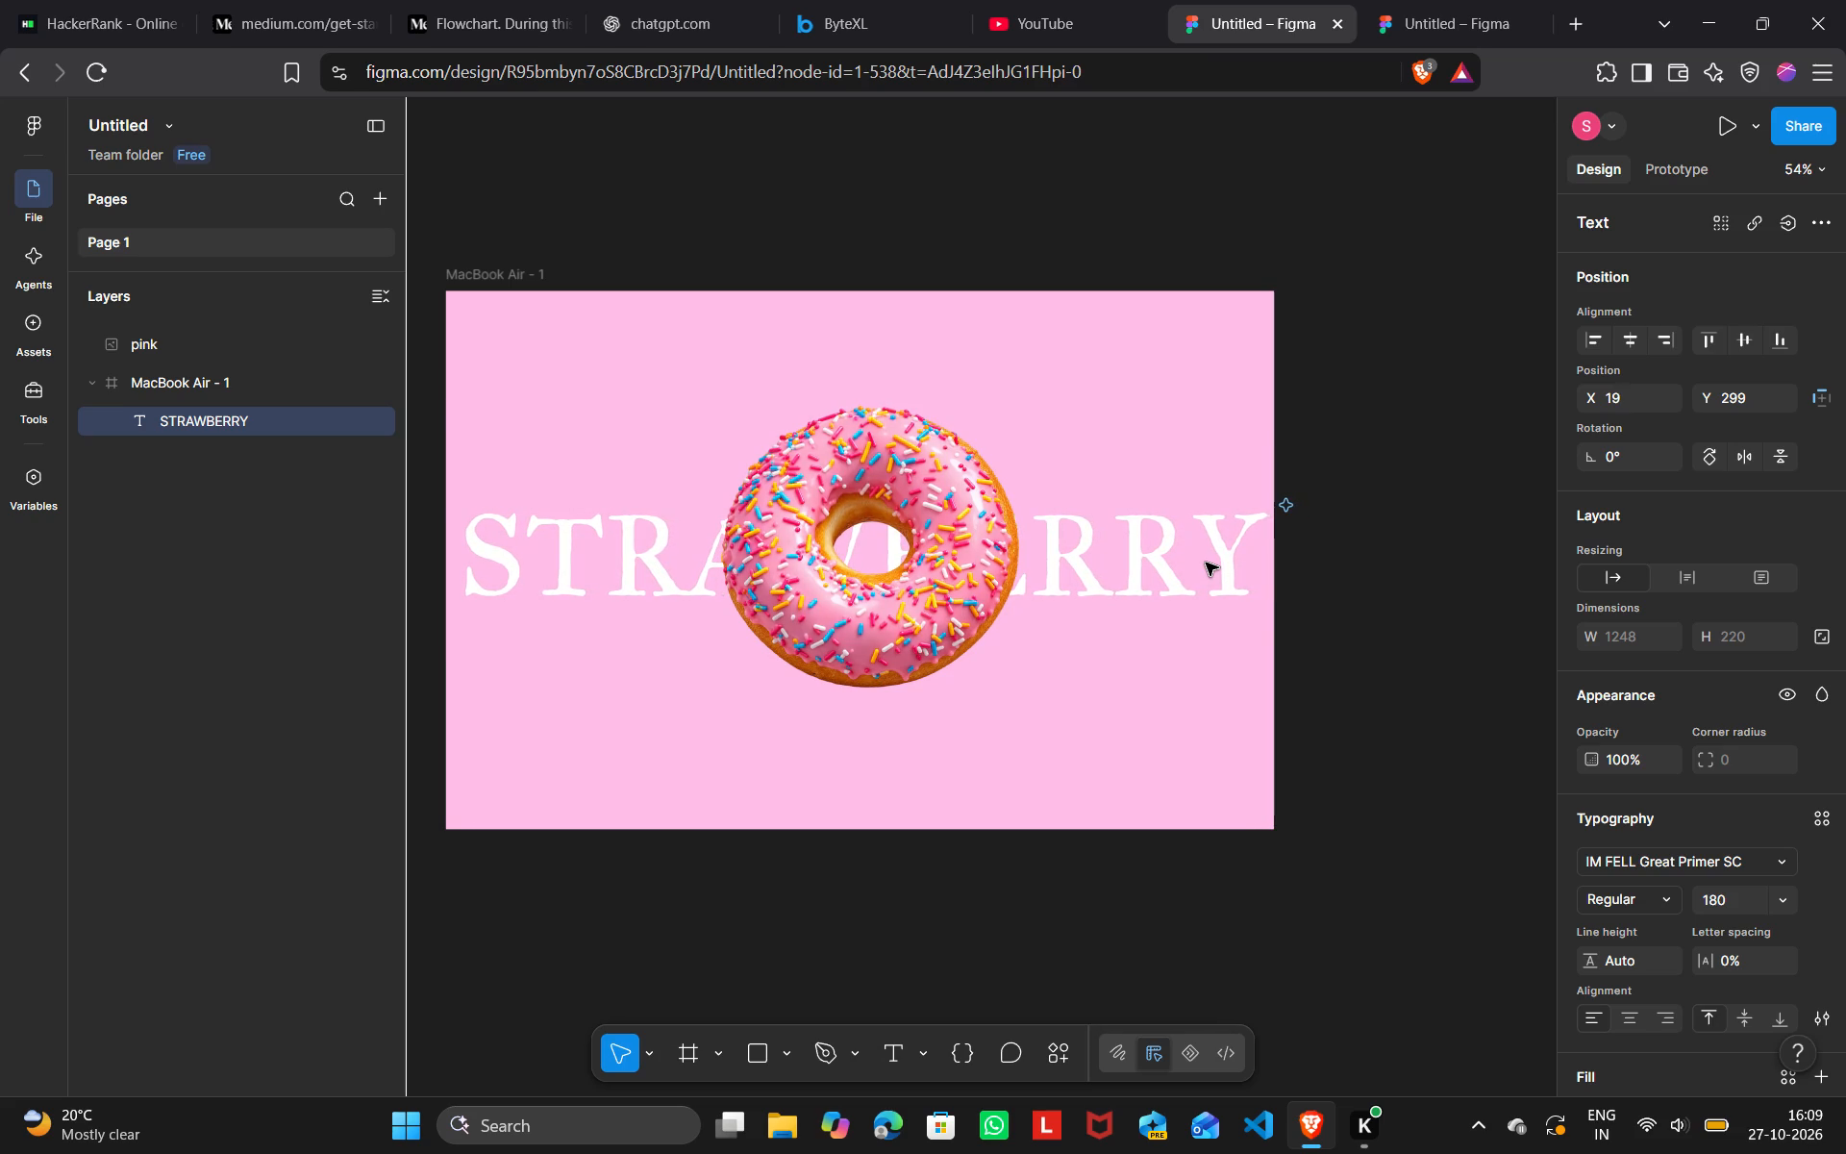
Set the STRAWBERRY text's font size to 170.
{"action": "double_click", "coordinate": [1192, 573]}
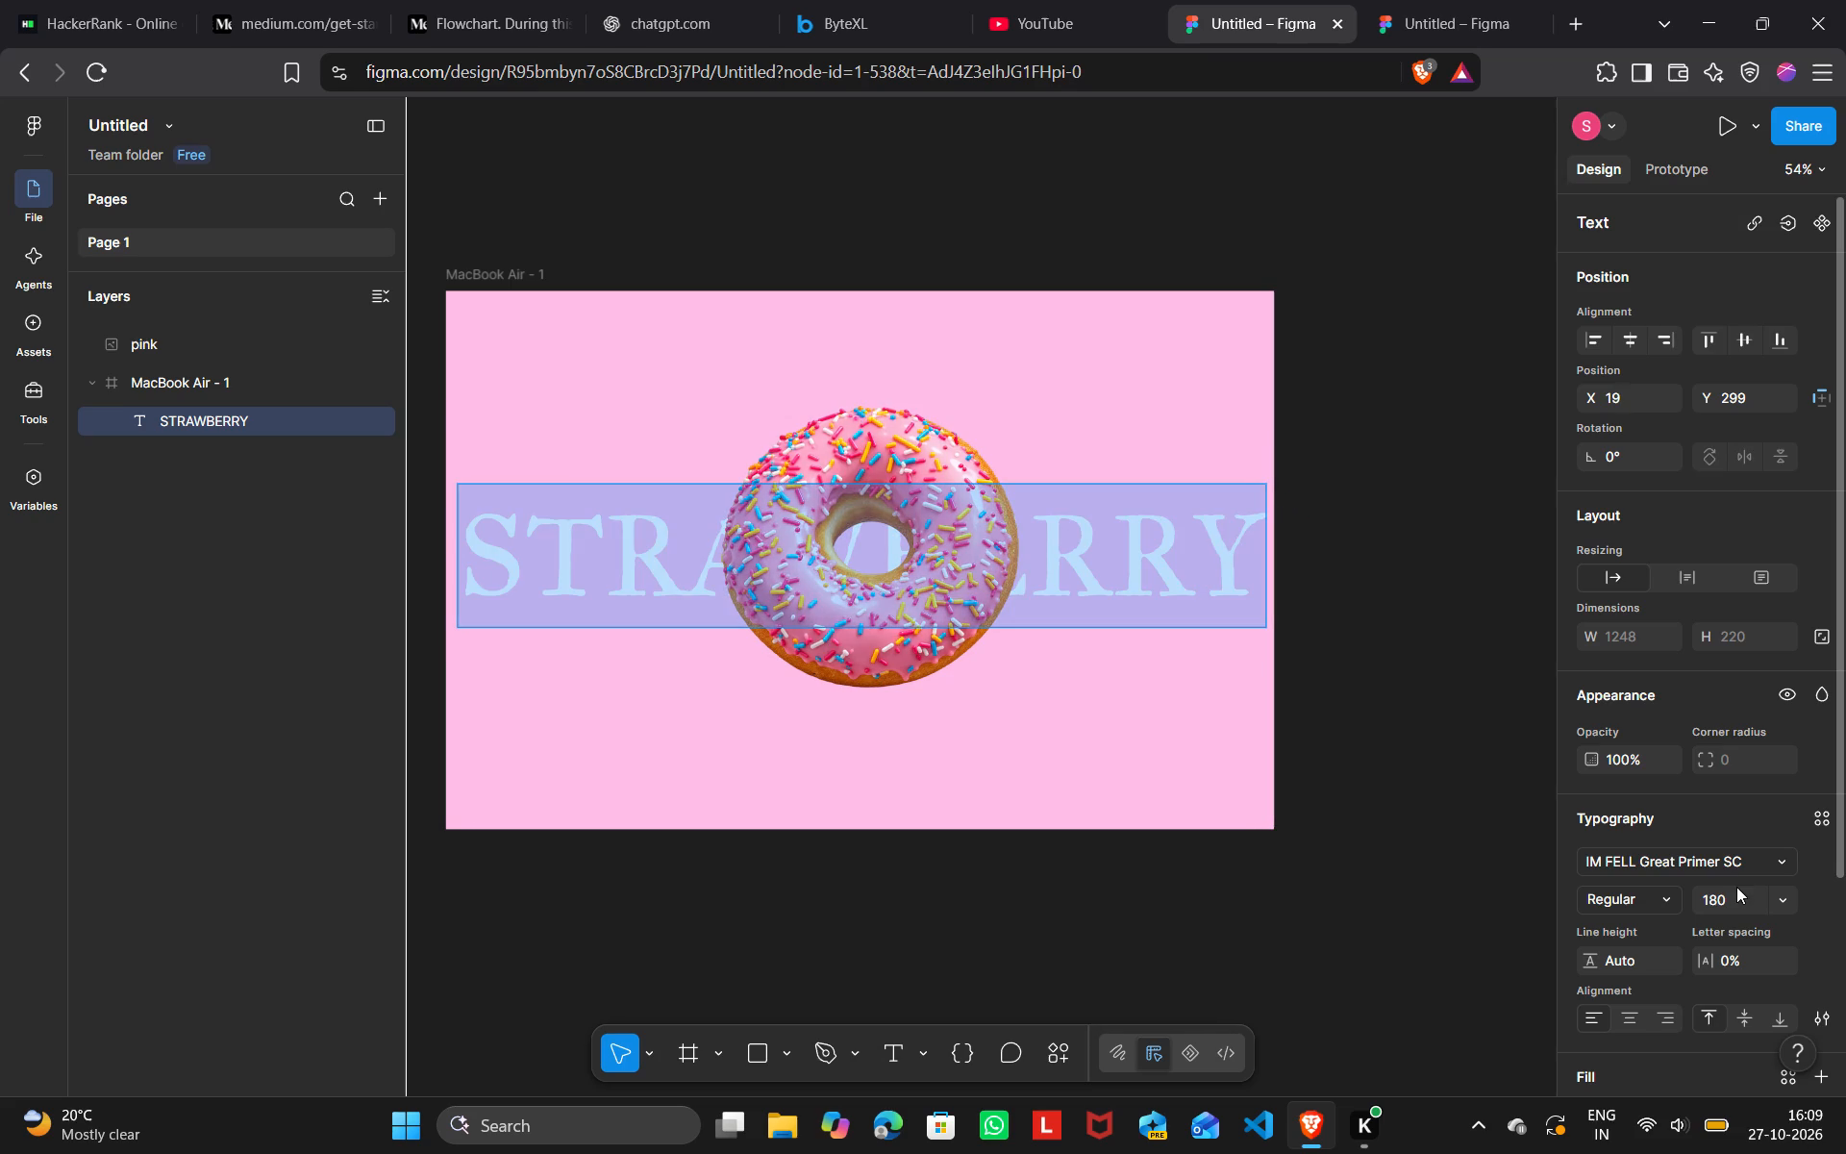
{"action": "left_click", "coordinate": [1734, 892]}
{"action": "key", "text": "BackSpace"}
{"action": "key", "text": "BackSpace"}
{"action": "key", "text": "BackSpace"}
{"action": "type", "text": "170"}
{"action": "key", "text": "Return"}
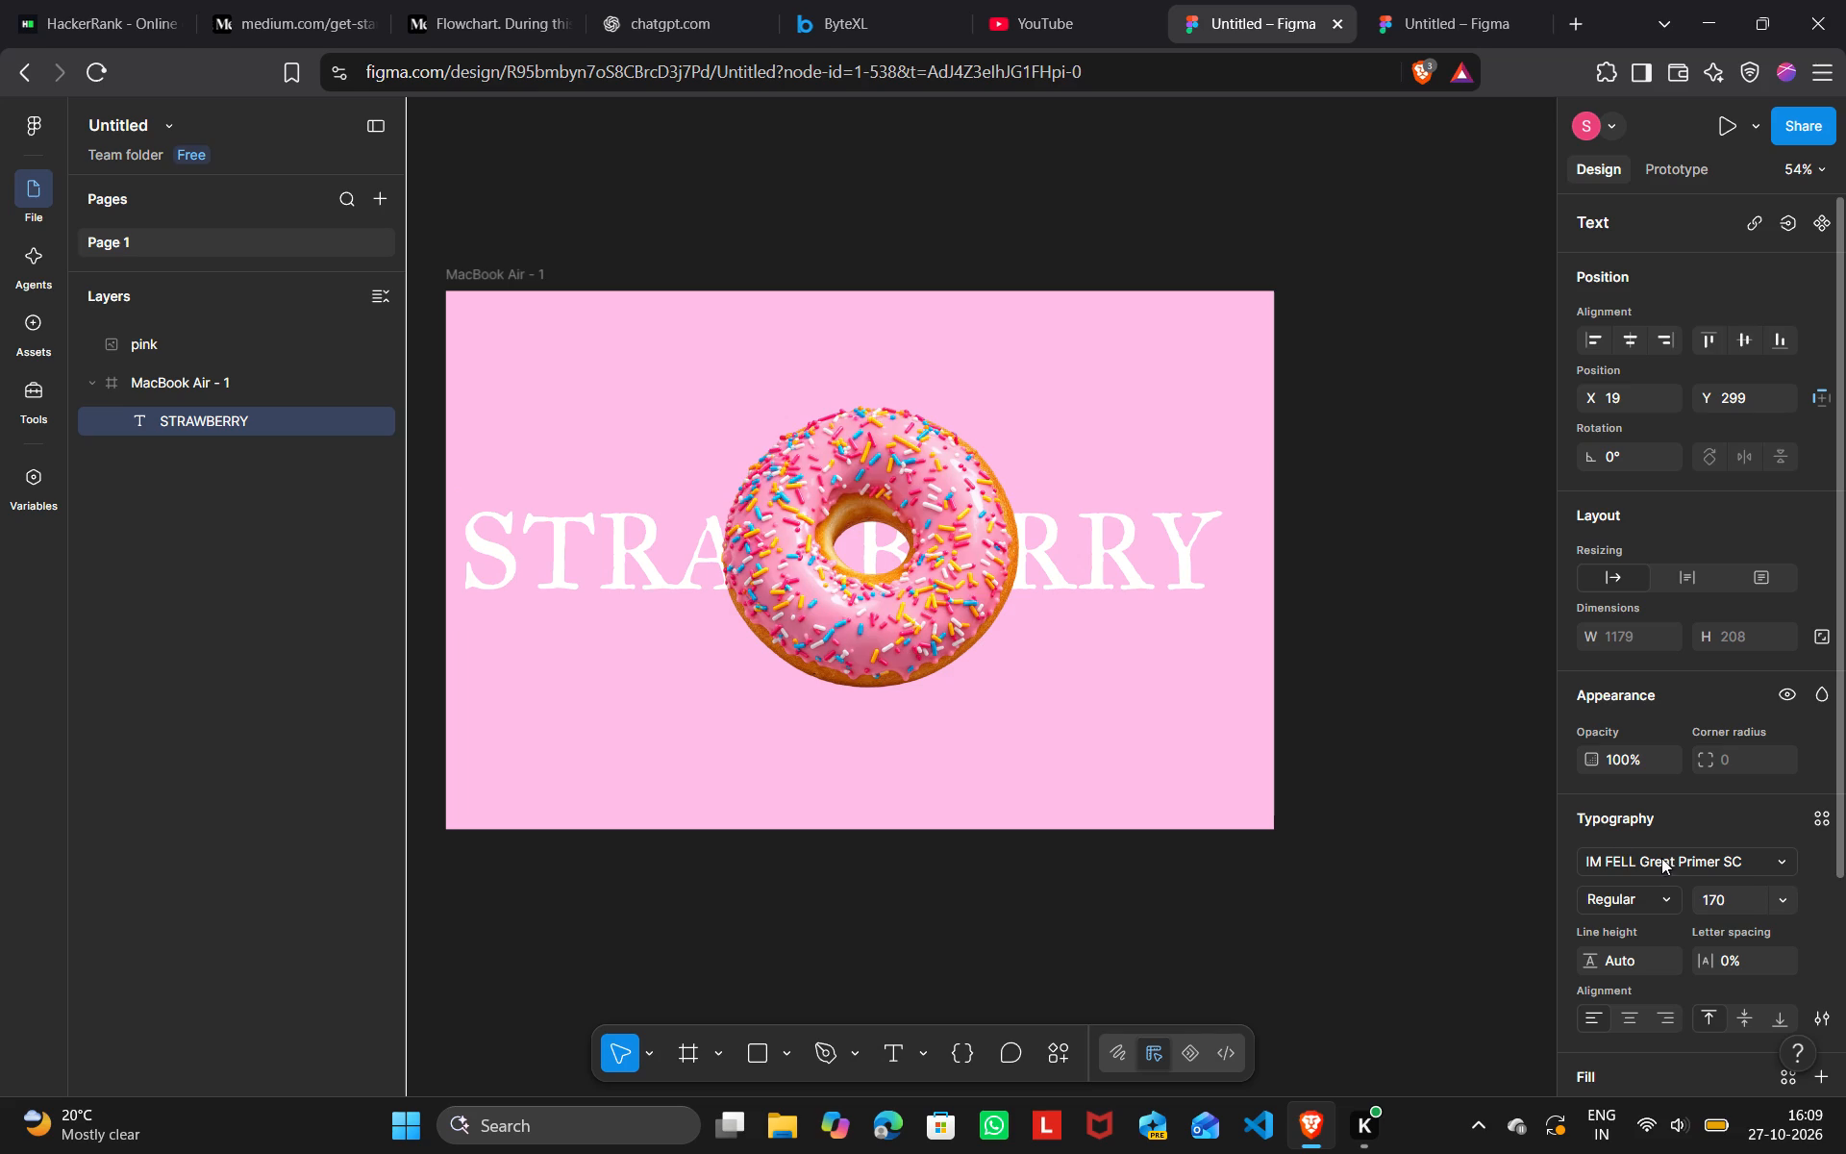
{"action": "left_click", "coordinate": [1349, 758]}
{"action": "left_click", "coordinate": [1349, 758]}
Nudge the STRAWBERRY text right and down to X 51, Y 311, centring it behind the donut.
{"action": "left_click", "coordinate": [1134, 552]}
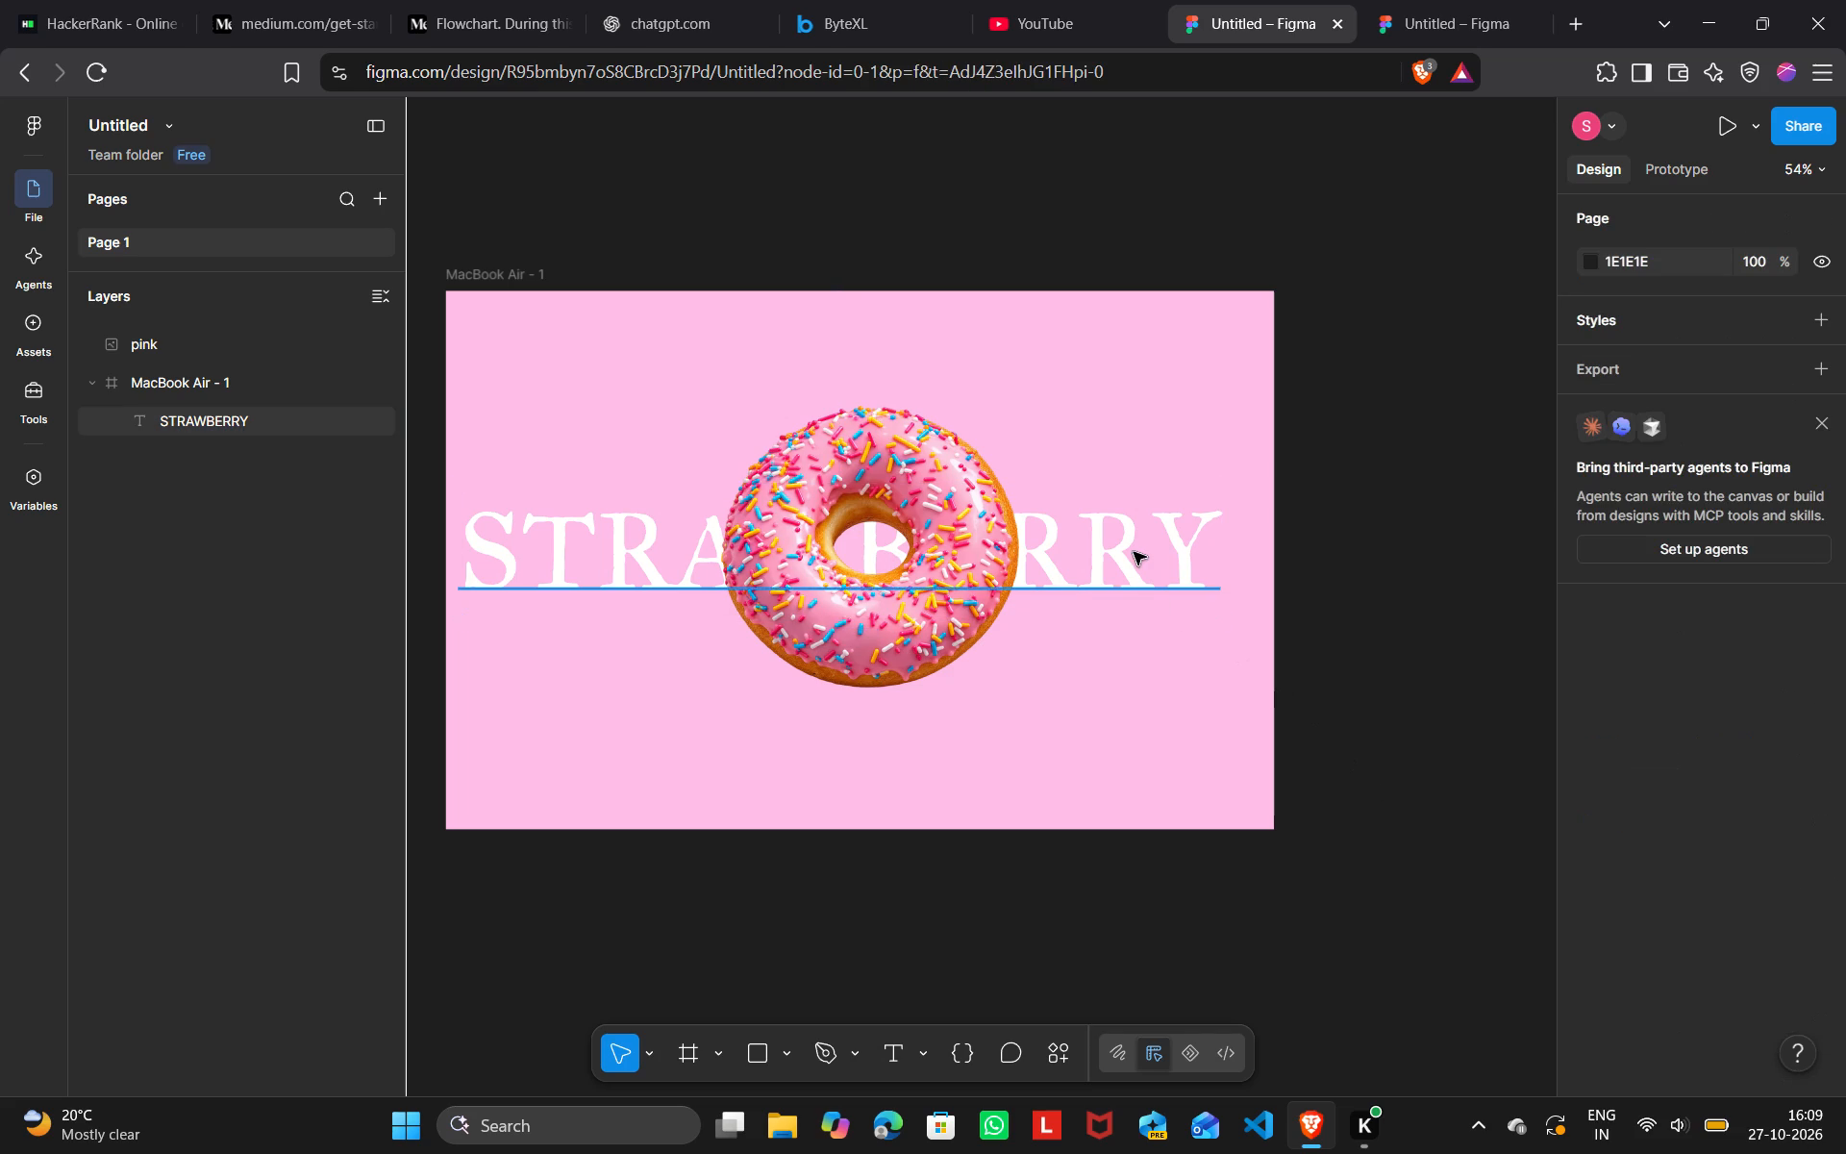
{"action": "key", "text": "Right"}
{"action": "key", "text": "Right"}
{"action": "key", "text": "Right"}
{"action": "key", "text": "Right"}
{"action": "key", "text": "Right"}
{"action": "key", "text": "Right"}
{"action": "key", "text": "Right"}
{"action": "key", "text": "Right"}
{"action": "key", "text": "Right"}
{"action": "key", "text": "Right"}
{"action": "key", "text": "Right"}
{"action": "key", "text": "Right"}
{"action": "key", "text": "Right"}
{"action": "key", "text": "Right"}
{"action": "key", "text": "Right"}
{"action": "key", "text": "Right"}
{"action": "key", "text": "Right"}
{"action": "key", "text": "Right"}
{"action": "key", "text": "Right"}
{"action": "key", "text": "Right"}
{"action": "key", "text": "Down"}
{"action": "key", "text": "Down"}
{"action": "key", "text": "Down"}
{"action": "key", "text": "Down"}
{"action": "key", "text": "Down"}
{"action": "key", "text": "Down"}
{"action": "key", "text": "Down"}
{"action": "key", "text": "Down"}
{"action": "key", "text": "Down"}
{"action": "key", "text": "Down"}
{"action": "key", "text": "Down"}
{"action": "key", "text": "Down"}
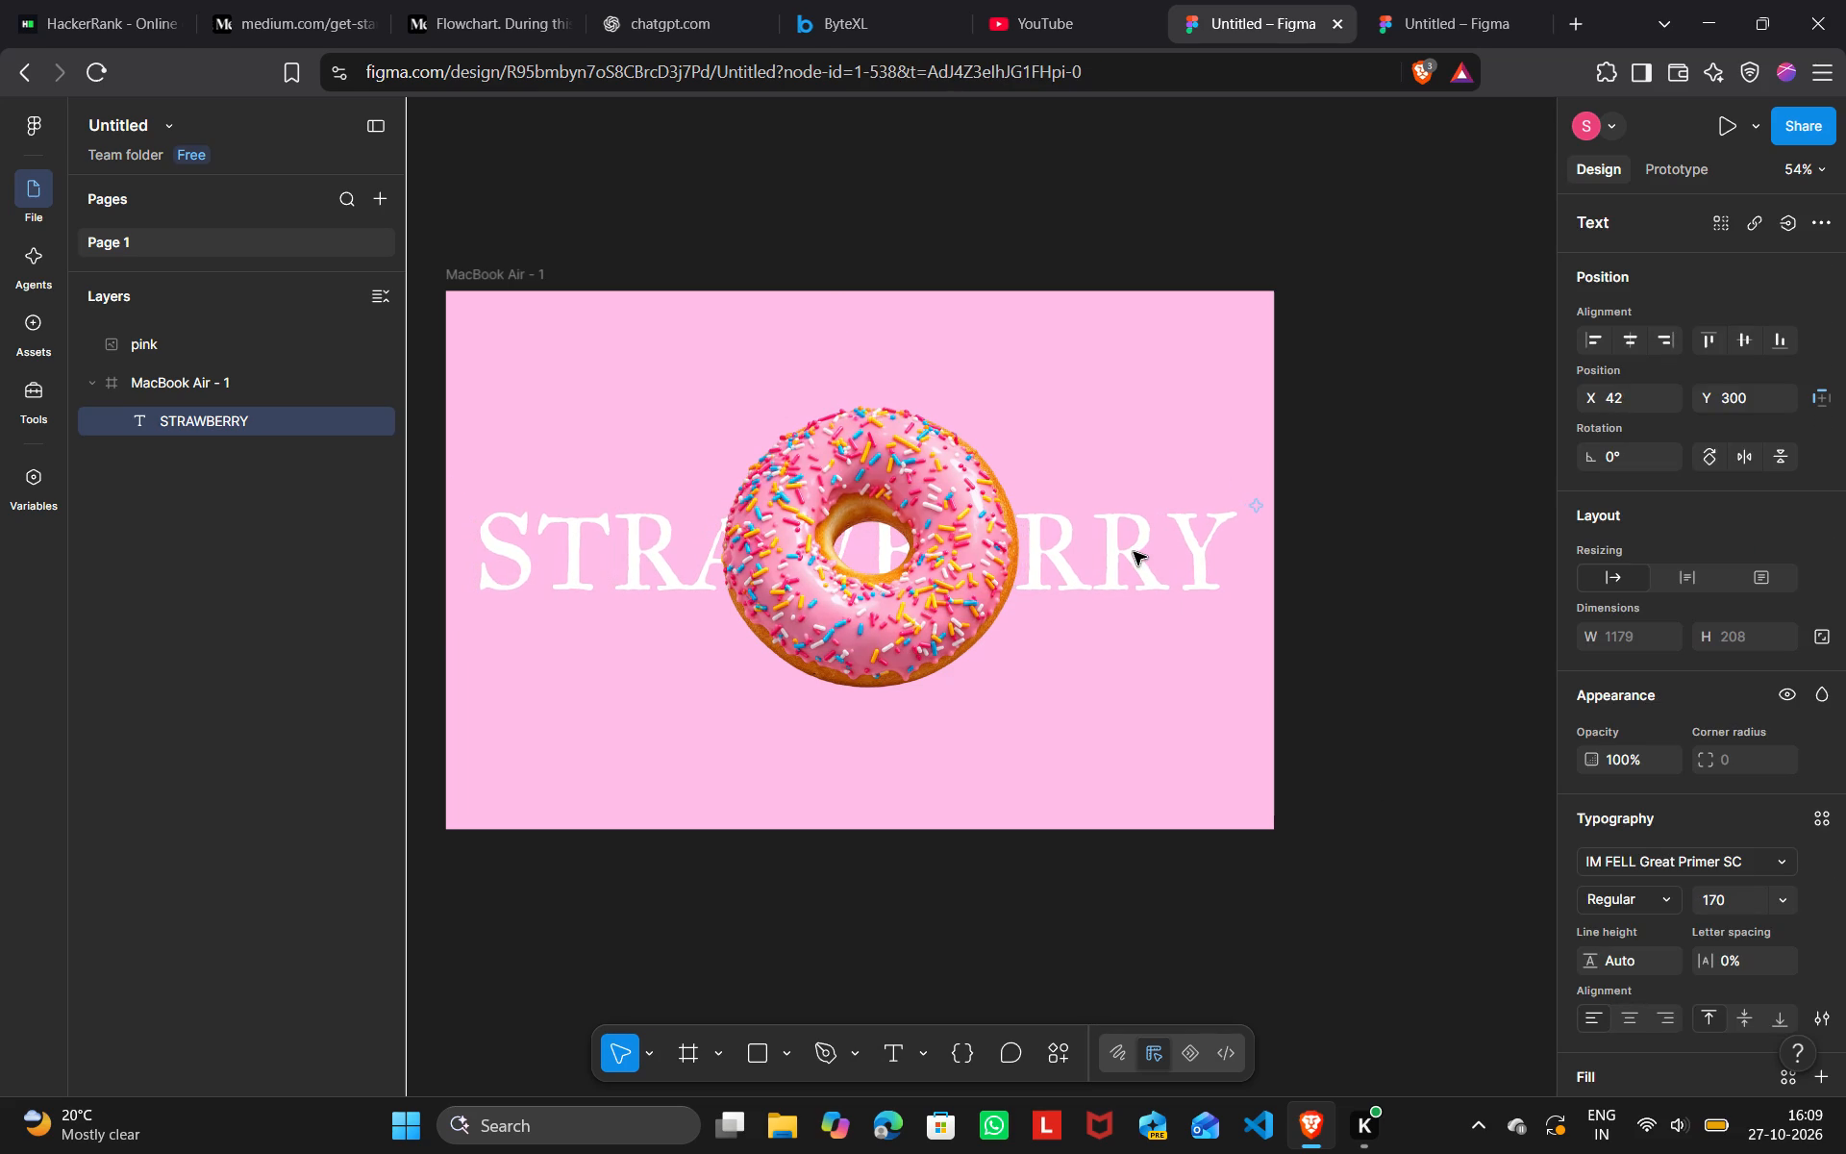
{"action": "key", "text": "Right"}
{"action": "key", "text": "Right"}
{"action": "key", "text": "Right"}
{"action": "key", "text": "Right"}
{"action": "key", "text": "Right"}
{"action": "key", "text": "Right"}
{"action": "key", "text": "Right"}
{"action": "key", "text": "Right"}
{"action": "key", "text": "Right"}
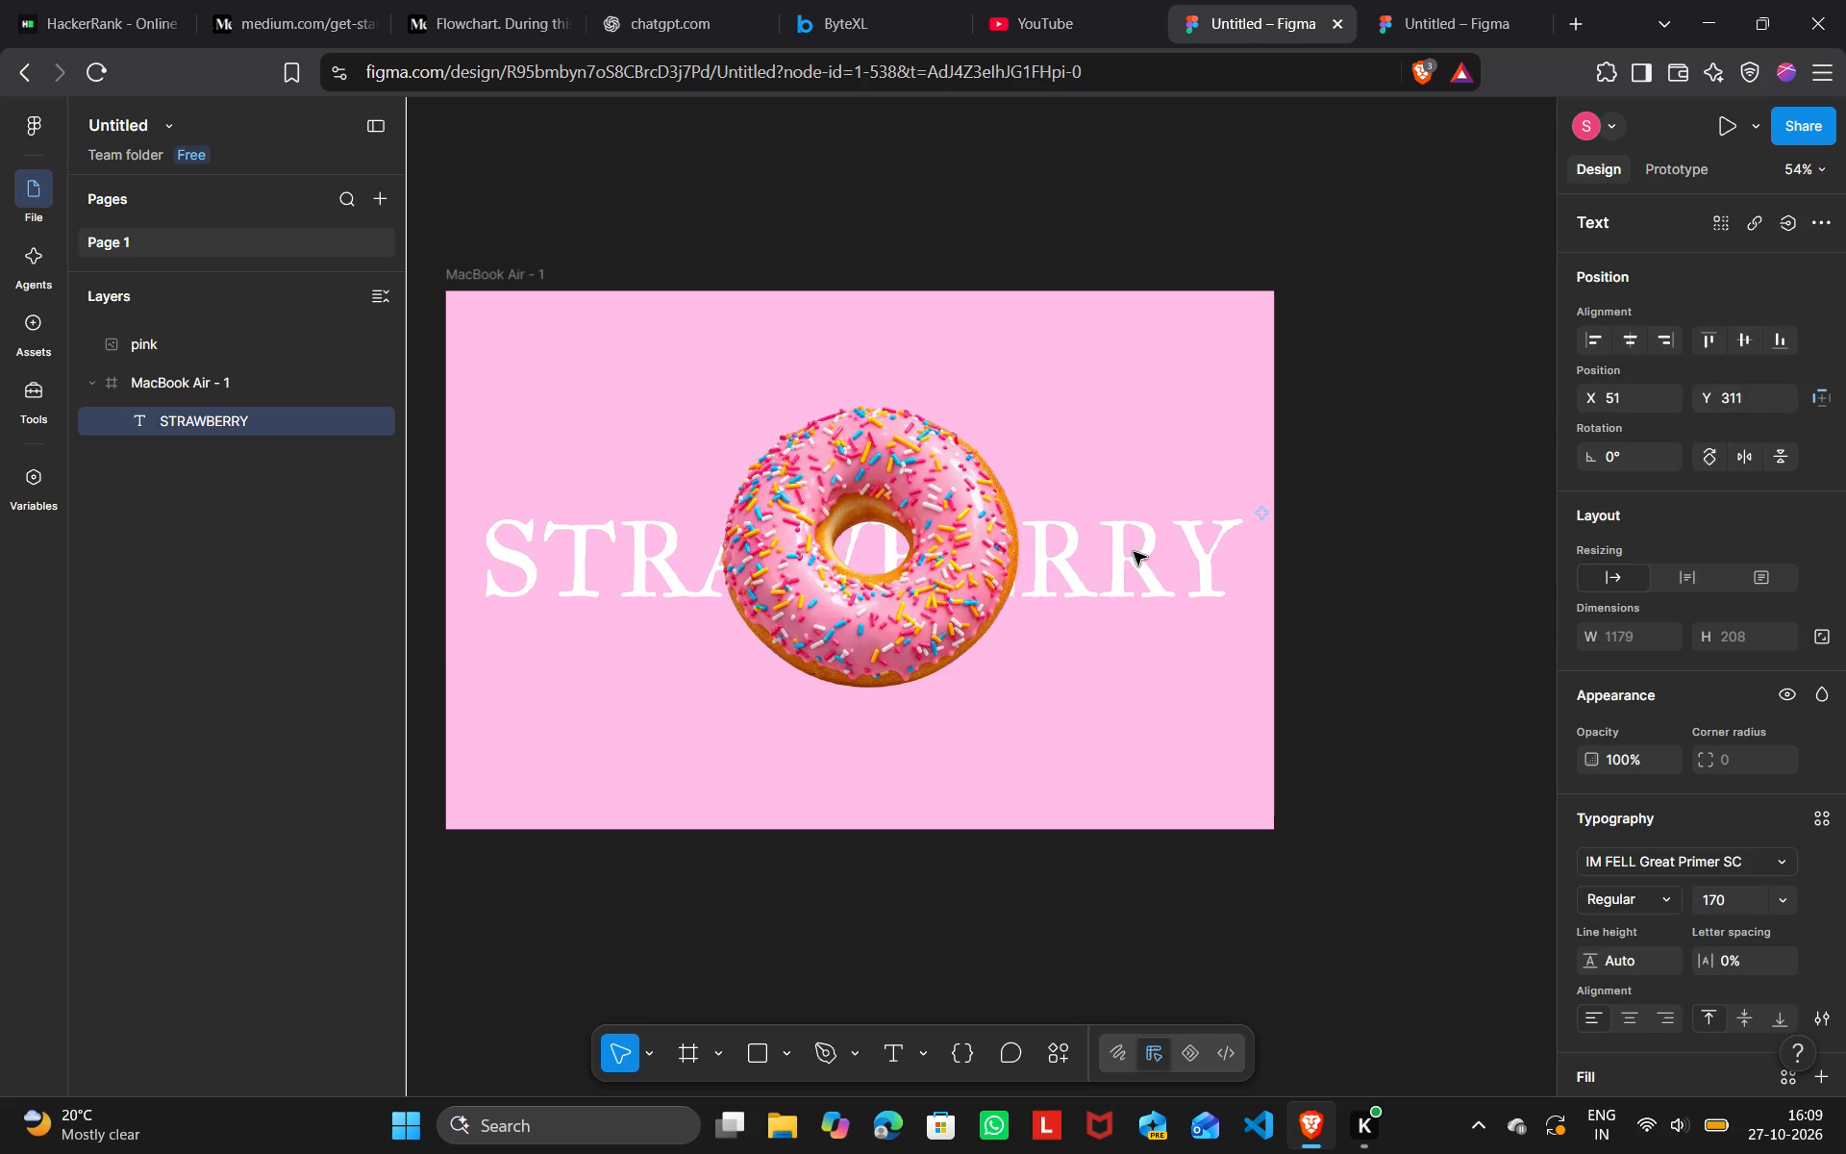
{"action": "left_click", "coordinate": [1438, 506]}
{"action": "left_click", "coordinate": [1326, 464]}
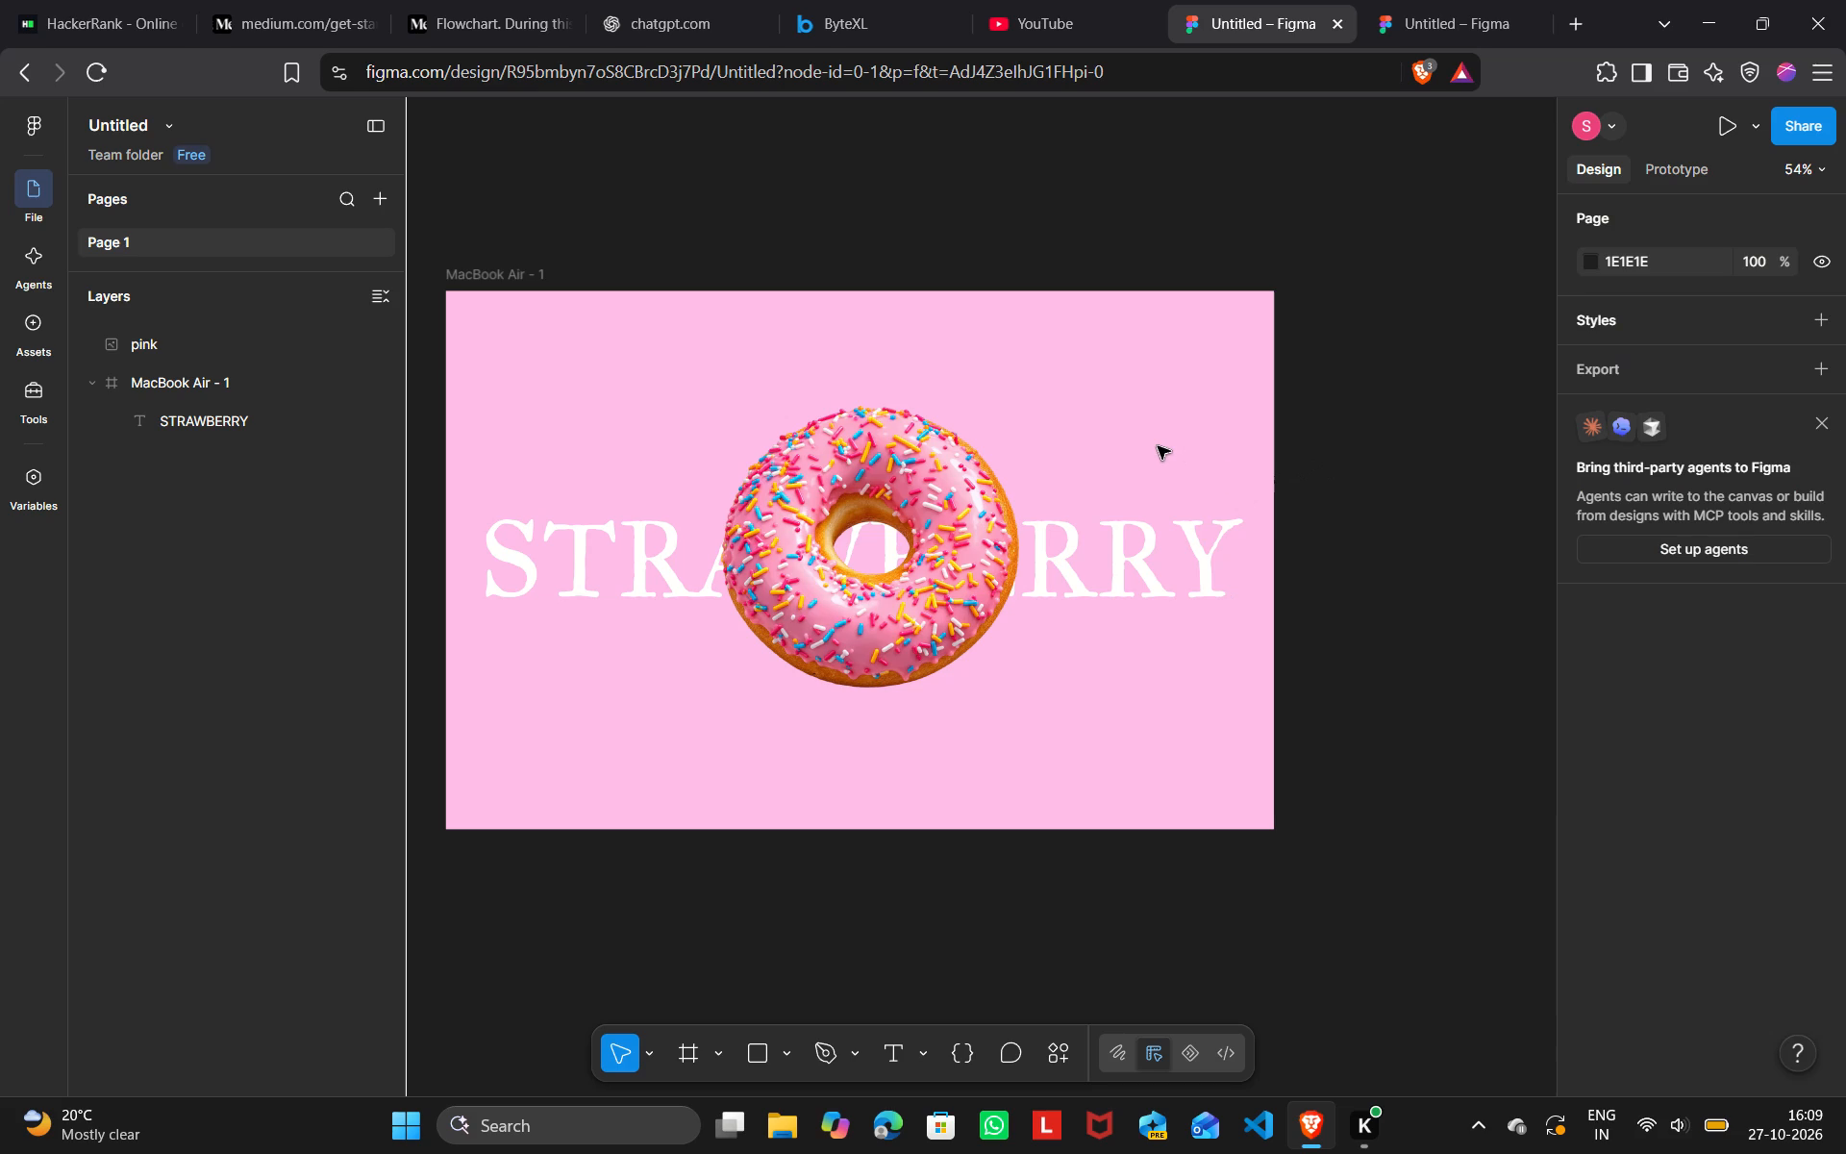
{"action": "scroll", "coordinate": [1158, 446], "scroll_direction": "down", "scroll_amount": 1}
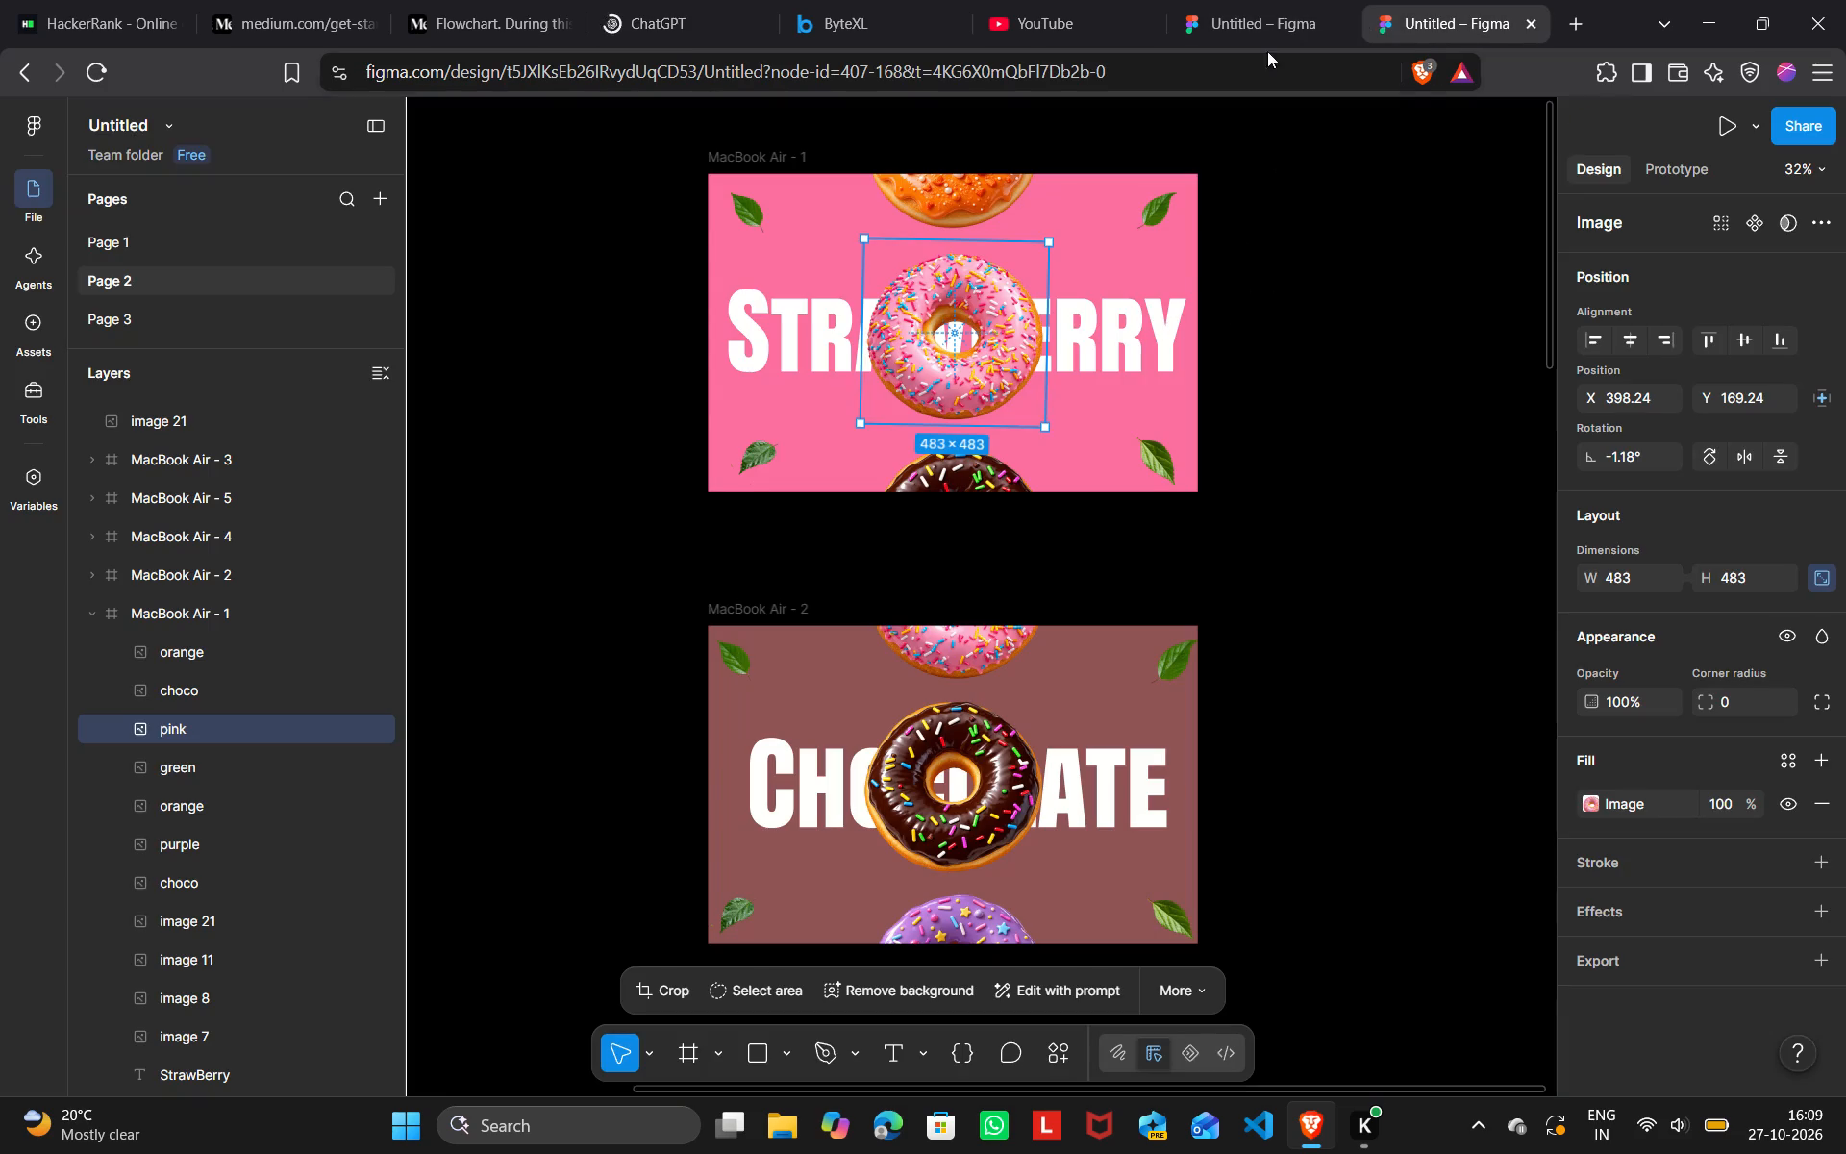
{"action": "left_click", "coordinate": [1276, 17]}
Change the MacBook Air - 1 frame's fill to the softer pink F9C2E8, trying darker and paler pinks first.
{"action": "scroll", "coordinate": [1295, 415], "scroll_direction": "down", "scroll_amount": 1}
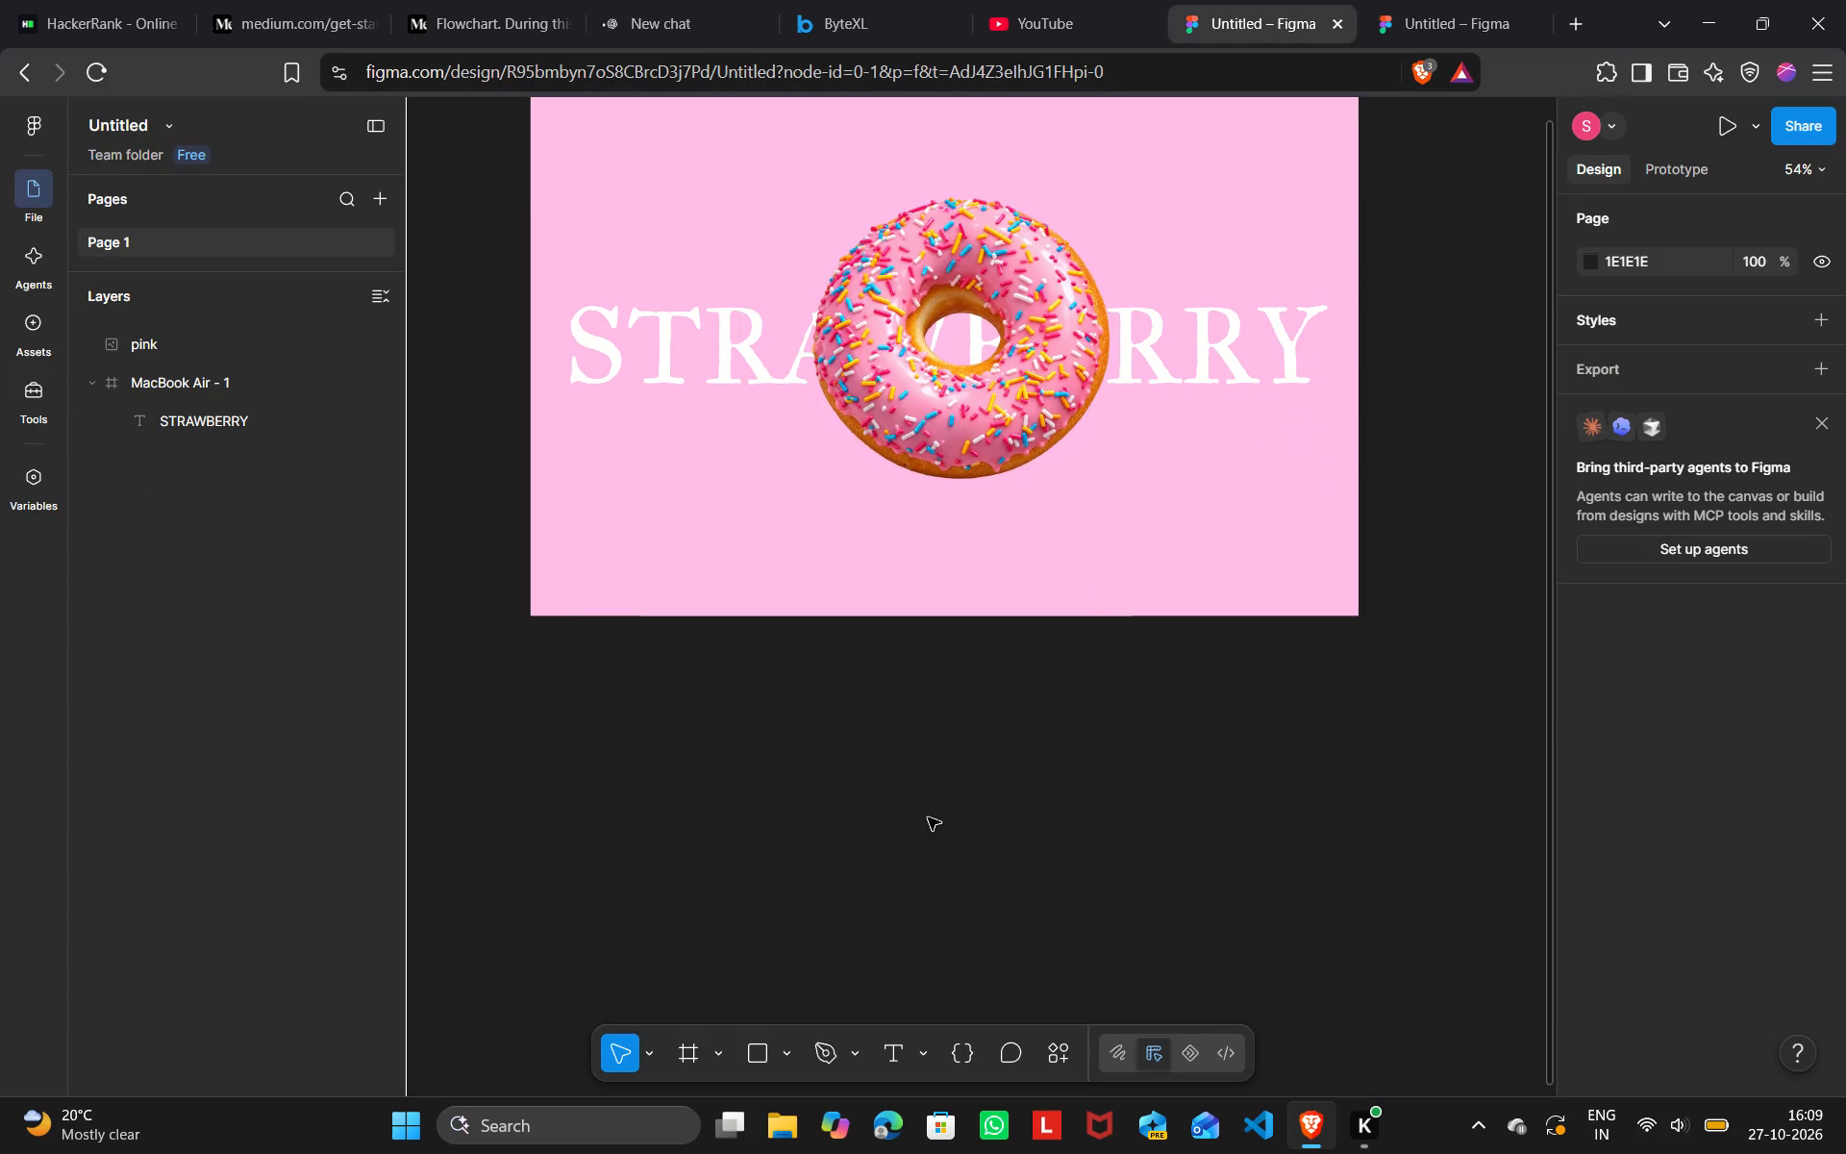
{"action": "left_click", "coordinate": [928, 817]}
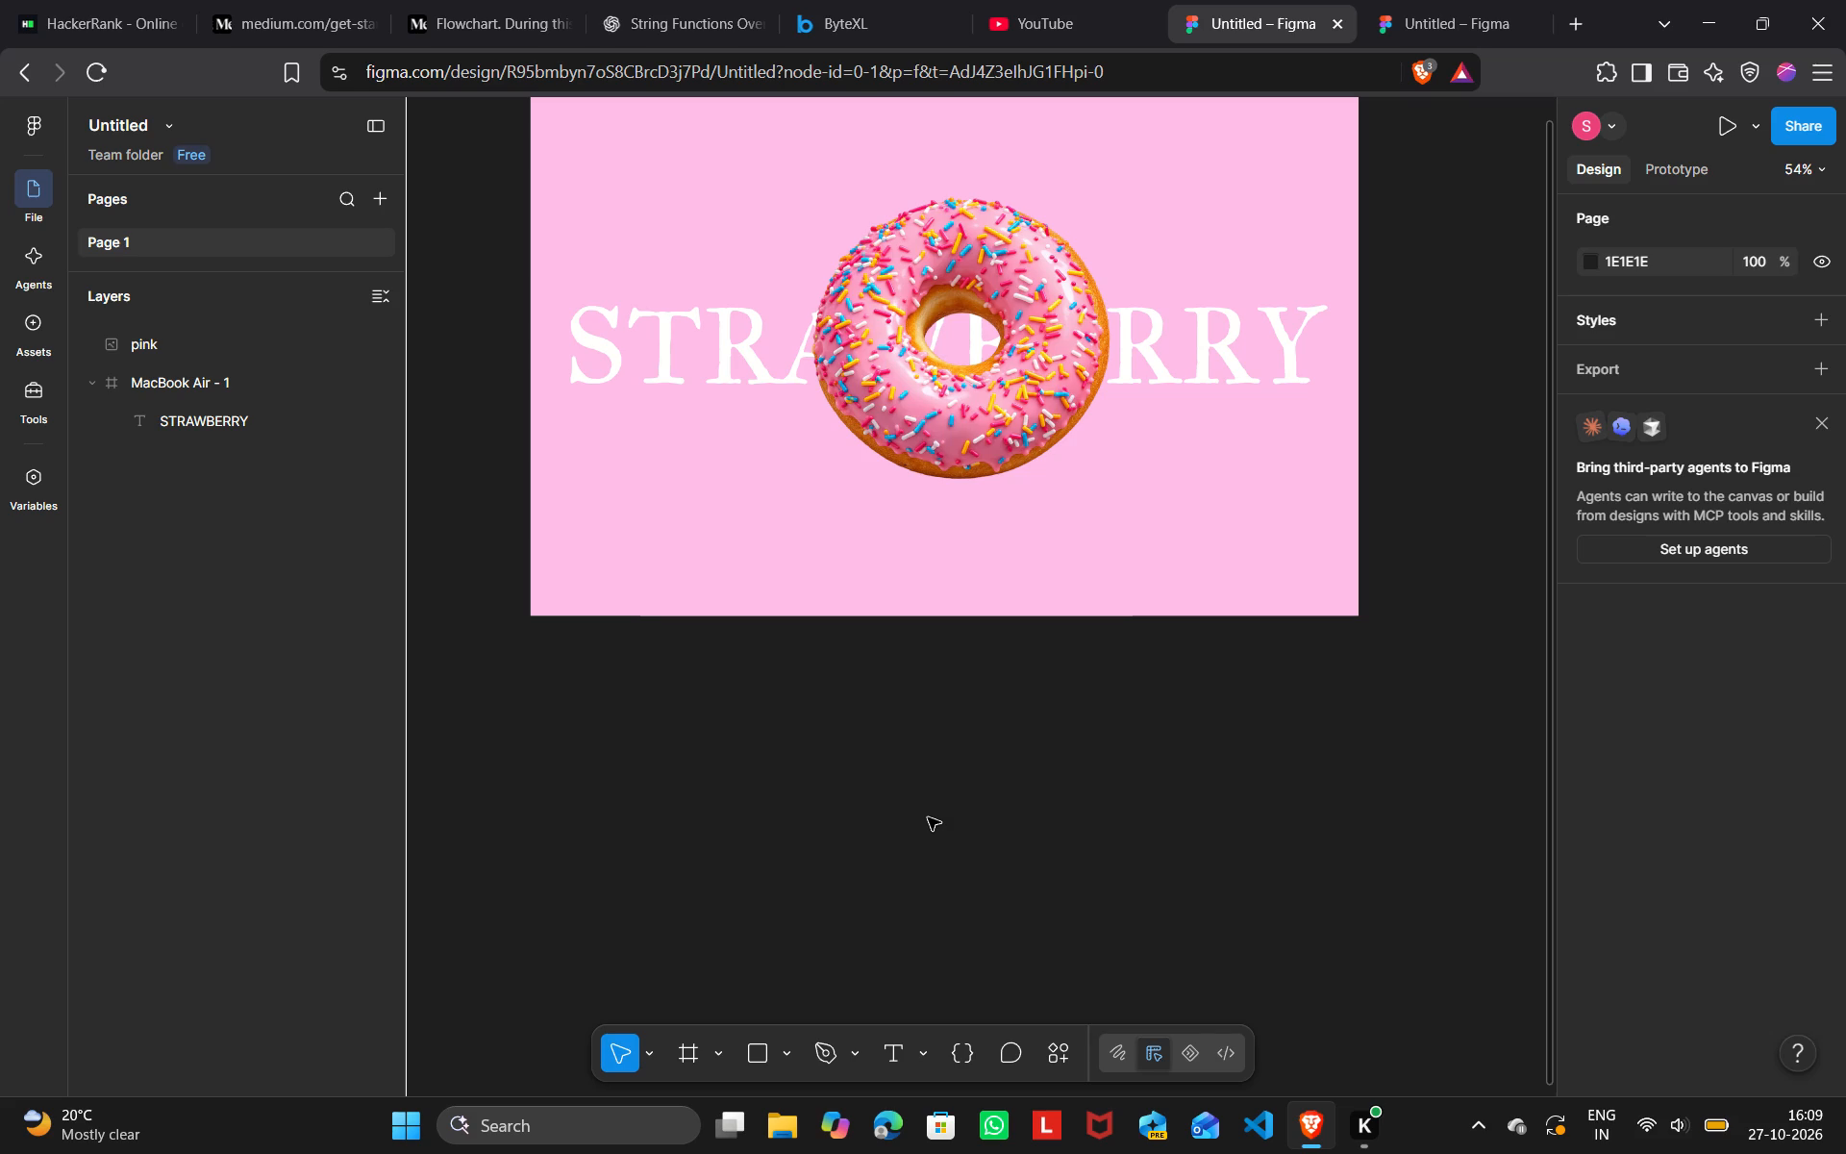
{"action": "scroll", "coordinate": [1000, 847], "scroll_direction": "up", "scroll_amount": 1}
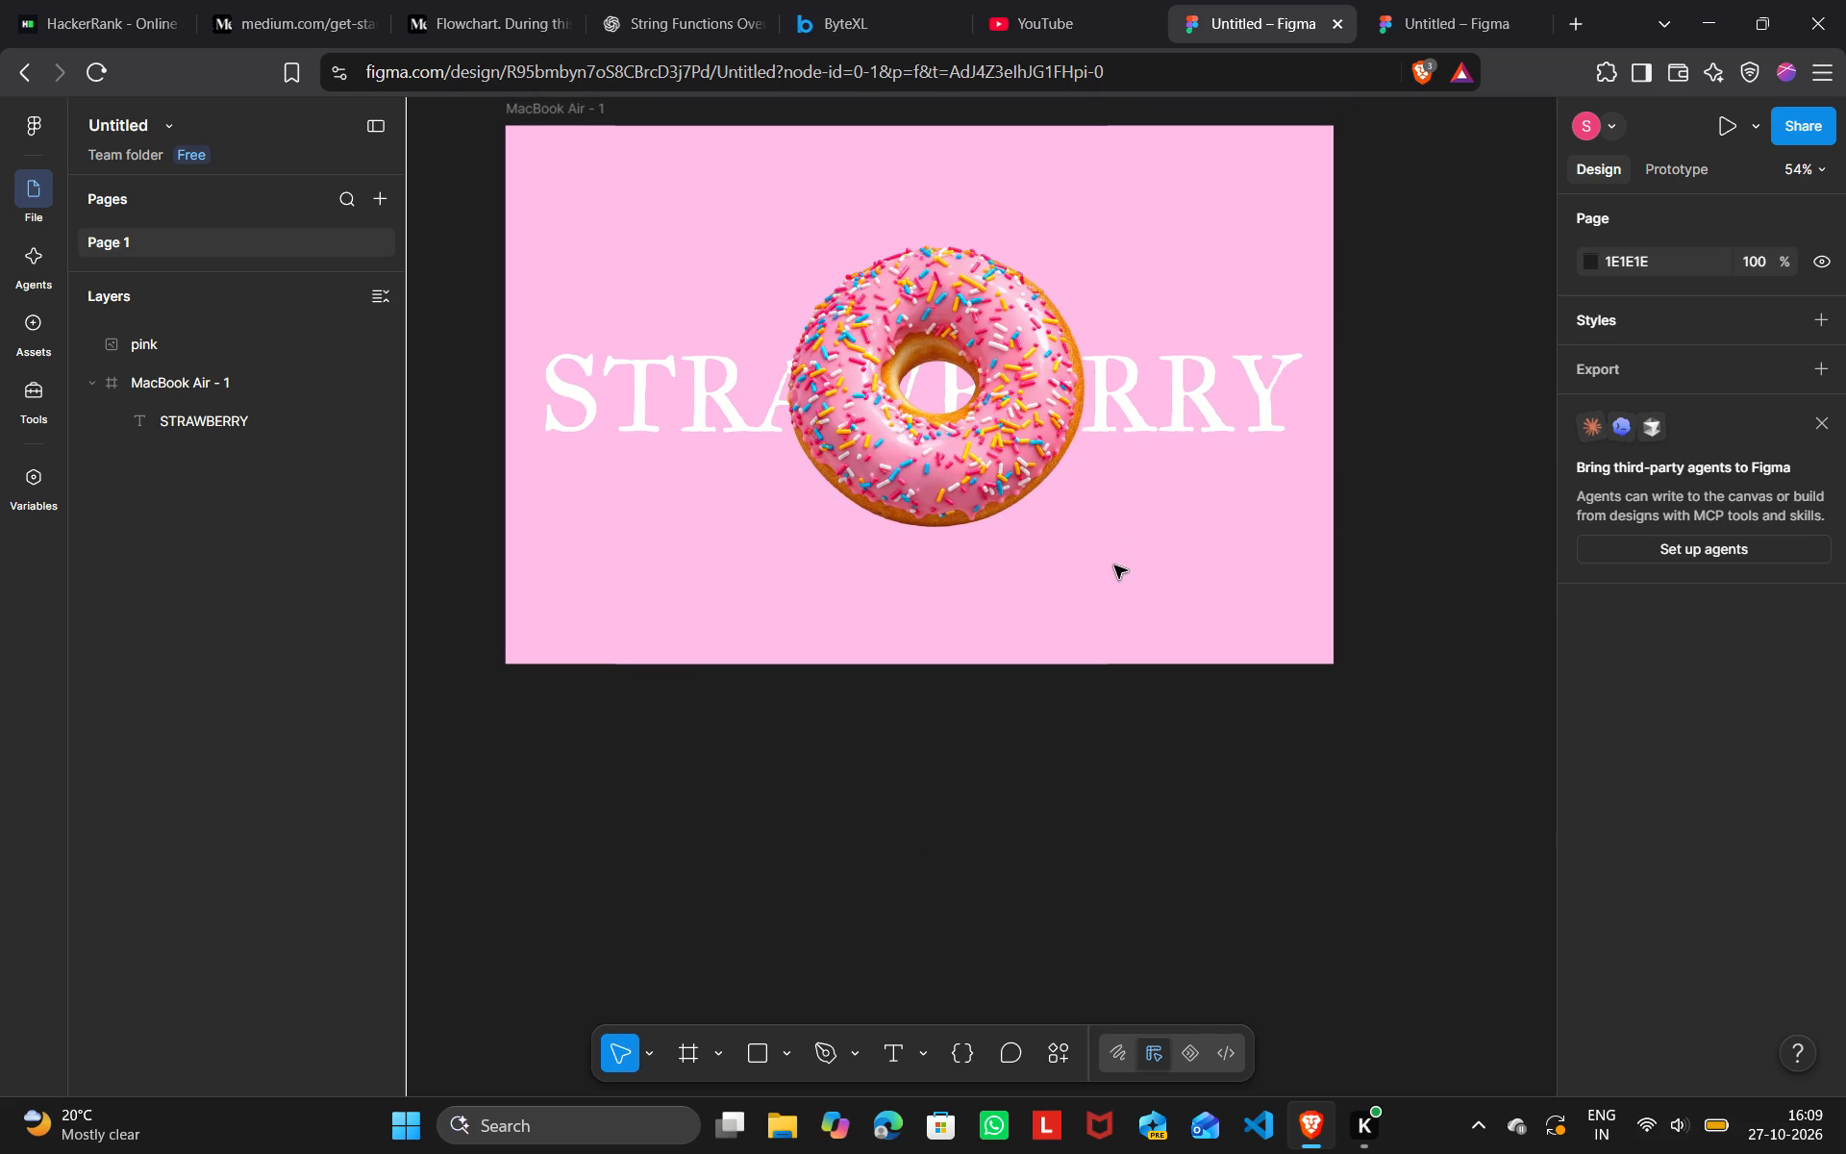
{"action": "right_click", "coordinate": [1114, 565]}
{"action": "left_click", "coordinate": [981, 702]}
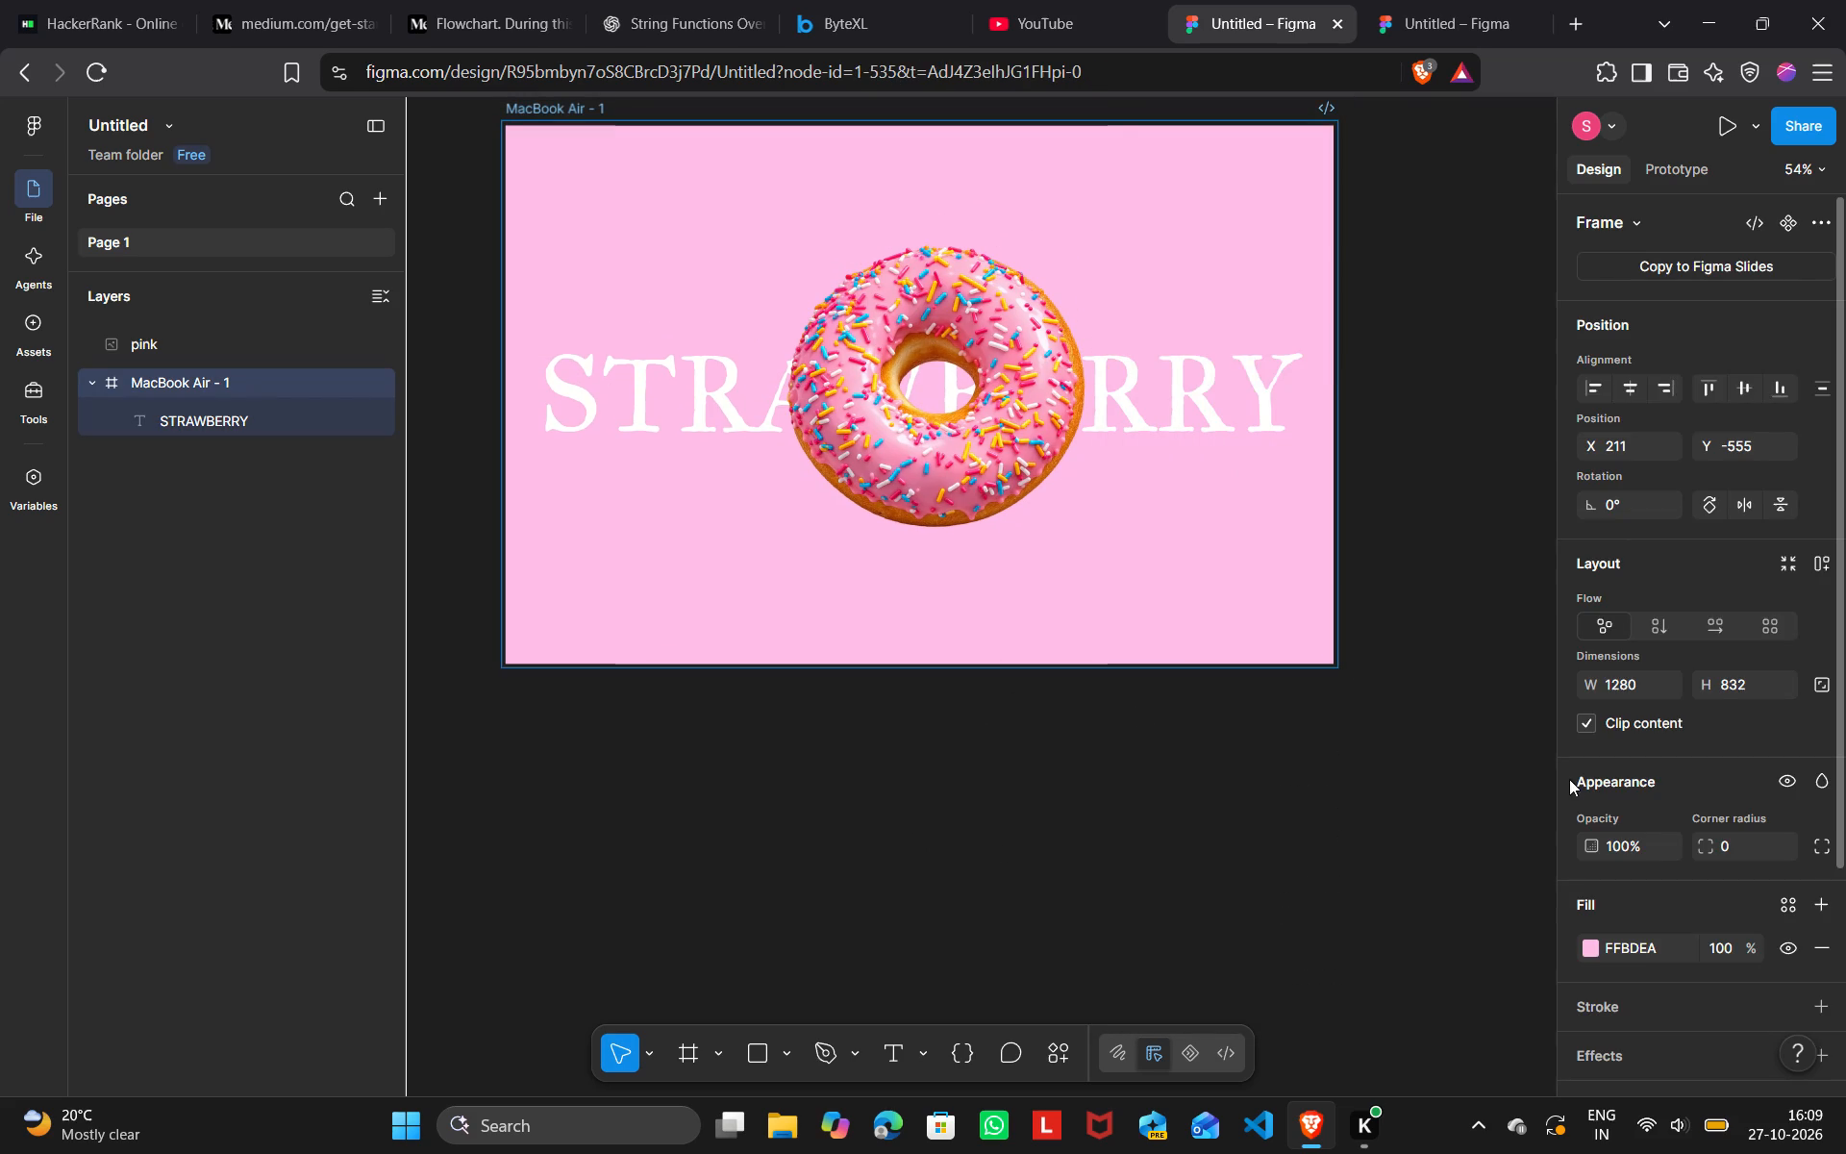
{"action": "left_click", "coordinate": [1587, 951]}
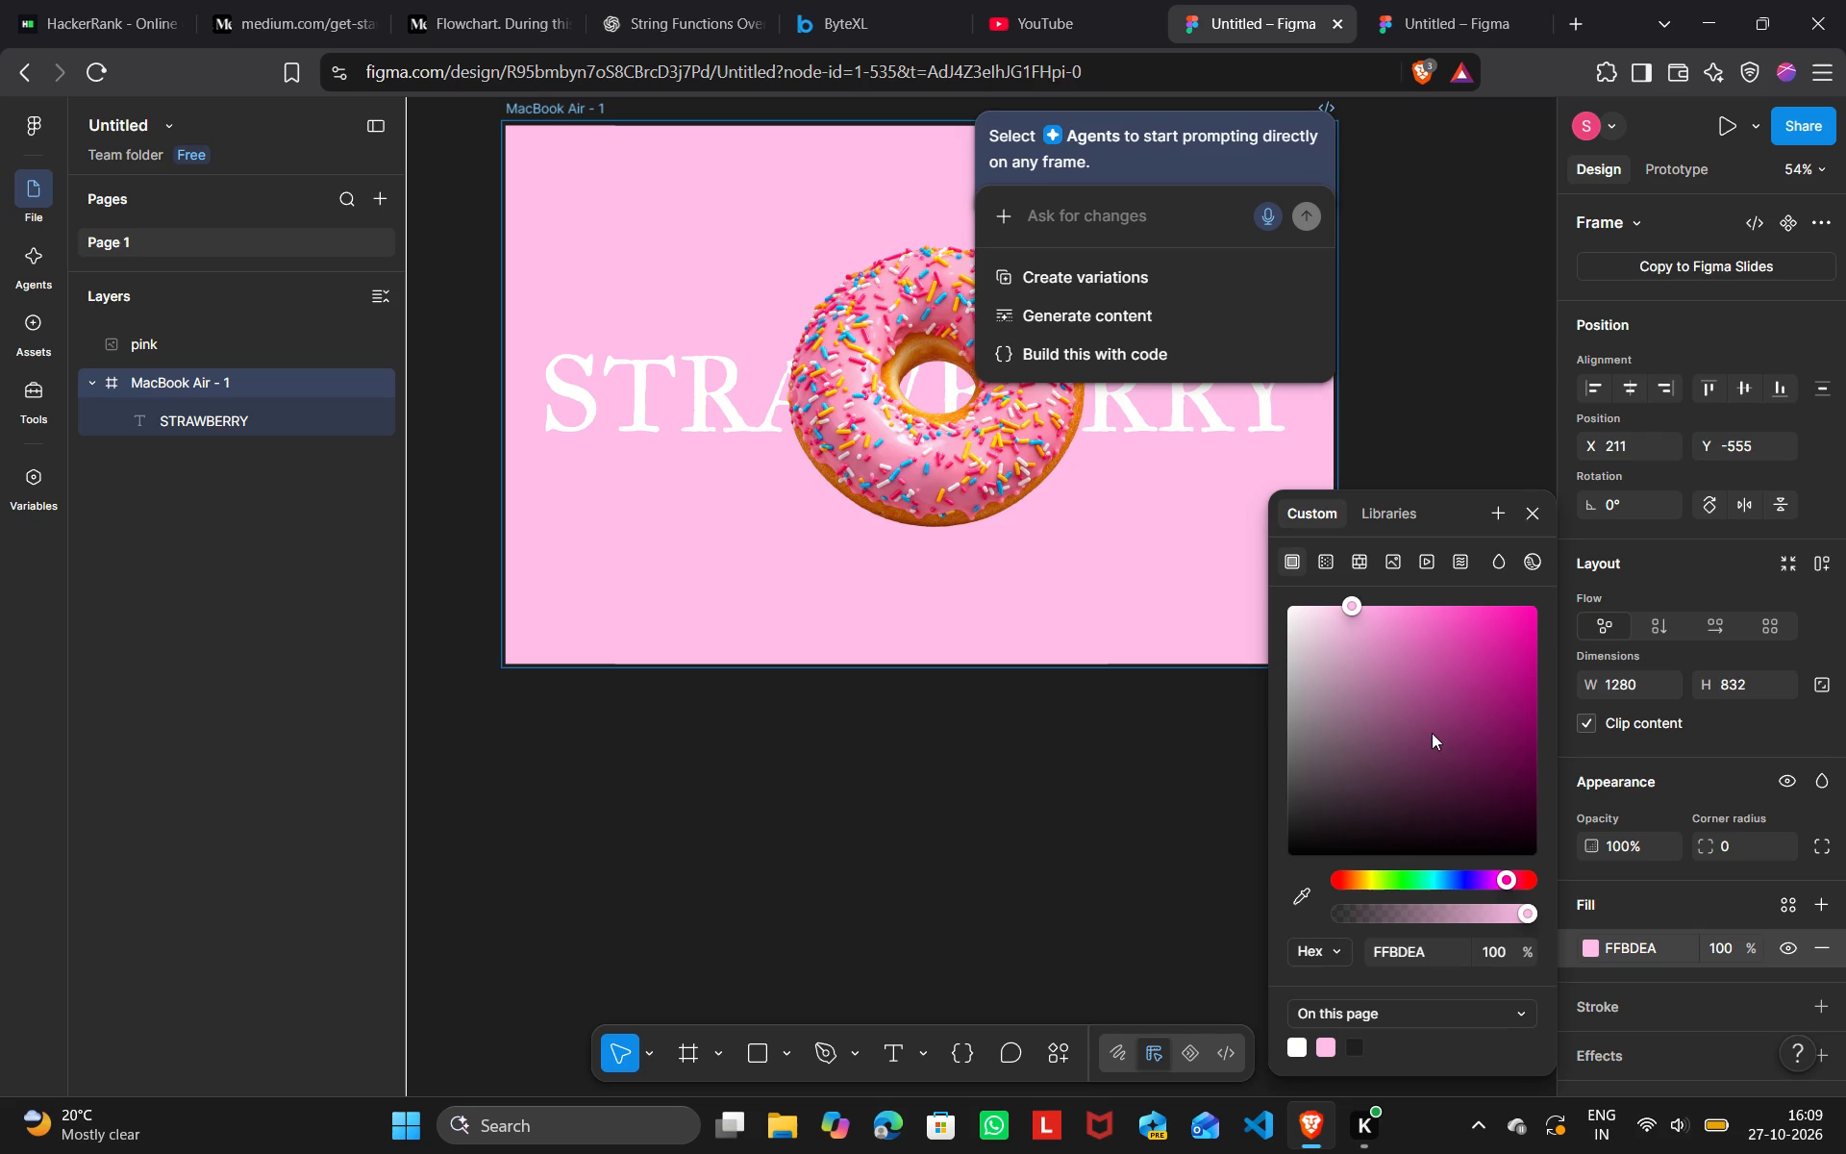
{"action": "left_click_drag", "start_coordinate": [1333, 613], "coordinate": [1341, 626]}
{"action": "left_click", "coordinate": [1341, 626]}
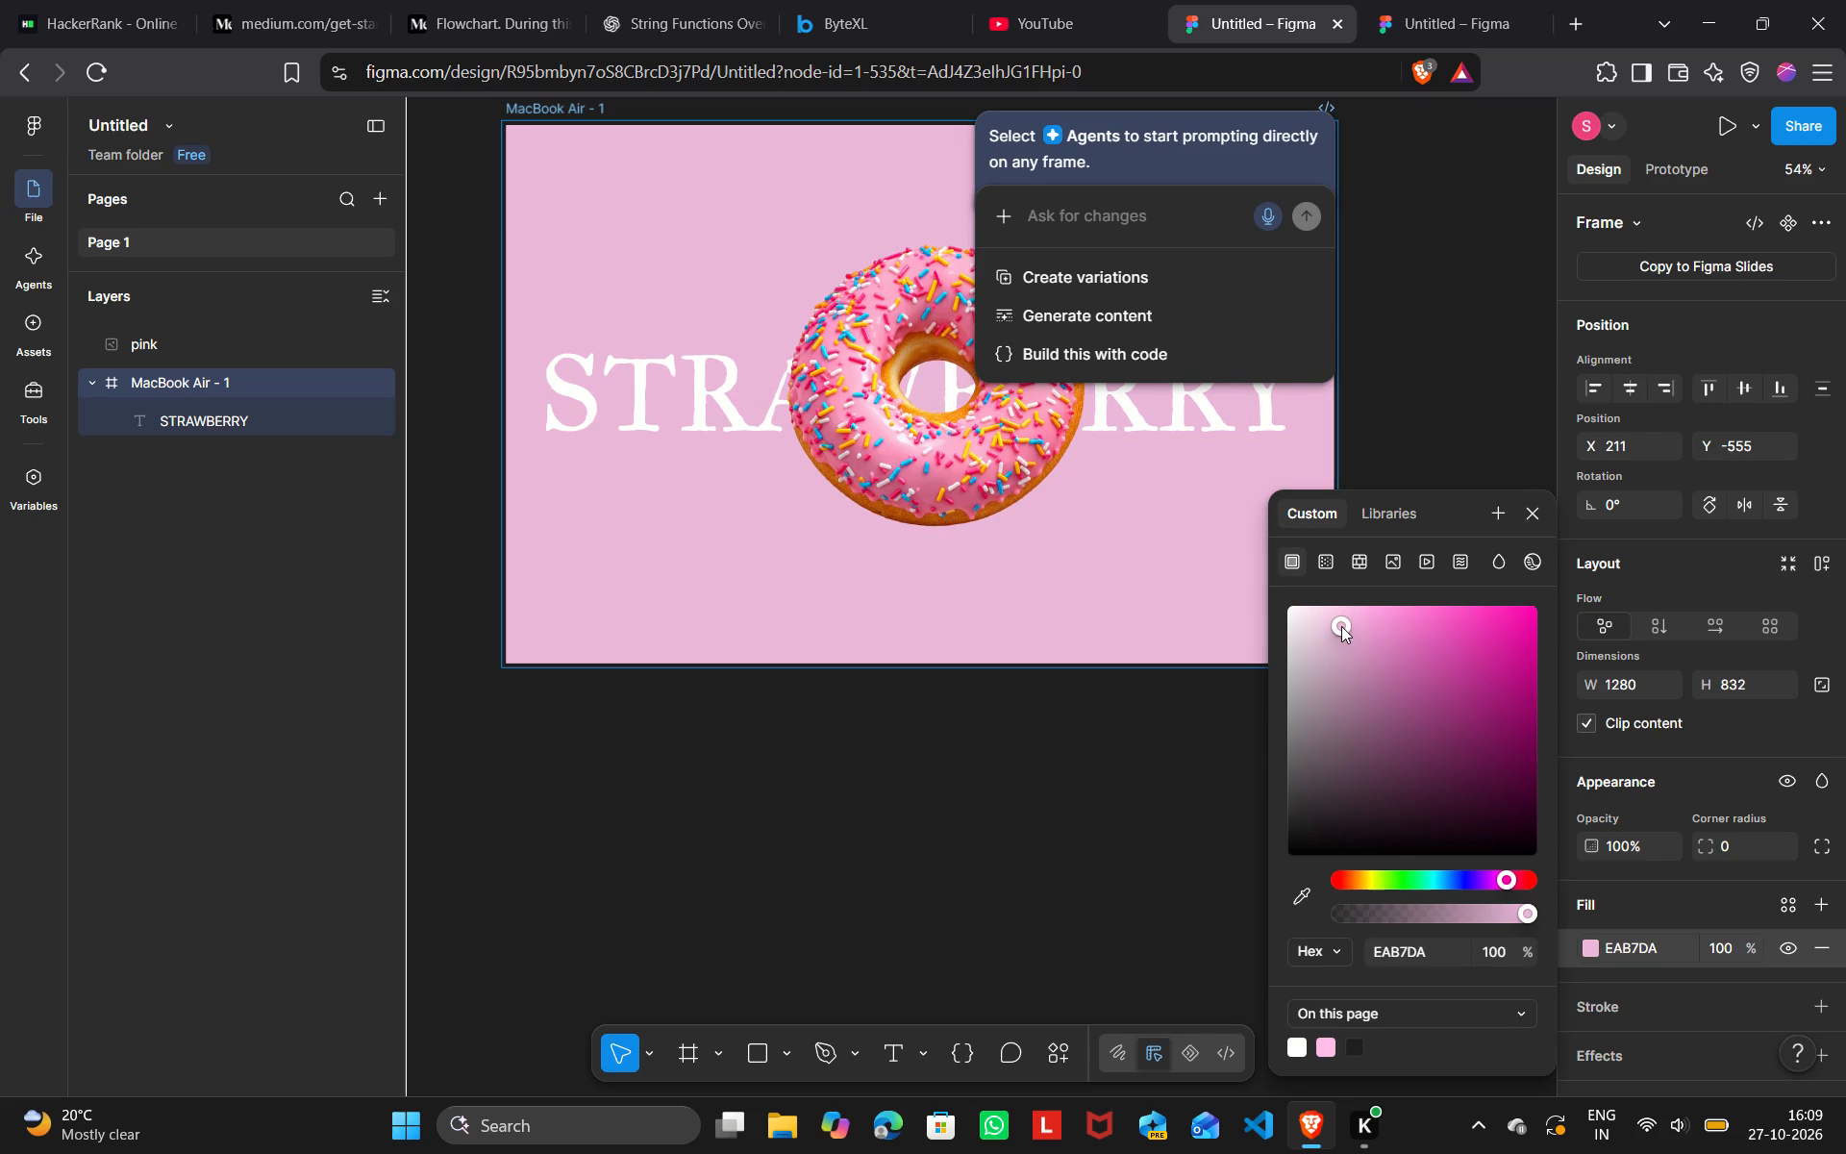
{"action": "left_click_drag", "start_coordinate": [1341, 626], "coordinate": [1316, 565]}
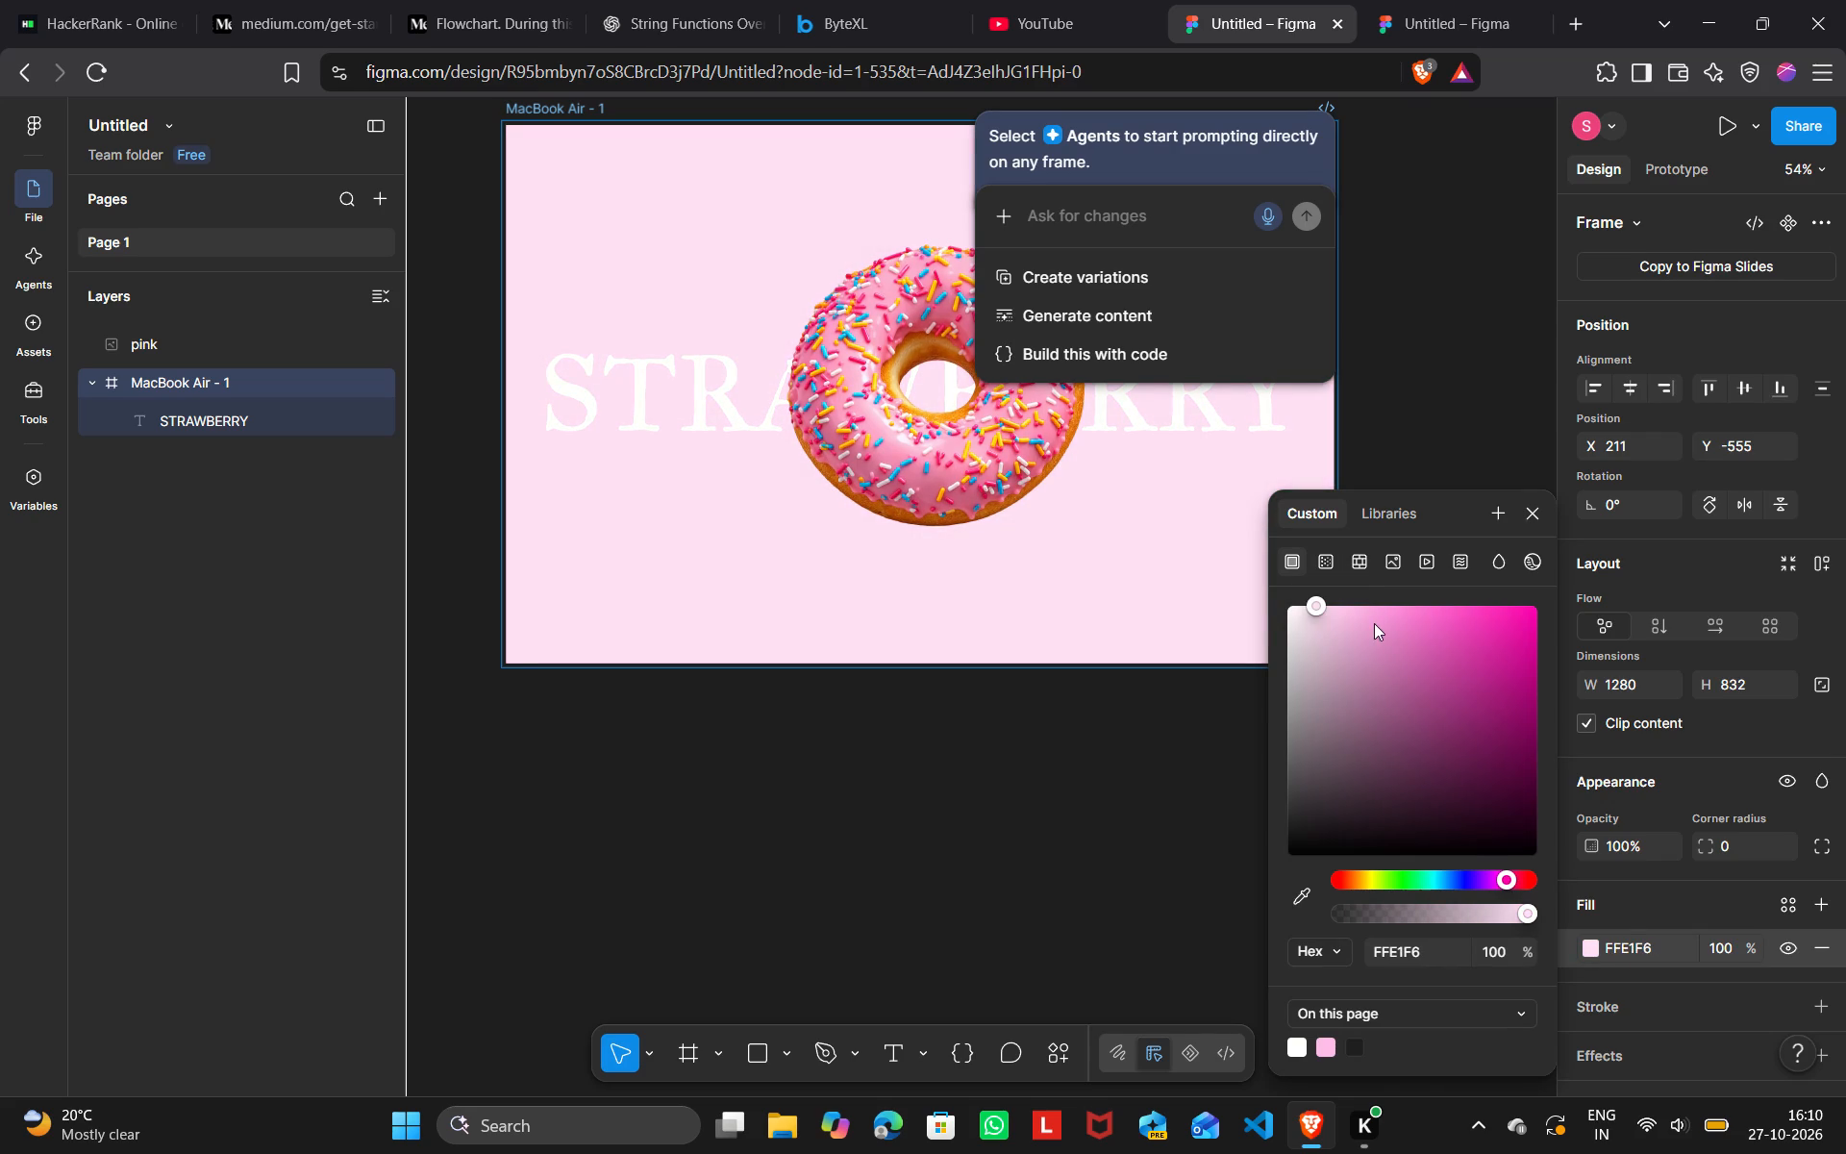
{"action": "left_click", "coordinate": [1384, 615]}
{"action": "left_click", "coordinate": [1342, 612]}
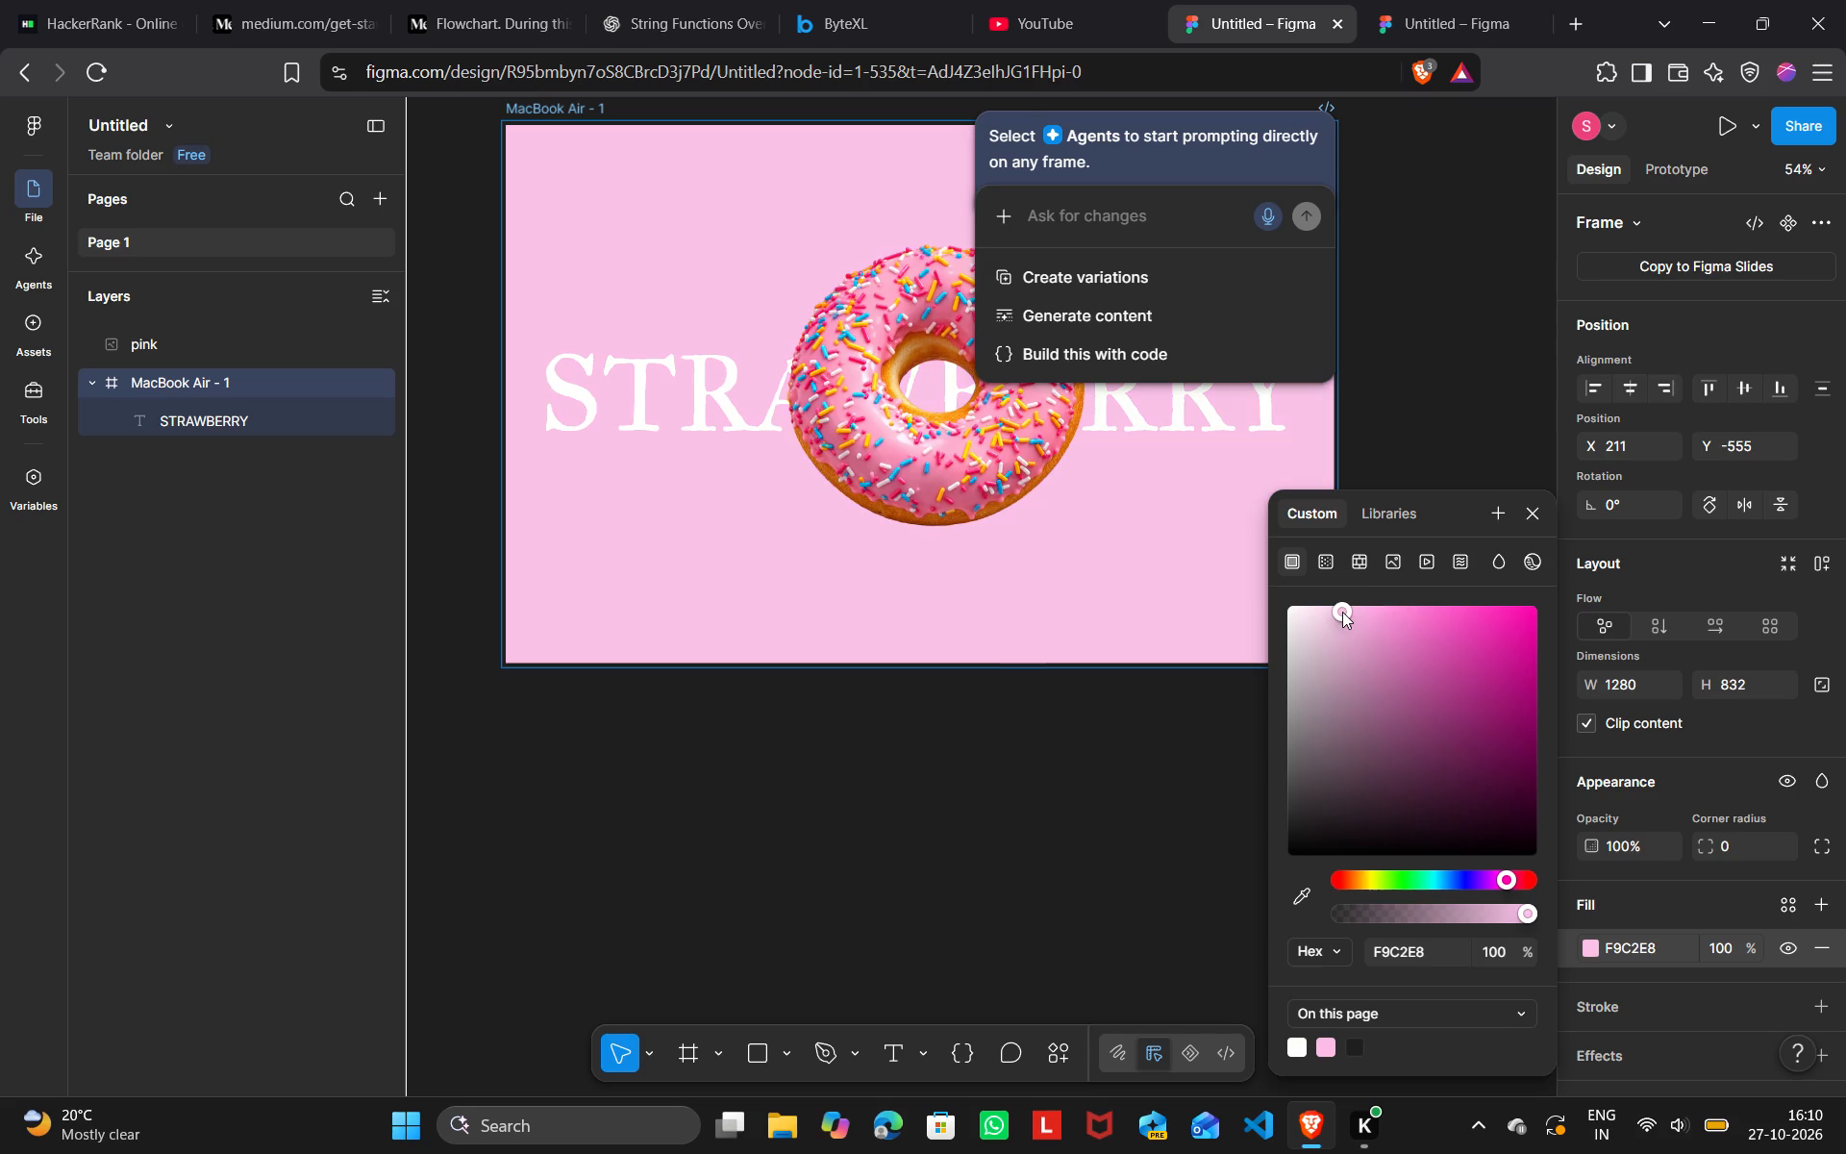
{"action": "left_click", "coordinate": [1430, 405]}
{"action": "left_click", "coordinate": [1430, 405]}
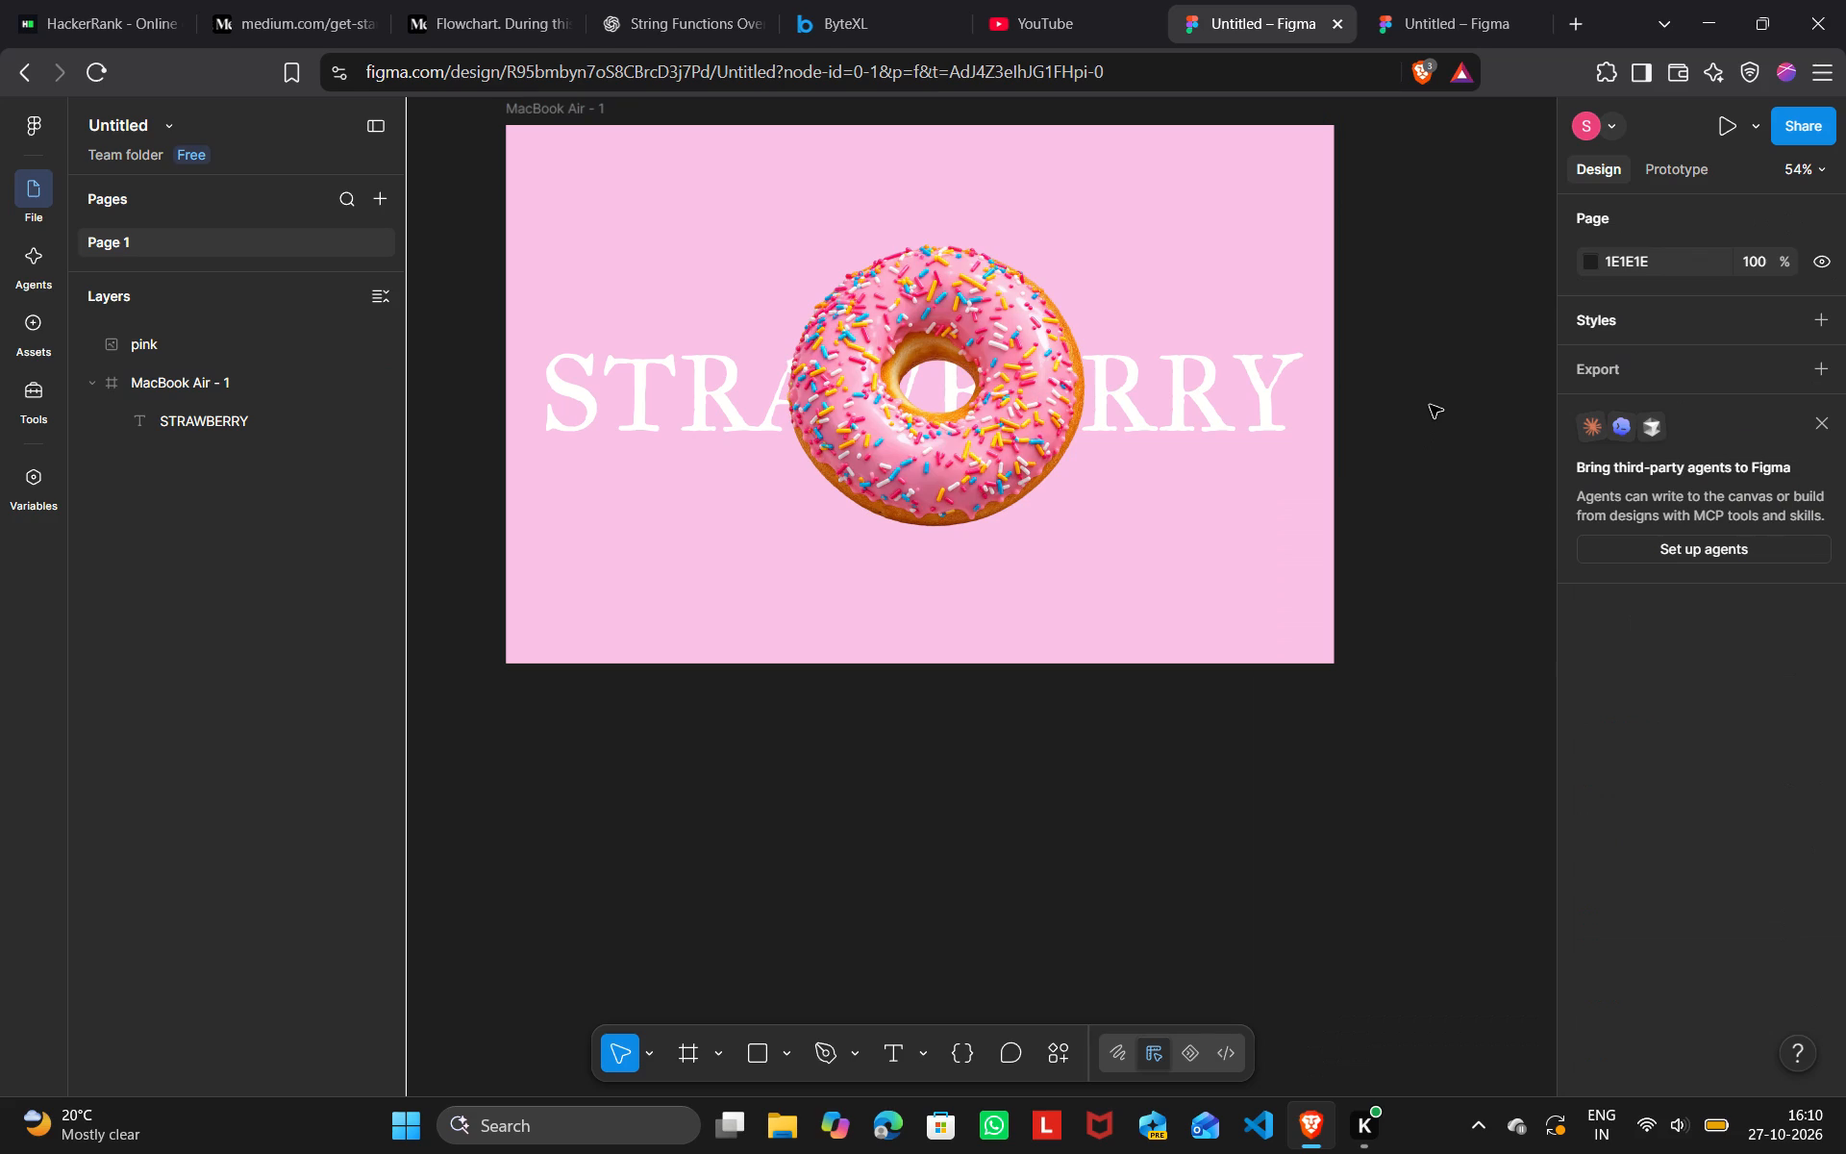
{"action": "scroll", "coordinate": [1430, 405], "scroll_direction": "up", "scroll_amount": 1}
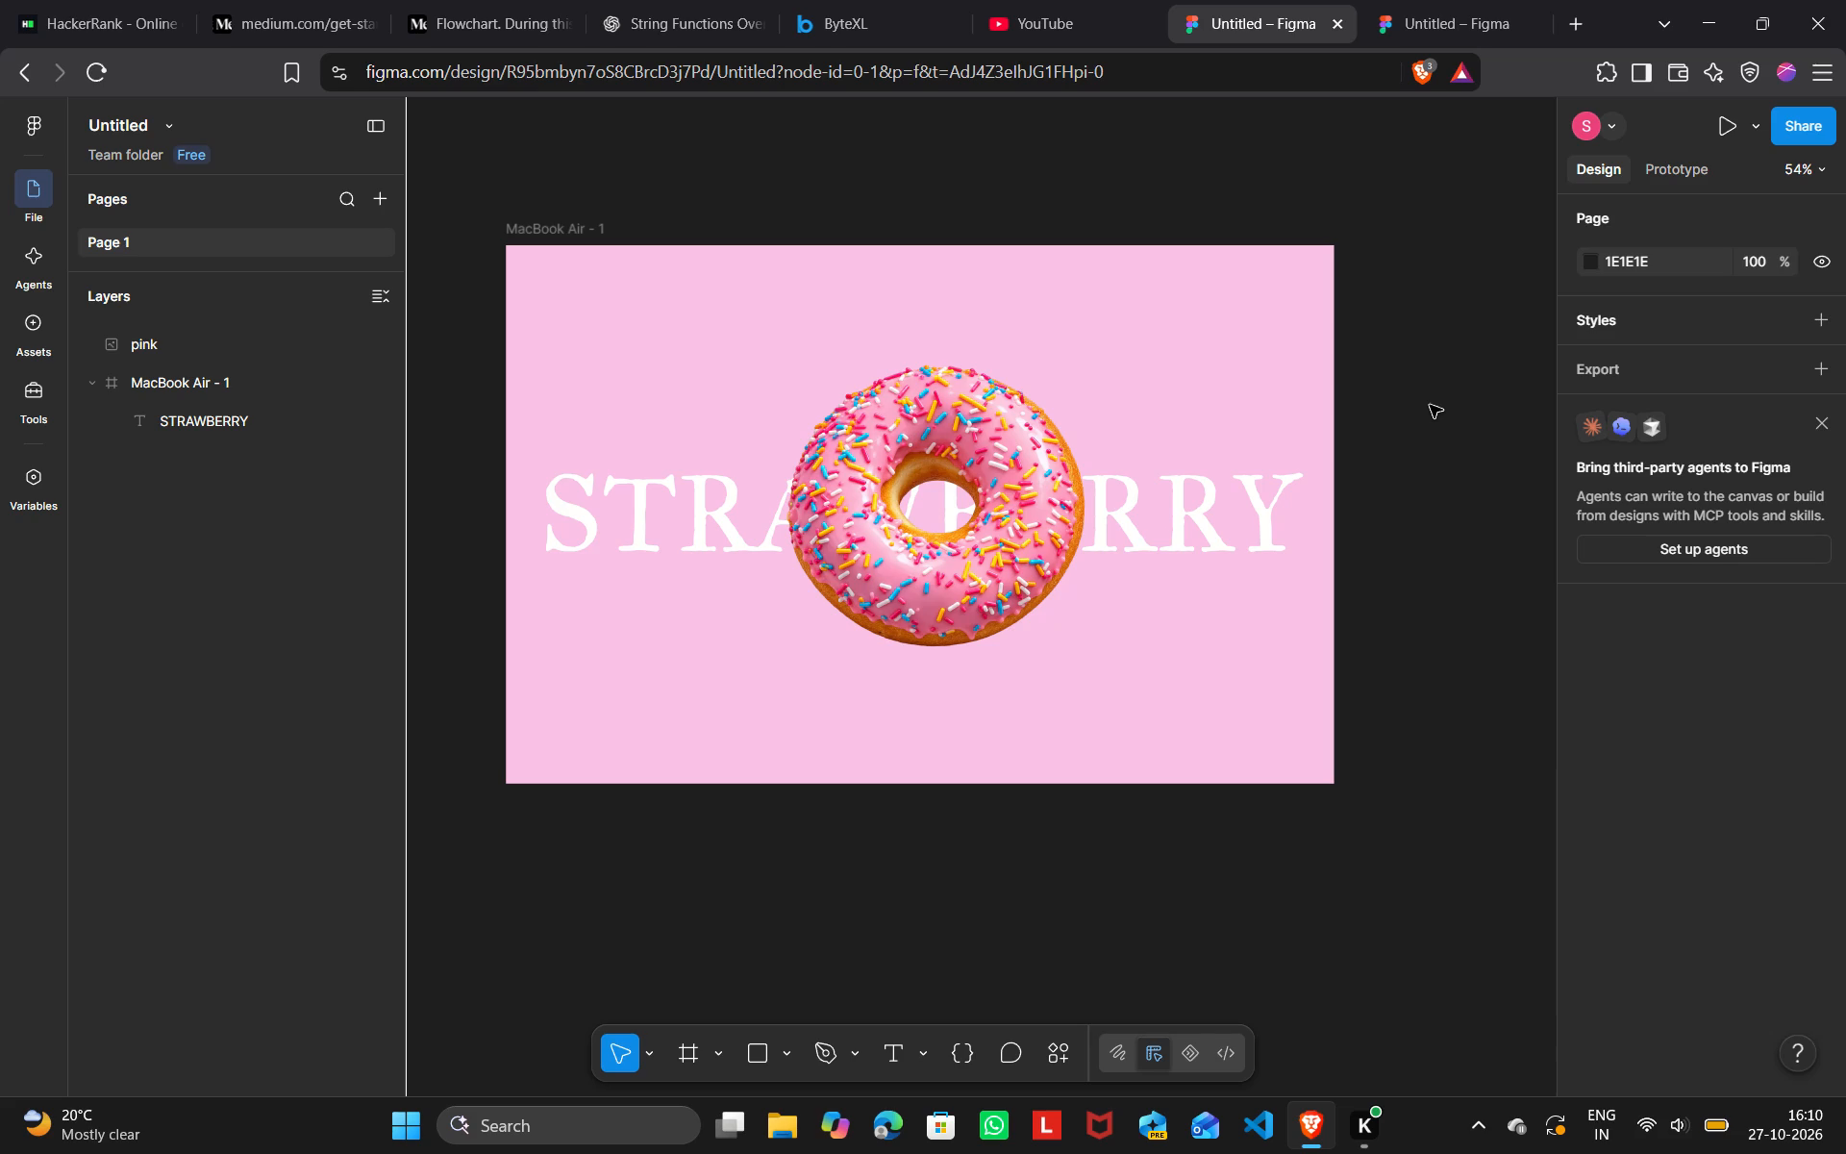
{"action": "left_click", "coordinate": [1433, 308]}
Search the web in a new browser tab for "Strawberry in figma design" and show the image results.
{"action": "left_click", "coordinate": [1576, 16]}
{"action": "left_click", "coordinate": [969, 594]}
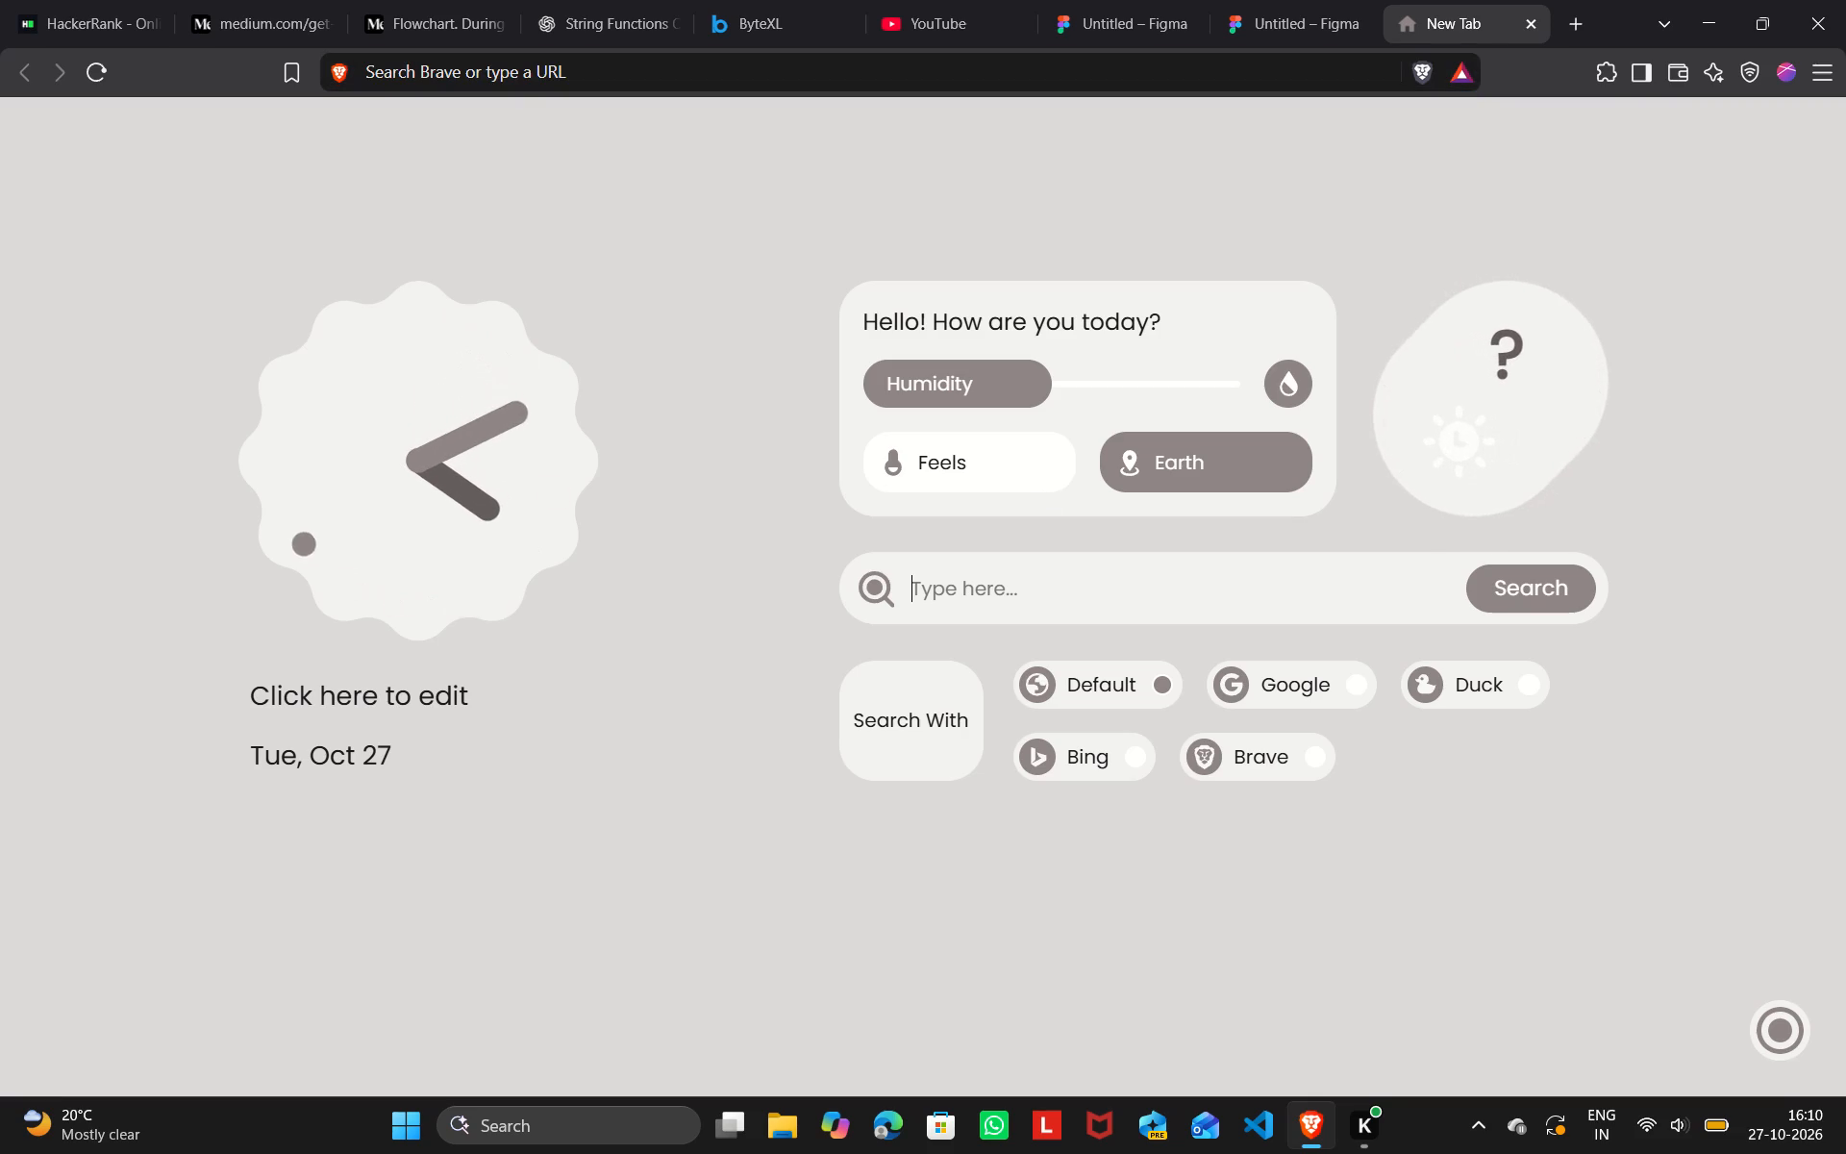
{"action": "type", "text": "Strawbee"}
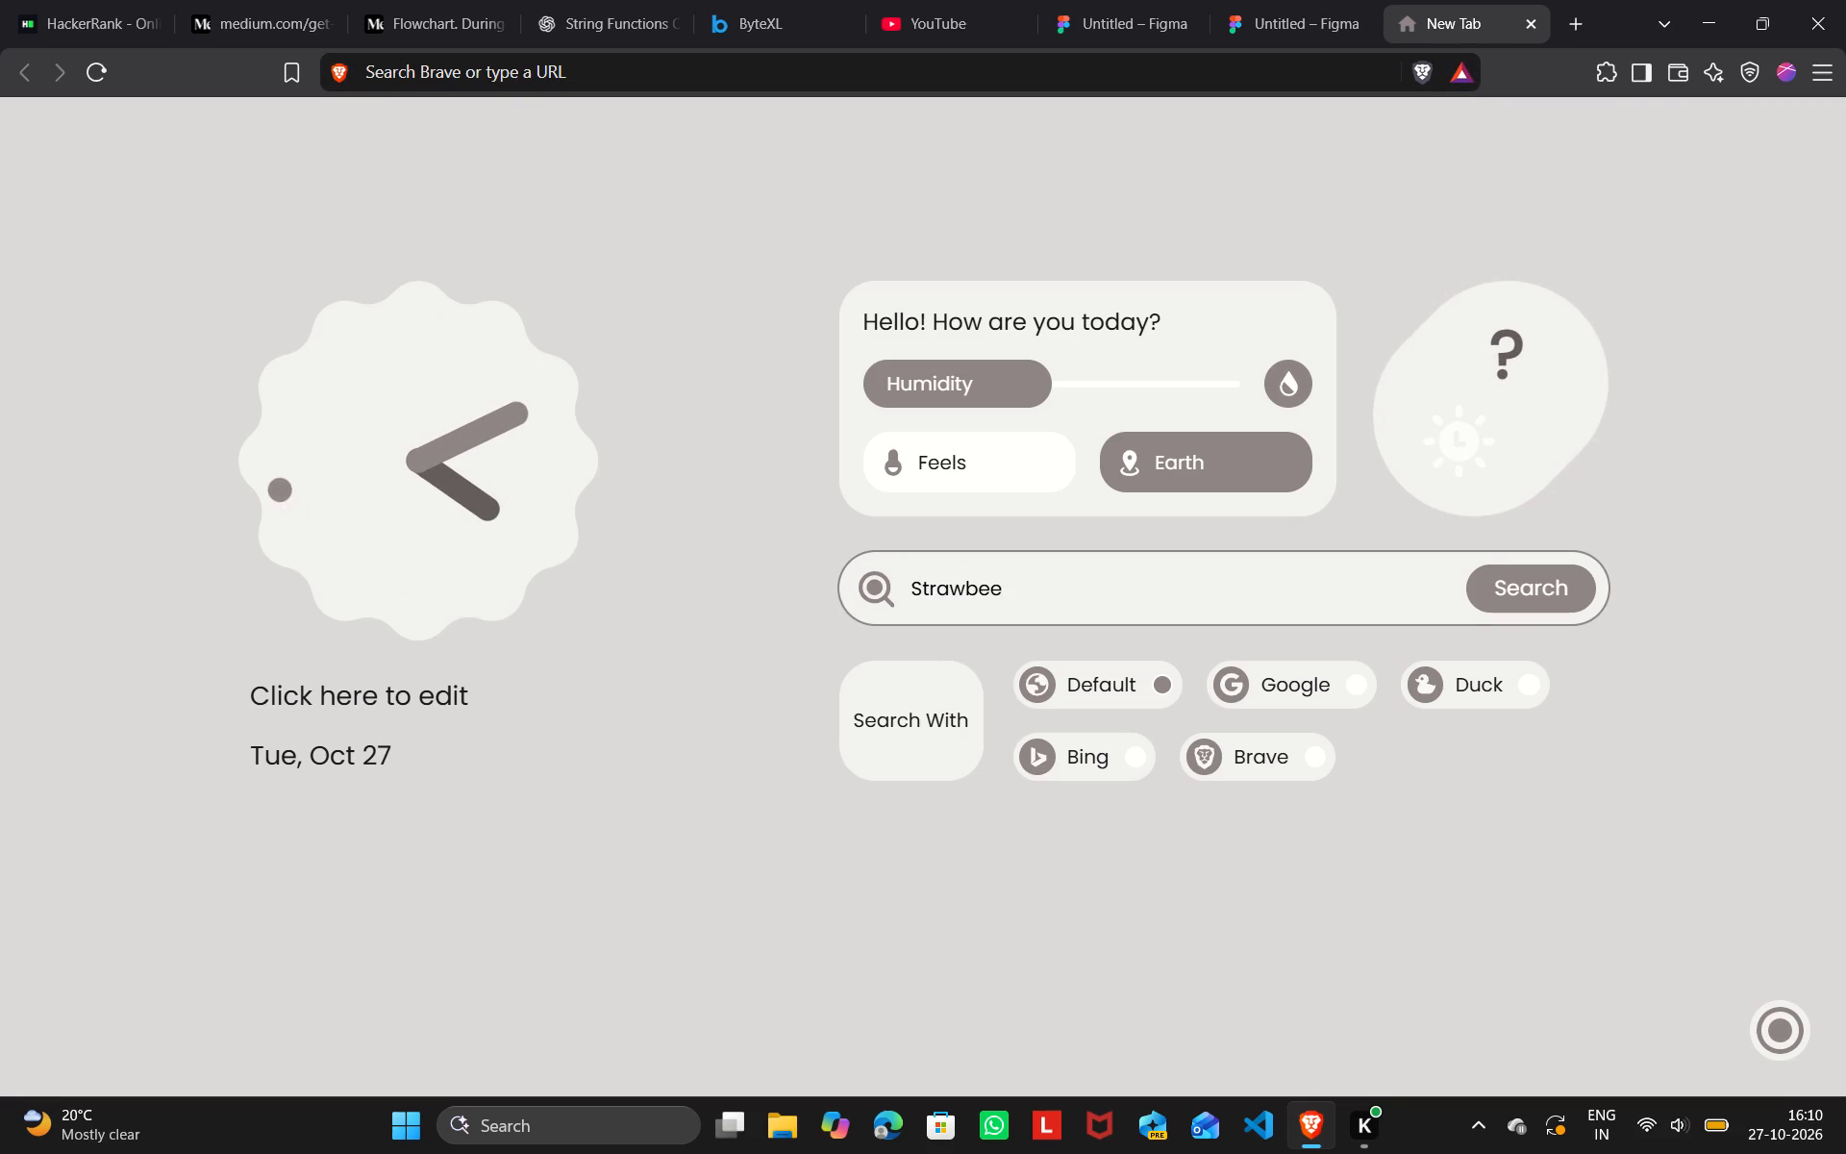
{"action": "key", "text": "BackSpace"}
{"action": "type", "text": "rry in figma design"}
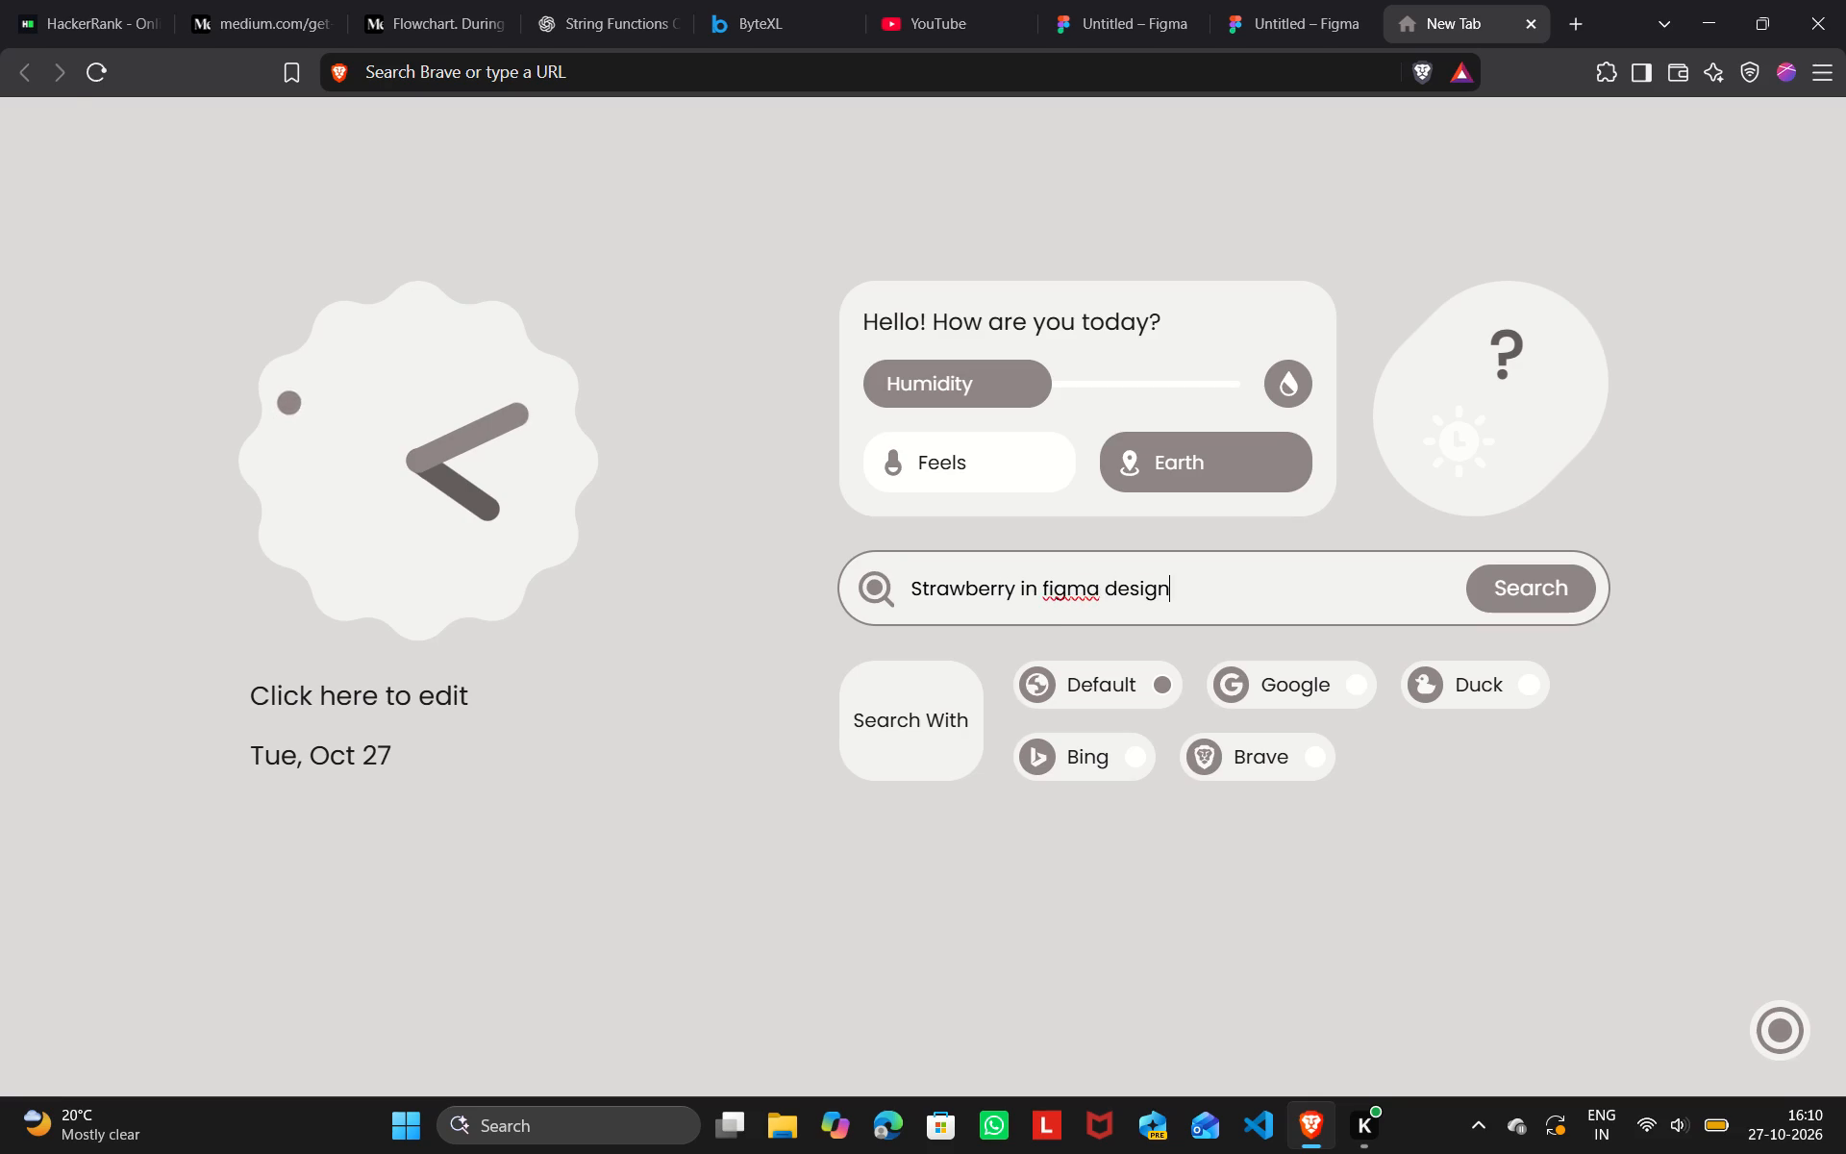
{"action": "key", "text": "Return"}
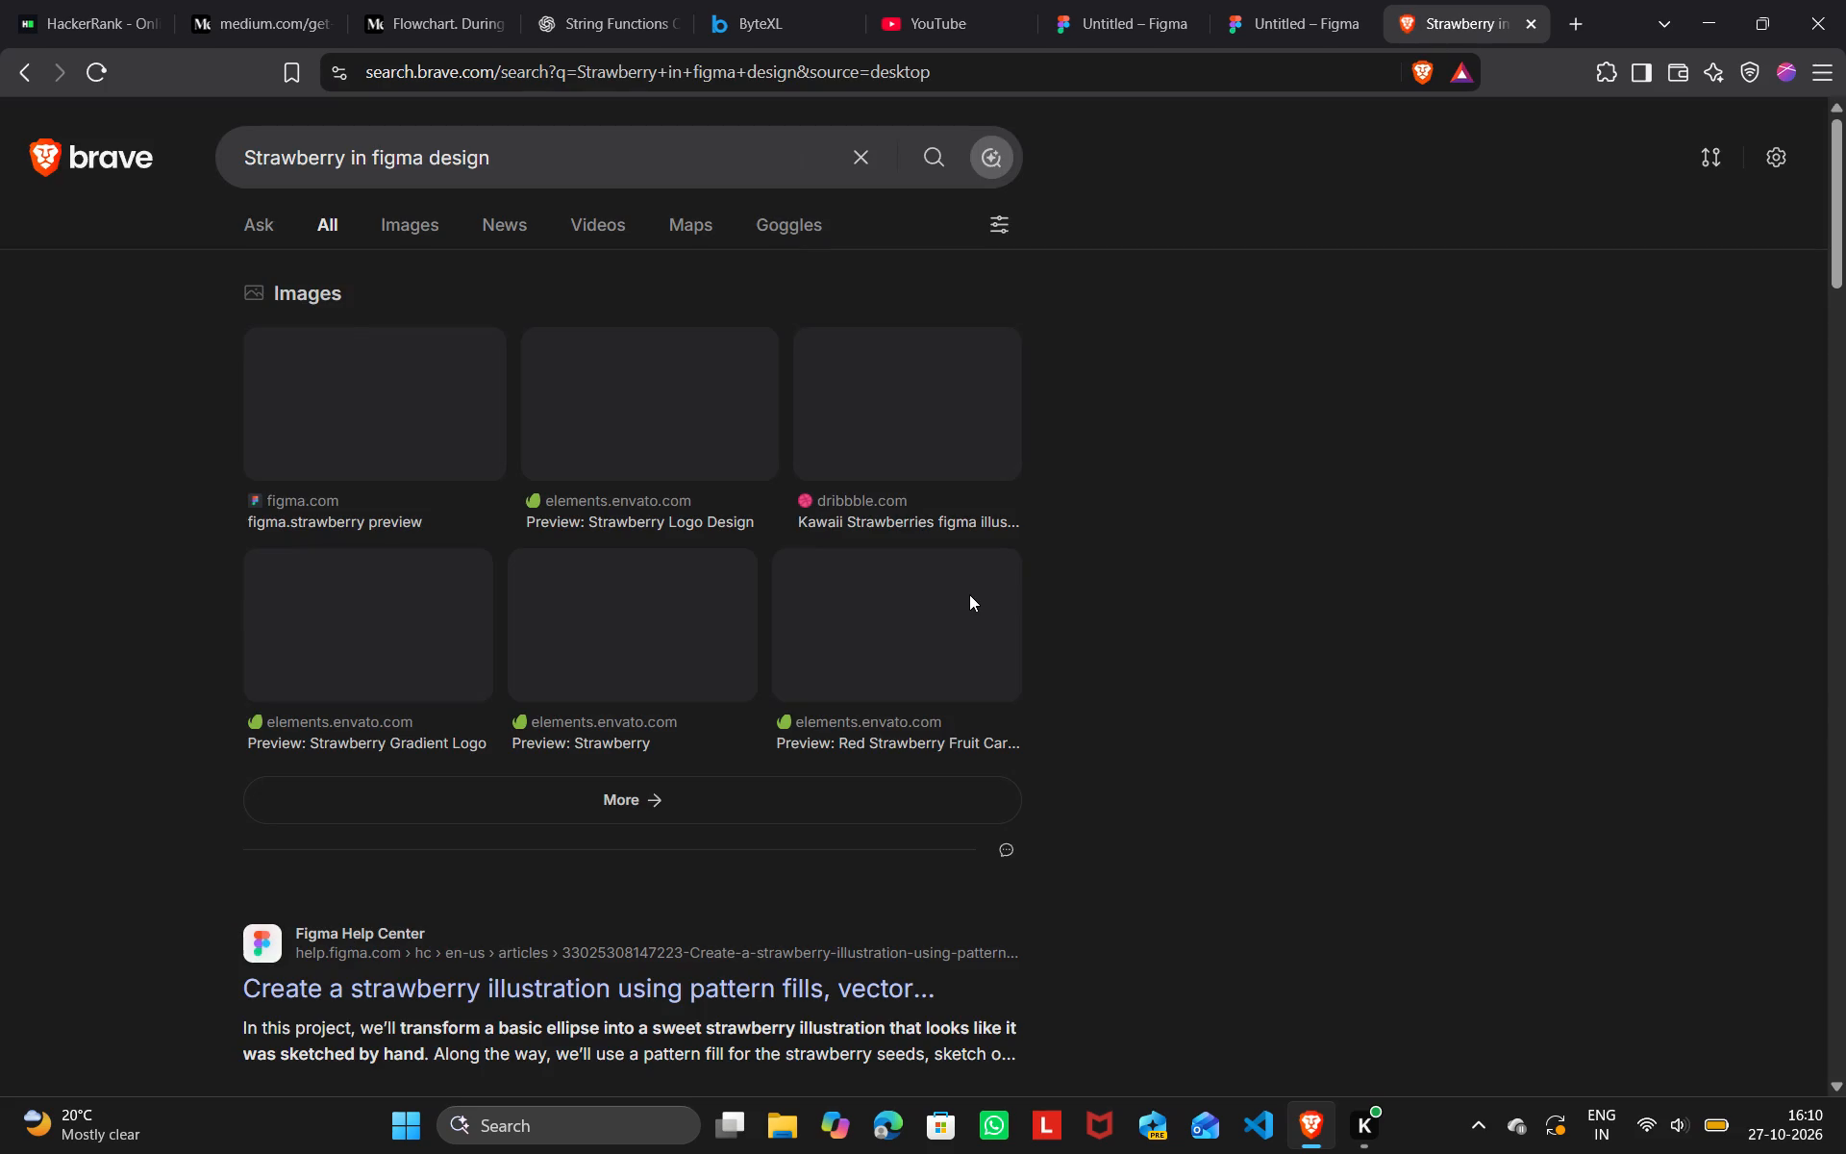
{"action": "left_click", "coordinate": [405, 239]}
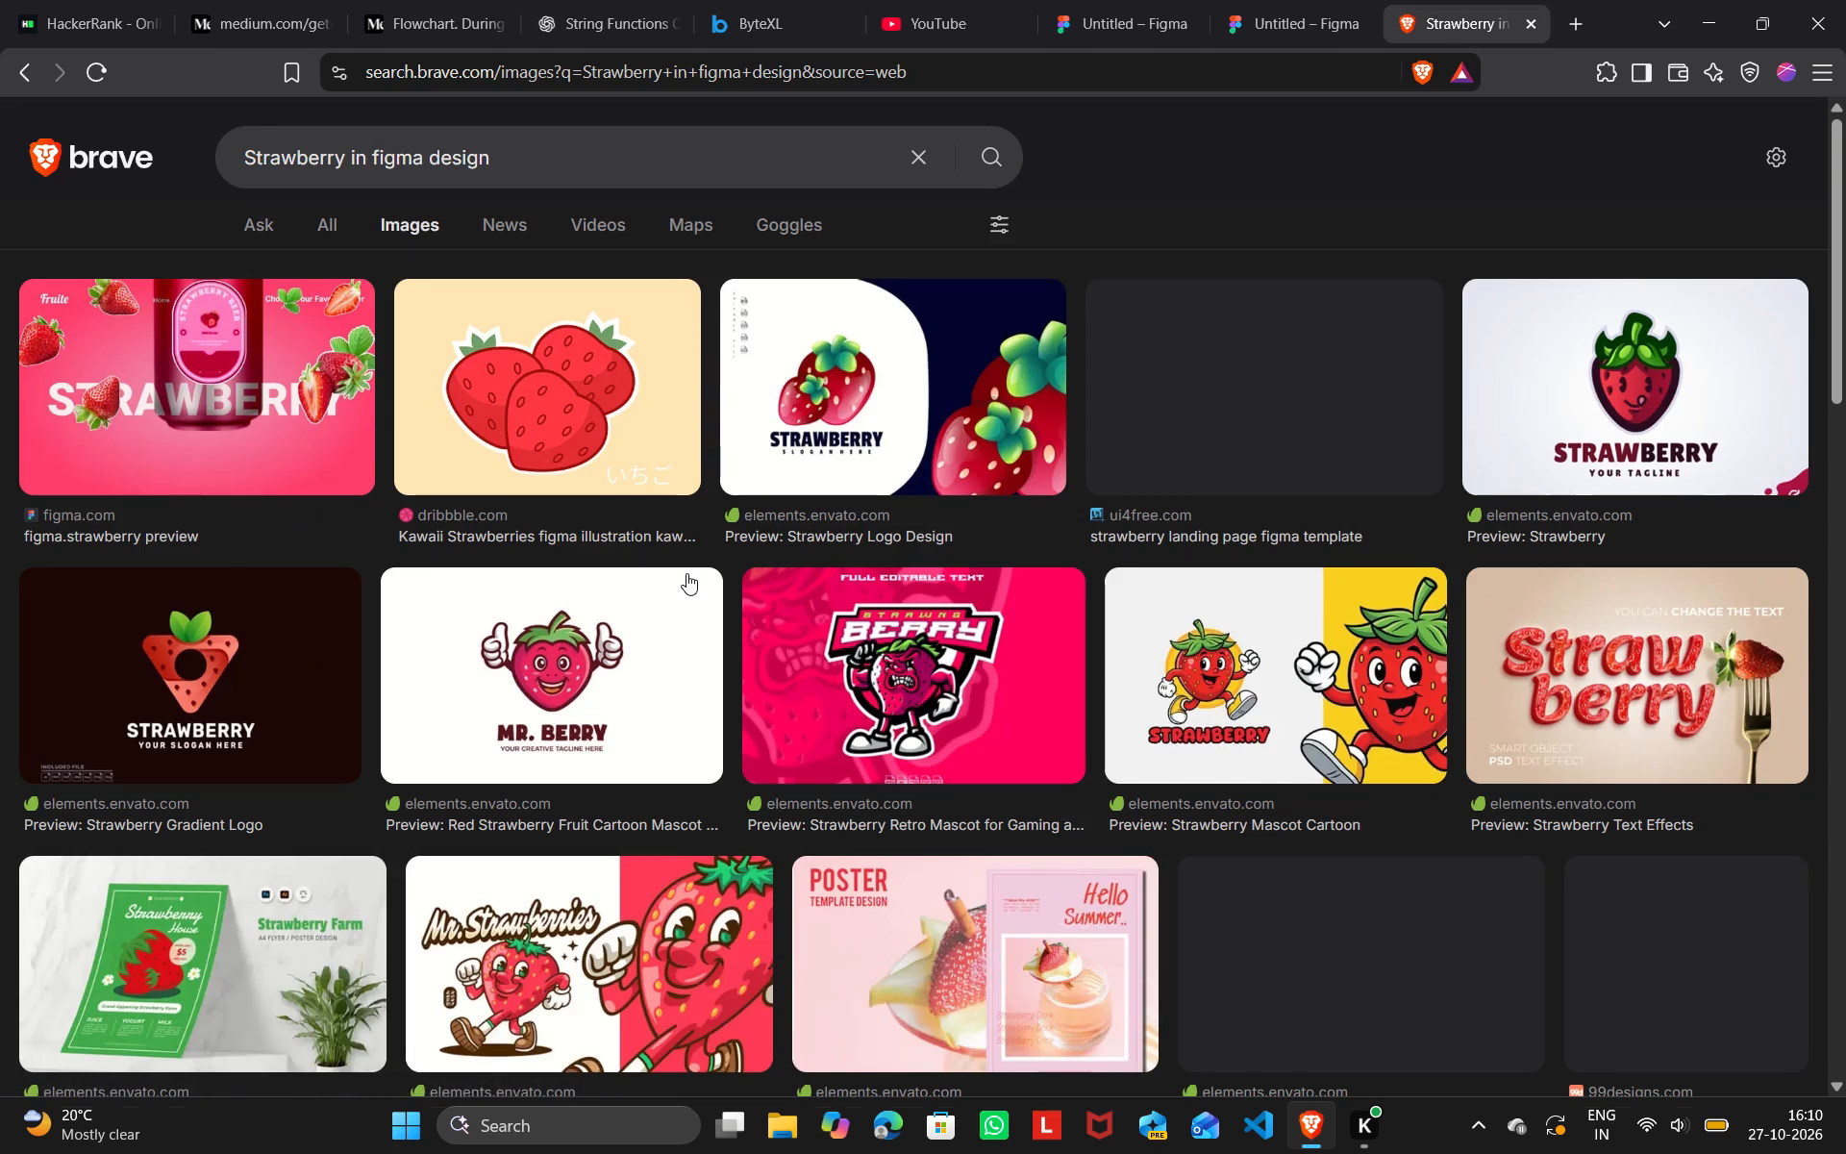
Browse the strawberry image results and preview the vecteezy set of drawn strawberries on a salmon-pink background.
{"action": "scroll", "coordinate": [686, 573], "scroll_direction": "down", "scroll_amount": 5}
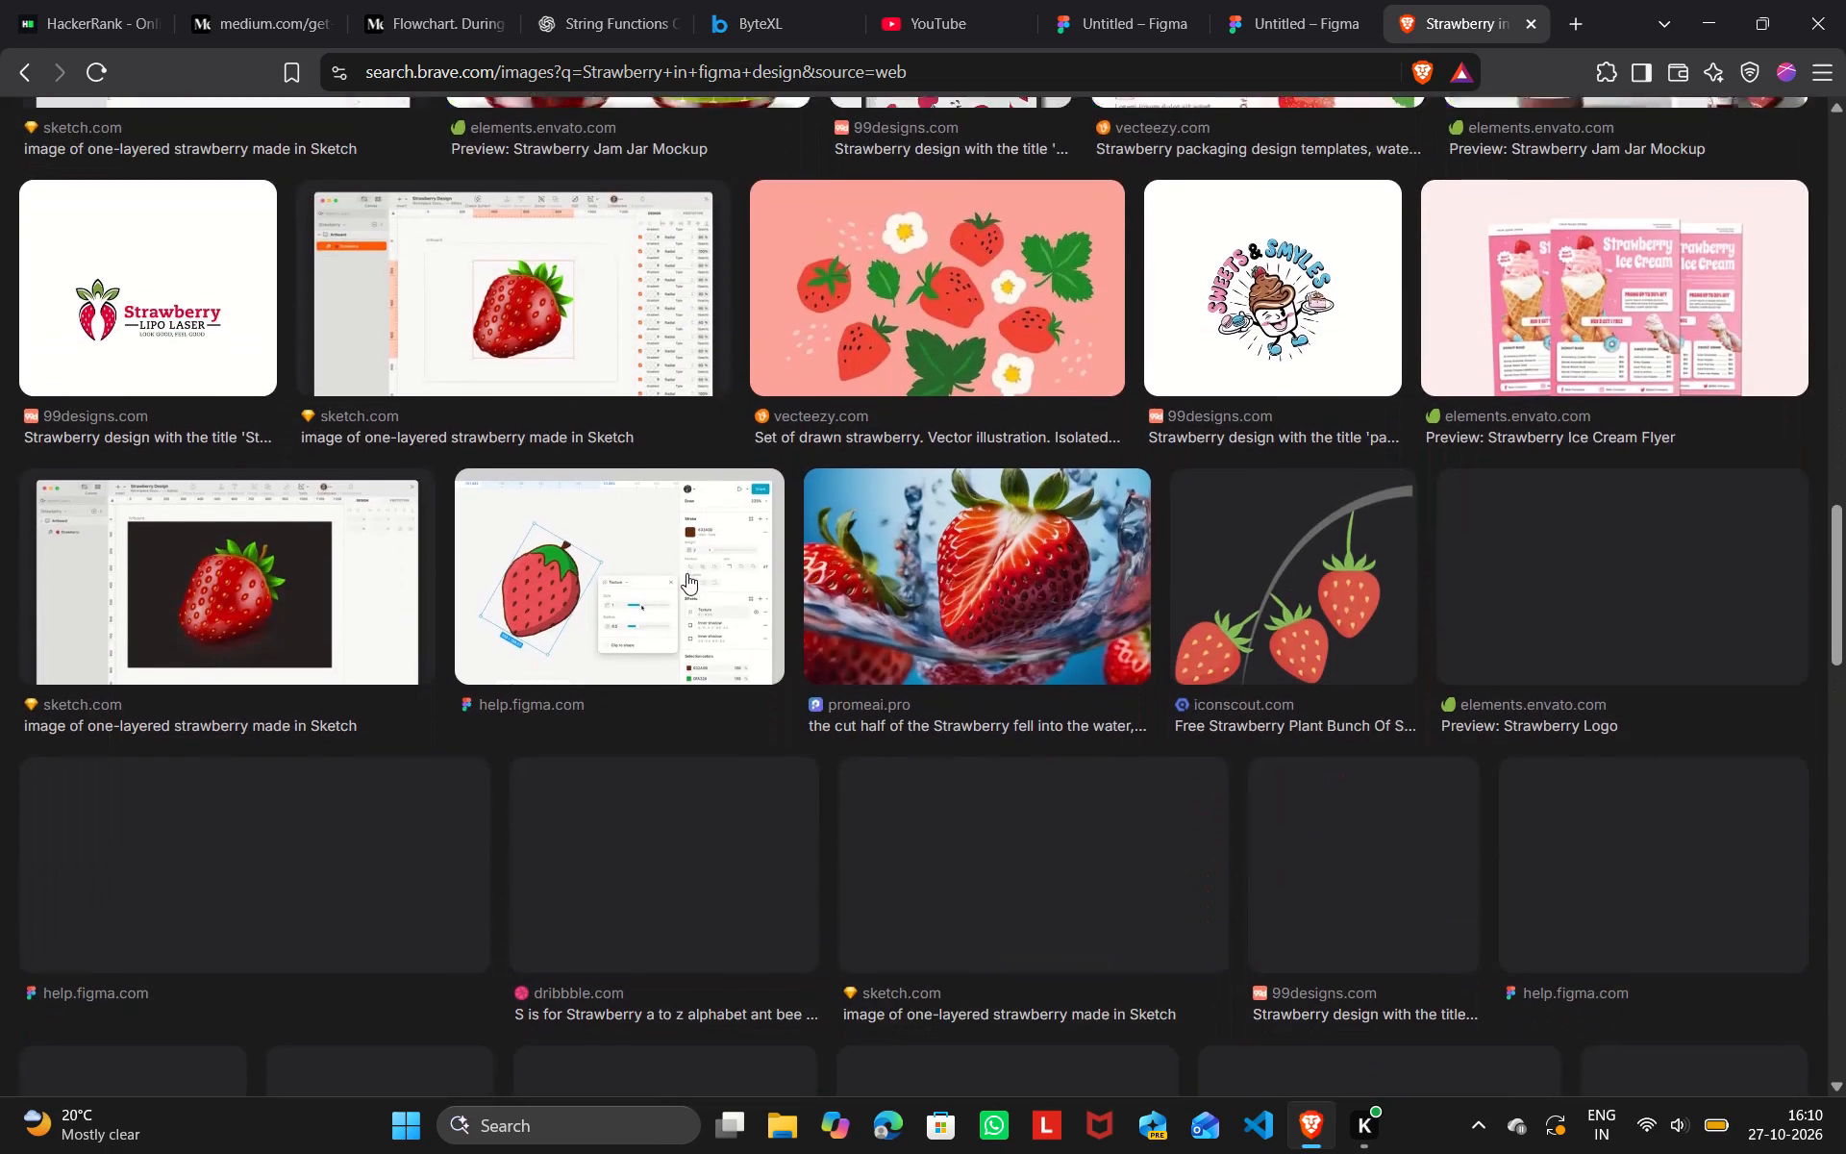
{"action": "scroll", "coordinate": [686, 573], "scroll_direction": "up", "scroll_amount": 1}
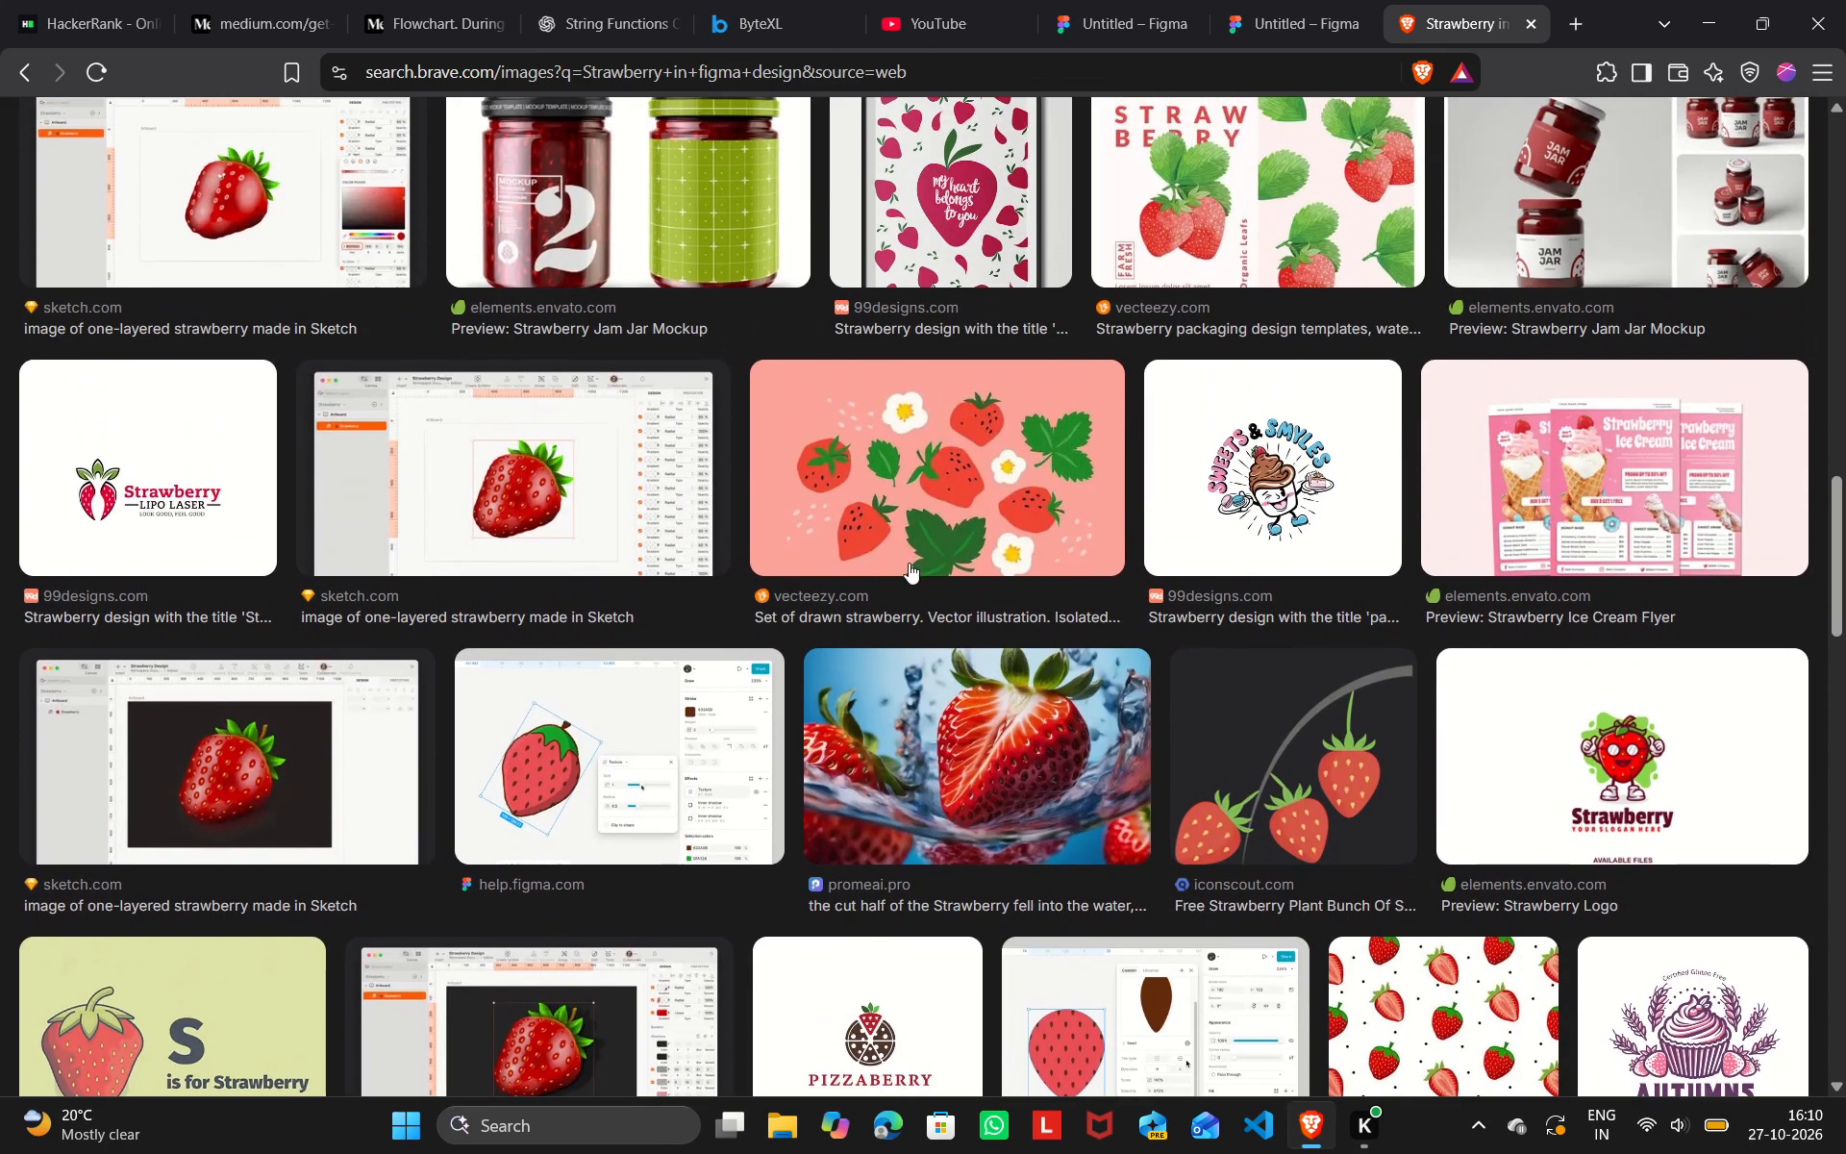
{"action": "left_click", "coordinate": [915, 559]}
Look through the related images and preview the set of strawberry fruit with green leaves and white flowers.
{"action": "scroll", "coordinate": [1124, 494], "scroll_direction": "down", "scroll_amount": 1}
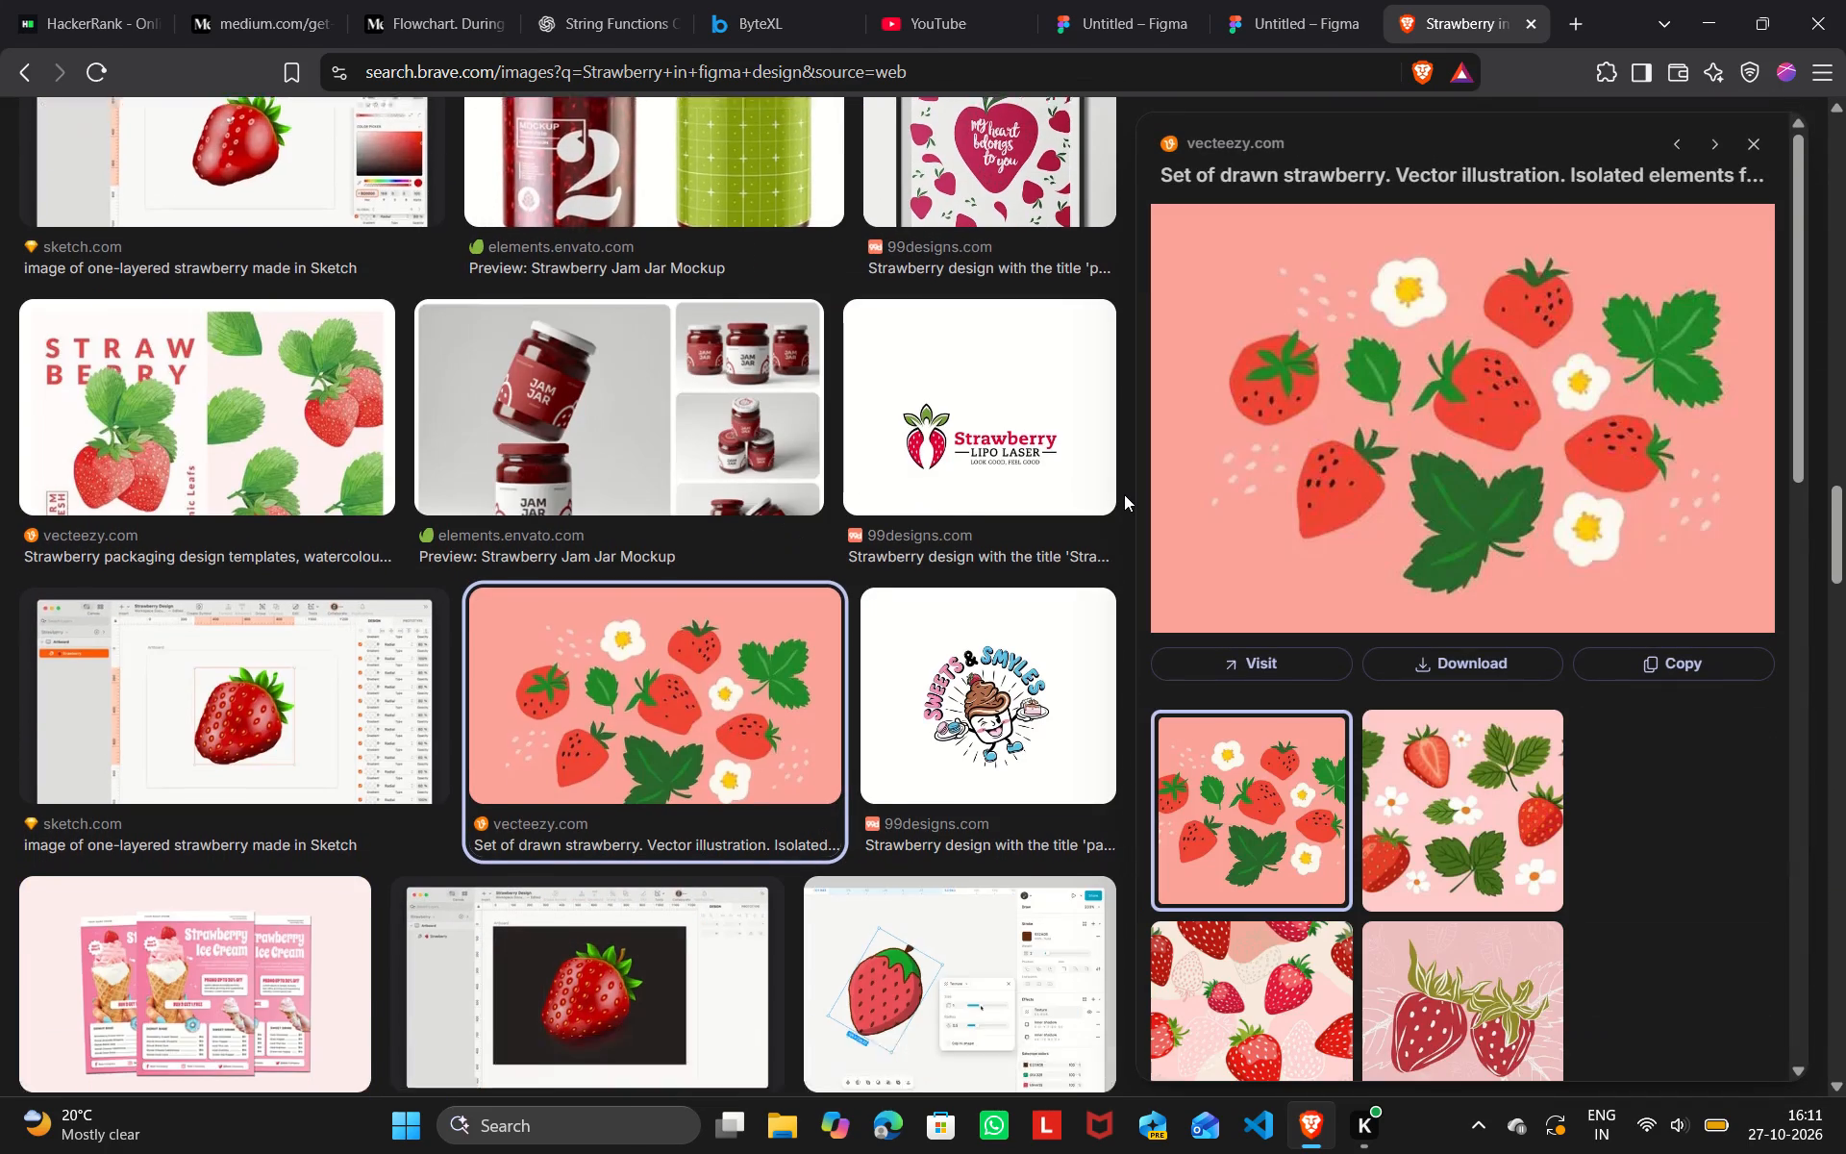
{"action": "scroll", "coordinate": [1124, 494], "scroll_direction": "down", "scroll_amount": 1}
{"action": "scroll", "coordinate": [1360, 939], "scroll_direction": "down", "scroll_amount": 2}
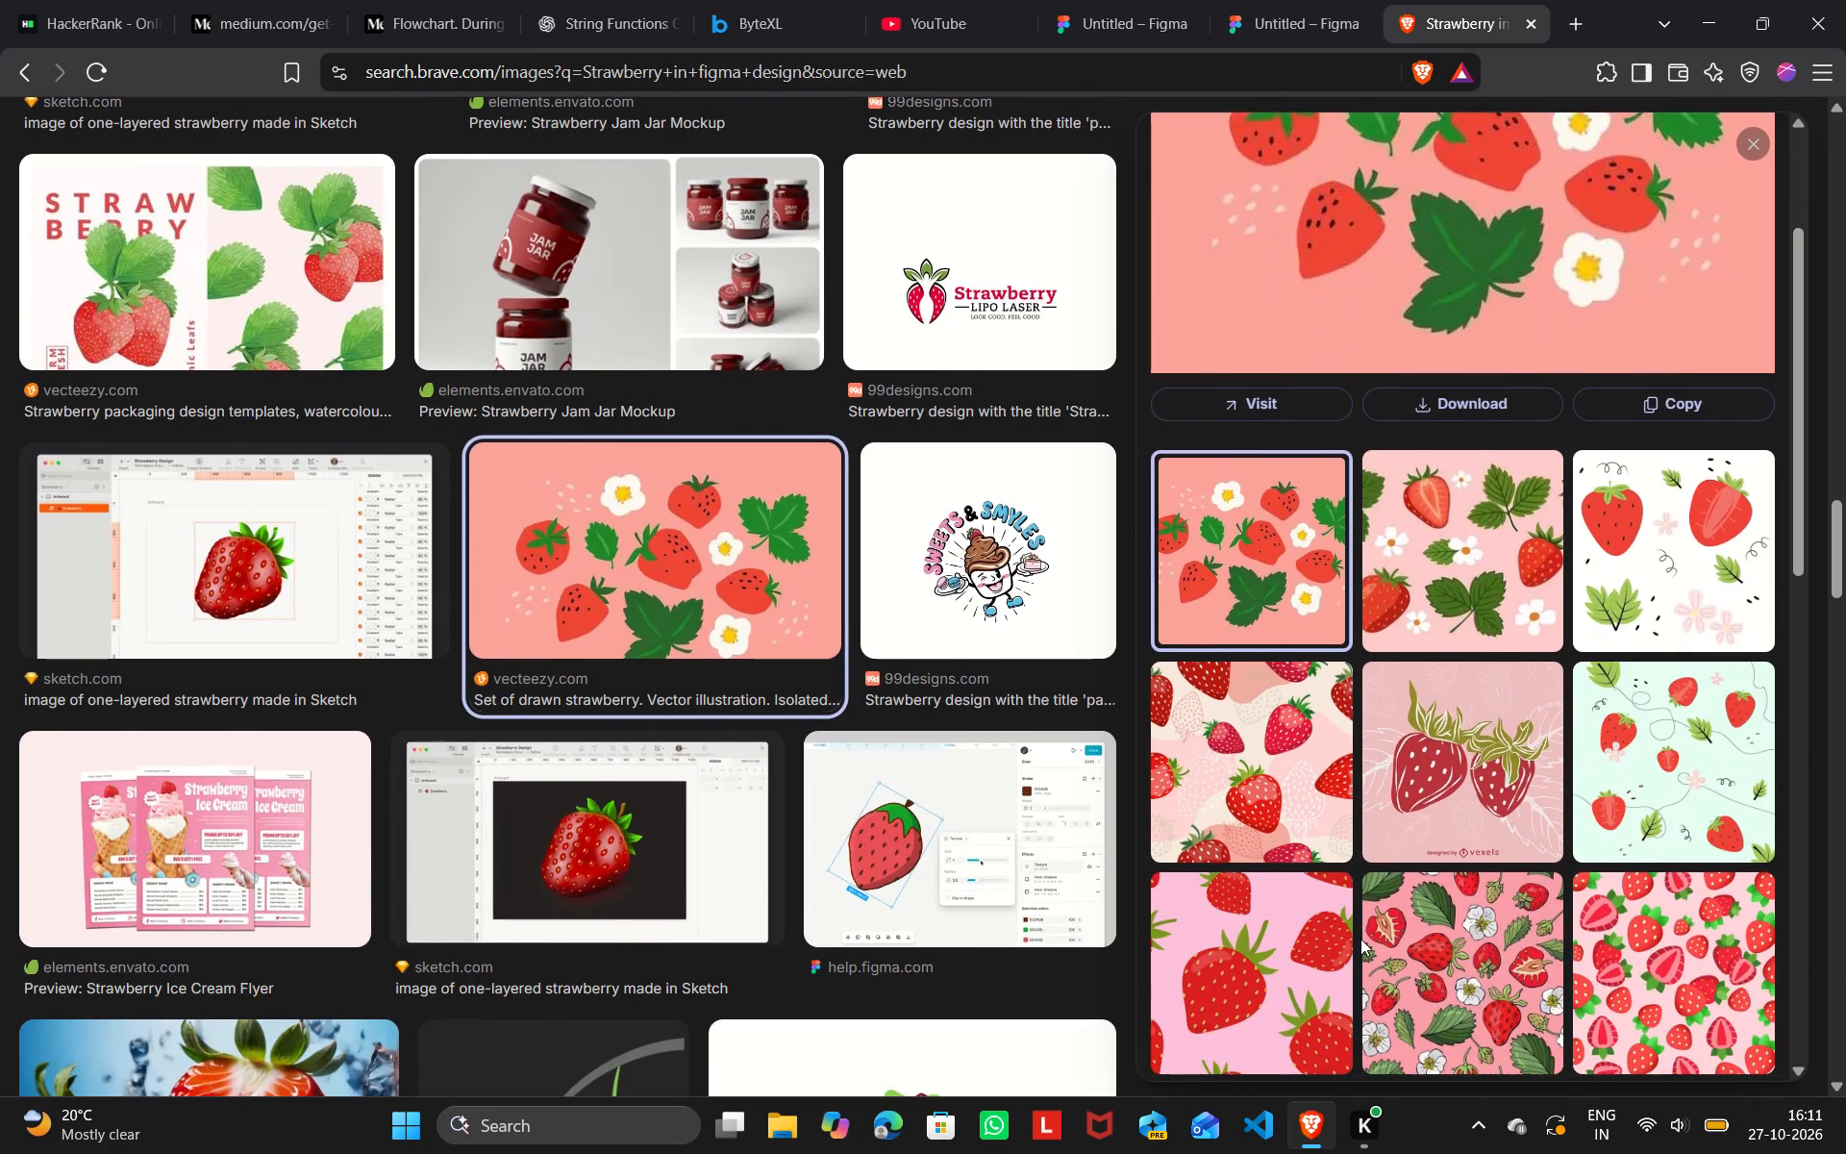
{"action": "scroll", "coordinate": [1360, 939], "scroll_direction": "down", "scroll_amount": 3}
{"action": "scroll", "coordinate": [1360, 939], "scroll_direction": "up", "scroll_amount": 1}
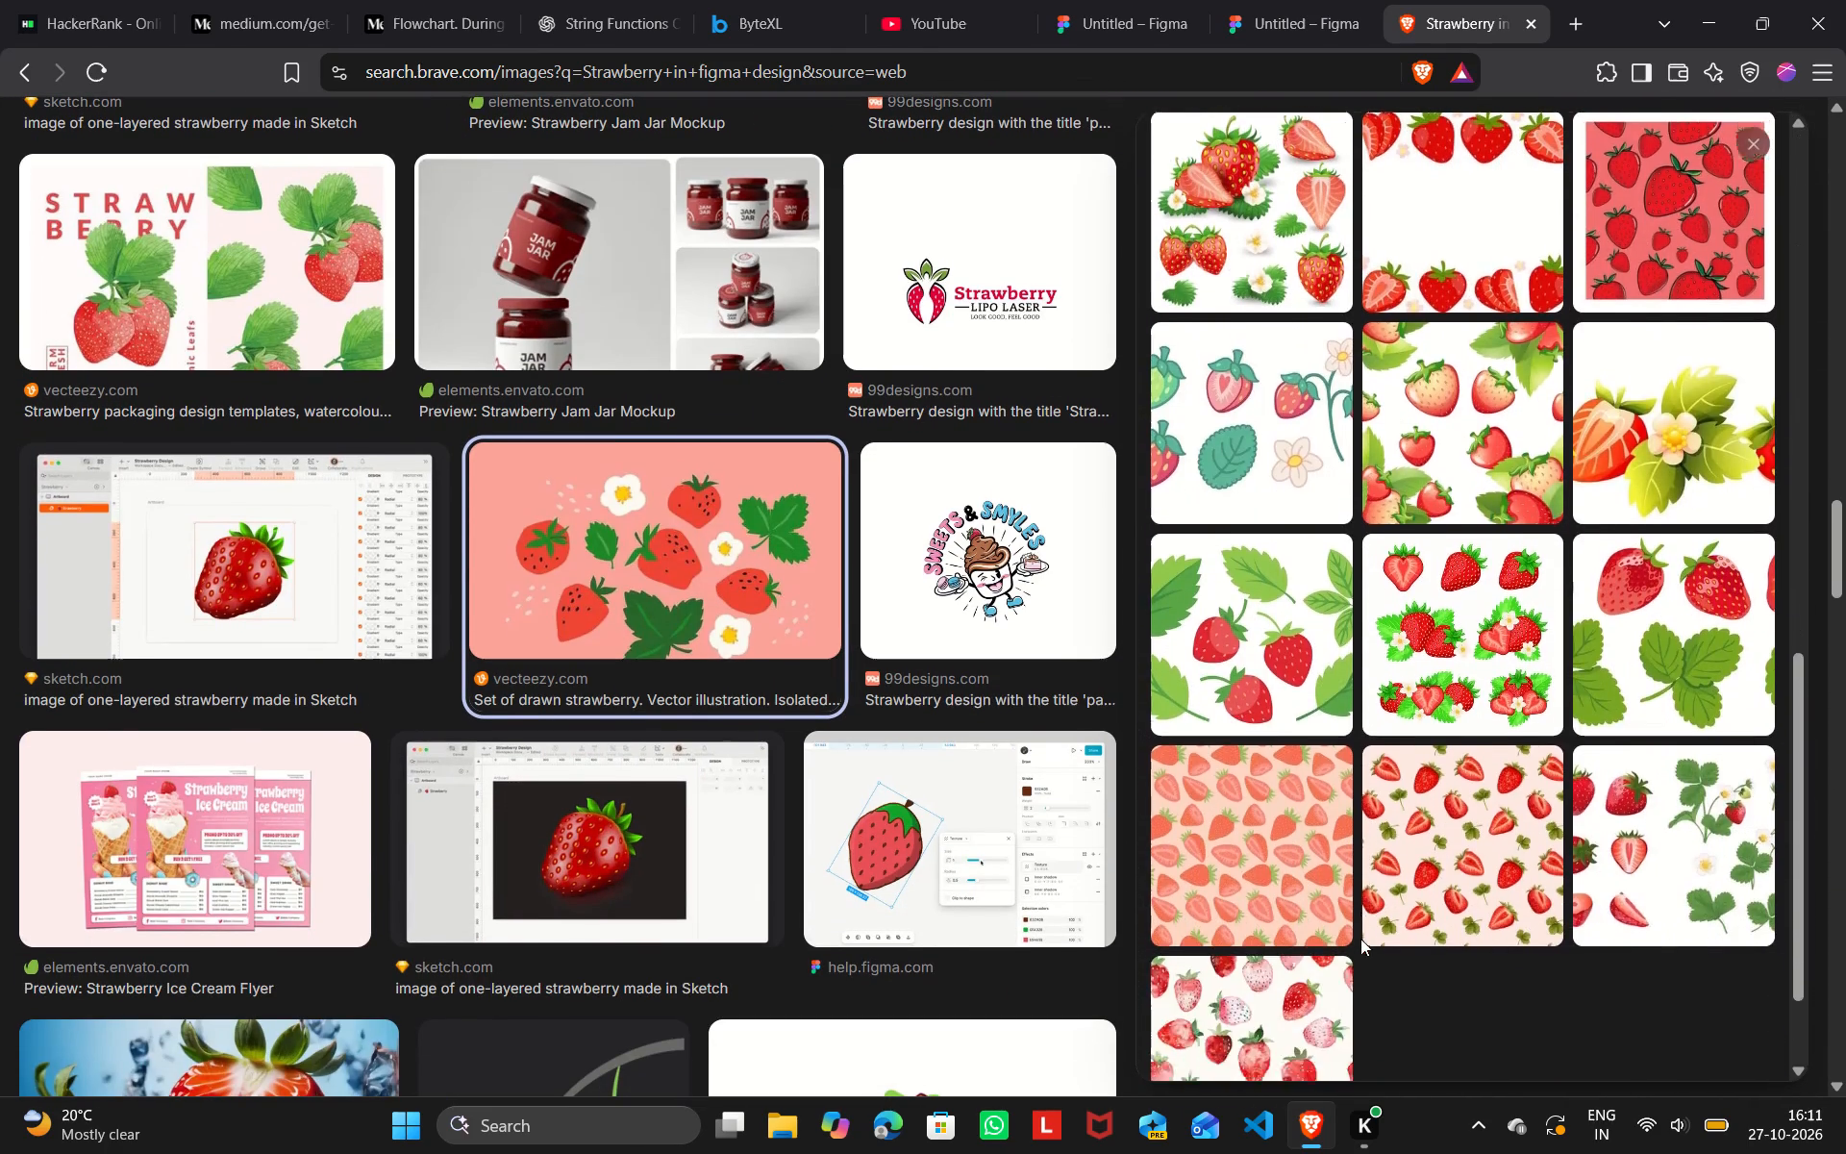
{"action": "scroll", "coordinate": [1360, 939], "scroll_direction": "up", "scroll_amount": 1}
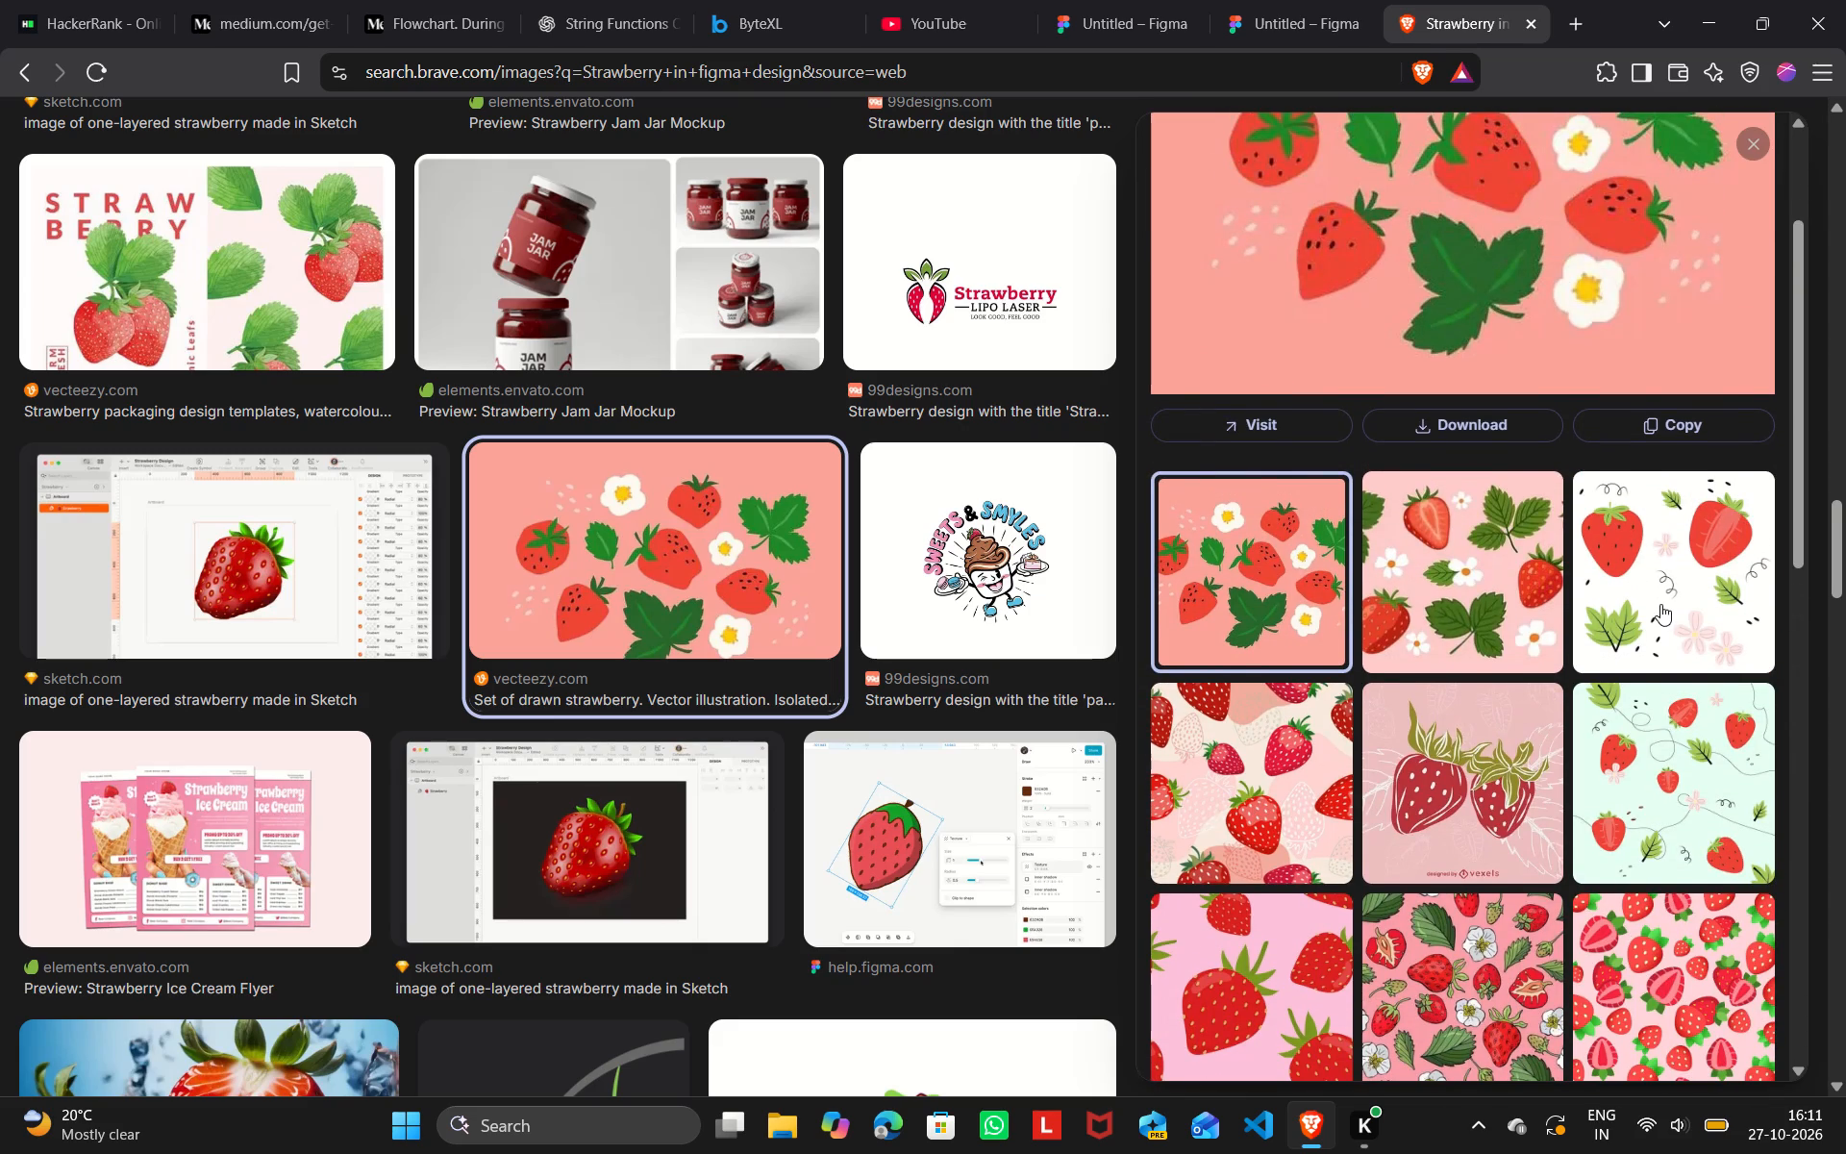
{"action": "left_click", "coordinate": [1453, 588]}
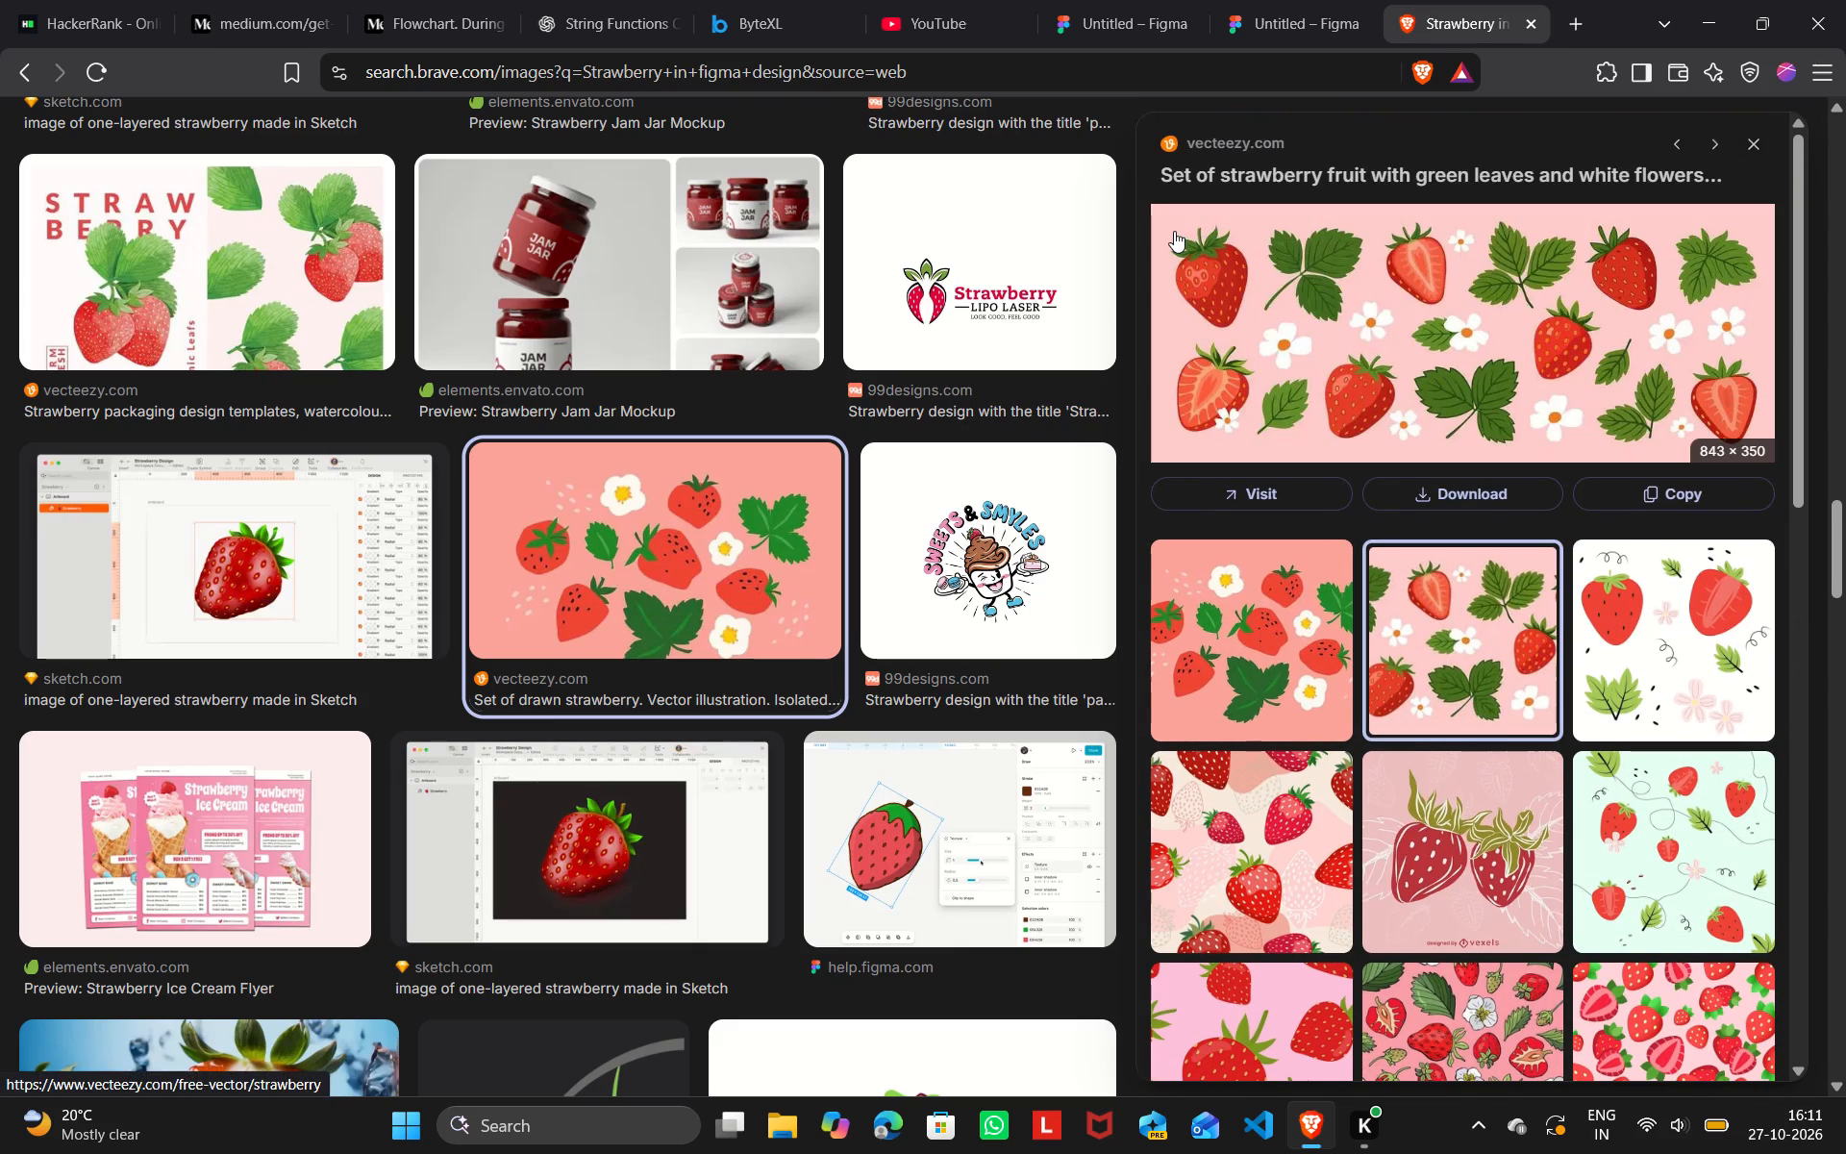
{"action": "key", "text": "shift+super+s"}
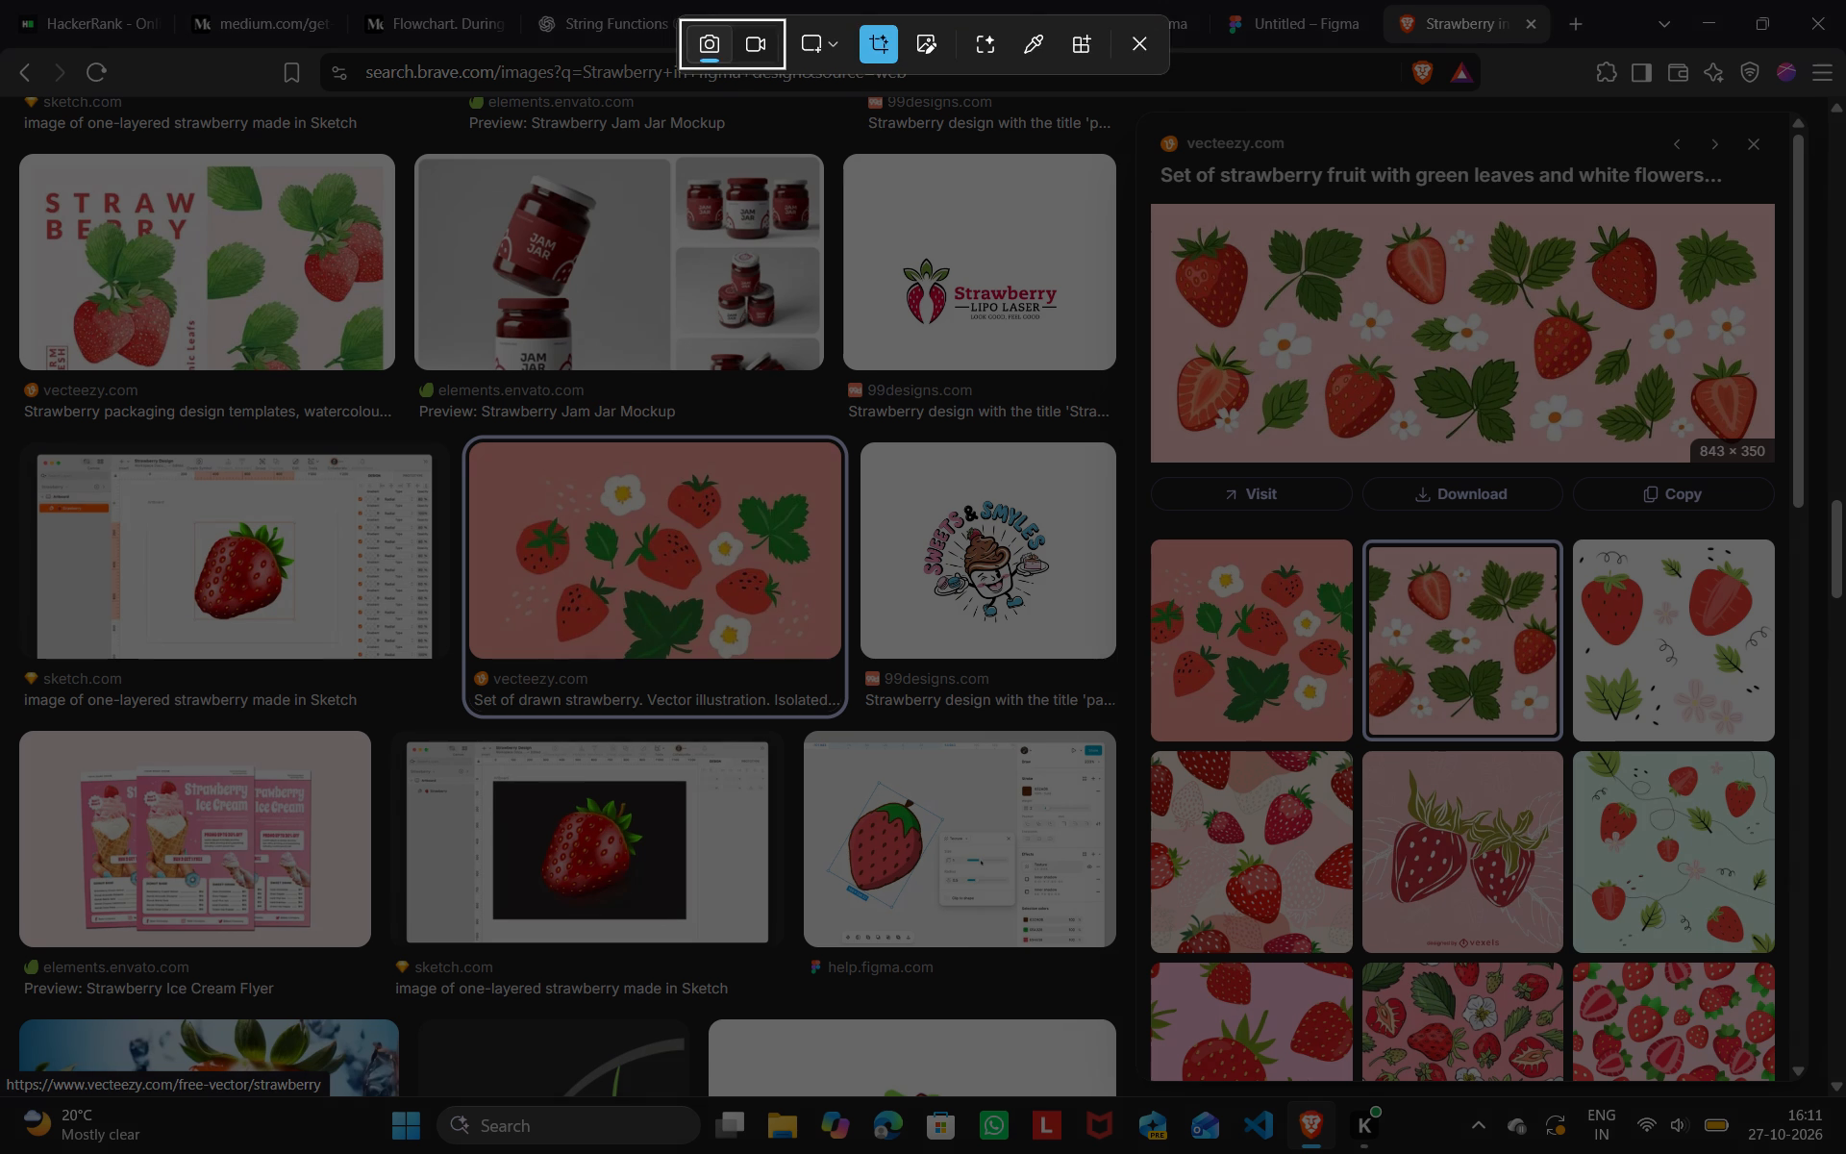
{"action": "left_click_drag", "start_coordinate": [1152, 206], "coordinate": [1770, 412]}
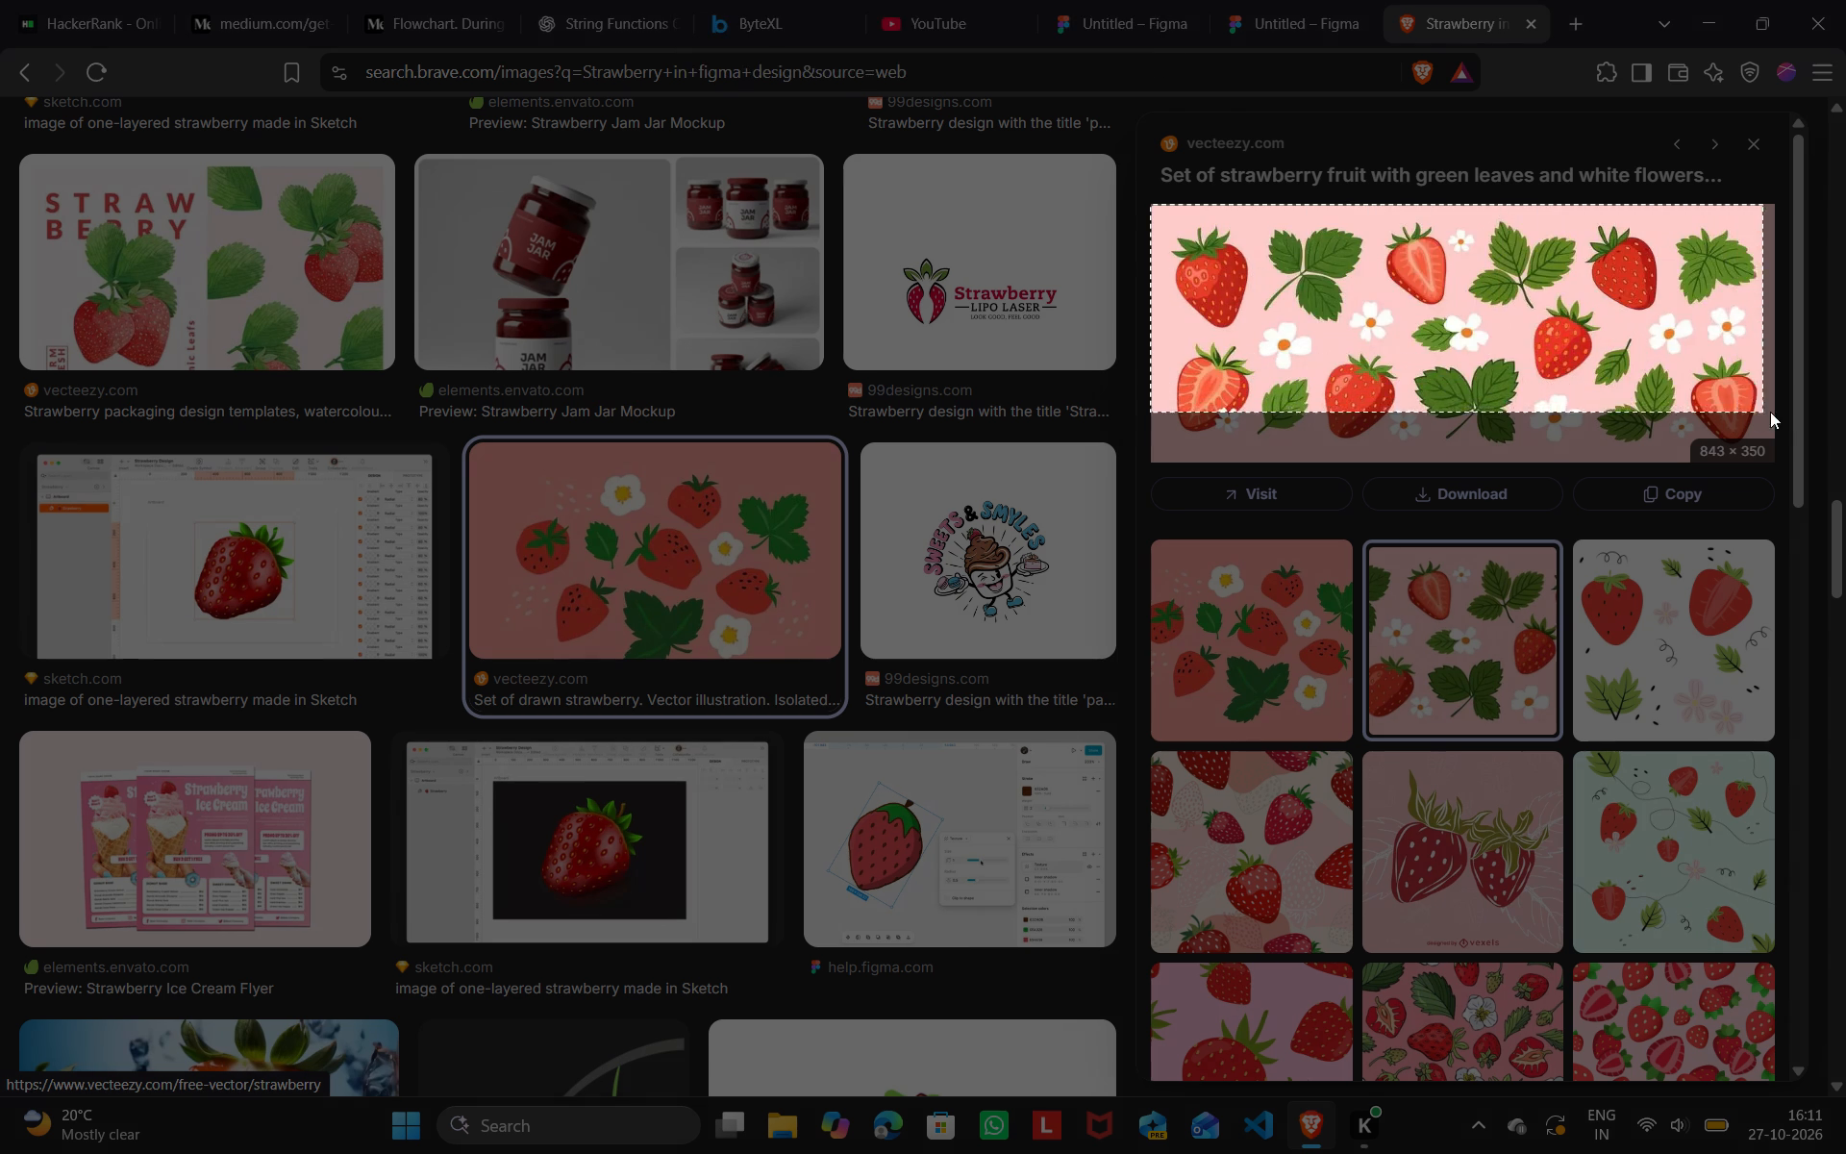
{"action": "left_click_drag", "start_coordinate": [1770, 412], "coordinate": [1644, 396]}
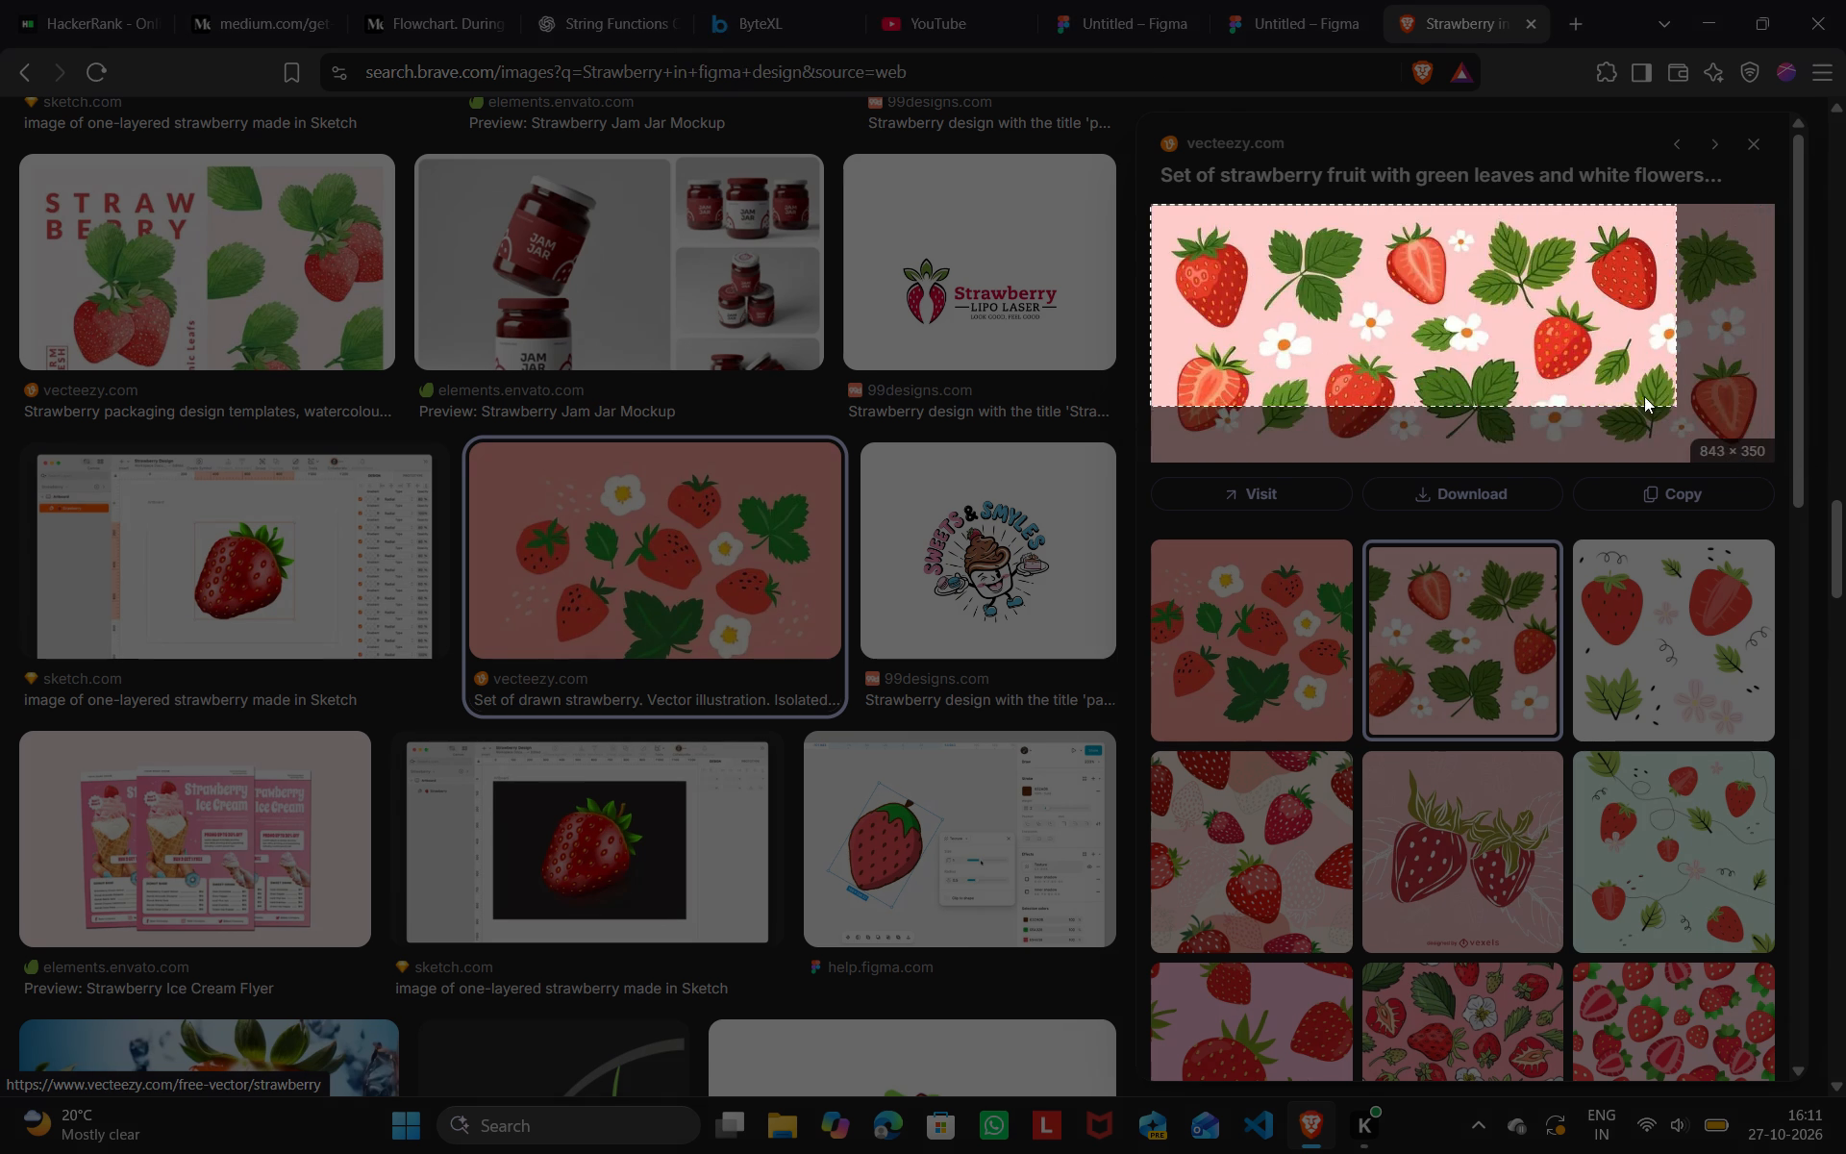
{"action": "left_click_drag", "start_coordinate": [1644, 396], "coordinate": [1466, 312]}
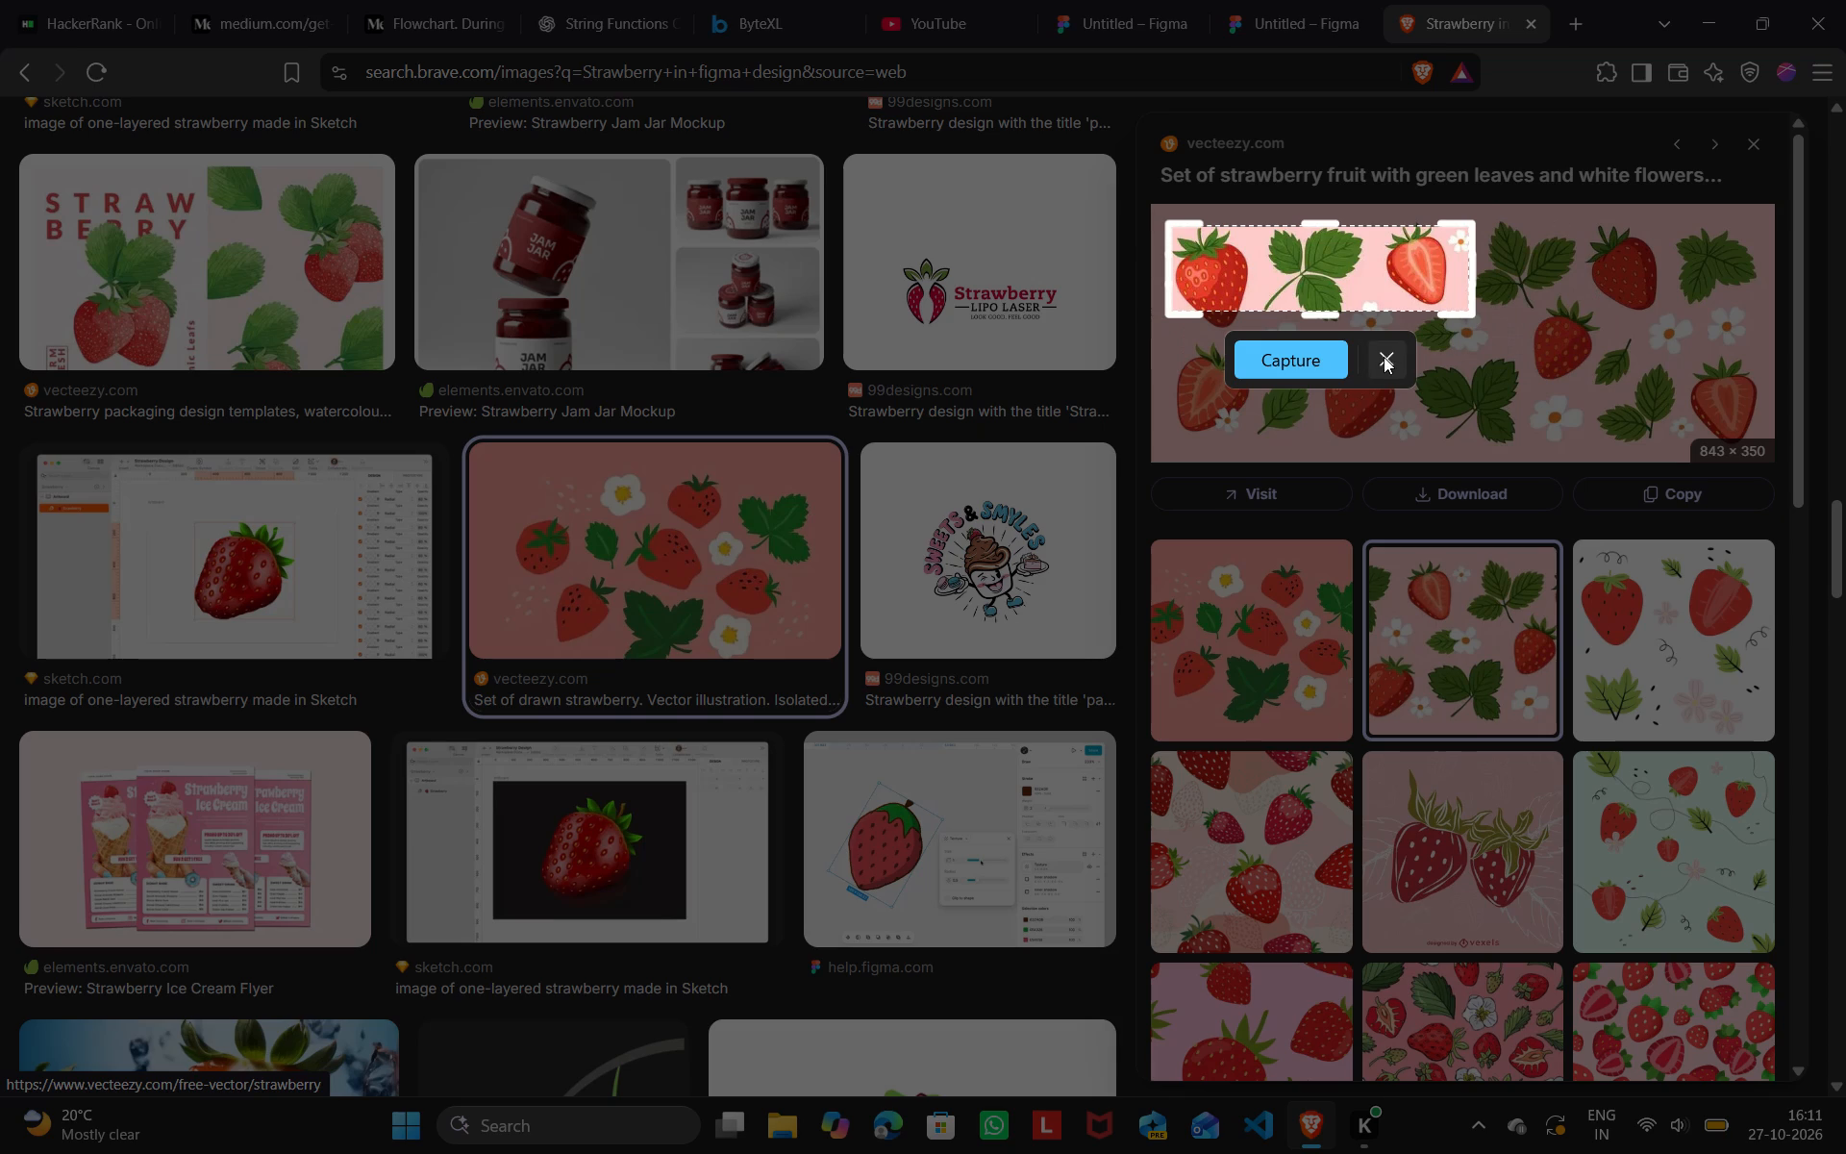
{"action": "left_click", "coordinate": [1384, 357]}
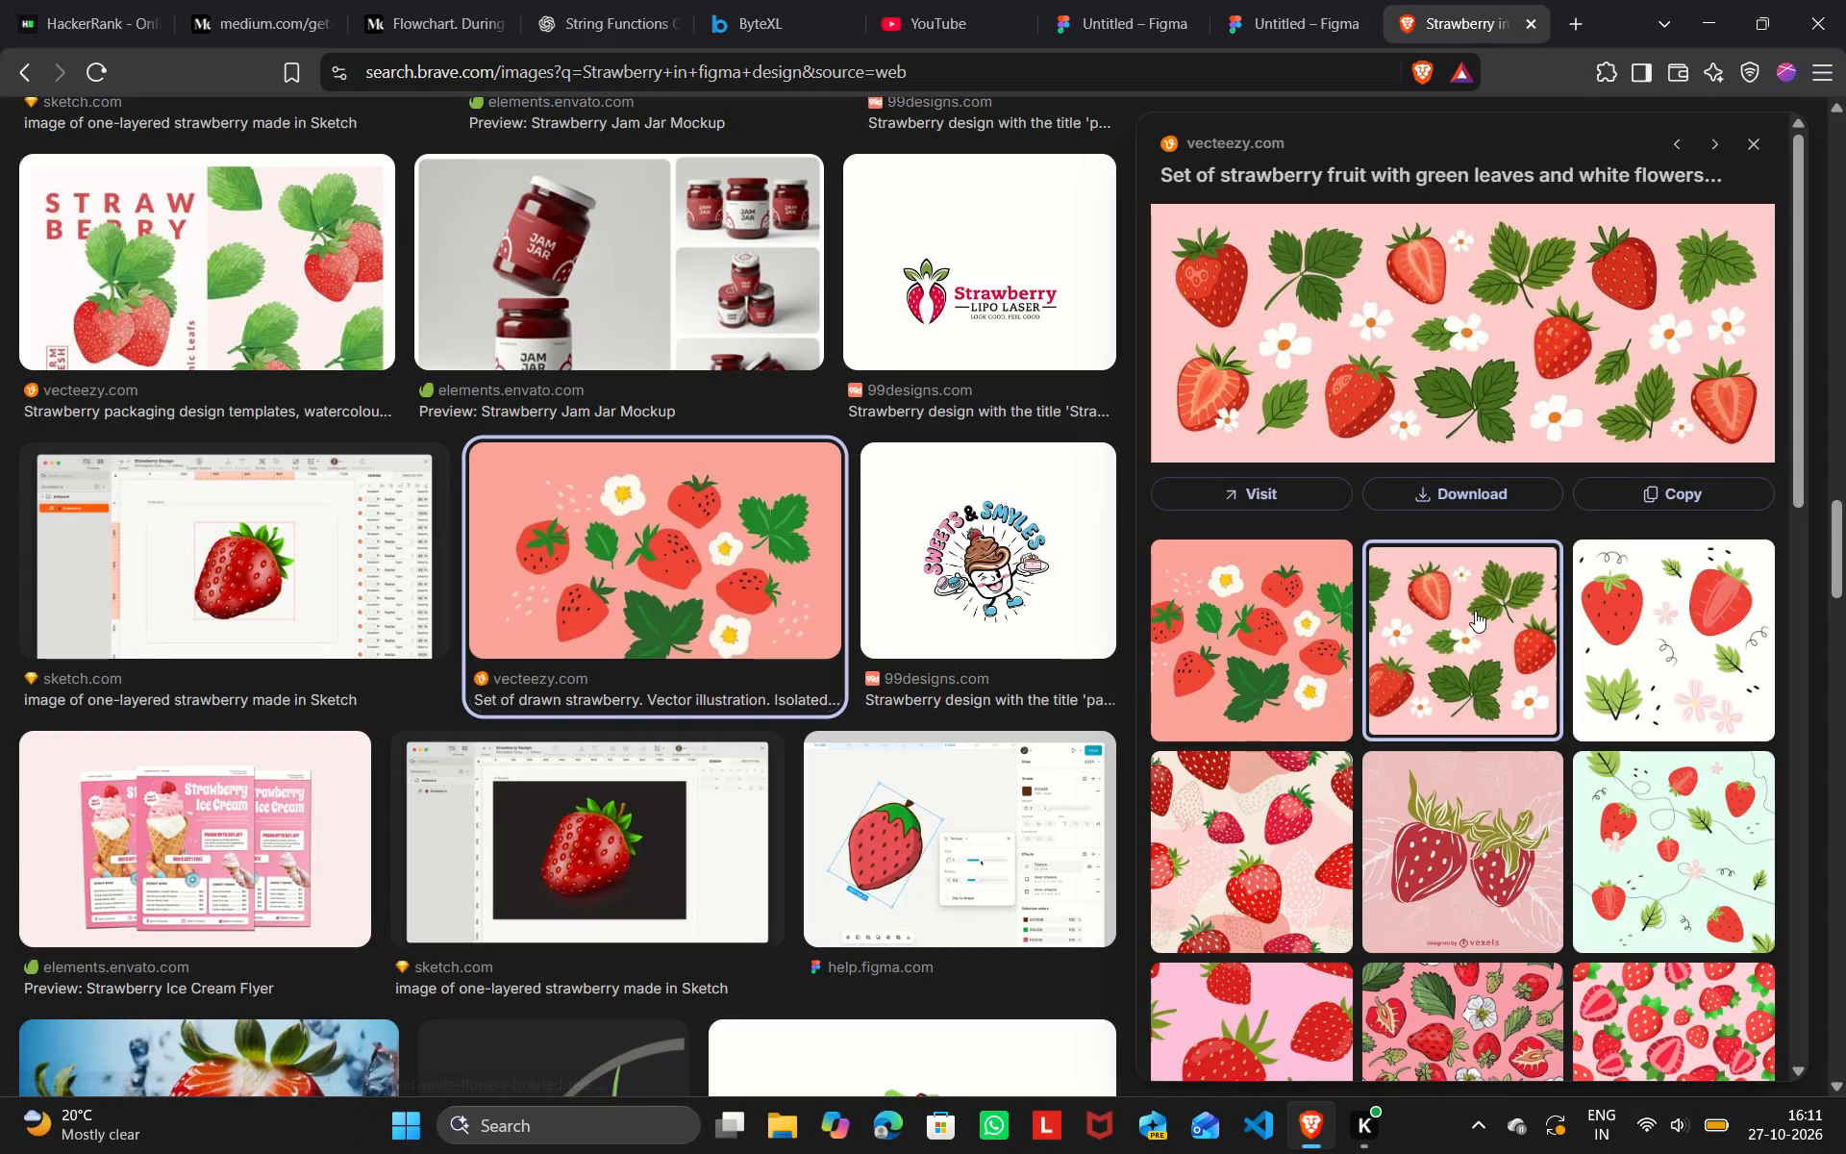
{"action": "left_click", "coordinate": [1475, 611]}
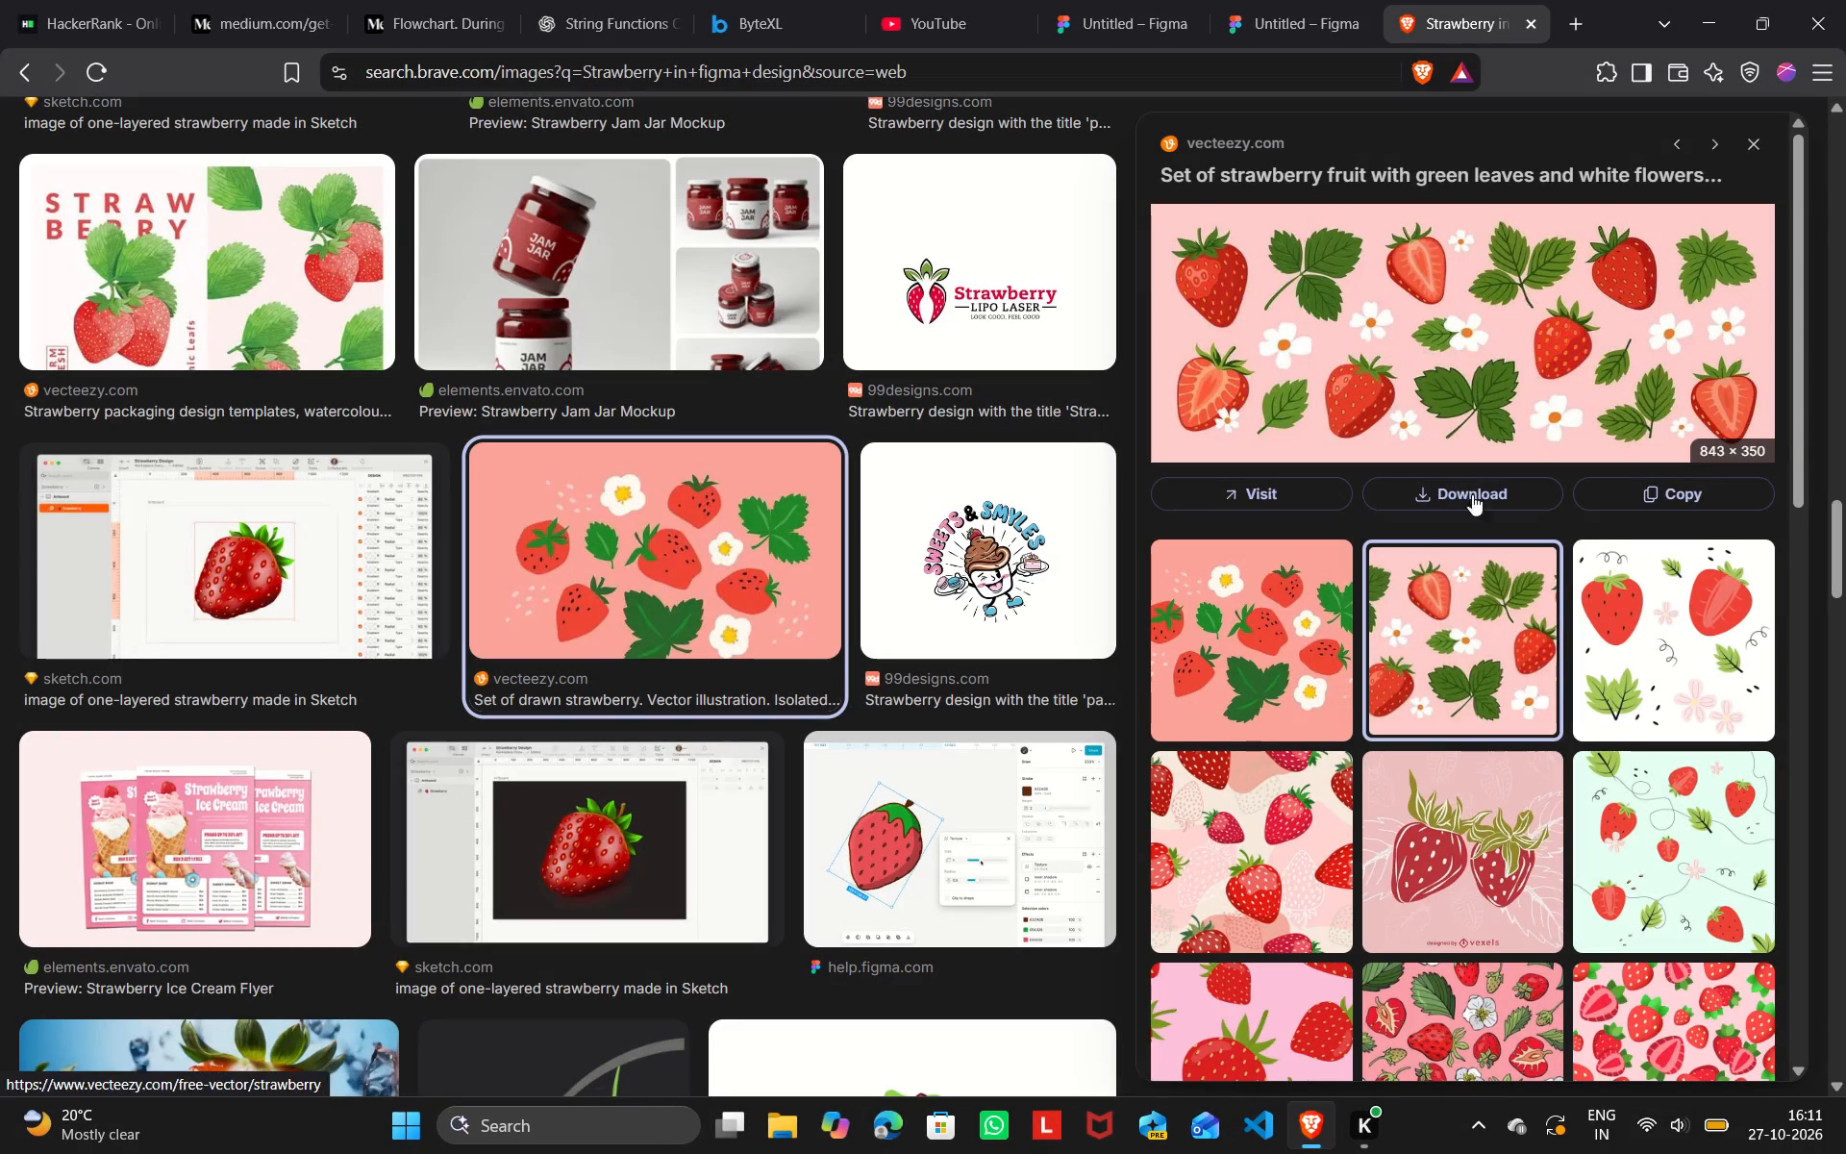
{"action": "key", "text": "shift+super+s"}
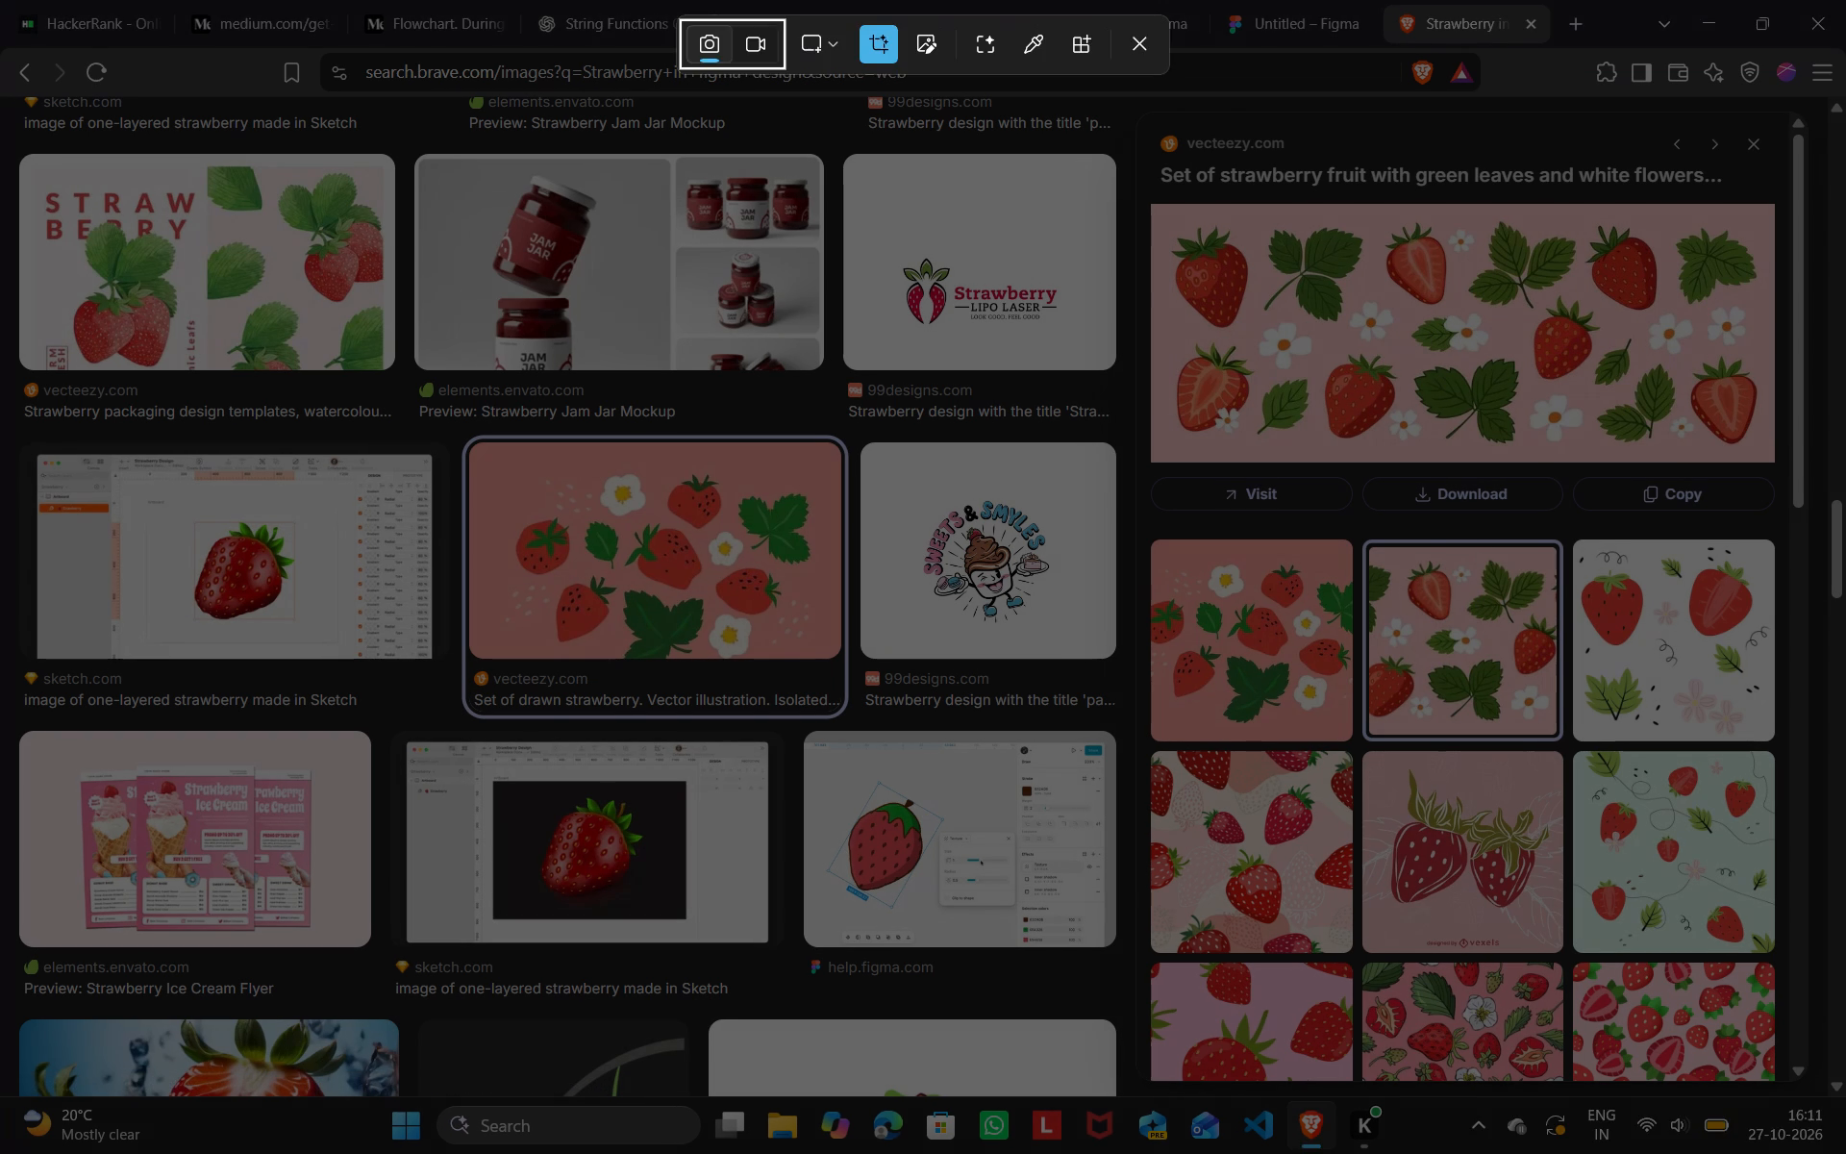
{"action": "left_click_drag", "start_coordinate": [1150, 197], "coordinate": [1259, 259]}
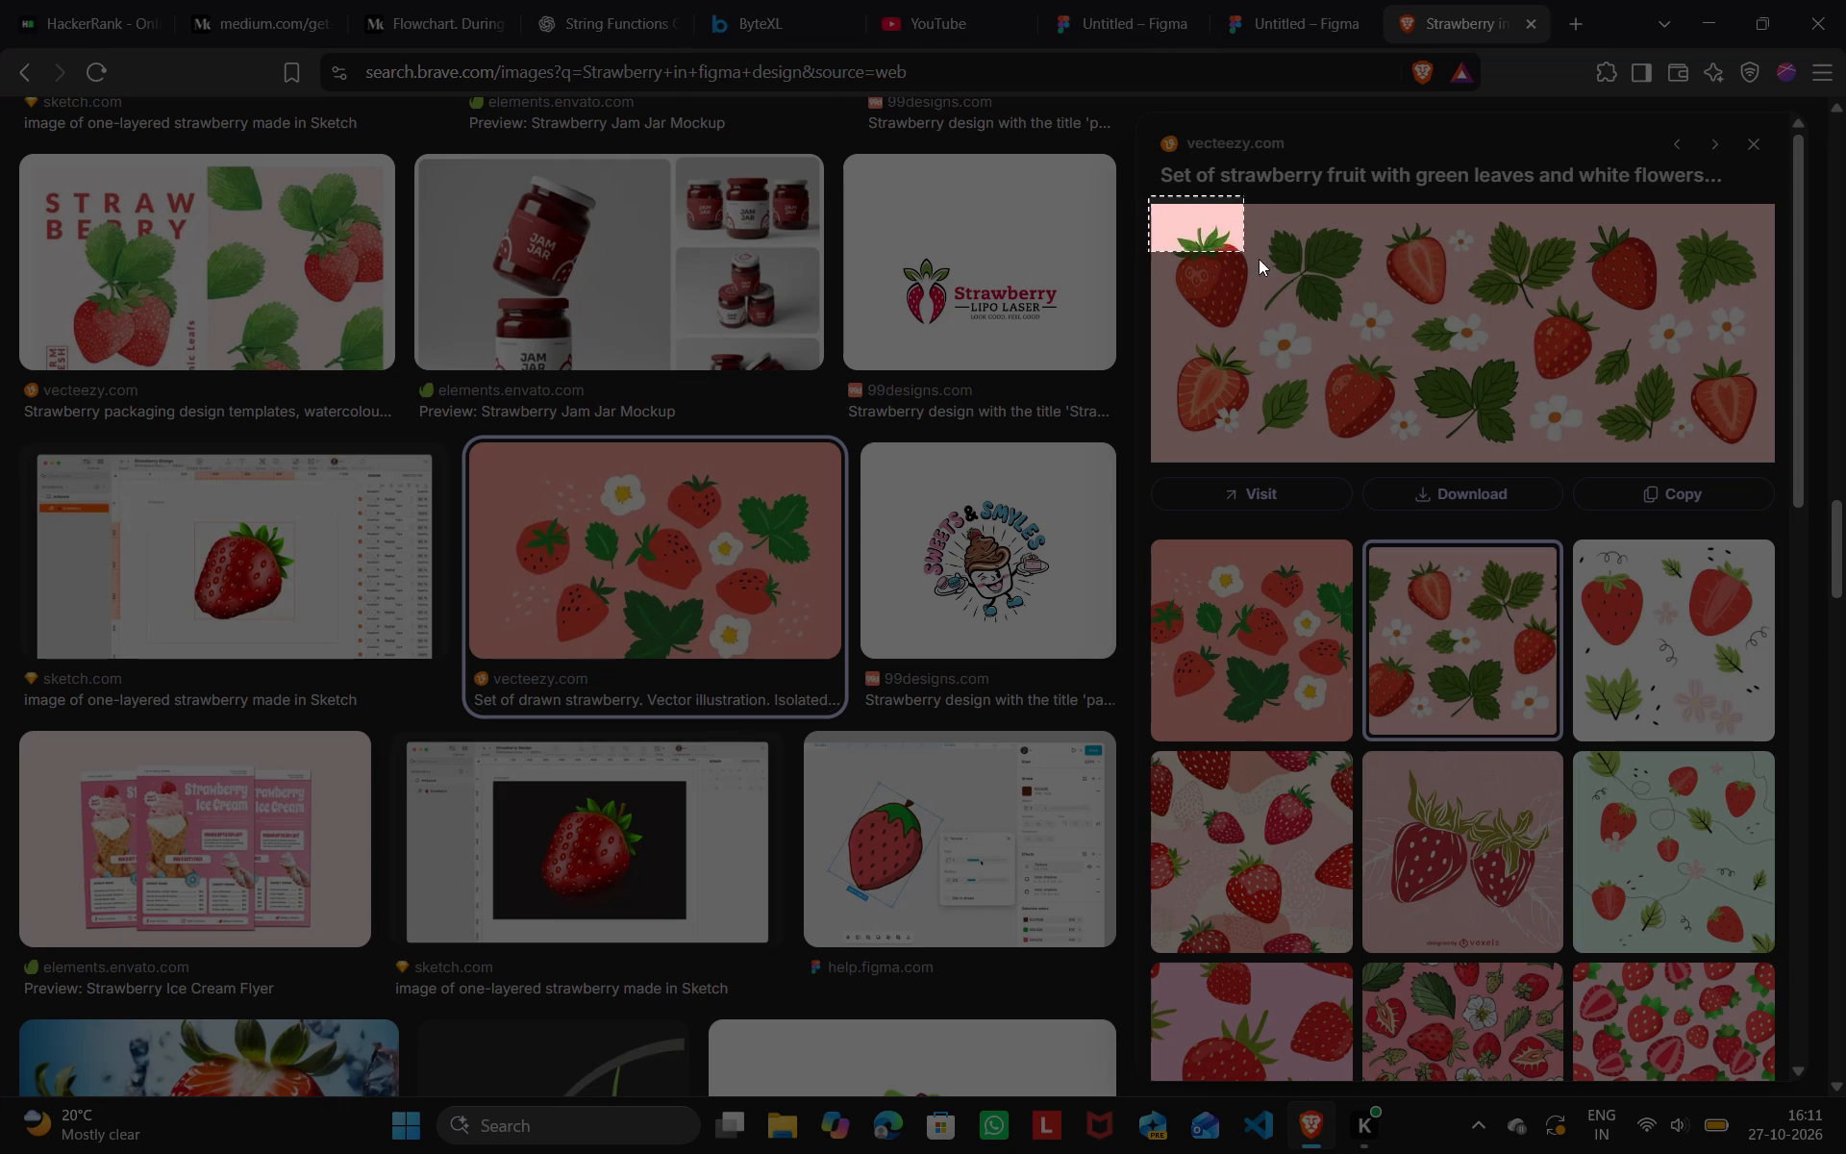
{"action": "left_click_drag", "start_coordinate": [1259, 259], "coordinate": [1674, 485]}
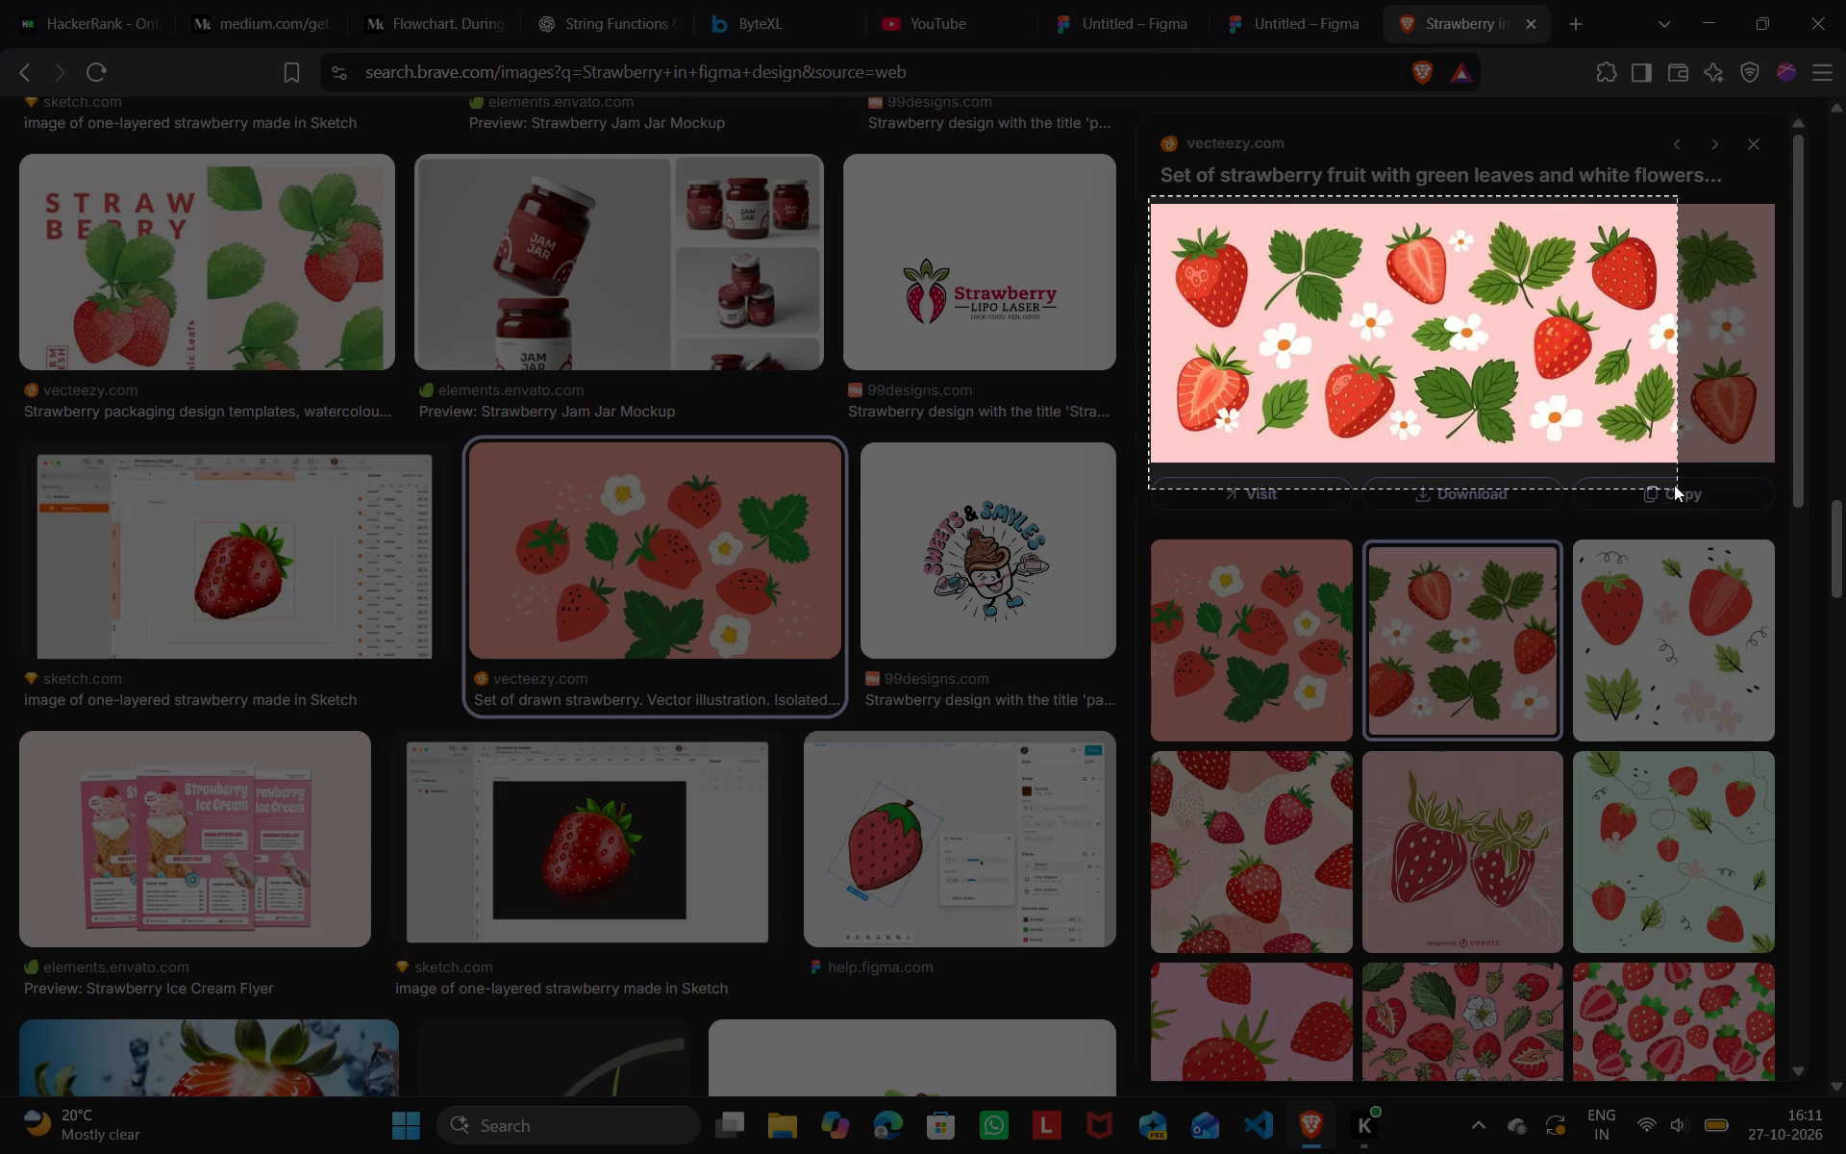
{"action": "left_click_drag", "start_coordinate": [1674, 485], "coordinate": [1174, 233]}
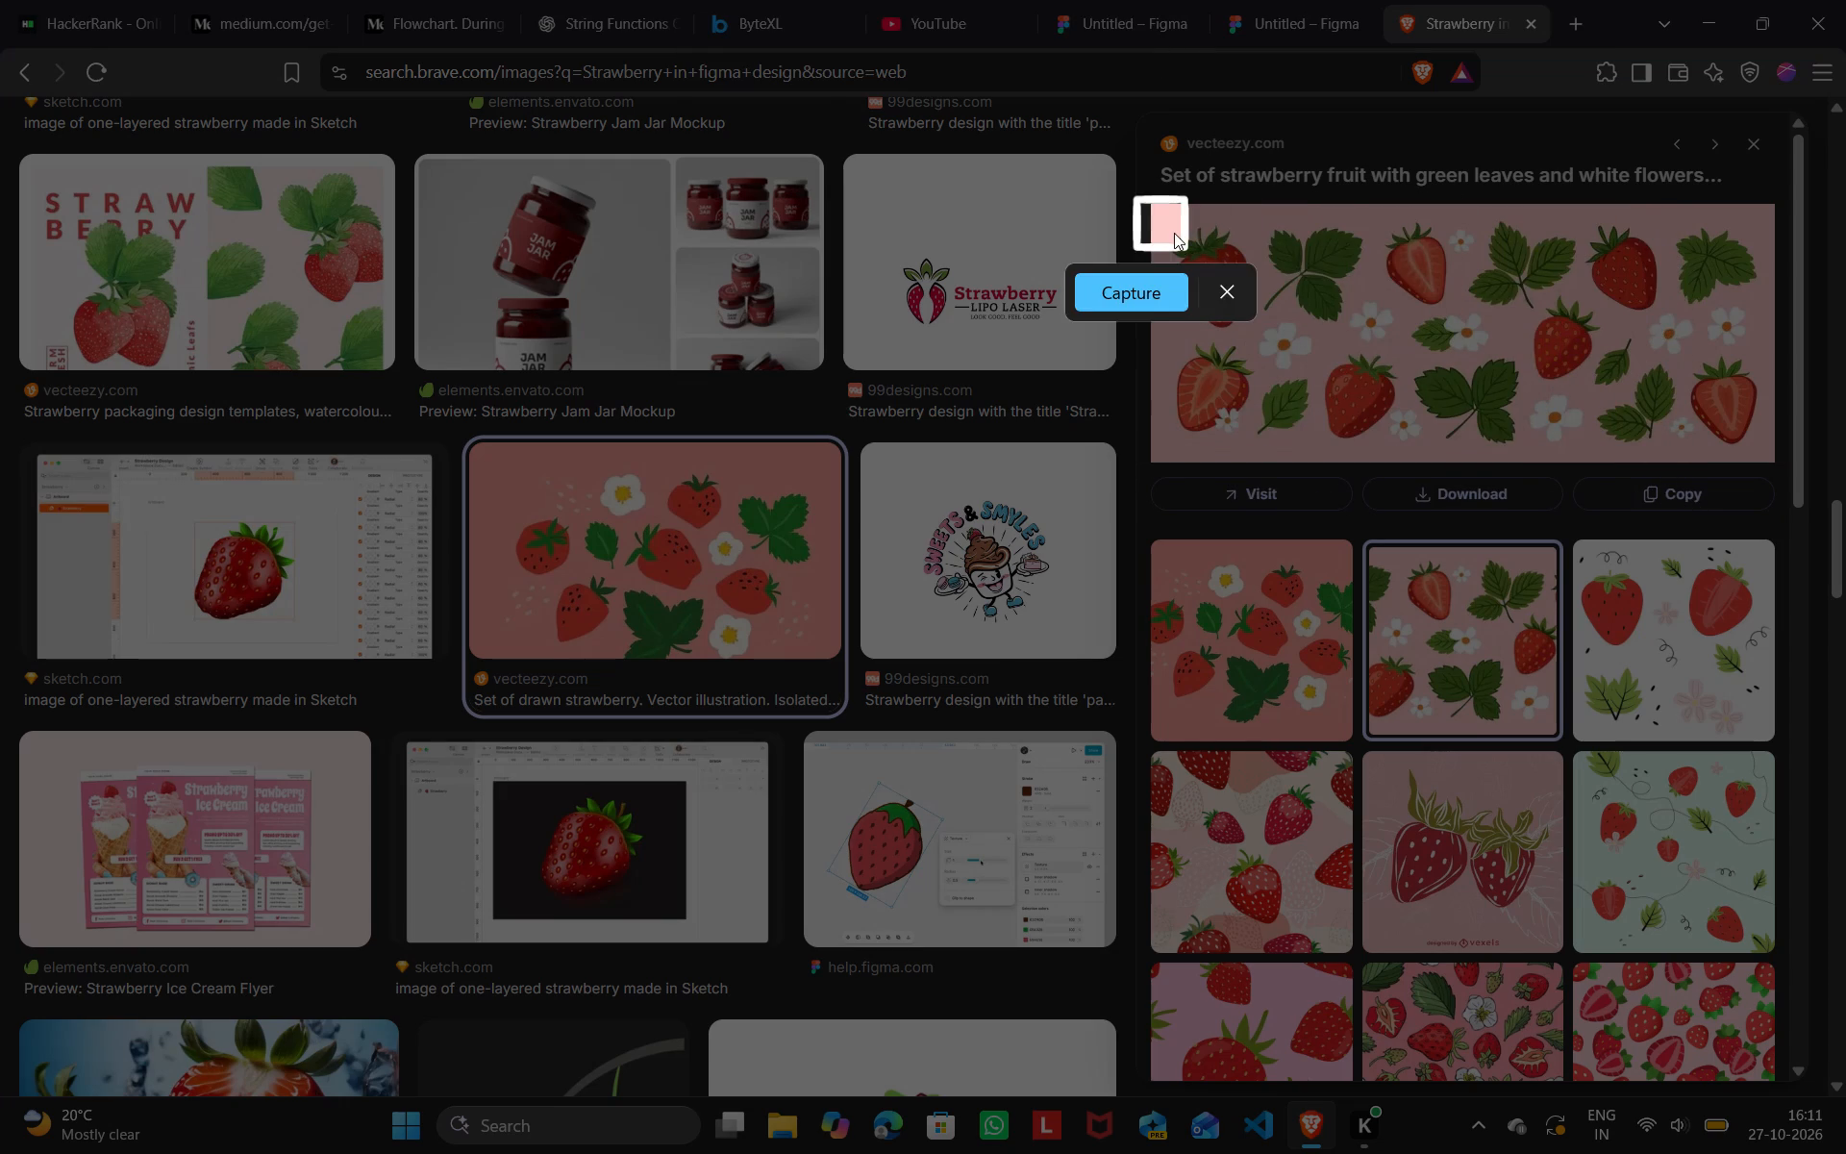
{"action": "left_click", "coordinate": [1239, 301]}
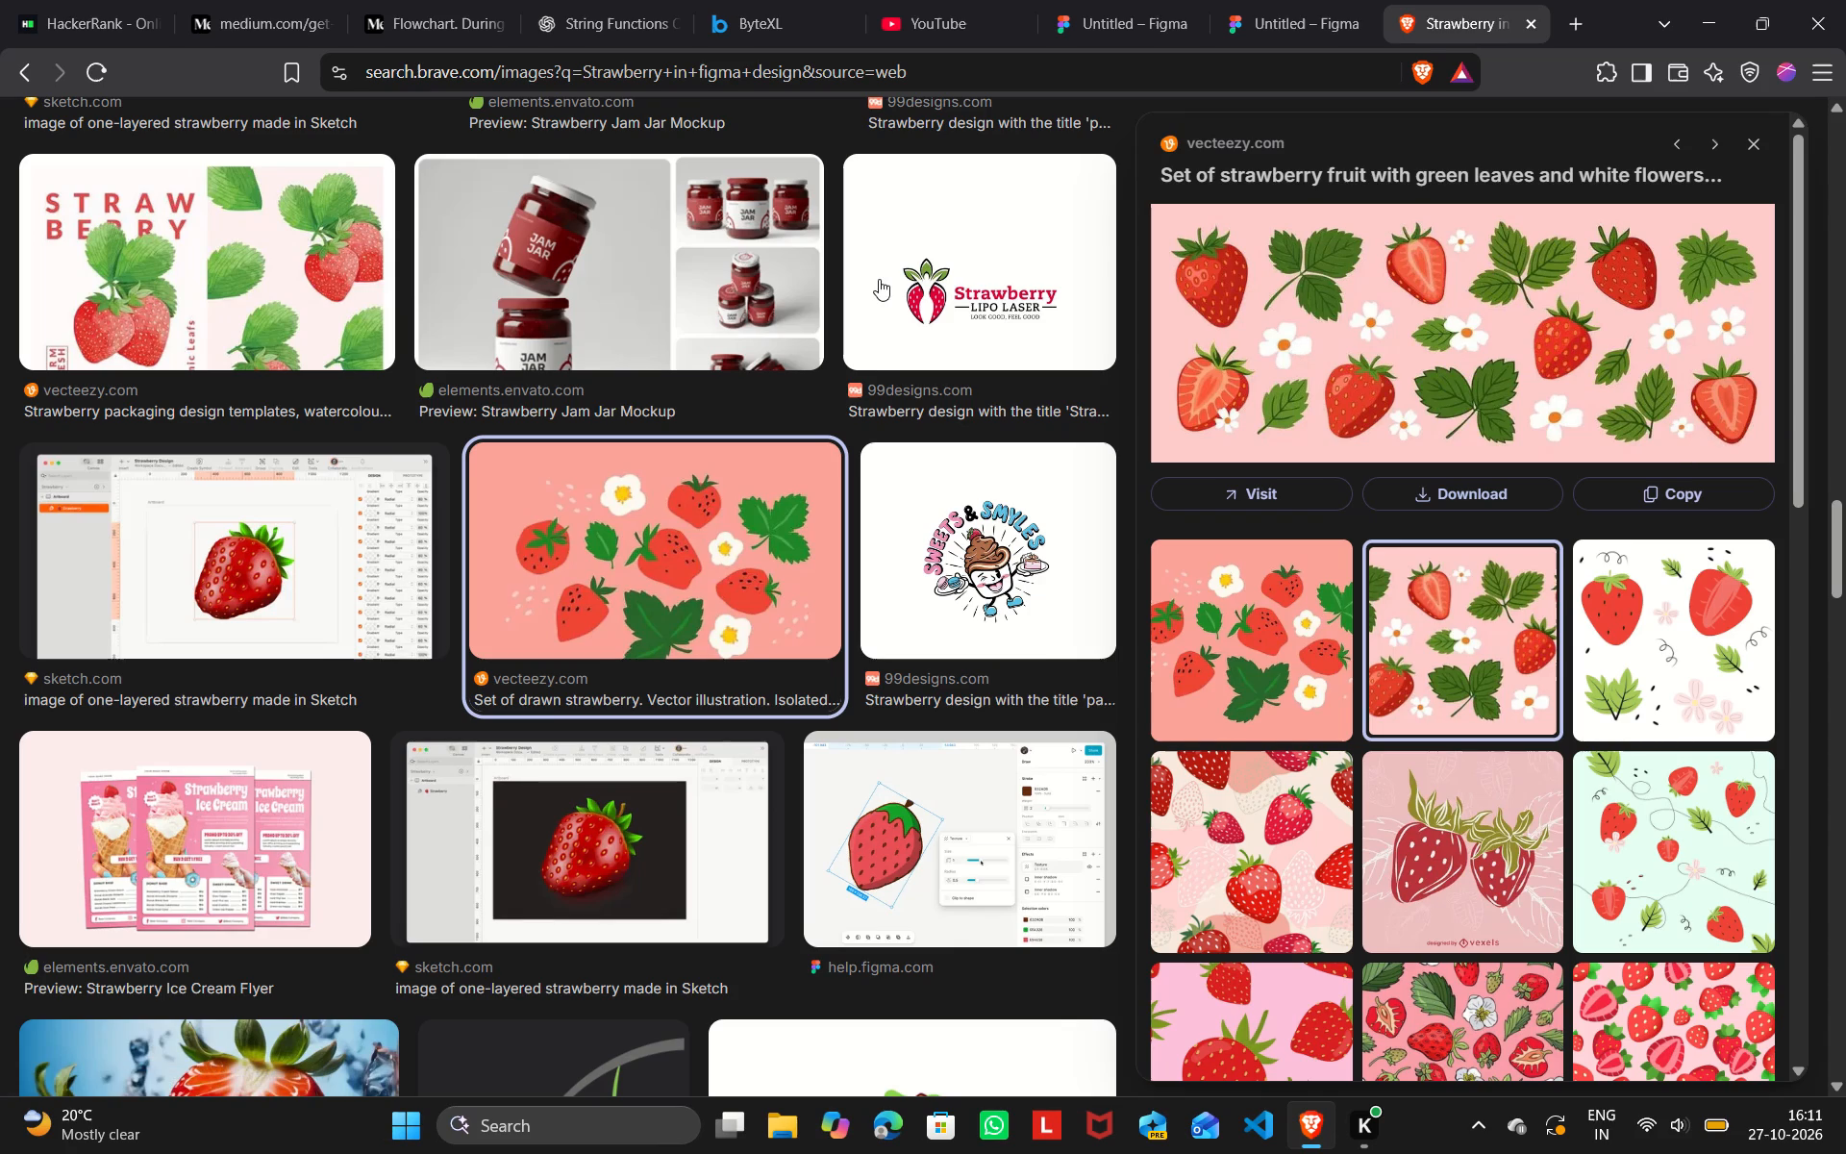
Change the image search to "Strawberry in 3d figma design" and run it.
{"action": "scroll", "coordinate": [879, 279], "scroll_direction": "up", "scroll_amount": 9}
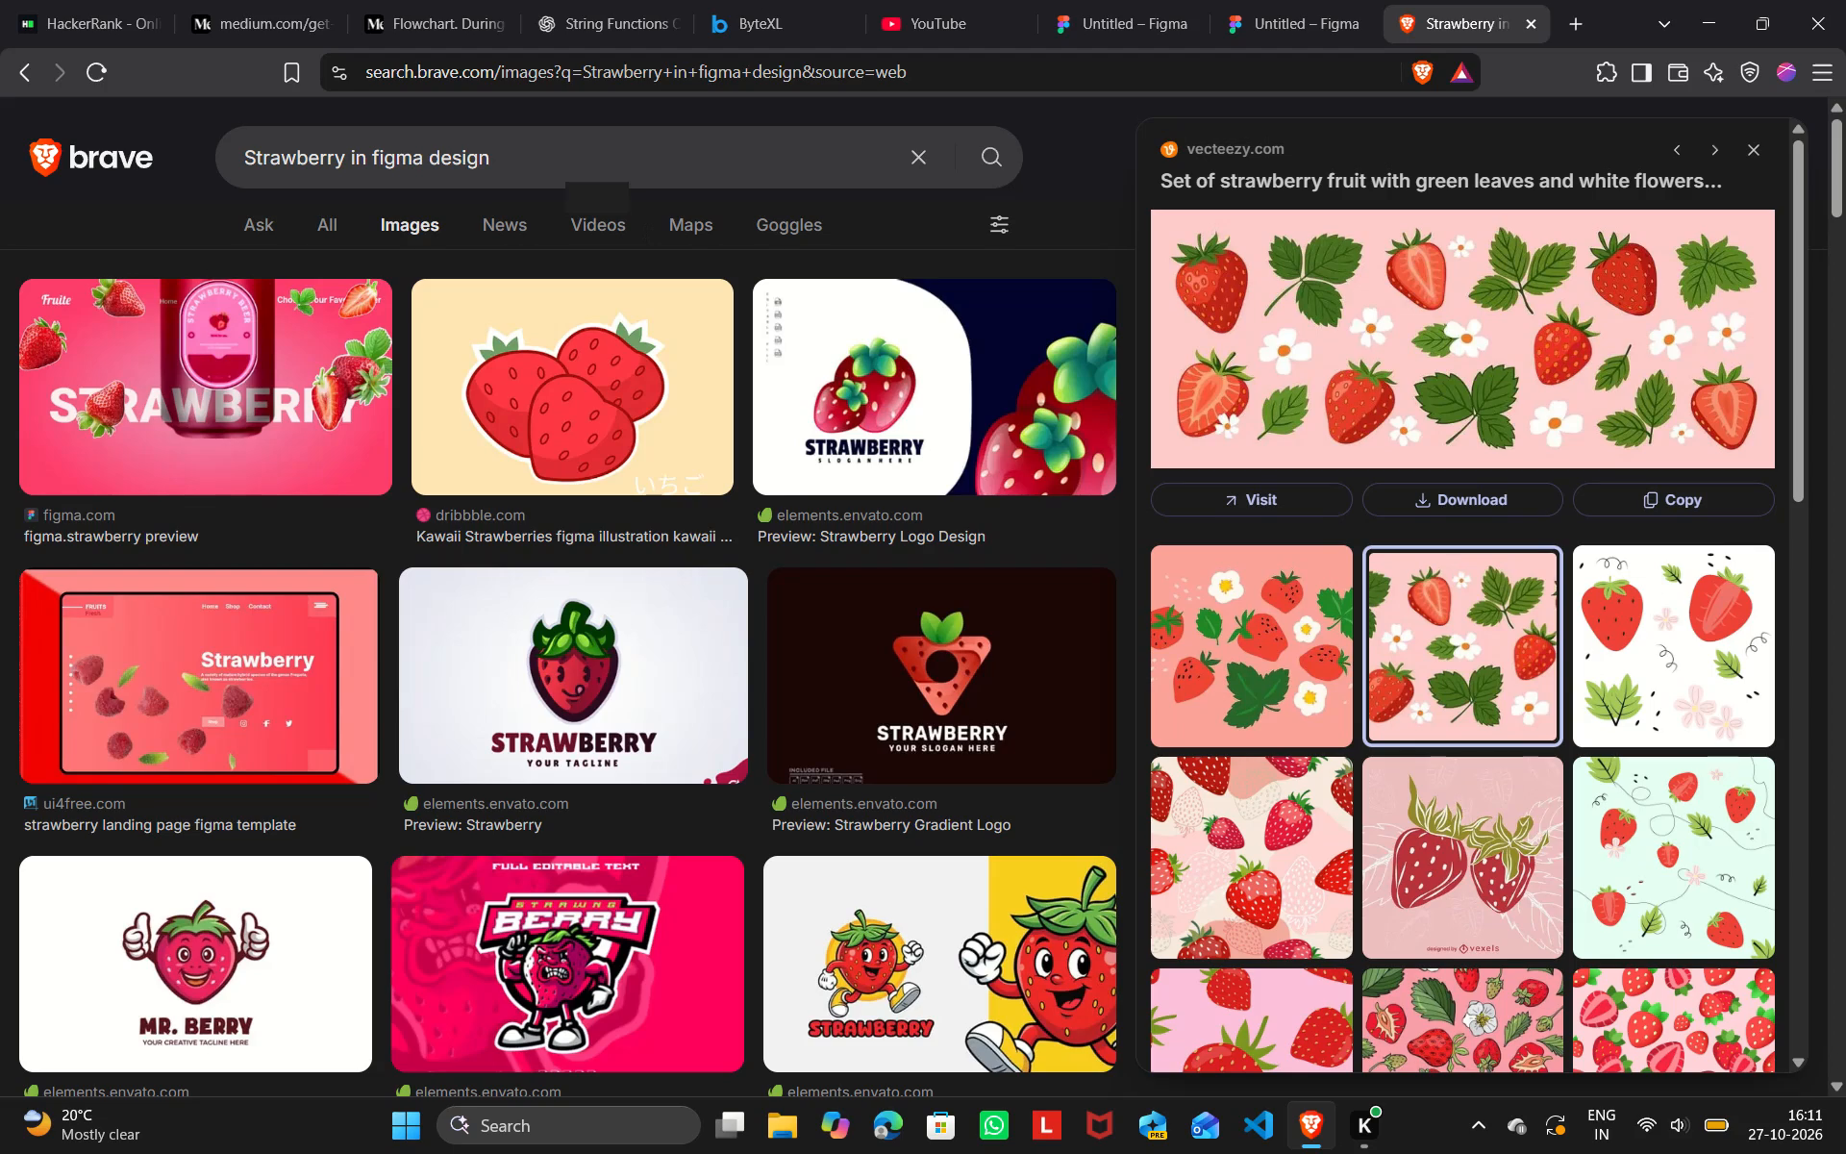
{"action": "left_click", "coordinate": [375, 157]}
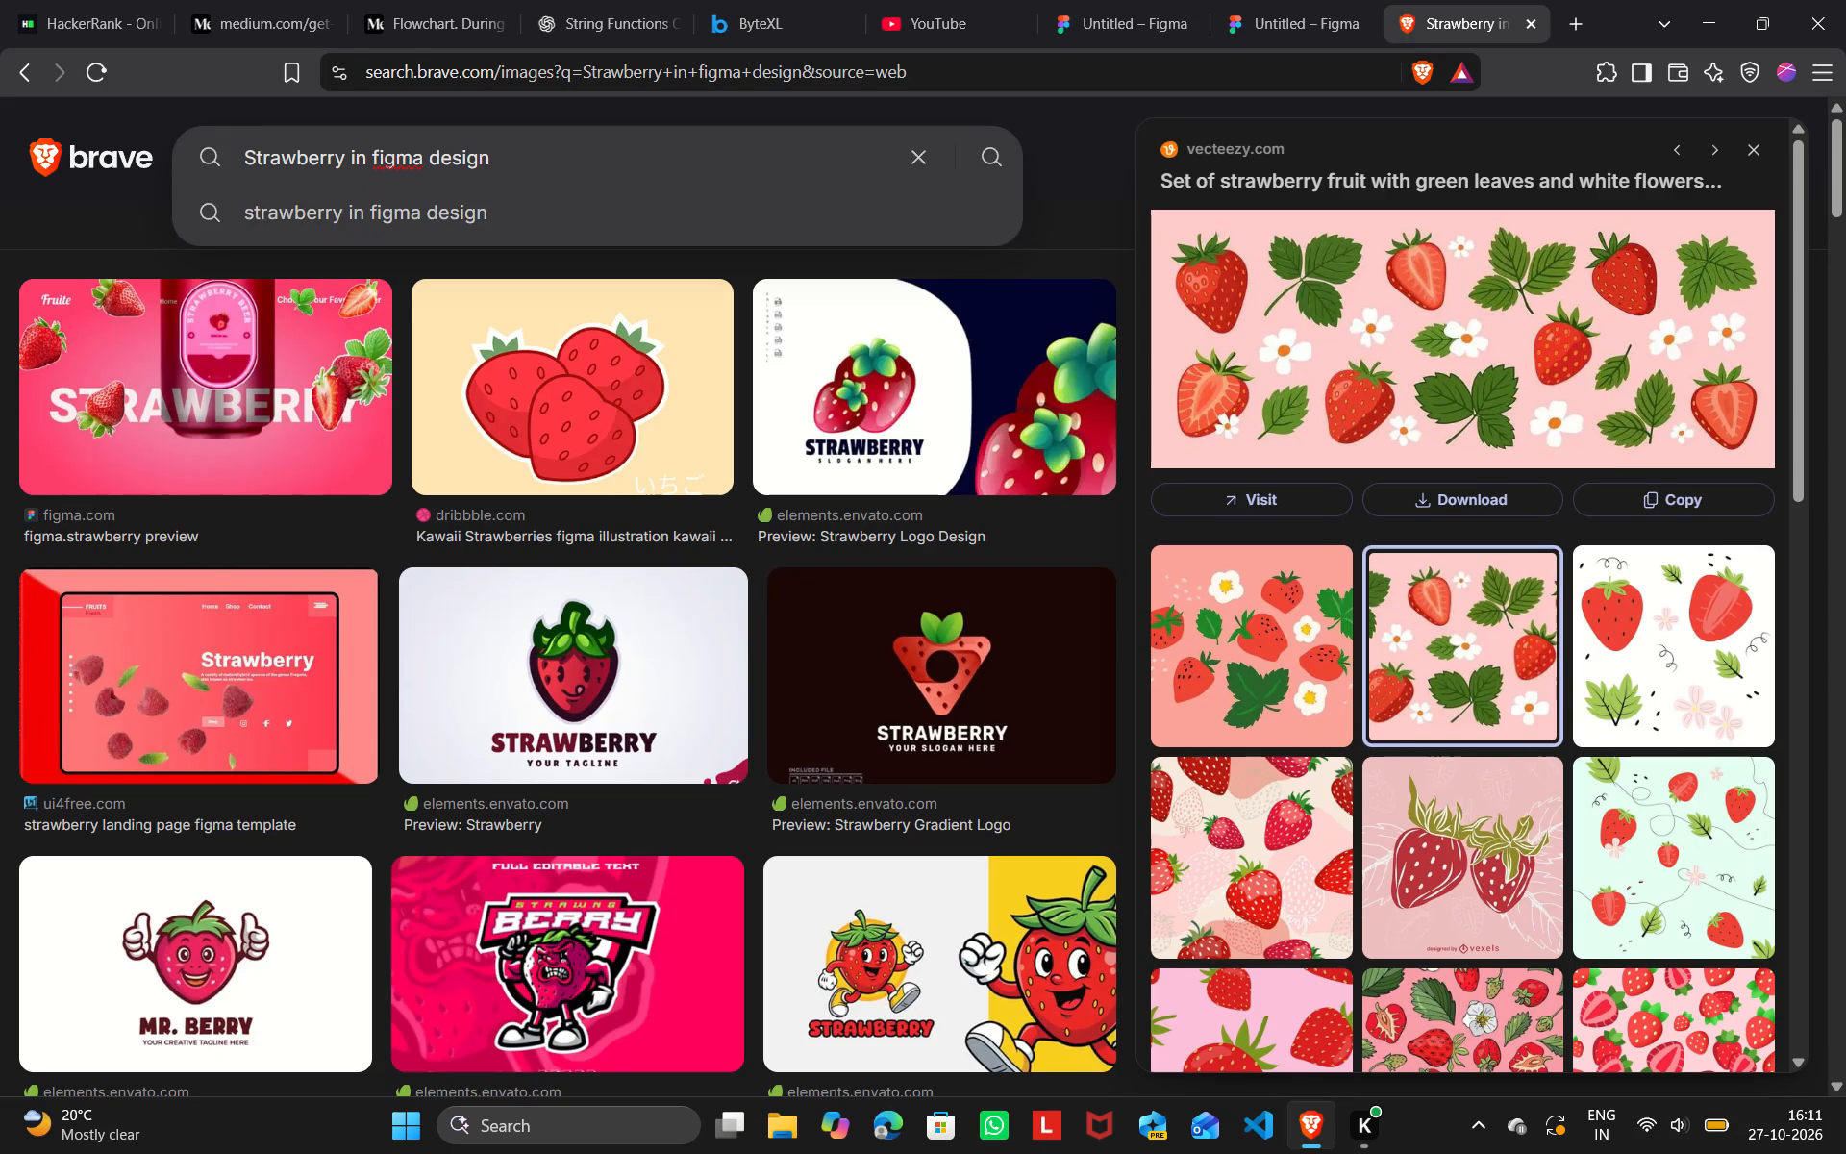
{"action": "type", "text": "3d"}
{"action": "key", "text": "space"}
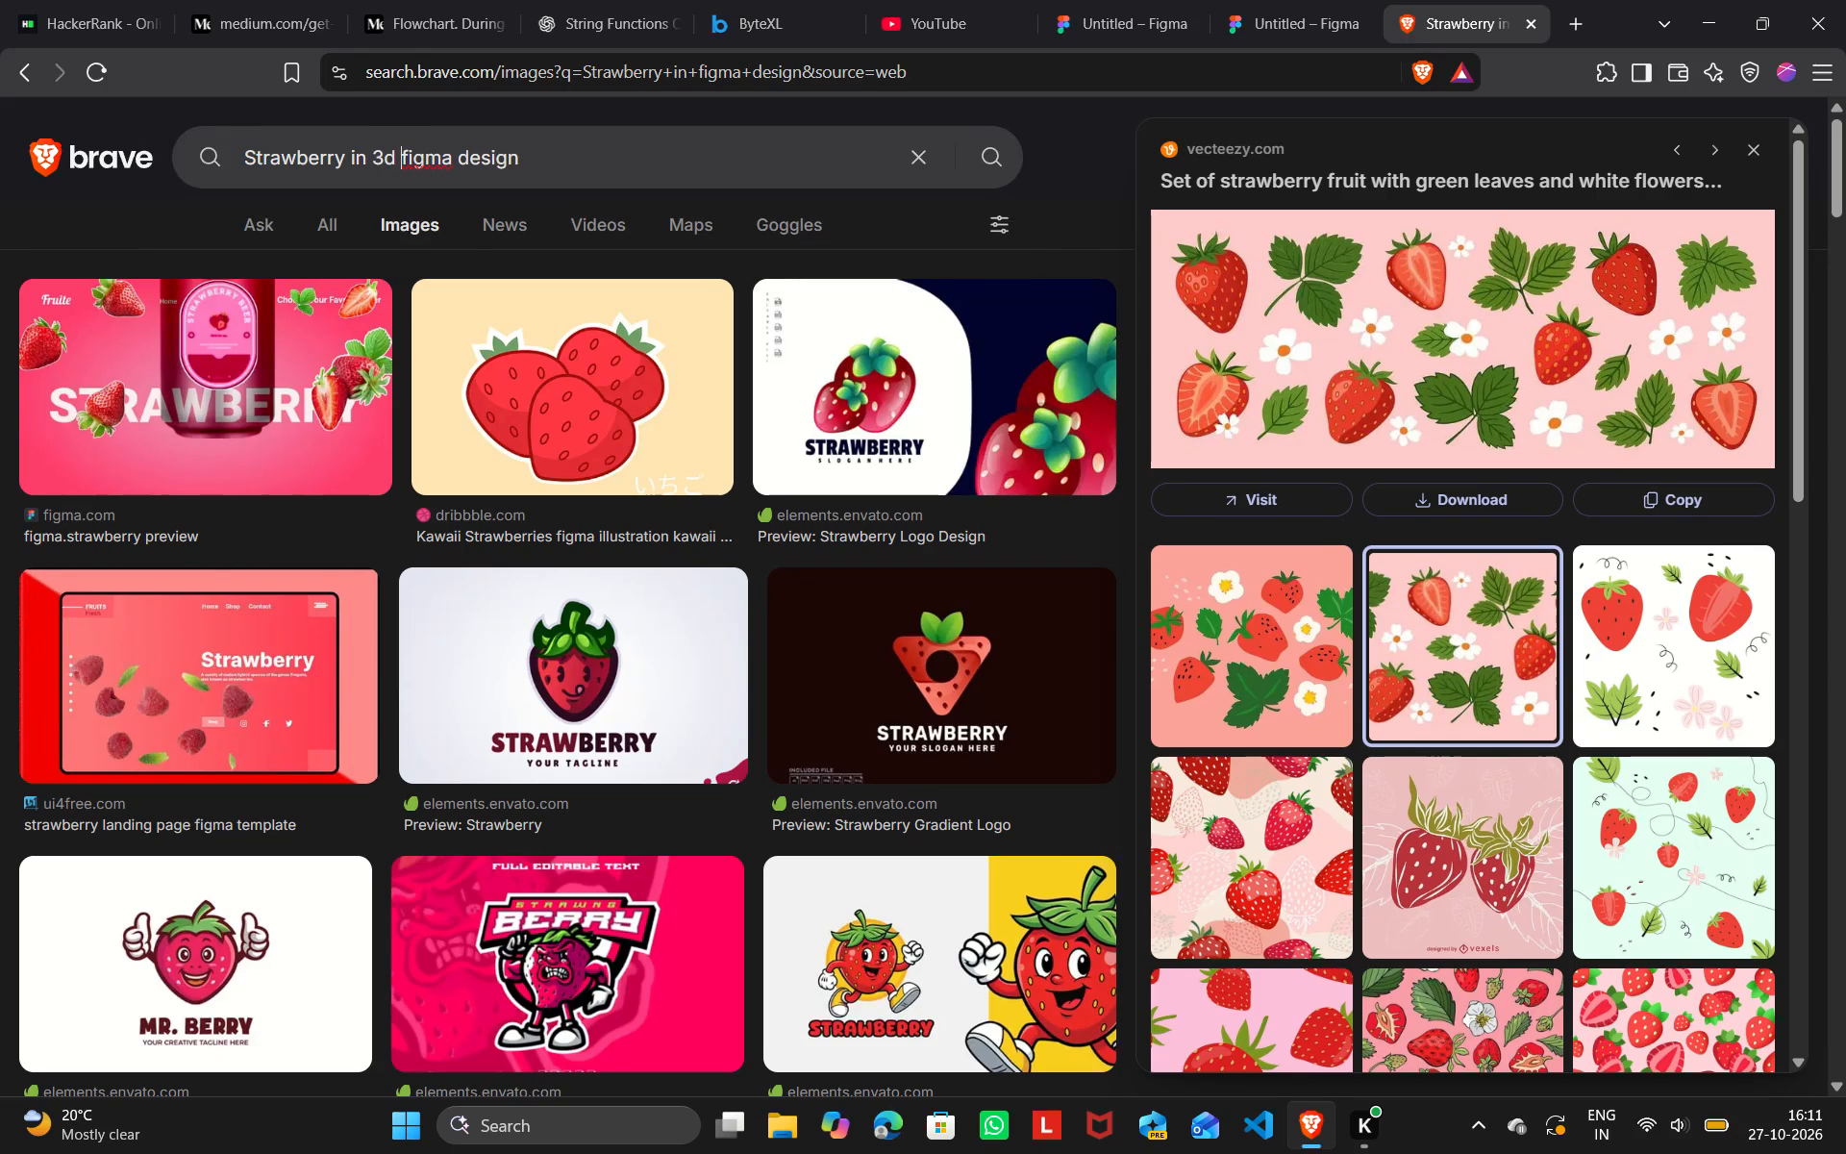
{"action": "key", "text": "Return"}
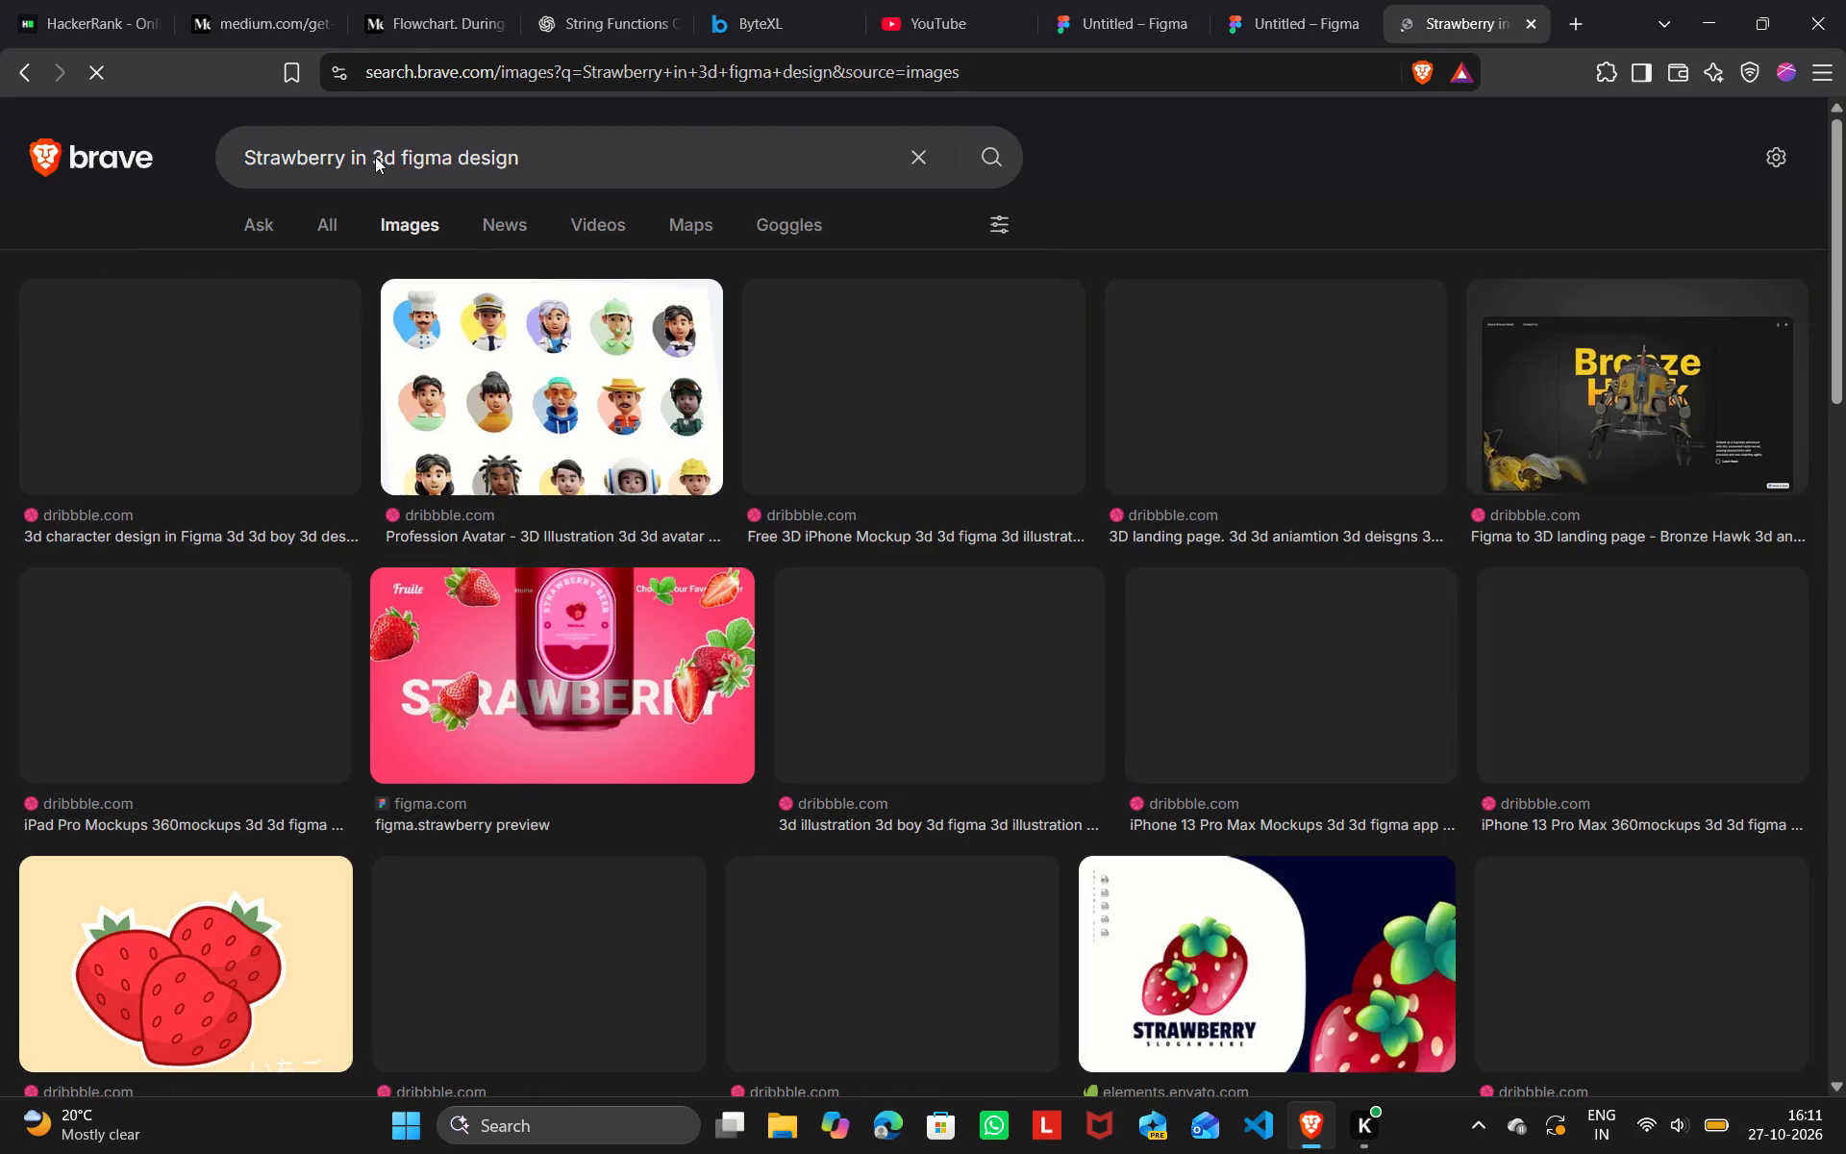
Examine the 3D strawberry image results for pictures suited to the donut design.
{"action": "scroll", "coordinate": [865, 564], "scroll_direction": "down", "scroll_amount": 3}
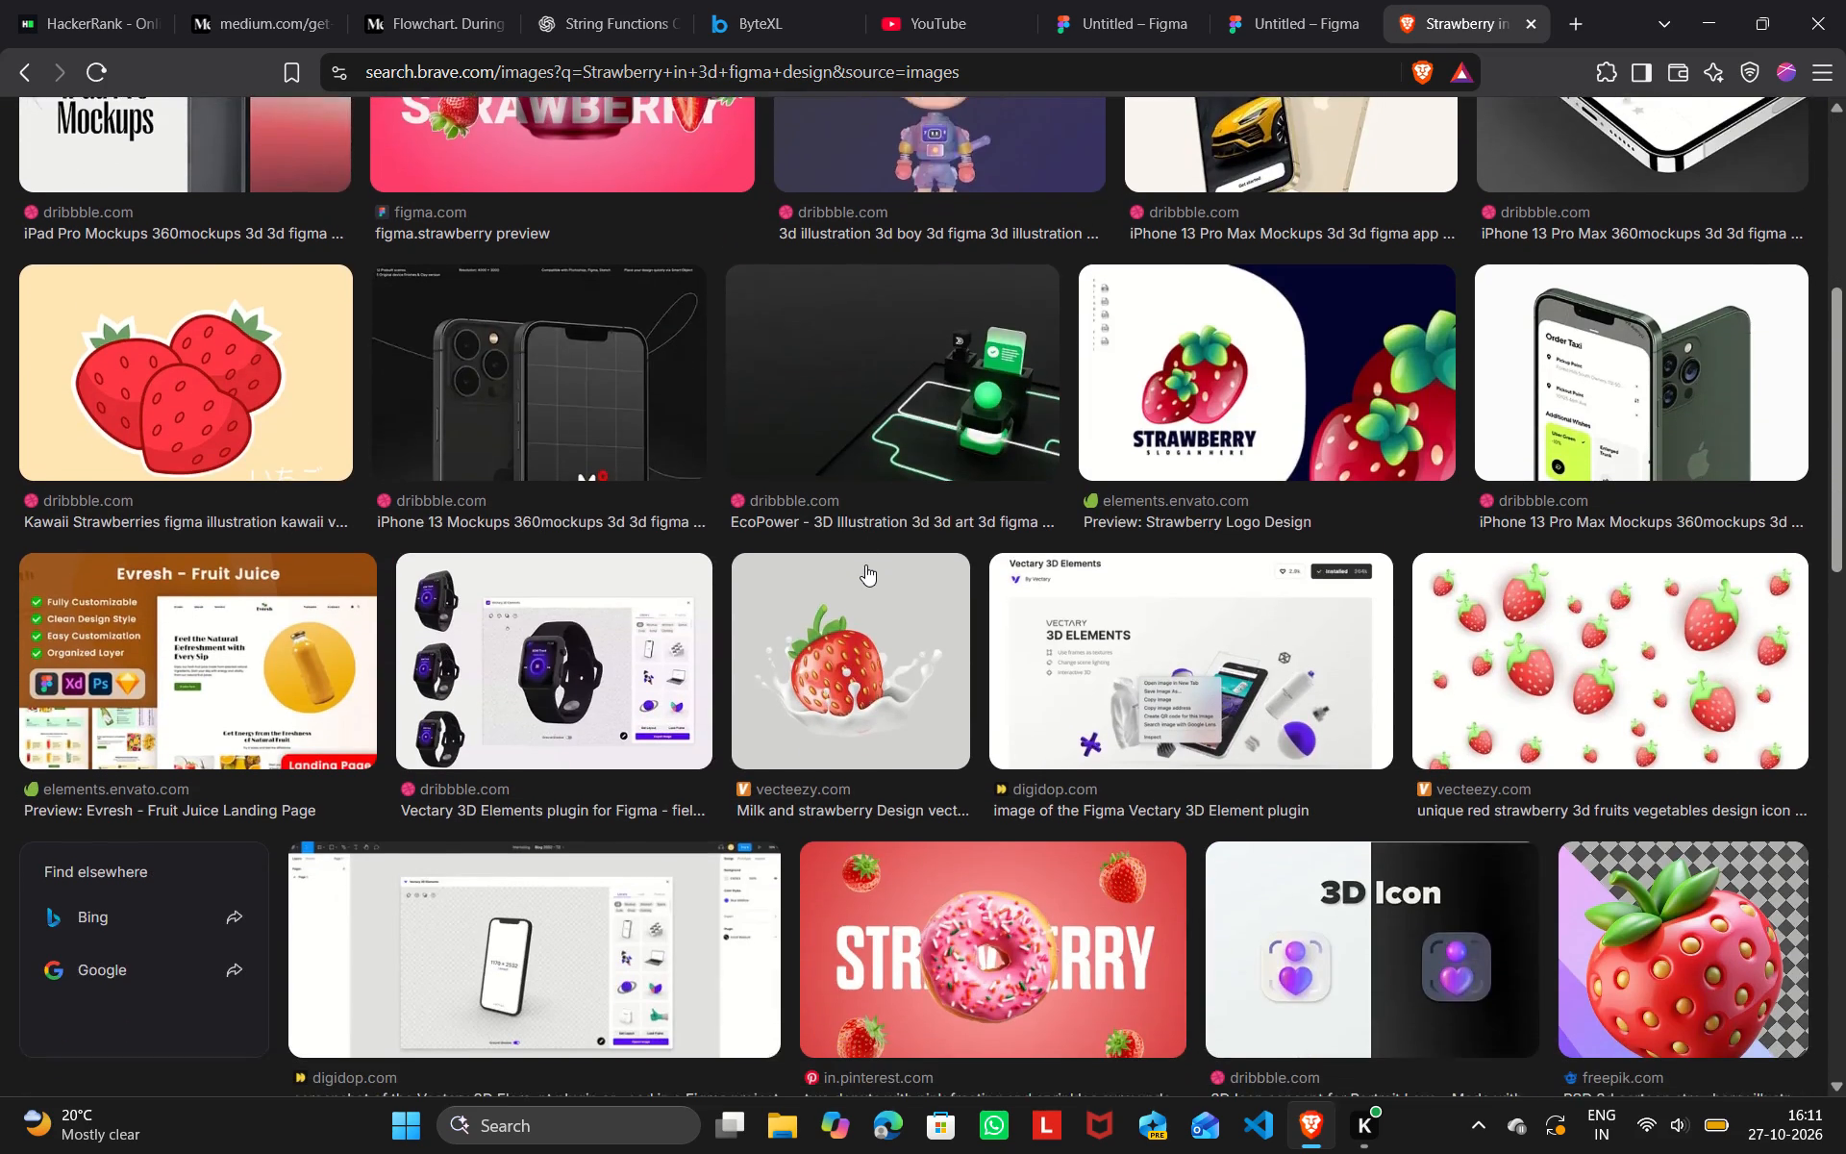
{"action": "scroll", "coordinate": [865, 564], "scroll_direction": "down", "scroll_amount": 3}
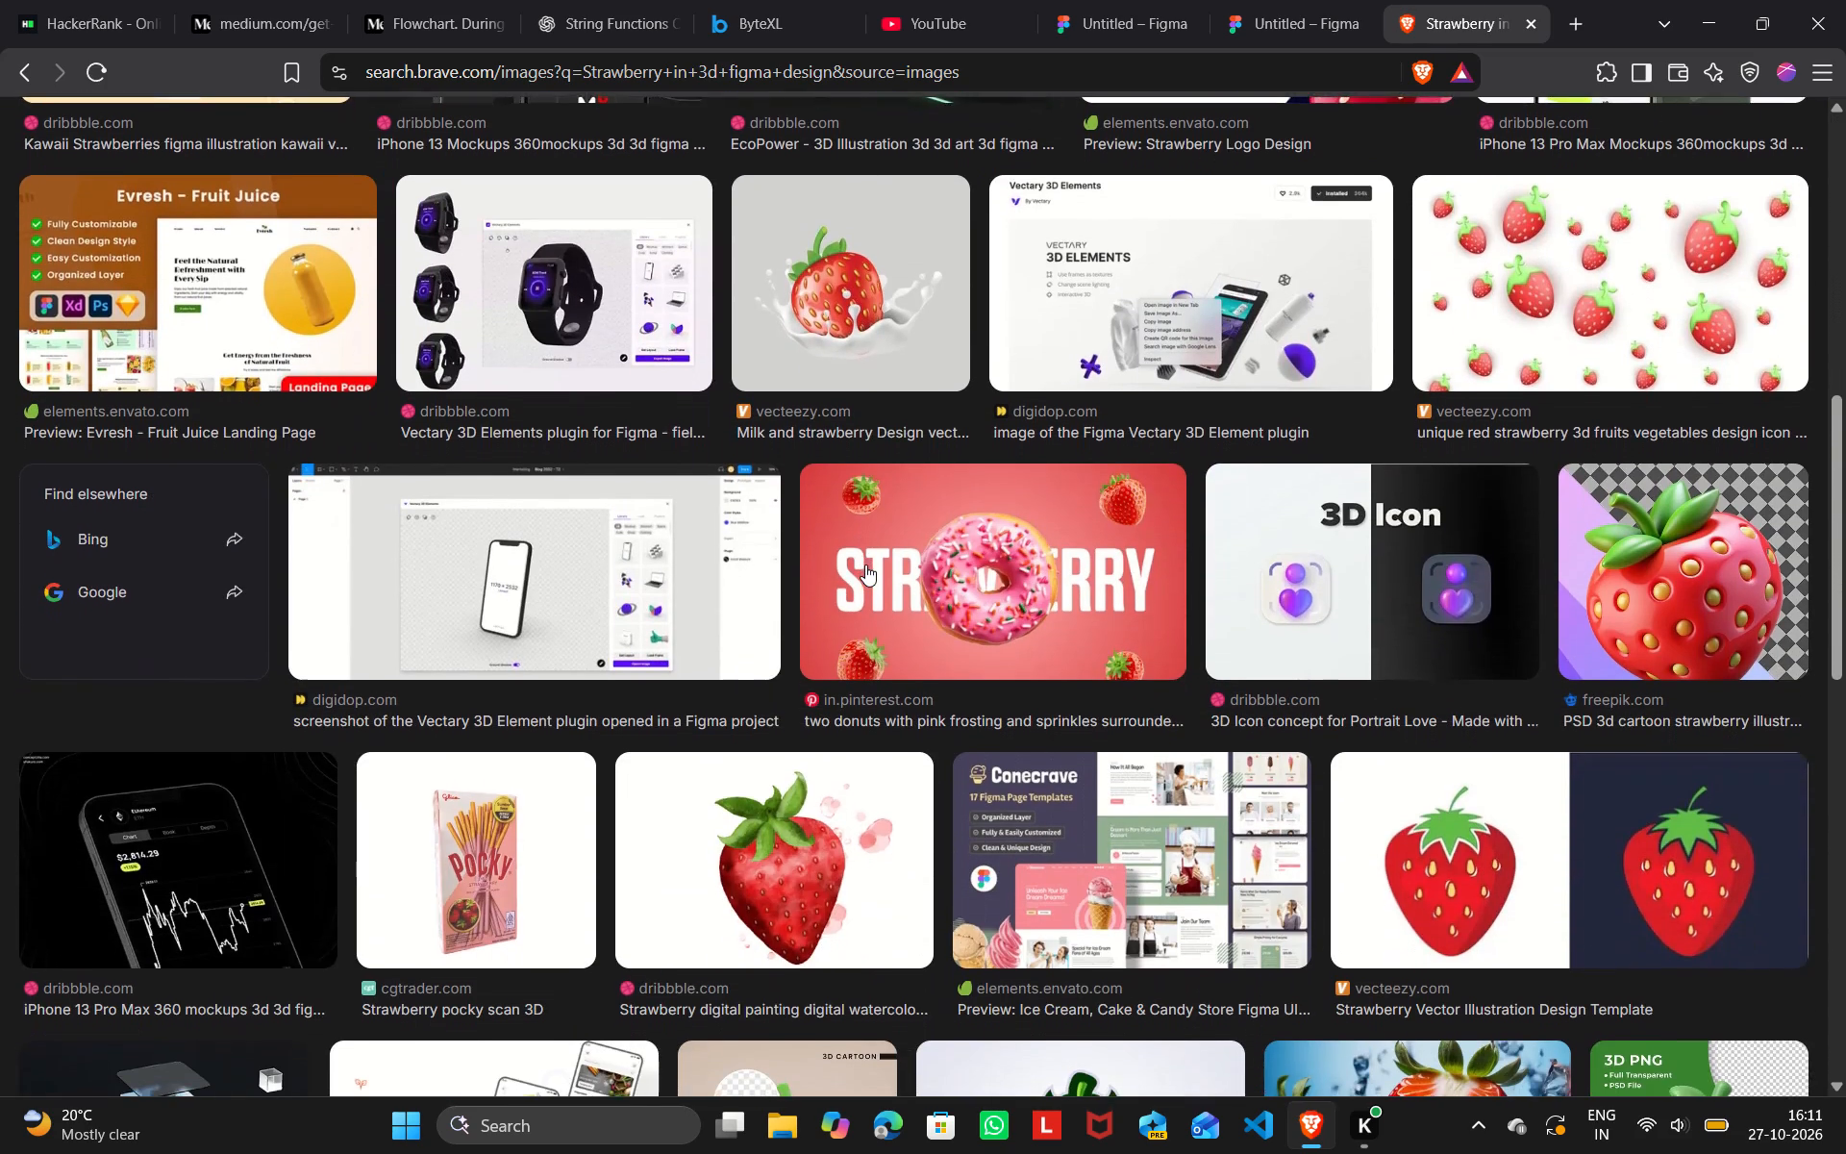
{"action": "scroll", "coordinate": [865, 564], "scroll_direction": "down", "scroll_amount": 4}
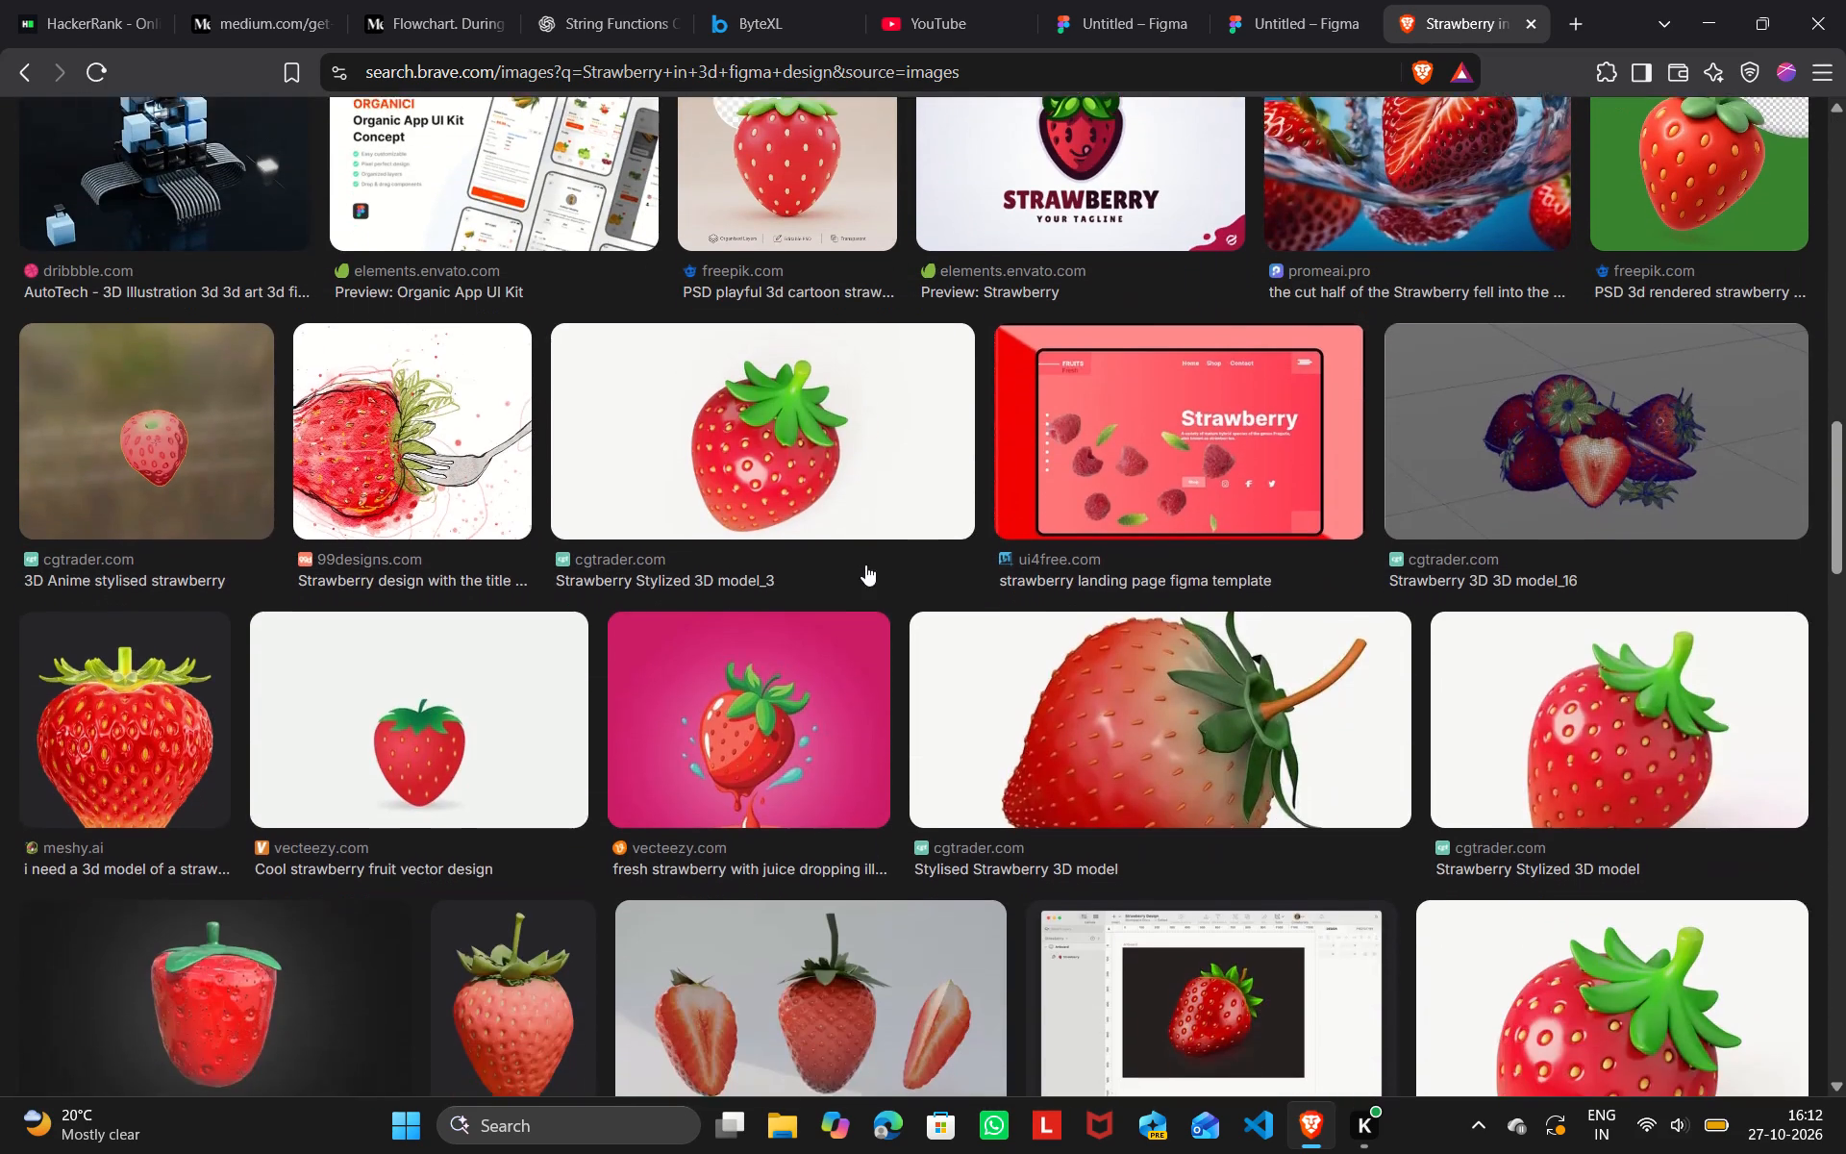
{"action": "scroll", "coordinate": [865, 564], "scroll_direction": "down", "scroll_amount": 3}
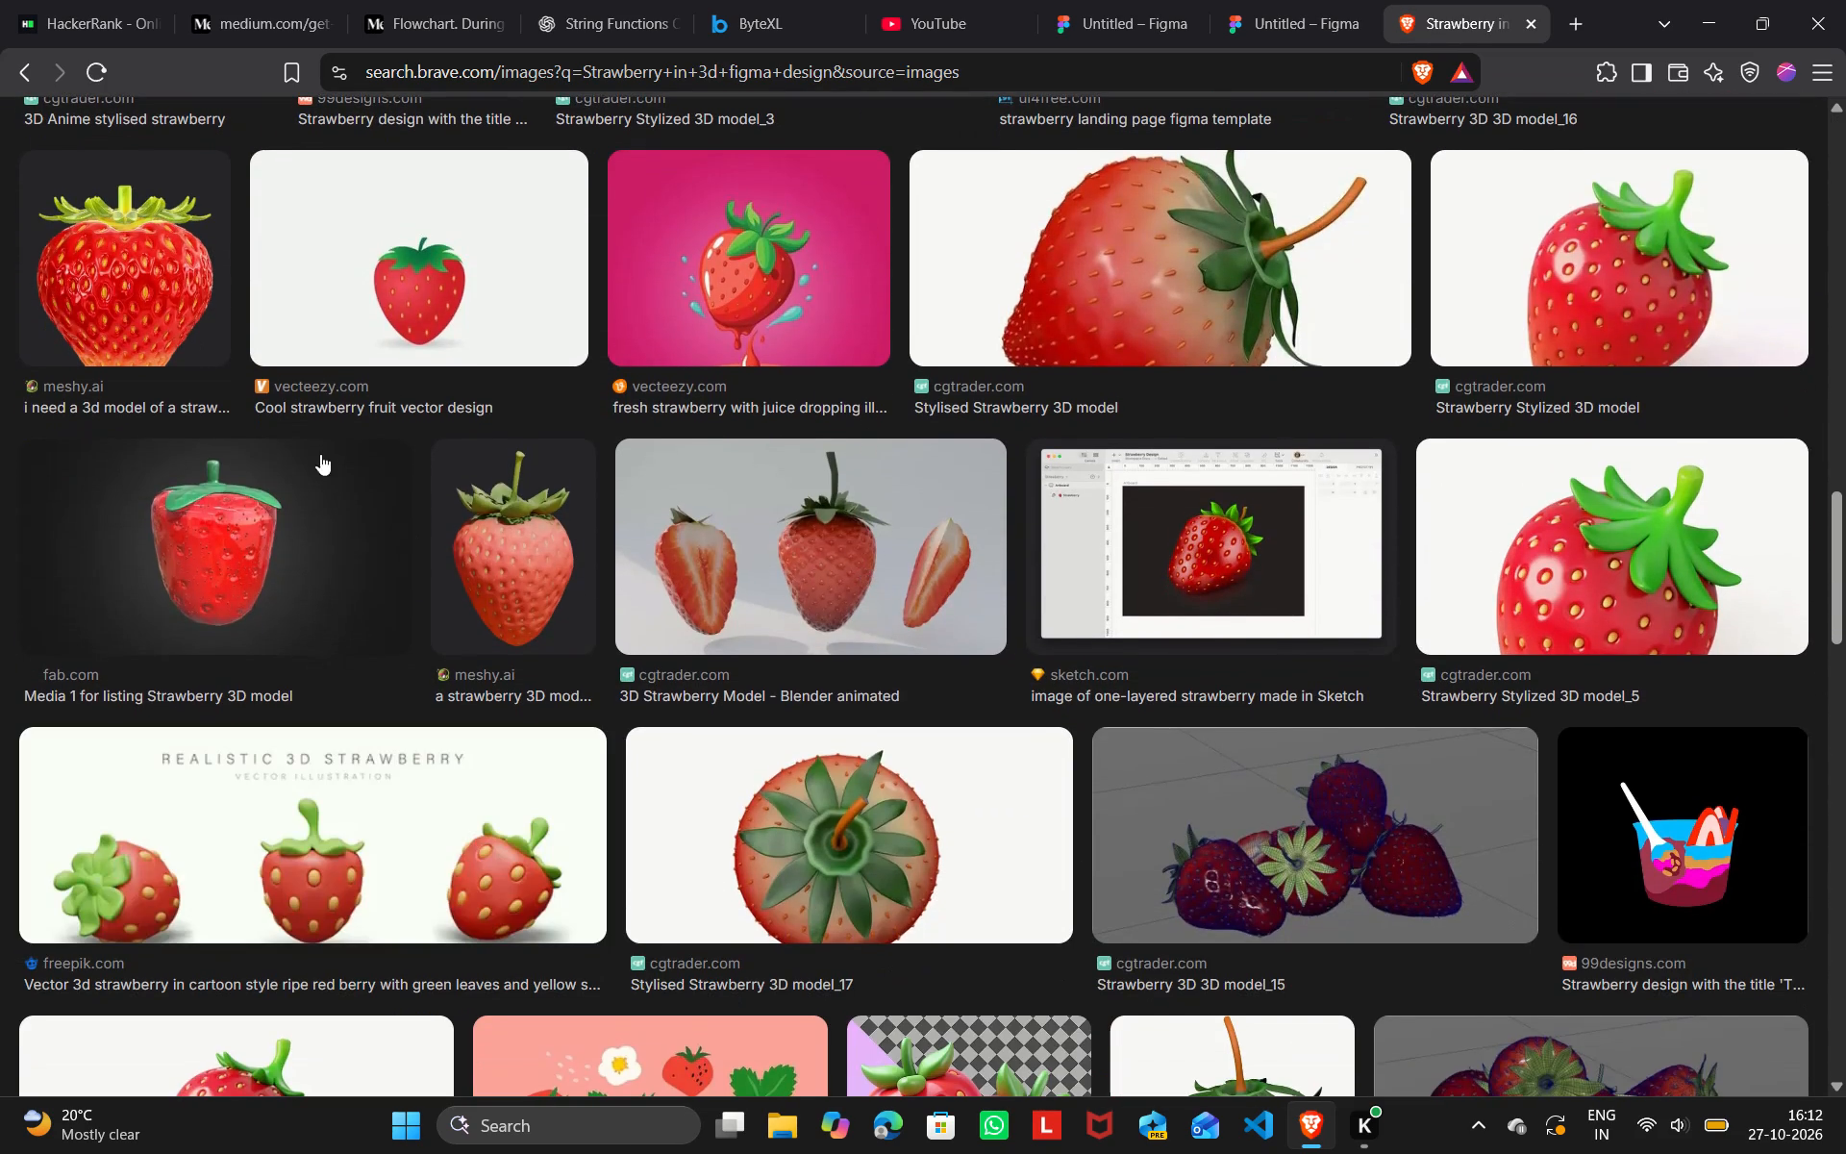
{"action": "scroll", "coordinate": [594, 879], "scroll_direction": "down", "scroll_amount": 3}
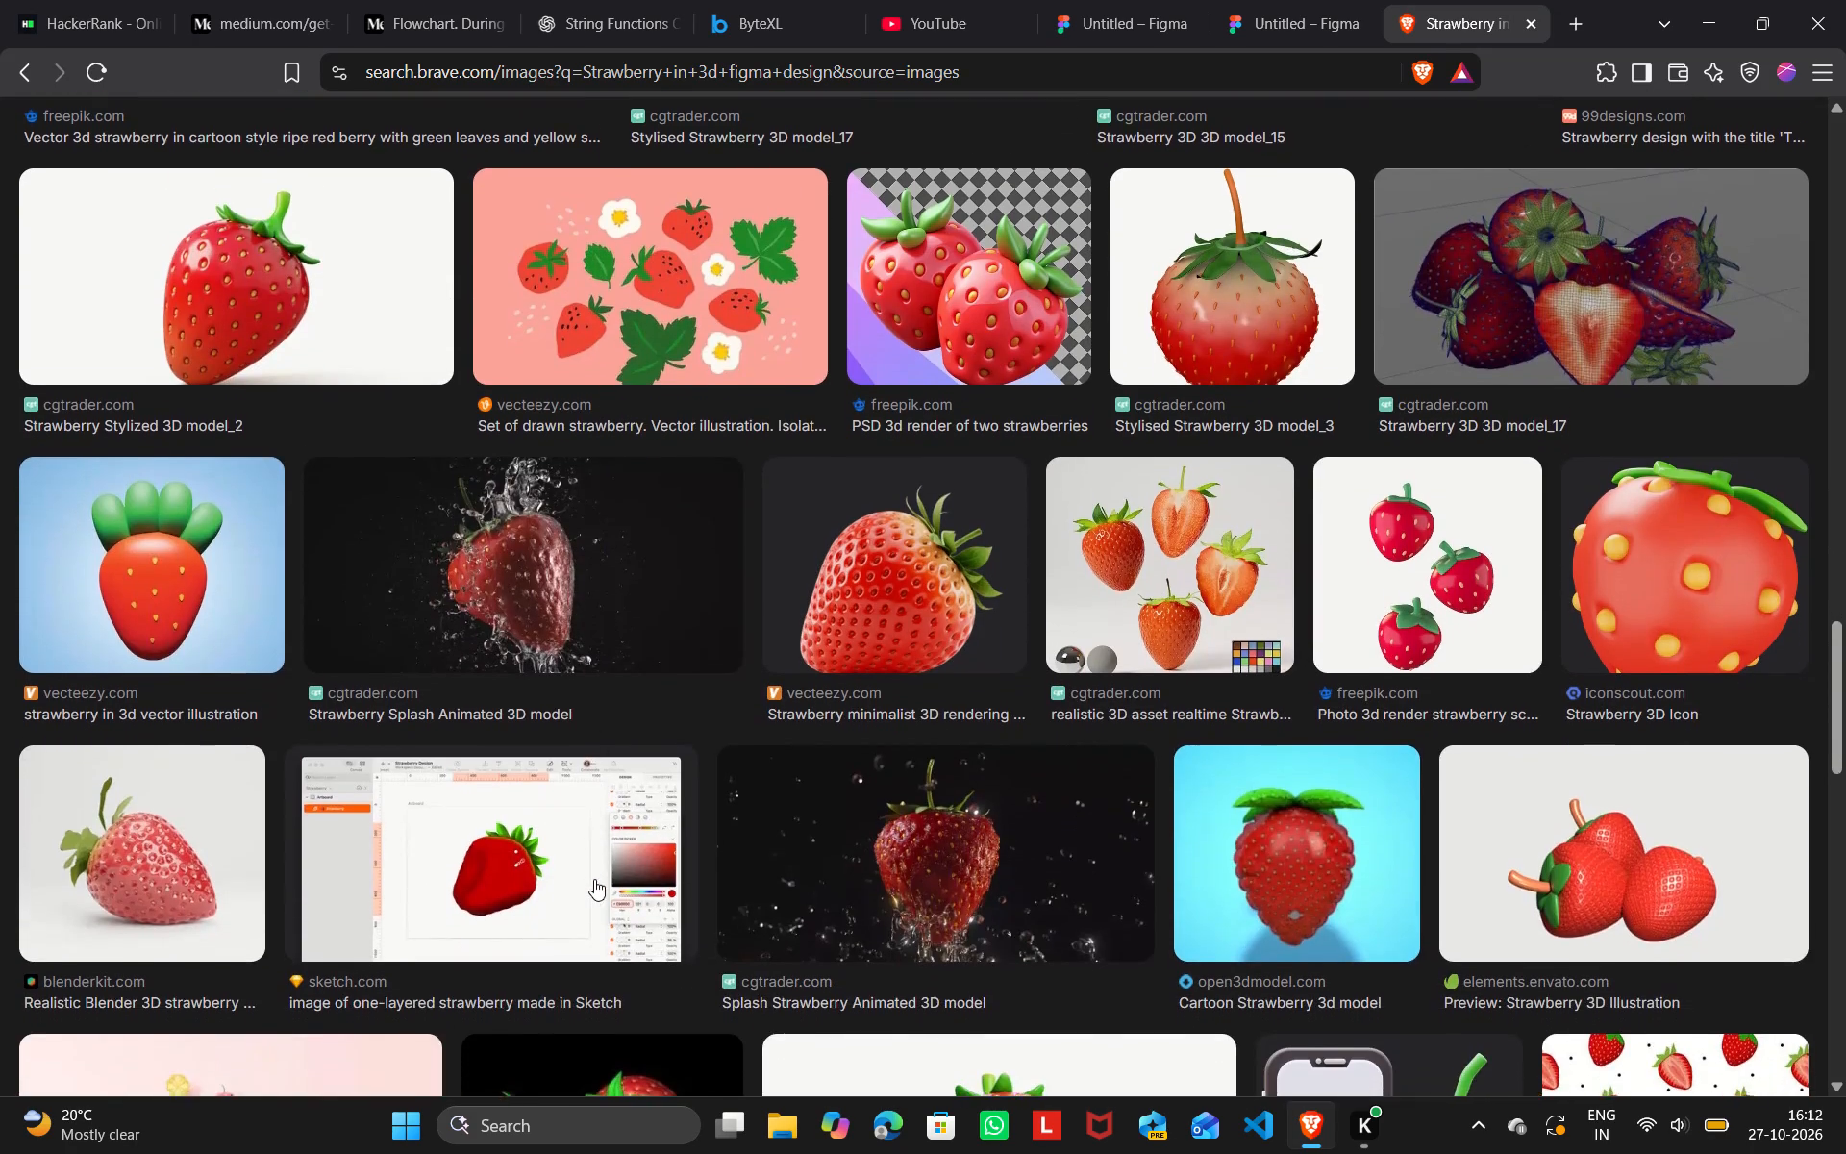
{"action": "scroll", "coordinate": [594, 879], "scroll_direction": "down", "scroll_amount": 2}
Remove "3d" from the query and rerun the image search for "Strawberry in figma design".
{"action": "scroll", "coordinate": [594, 879], "scroll_direction": "up", "scroll_amount": 8}
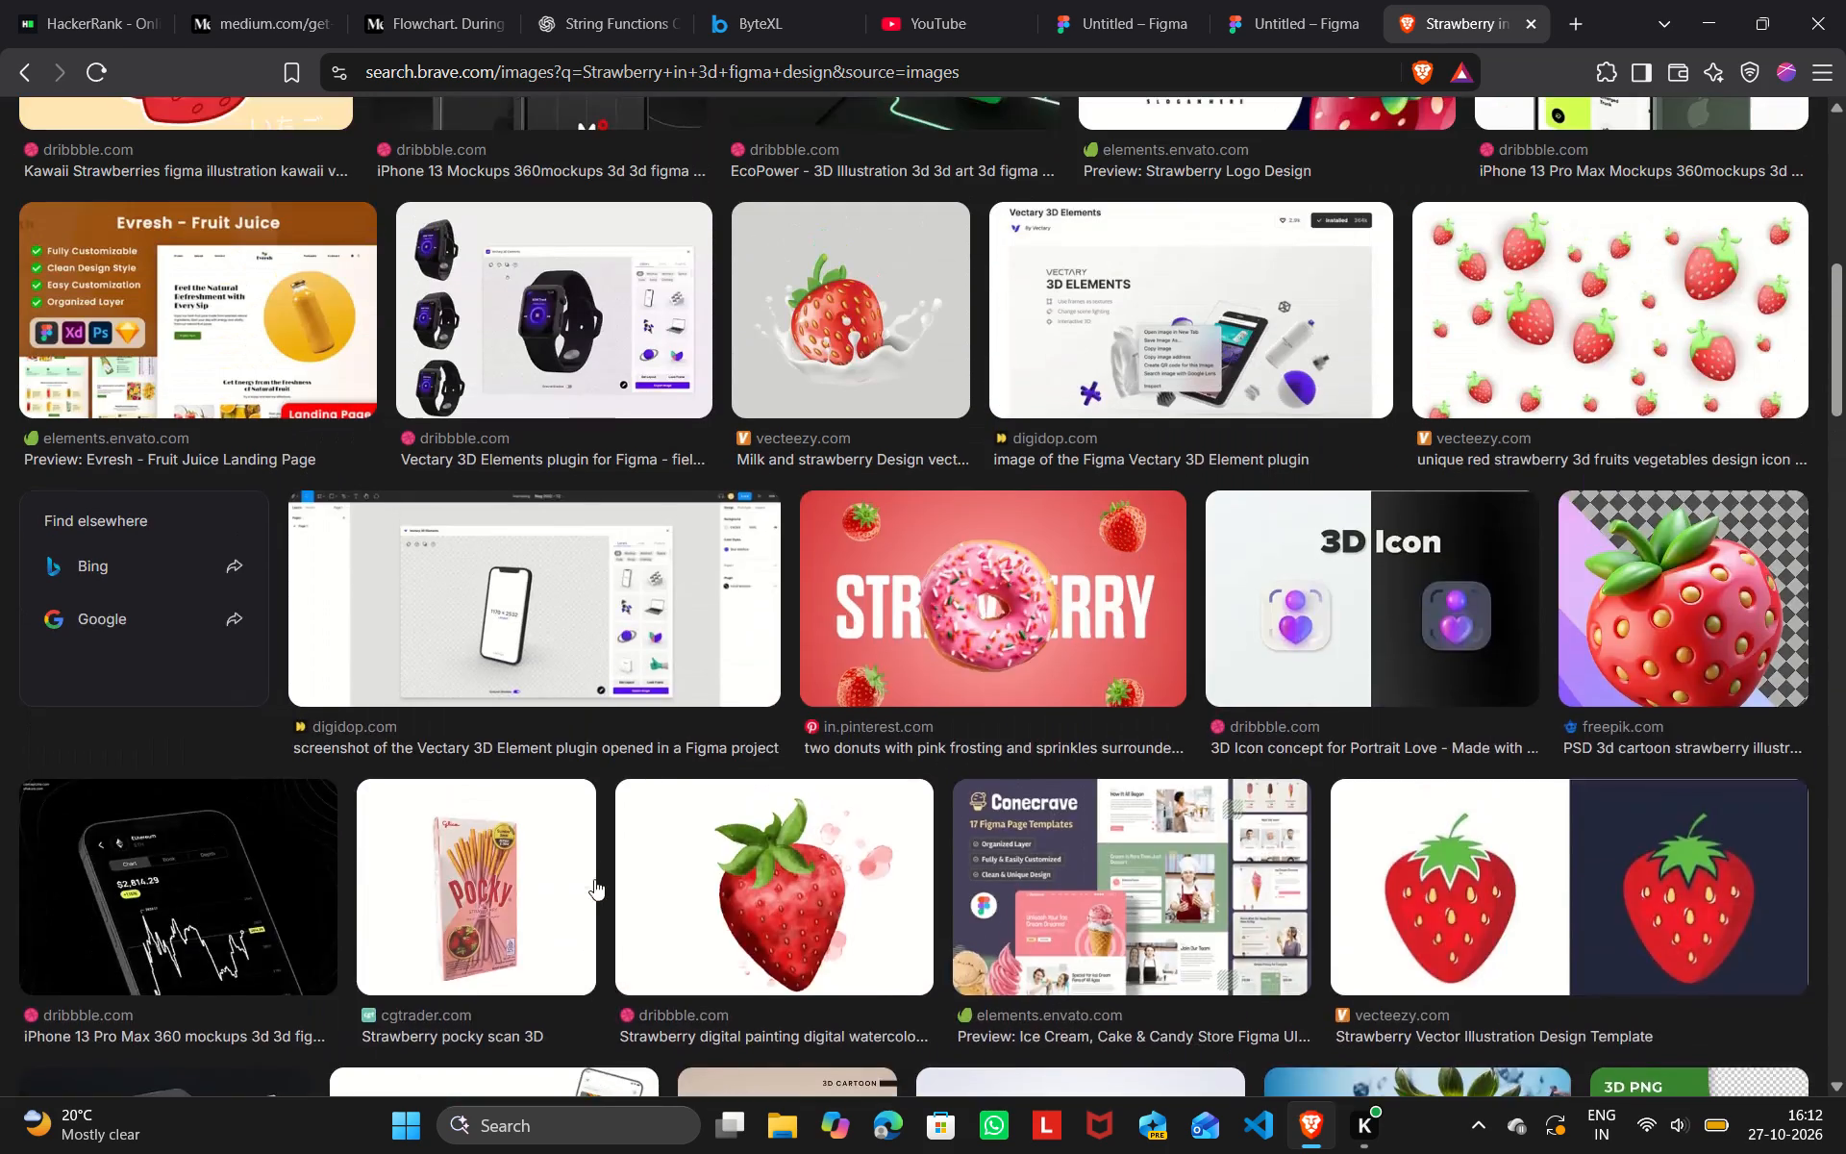
{"action": "scroll", "coordinate": [620, 628], "scroll_direction": "up", "scroll_amount": 4}
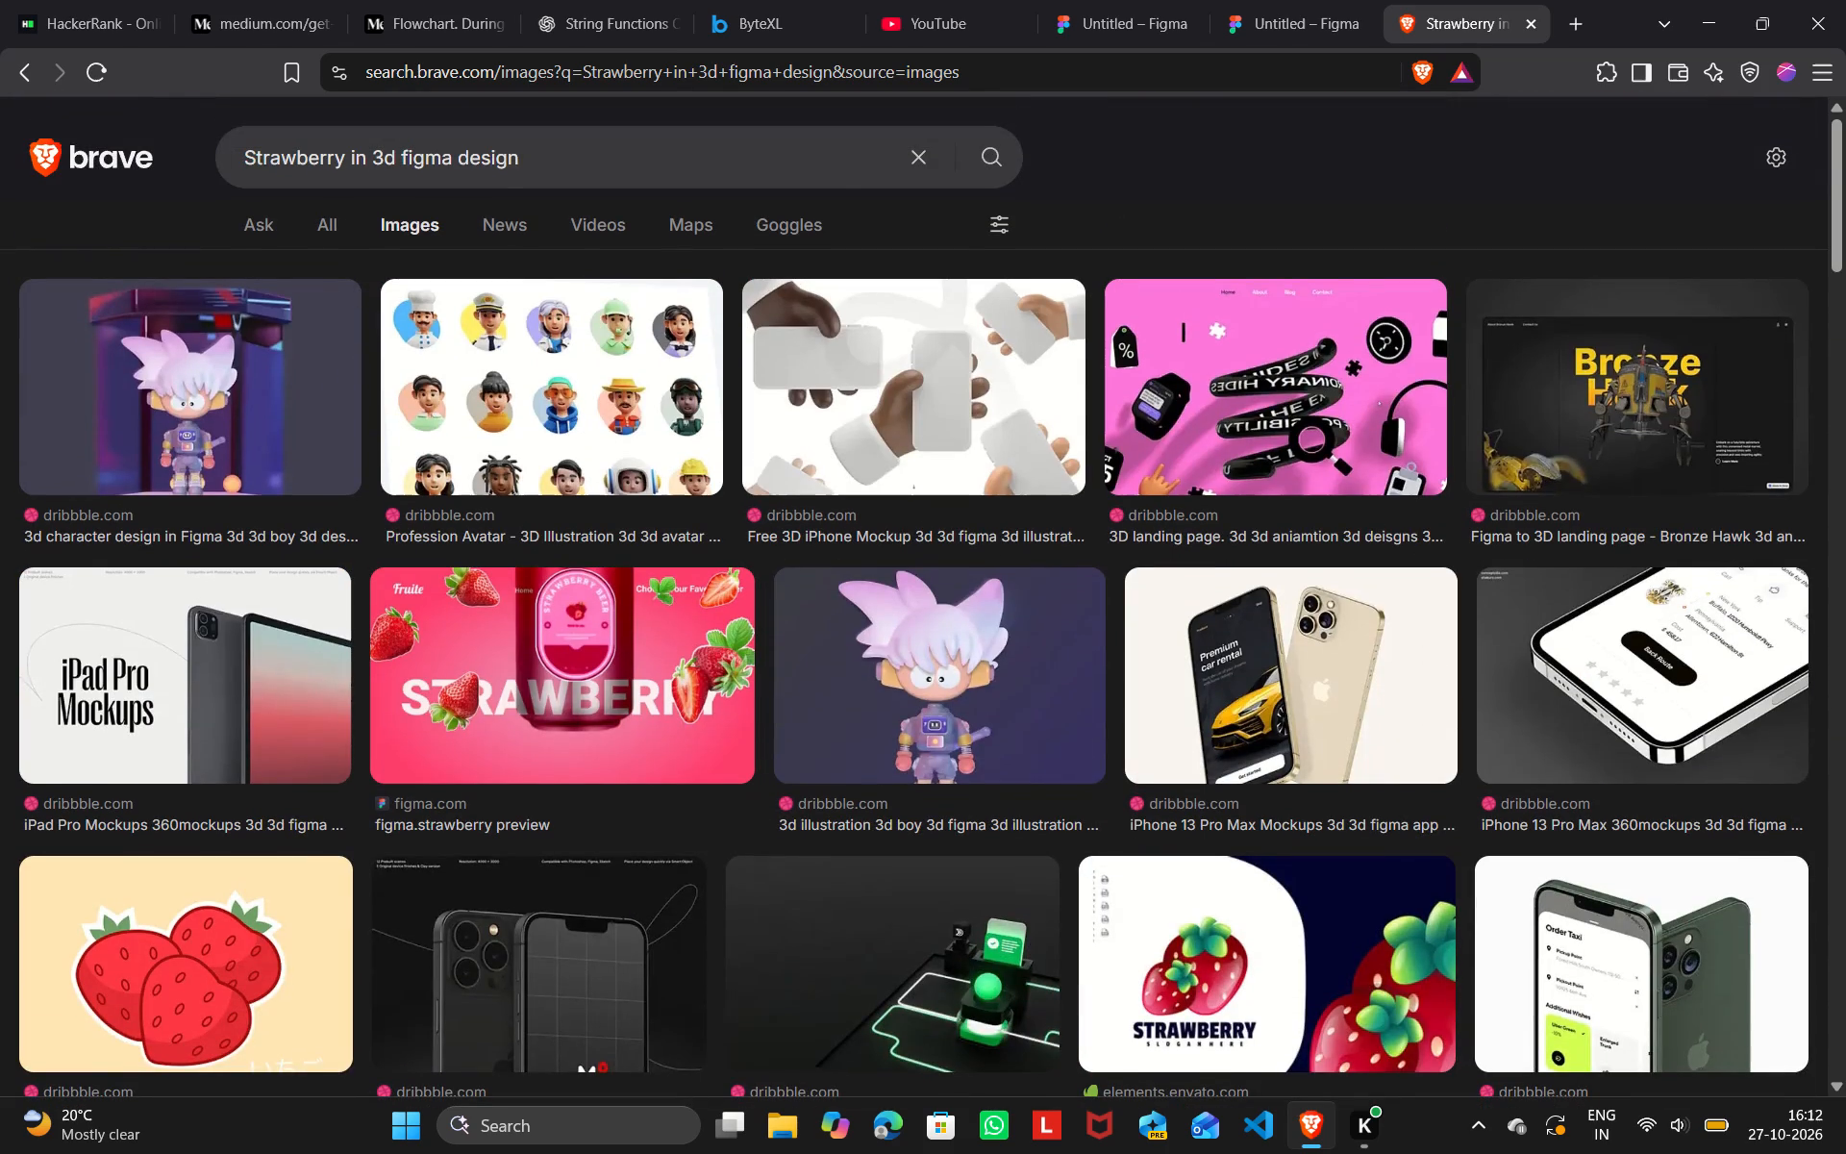
{"action": "left_click", "coordinate": [397, 158]}
{"action": "key", "text": "BackSpace"}
{"action": "key", "text": "BackSpace"}
{"action": "key", "text": "BackSpace"}
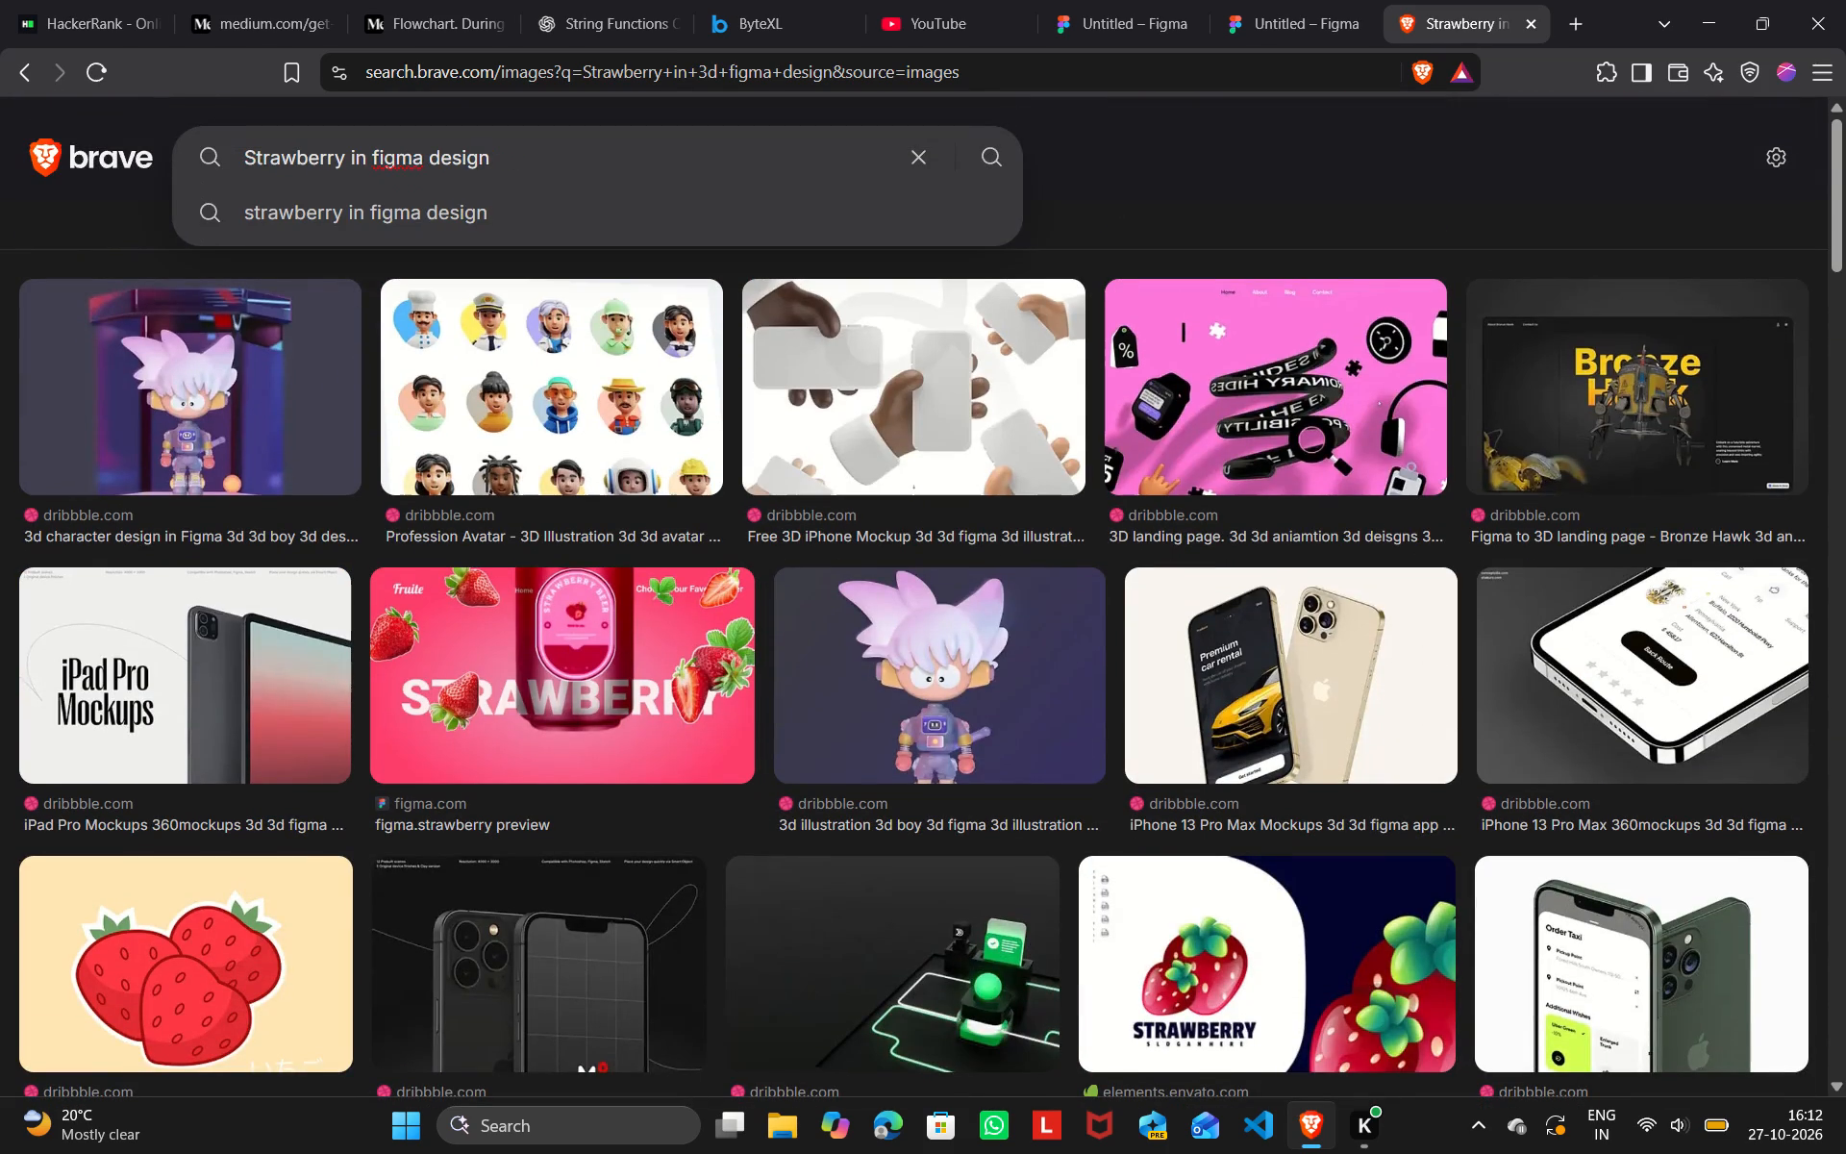
{"action": "key", "text": "Return"}
Examine the "Strawberry in figma design" image results for strawberry pictures suited to the donut design.
{"action": "scroll", "coordinate": [1417, 789], "scroll_direction": "down", "scroll_amount": 2}
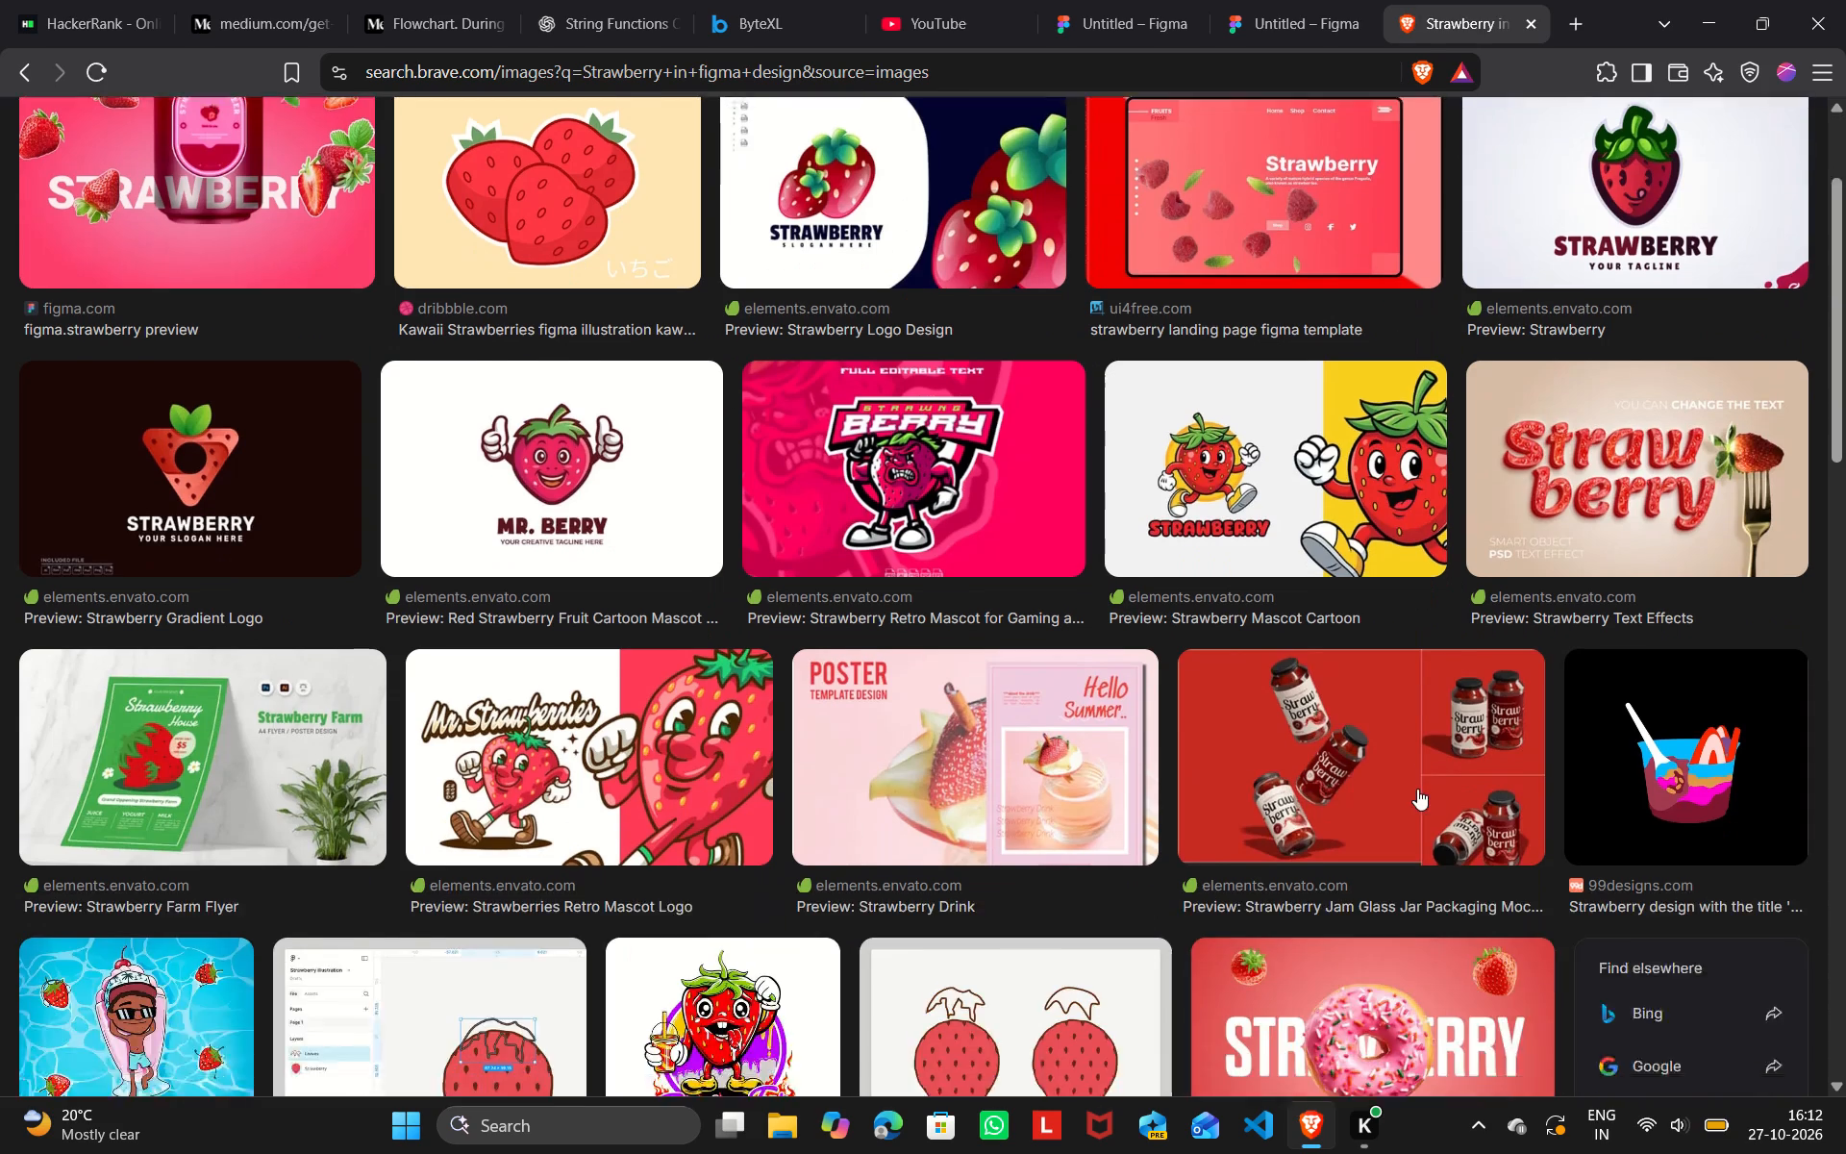
{"action": "scroll", "coordinate": [1417, 789], "scroll_direction": "down", "scroll_amount": 4}
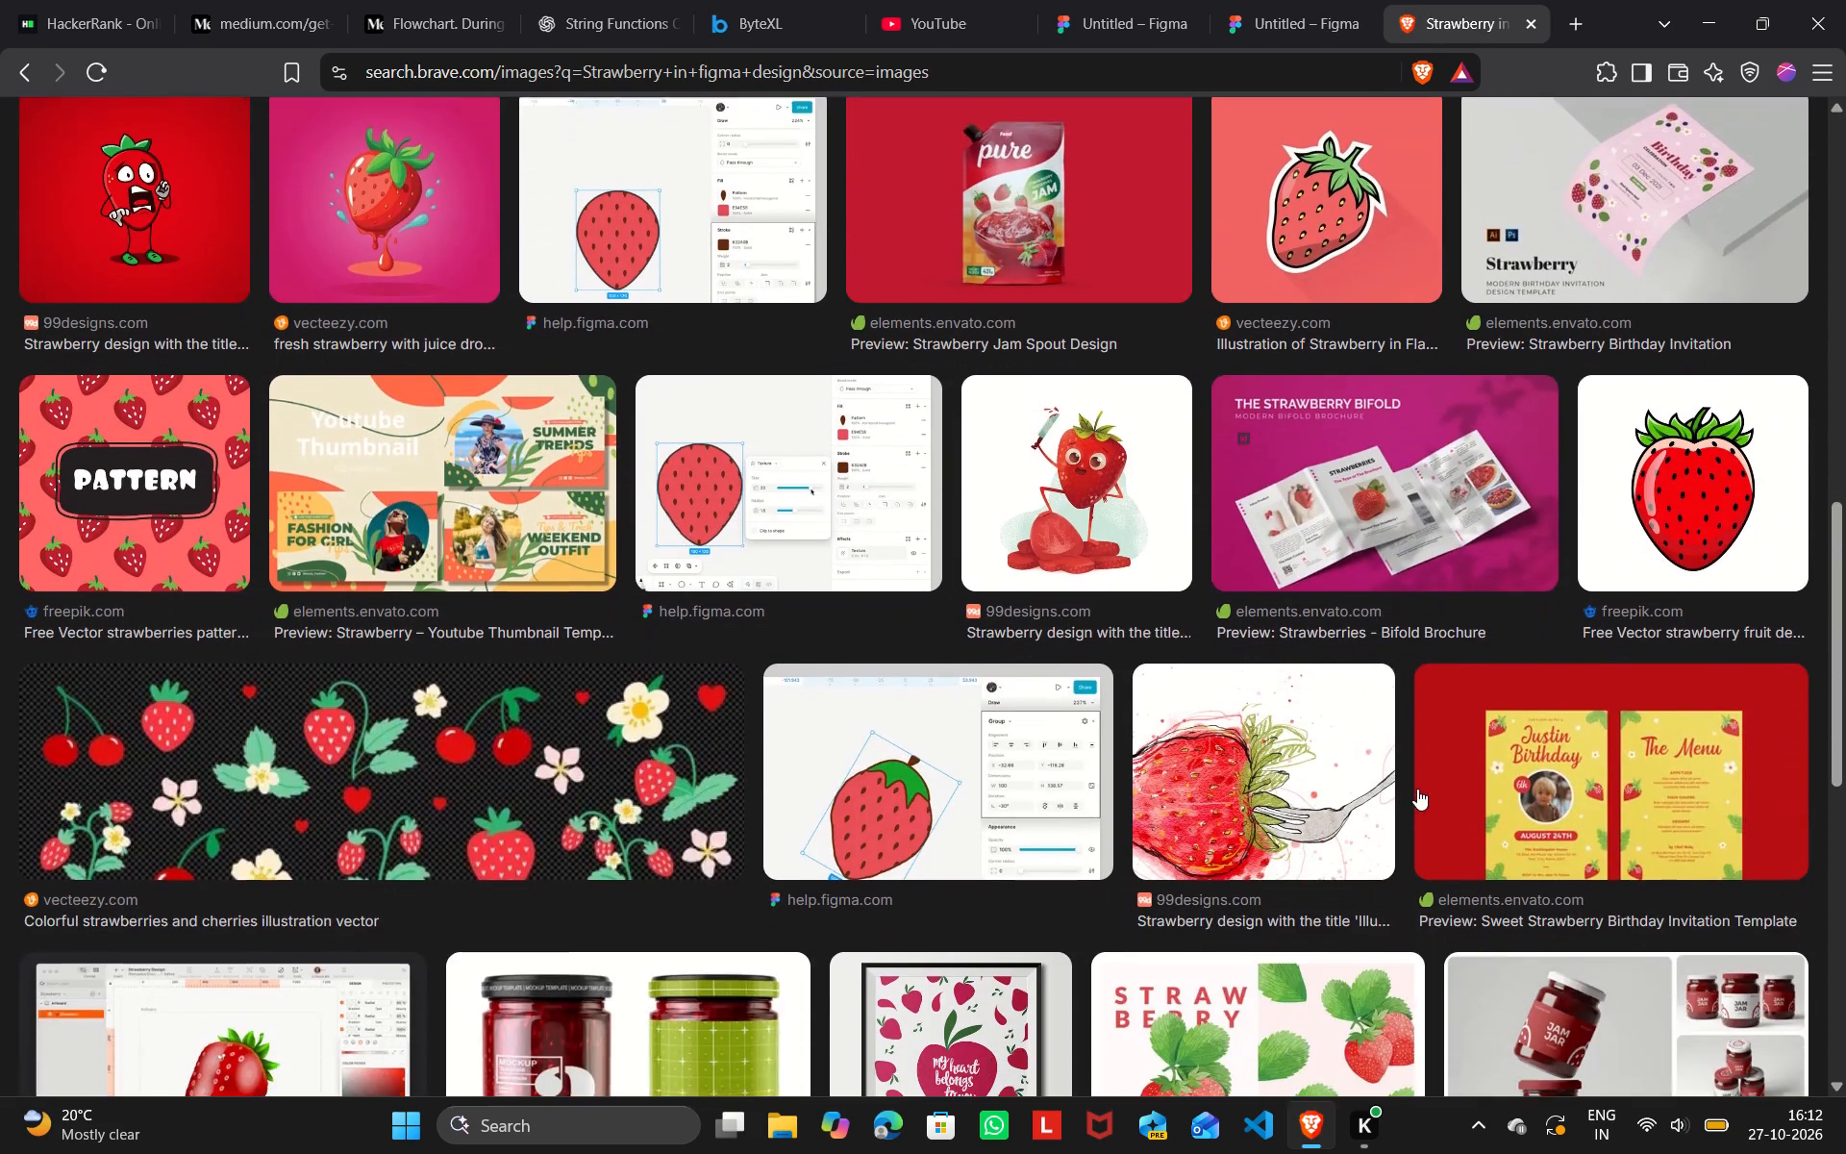
{"action": "scroll", "coordinate": [972, 651], "scroll_direction": "down", "scroll_amount": 2}
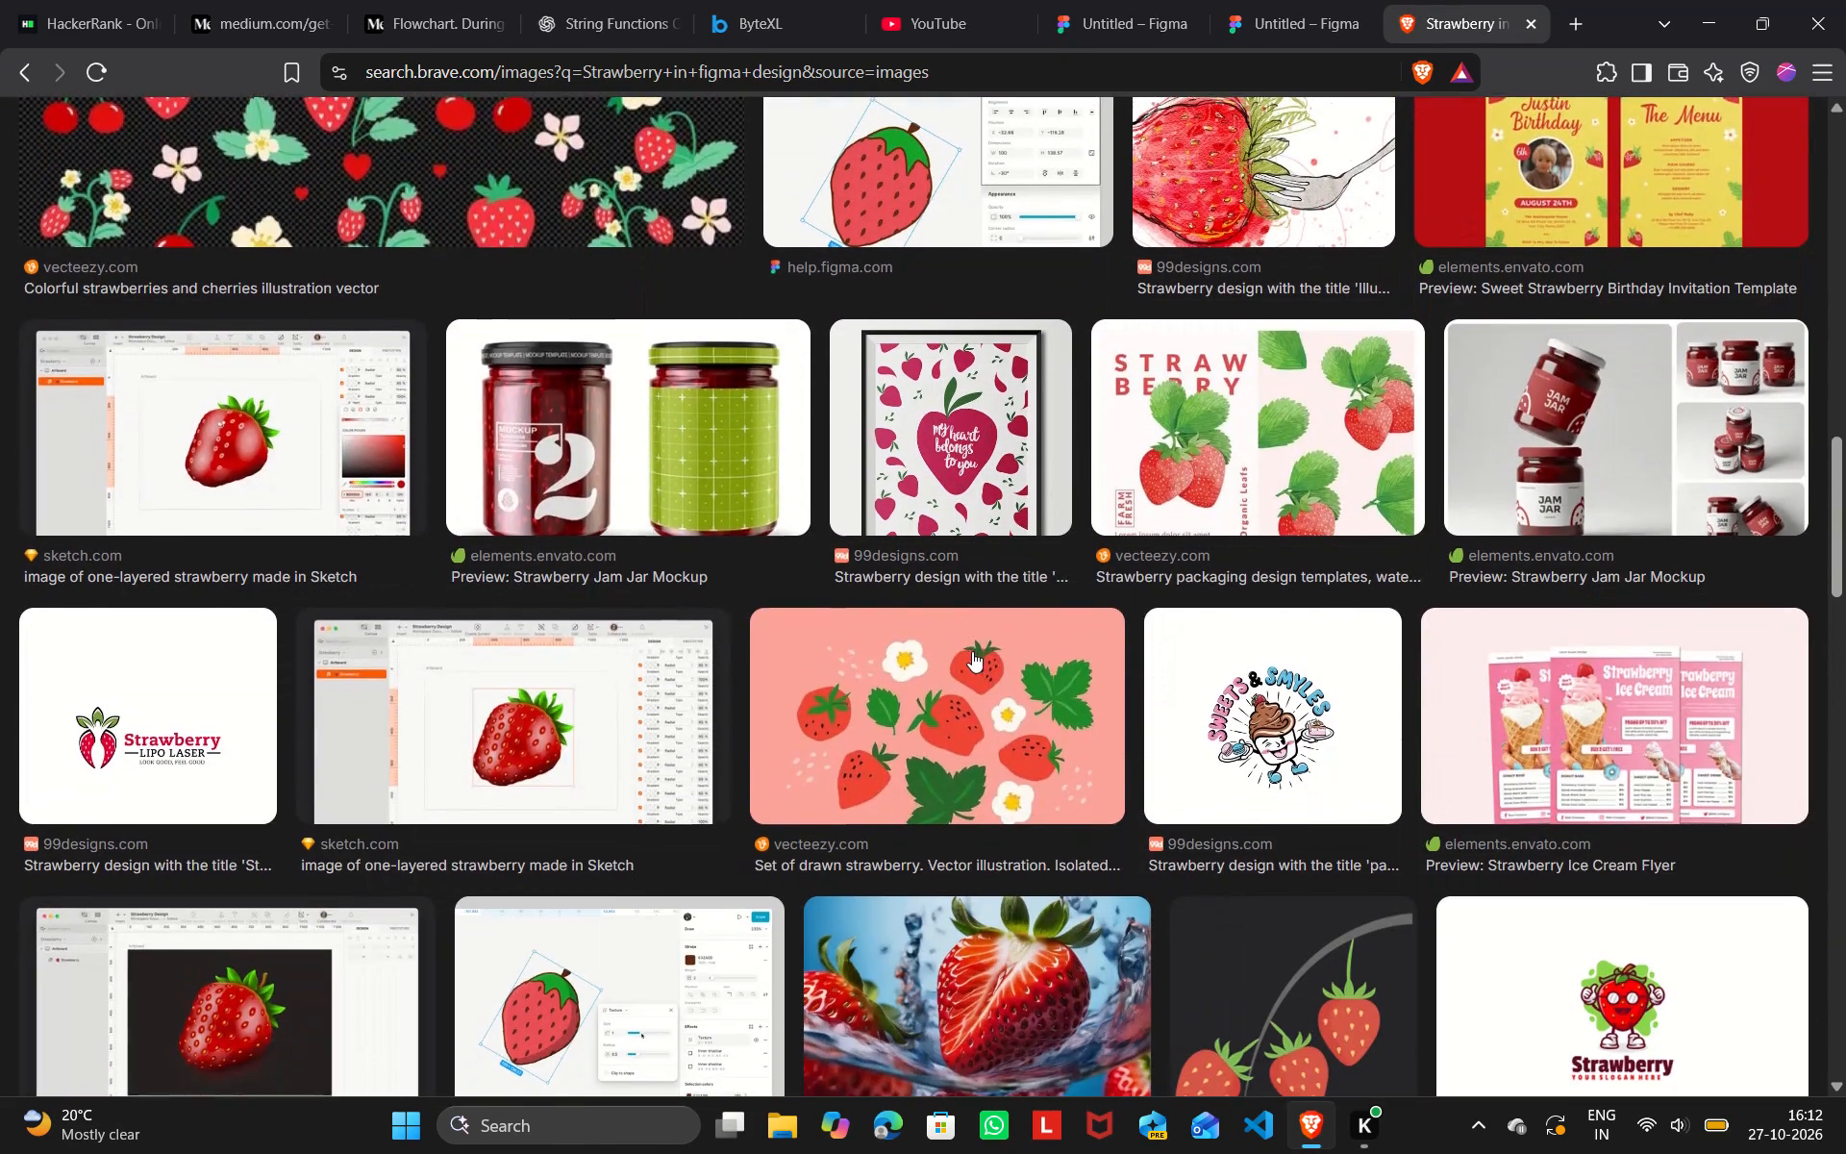
{"action": "scroll", "coordinate": [1210, 528], "scroll_direction": "down", "scroll_amount": 1}
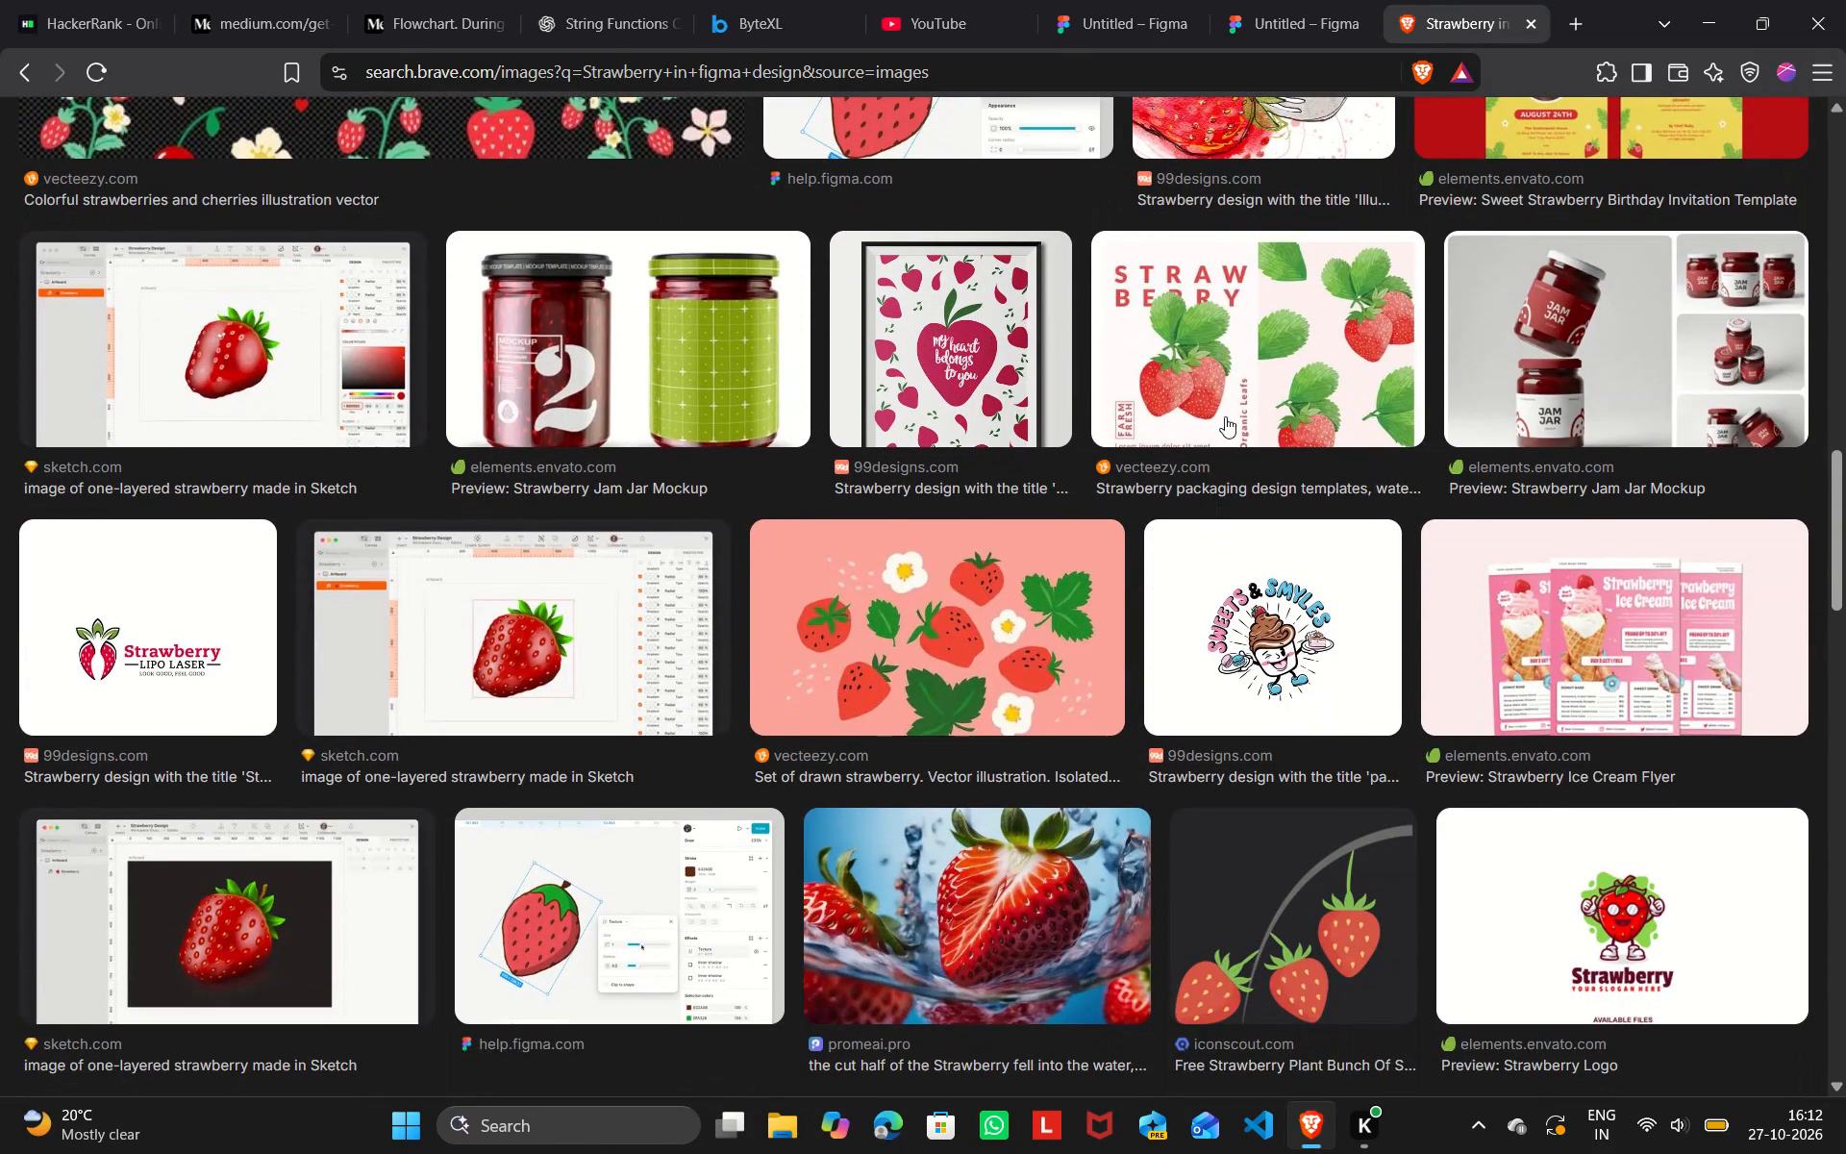
{"action": "scroll", "coordinate": [1244, 691], "scroll_direction": "down", "scroll_amount": 2}
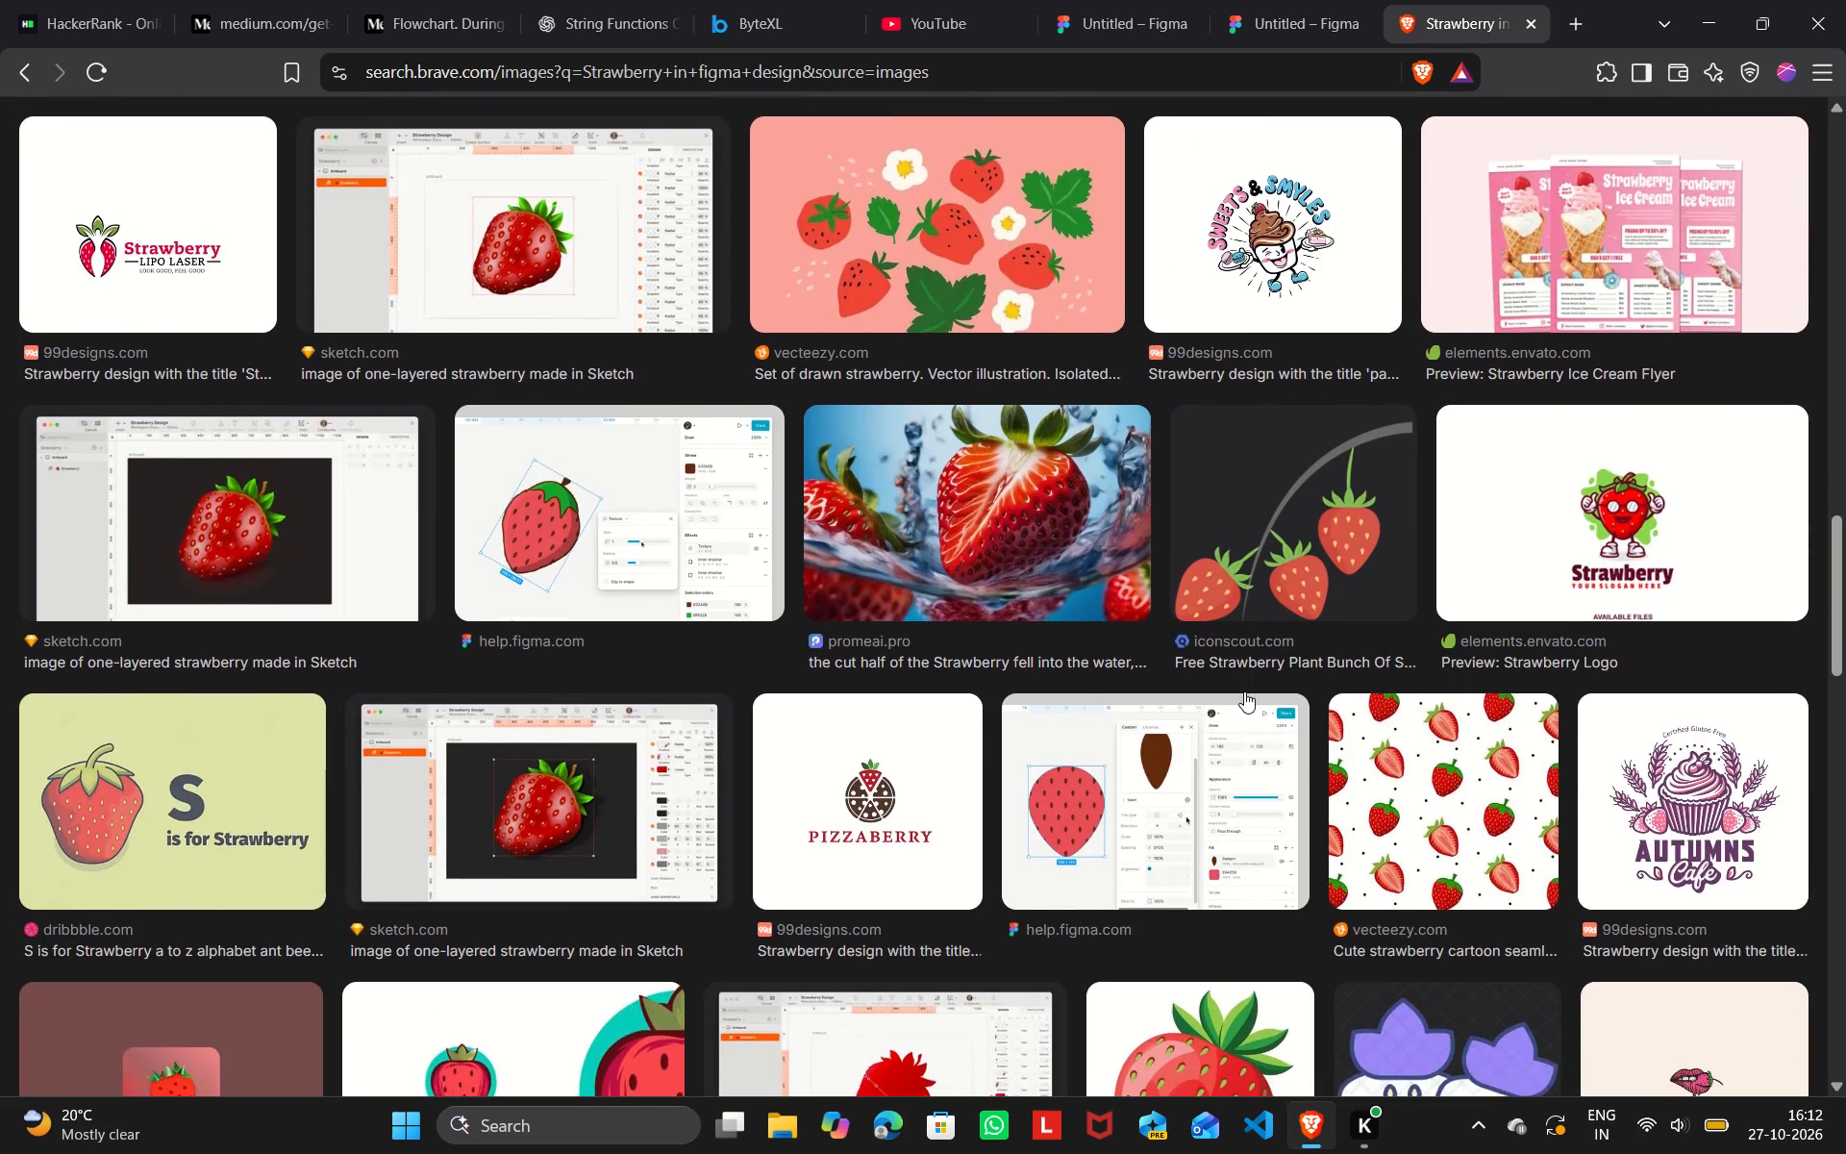
{"action": "scroll", "coordinate": [1244, 637], "scroll_direction": "down", "scroll_amount": 2}
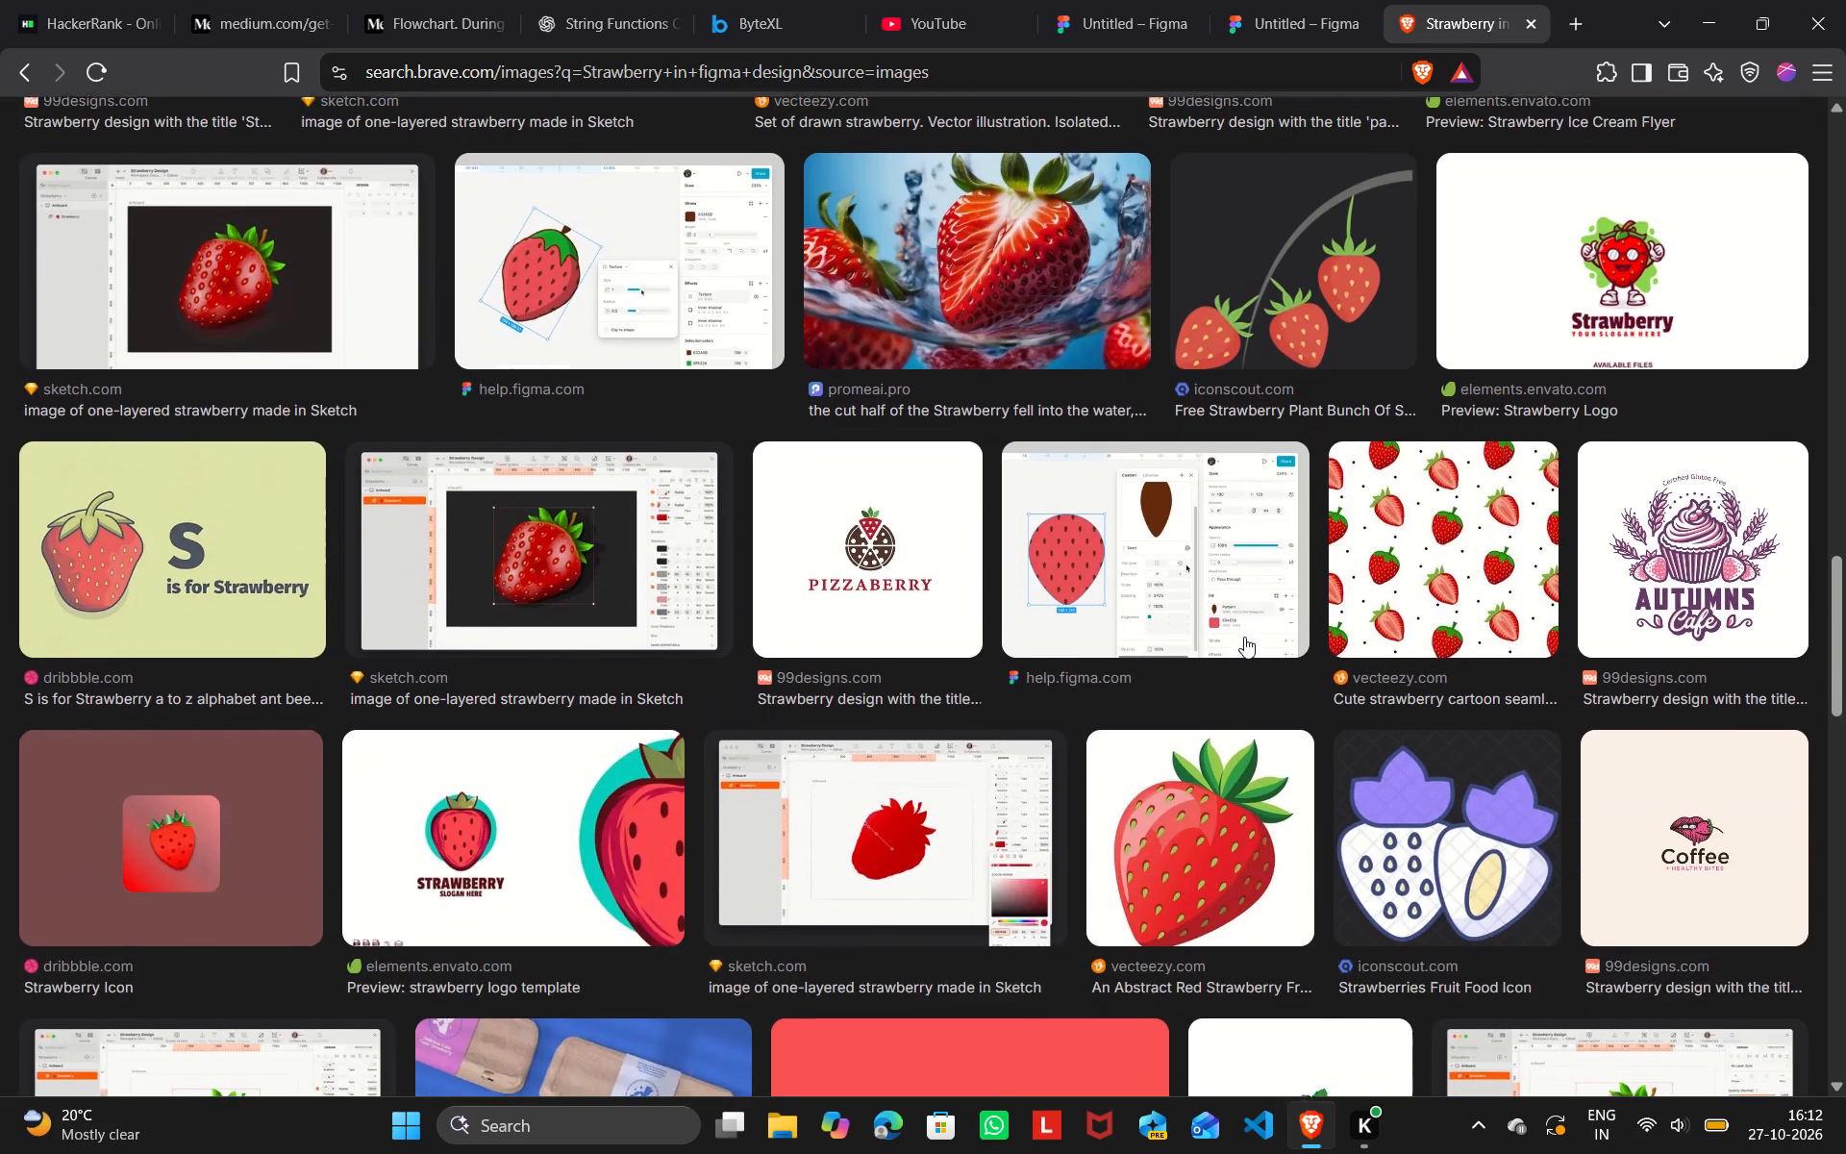
{"action": "scroll", "coordinate": [1244, 637], "scroll_direction": "down", "scroll_amount": 3}
{"action": "scroll", "coordinate": [1244, 637], "scroll_direction": "up", "scroll_amount": 10}
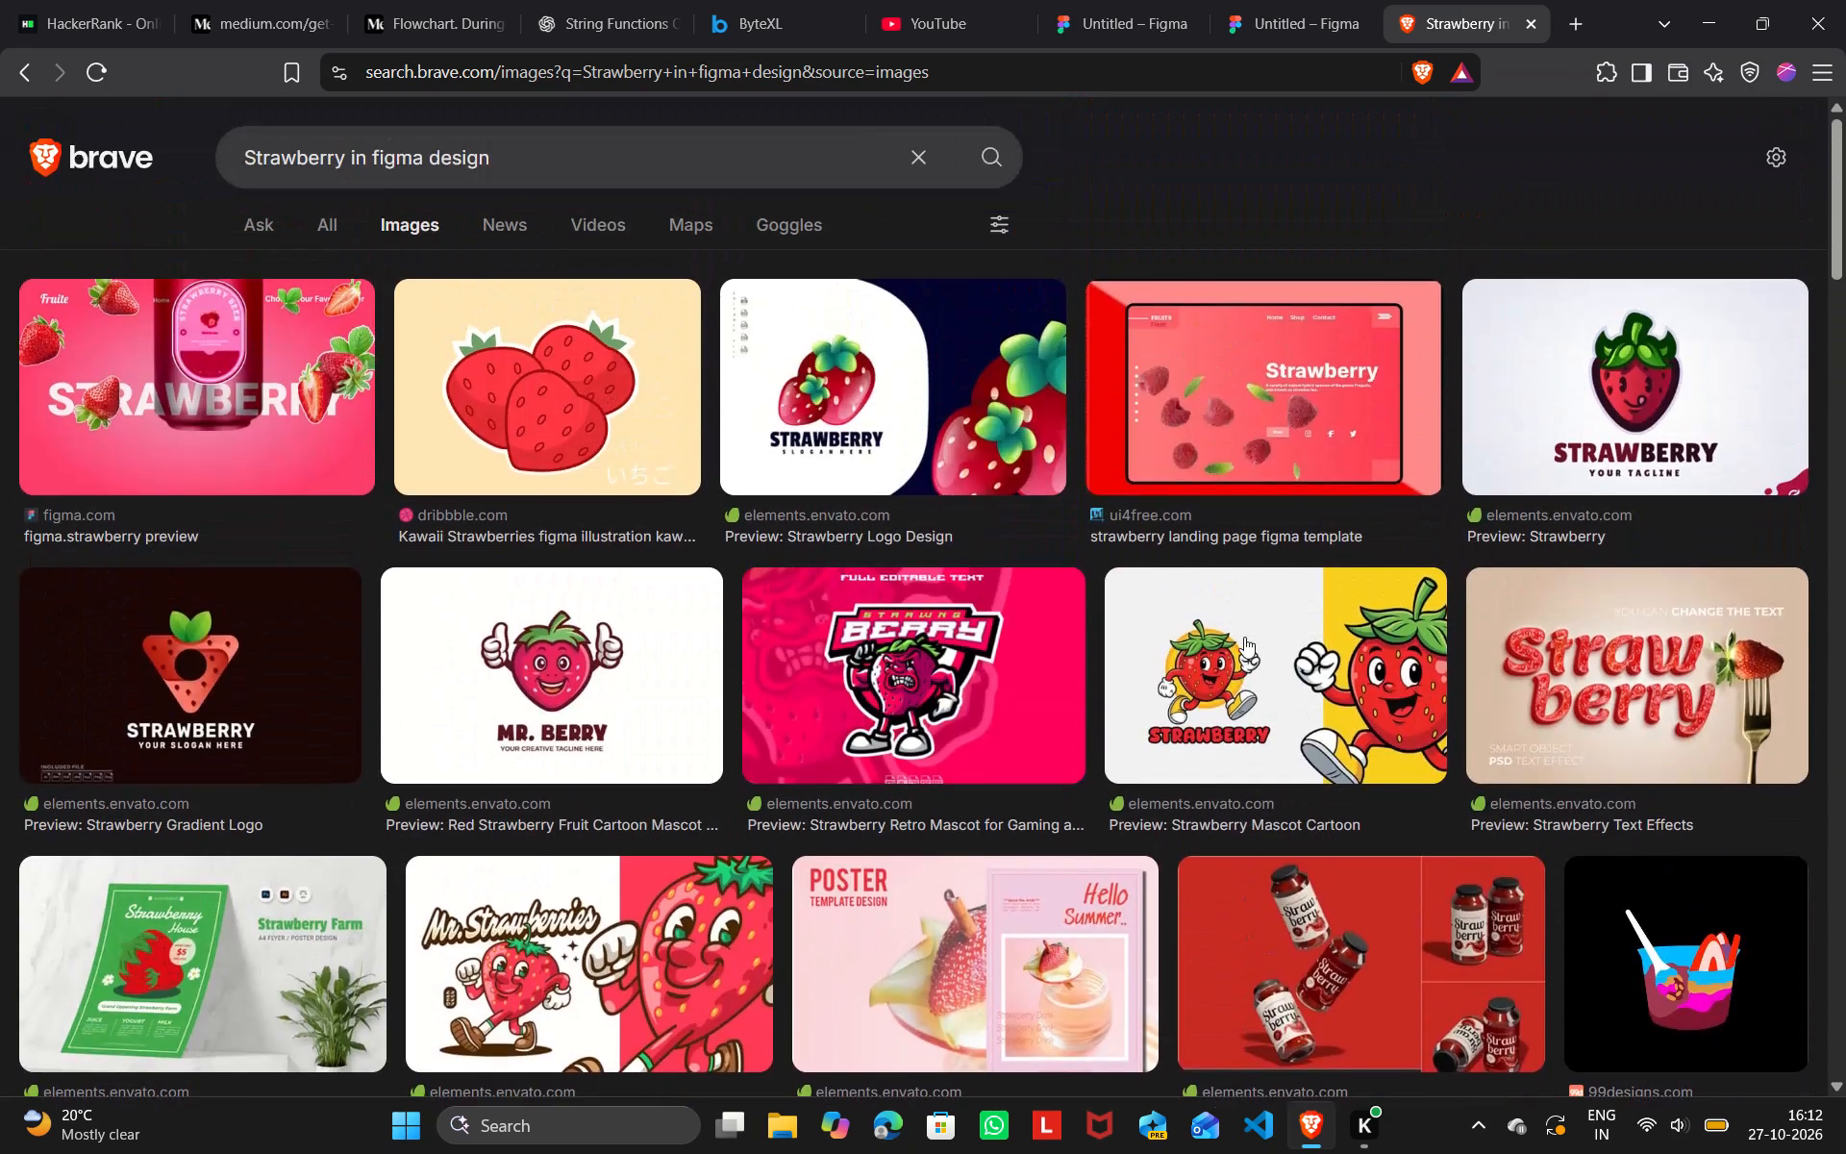
{"action": "scroll", "coordinate": [1244, 637], "scroll_direction": "up", "scroll_amount": 2}
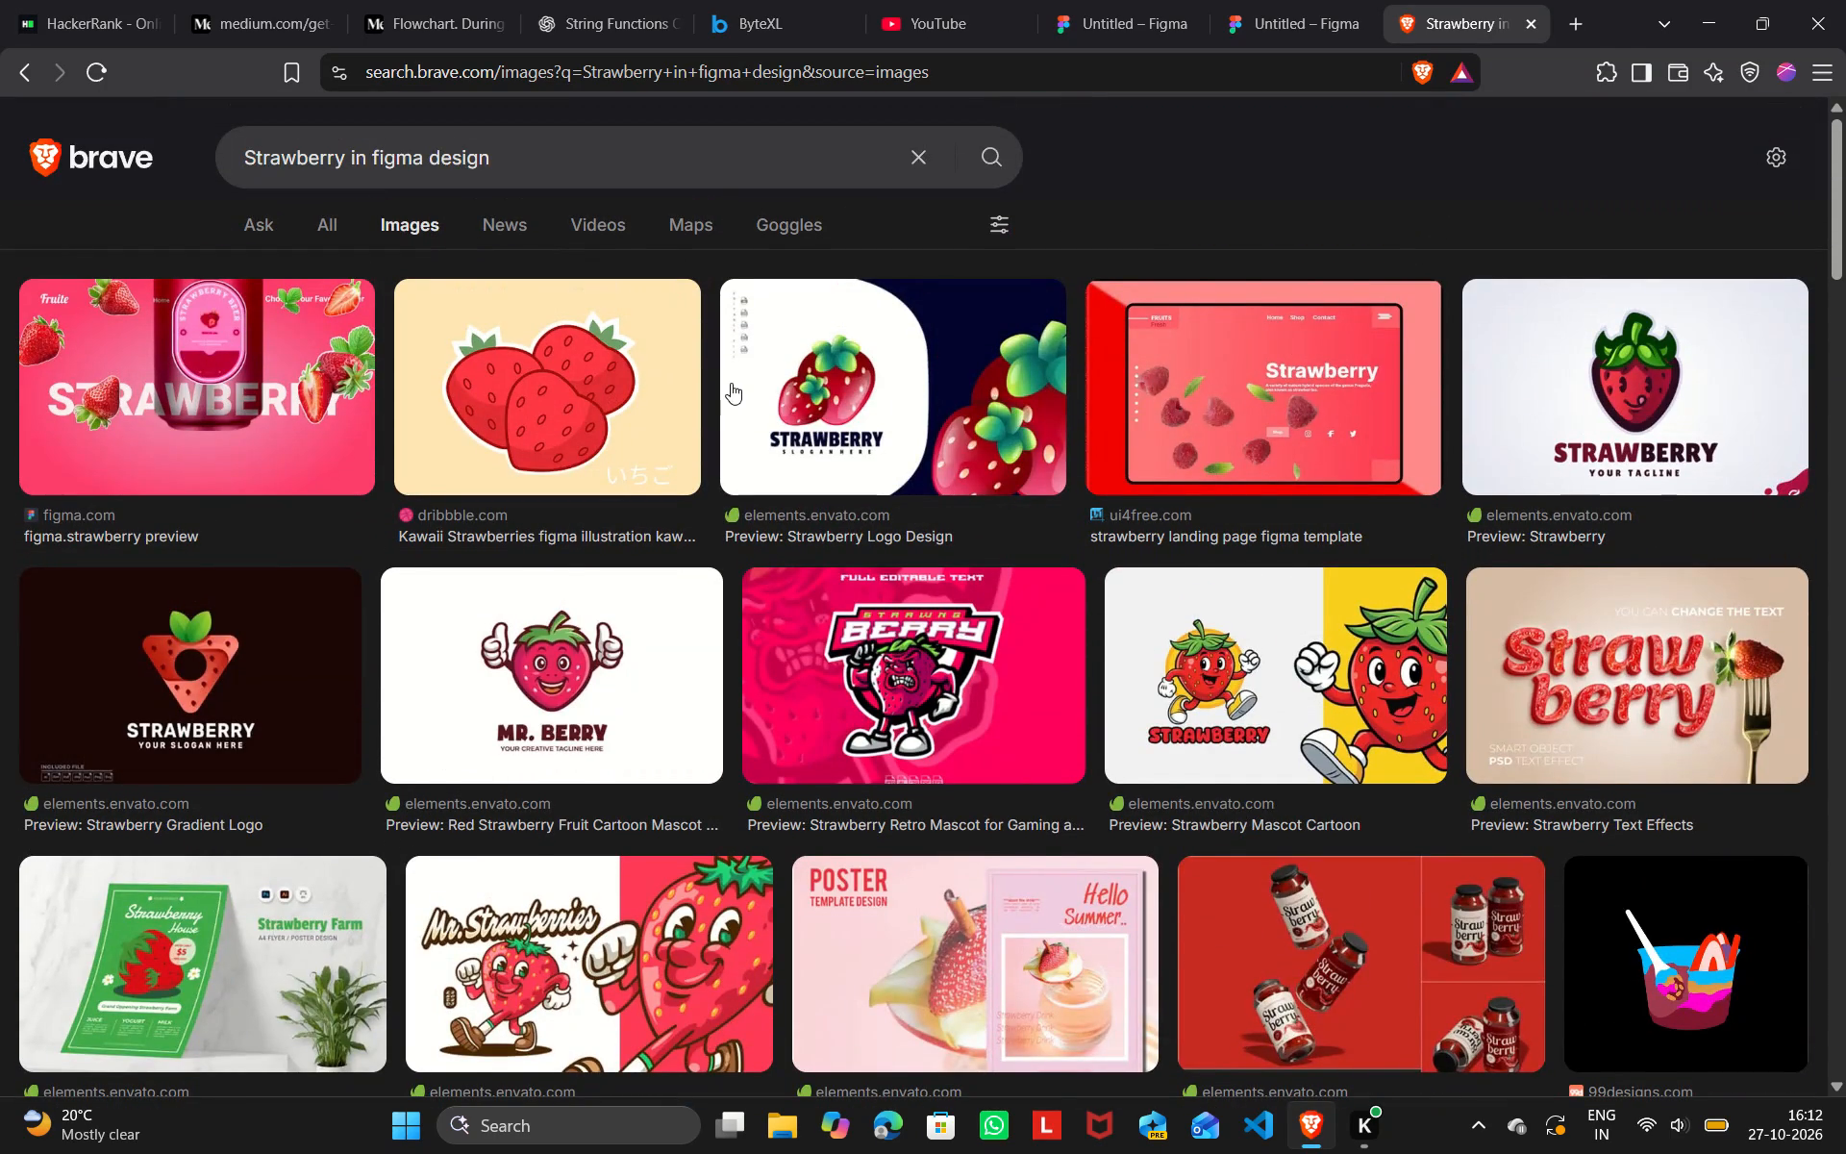
Go through the strawberry image results again from the start, further down the list, for usable illustrations.
{"action": "scroll", "coordinate": [731, 383], "scroll_direction": "down", "scroll_amount": 4}
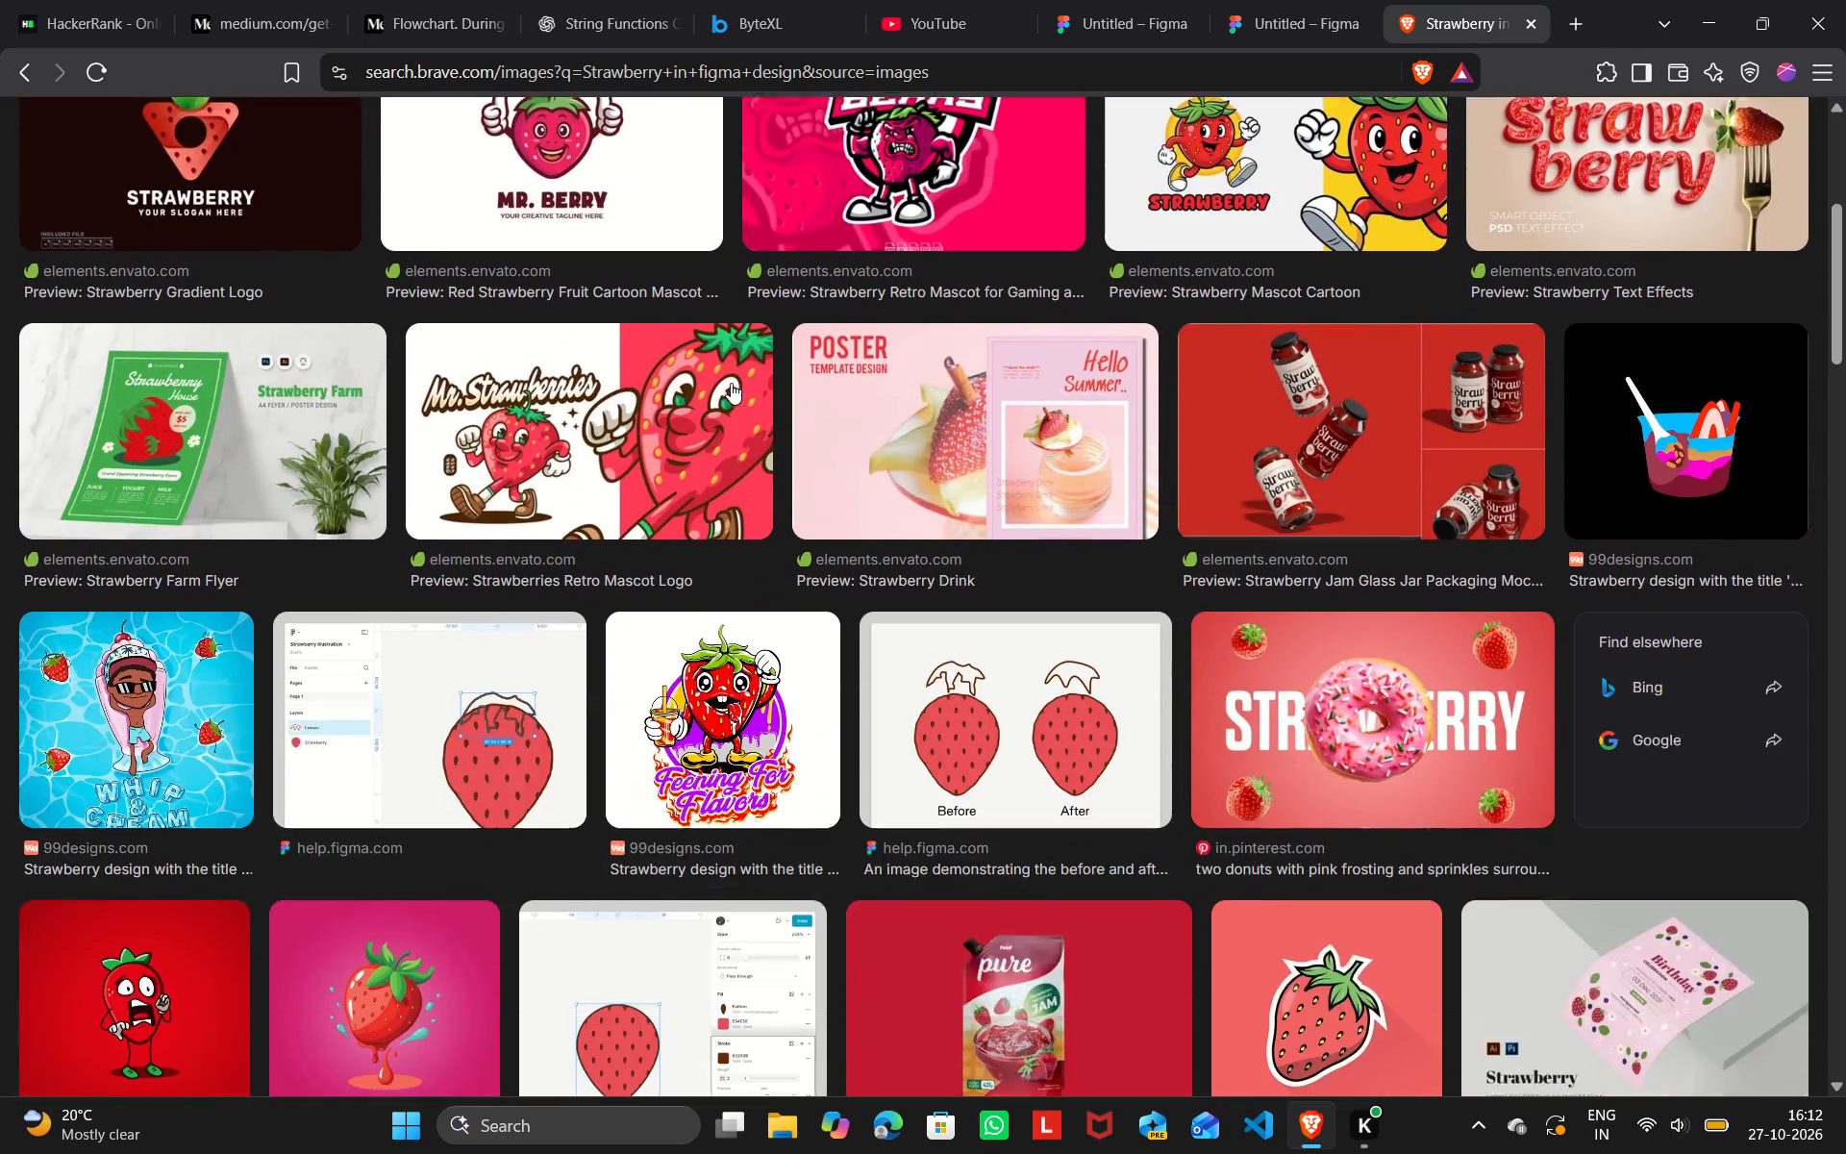
{"action": "scroll", "coordinate": [731, 383], "scroll_direction": "down", "scroll_amount": 4}
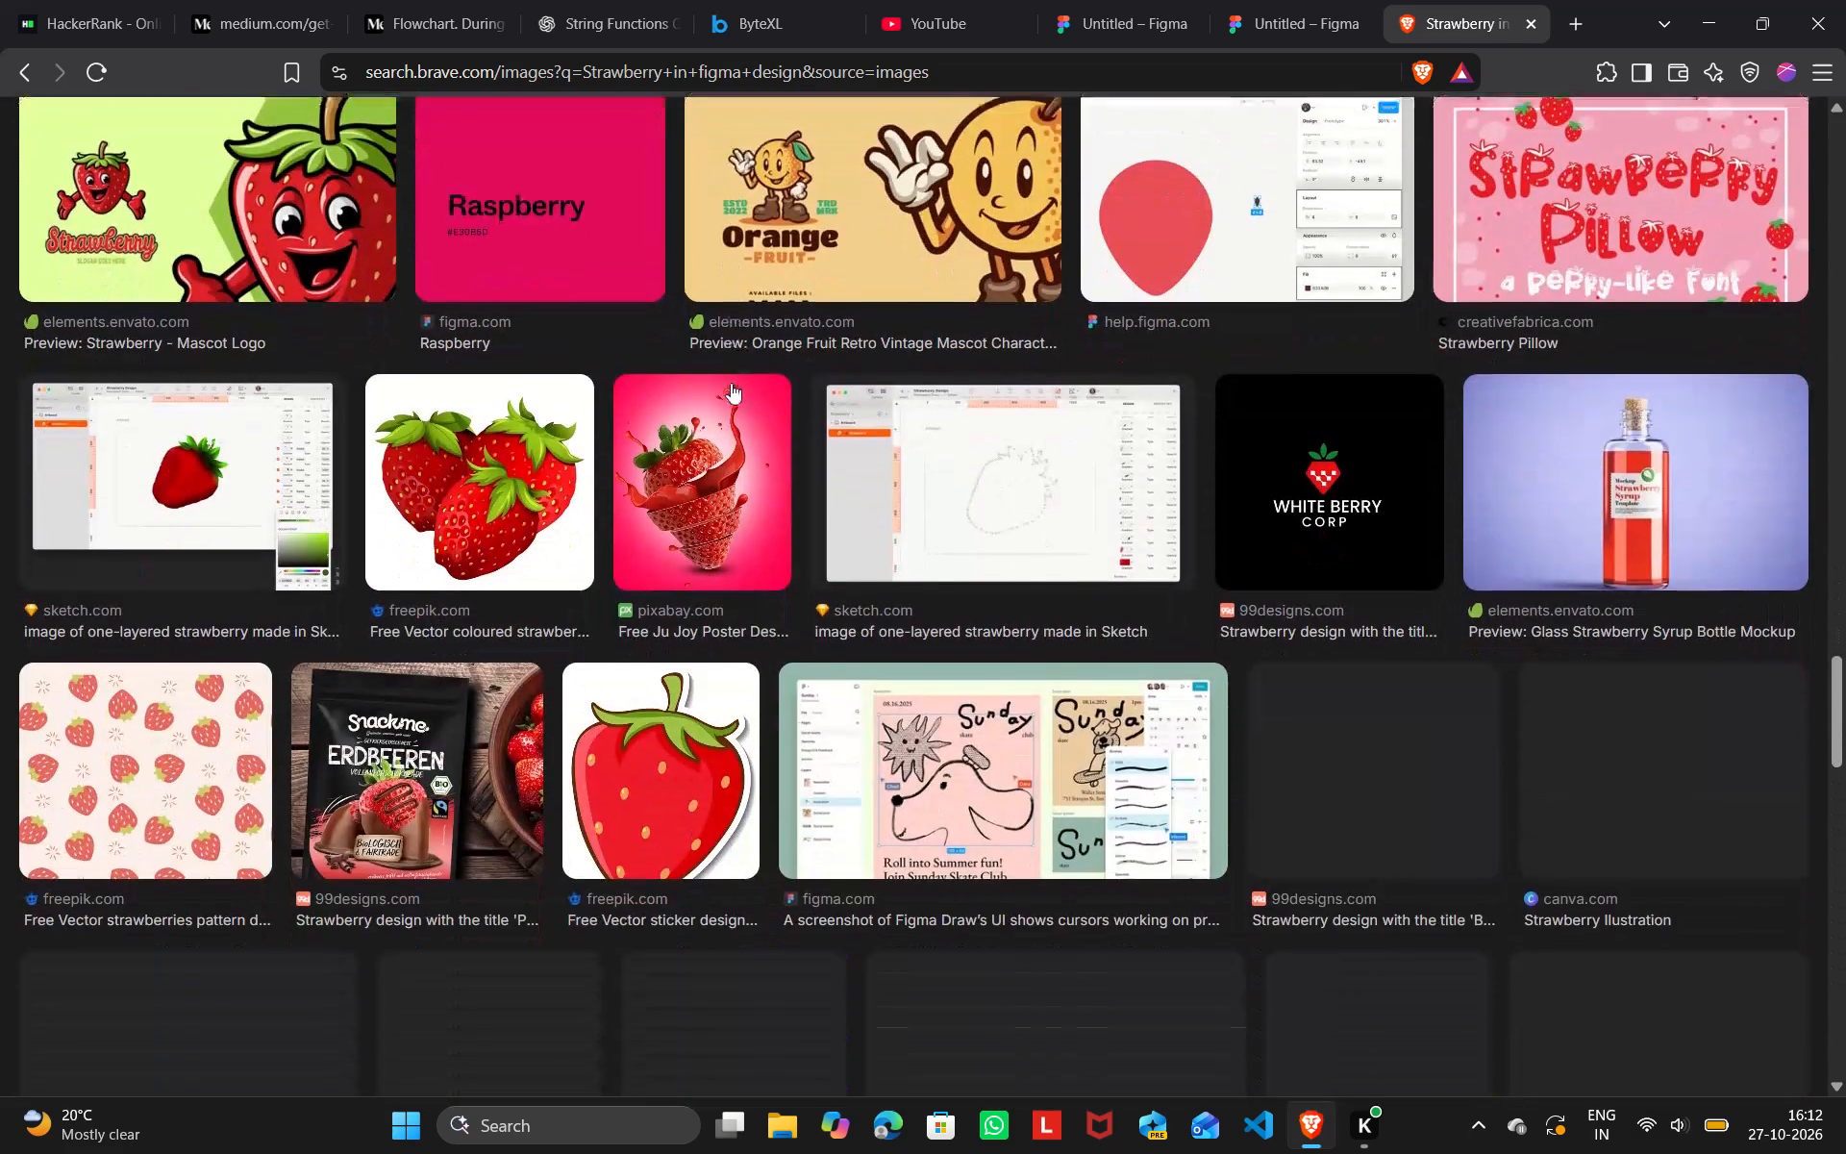
{"action": "scroll", "coordinate": [731, 383], "scroll_direction": "down", "scroll_amount": 3}
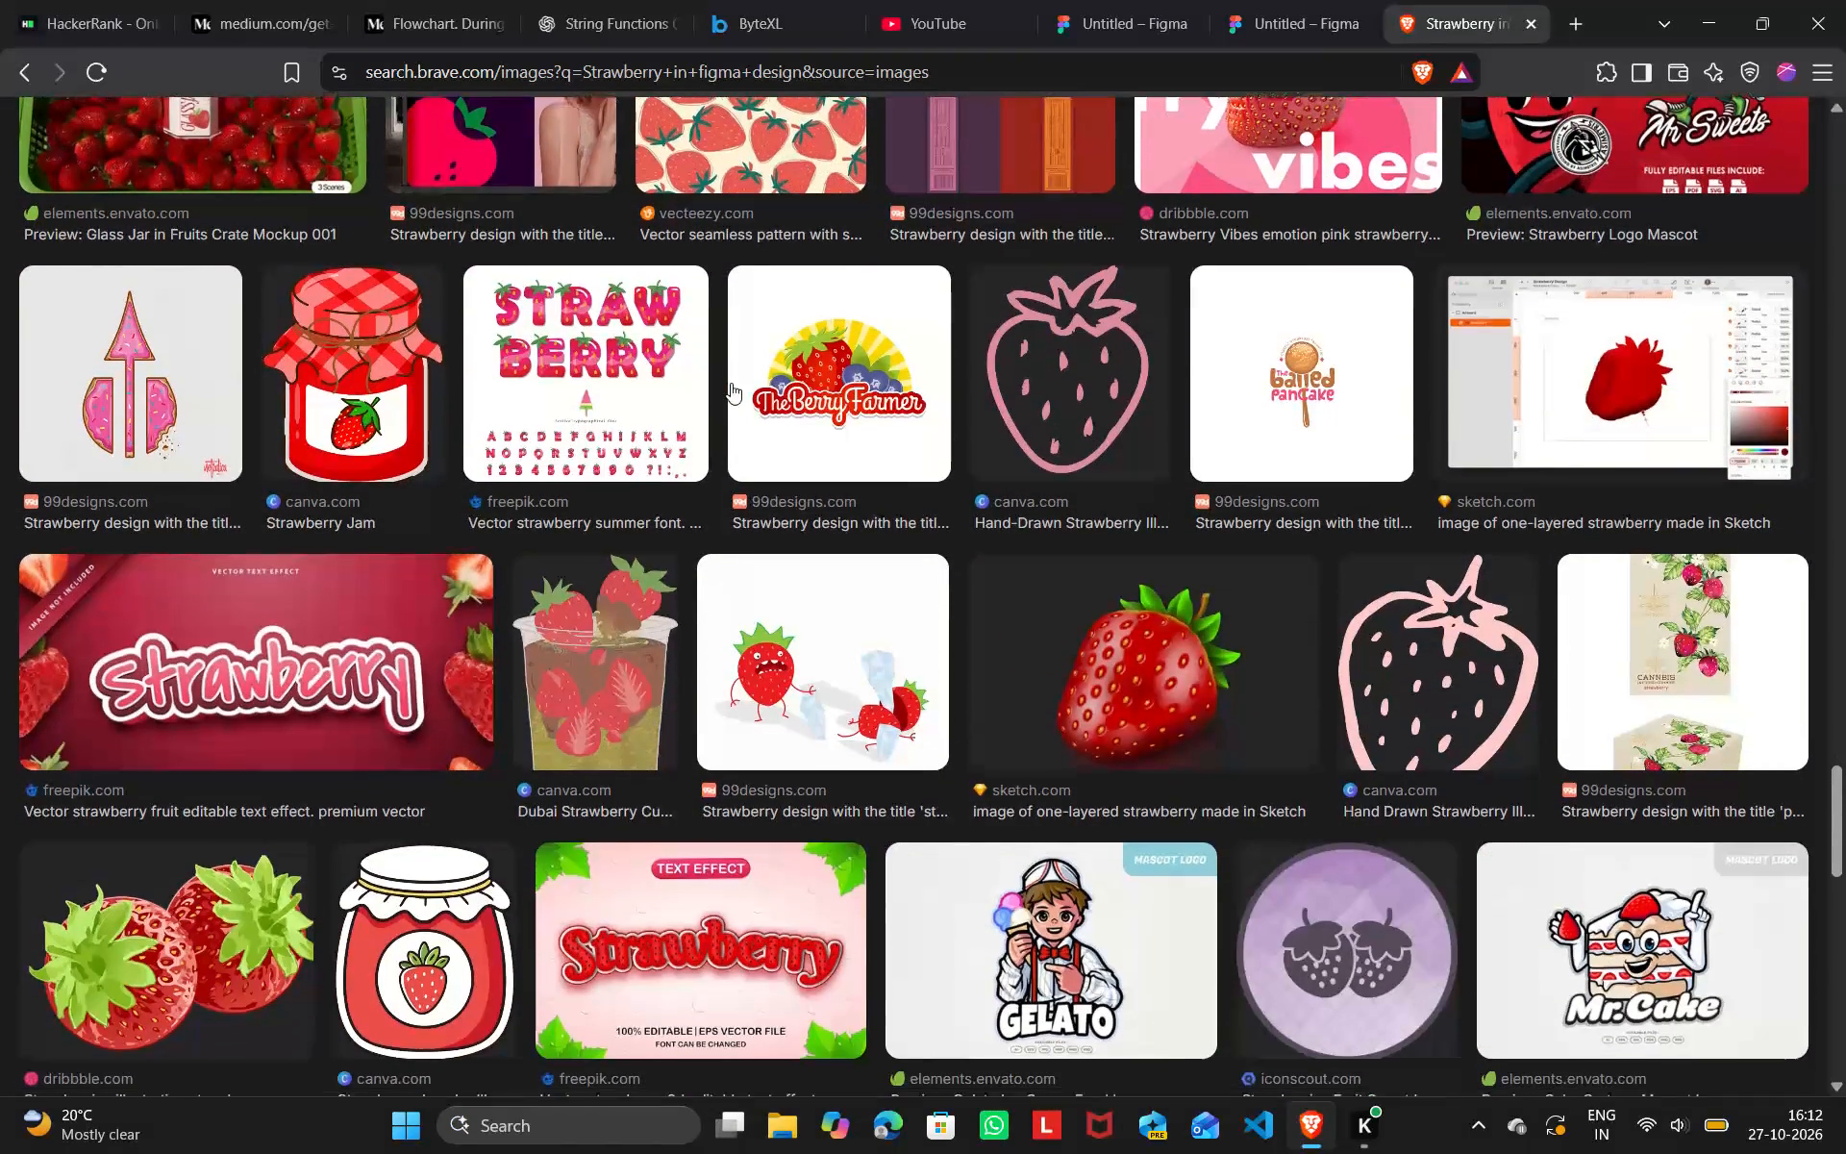
{"action": "scroll", "coordinate": [731, 383], "scroll_direction": "down", "scroll_amount": 5}
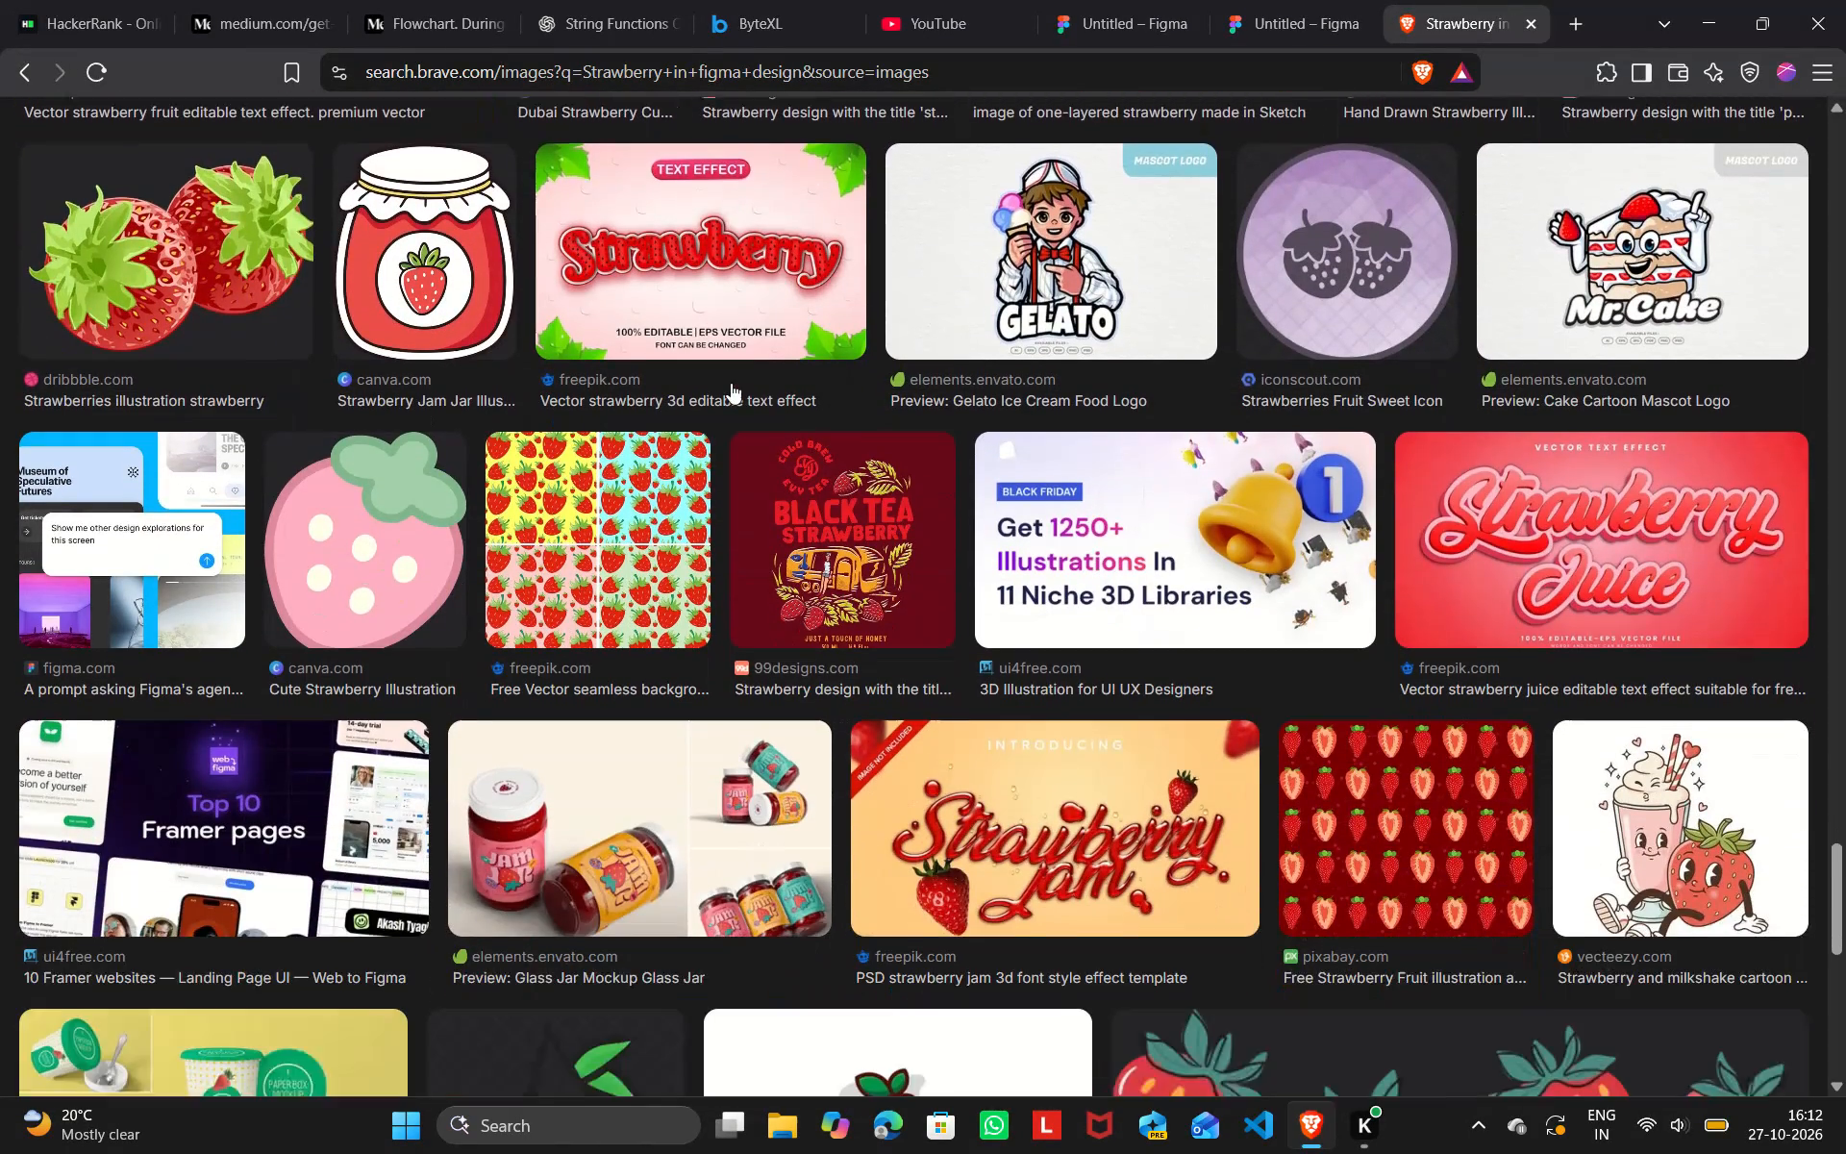
{"action": "scroll", "coordinate": [731, 383], "scroll_direction": "down", "scroll_amount": 2}
{"action": "scroll", "coordinate": [1245, 491], "scroll_direction": "down", "scroll_amount": 1}
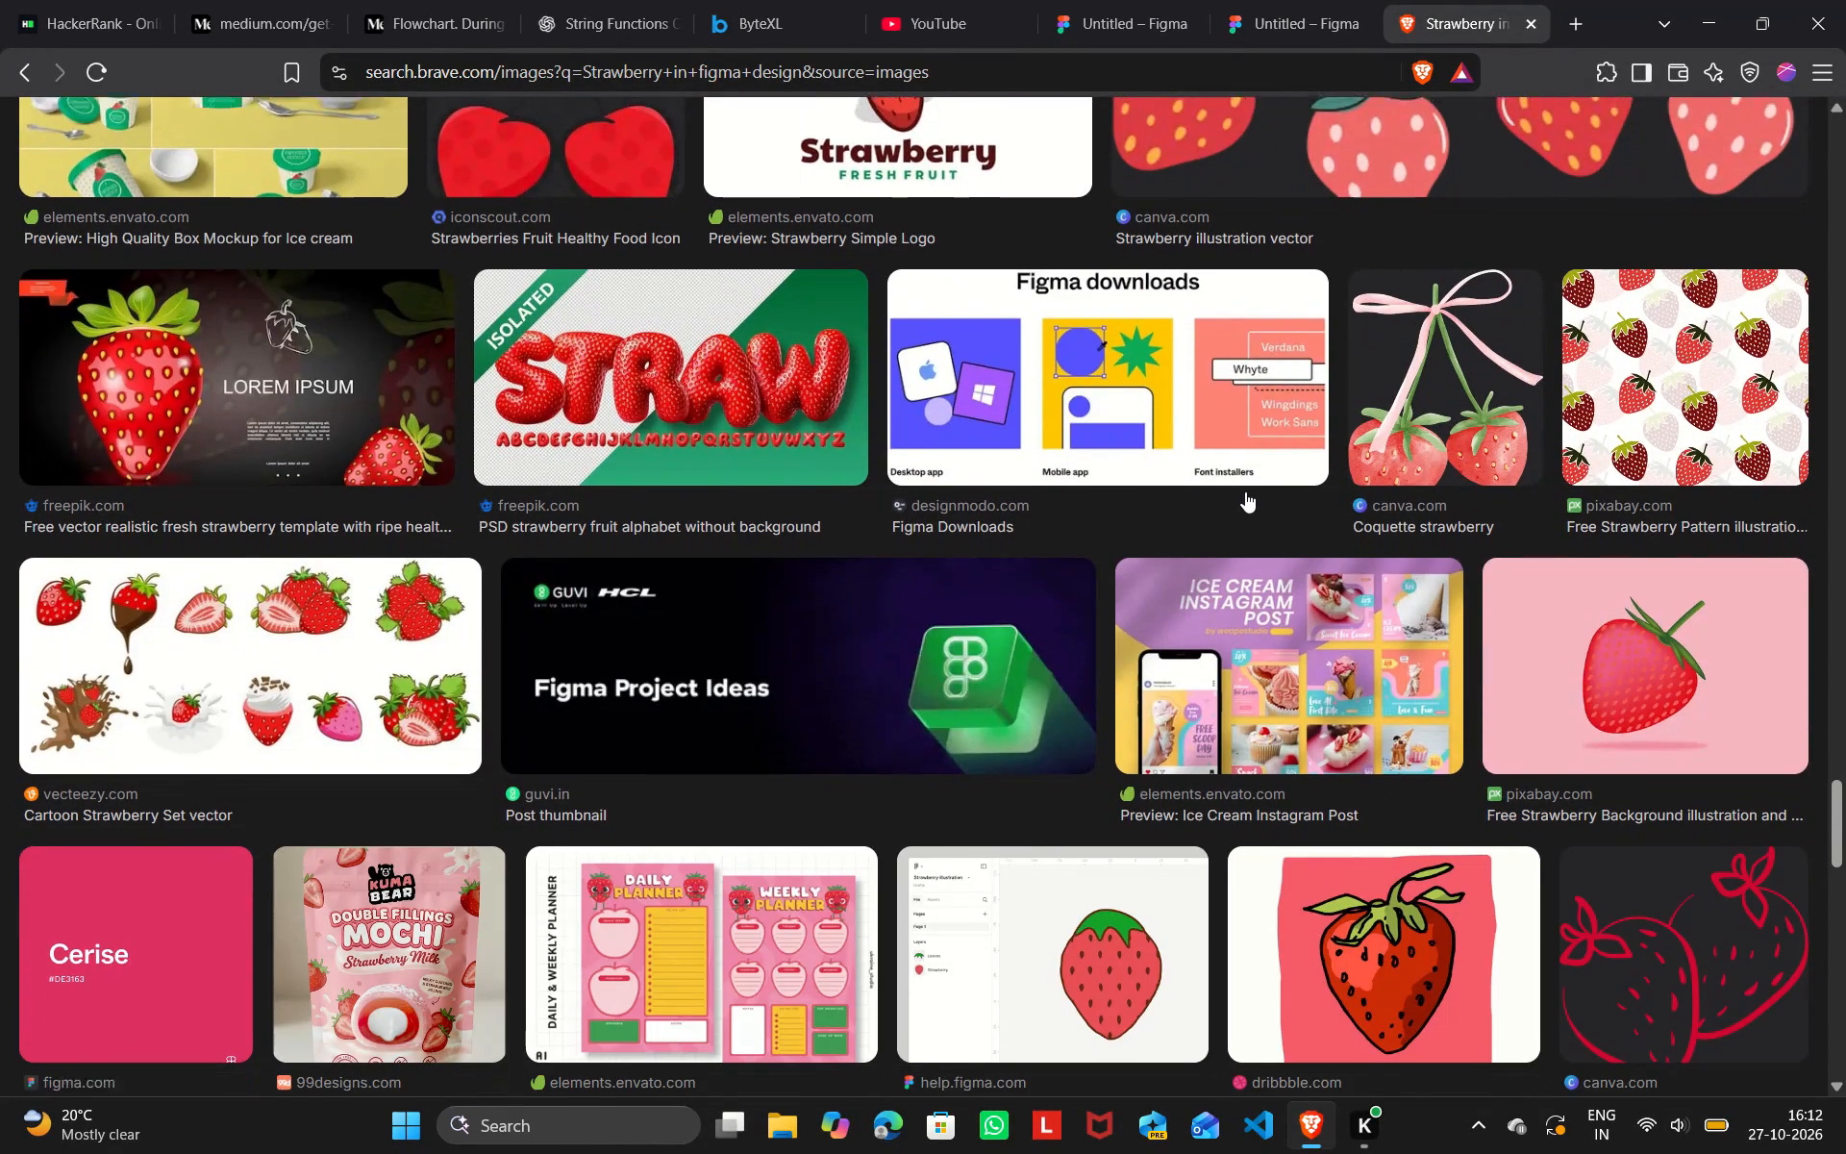
{"action": "scroll", "coordinate": [1245, 491], "scroll_direction": "down", "scroll_amount": 1}
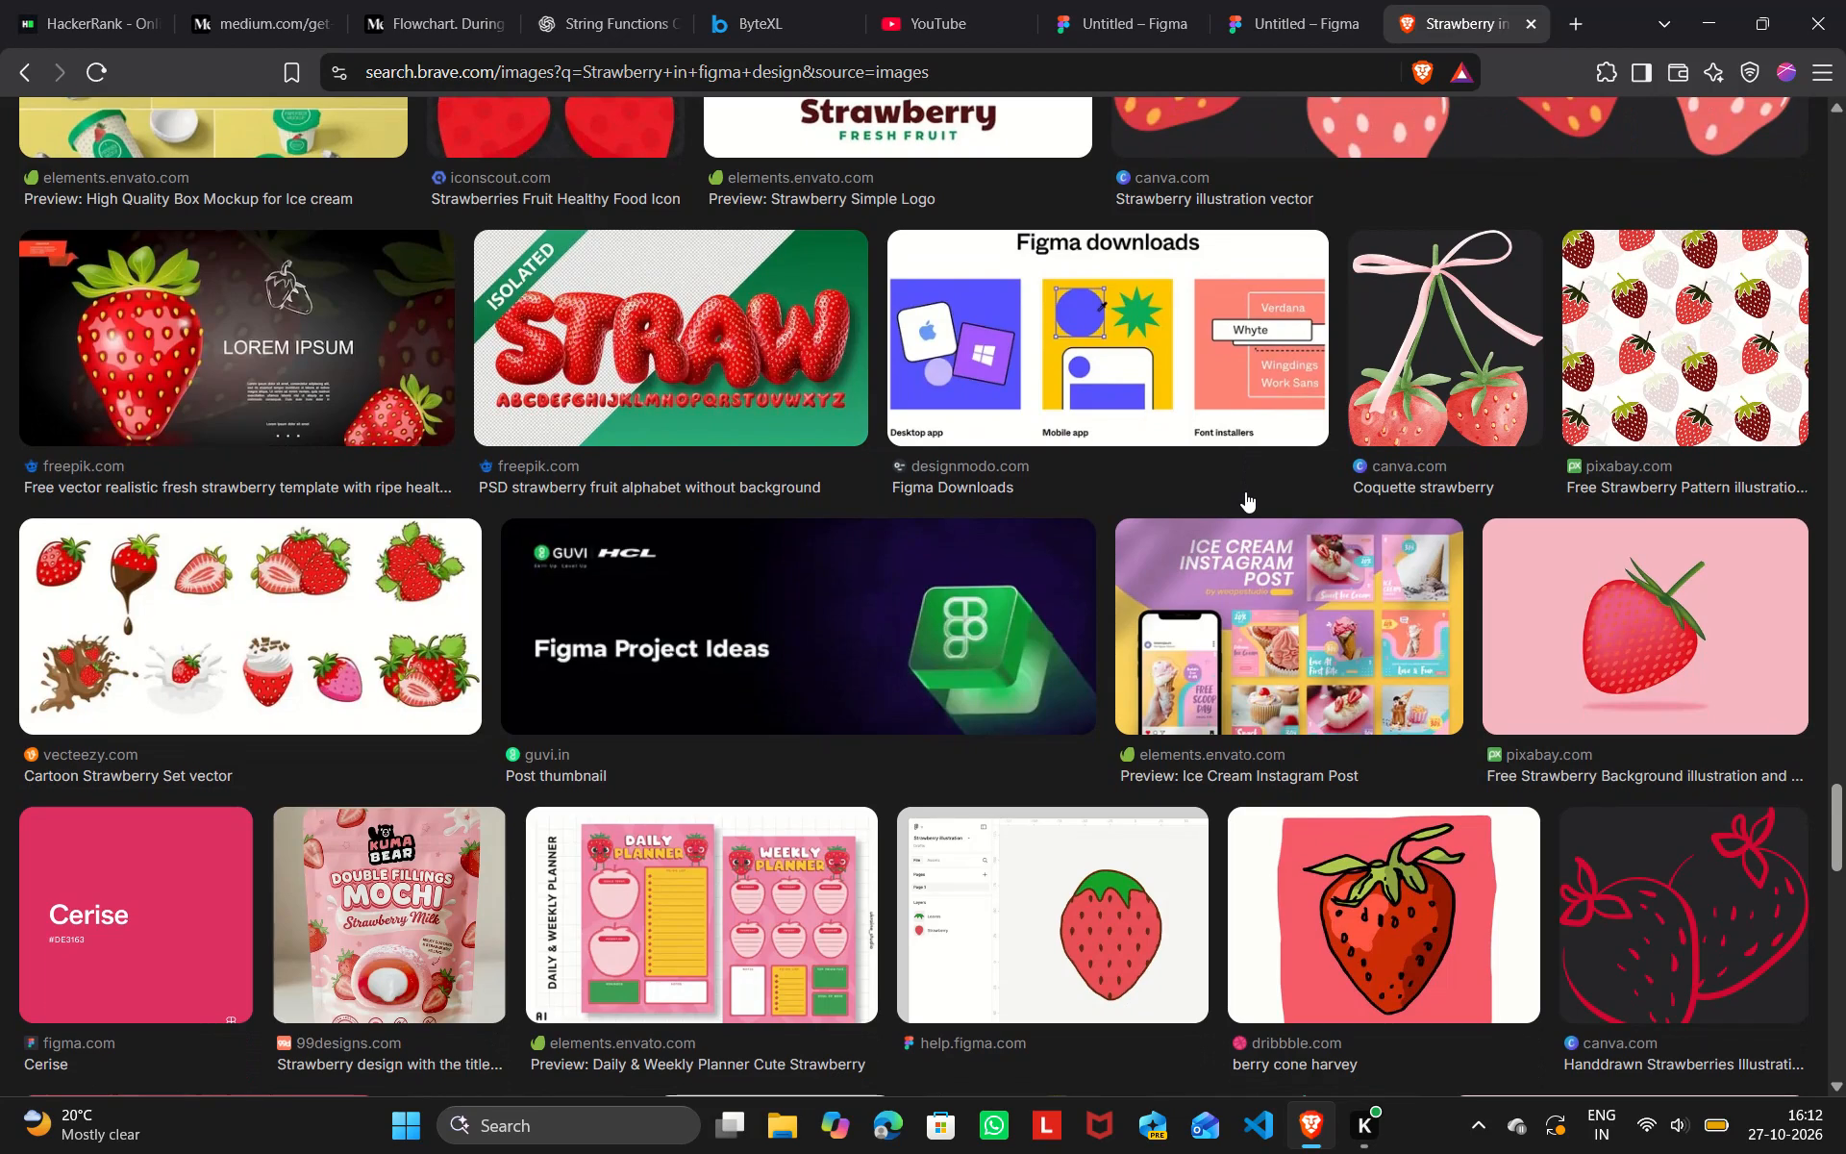
{"action": "scroll", "coordinate": [1245, 491], "scroll_direction": "down", "scroll_amount": 2}
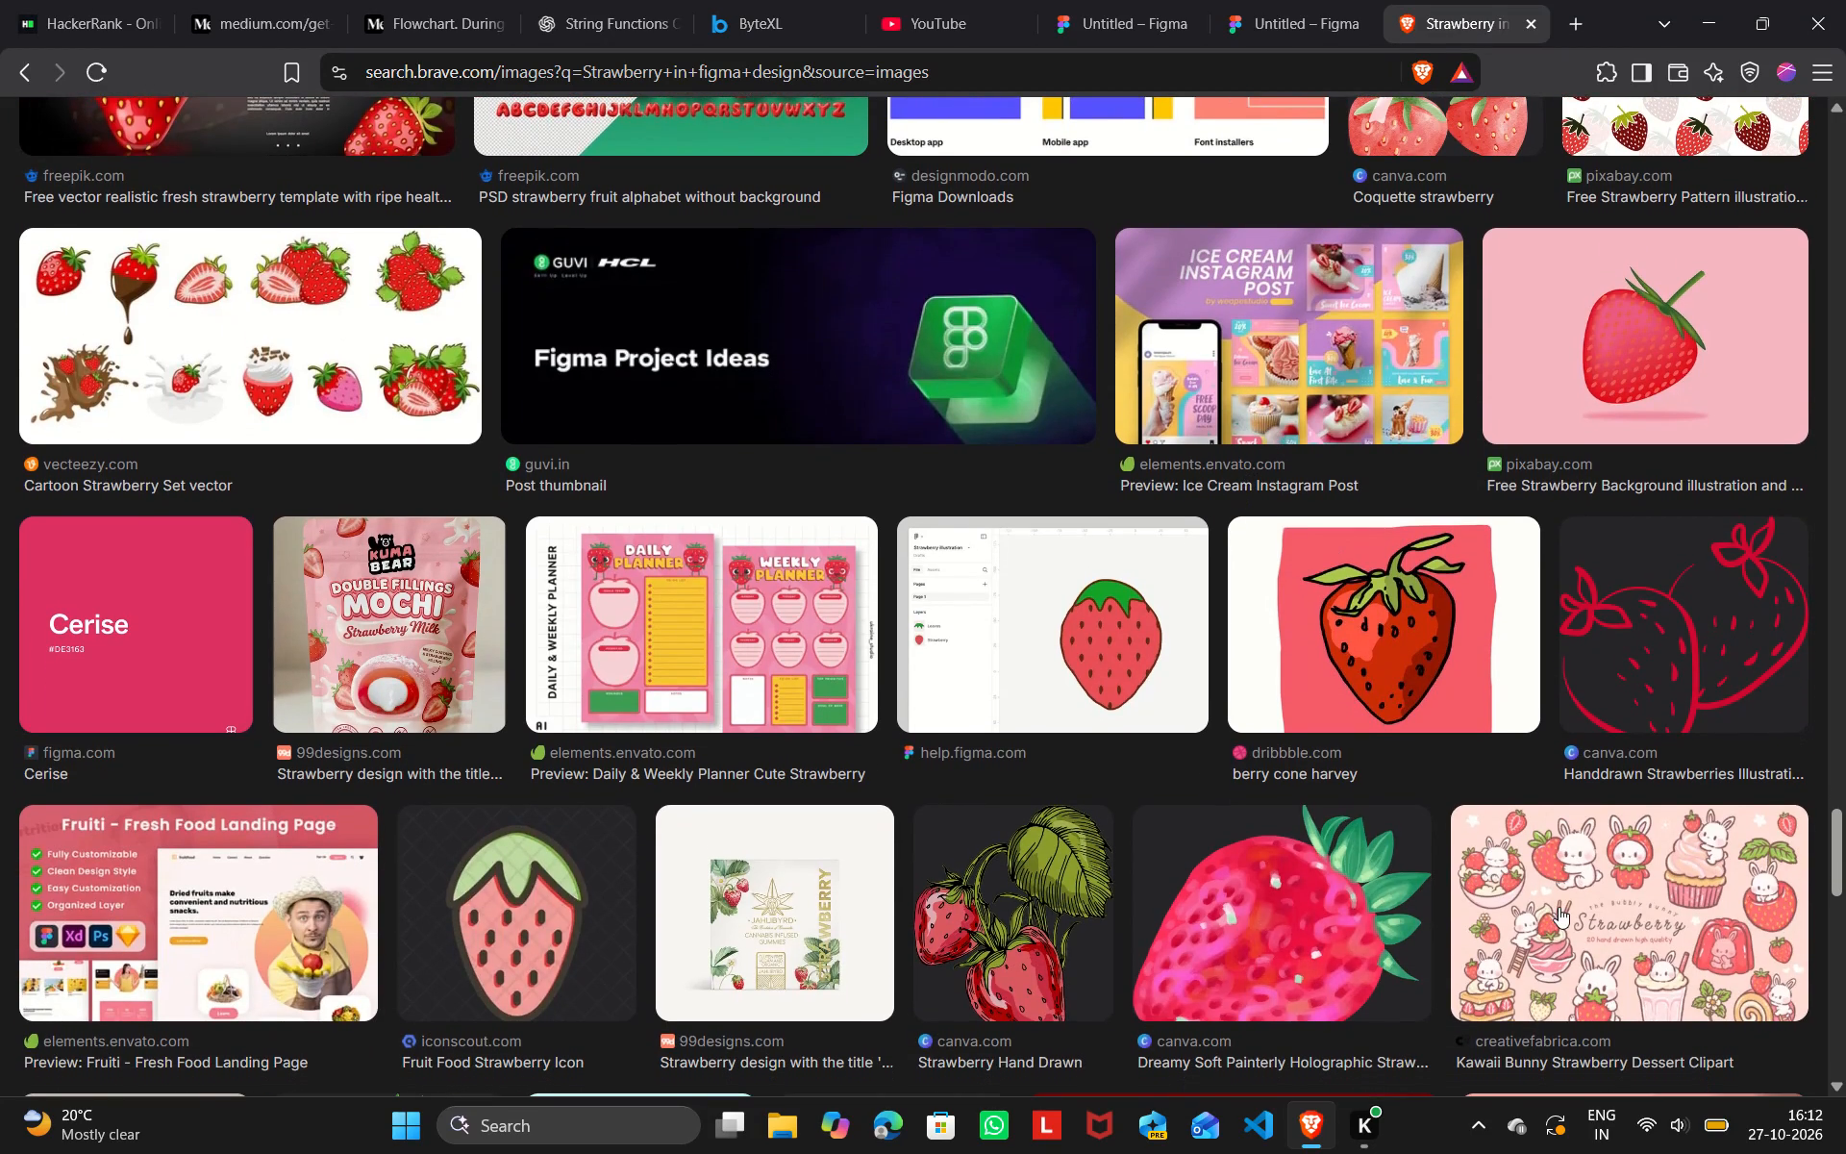
Preview the Kawaii Bunny Strawberry Dessert Clipart and look through its related images.
{"action": "left_click", "coordinate": [1559, 907]}
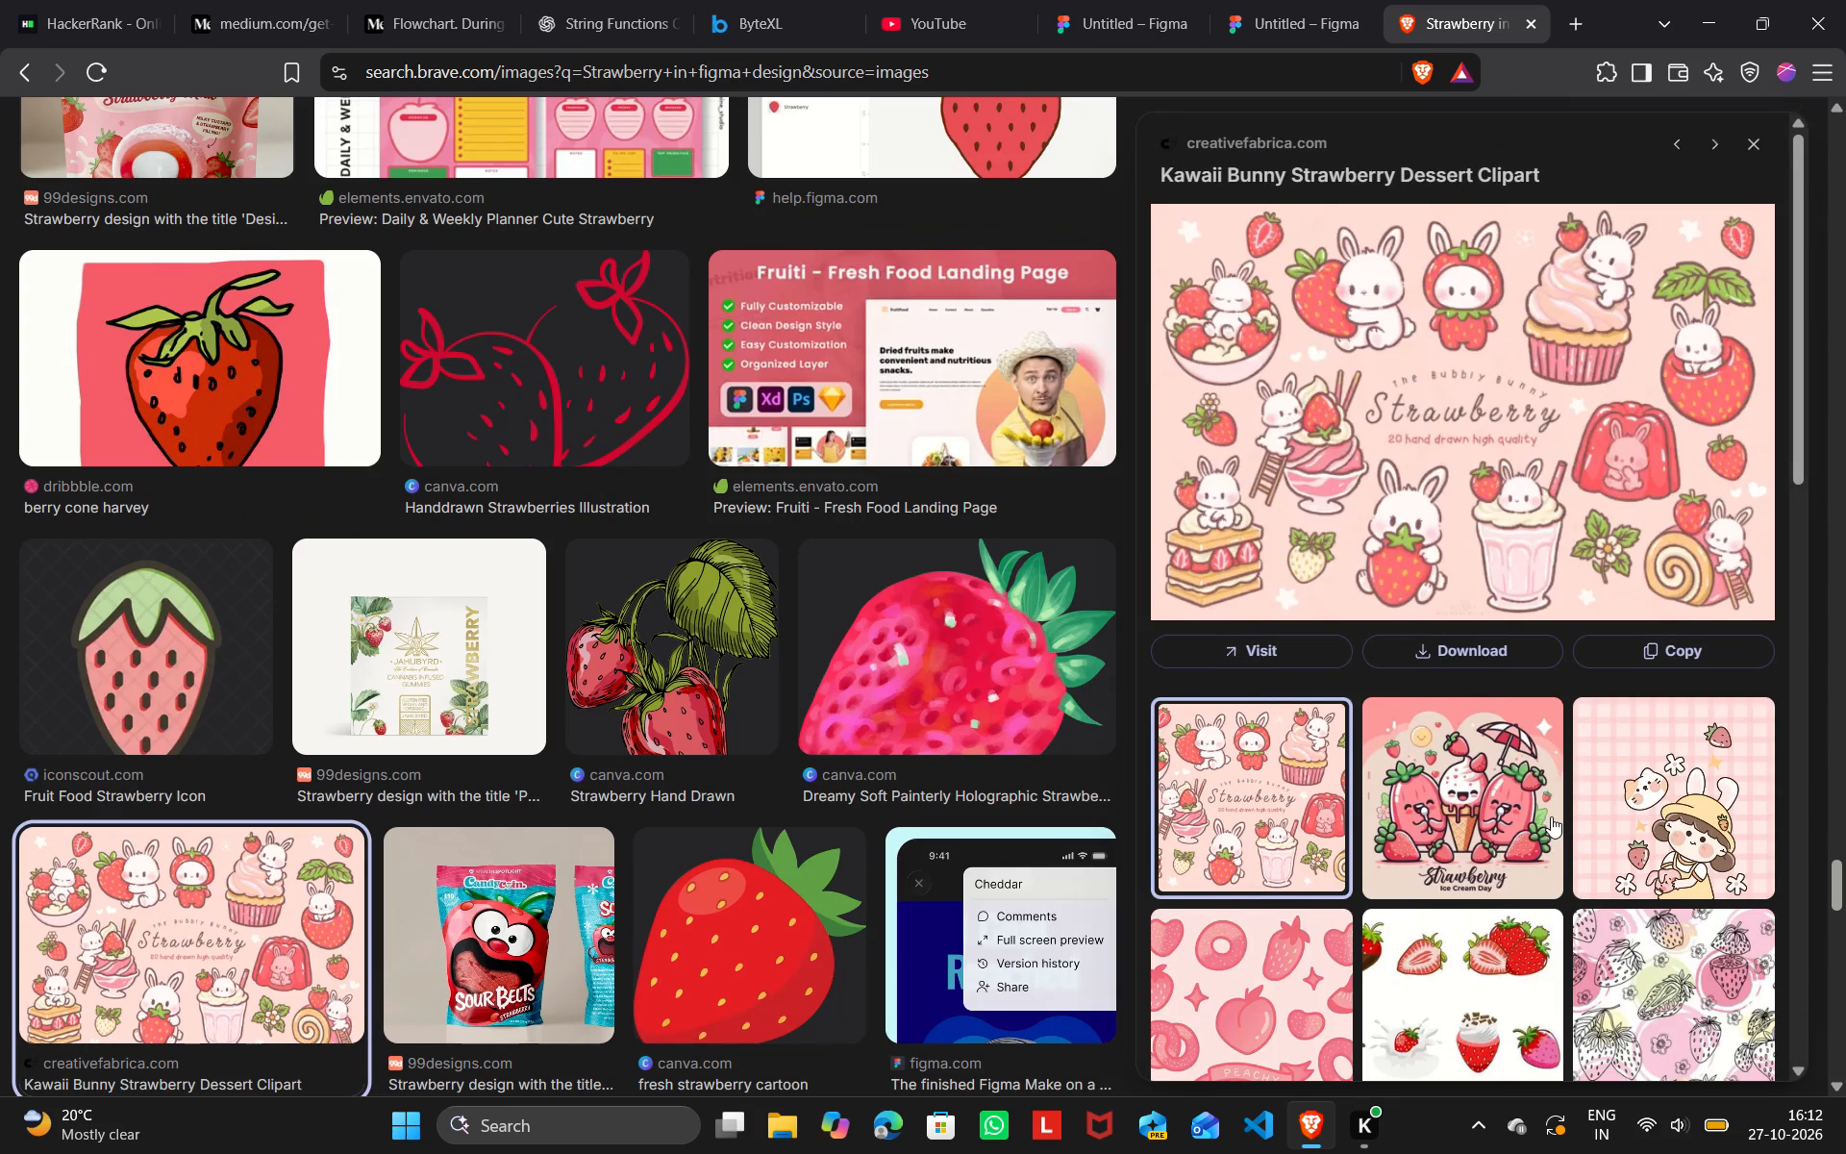
{"action": "scroll", "coordinate": [1551, 816], "scroll_direction": "down", "scroll_amount": 5}
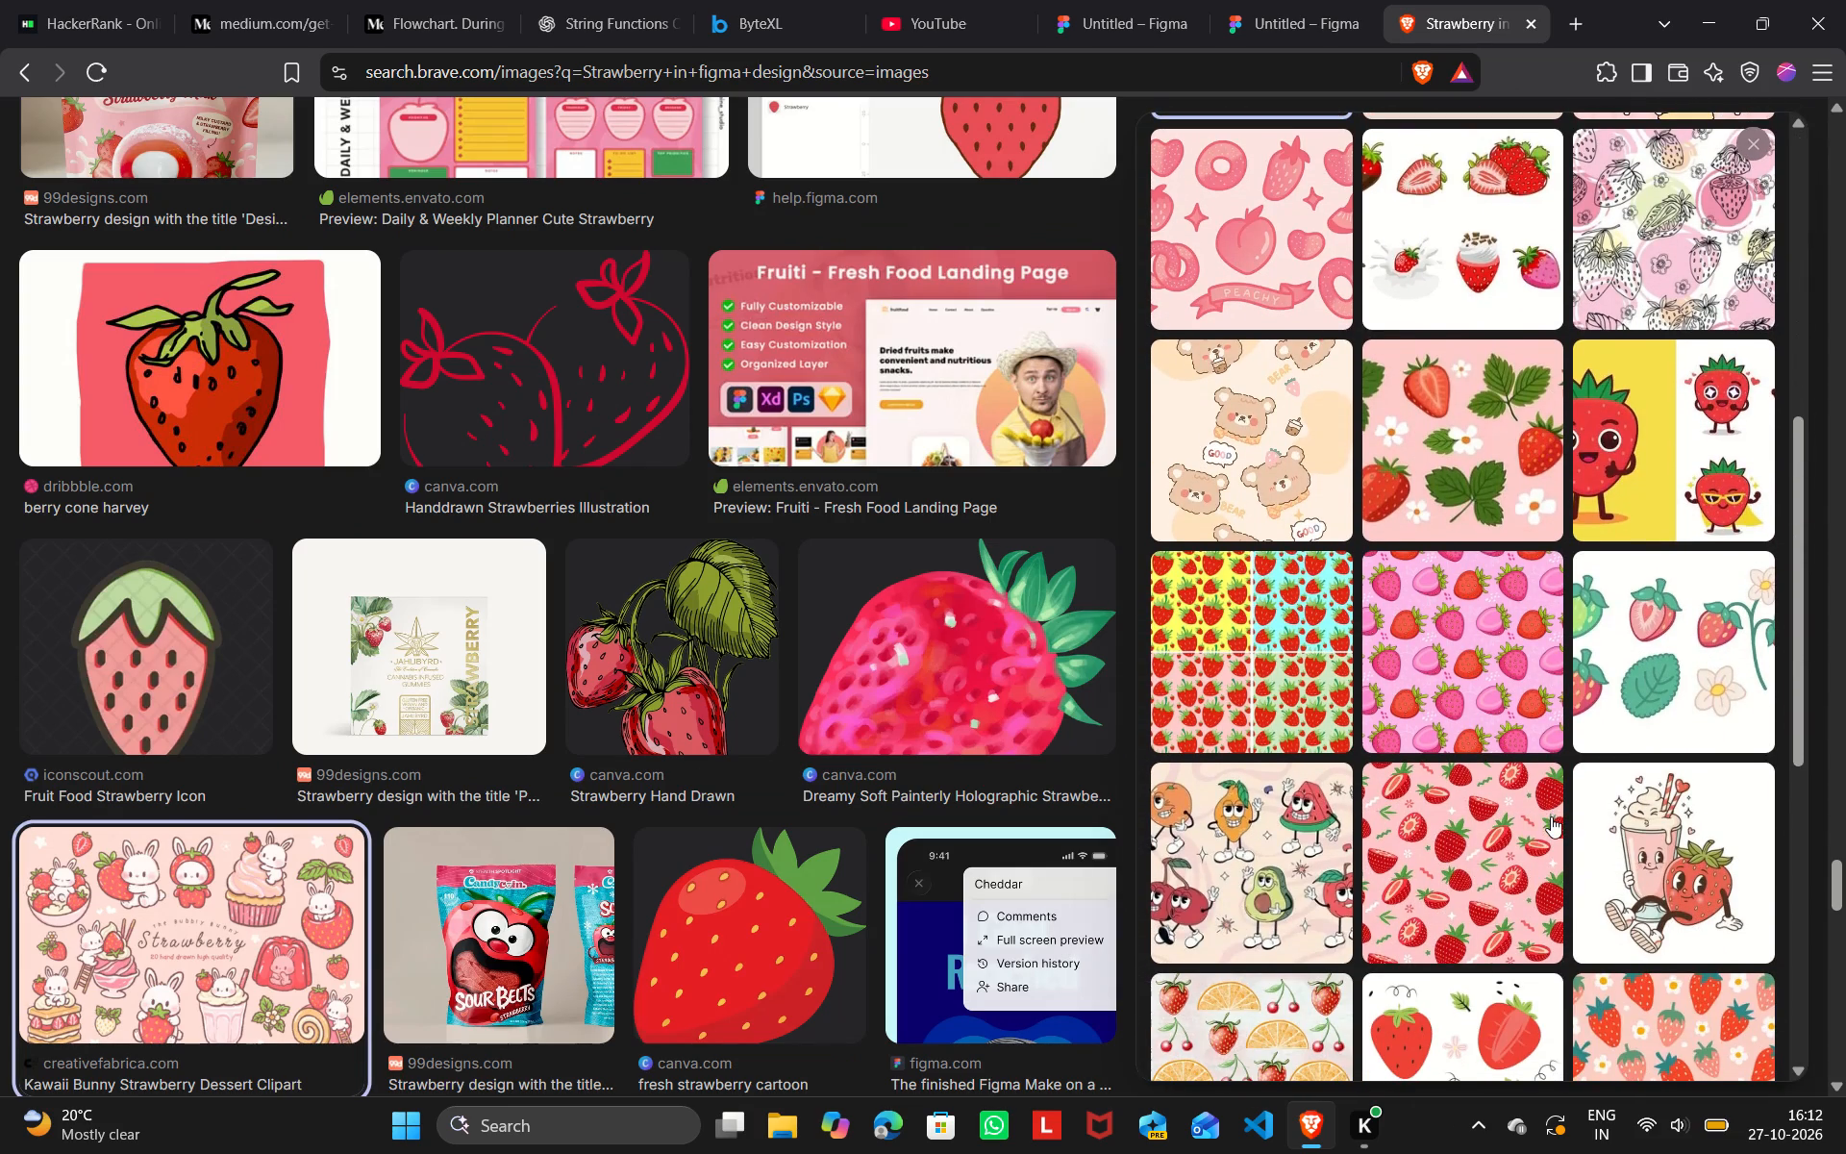
{"action": "scroll", "coordinate": [1547, 802], "scroll_direction": "down", "scroll_amount": 3}
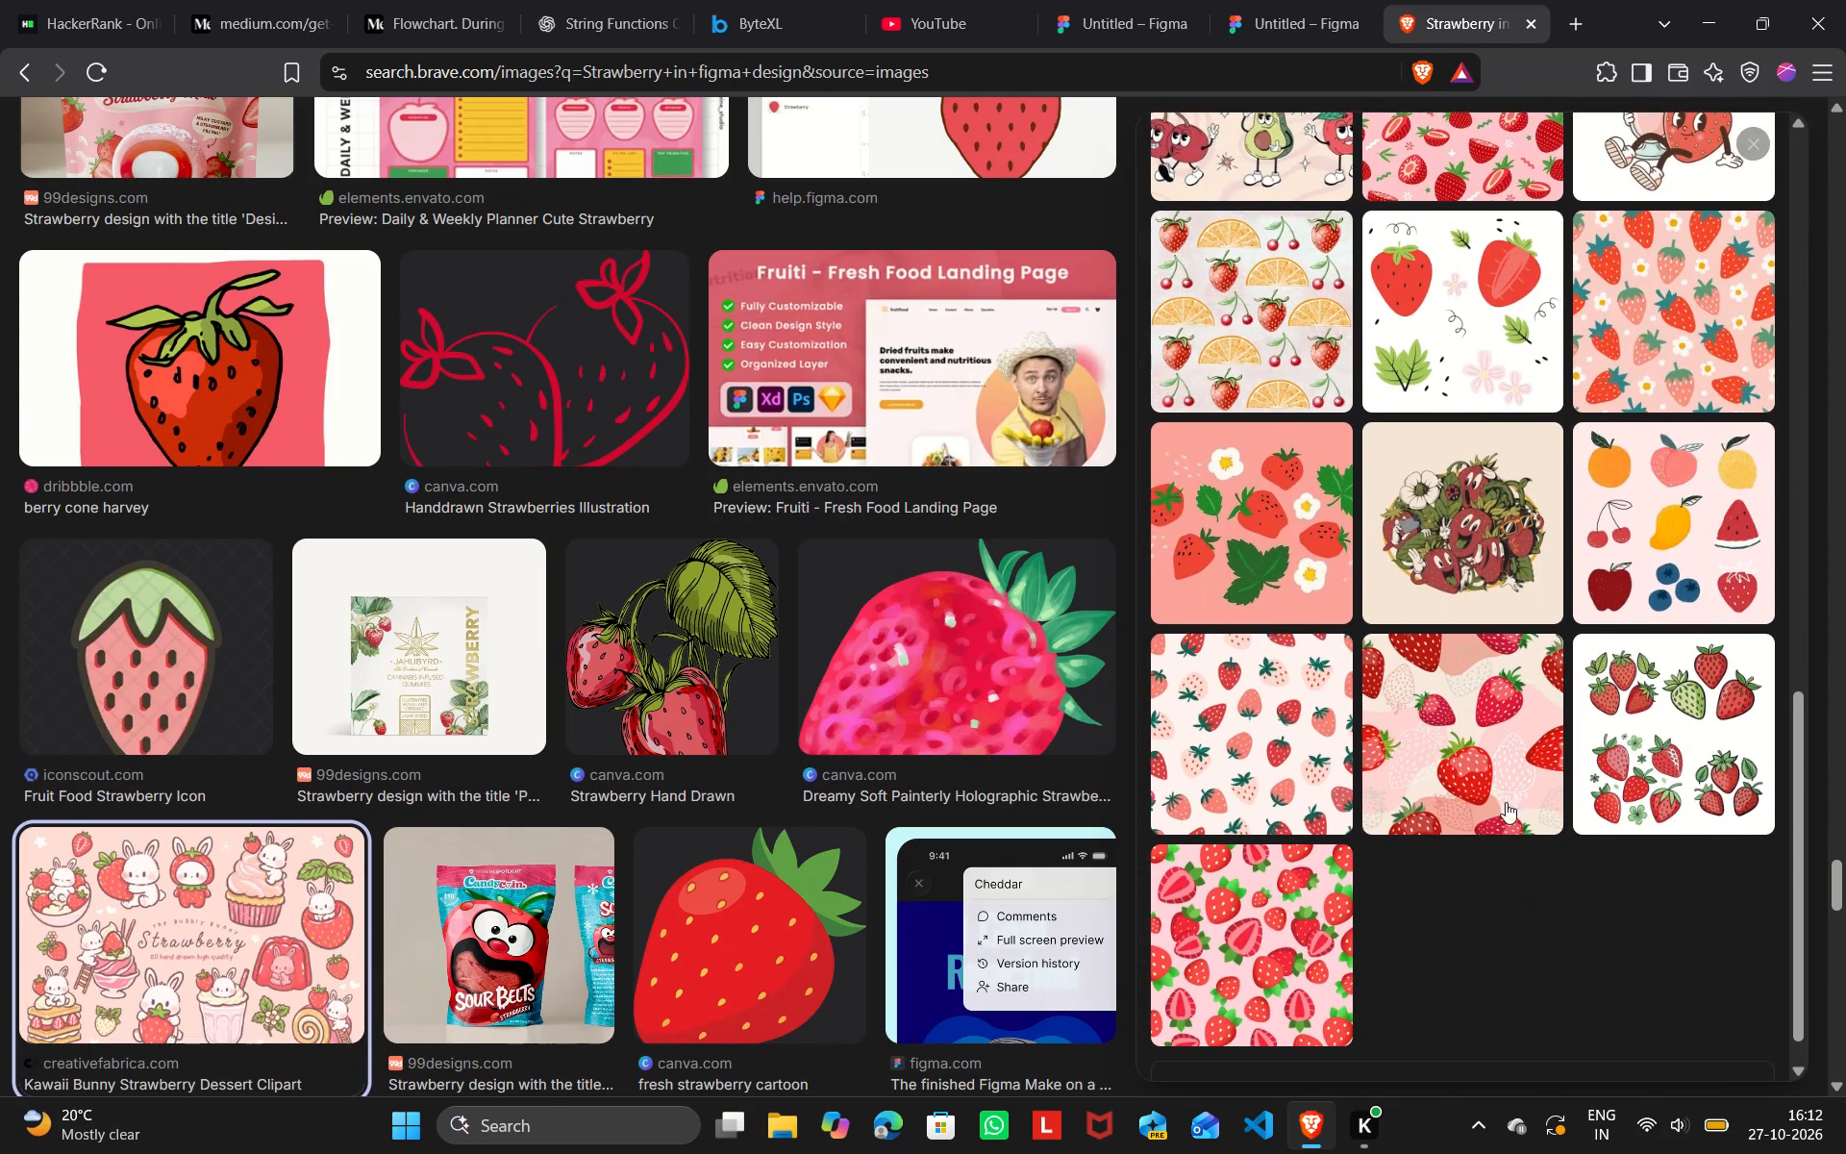
{"action": "scroll", "coordinate": [1452, 790], "scroll_direction": "up", "scroll_amount": 10}
Examine the remaining strawberry search results and the bunny clipart's related images for usable strawberry pictures.
{"action": "scroll", "coordinate": [717, 765], "scroll_direction": "down", "scroll_amount": 1}
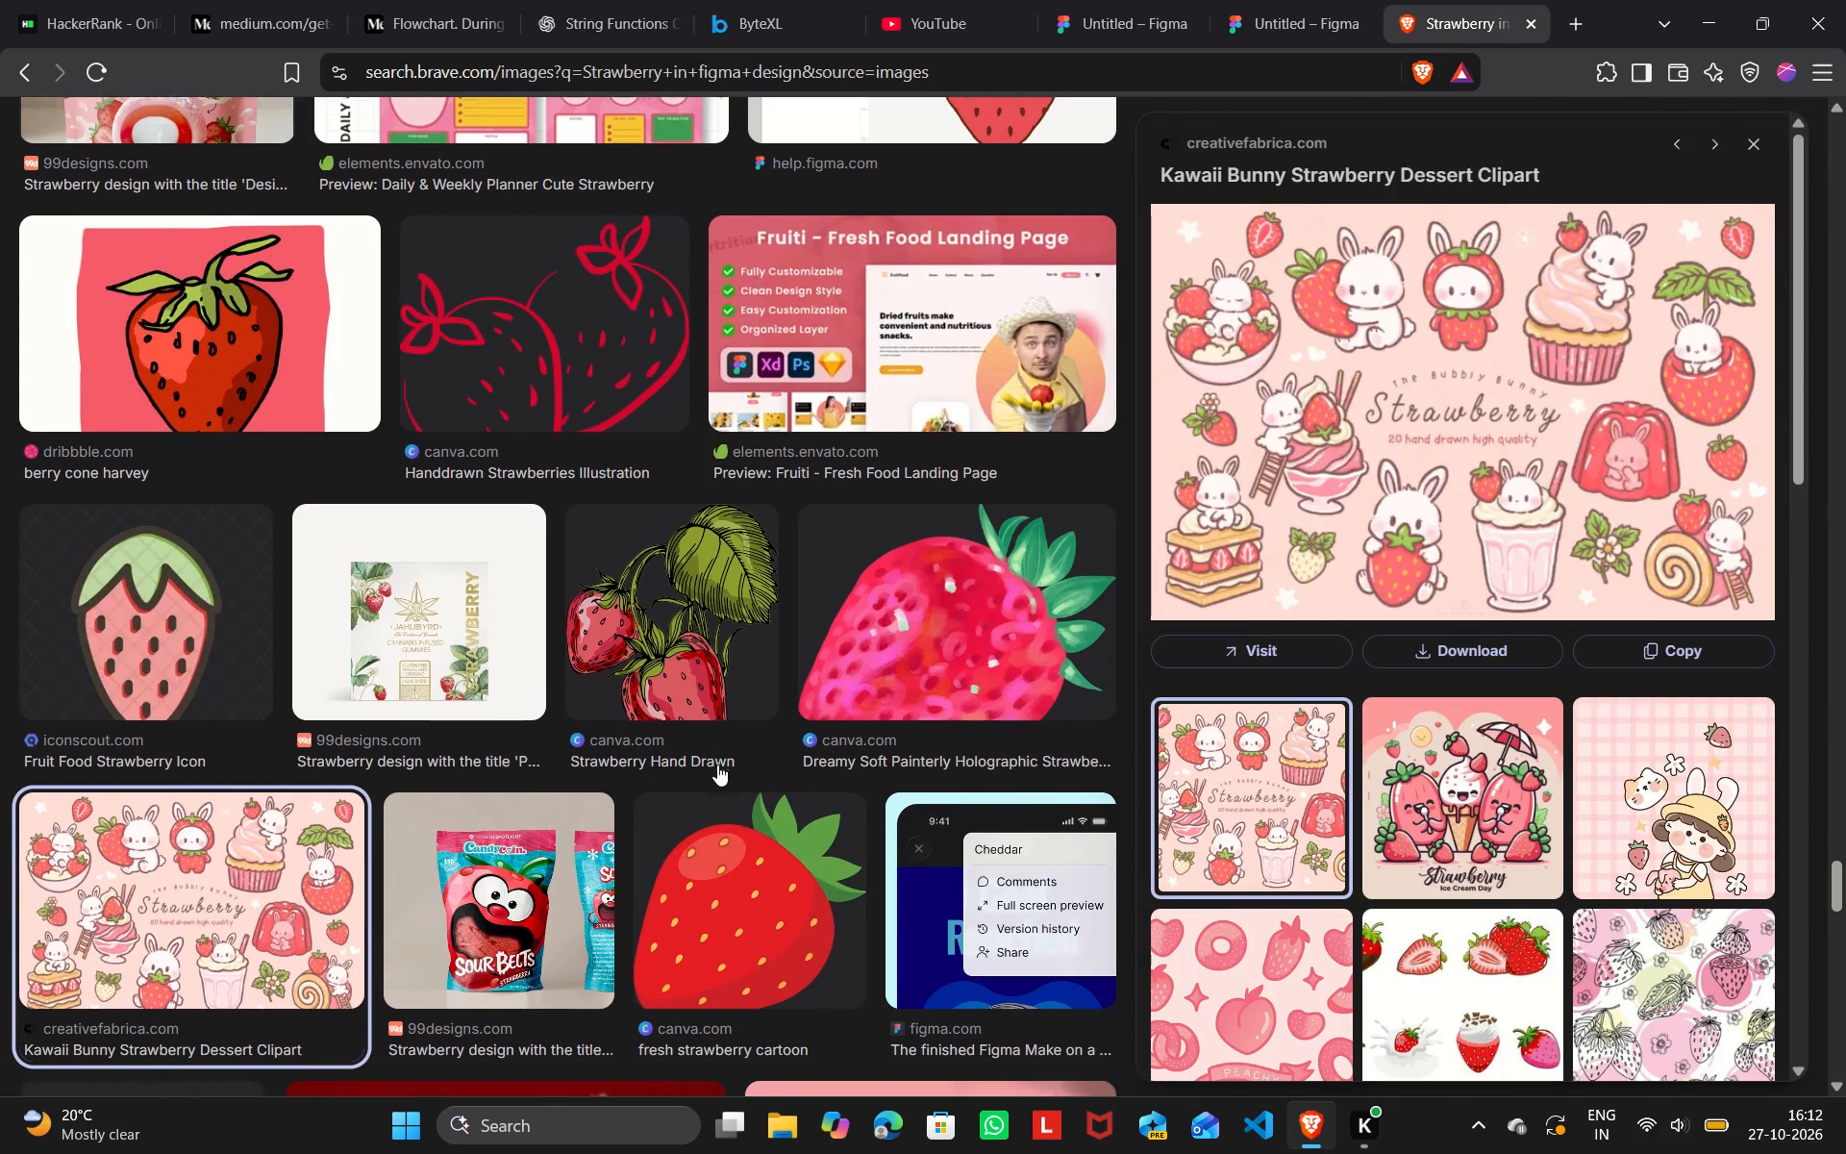
{"action": "scroll", "coordinate": [717, 765], "scroll_direction": "down", "scroll_amount": 1}
{"action": "scroll", "coordinate": [298, 381], "scroll_direction": "down", "scroll_amount": 4}
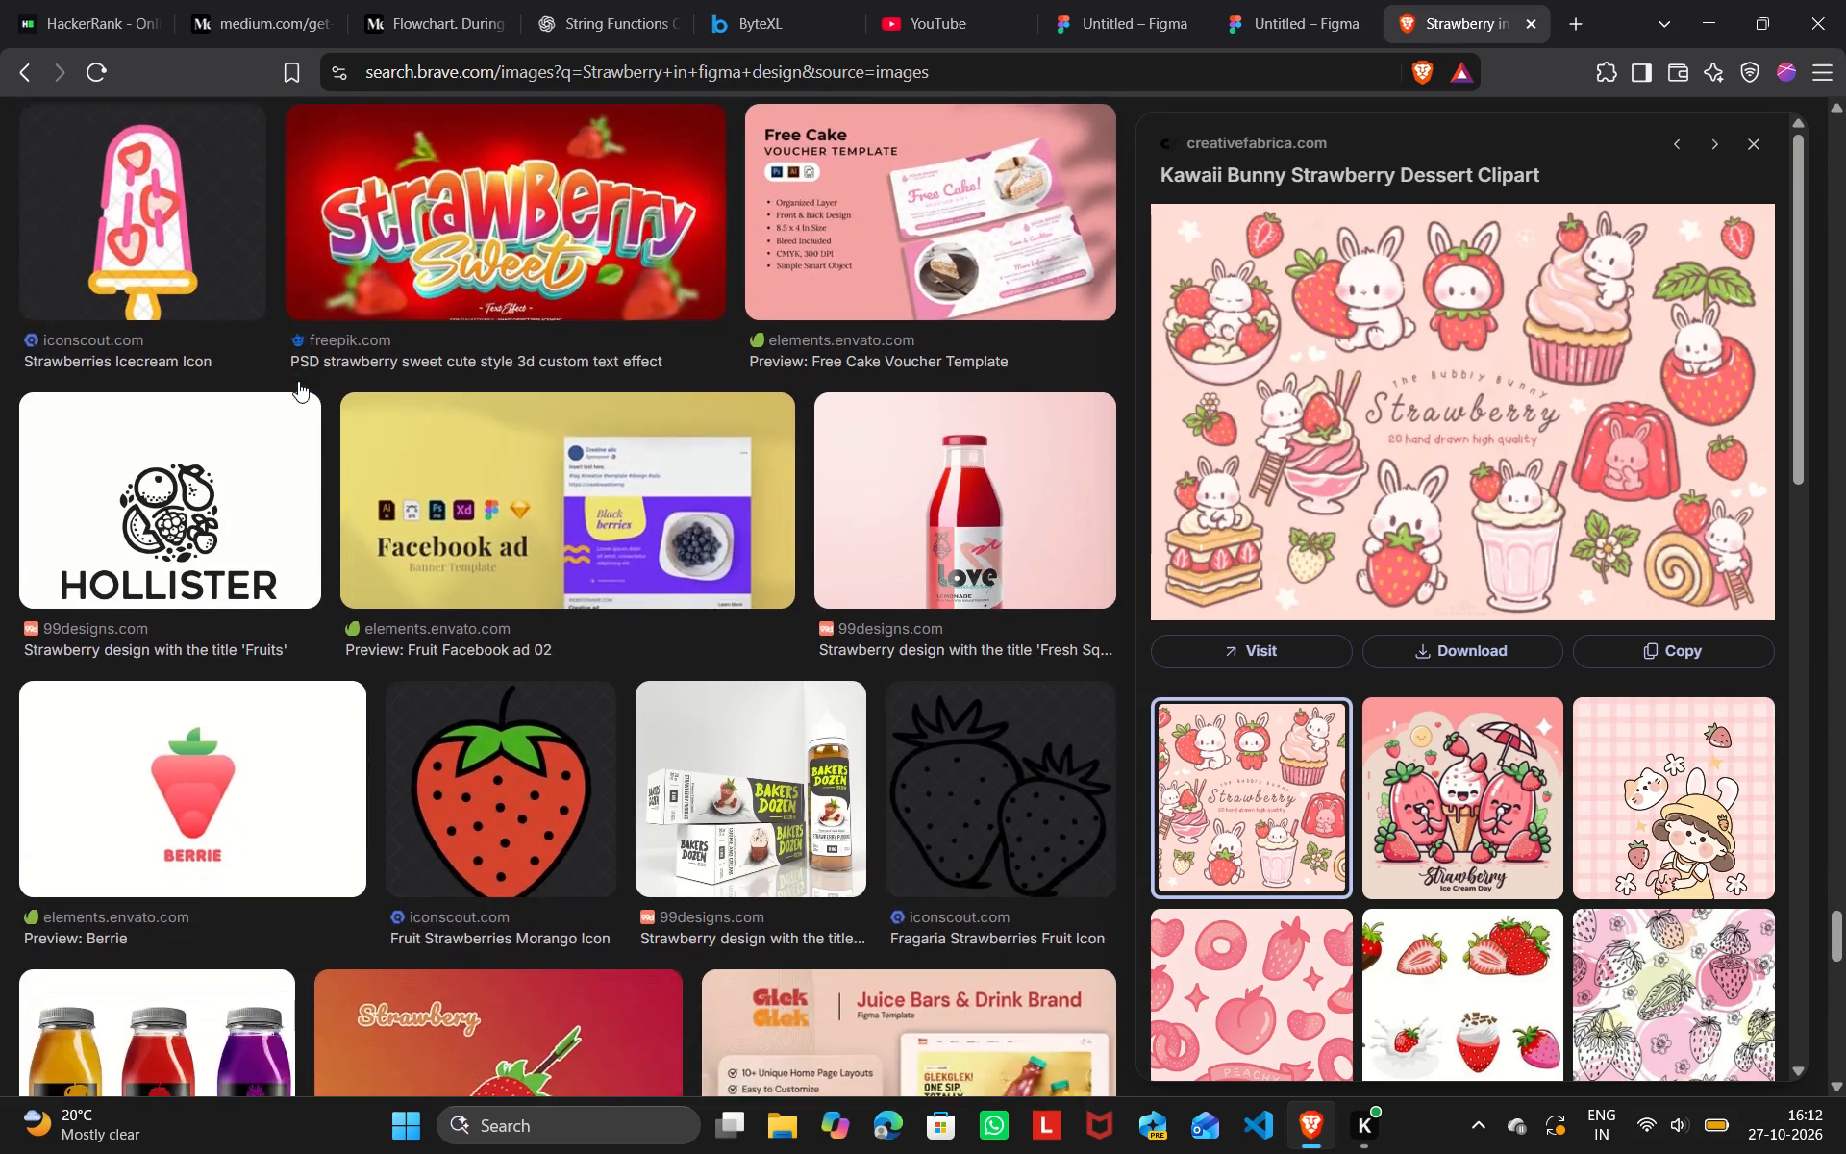
{"action": "scroll", "coordinate": [298, 381], "scroll_direction": "down", "scroll_amount": 3}
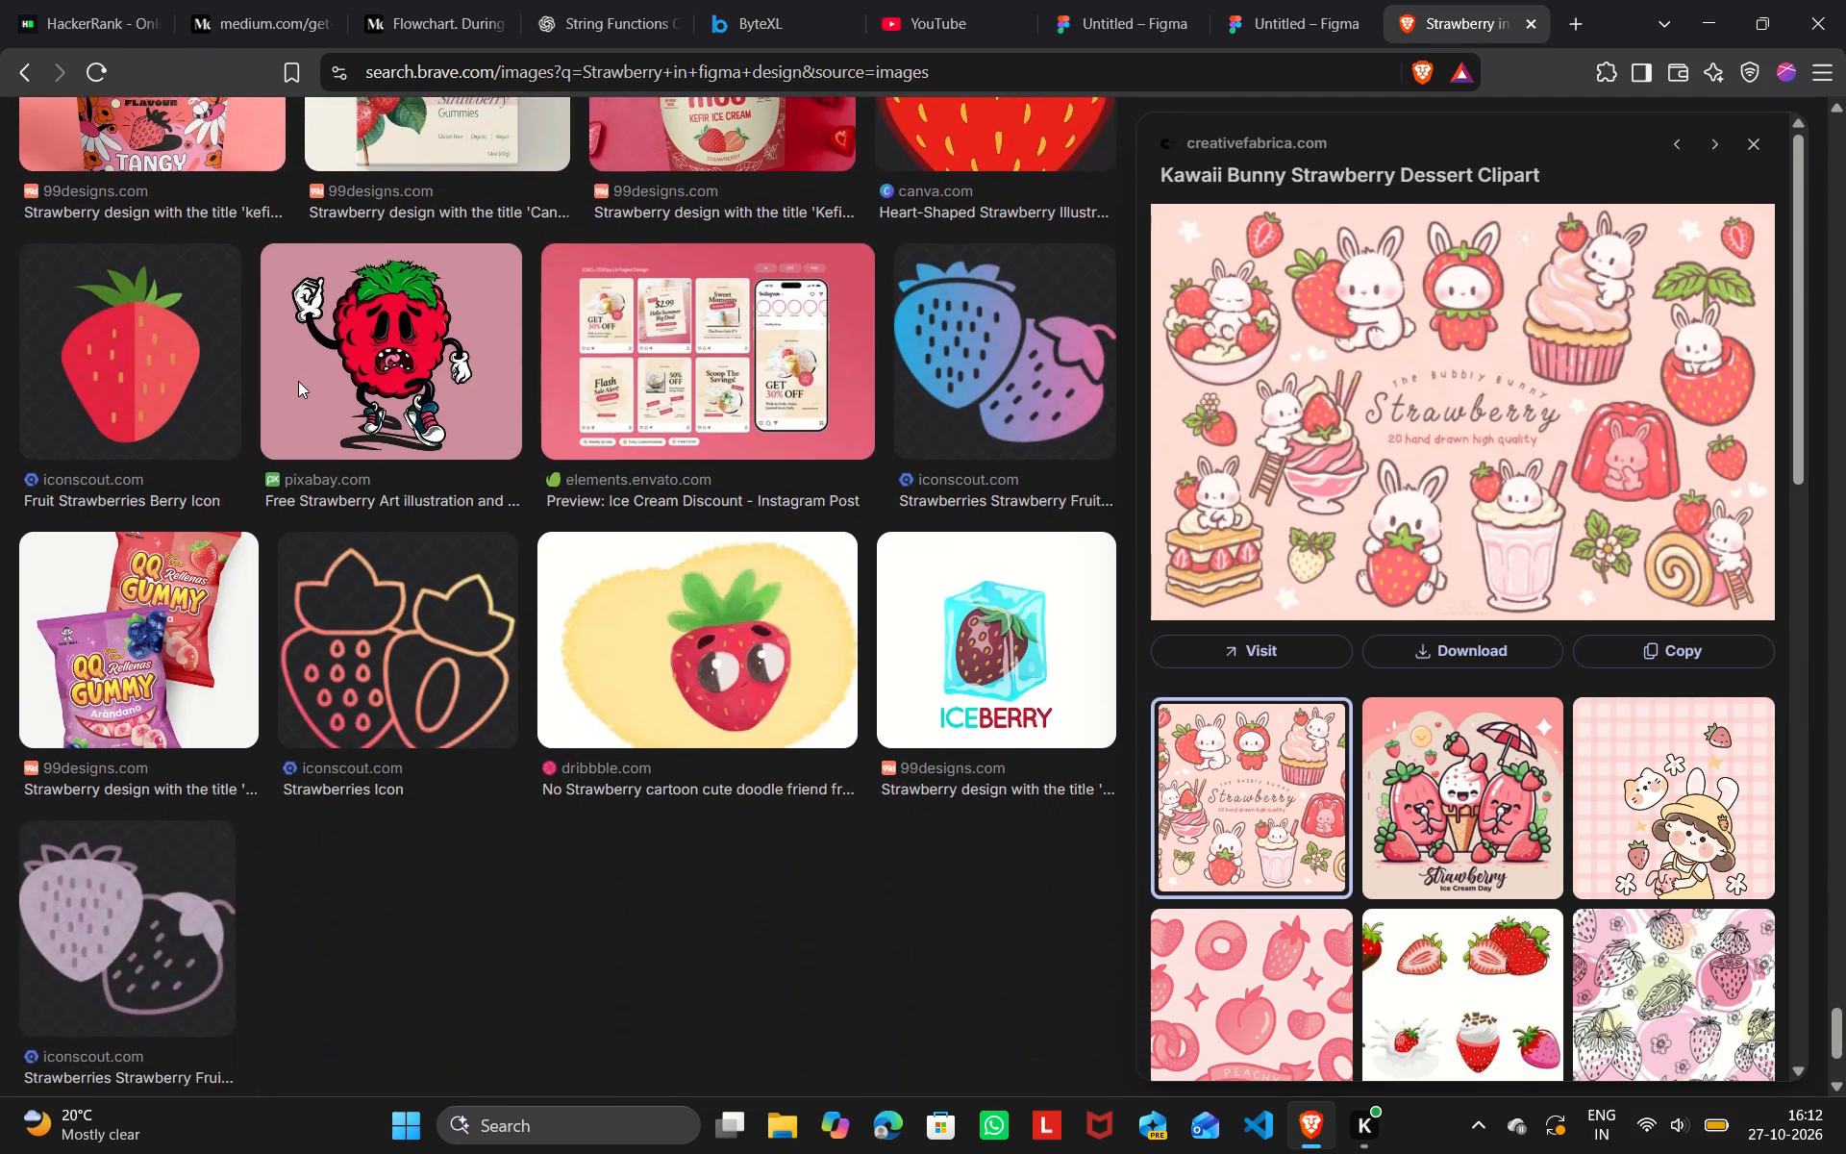
{"action": "scroll", "coordinate": [298, 381], "scroll_direction": "down", "scroll_amount": 2}
{"action": "scroll", "coordinate": [298, 381], "scroll_direction": "up", "scroll_amount": 20}
{"action": "scroll", "coordinate": [298, 381], "scroll_direction": "up", "scroll_amount": 15}
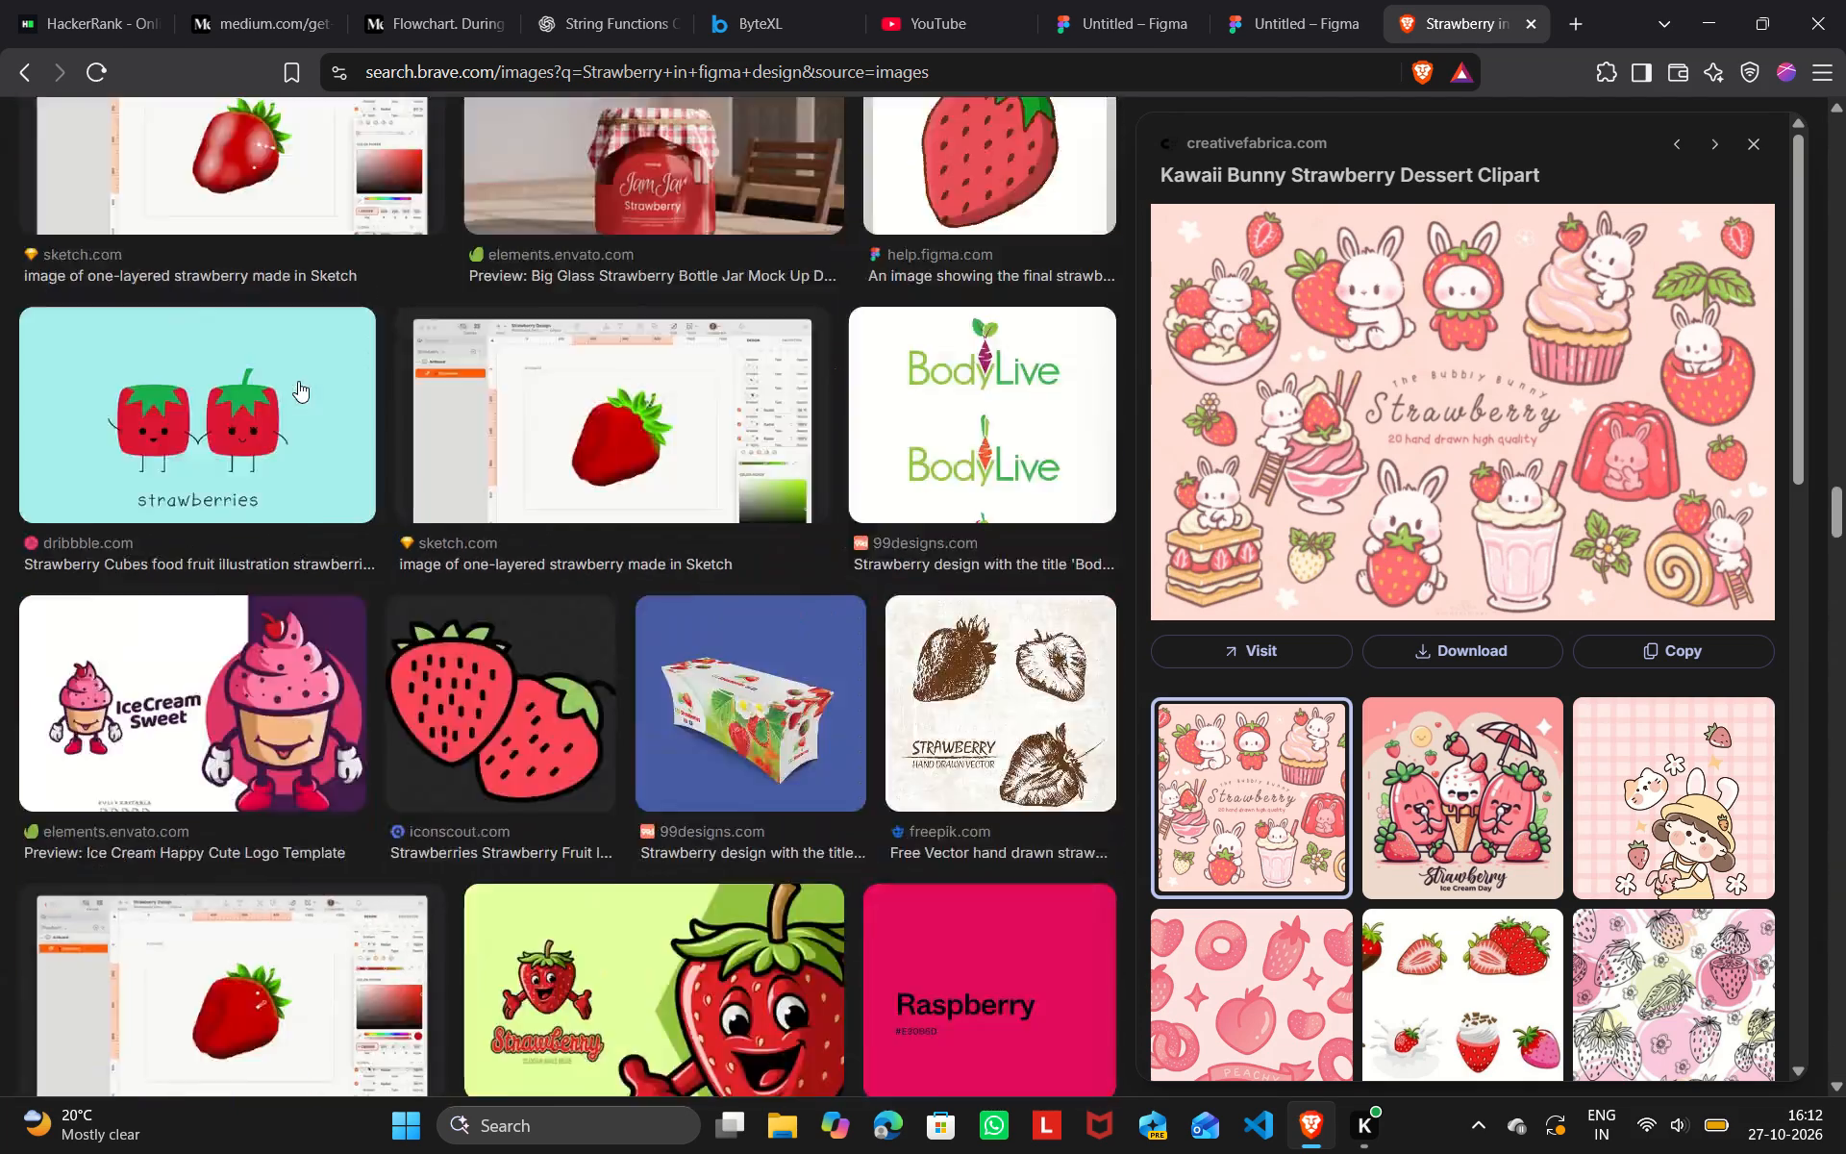
{"action": "scroll", "coordinate": [298, 381], "scroll_direction": "up", "scroll_amount": 11}
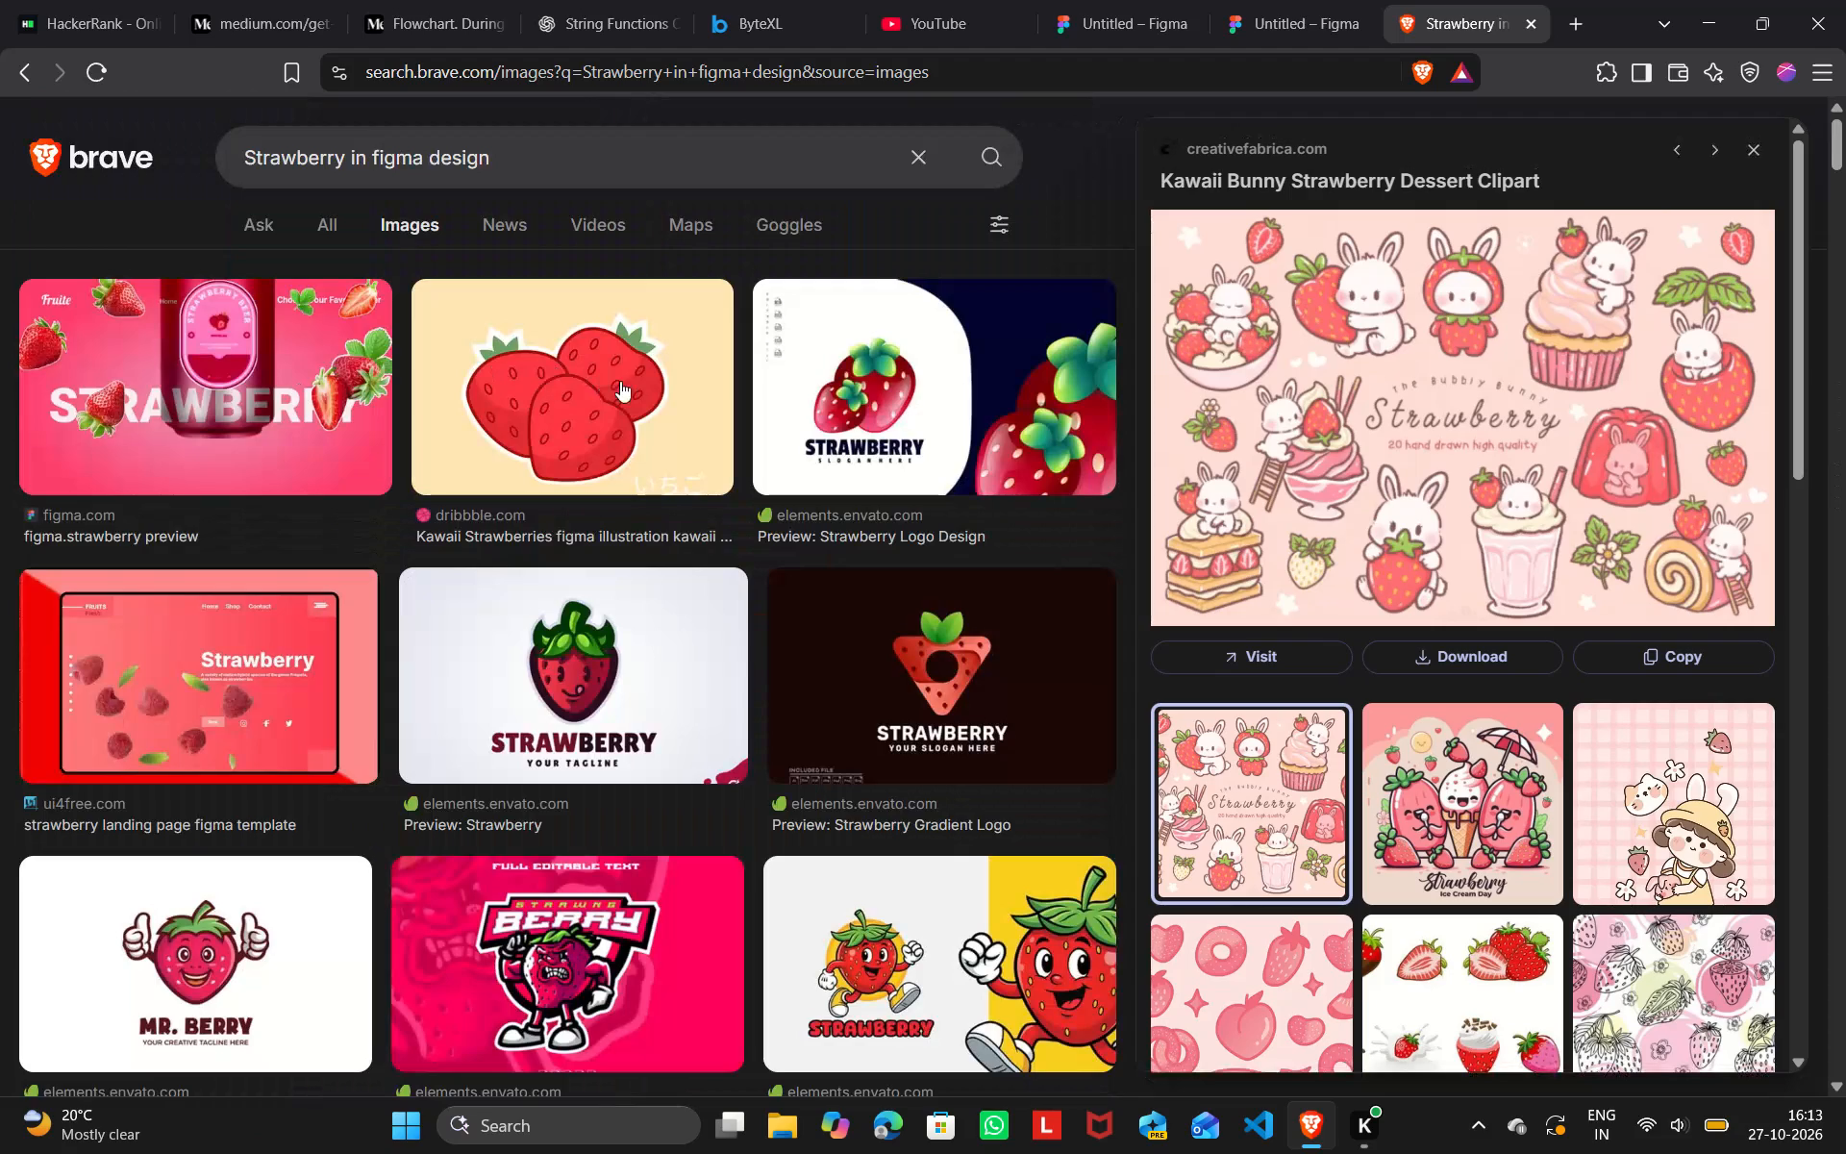
{"action": "scroll", "coordinate": [1049, 680], "scroll_direction": "down", "scroll_amount": 2}
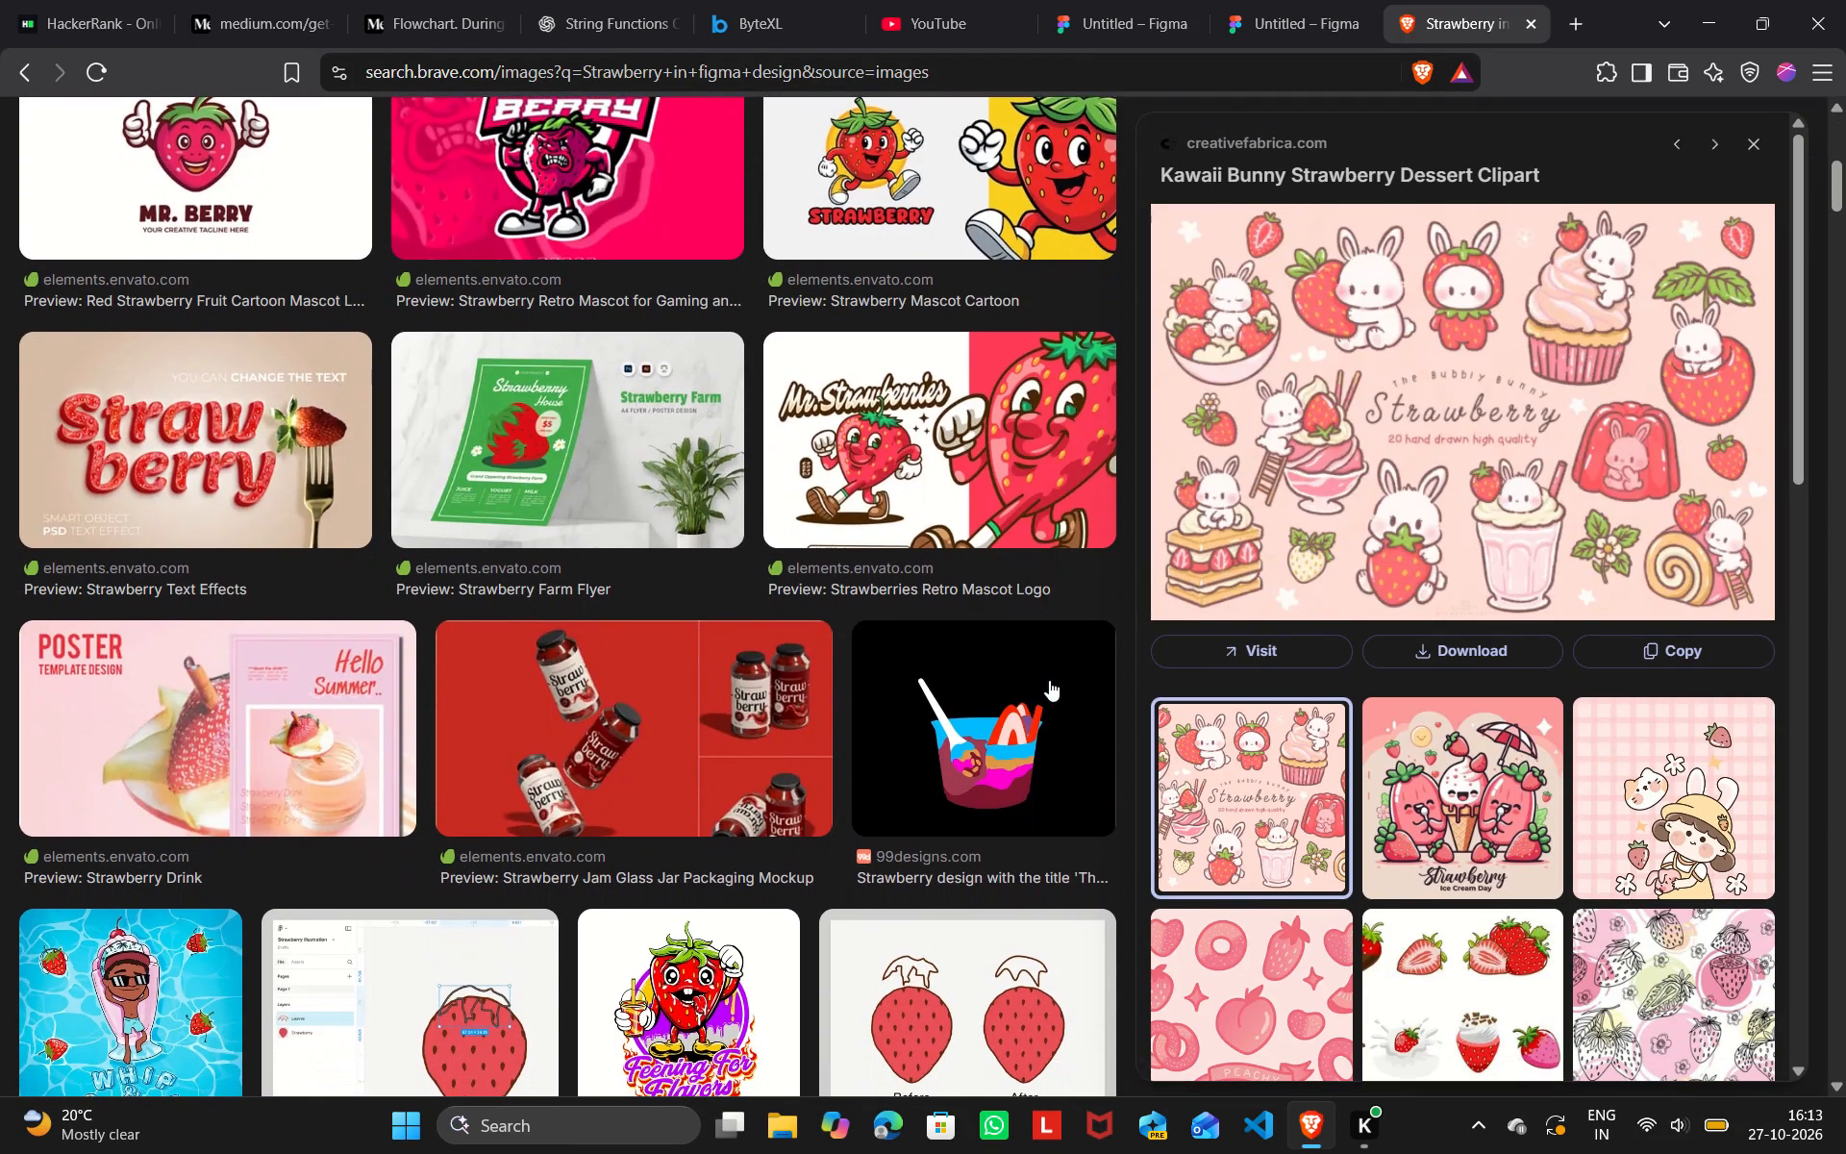
{"action": "scroll", "coordinate": [1049, 680], "scroll_direction": "up", "scroll_amount": 5}
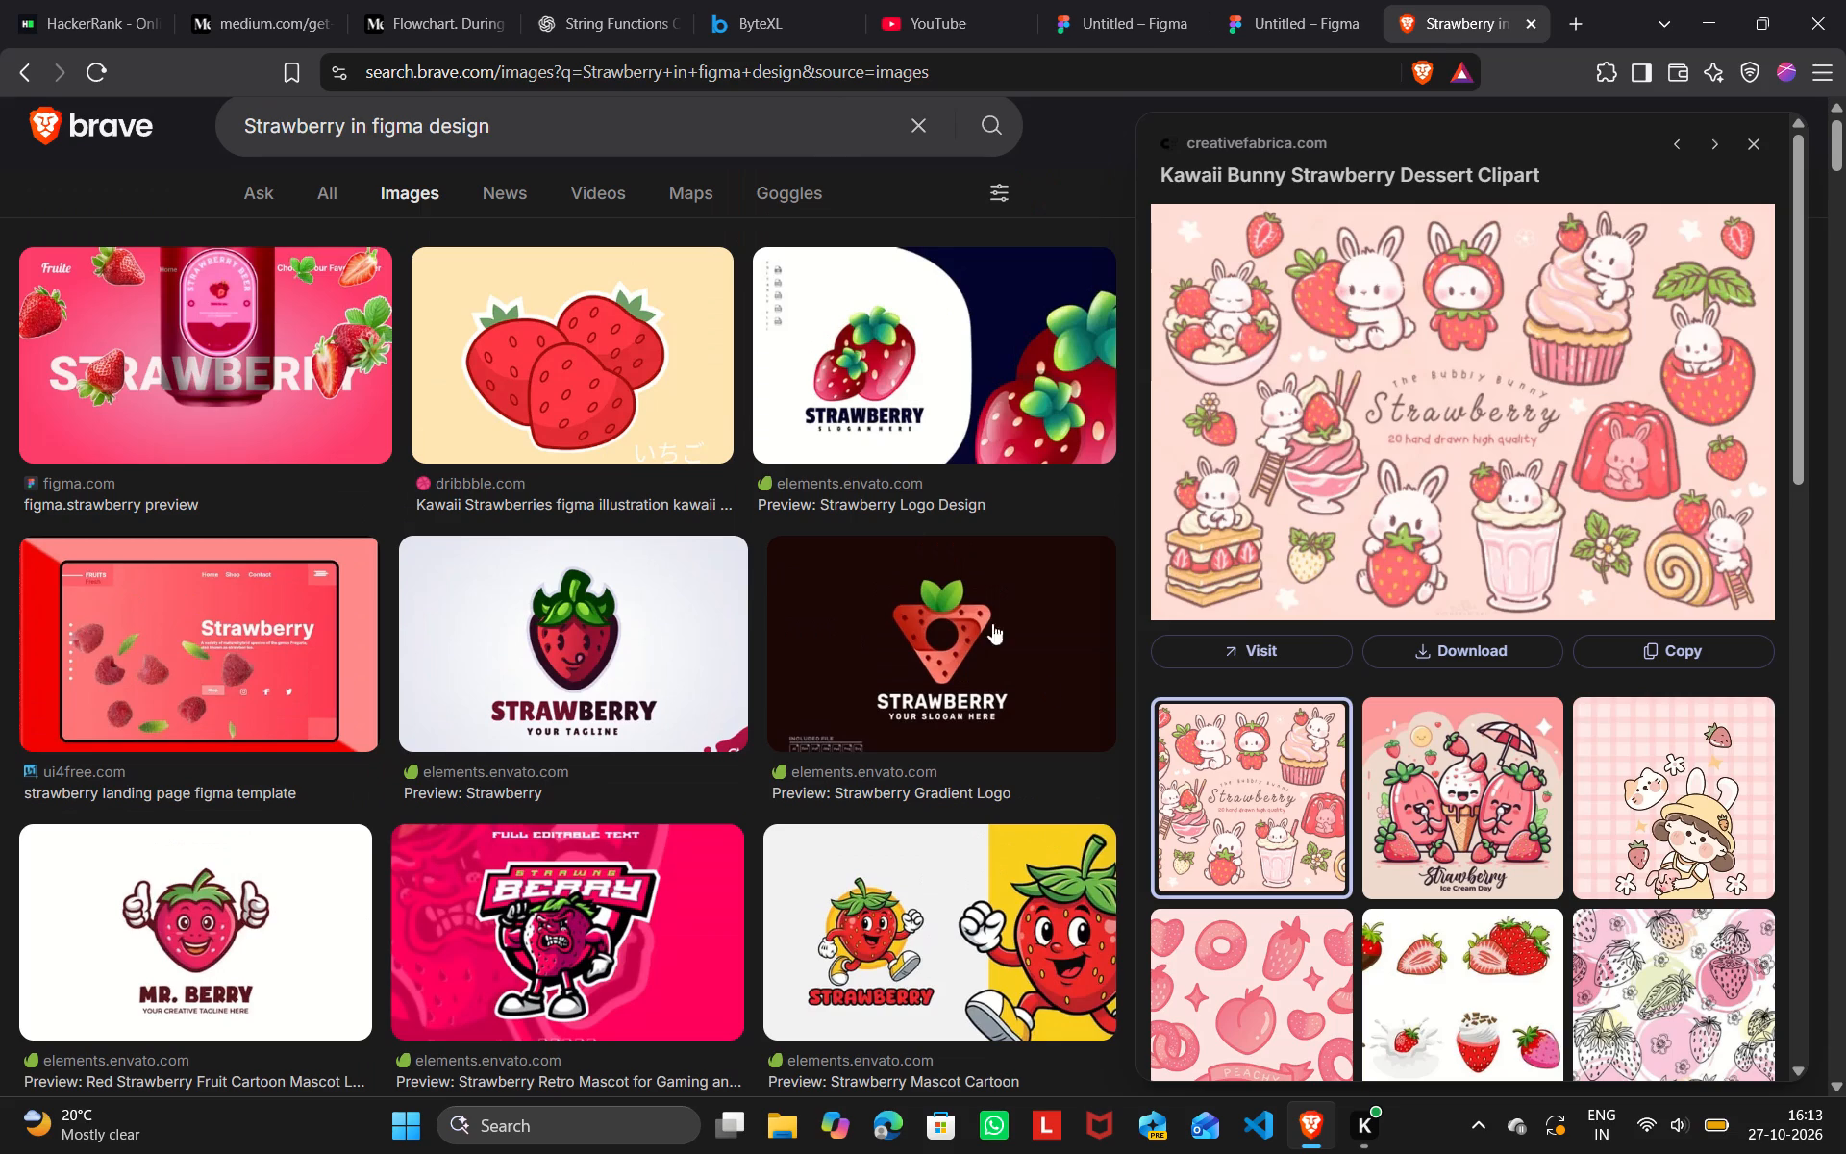
{"action": "scroll", "coordinate": [1425, 796], "scroll_direction": "down", "scroll_amount": 3}
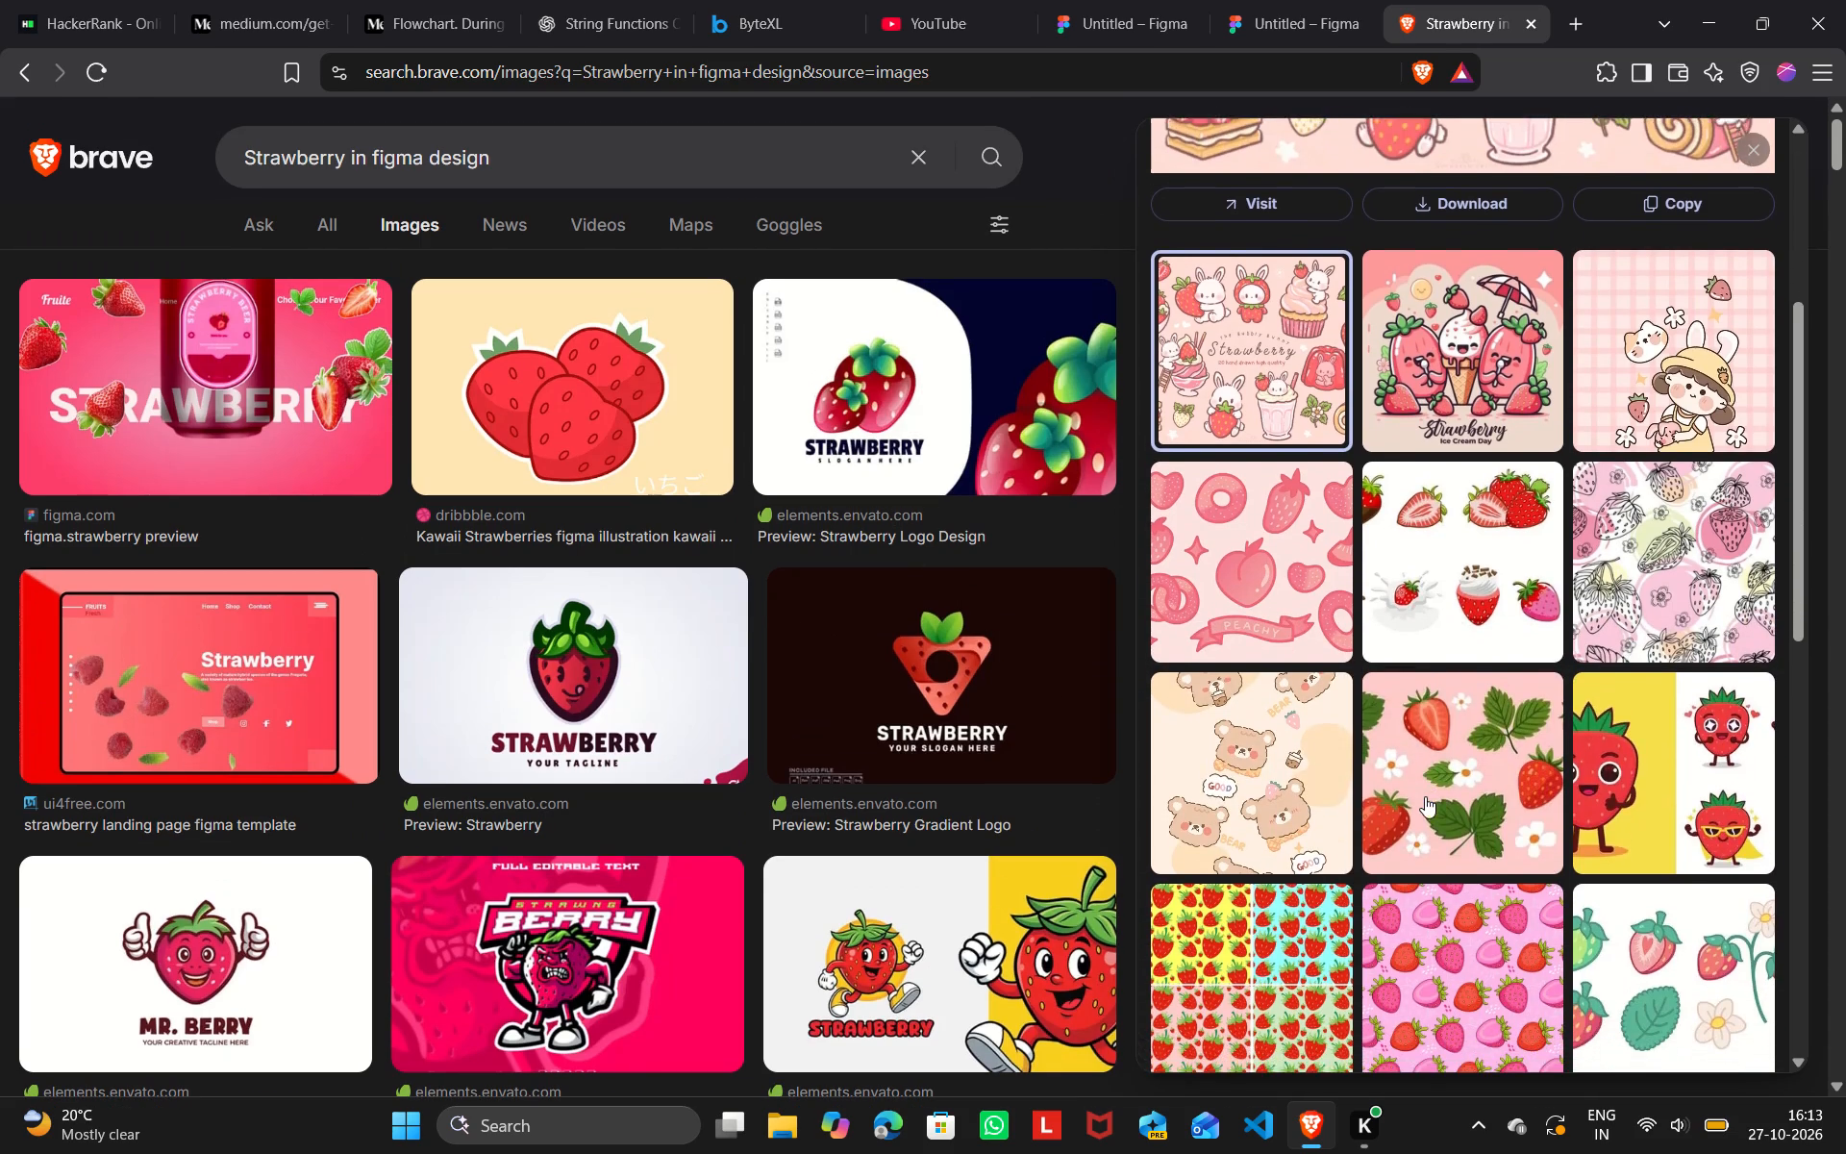
{"action": "scroll", "coordinate": [1425, 796], "scroll_direction": "down", "scroll_amount": 6}
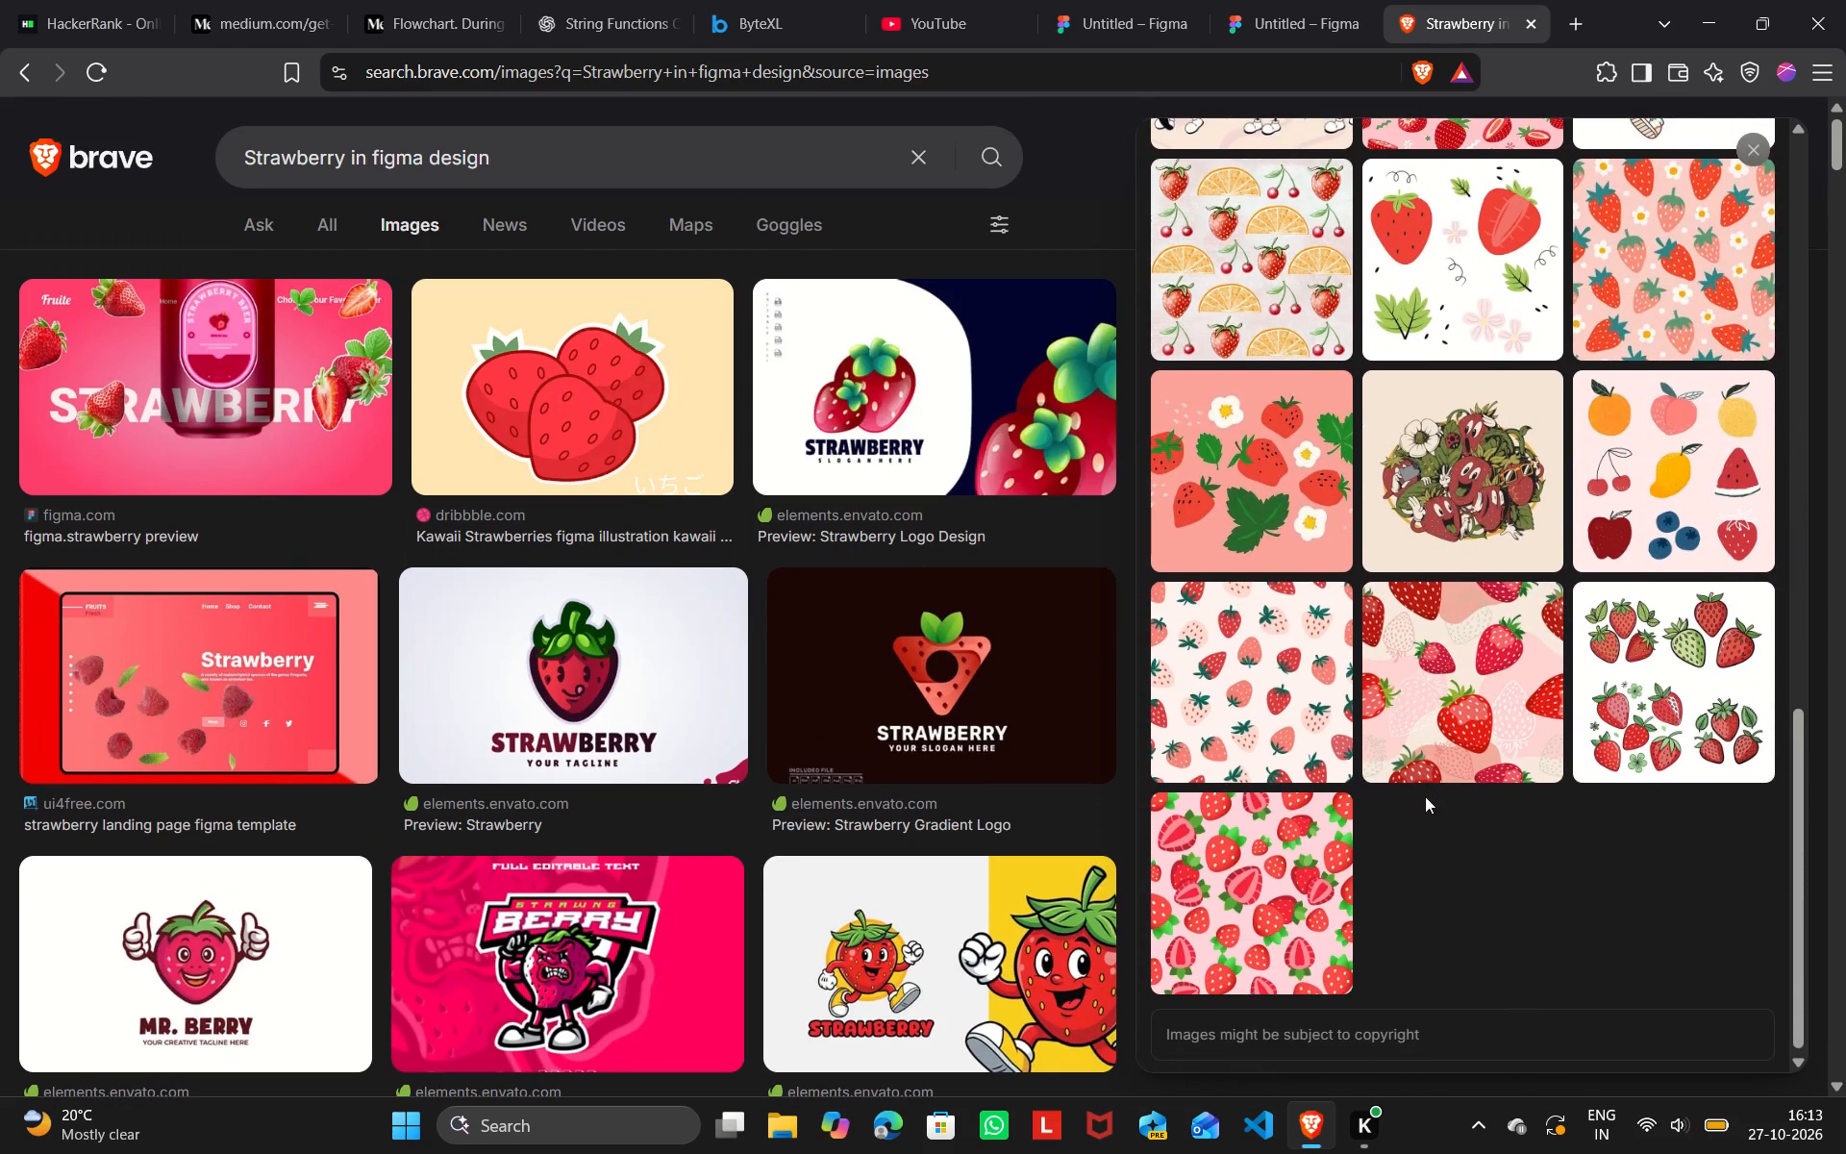
{"action": "scroll", "coordinate": [1425, 796], "scroll_direction": "up", "scroll_amount": 5}
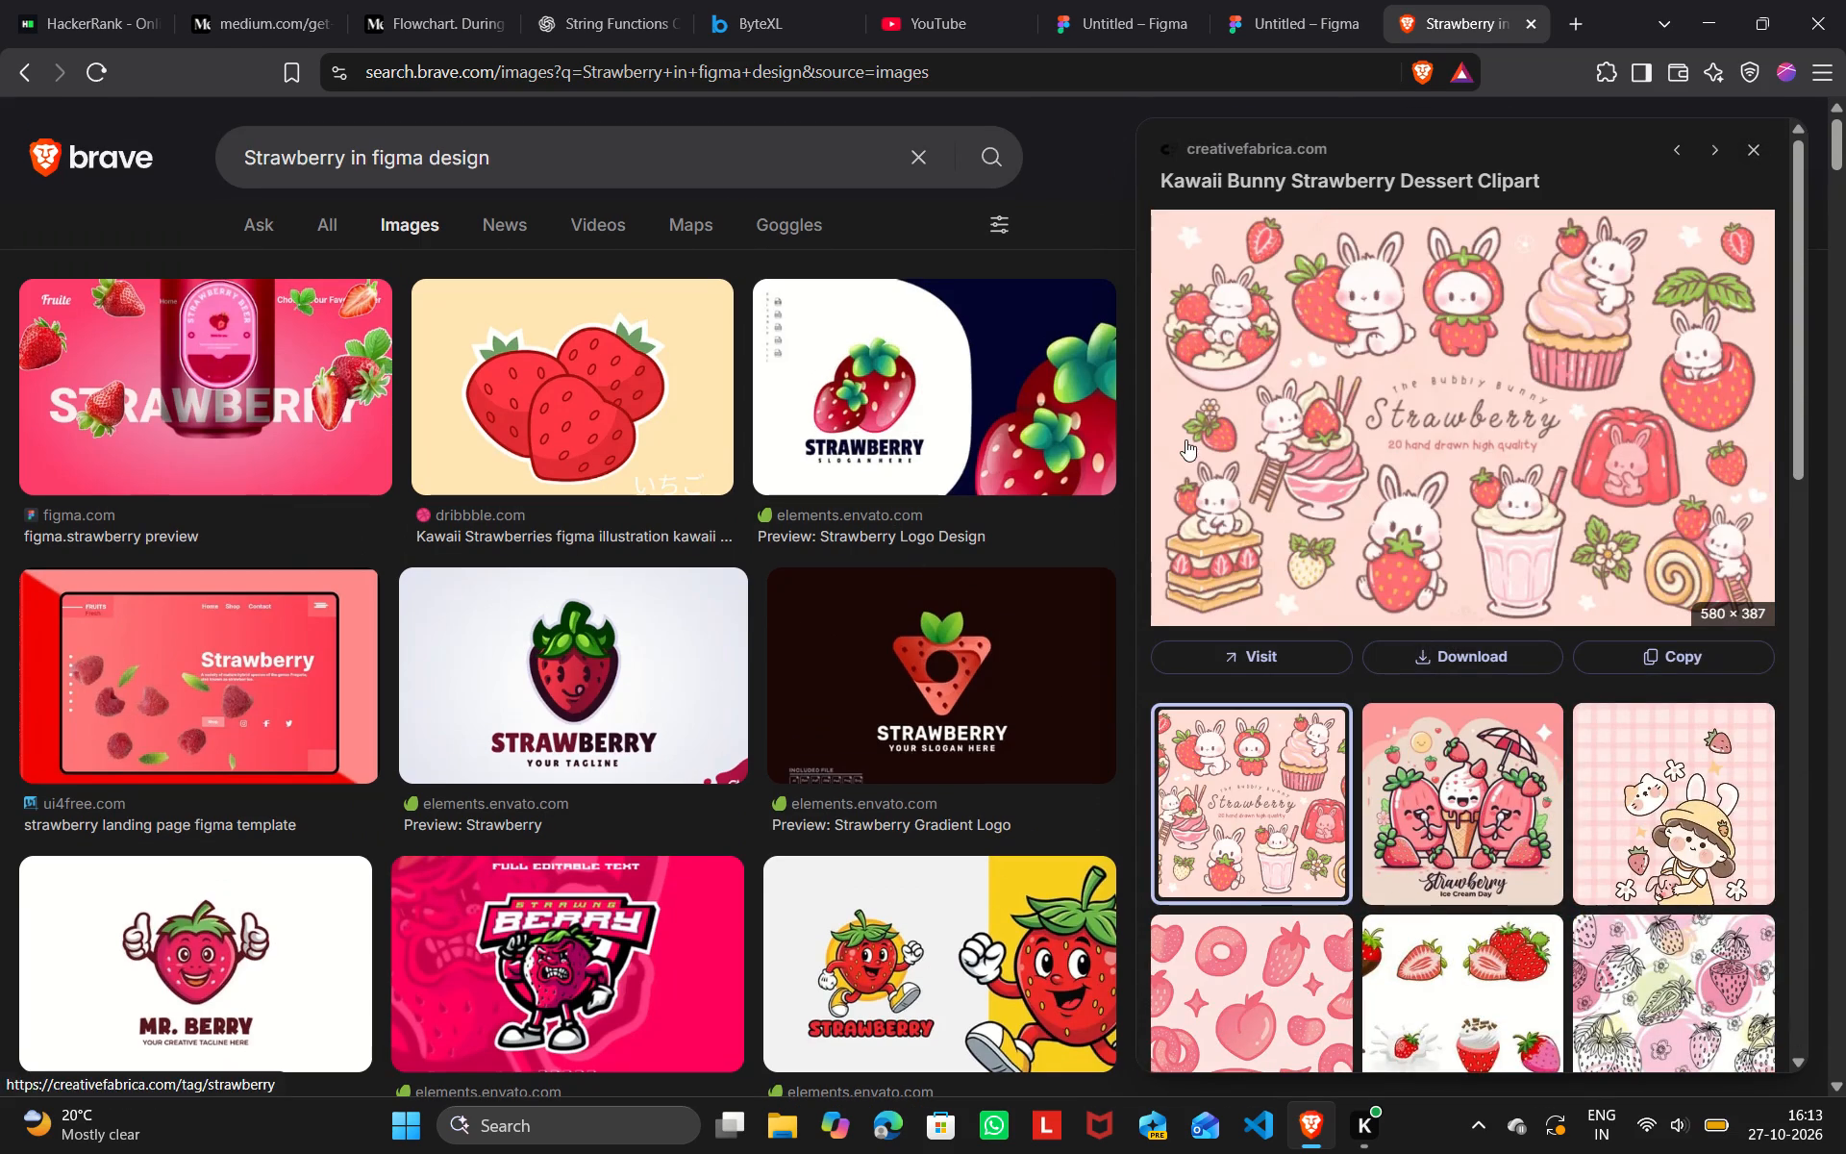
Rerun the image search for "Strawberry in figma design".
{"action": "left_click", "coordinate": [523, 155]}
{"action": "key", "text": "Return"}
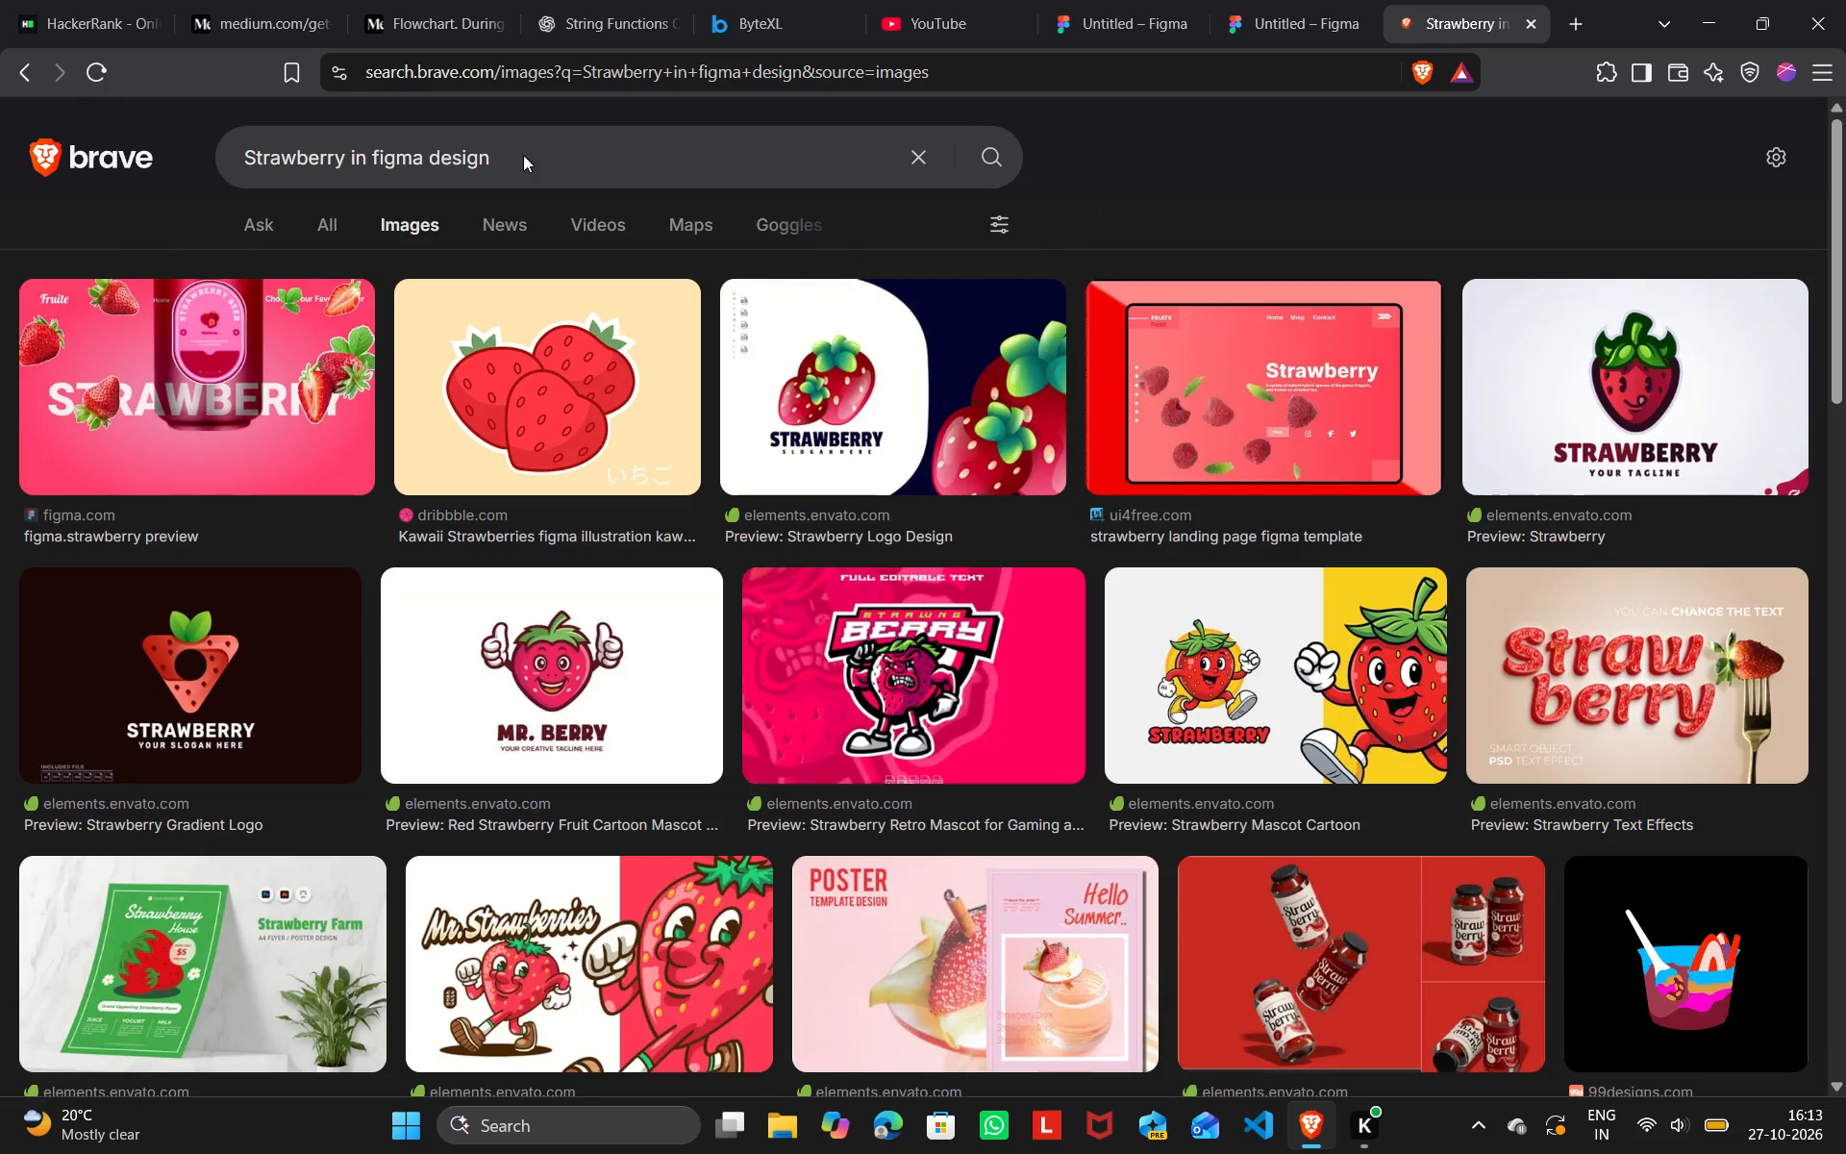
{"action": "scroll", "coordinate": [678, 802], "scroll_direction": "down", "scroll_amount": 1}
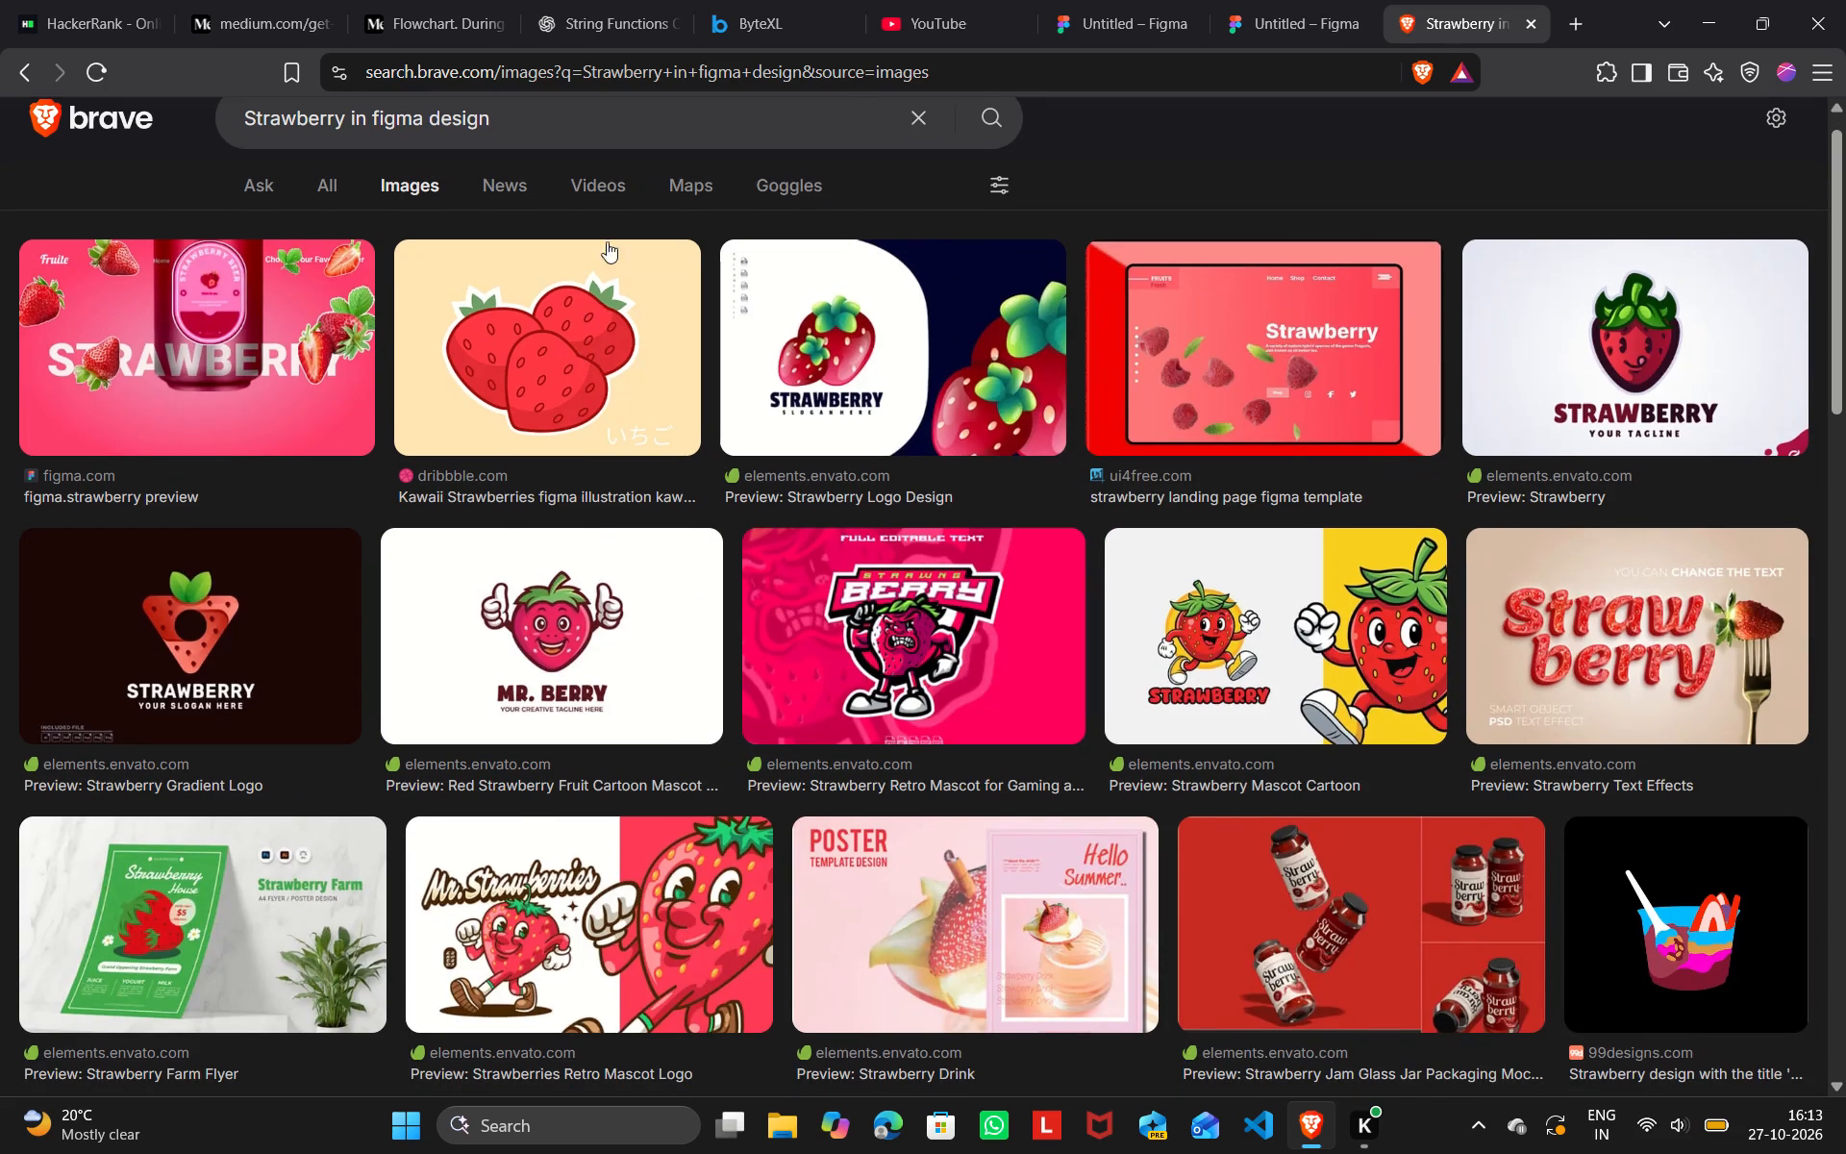
Return to the earlier "Strawberry in figma design" results and preview the related picture of two strawberries with leaves on a pink background.
{"action": "left_click", "coordinate": [24, 77]}
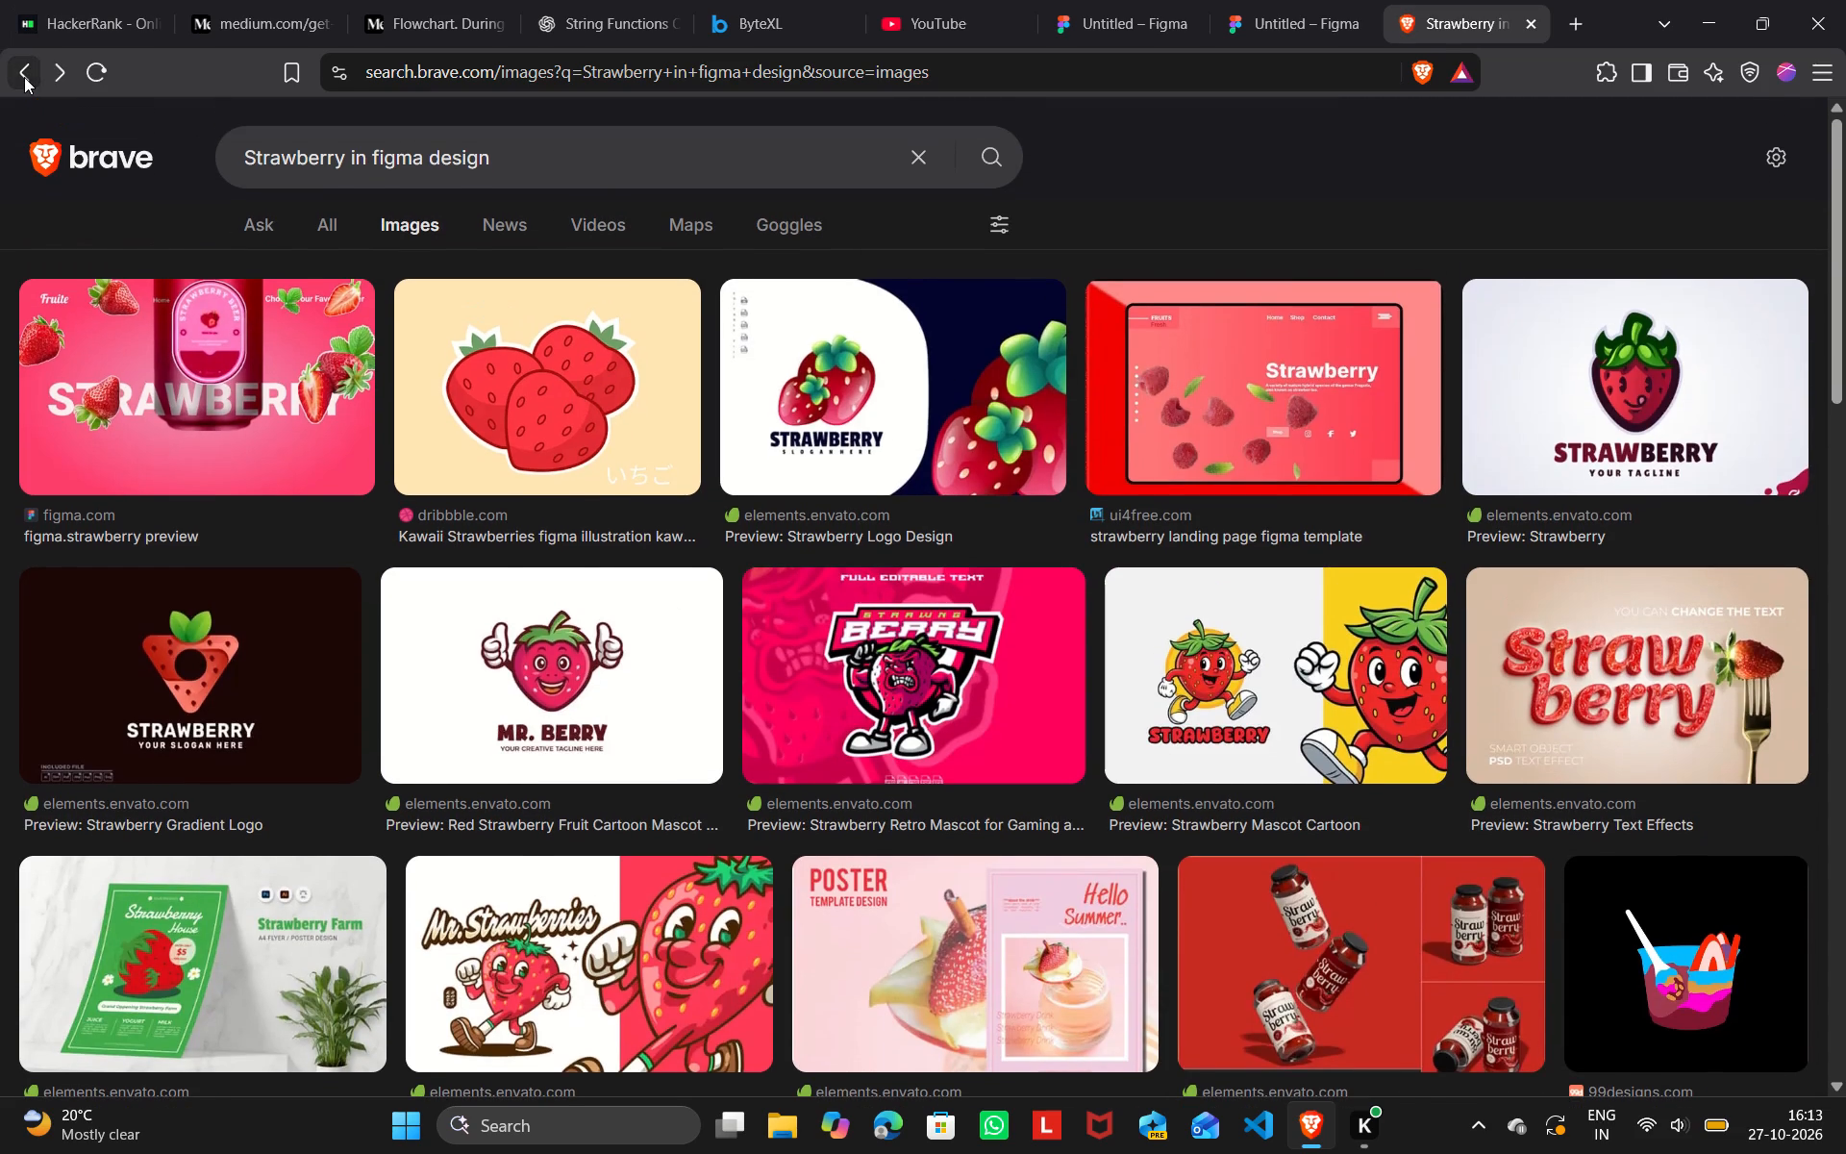
{"action": "left_click", "coordinate": [24, 77]}
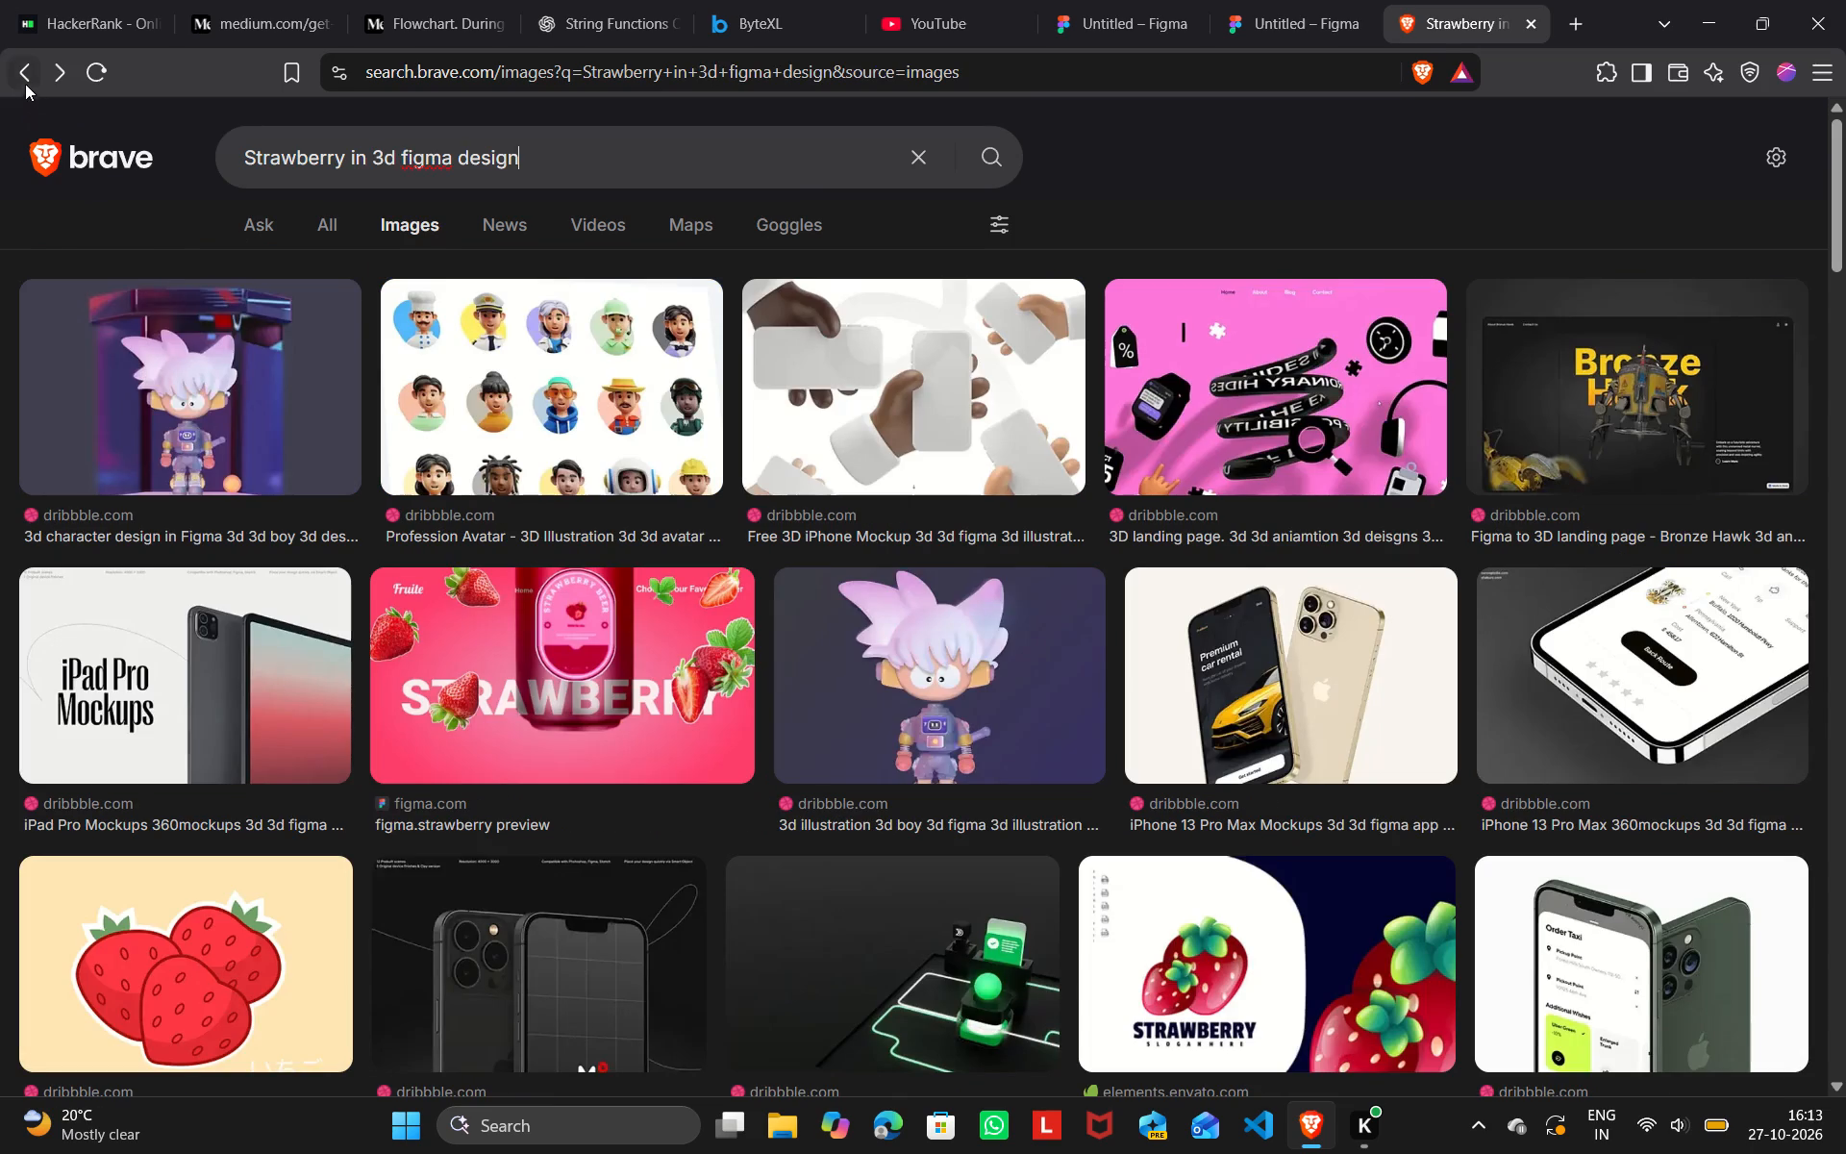
{"action": "left_click", "coordinate": [25, 76]}
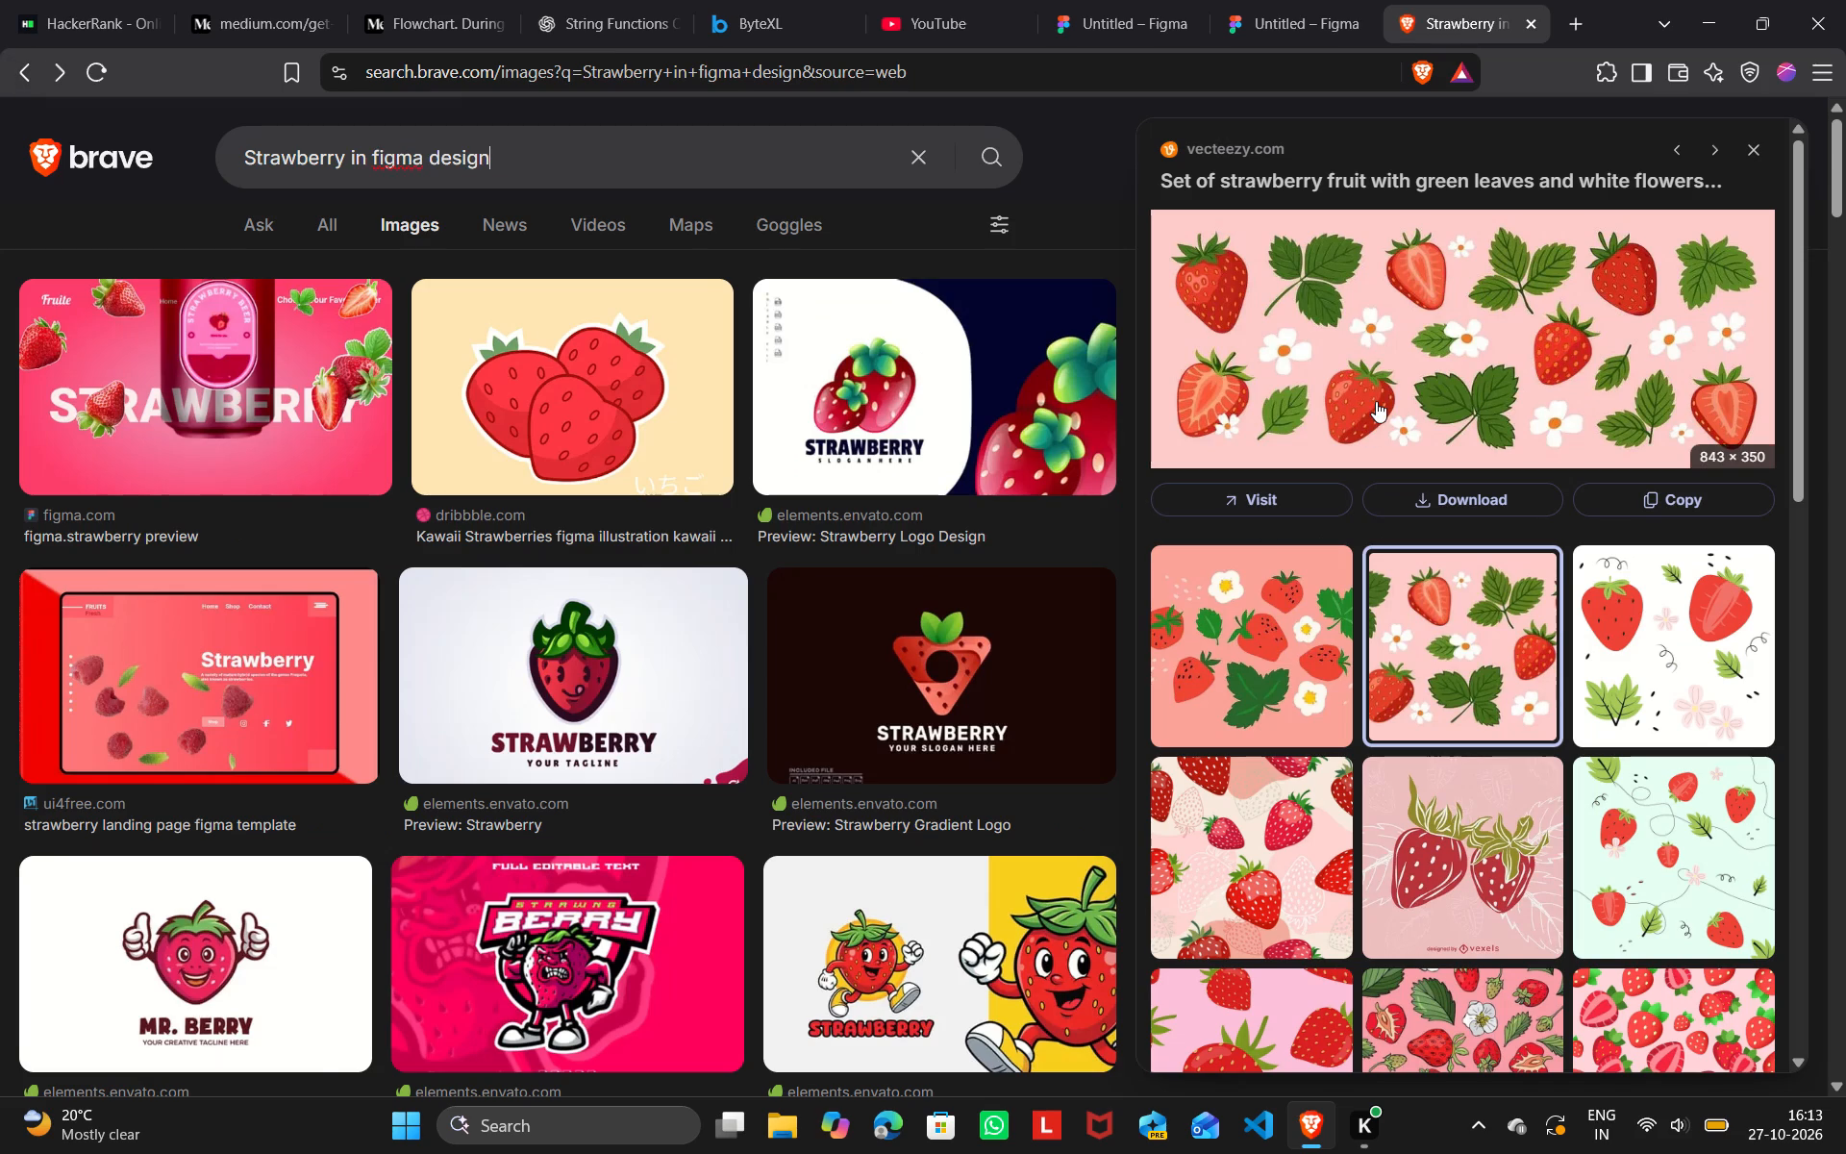
{"action": "scroll", "coordinate": [1376, 401], "scroll_direction": "down", "scroll_amount": 2}
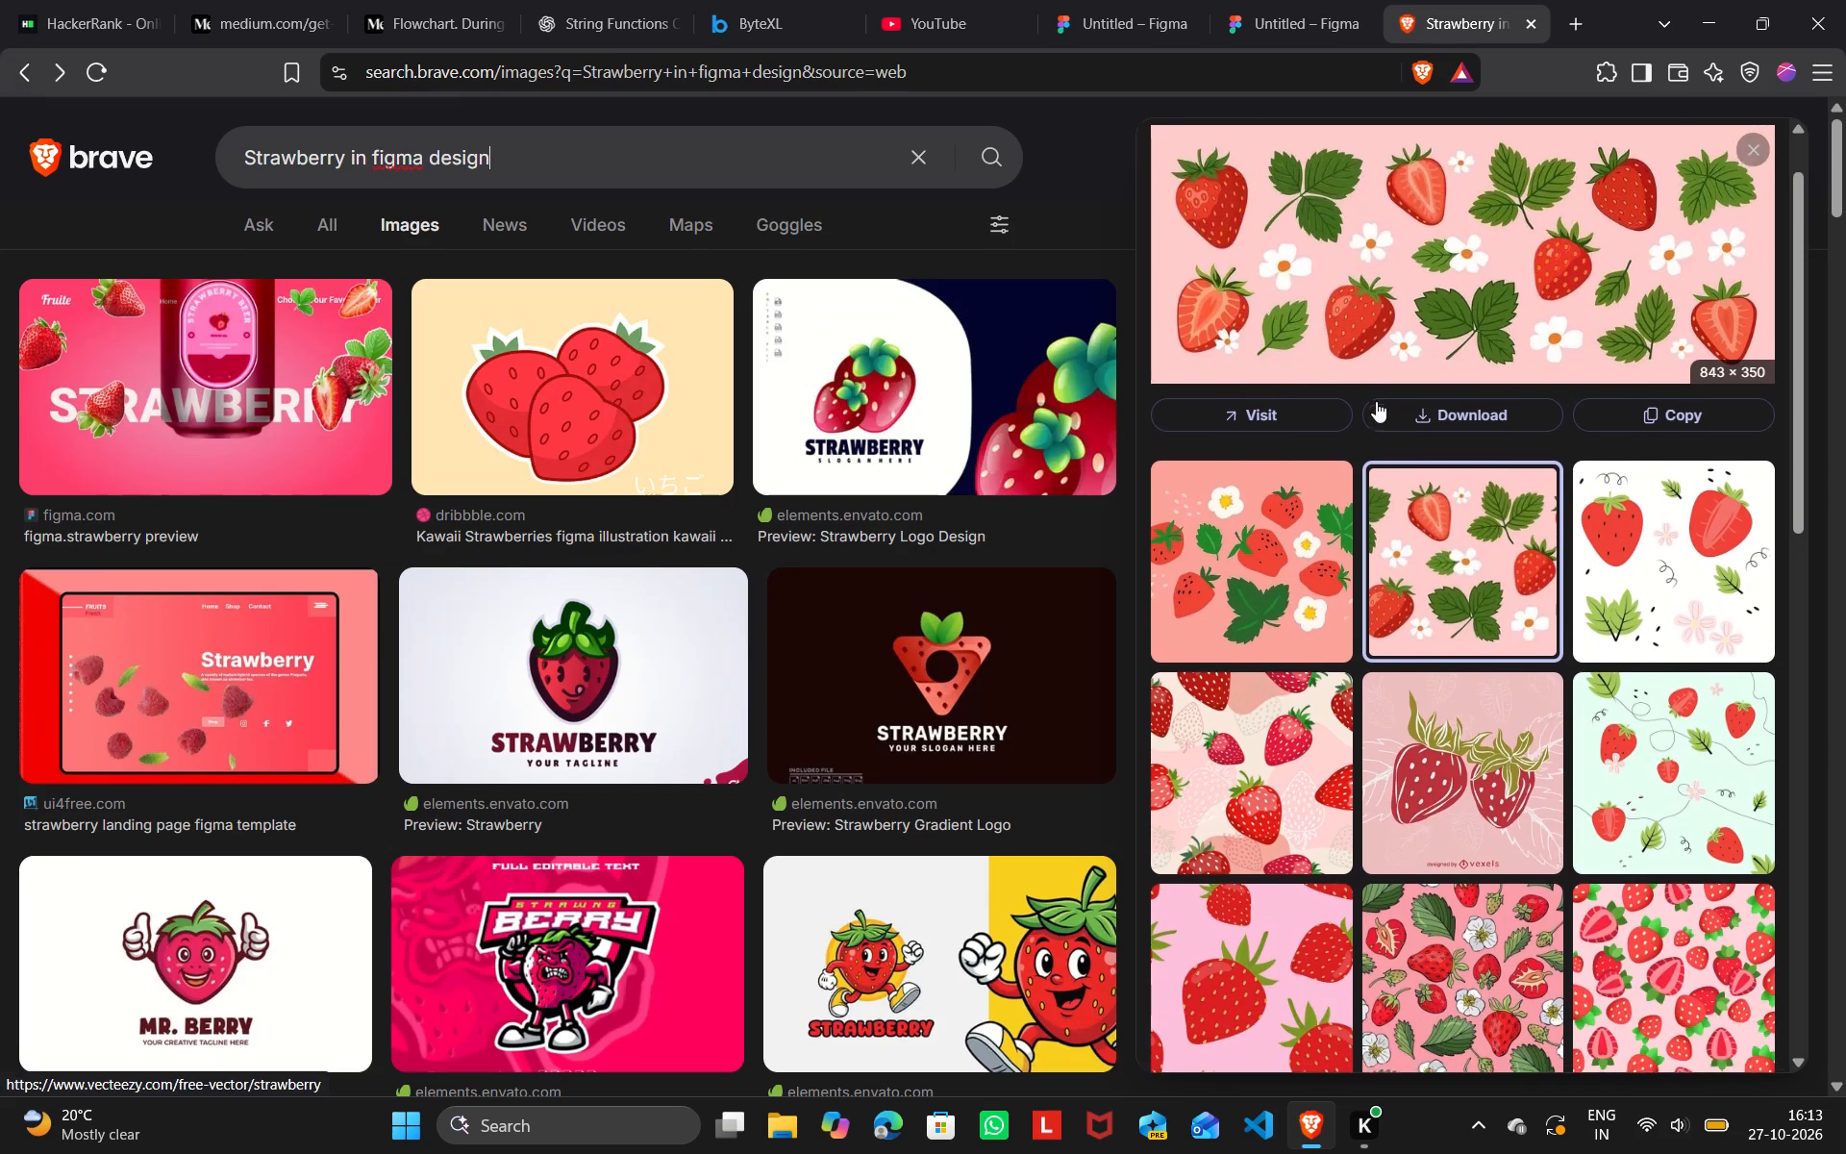
{"action": "scroll", "coordinate": [1376, 401], "scroll_direction": "down", "scroll_amount": 2}
{"action": "scroll", "coordinate": [1600, 567], "scroll_direction": "down", "scroll_amount": 3}
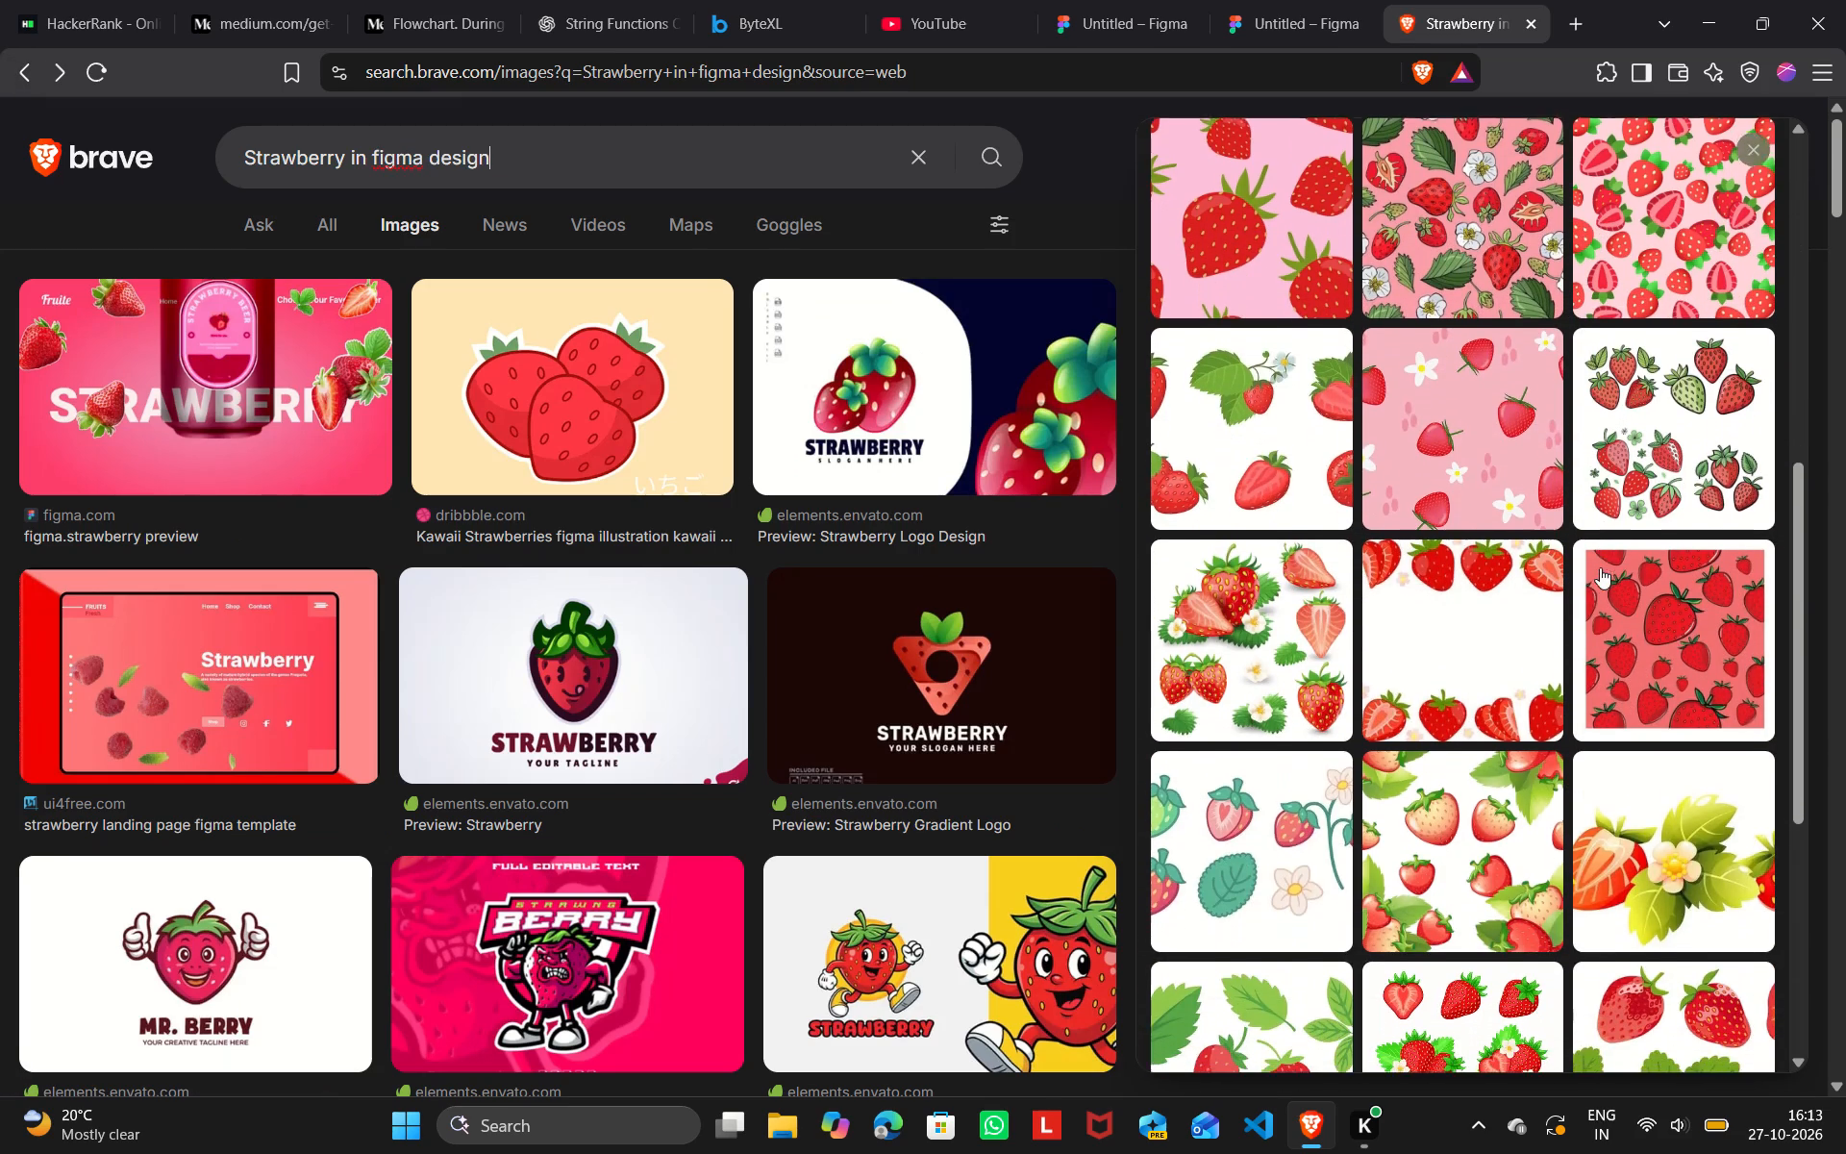
{"action": "scroll", "coordinate": [1600, 567], "scroll_direction": "up", "scroll_amount": 2}
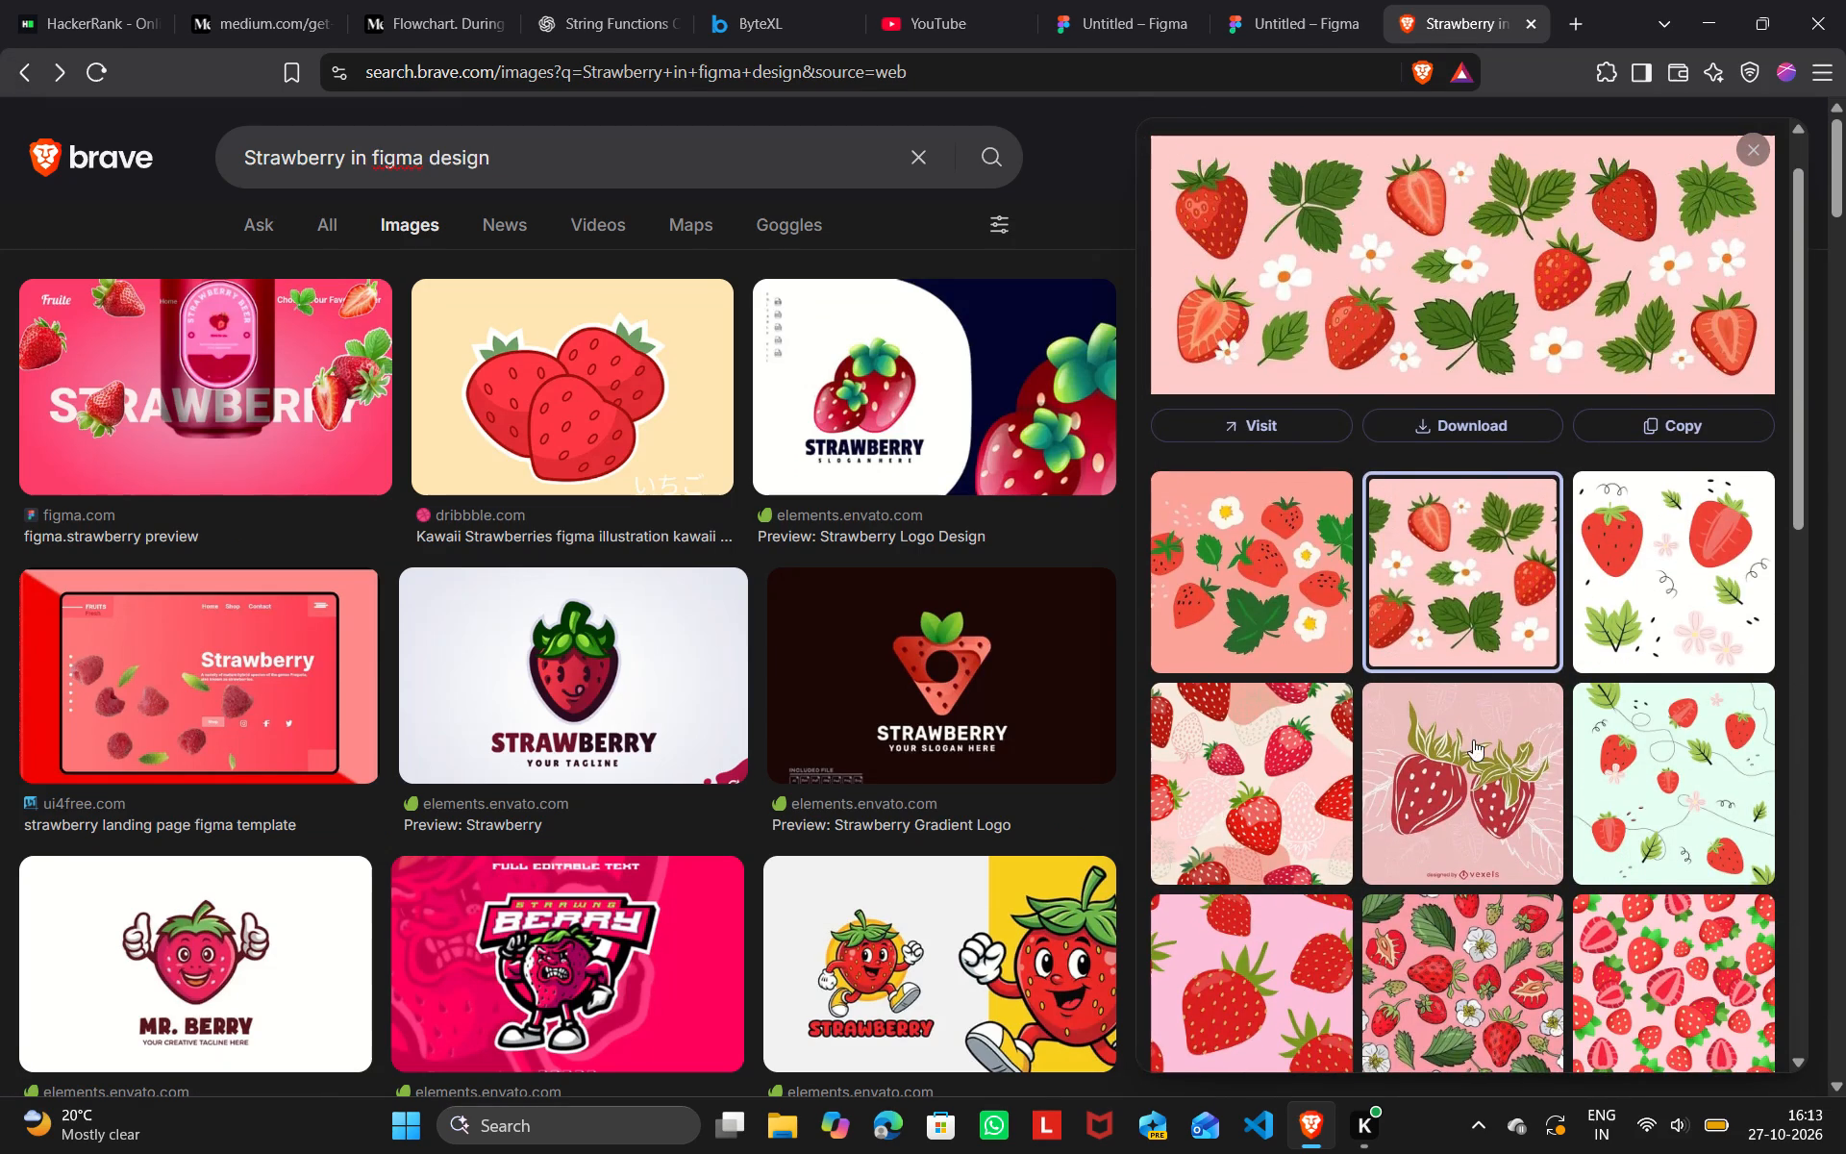
{"action": "left_click", "coordinate": [1468, 781]}
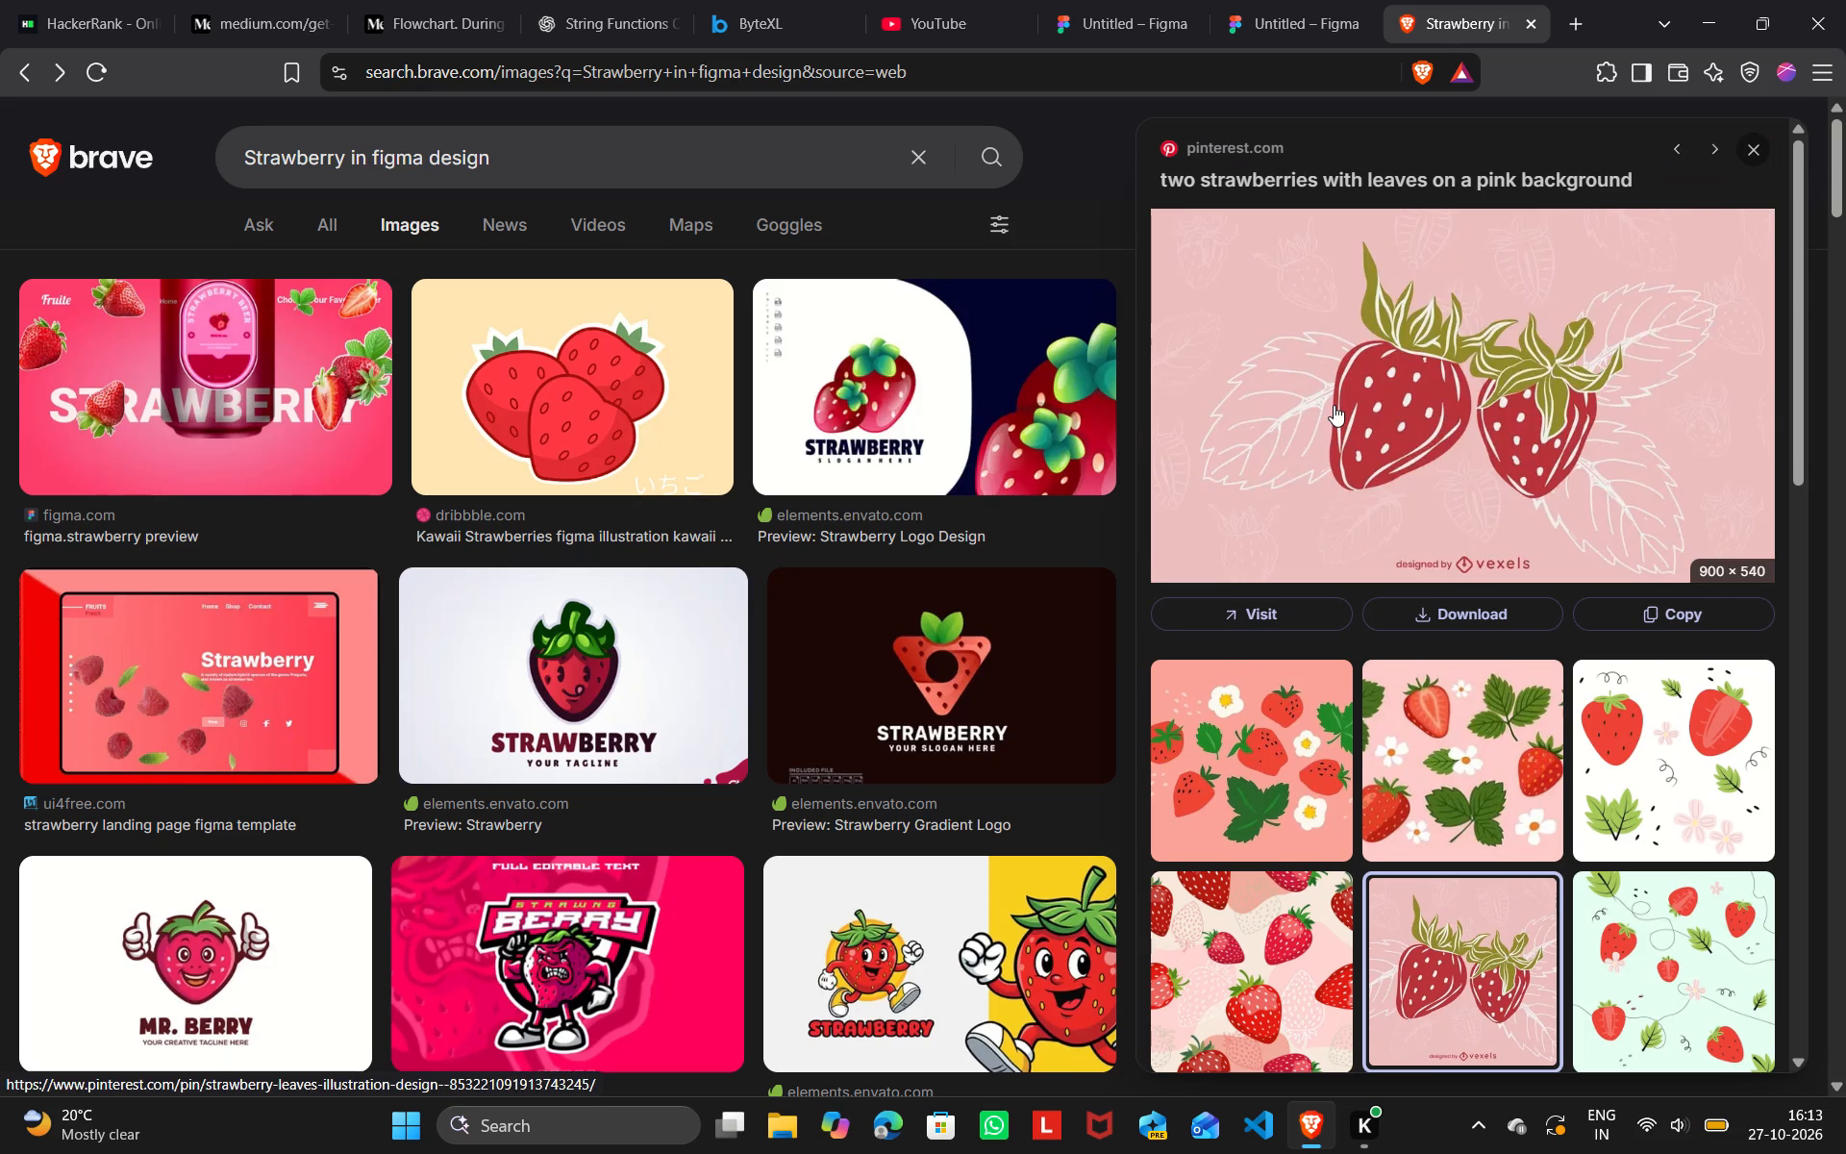
Capture a screenshot of the previewed two-strawberries illustration, covering nearly the whole picture.
{"action": "key", "text": "shift+super+s"}
{"action": "left_click_drag", "start_coordinate": [1165, 226], "coordinate": [1415, 394]}
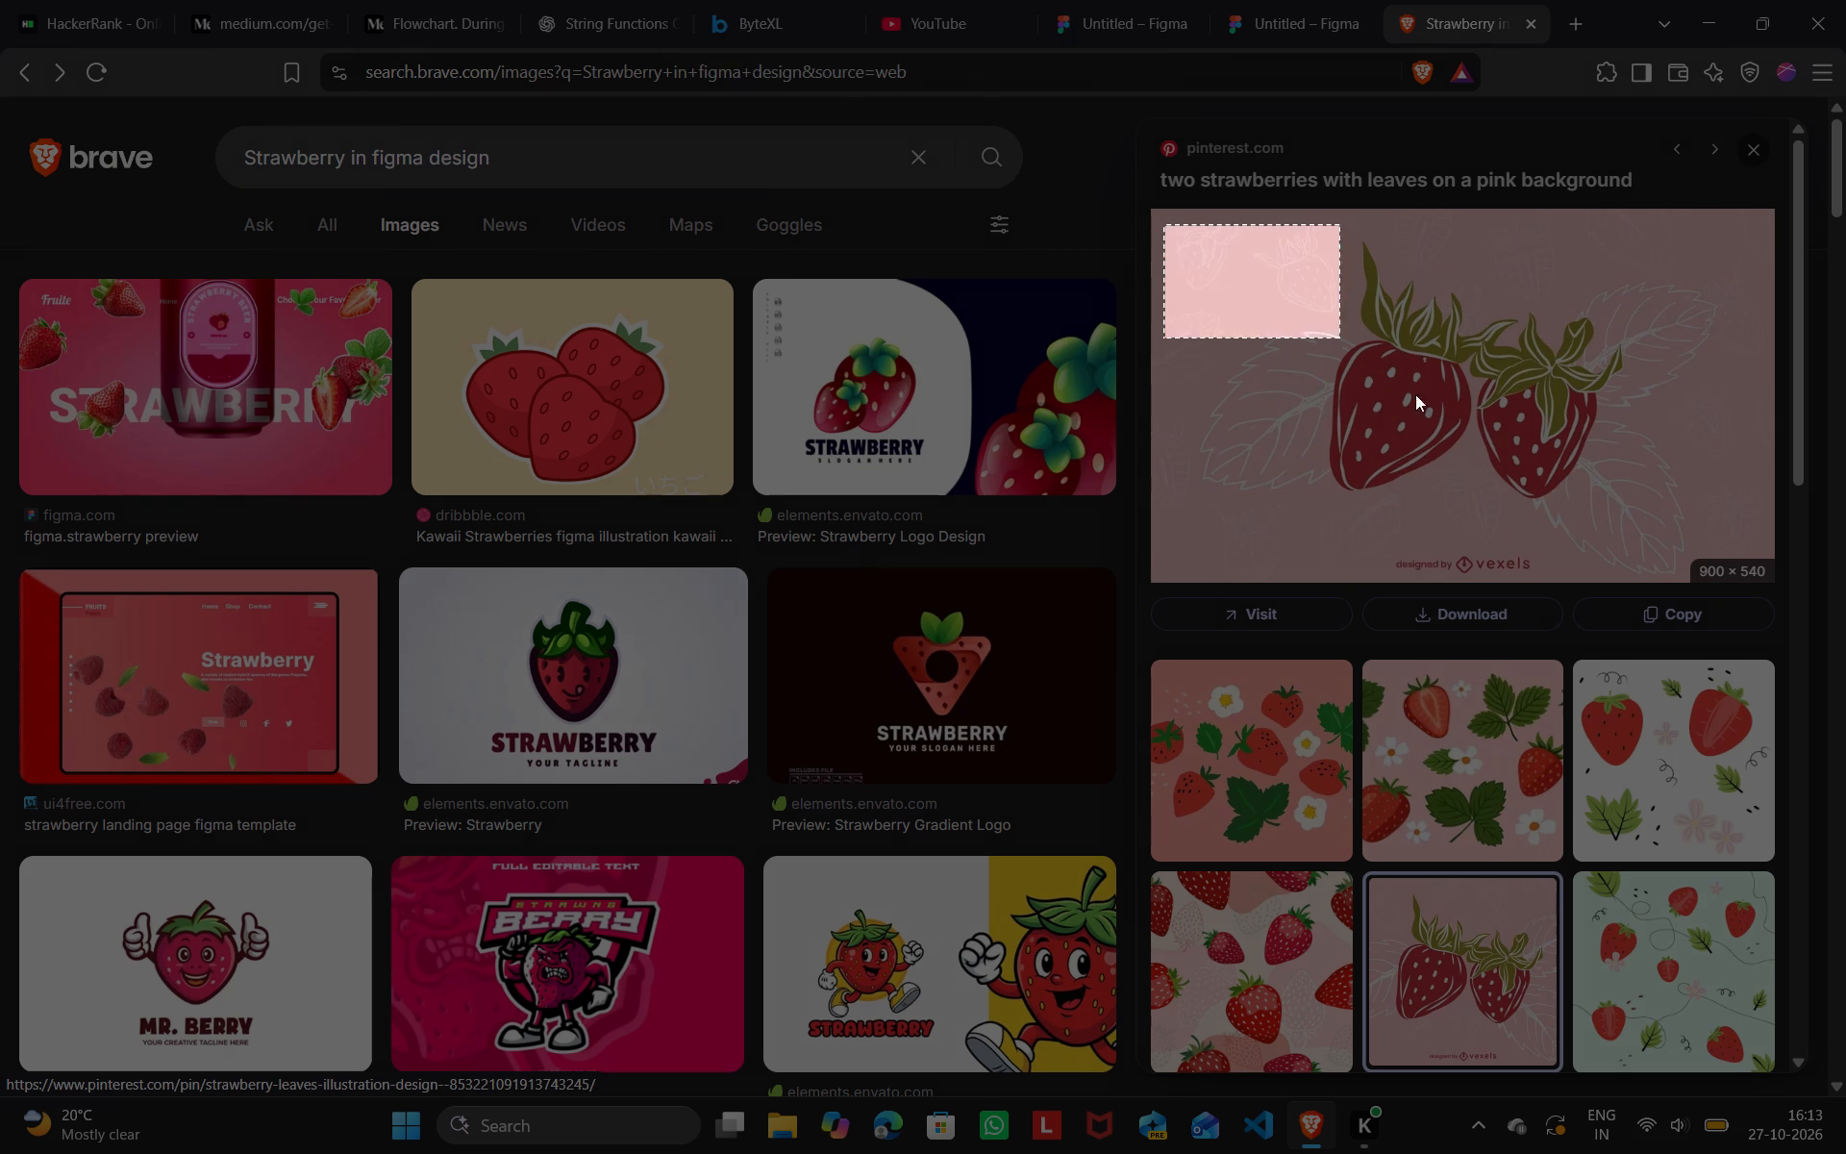
{"action": "left_click_drag", "start_coordinate": [1415, 394], "coordinate": [1772, 578]}
{"action": "left_click", "coordinate": [1421, 628]}
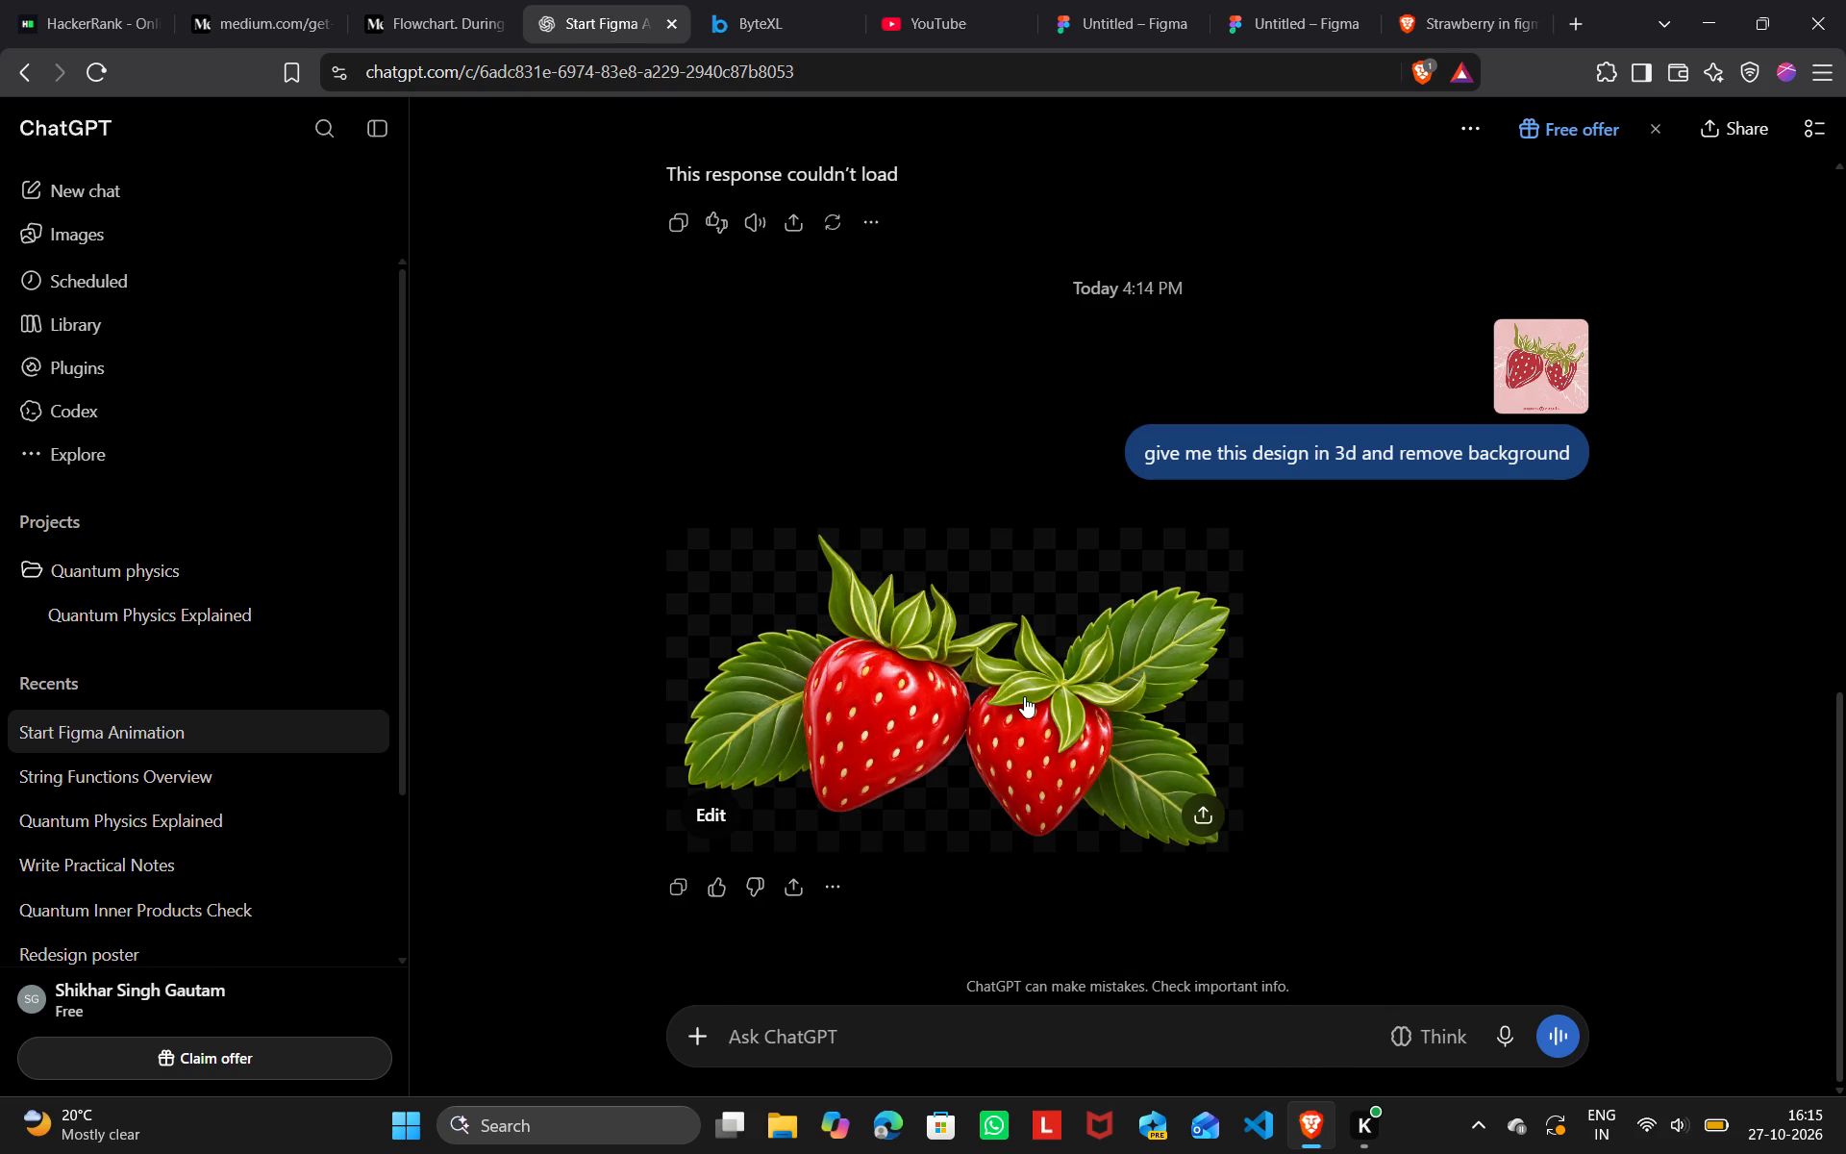
{"action": "left_click", "coordinate": [829, 501]}
{"action": "right_click", "coordinate": [886, 641]}
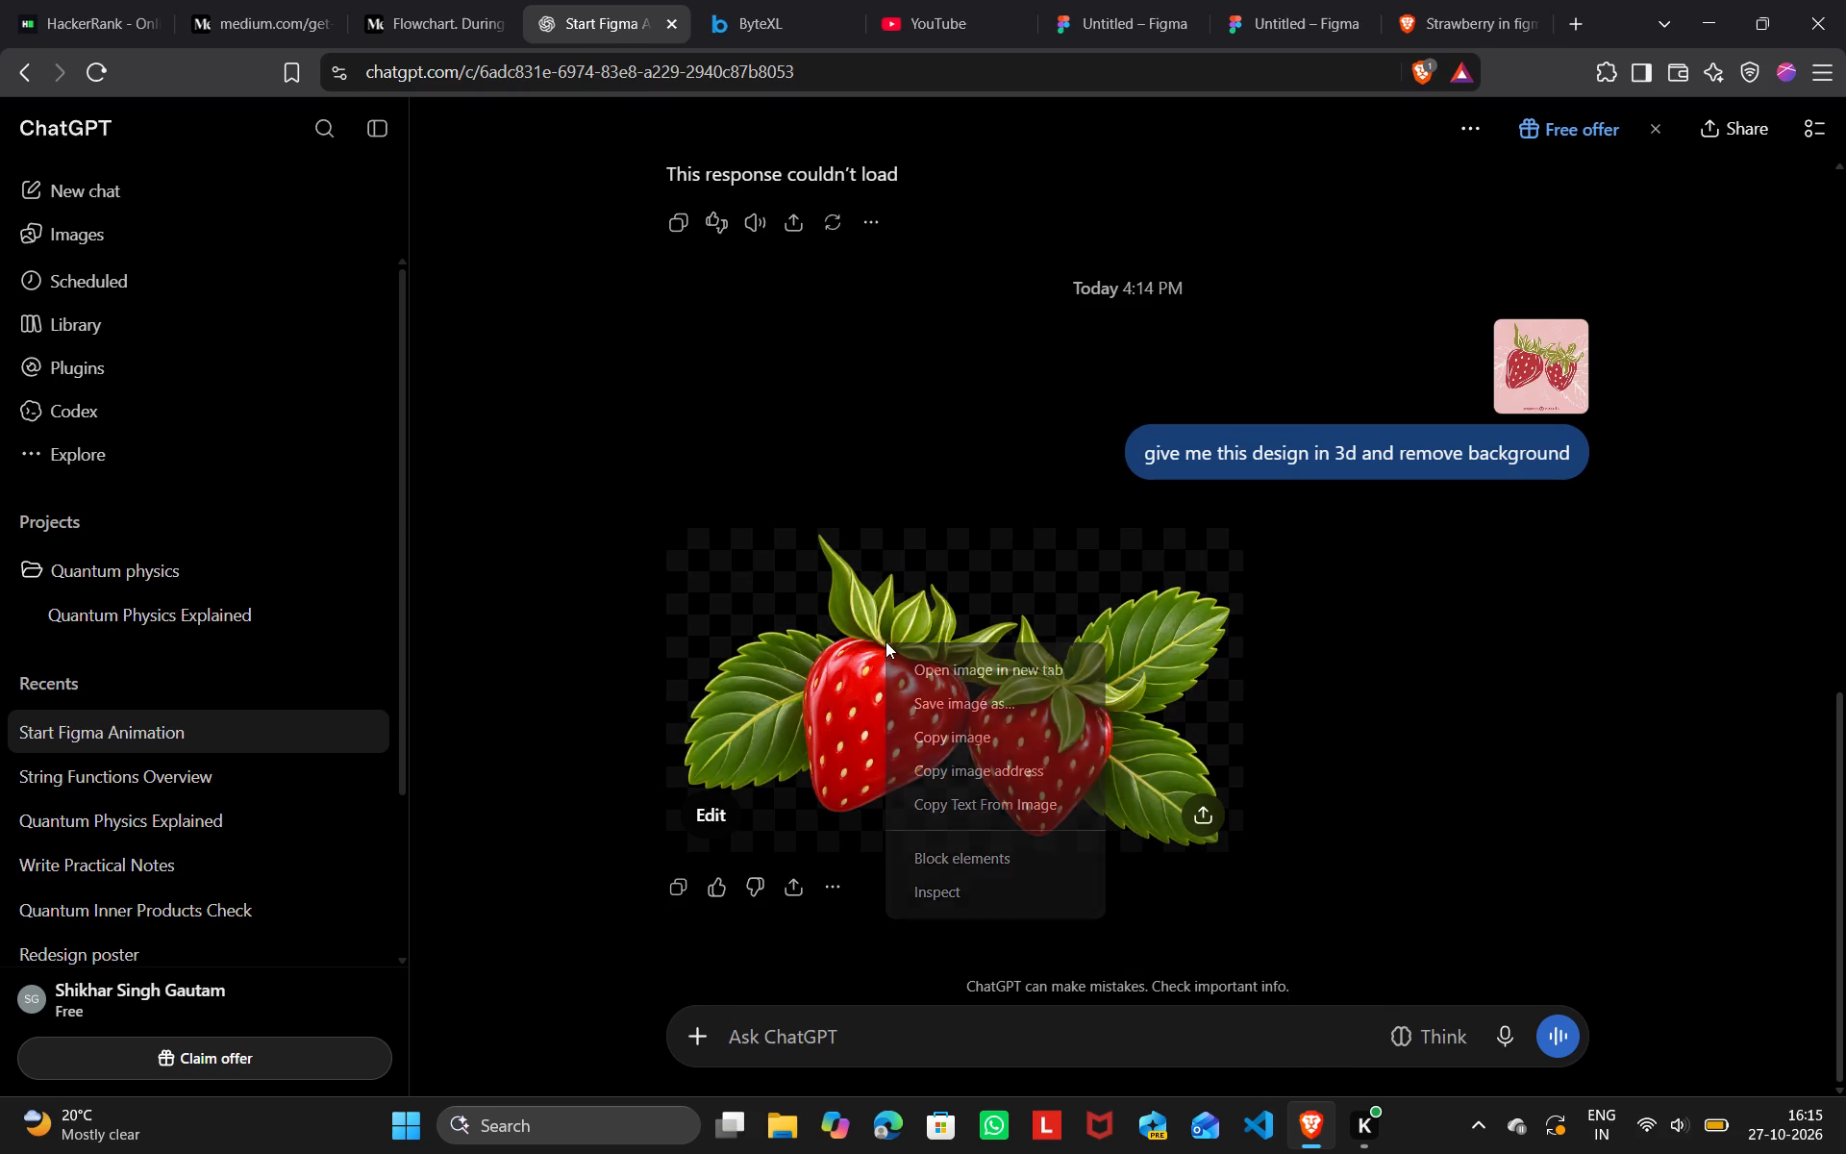
{"action": "left_click", "coordinate": [994, 740]}
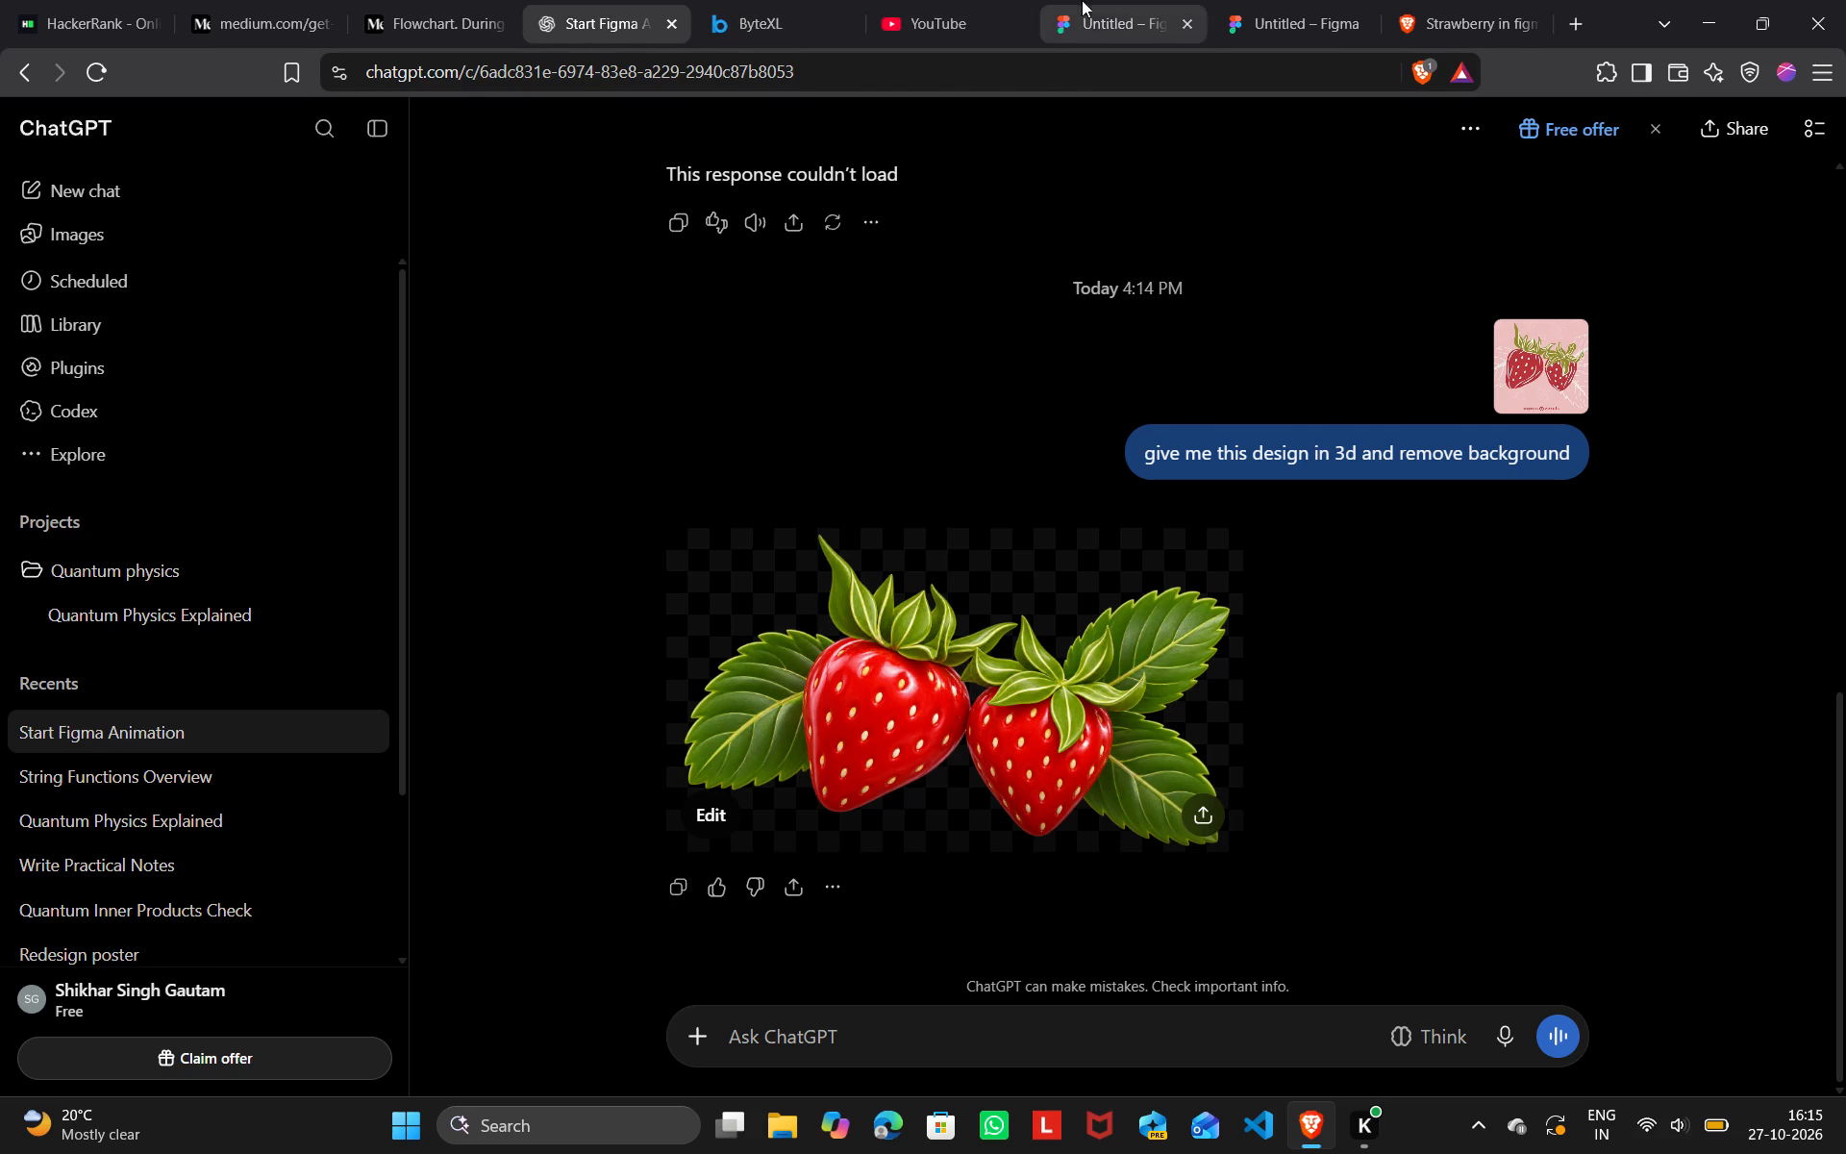
Switch to the Figma donut design and paste the copied strawberry image into the MacBook Air frame, allowing clipboard access.
{"action": "left_click", "coordinate": [1105, 13]}
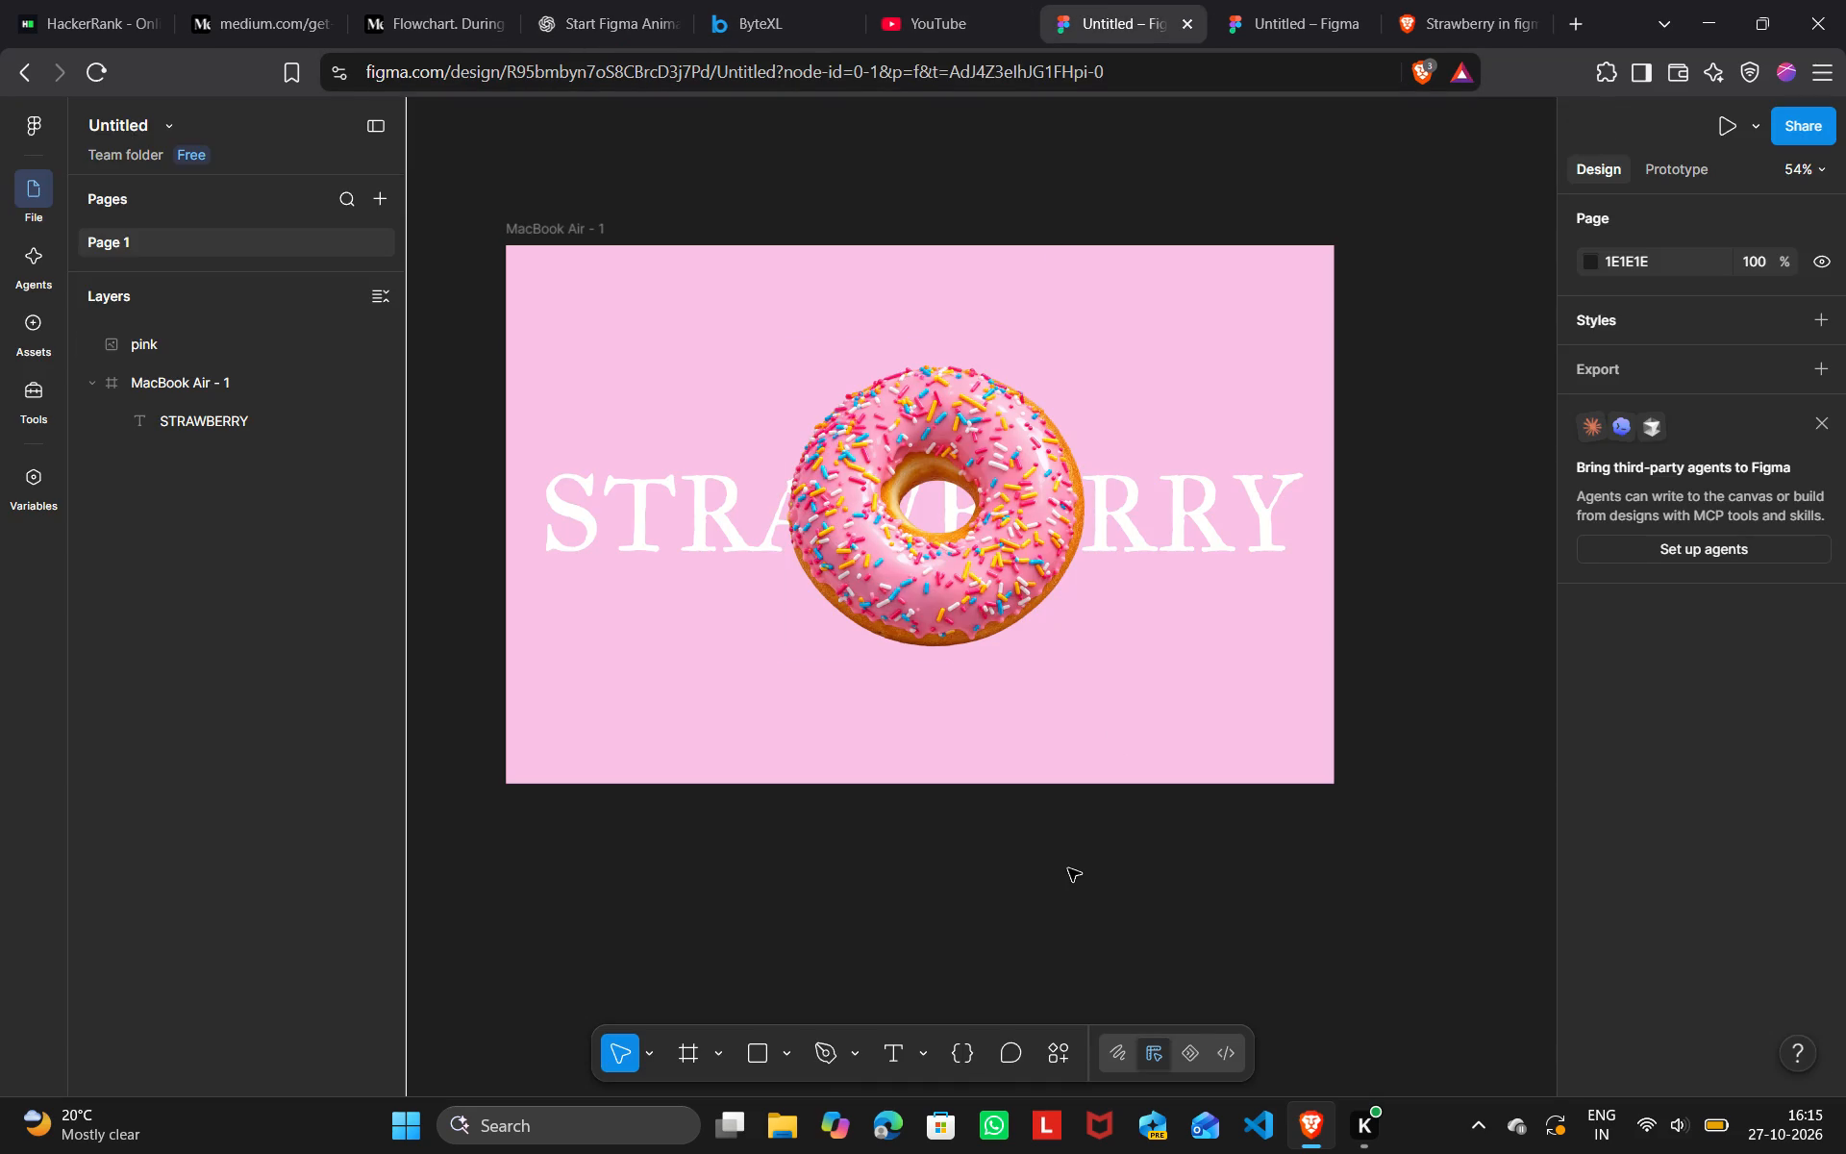
{"action": "right_click", "coordinate": [1068, 868]}
{"action": "left_click", "coordinate": [1134, 777]}
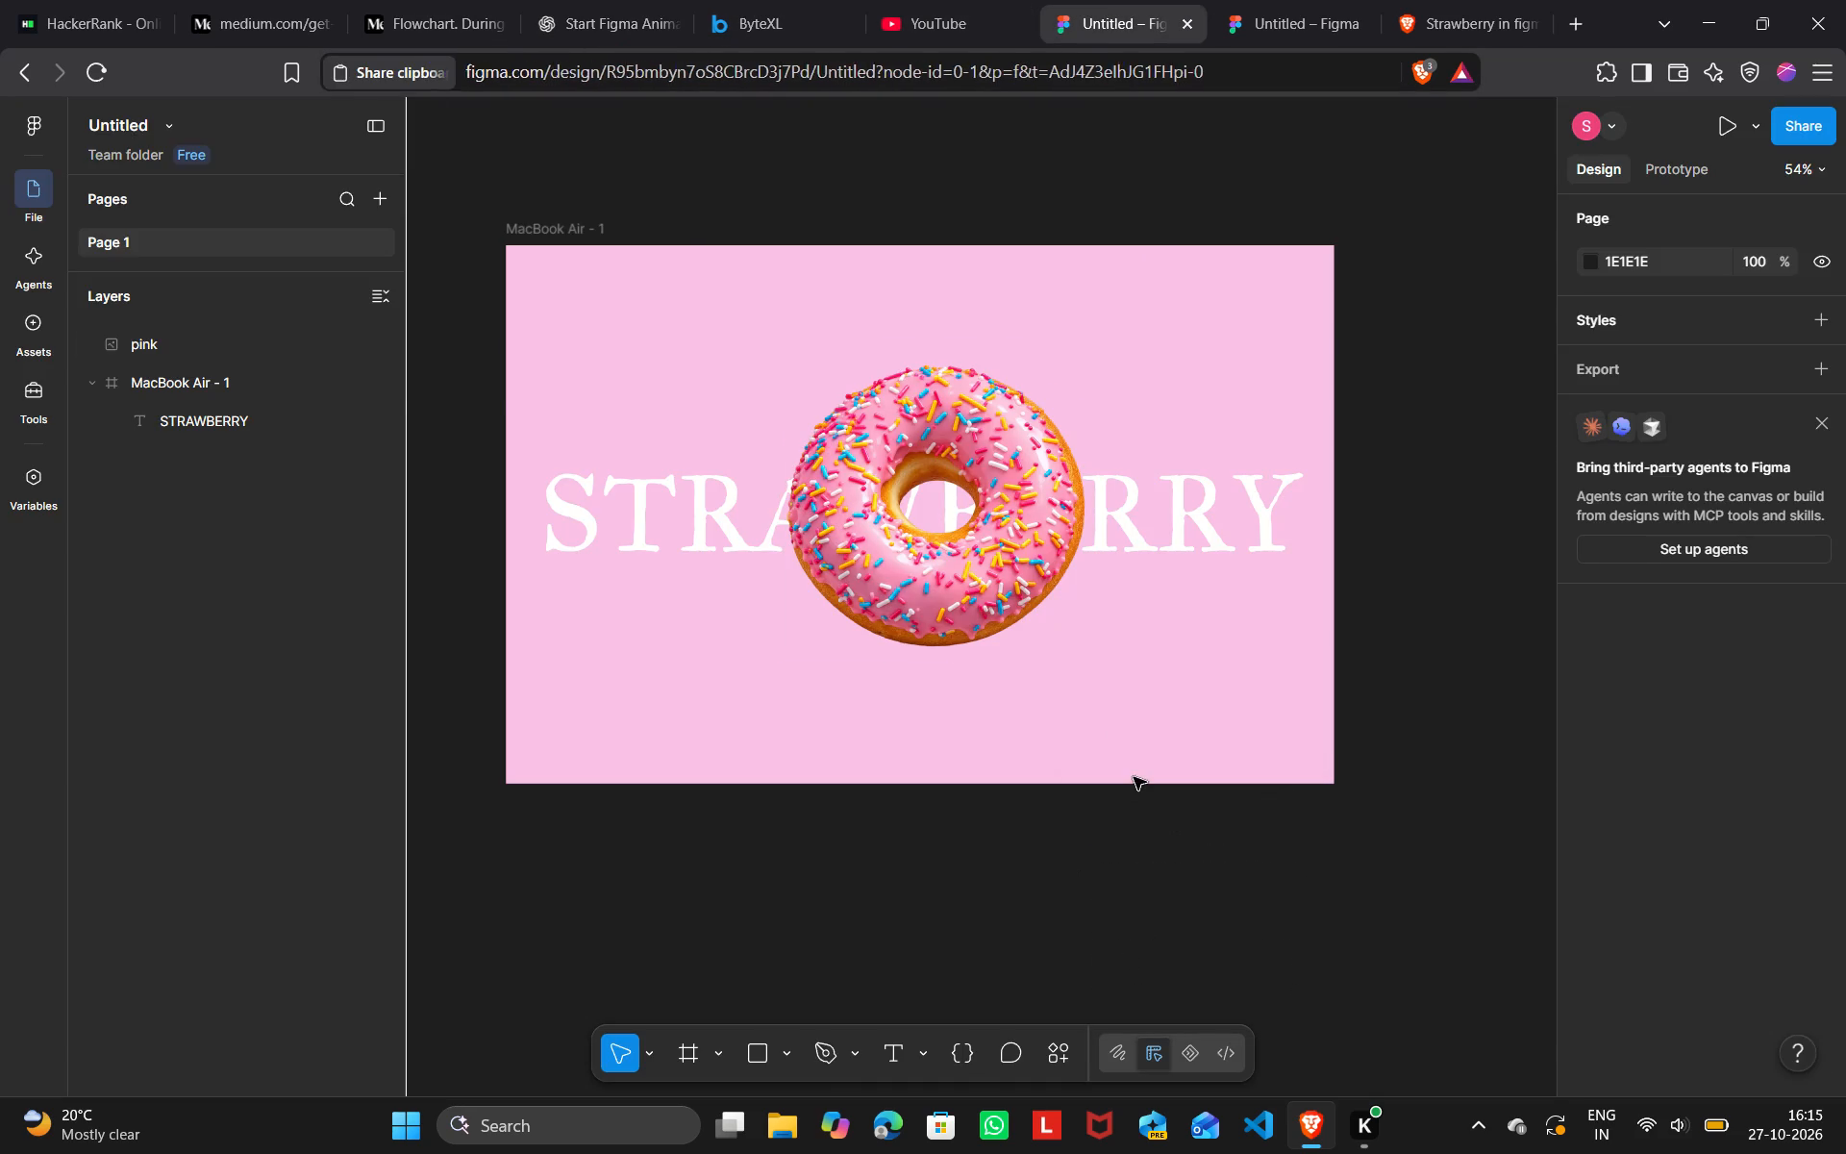
{"action": "scroll", "coordinate": [1134, 777], "scroll_direction": "down", "scroll_amount": 1}
{"action": "left_click", "coordinate": [550, 274]}
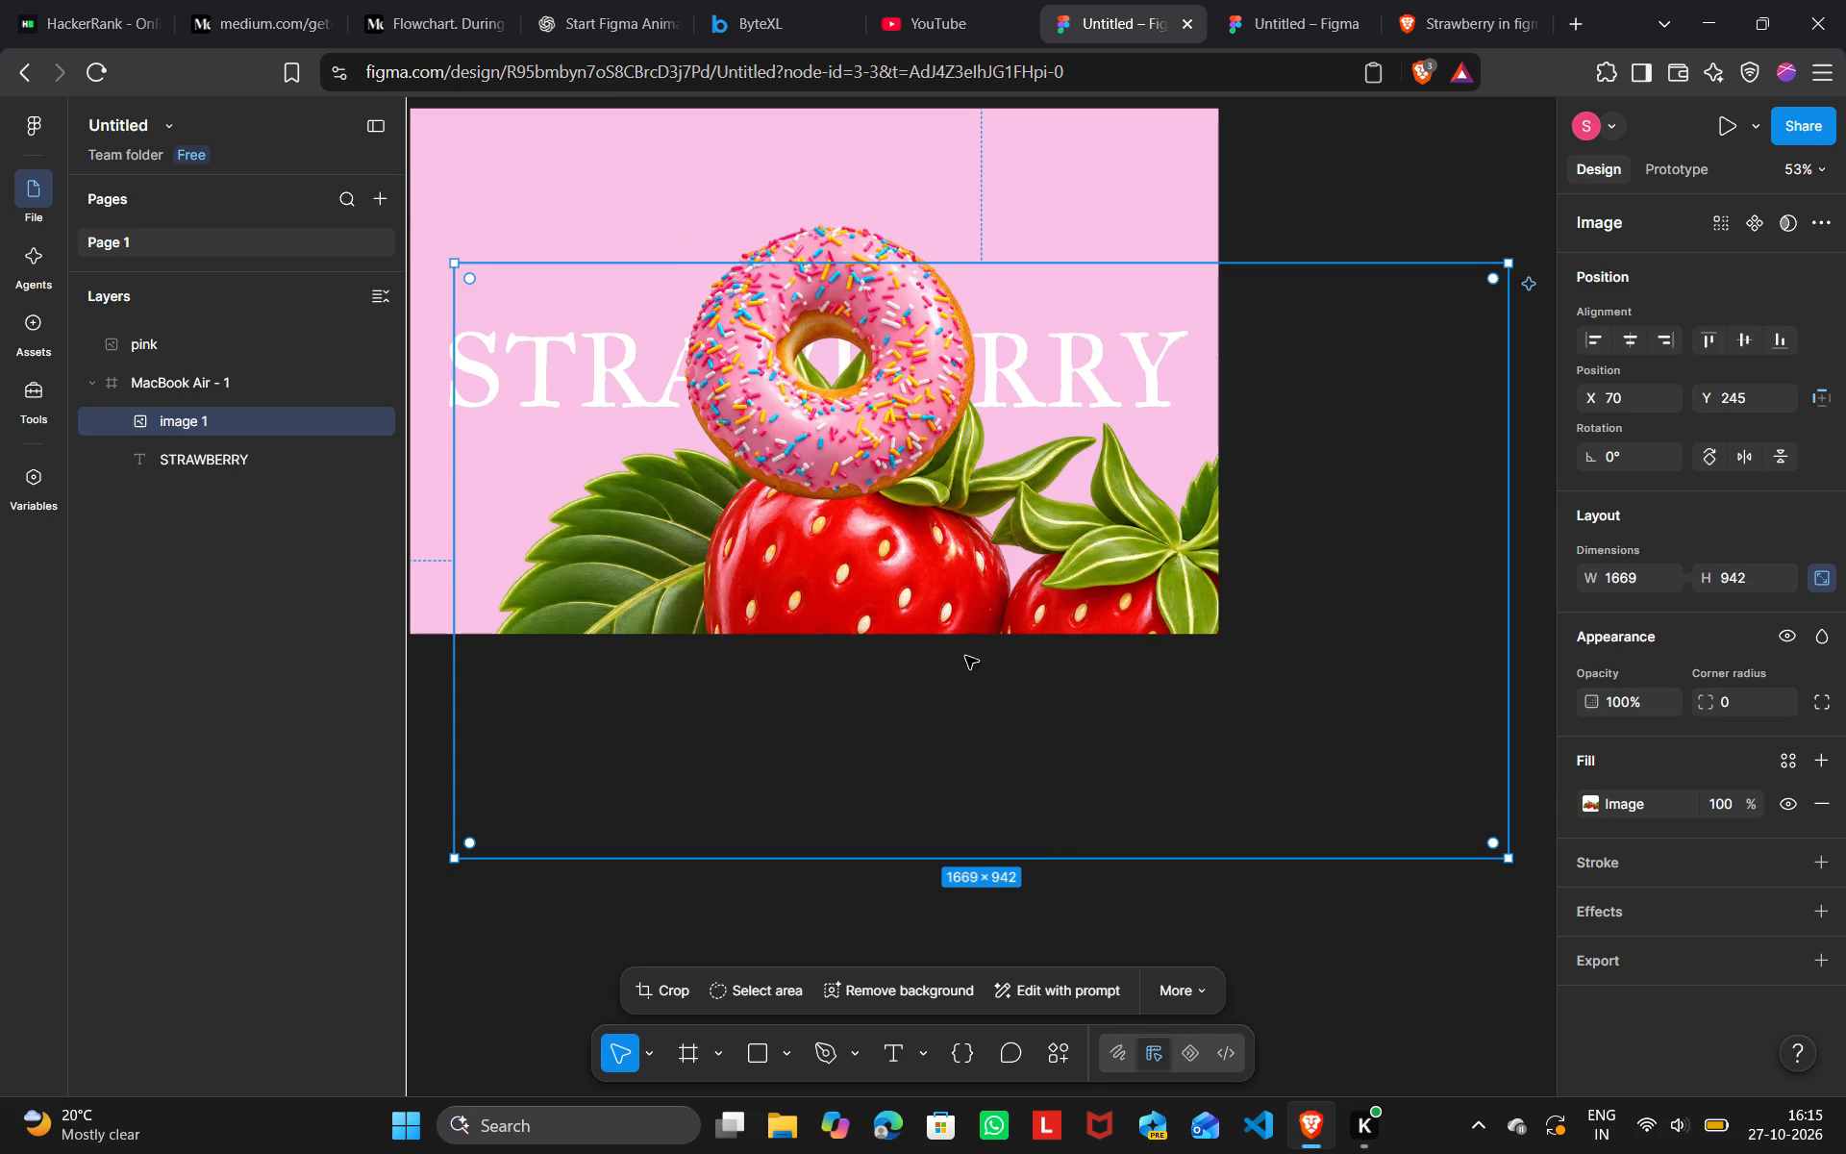
Scale the strawberry image down to about 351 × 198 and place it in the frame's top-left corner at X 0, Y 0.
{"action": "left_click_drag", "start_coordinate": [1509, 850], "coordinate": [1487, 838]}
{"action": "left_click_drag", "start_coordinate": [1487, 838], "coordinate": [793, 439]}
{"action": "scroll", "coordinate": [793, 439], "scroll_direction": "up", "scroll_amount": 1}
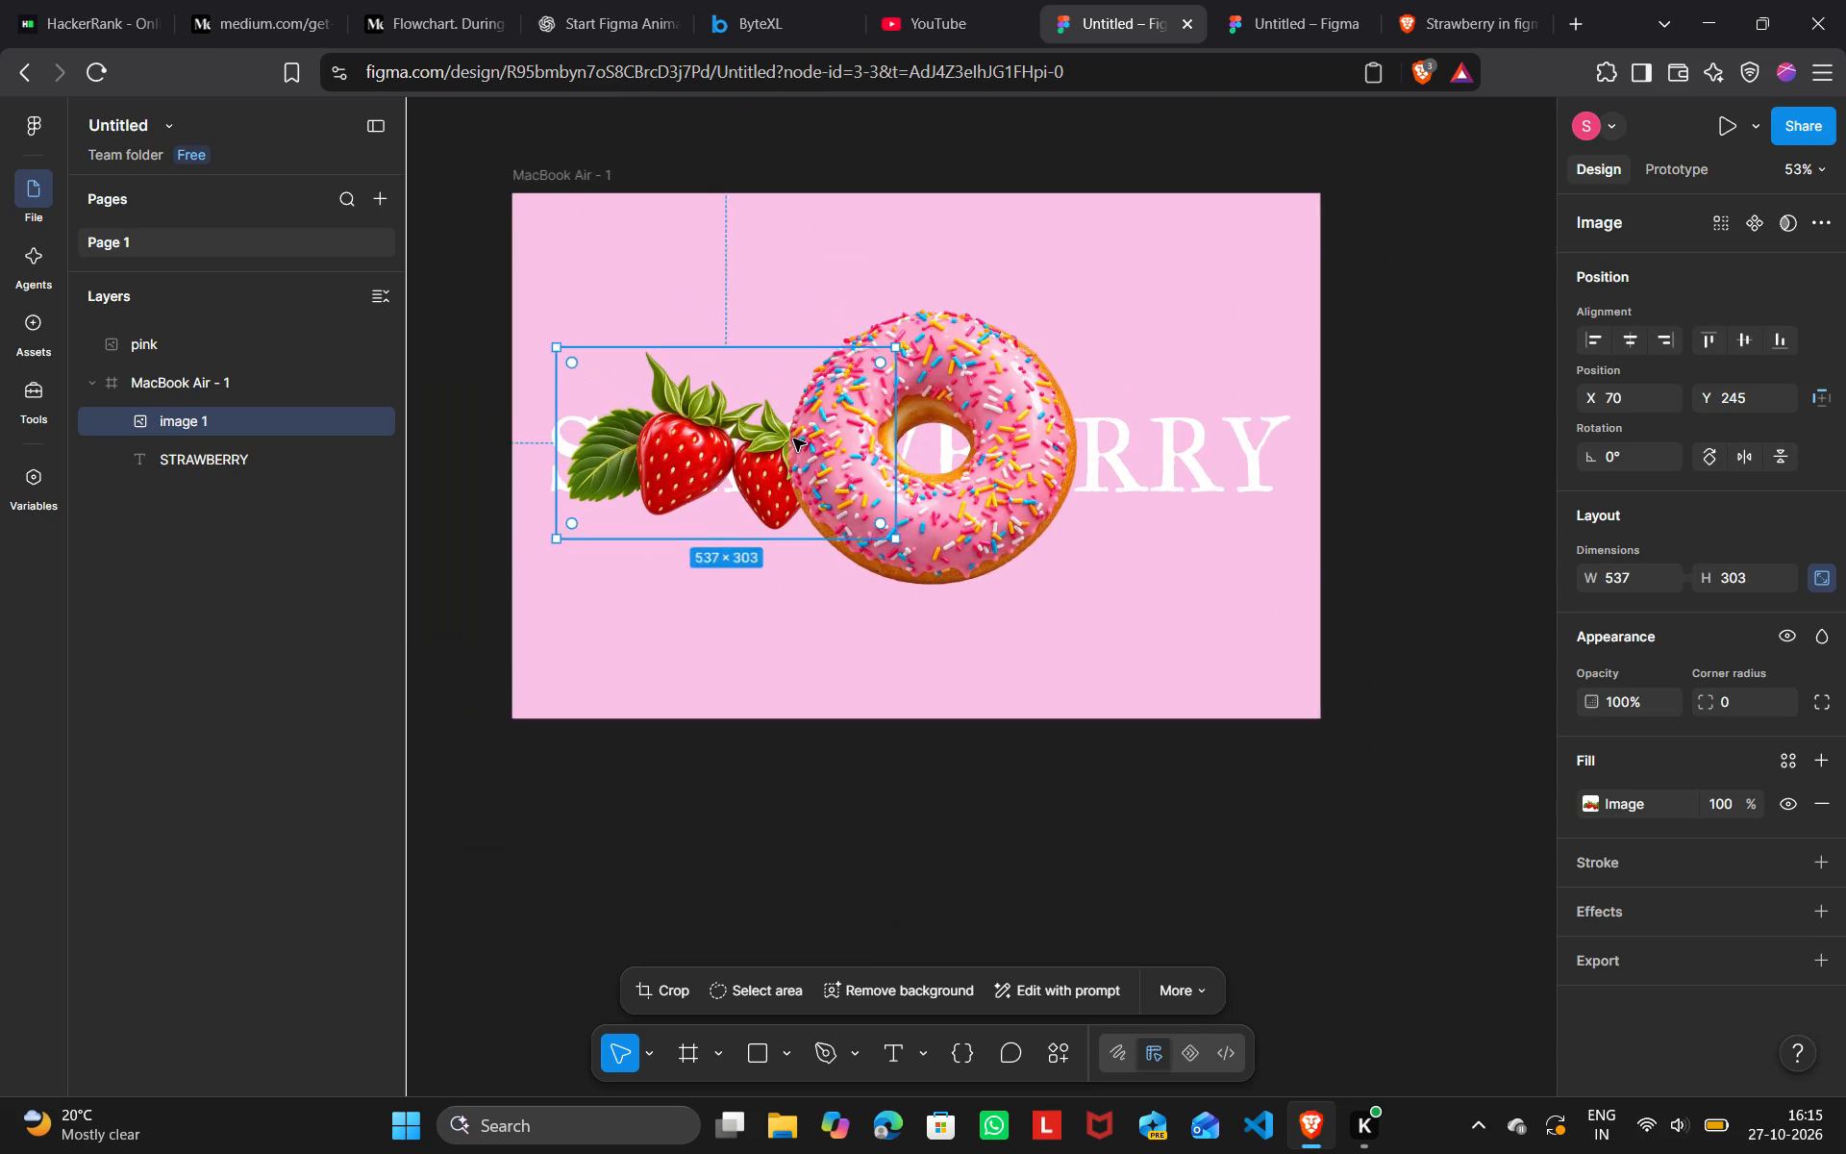
{"action": "scroll", "coordinate": [793, 439], "scroll_direction": "up", "scroll_amount": 1}
{"action": "left_click_drag", "start_coordinate": [806, 575], "coordinate": [741, 404]}
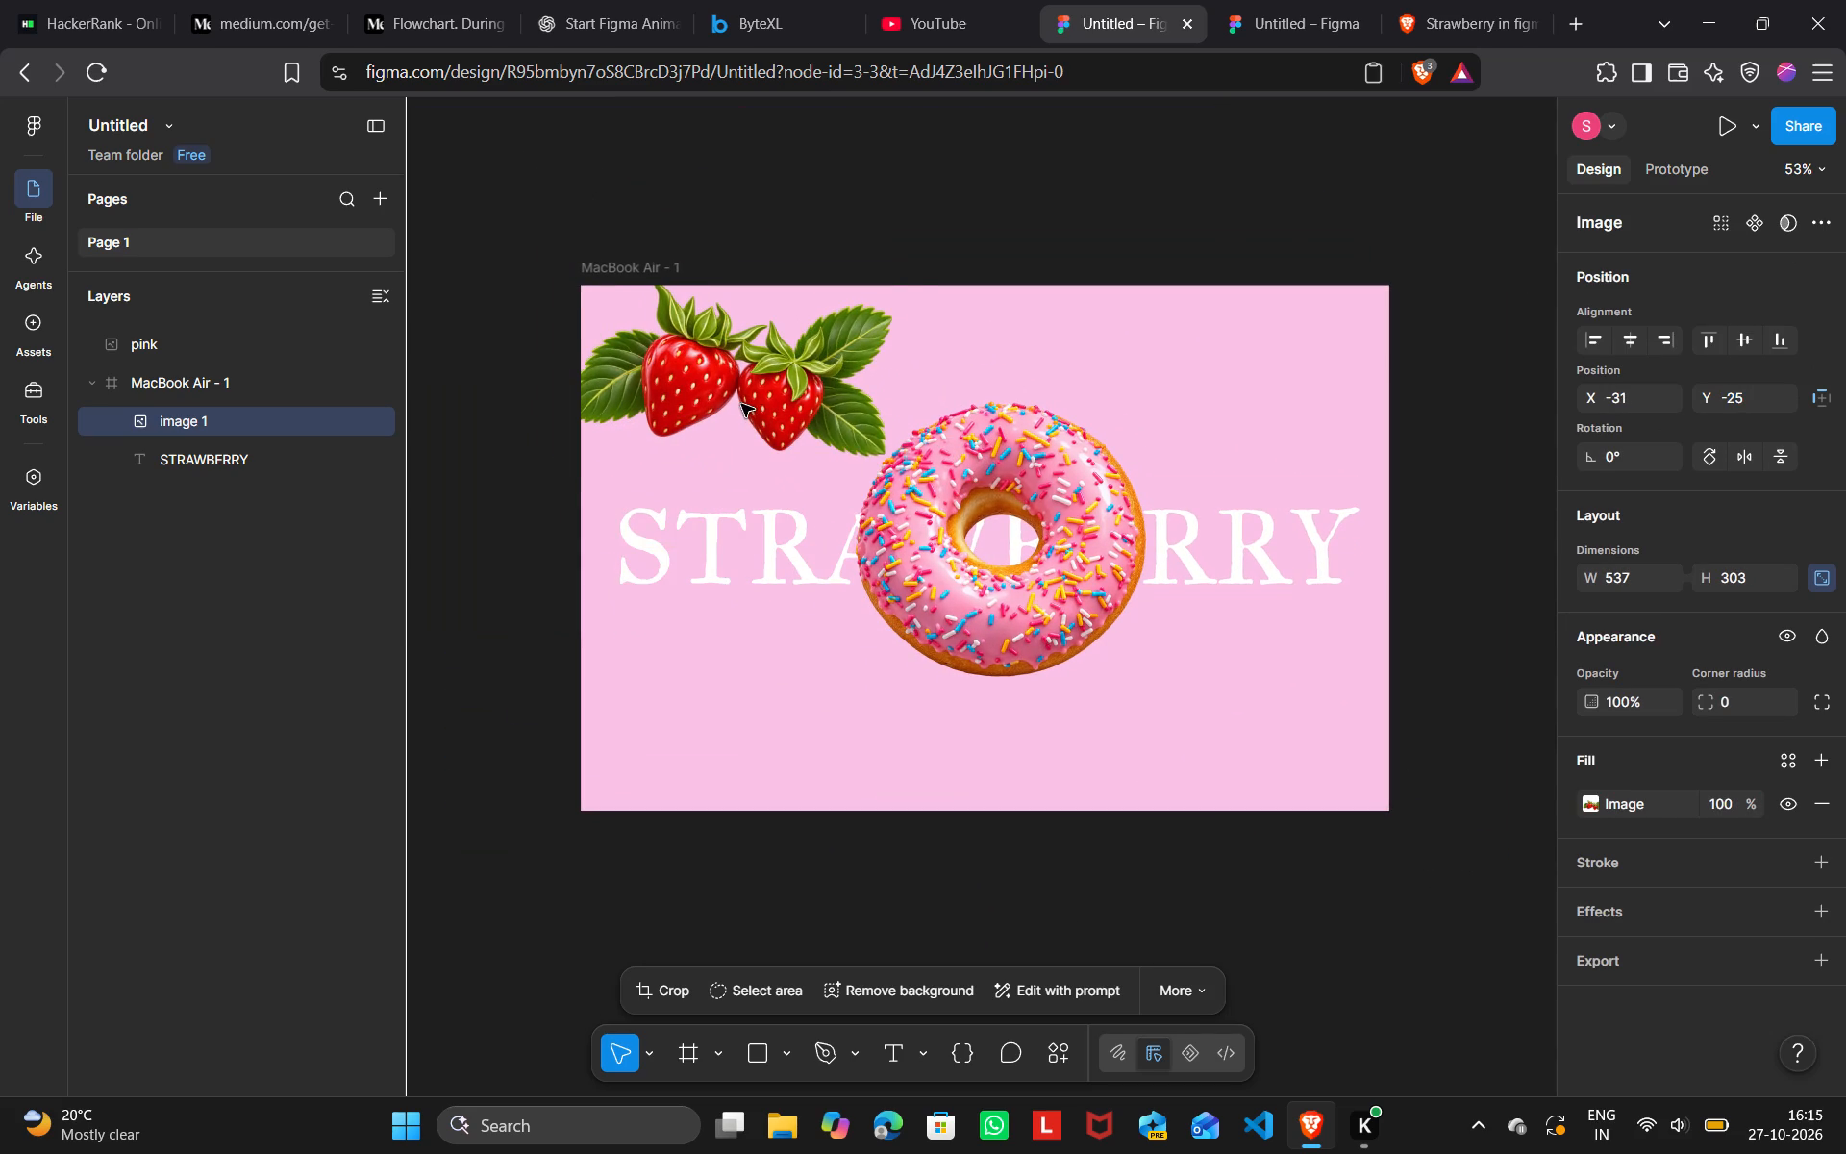
{"action": "left_click_drag", "start_coordinate": [900, 463], "coordinate": [816, 409]}
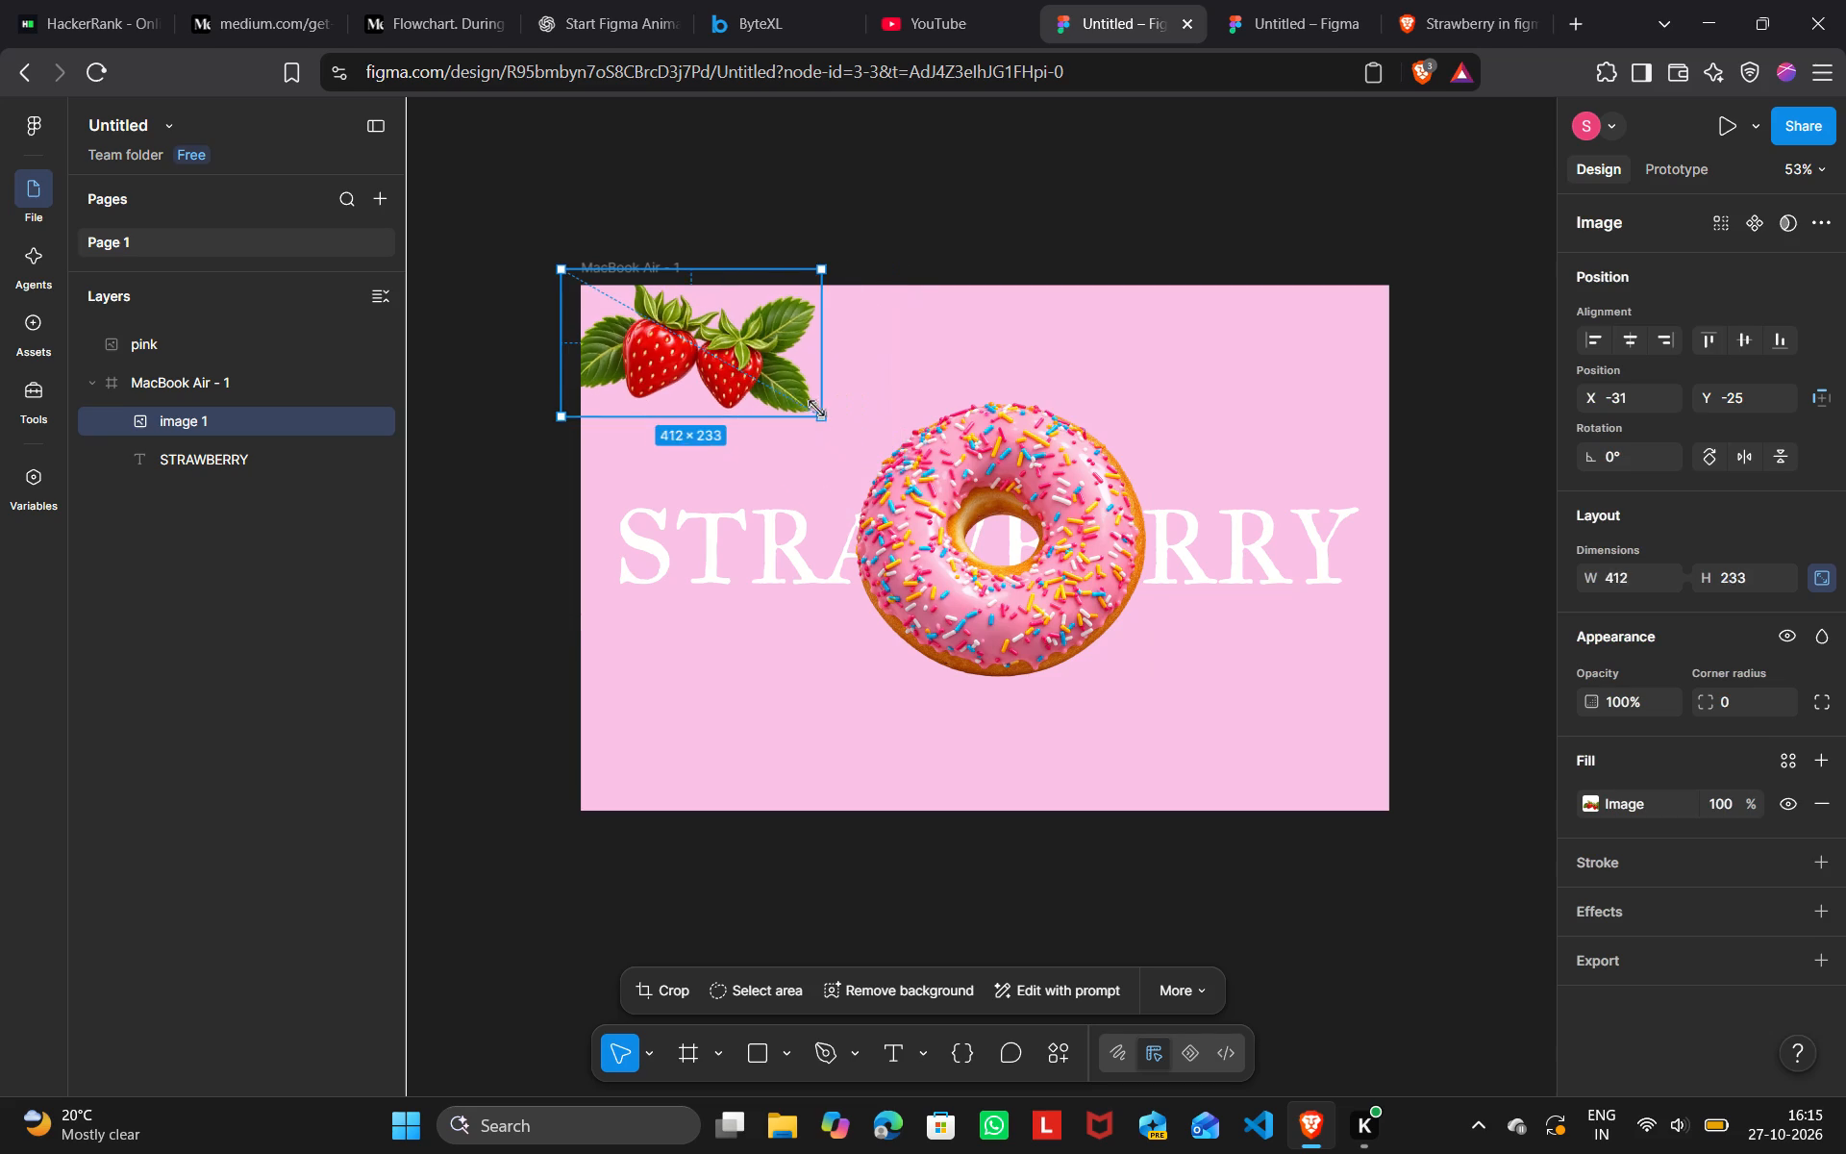
{"action": "left_click_drag", "start_coordinate": [816, 409], "coordinate": [783, 391]}
{"action": "left_click_drag", "start_coordinate": [690, 353], "coordinate": [705, 358]}
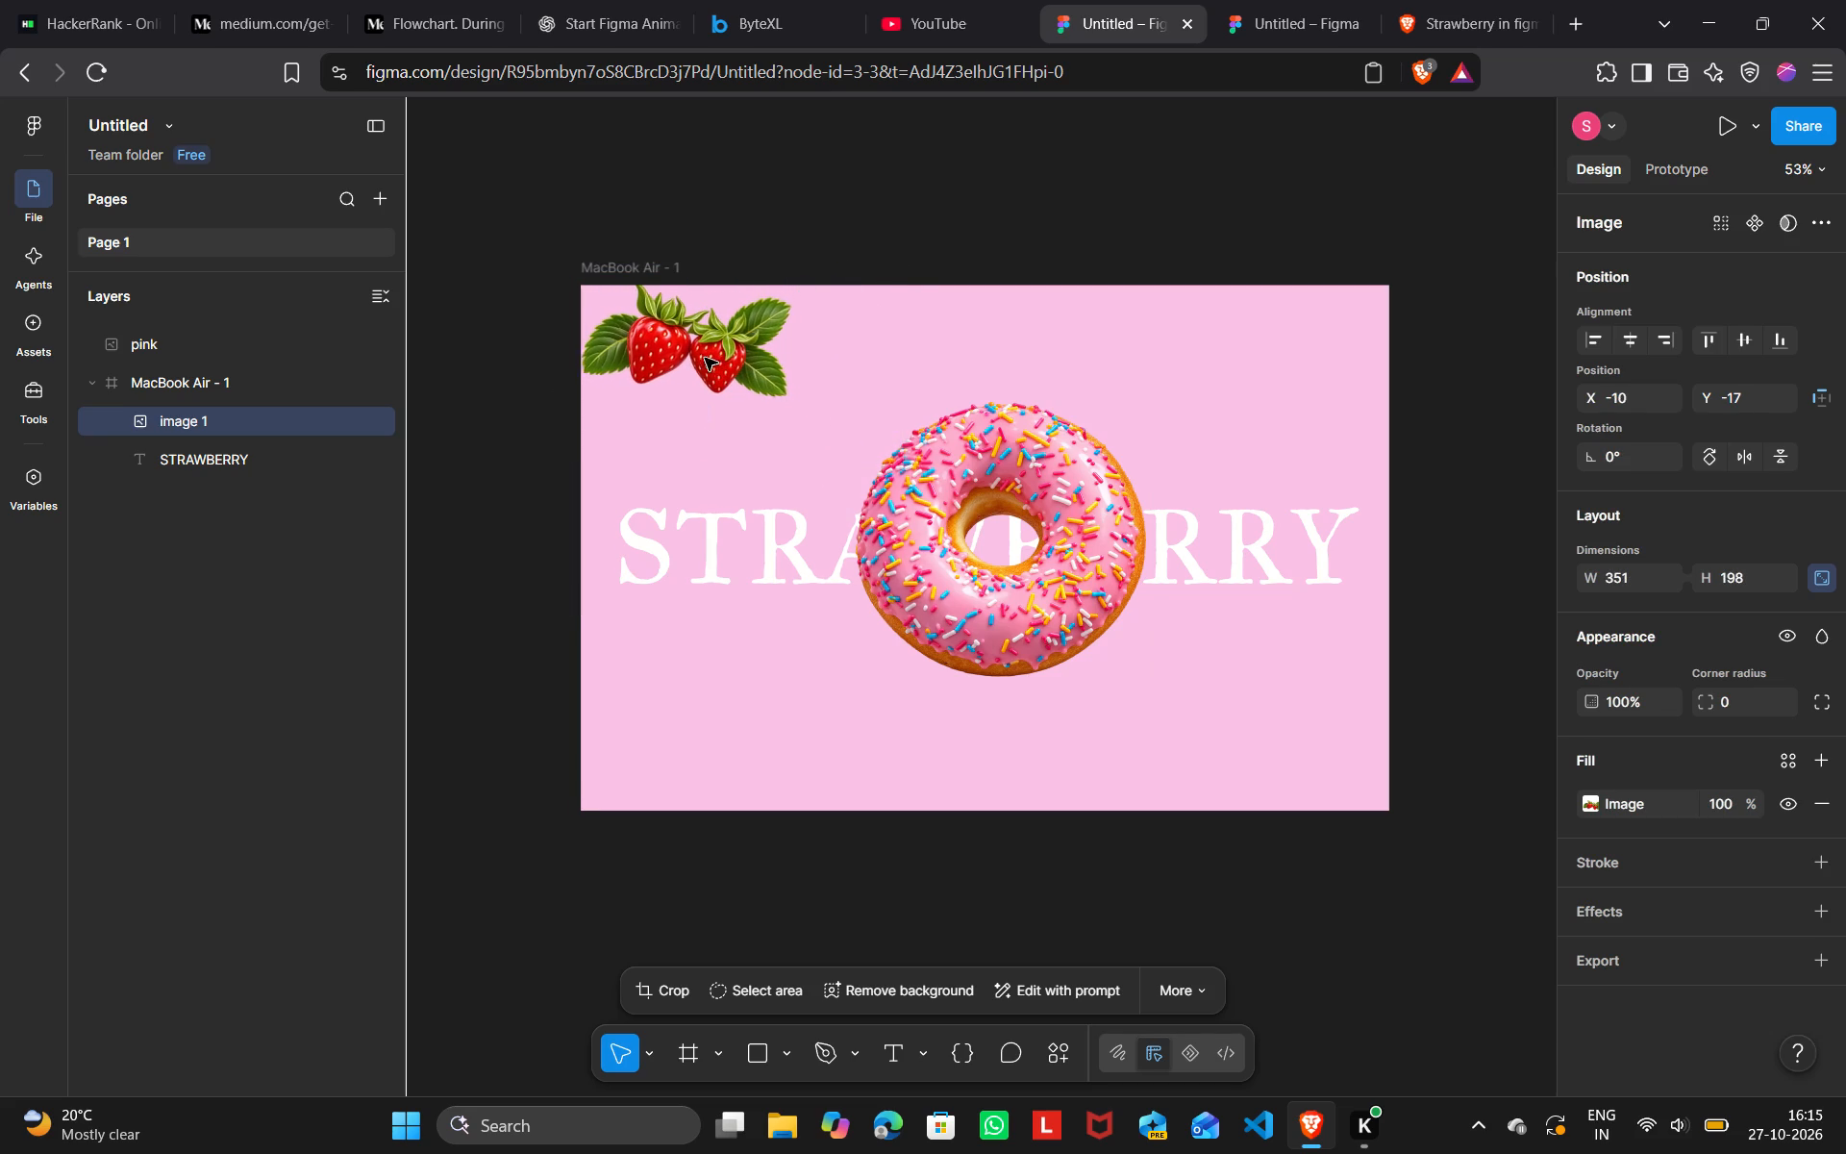
{"action": "left_click_drag", "start_coordinate": [705, 358], "coordinate": [704, 364]}
{"action": "left_click_drag", "start_coordinate": [704, 364], "coordinate": [705, 372]}
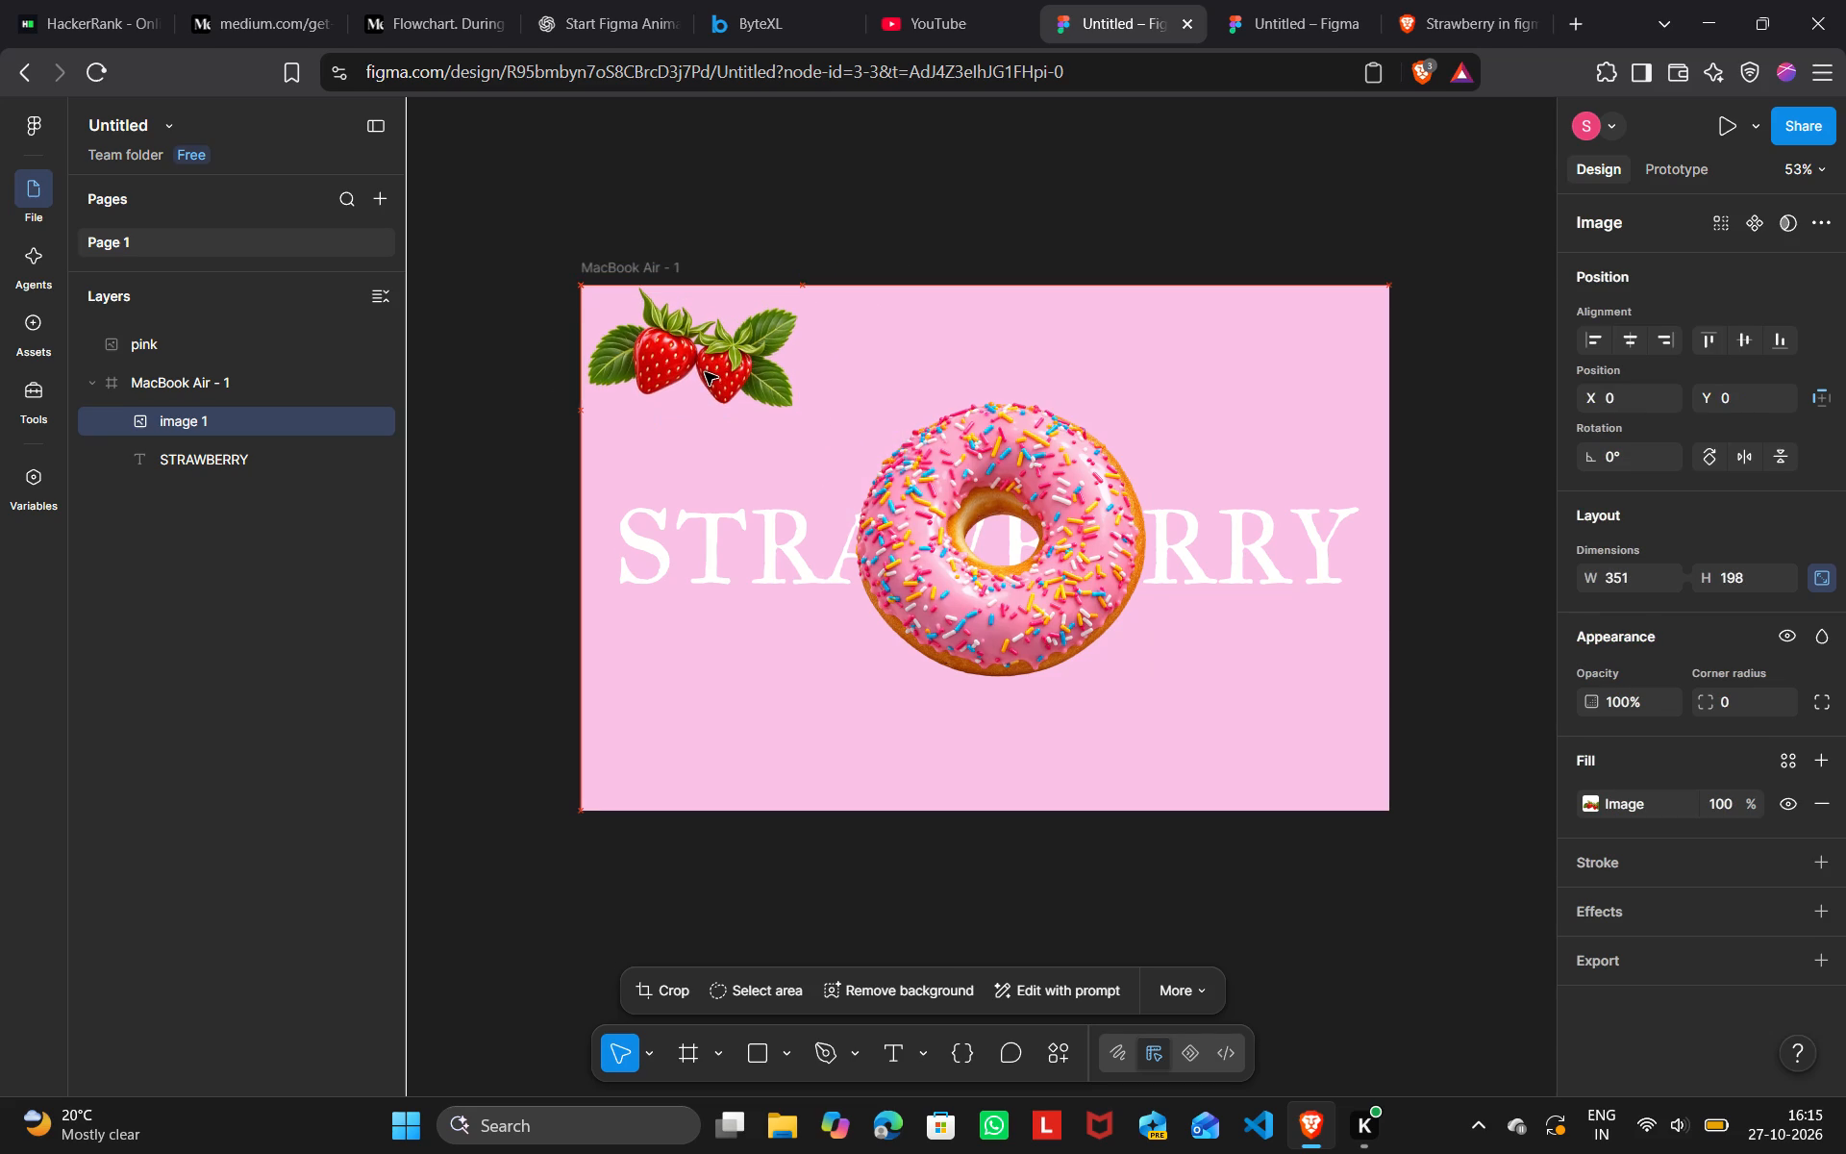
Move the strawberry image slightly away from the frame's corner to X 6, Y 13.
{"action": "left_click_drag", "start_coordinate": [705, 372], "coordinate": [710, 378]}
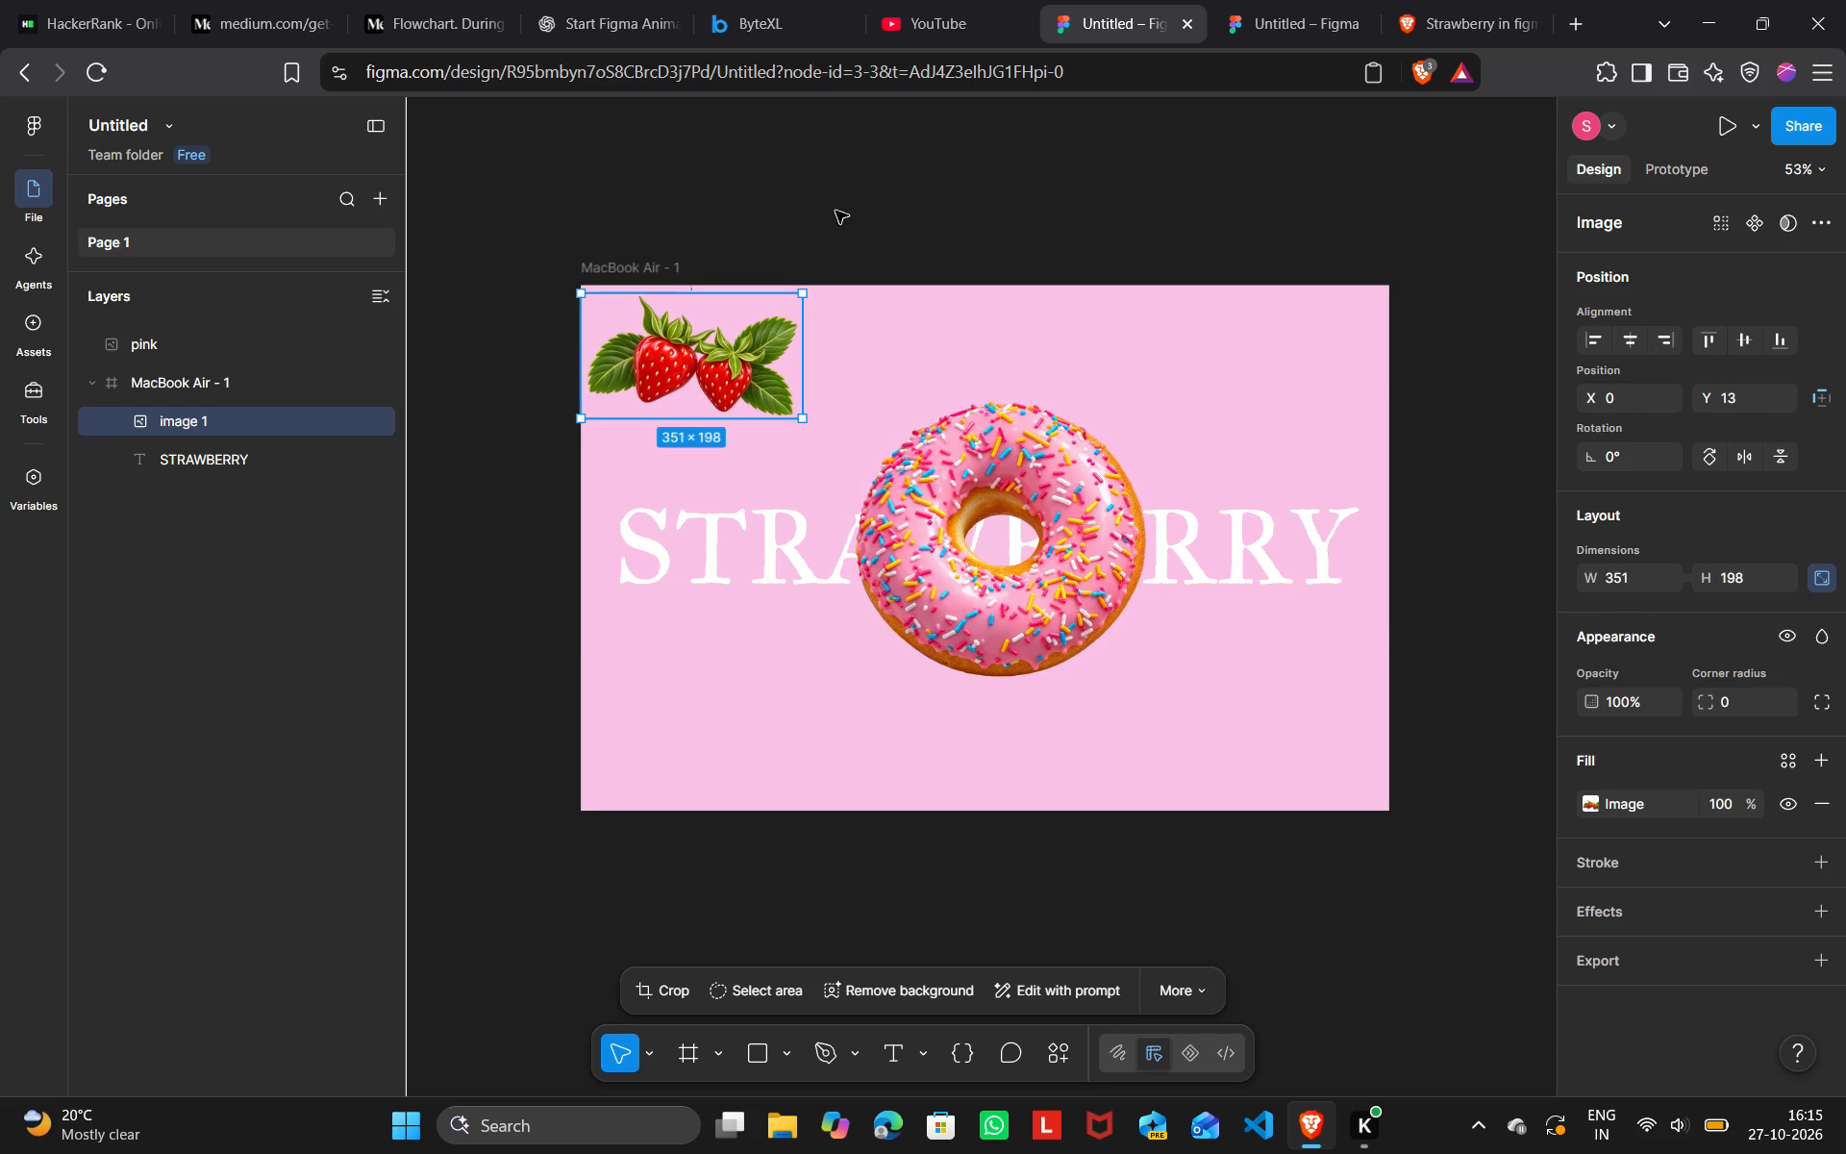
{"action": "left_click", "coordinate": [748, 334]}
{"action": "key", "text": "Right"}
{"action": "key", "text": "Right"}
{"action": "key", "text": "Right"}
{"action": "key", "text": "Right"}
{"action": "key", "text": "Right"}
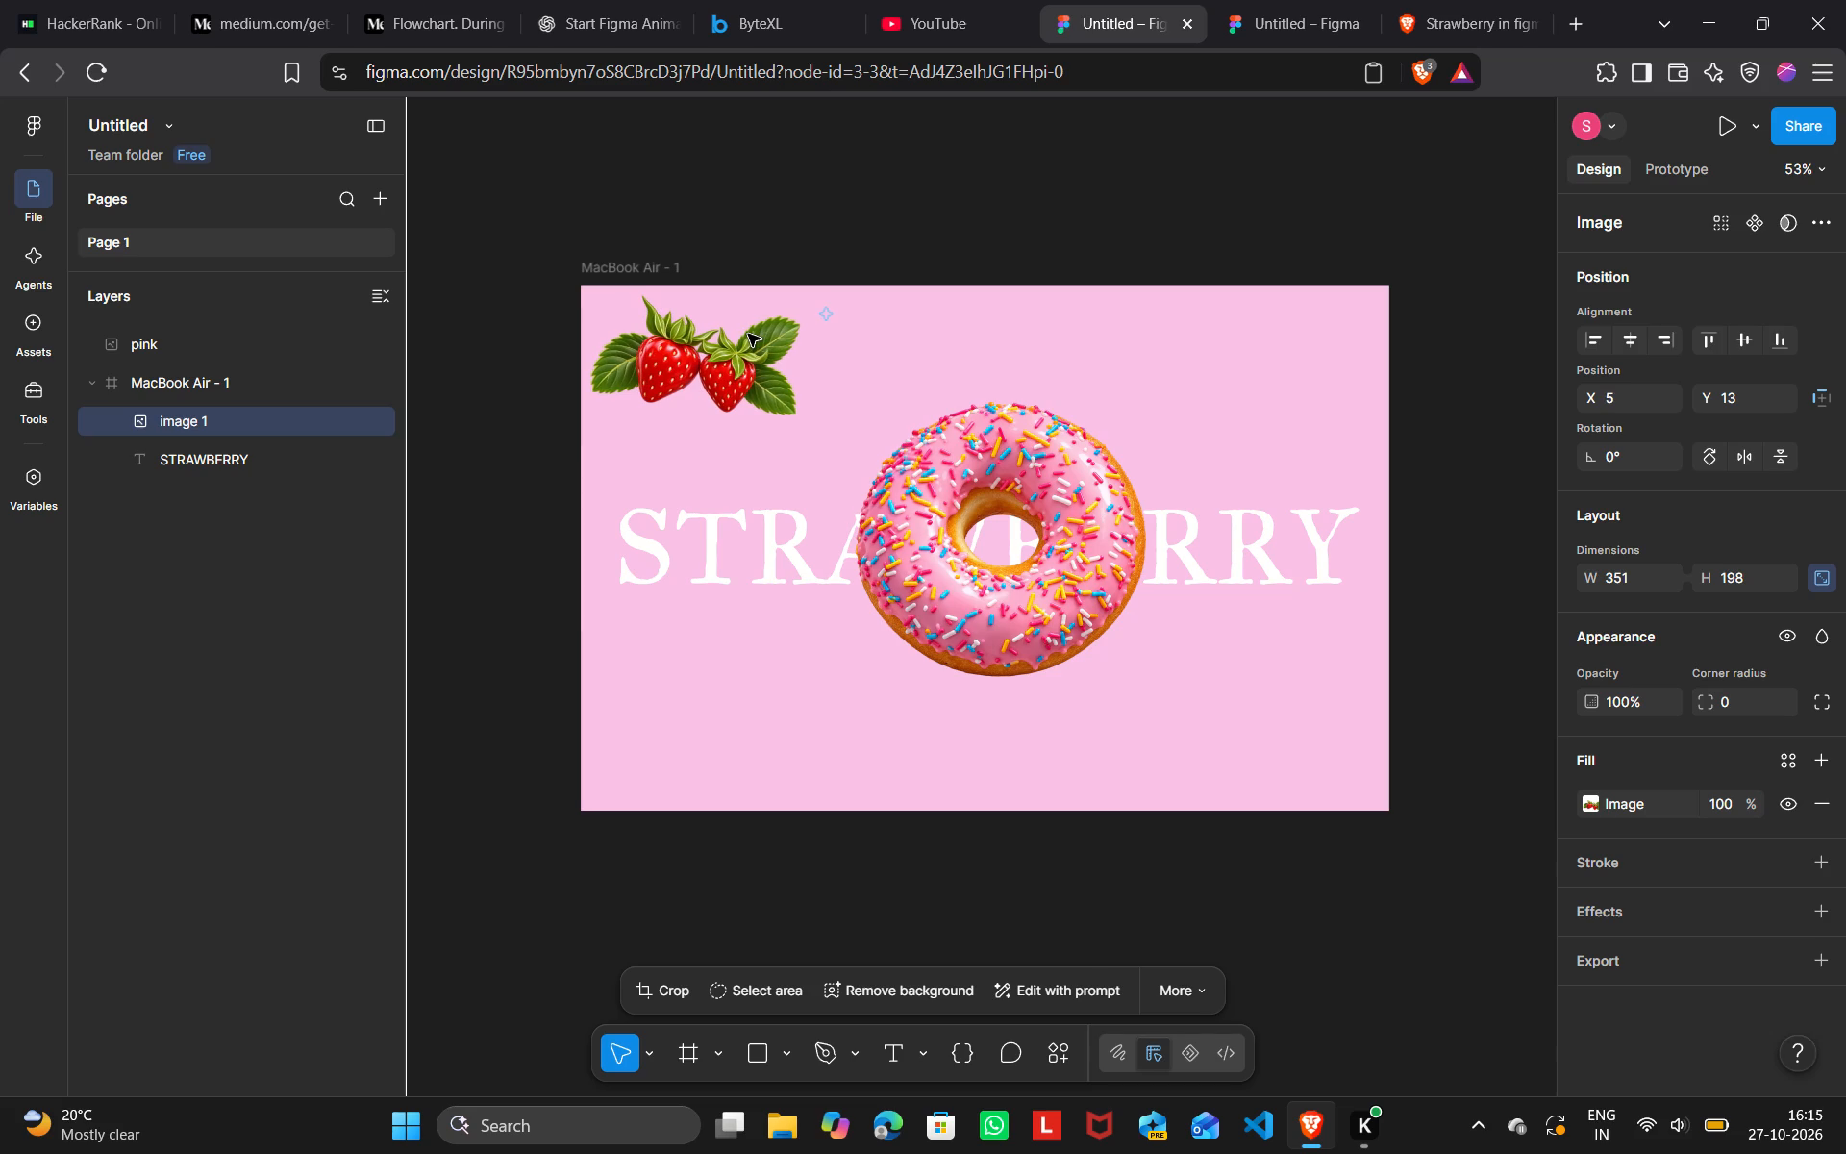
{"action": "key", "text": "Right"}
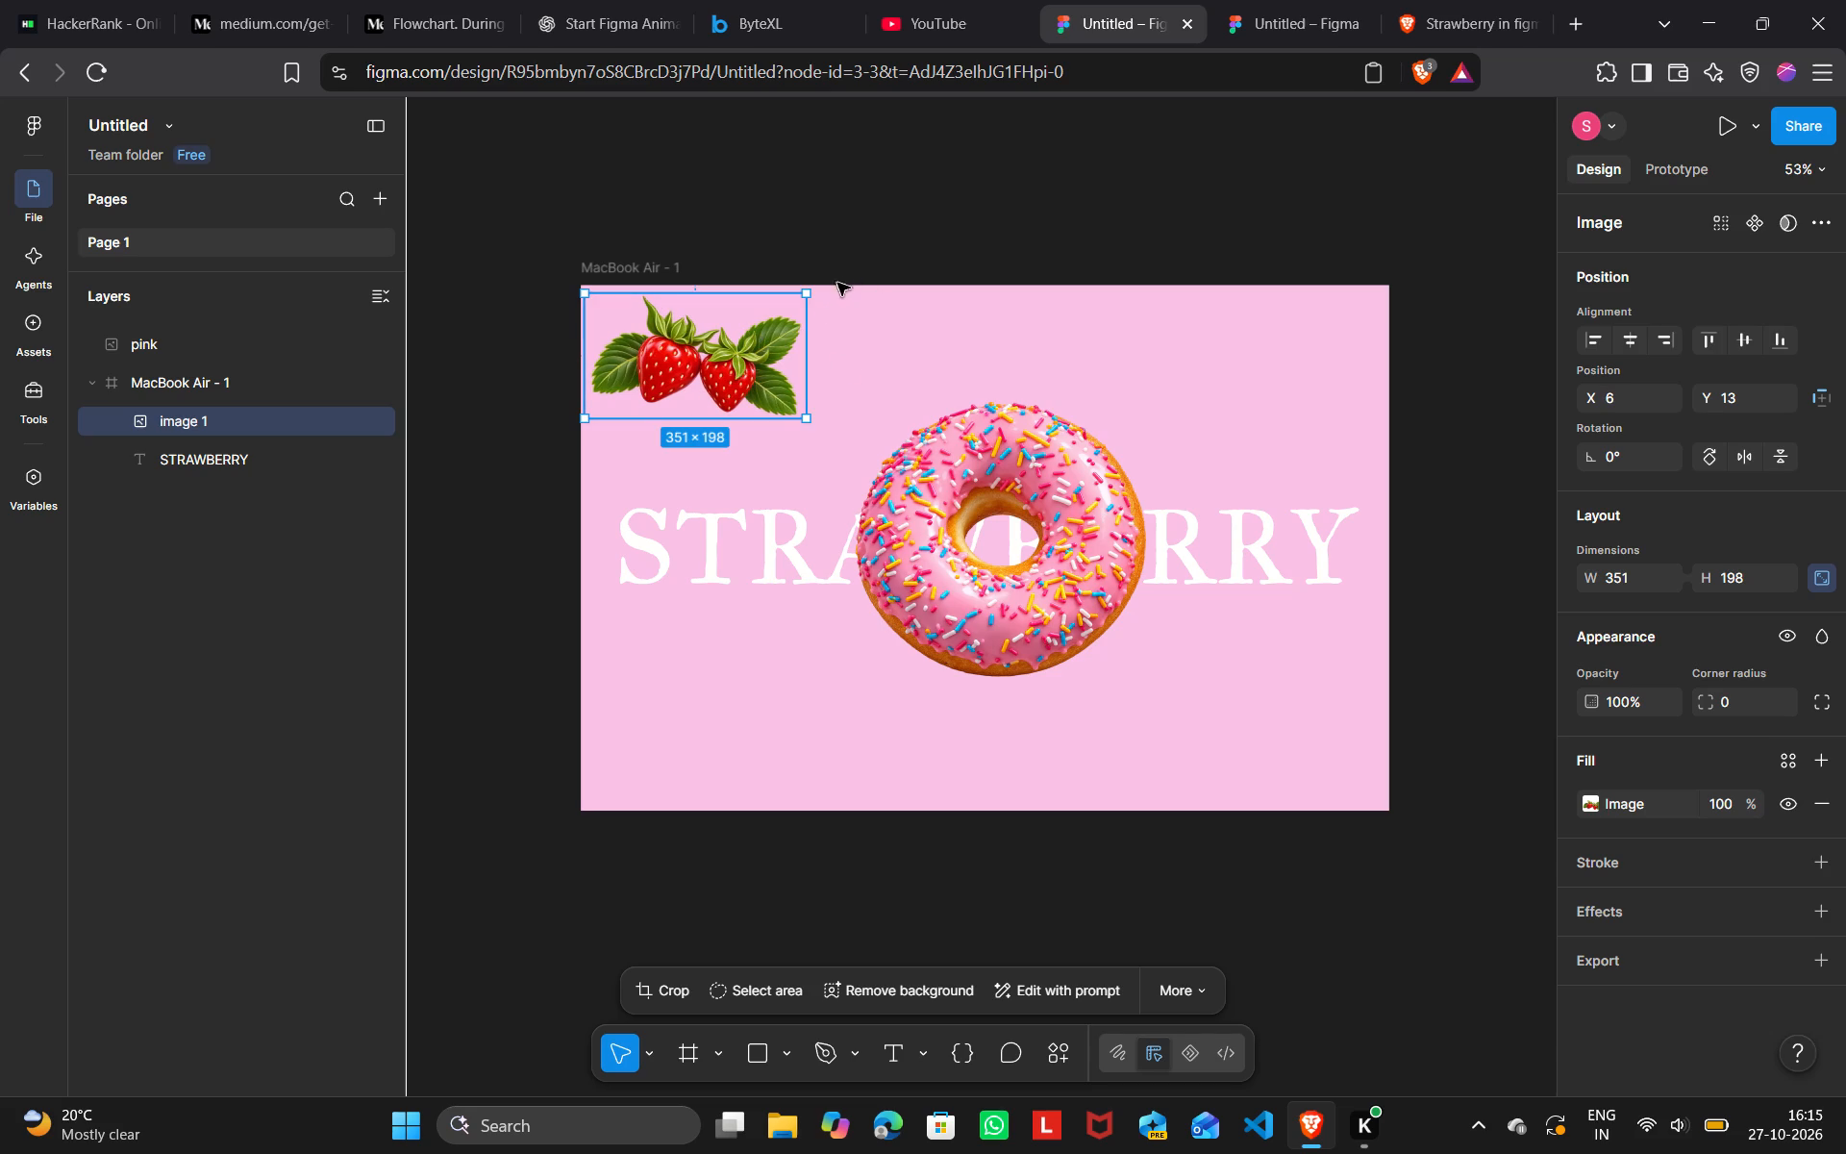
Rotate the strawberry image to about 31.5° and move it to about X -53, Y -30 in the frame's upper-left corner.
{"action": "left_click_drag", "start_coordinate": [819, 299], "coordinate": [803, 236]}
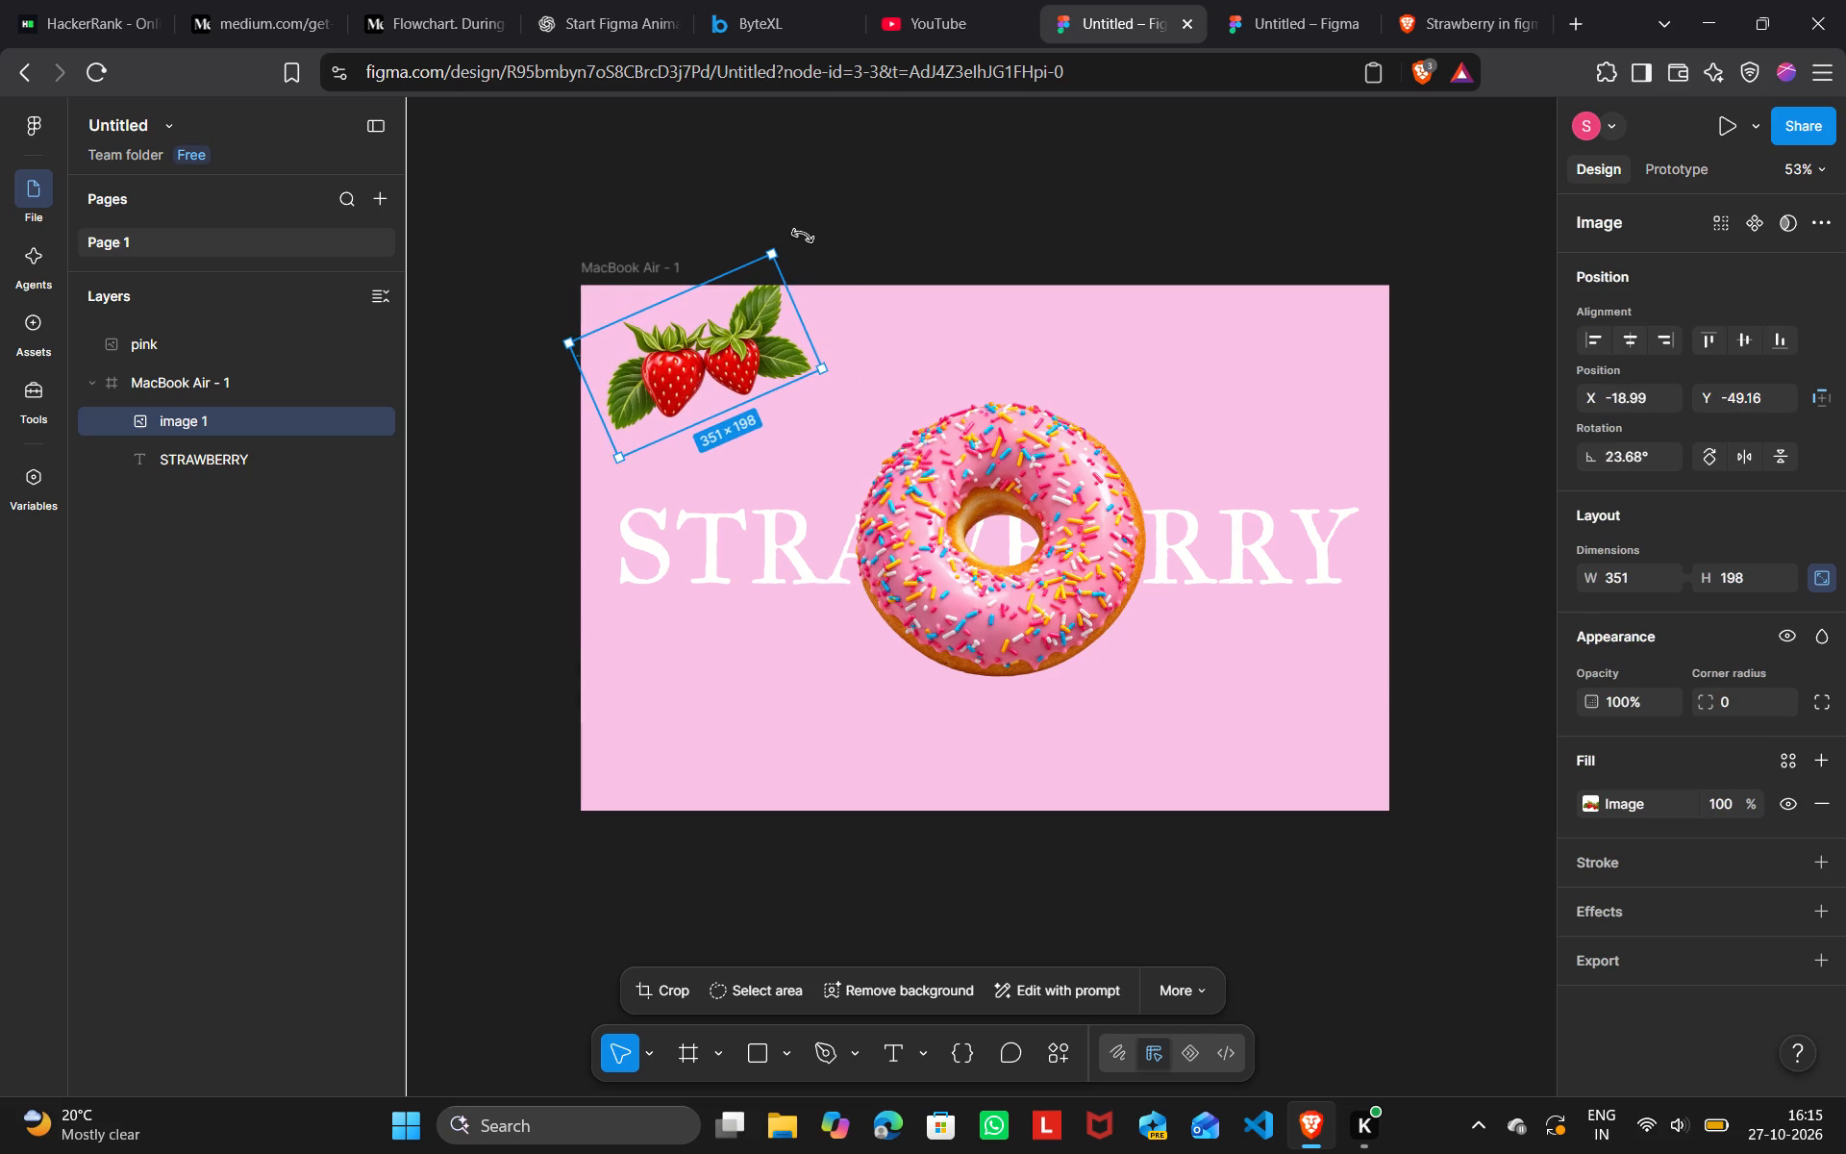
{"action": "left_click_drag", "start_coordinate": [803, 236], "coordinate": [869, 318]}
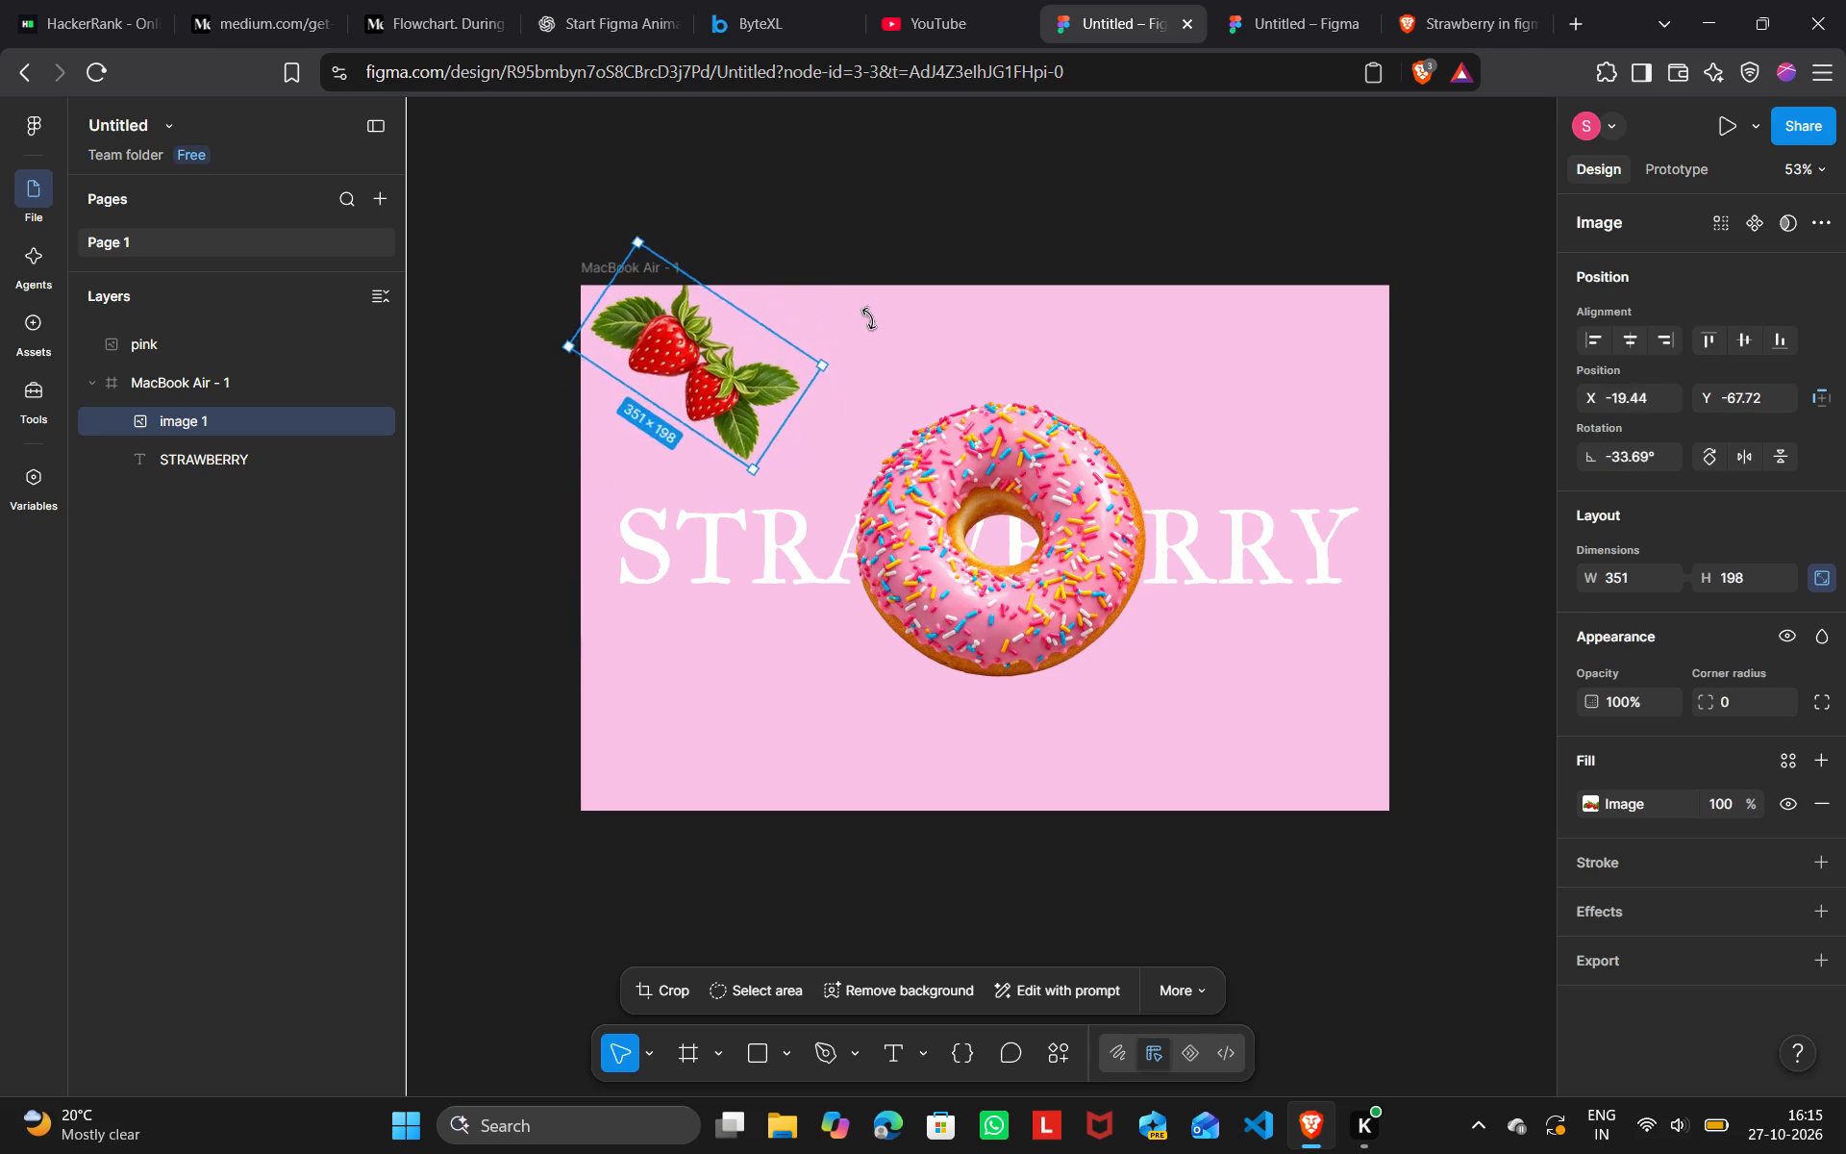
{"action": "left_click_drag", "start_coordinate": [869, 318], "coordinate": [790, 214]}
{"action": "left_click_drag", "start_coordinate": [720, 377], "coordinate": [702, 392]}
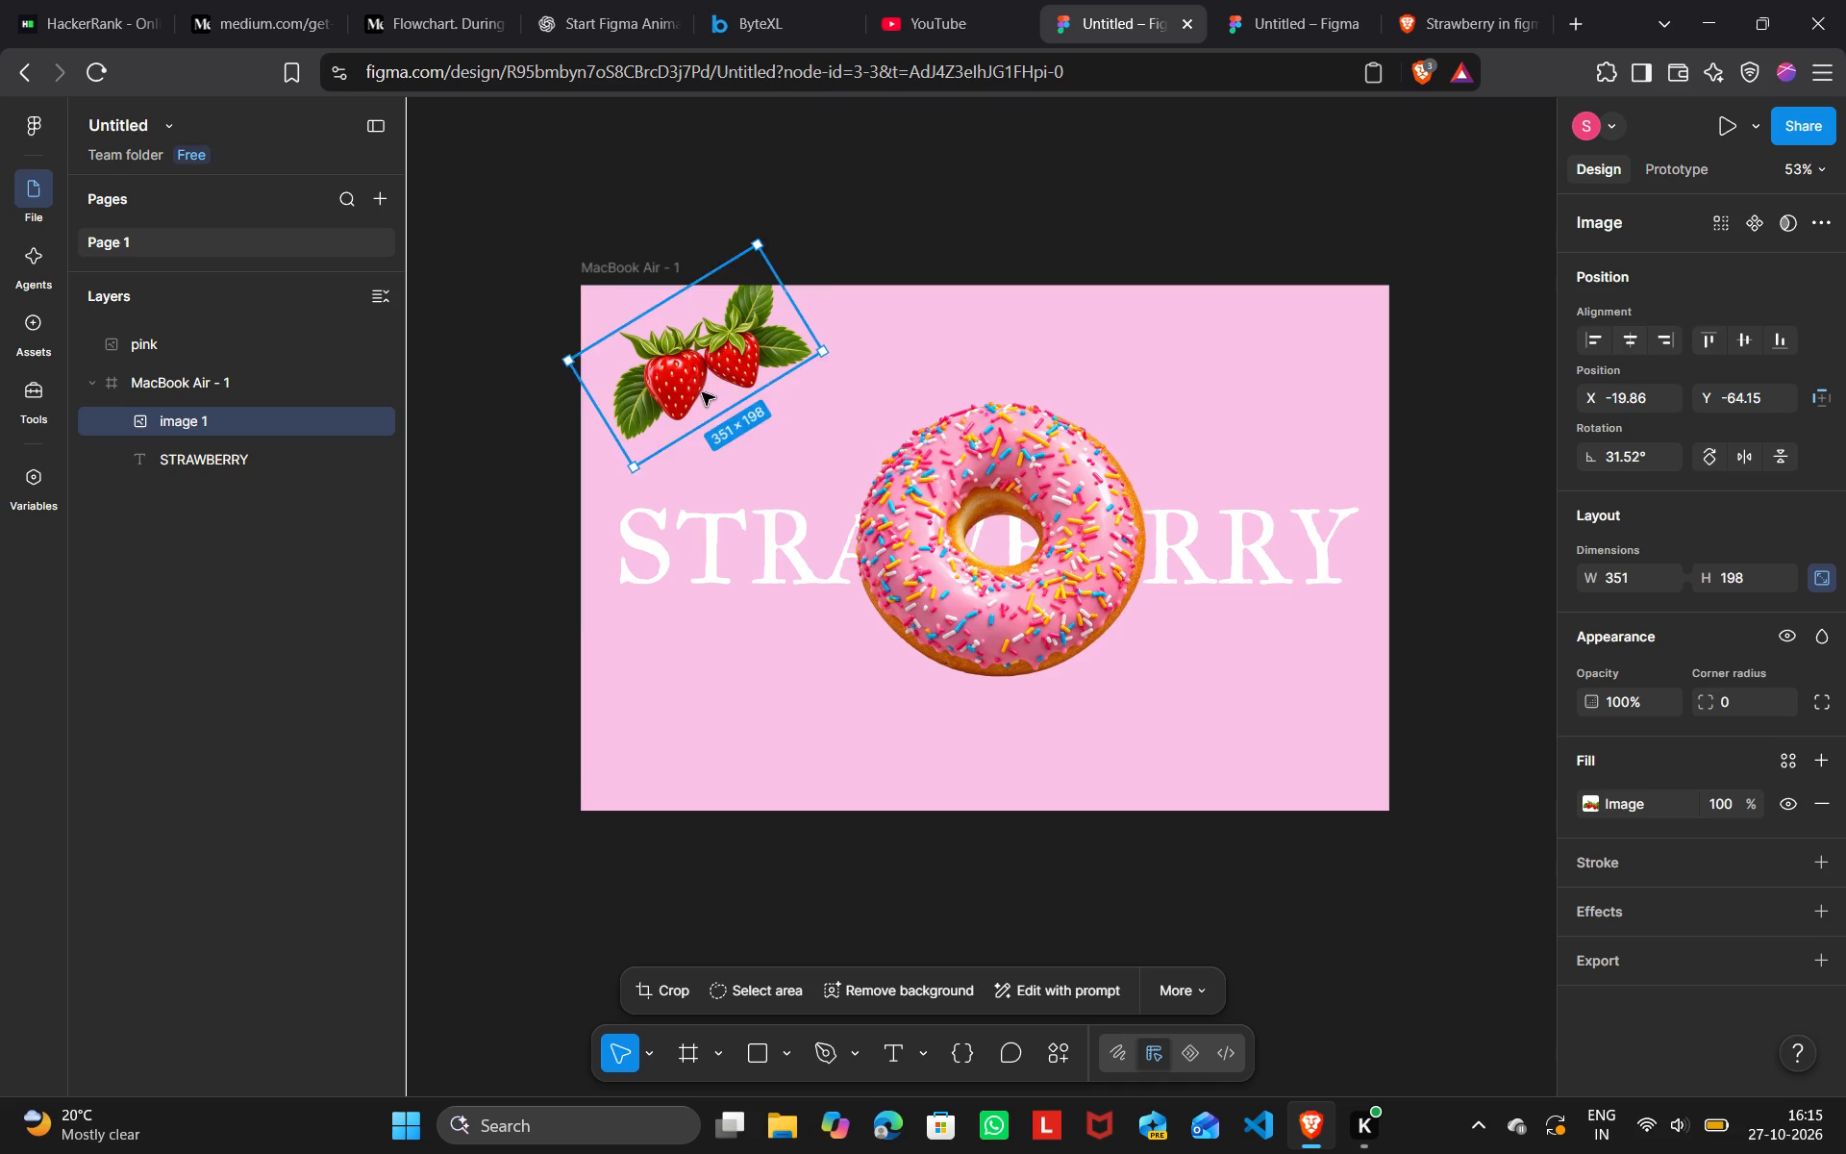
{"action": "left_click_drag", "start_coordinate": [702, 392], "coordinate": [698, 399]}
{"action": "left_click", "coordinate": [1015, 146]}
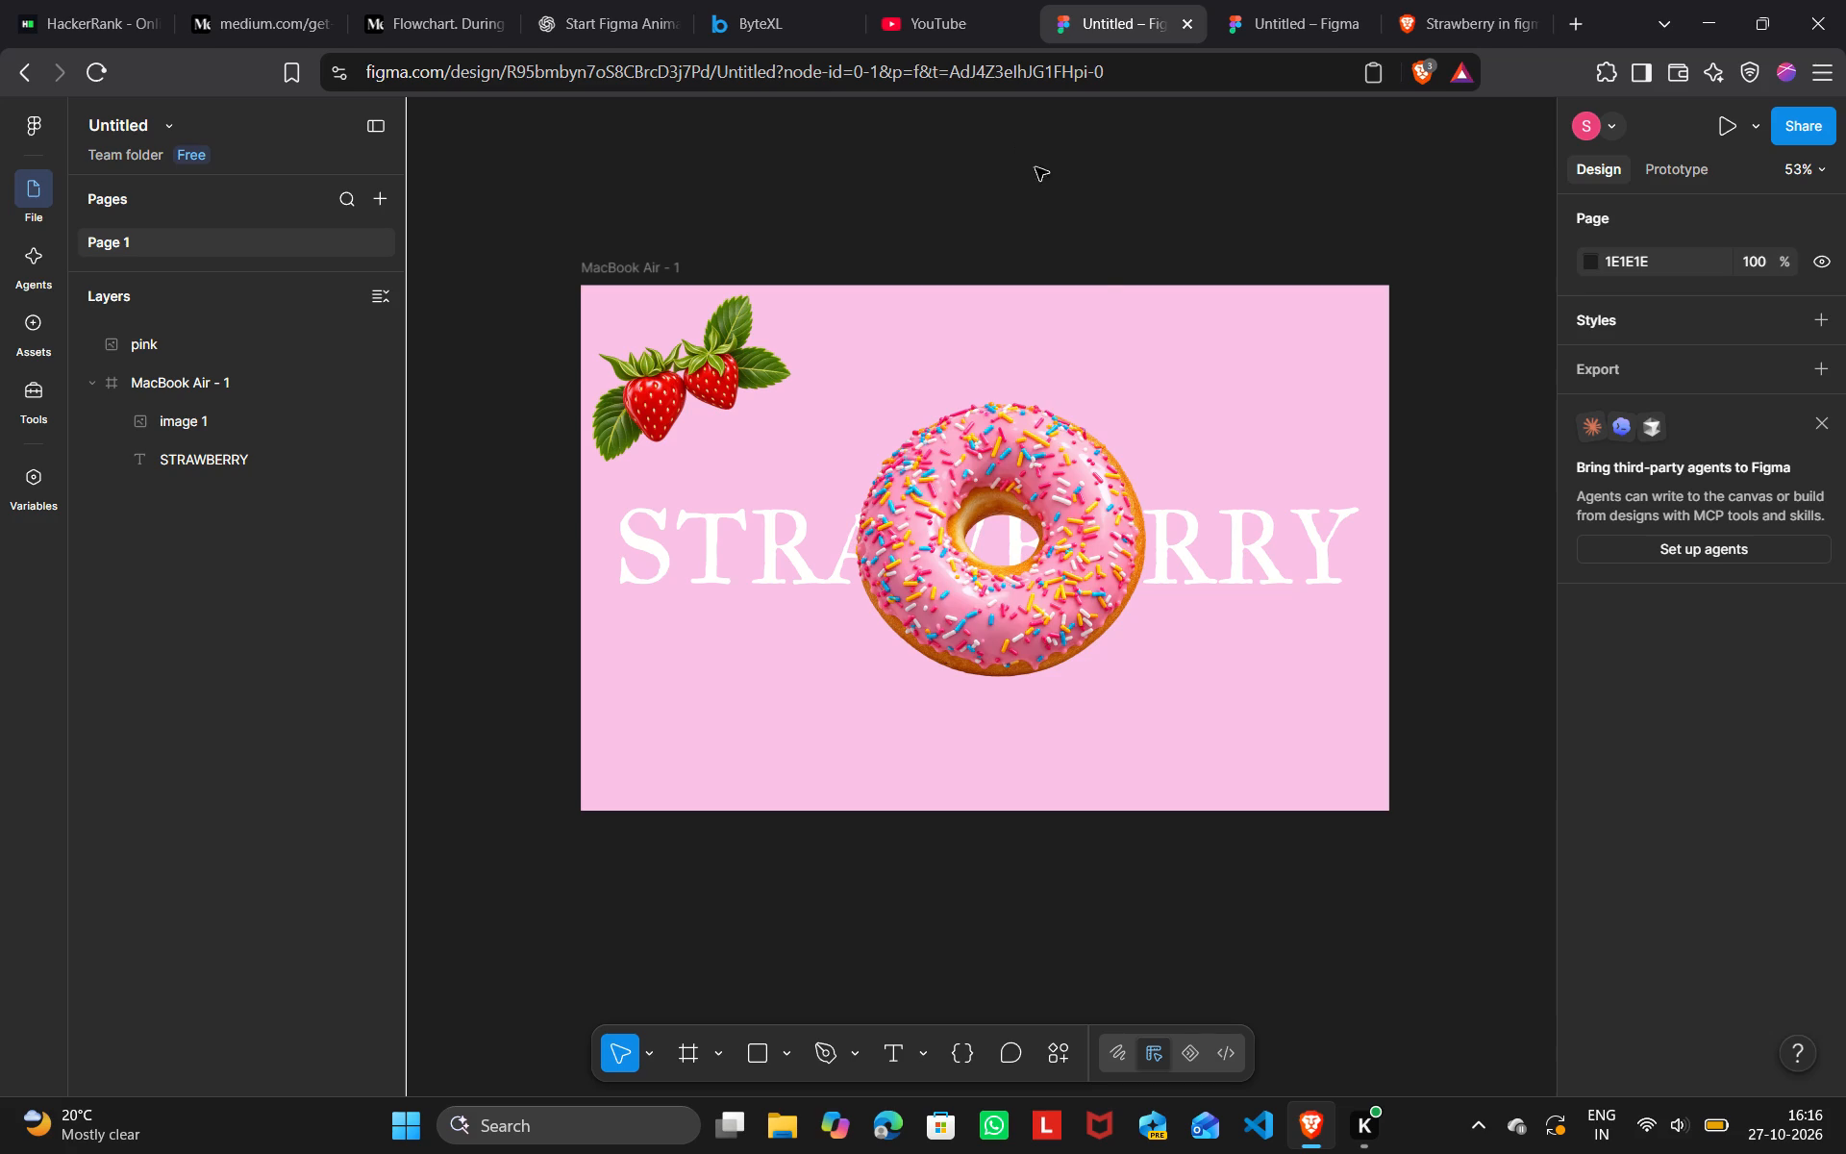
Change the MacBook Air frame's background fill to the red FF4747.
{"action": "right_click", "coordinate": [1186, 355]}
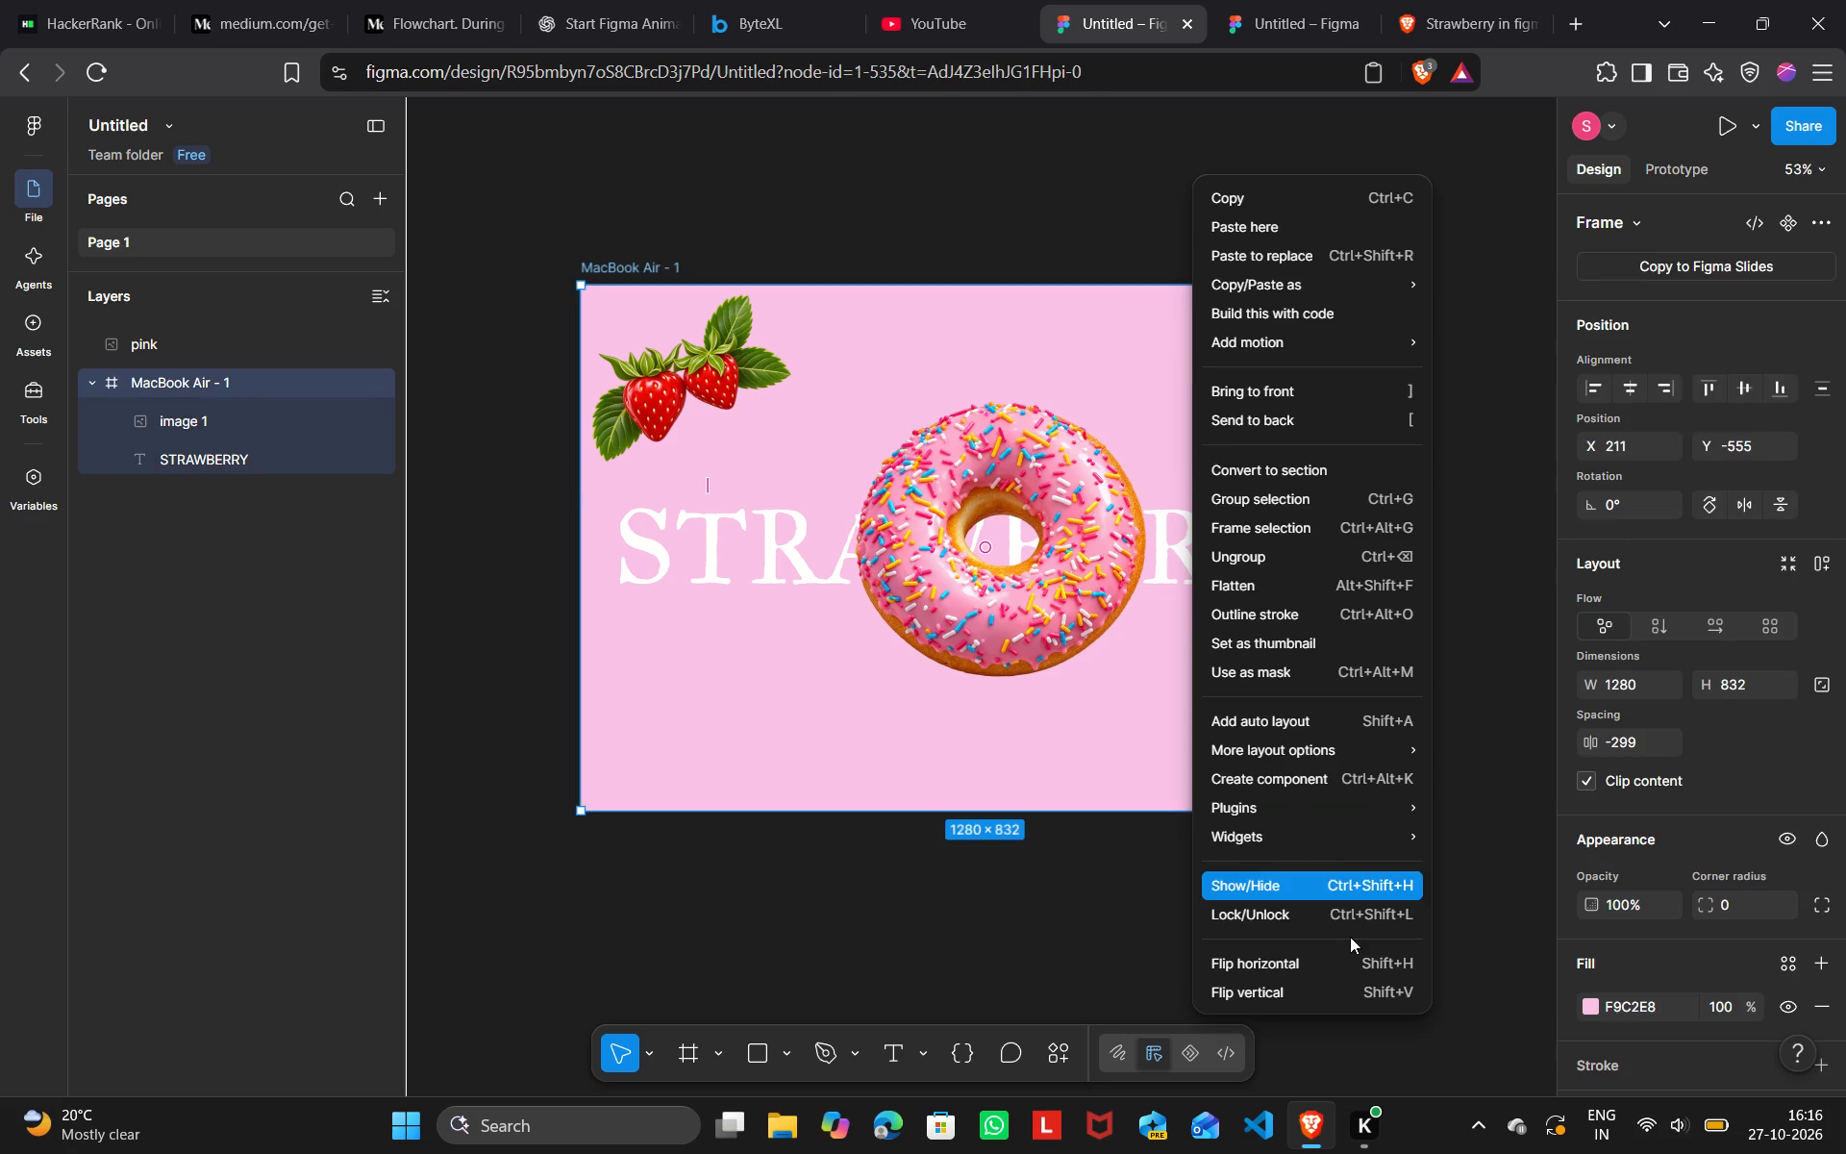
{"action": "left_click", "coordinate": [1595, 1001]}
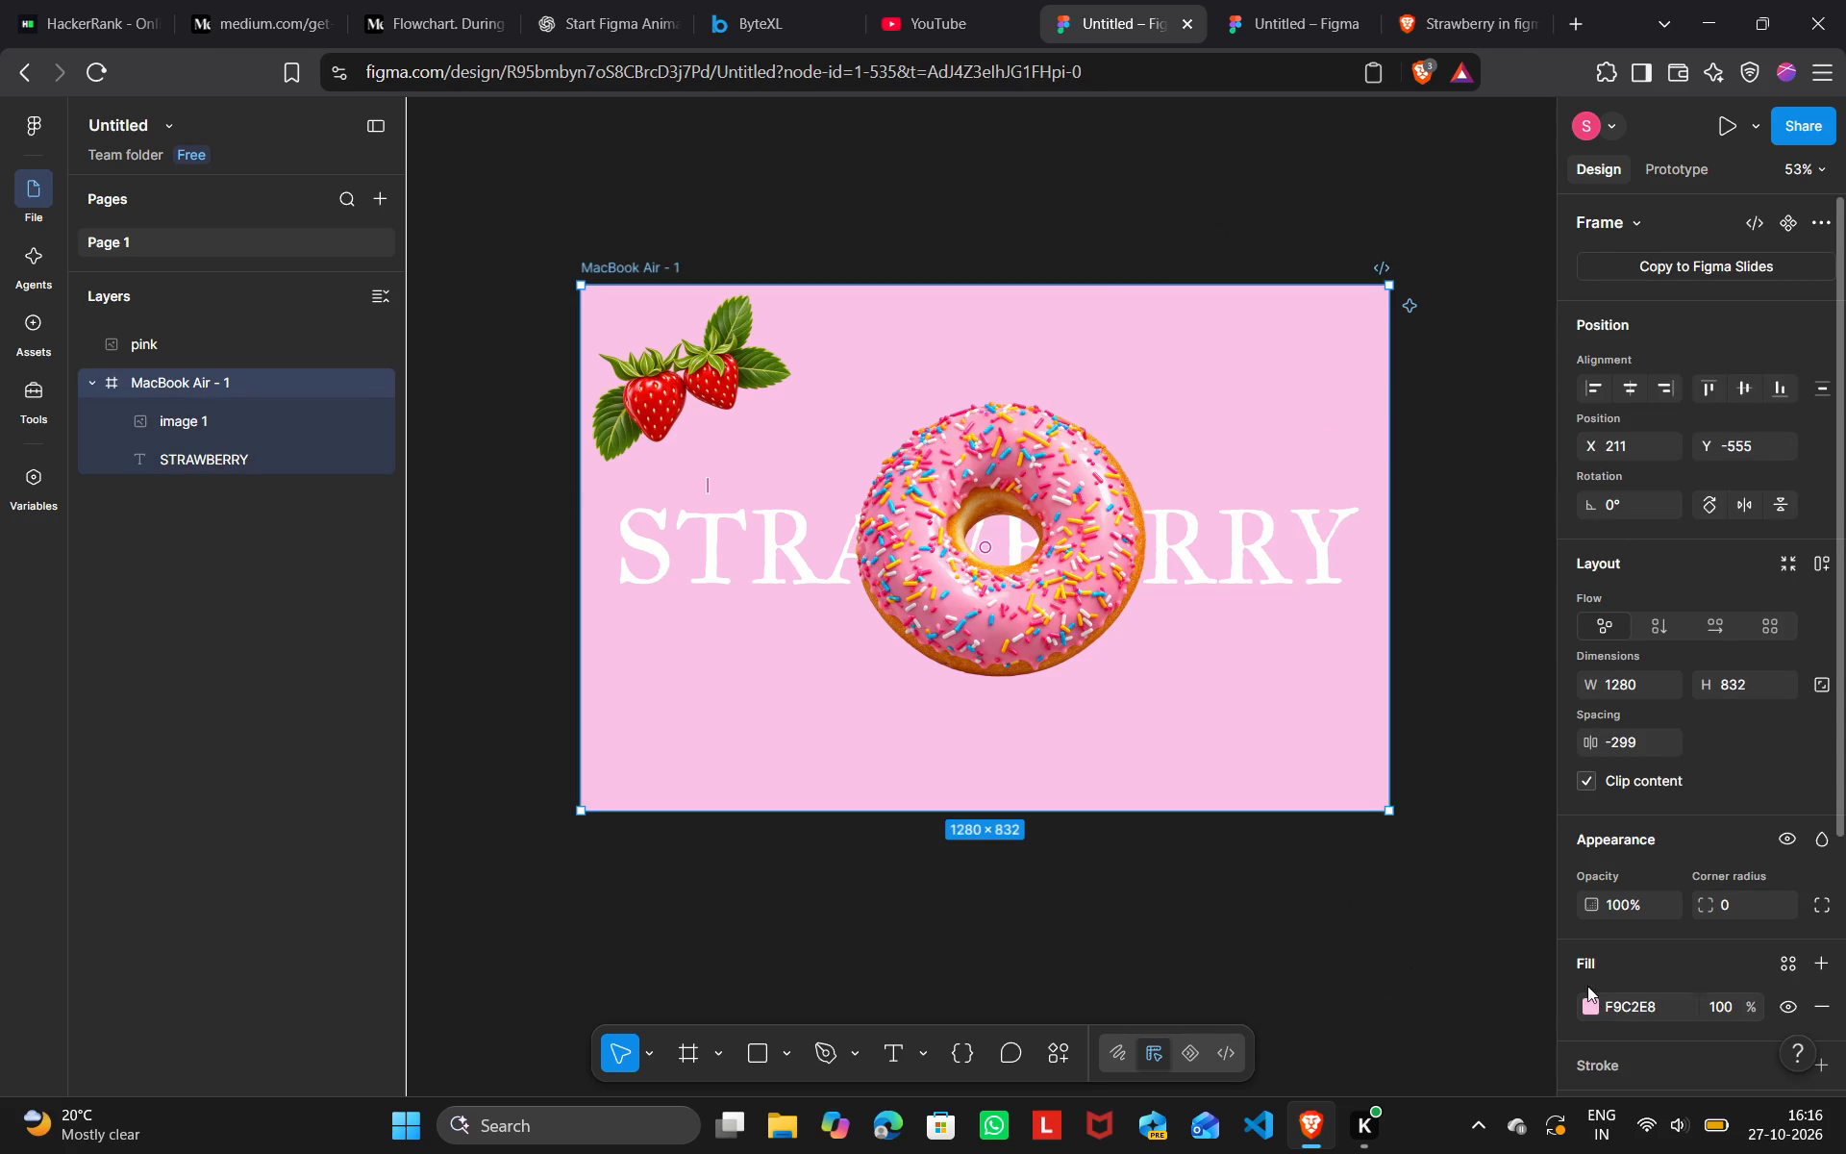
{"action": "left_click", "coordinate": [1590, 1012]}
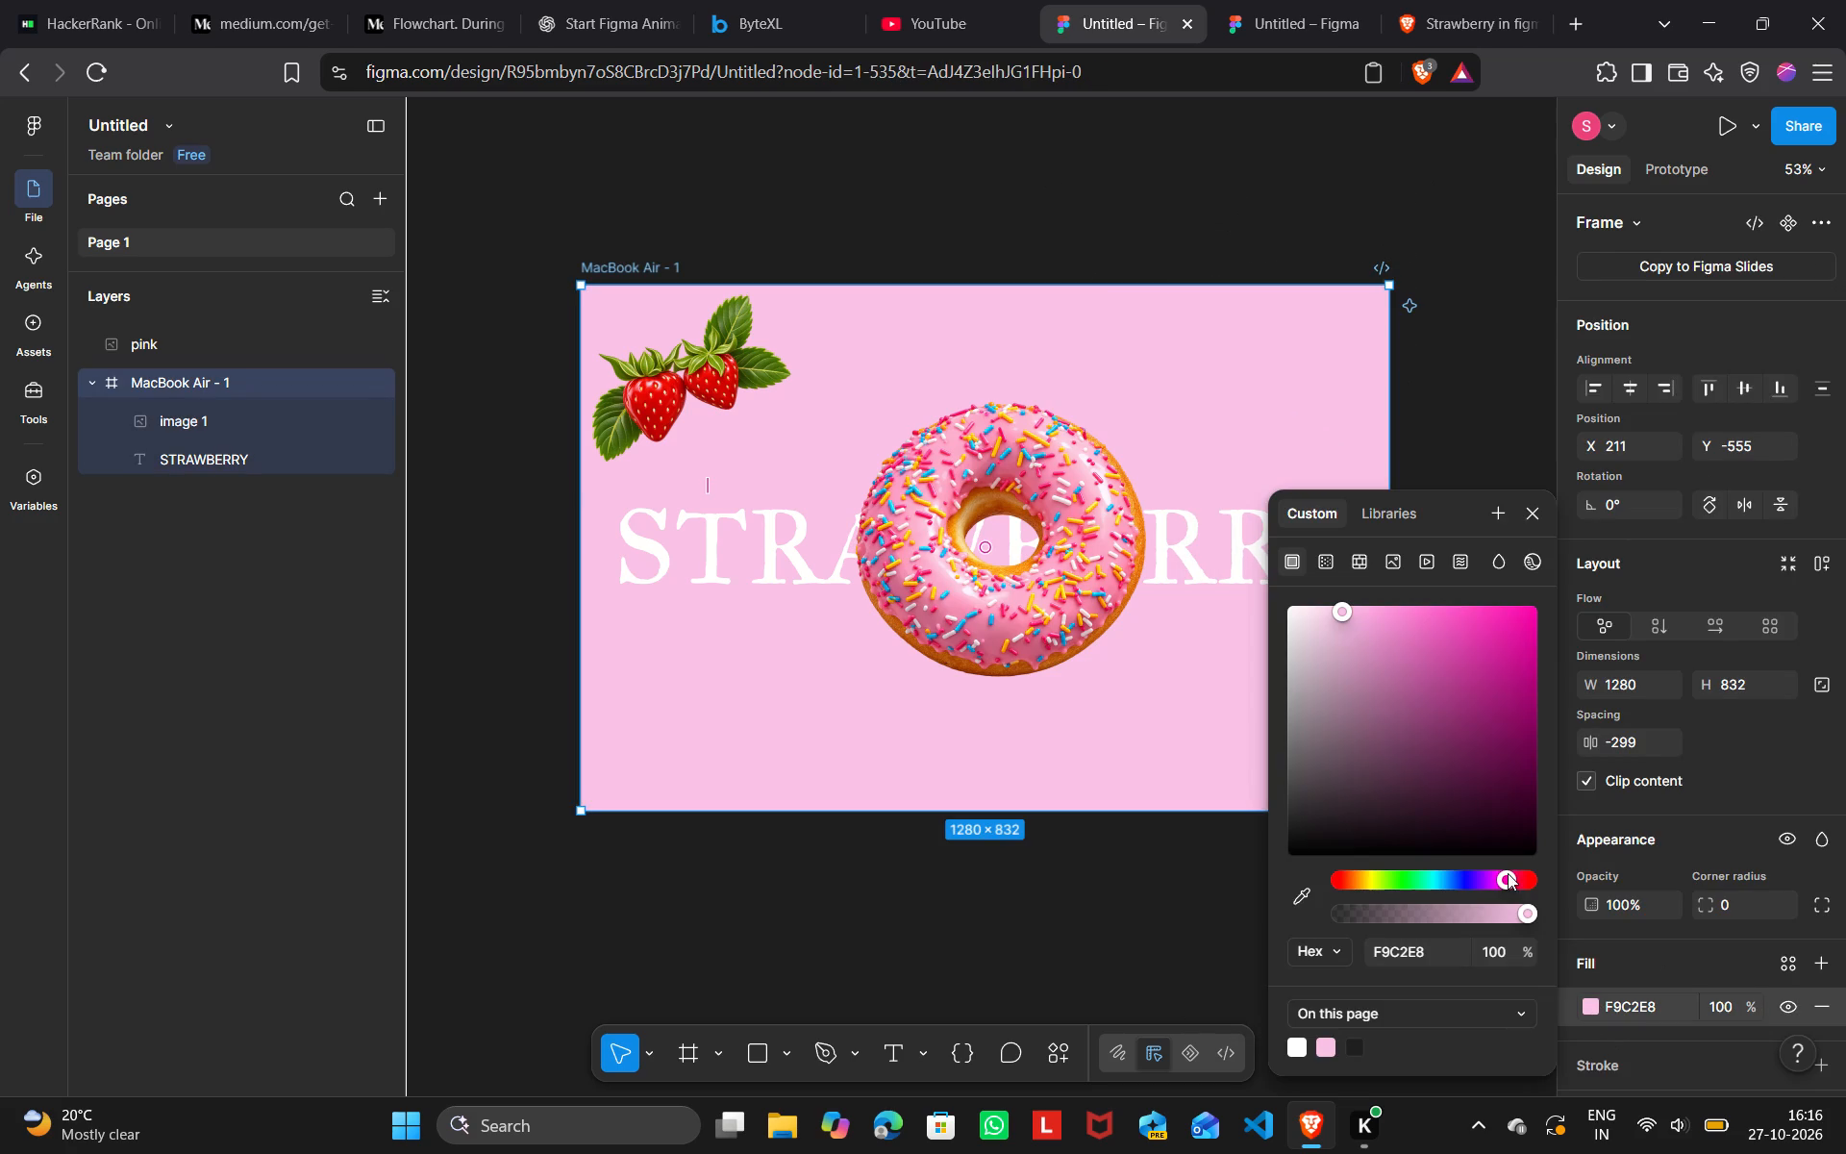
{"action": "left_click", "coordinate": [1484, 681]}
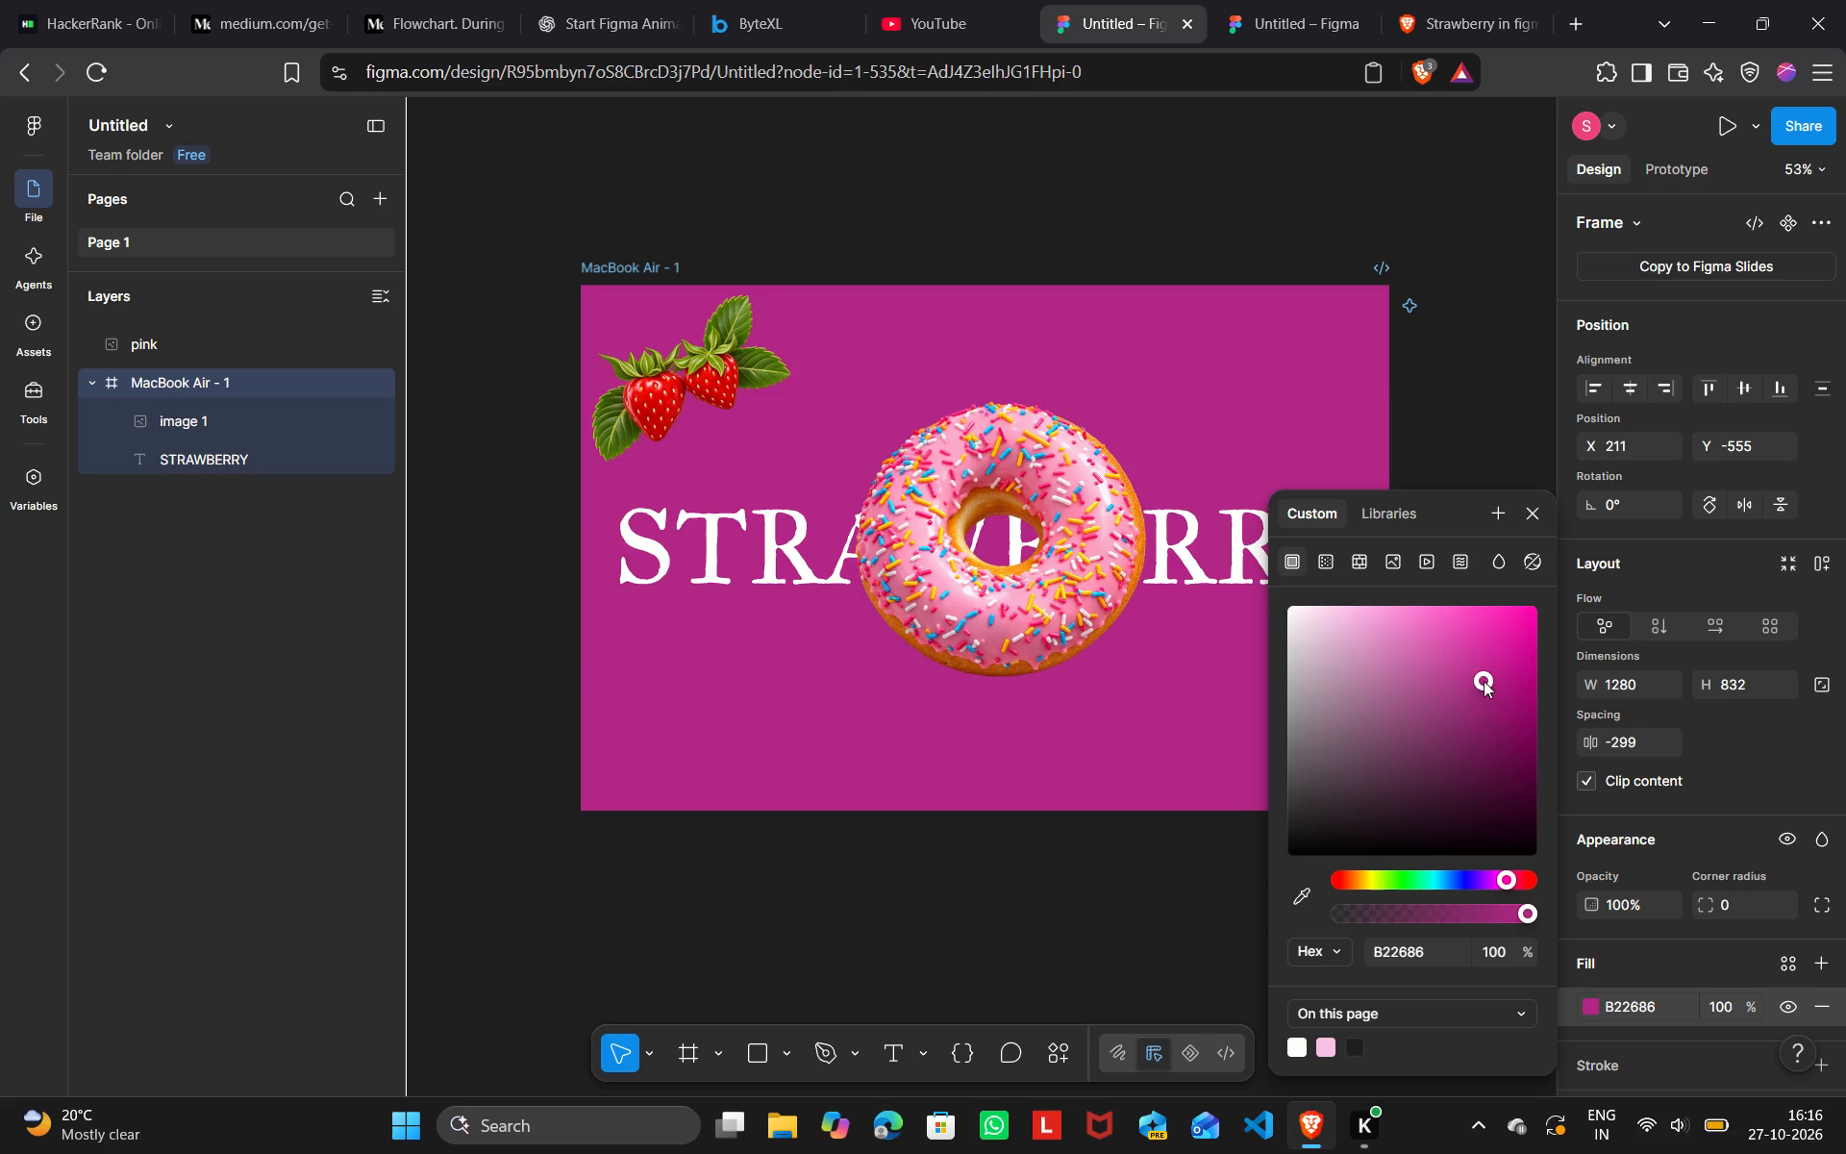
{"action": "left_click", "coordinate": [1337, 873]}
{"action": "left_click_drag", "start_coordinate": [1470, 683], "coordinate": [1426, 637]}
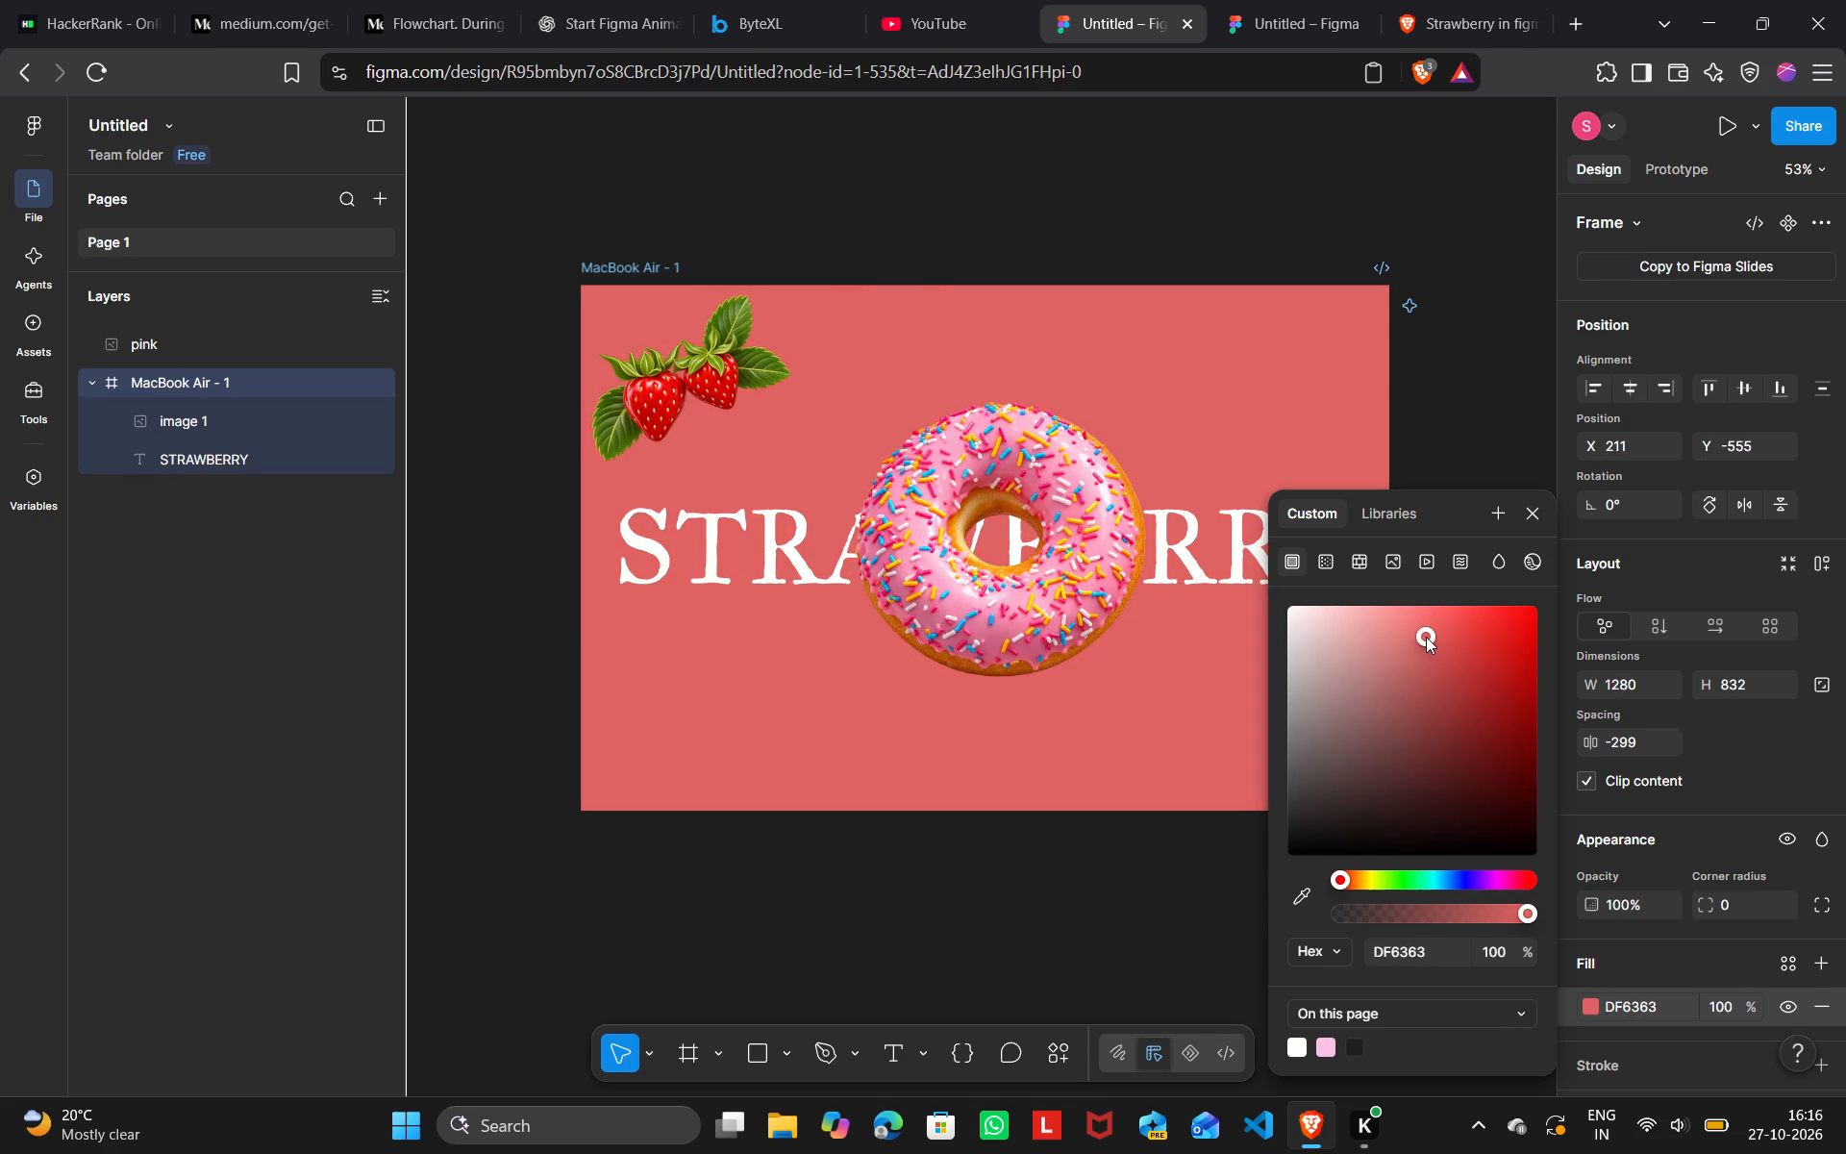
{"action": "left_click_drag", "start_coordinate": [1426, 637], "coordinate": [1467, 468]}
{"action": "left_click", "coordinate": [1467, 468]}
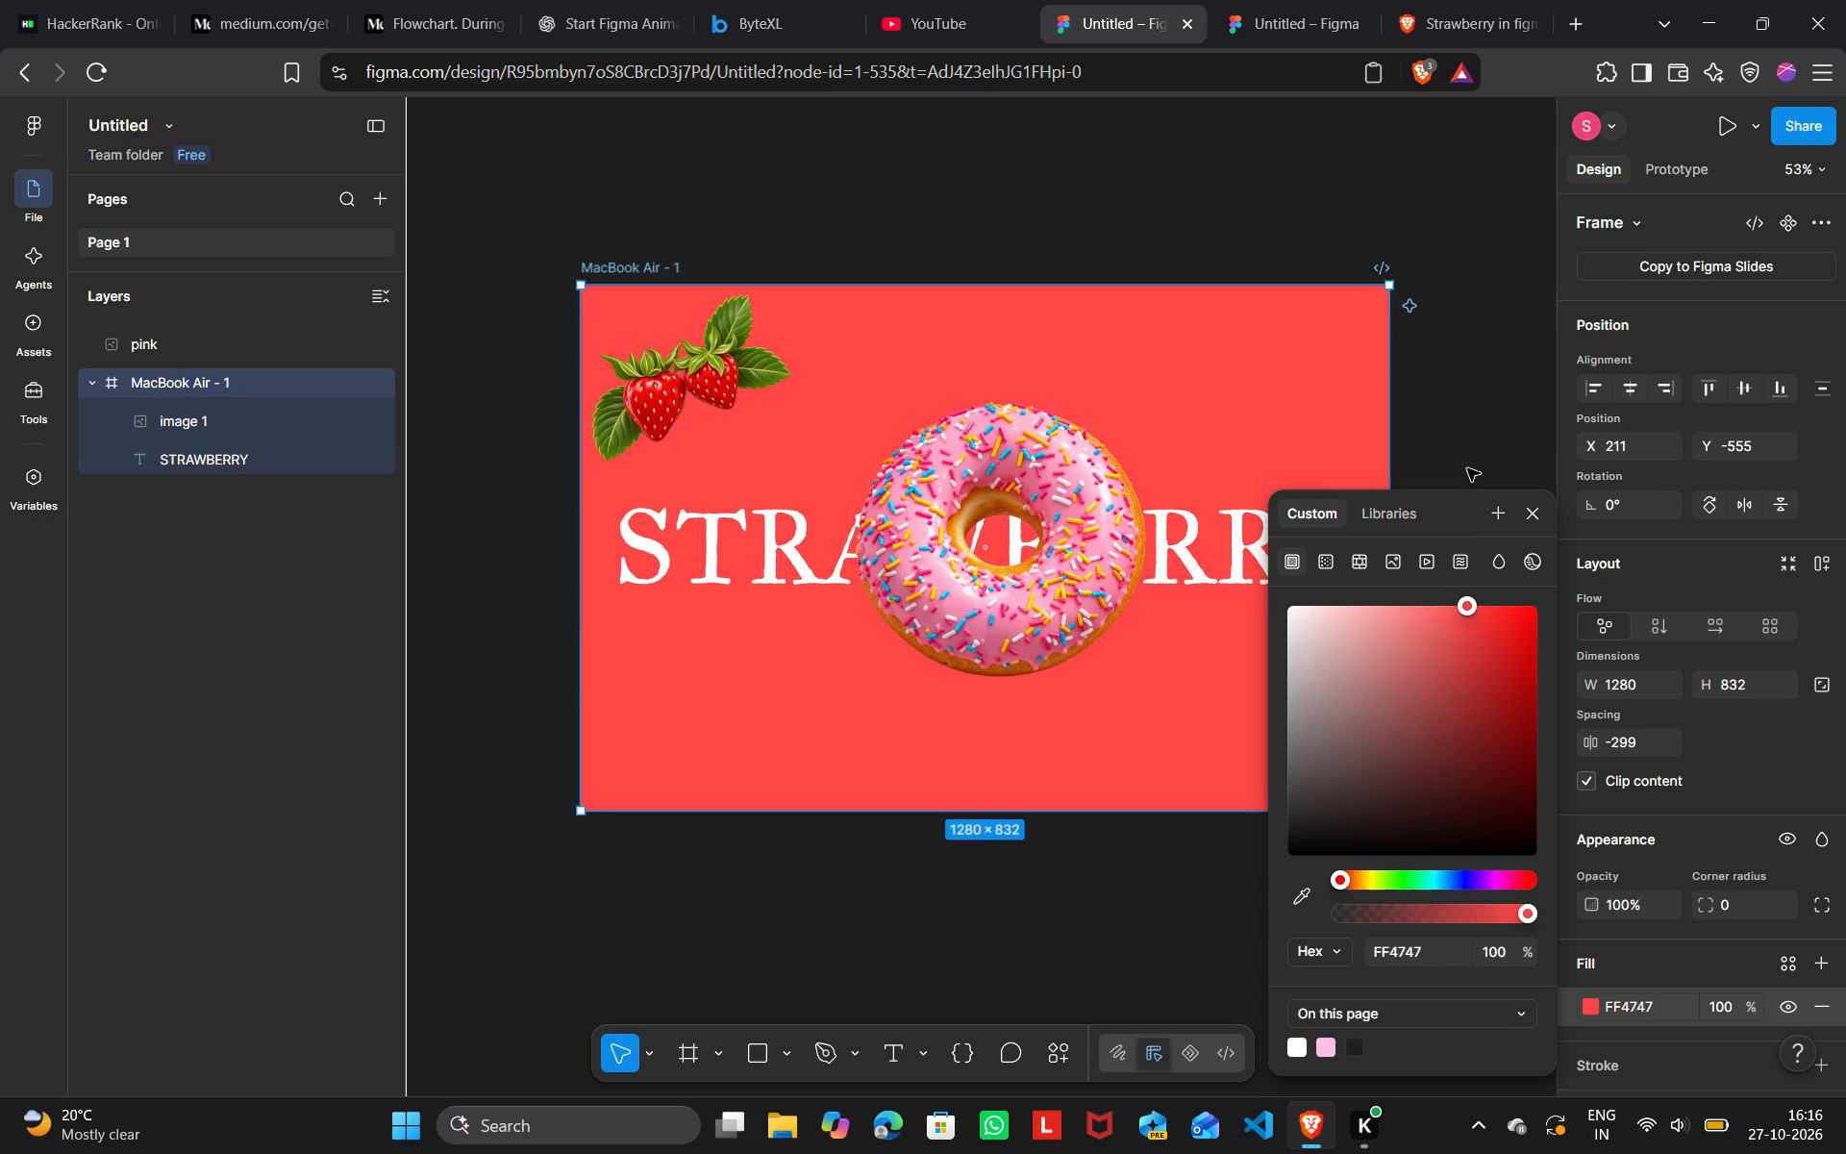
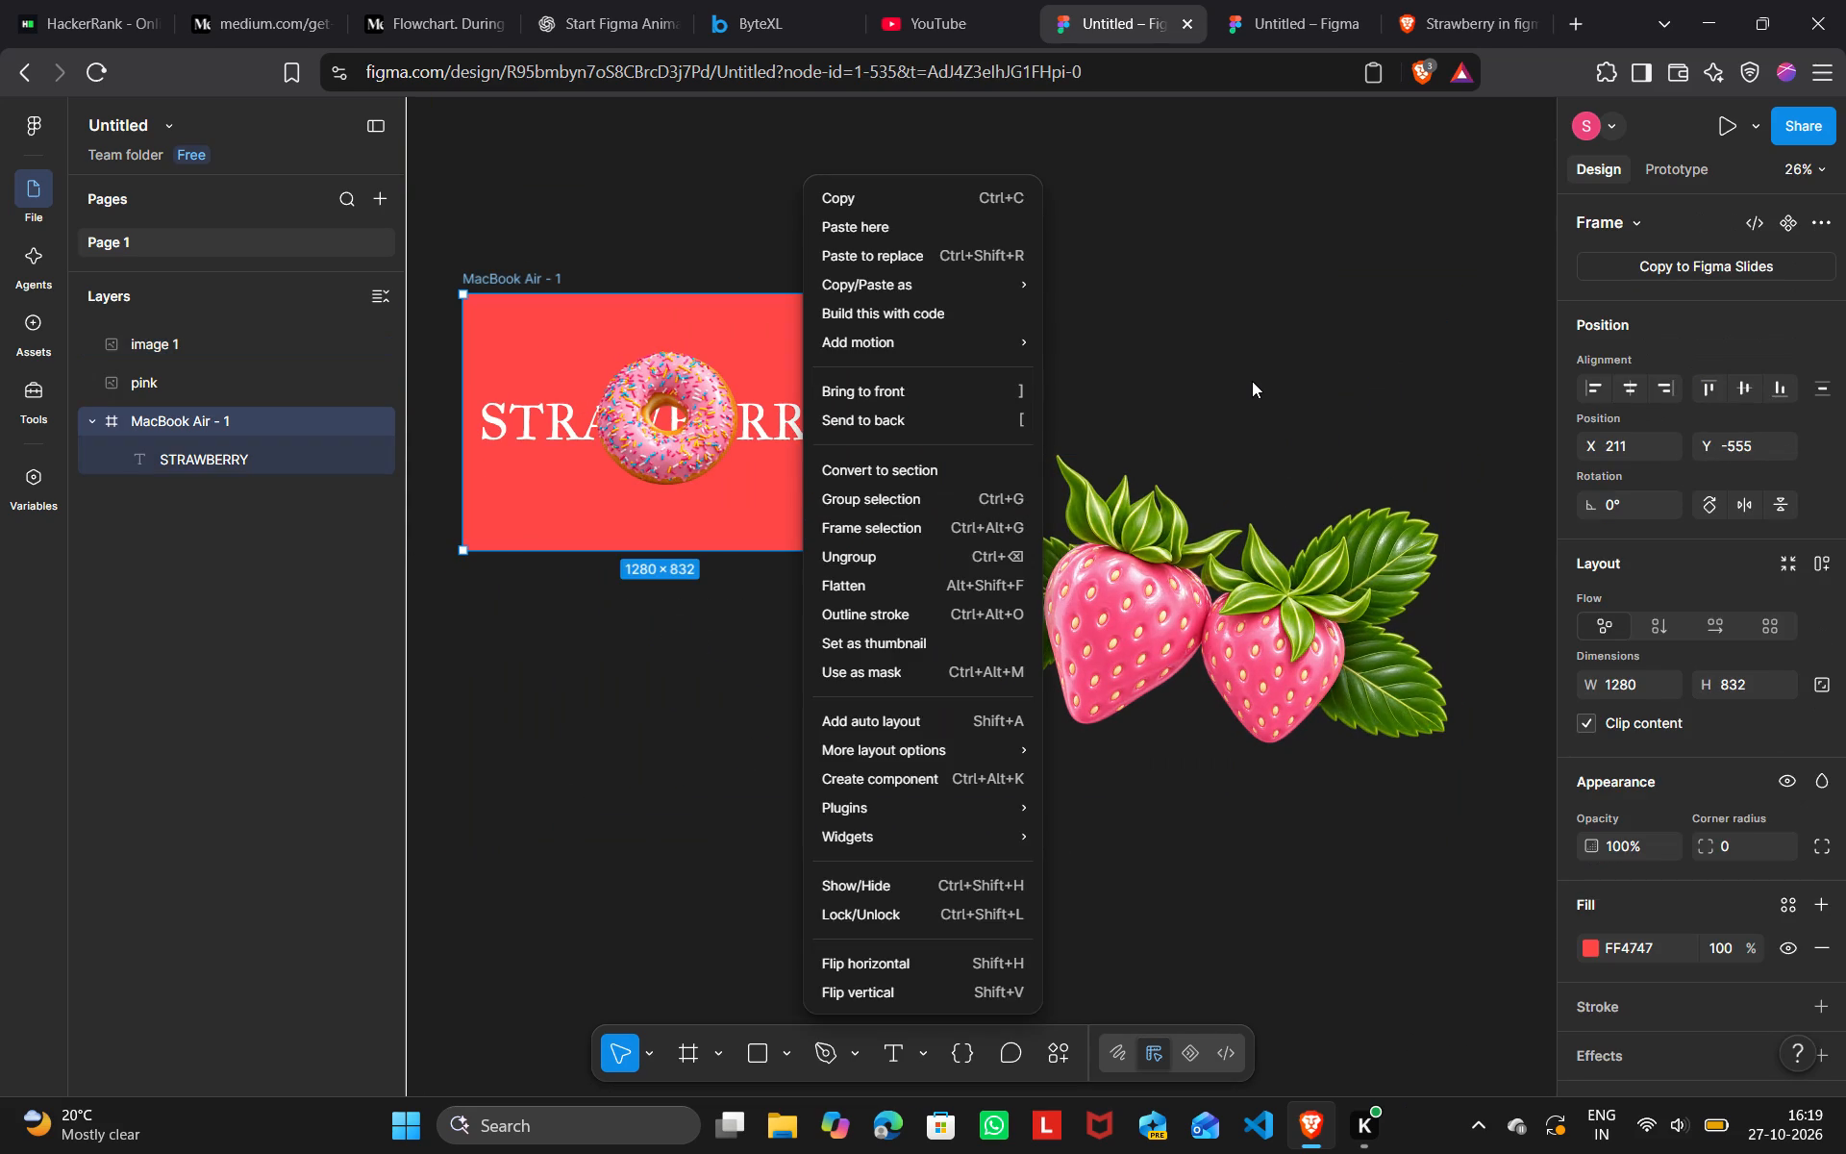
{"action": "left_click", "coordinate": [1252, 381]}
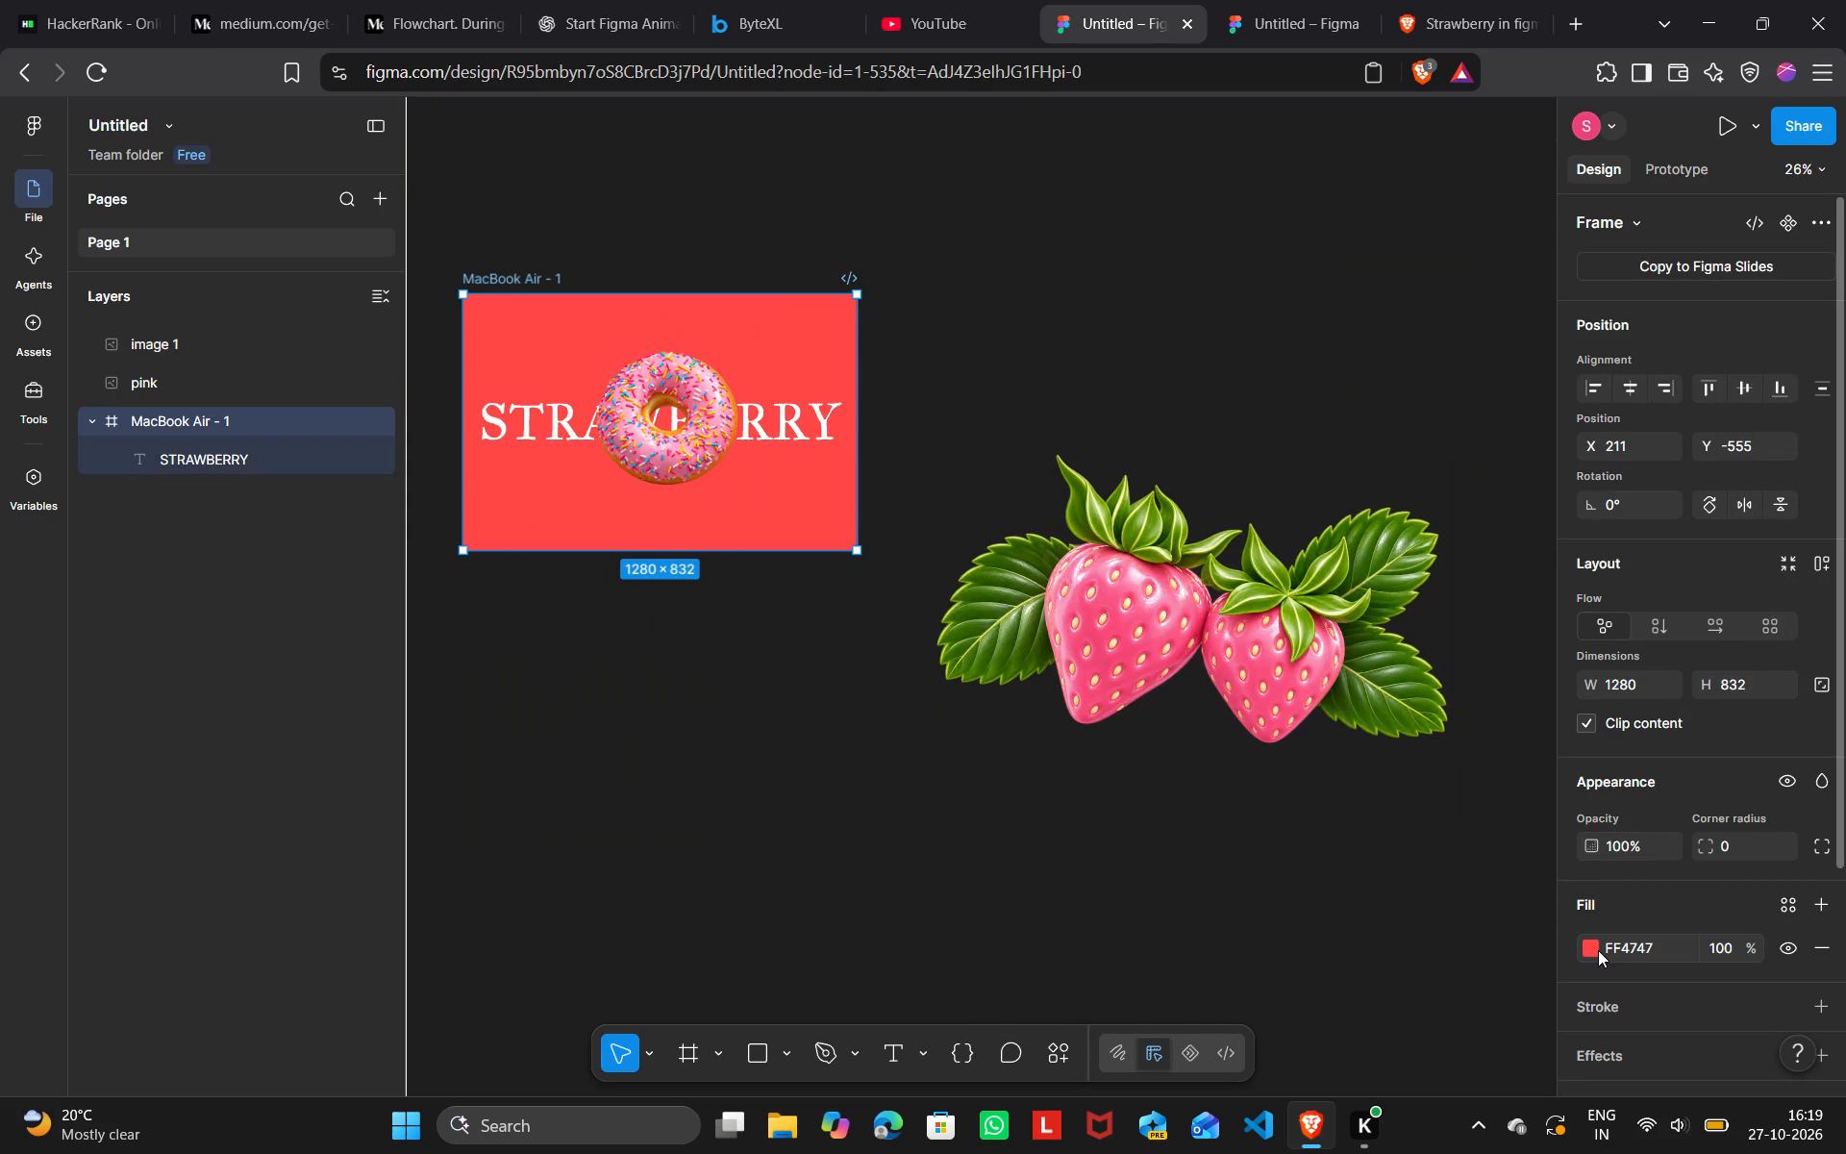
{"action": "left_click", "coordinate": [1598, 950]}
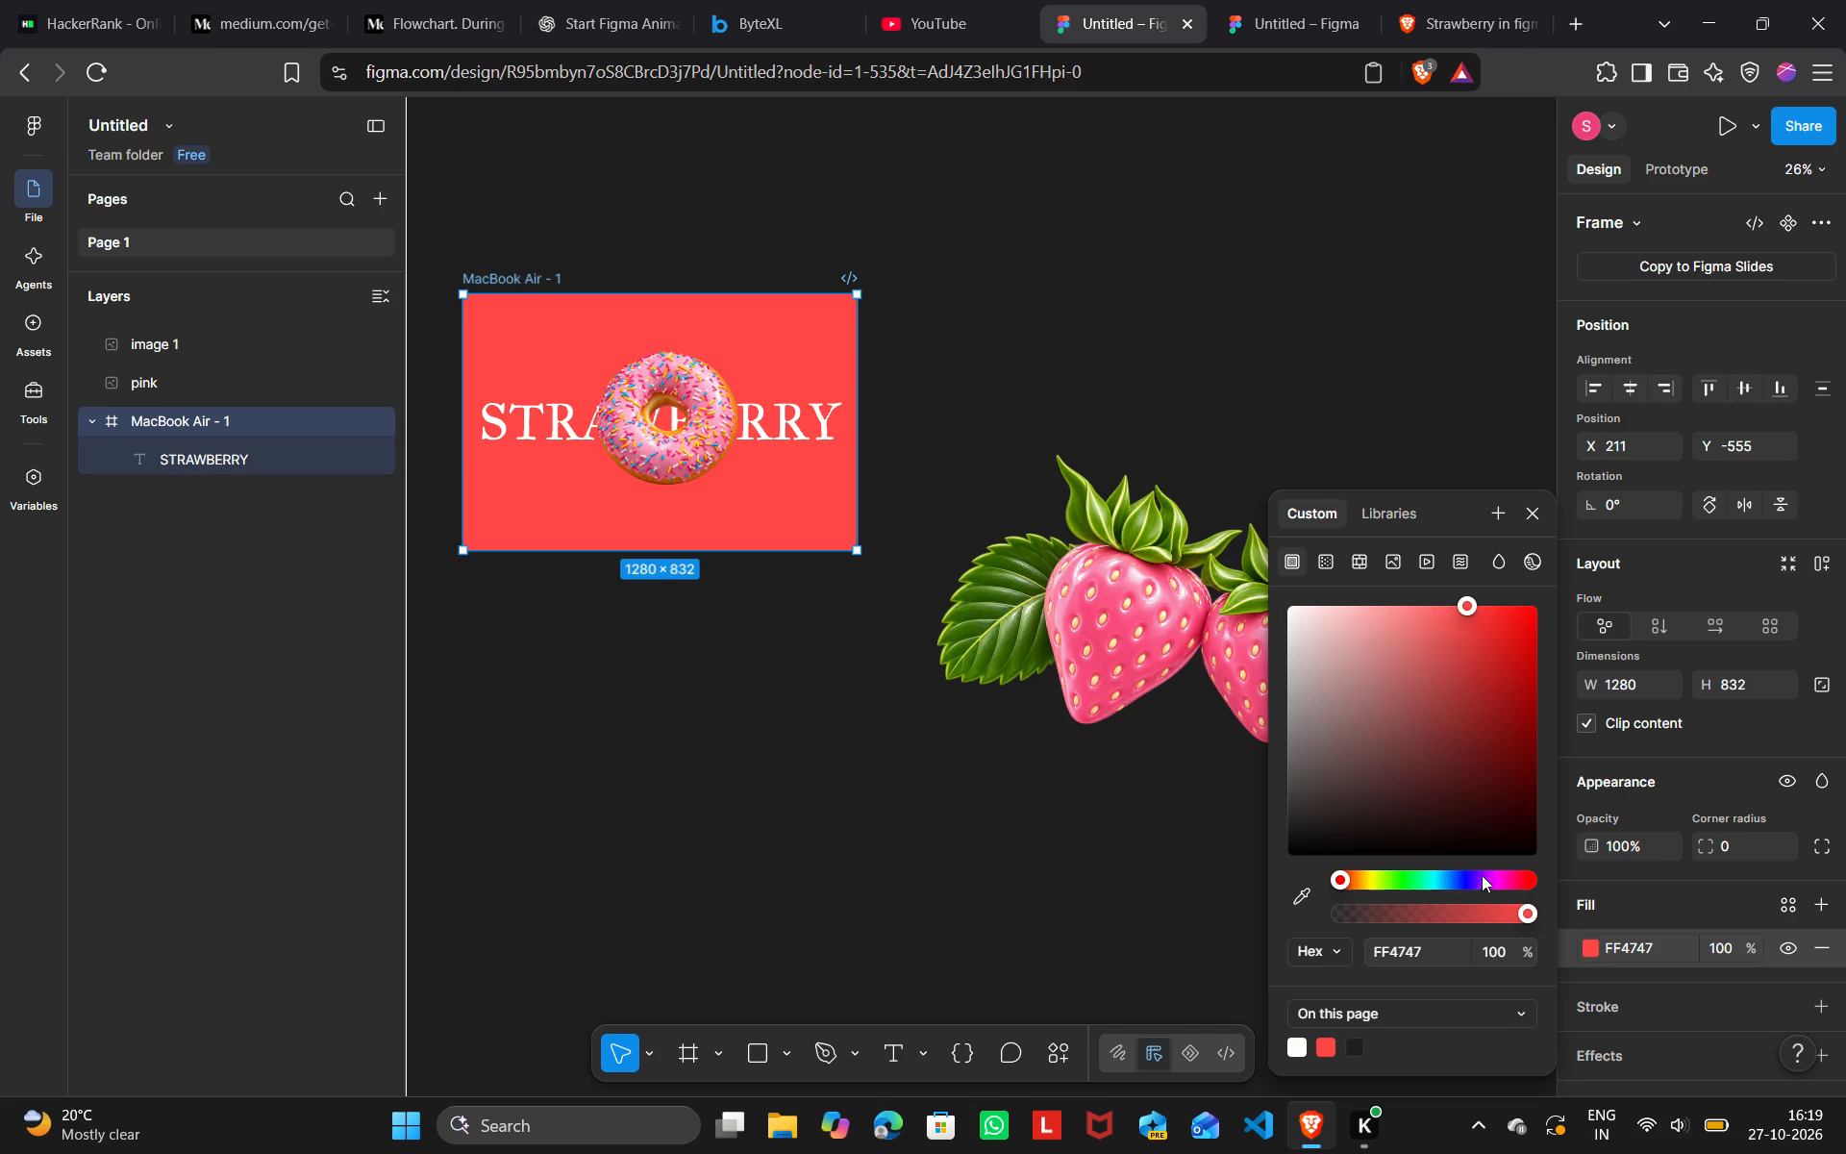
{"action": "left_click", "coordinate": [1494, 878]}
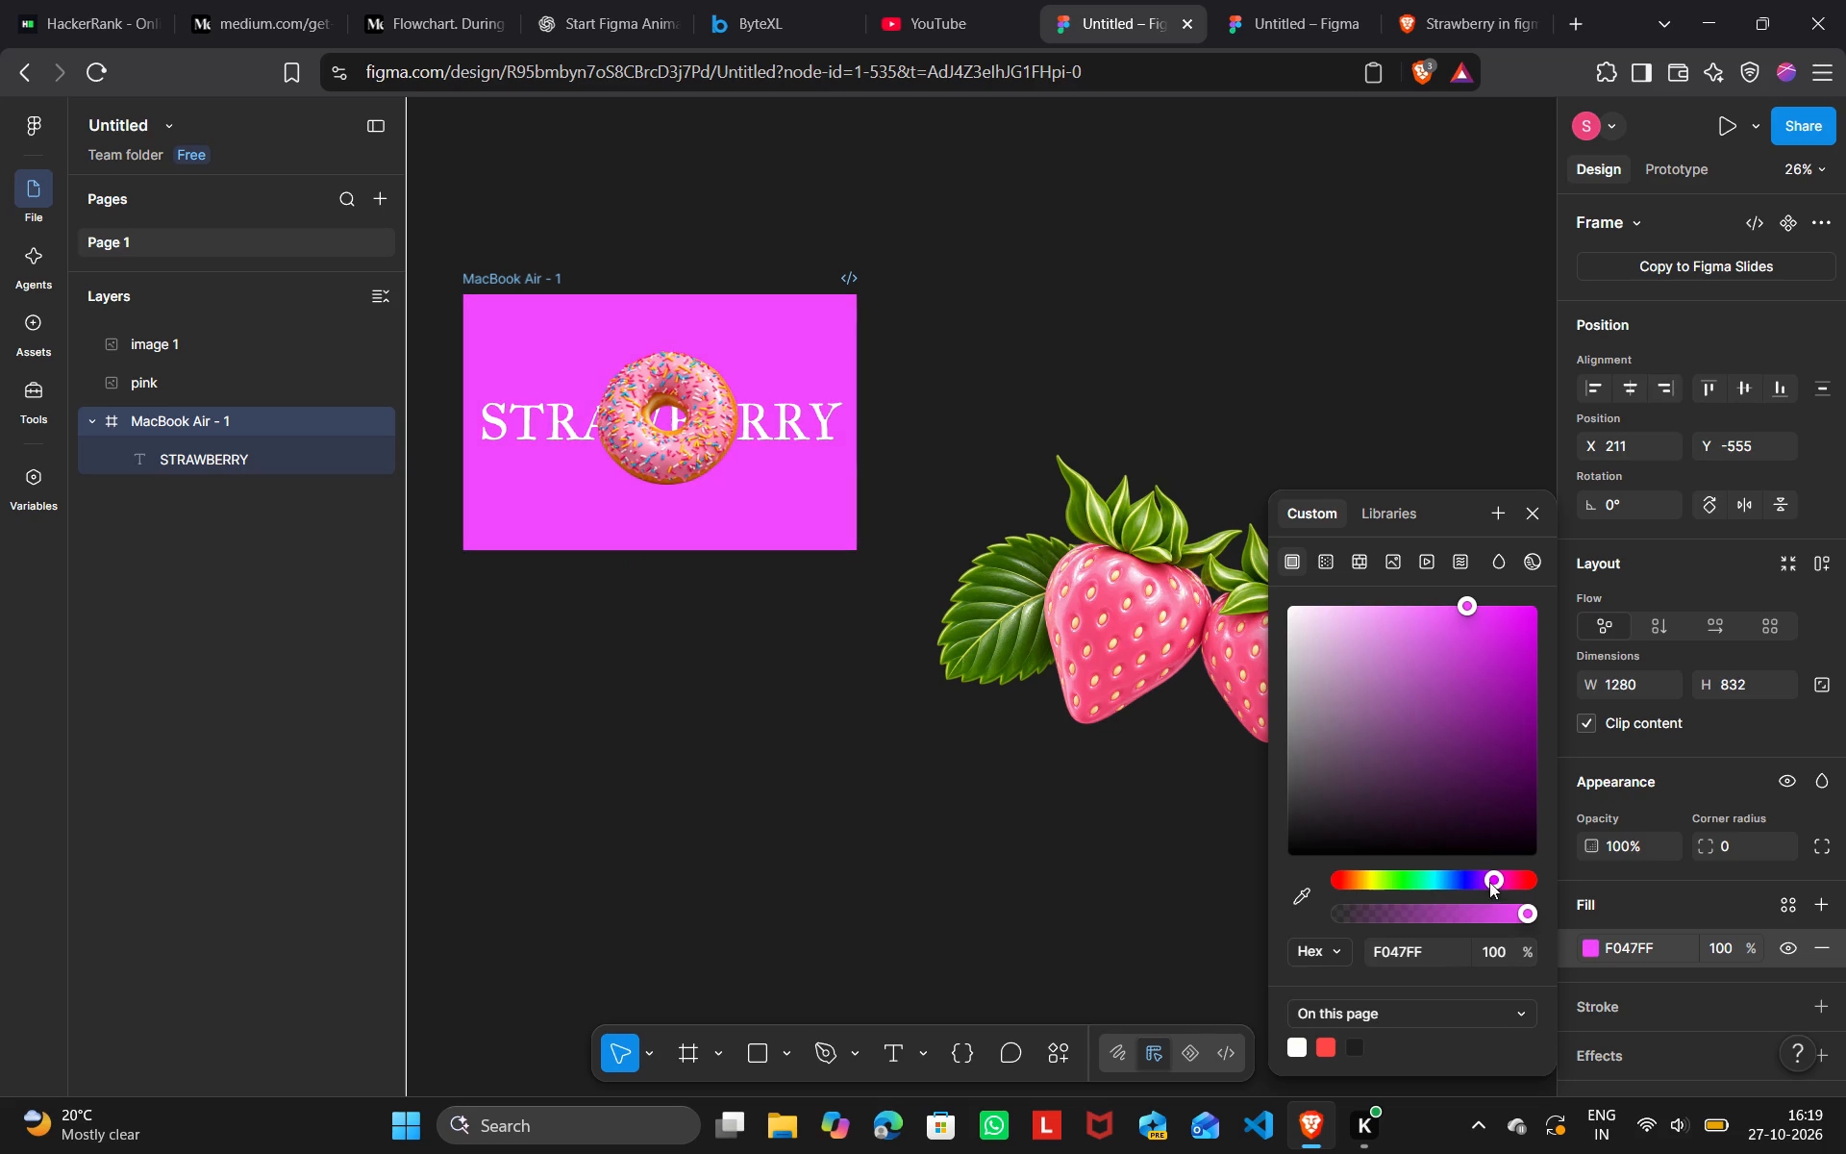
{"action": "left_click_drag", "start_coordinate": [1496, 878], "coordinate": [1501, 878]}
{"action": "left_click_drag", "start_coordinate": [1501, 878], "coordinate": [1517, 881]}
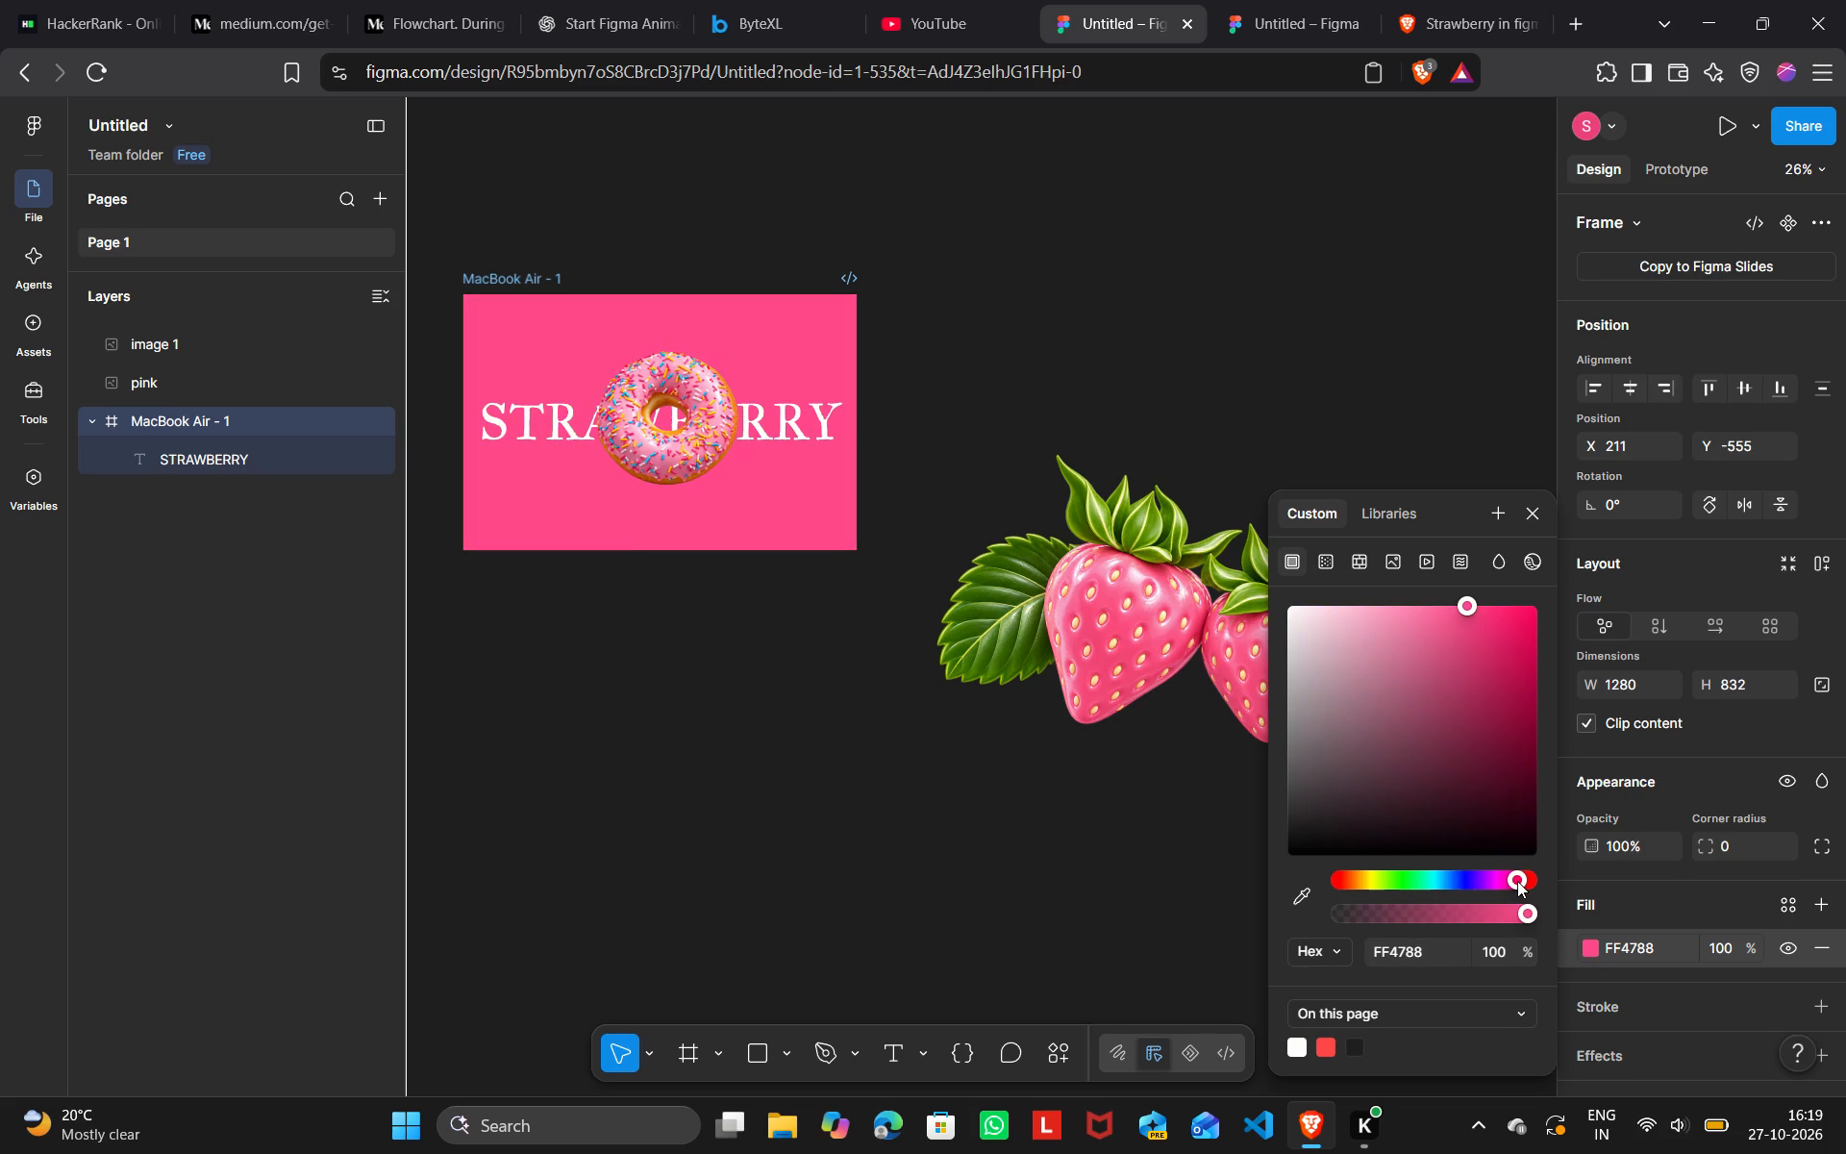
{"action": "left_click", "coordinate": [1405, 612]}
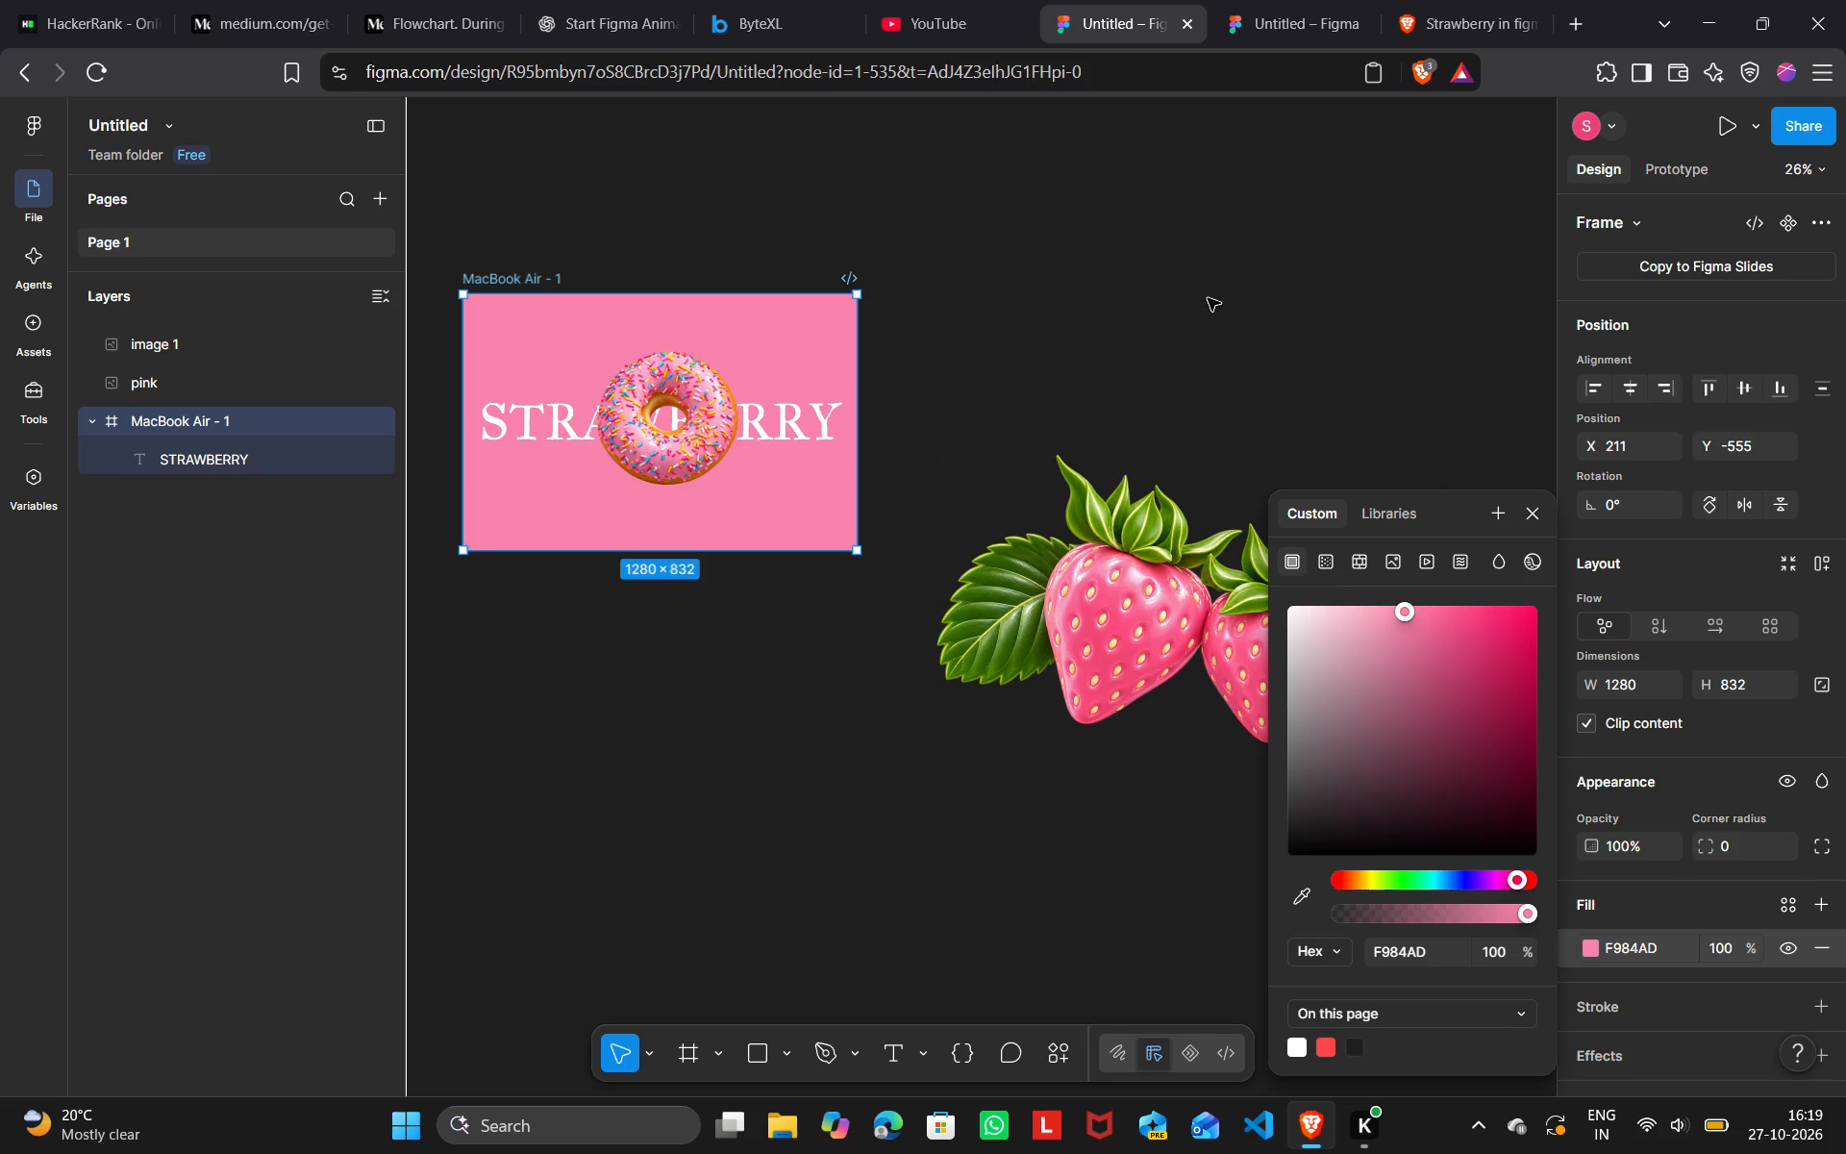
{"action": "left_click", "coordinate": [1208, 298]}
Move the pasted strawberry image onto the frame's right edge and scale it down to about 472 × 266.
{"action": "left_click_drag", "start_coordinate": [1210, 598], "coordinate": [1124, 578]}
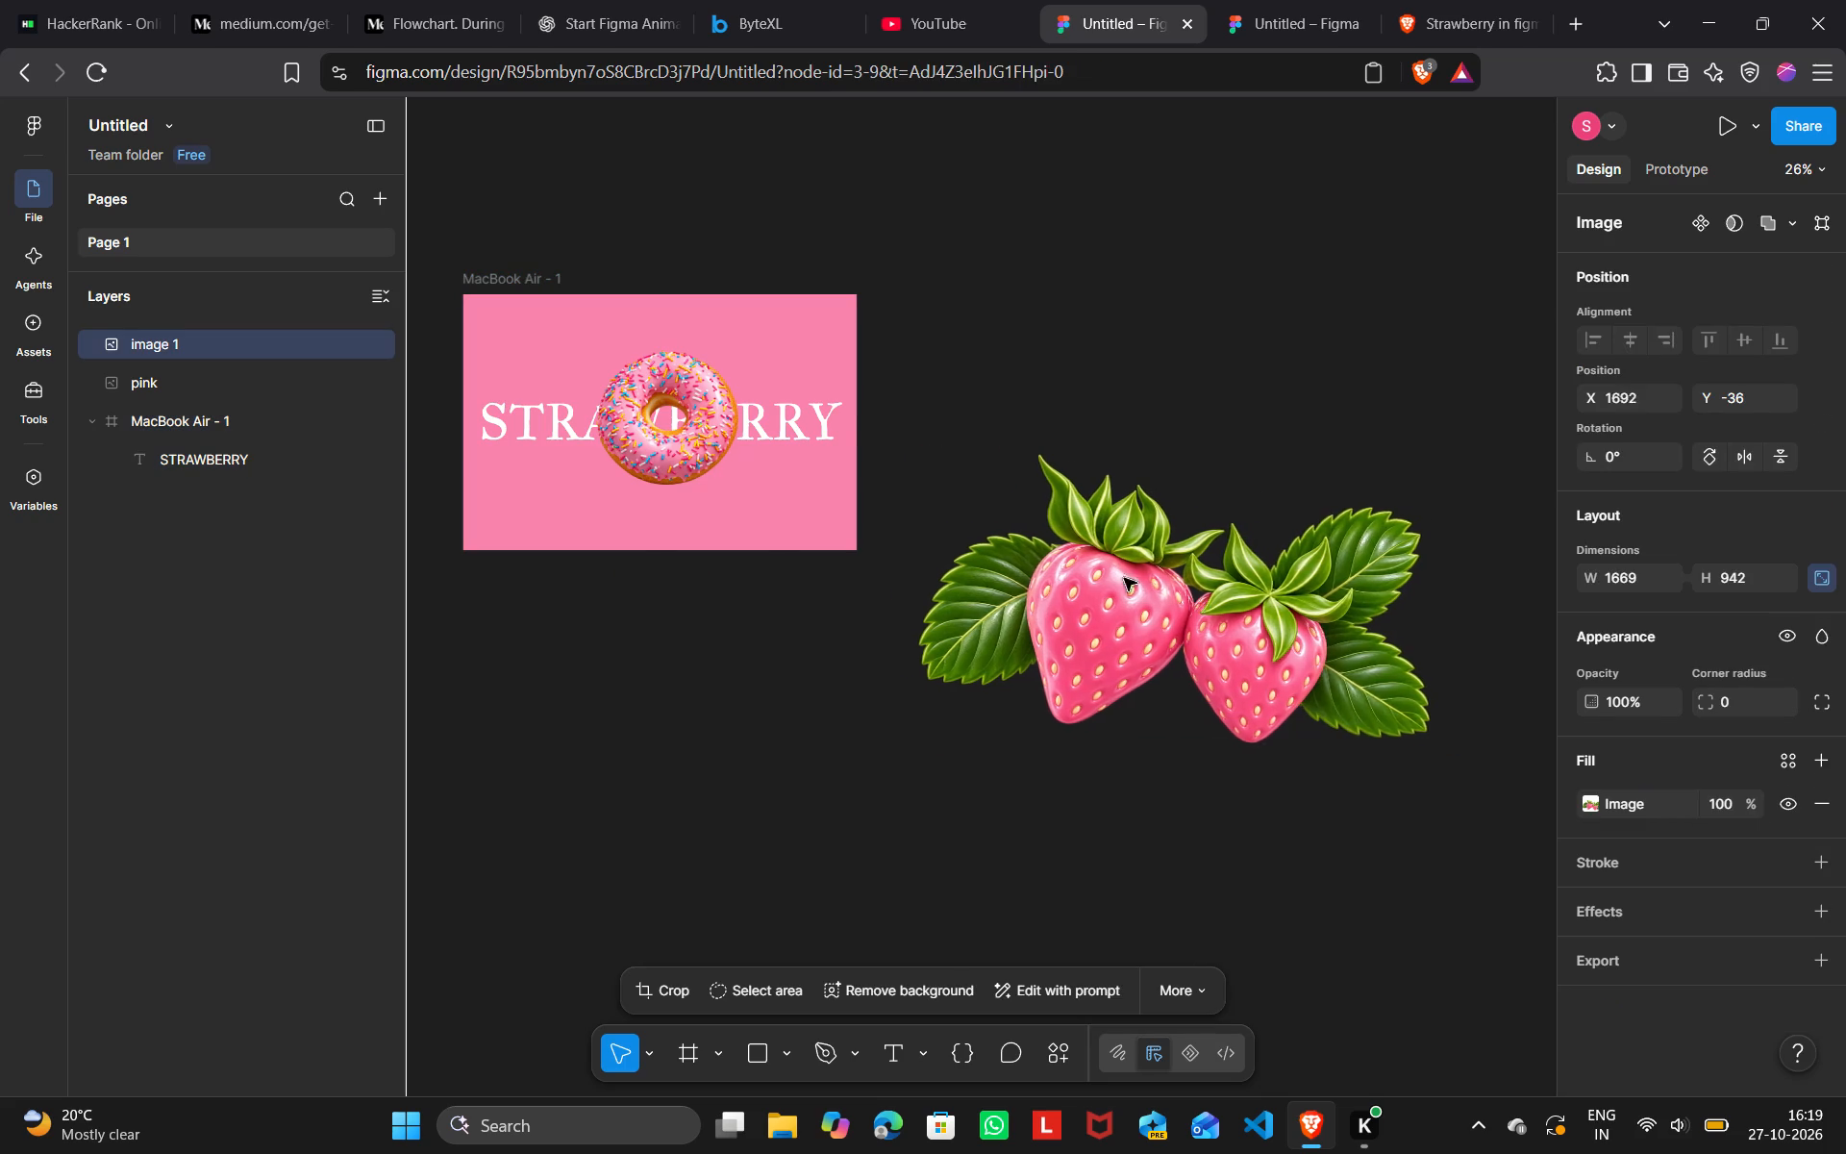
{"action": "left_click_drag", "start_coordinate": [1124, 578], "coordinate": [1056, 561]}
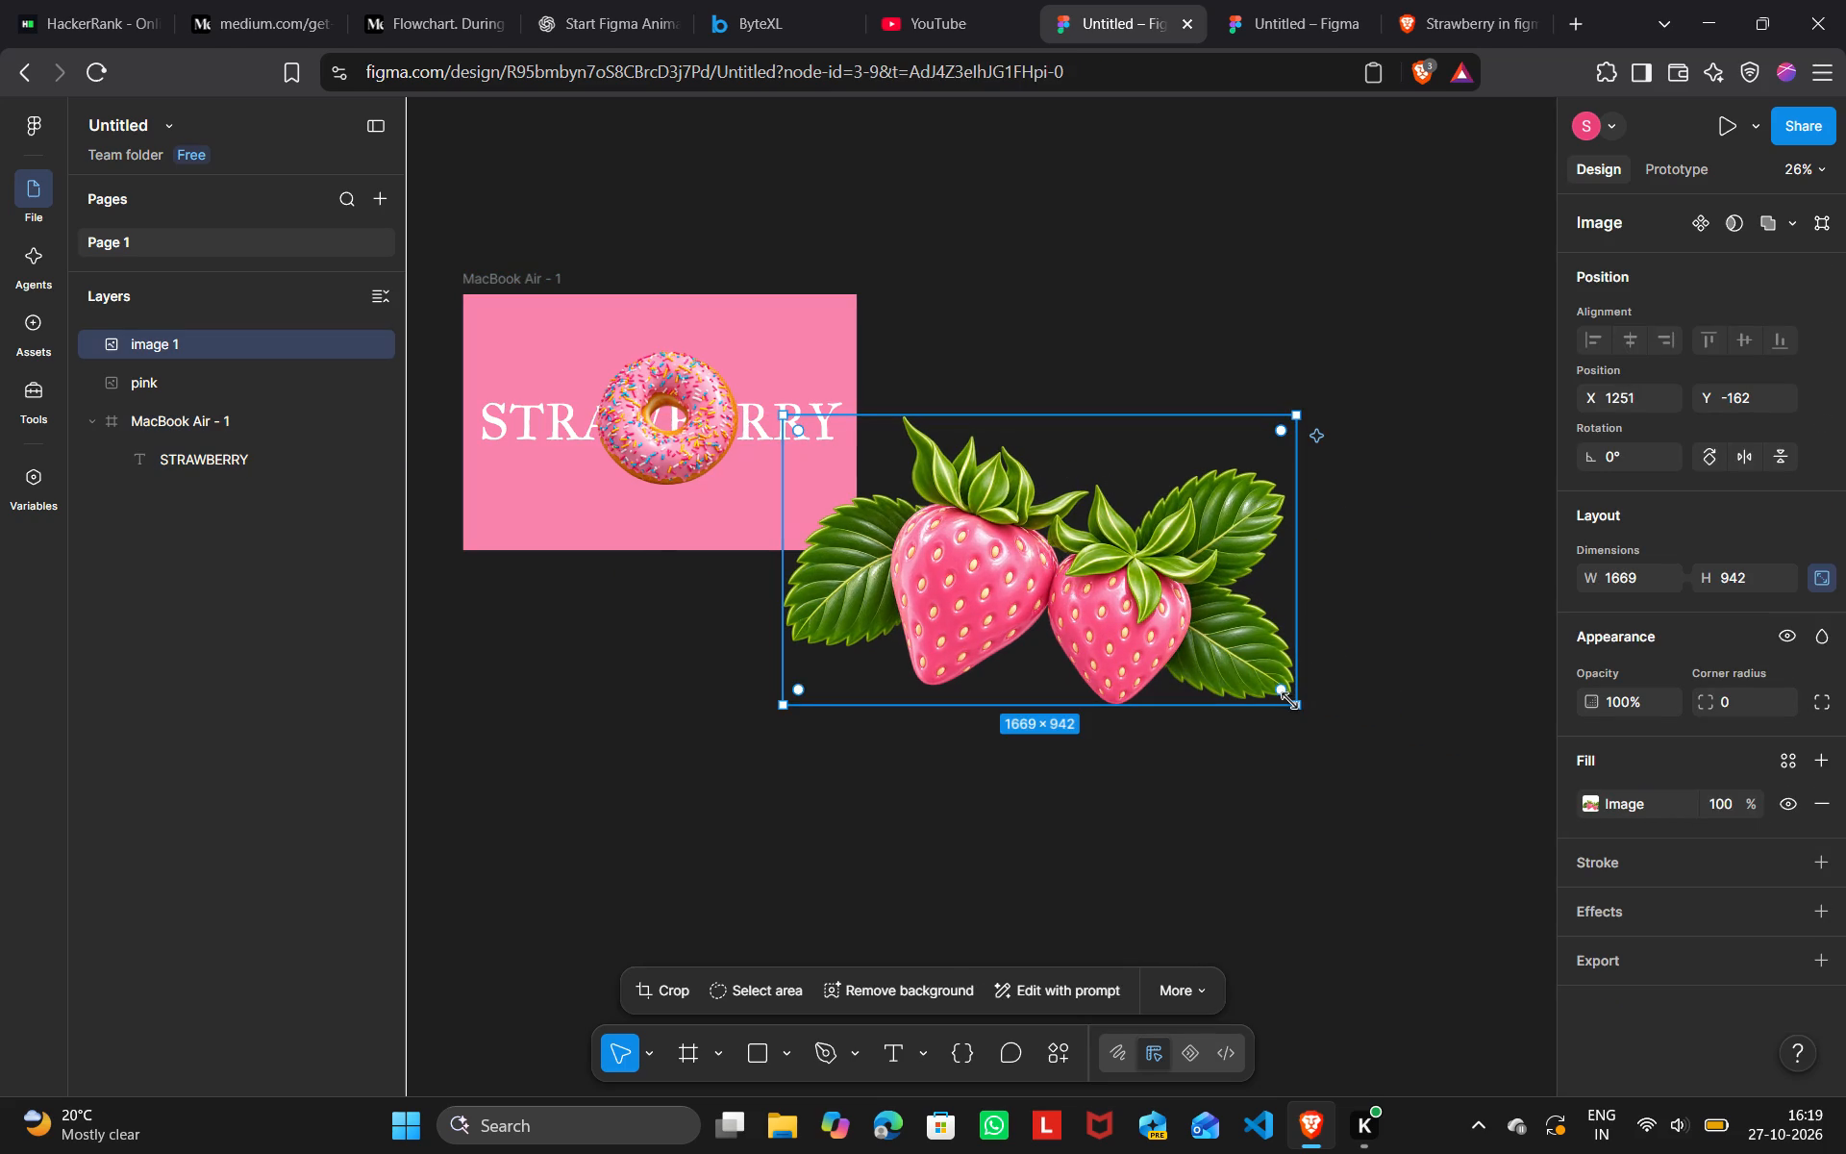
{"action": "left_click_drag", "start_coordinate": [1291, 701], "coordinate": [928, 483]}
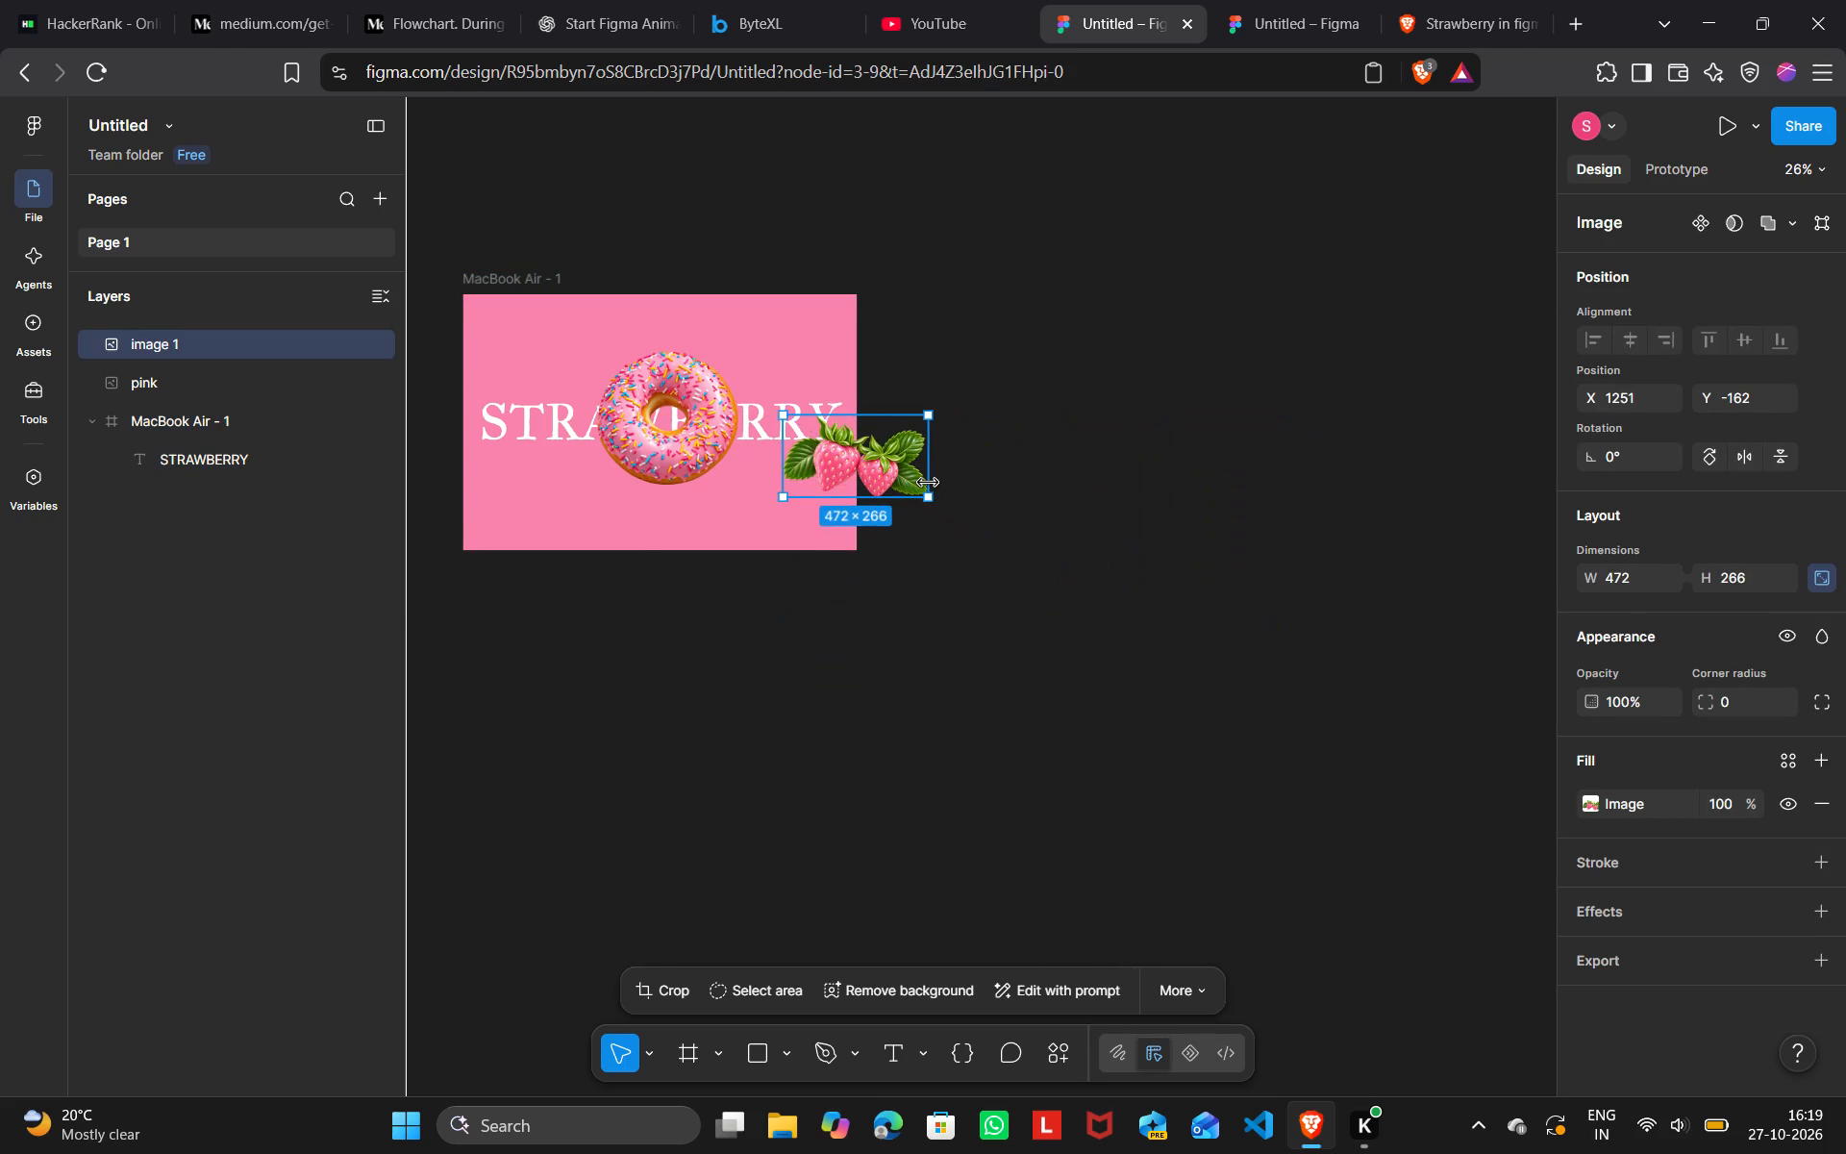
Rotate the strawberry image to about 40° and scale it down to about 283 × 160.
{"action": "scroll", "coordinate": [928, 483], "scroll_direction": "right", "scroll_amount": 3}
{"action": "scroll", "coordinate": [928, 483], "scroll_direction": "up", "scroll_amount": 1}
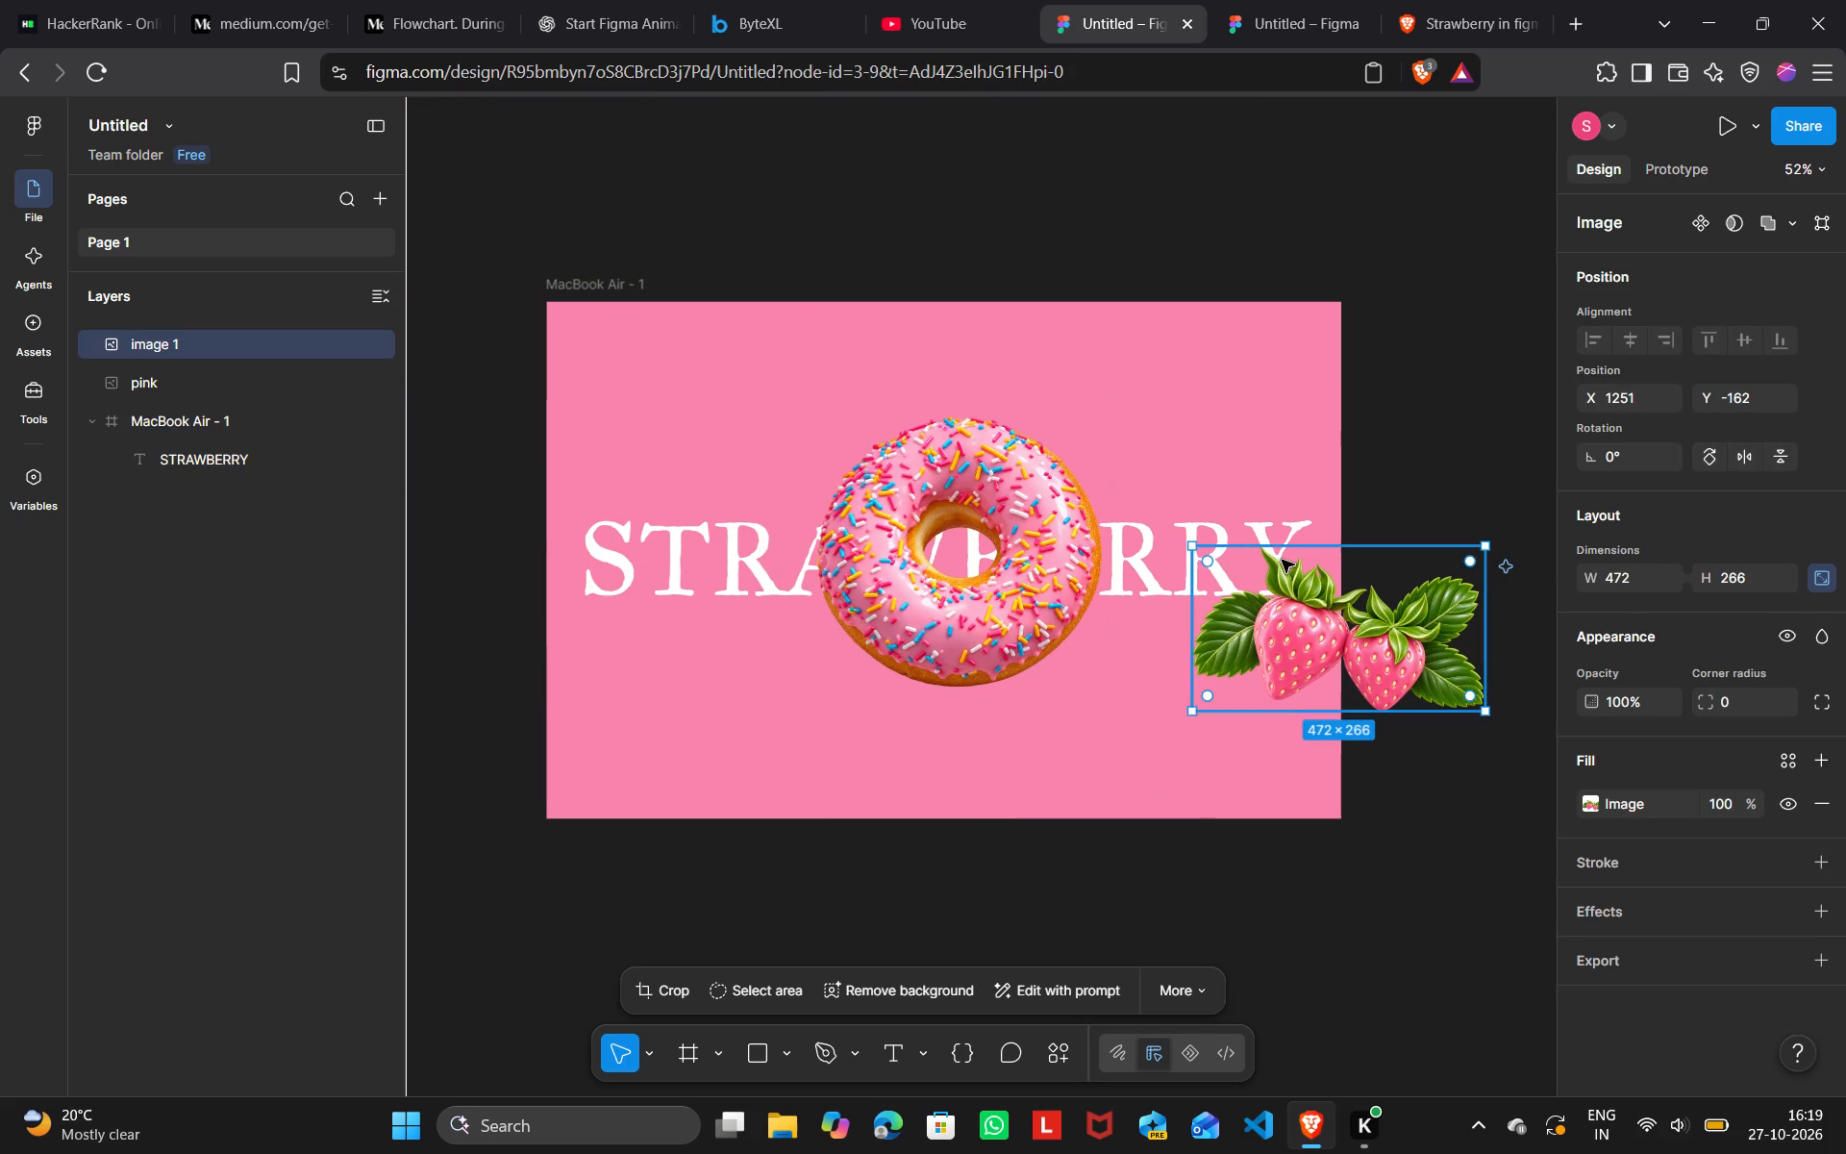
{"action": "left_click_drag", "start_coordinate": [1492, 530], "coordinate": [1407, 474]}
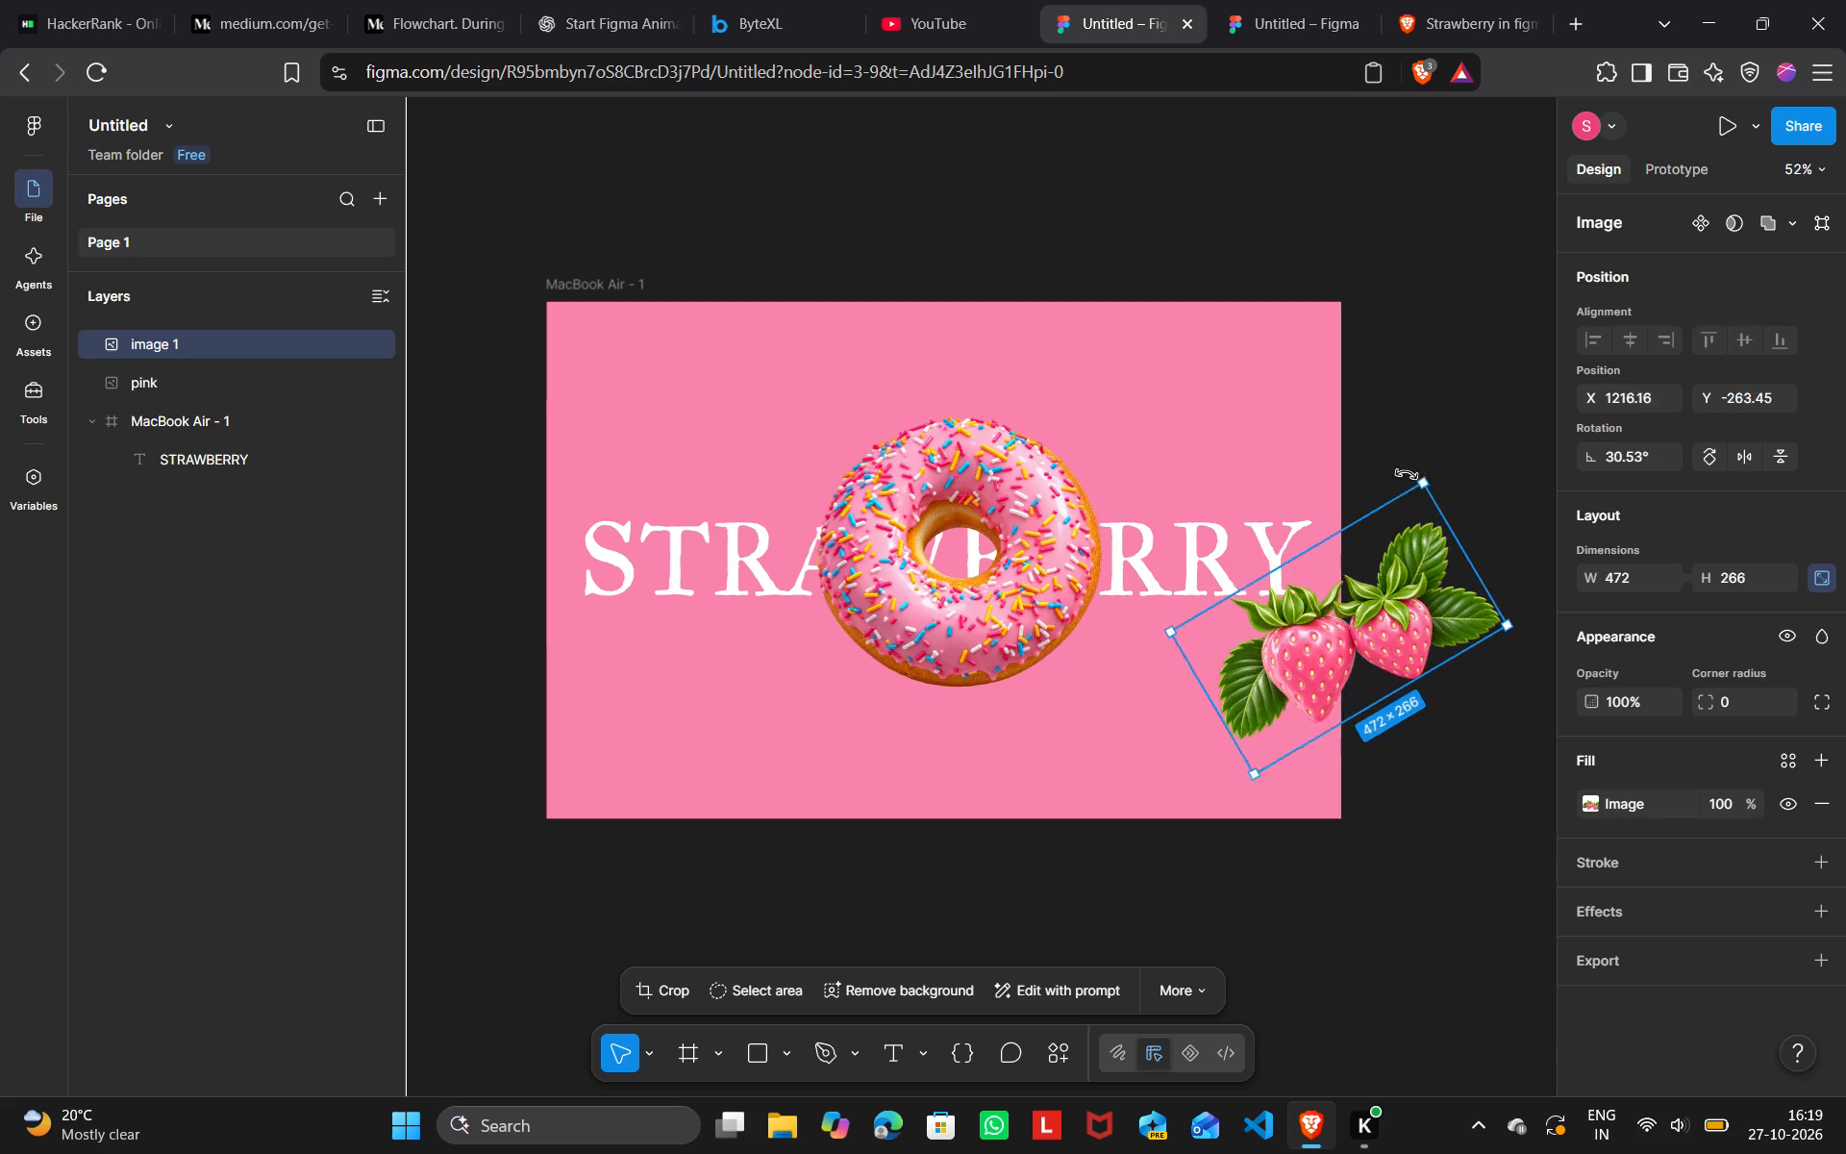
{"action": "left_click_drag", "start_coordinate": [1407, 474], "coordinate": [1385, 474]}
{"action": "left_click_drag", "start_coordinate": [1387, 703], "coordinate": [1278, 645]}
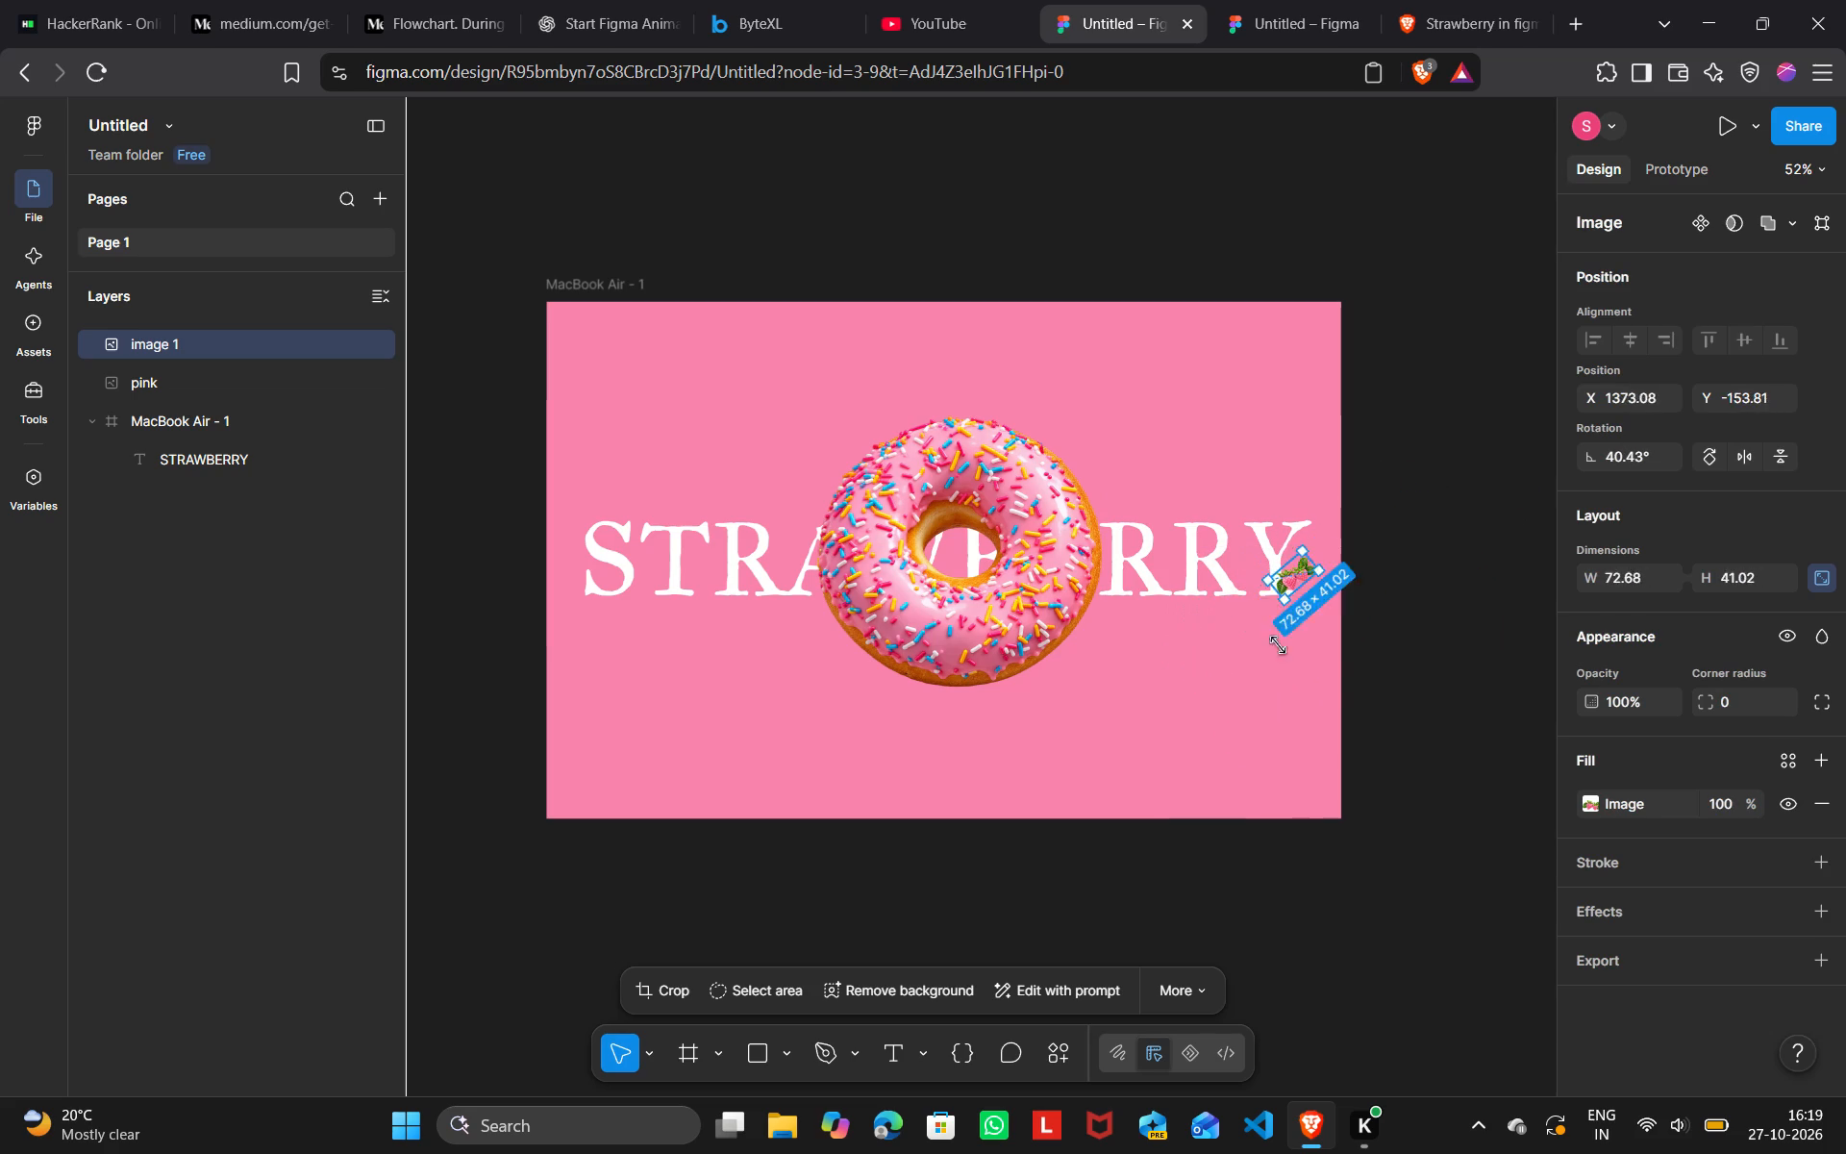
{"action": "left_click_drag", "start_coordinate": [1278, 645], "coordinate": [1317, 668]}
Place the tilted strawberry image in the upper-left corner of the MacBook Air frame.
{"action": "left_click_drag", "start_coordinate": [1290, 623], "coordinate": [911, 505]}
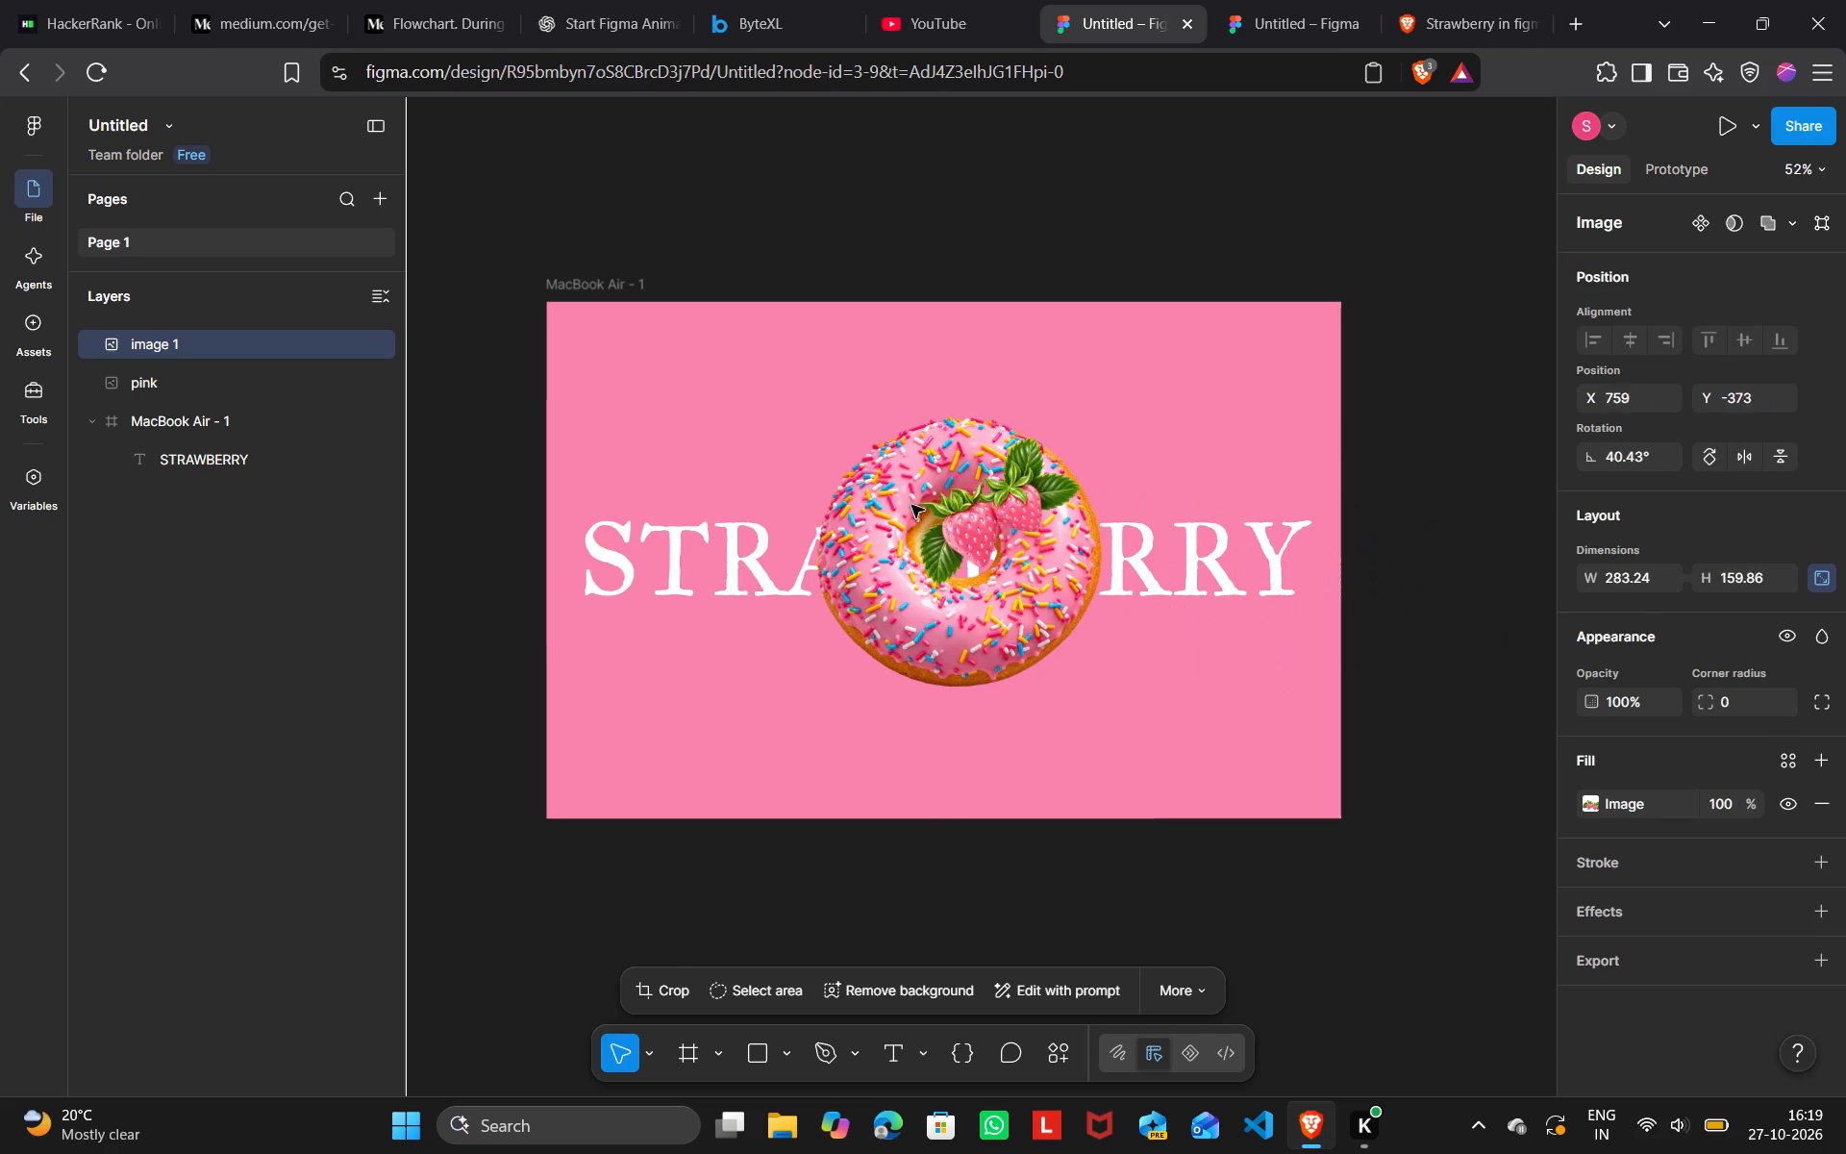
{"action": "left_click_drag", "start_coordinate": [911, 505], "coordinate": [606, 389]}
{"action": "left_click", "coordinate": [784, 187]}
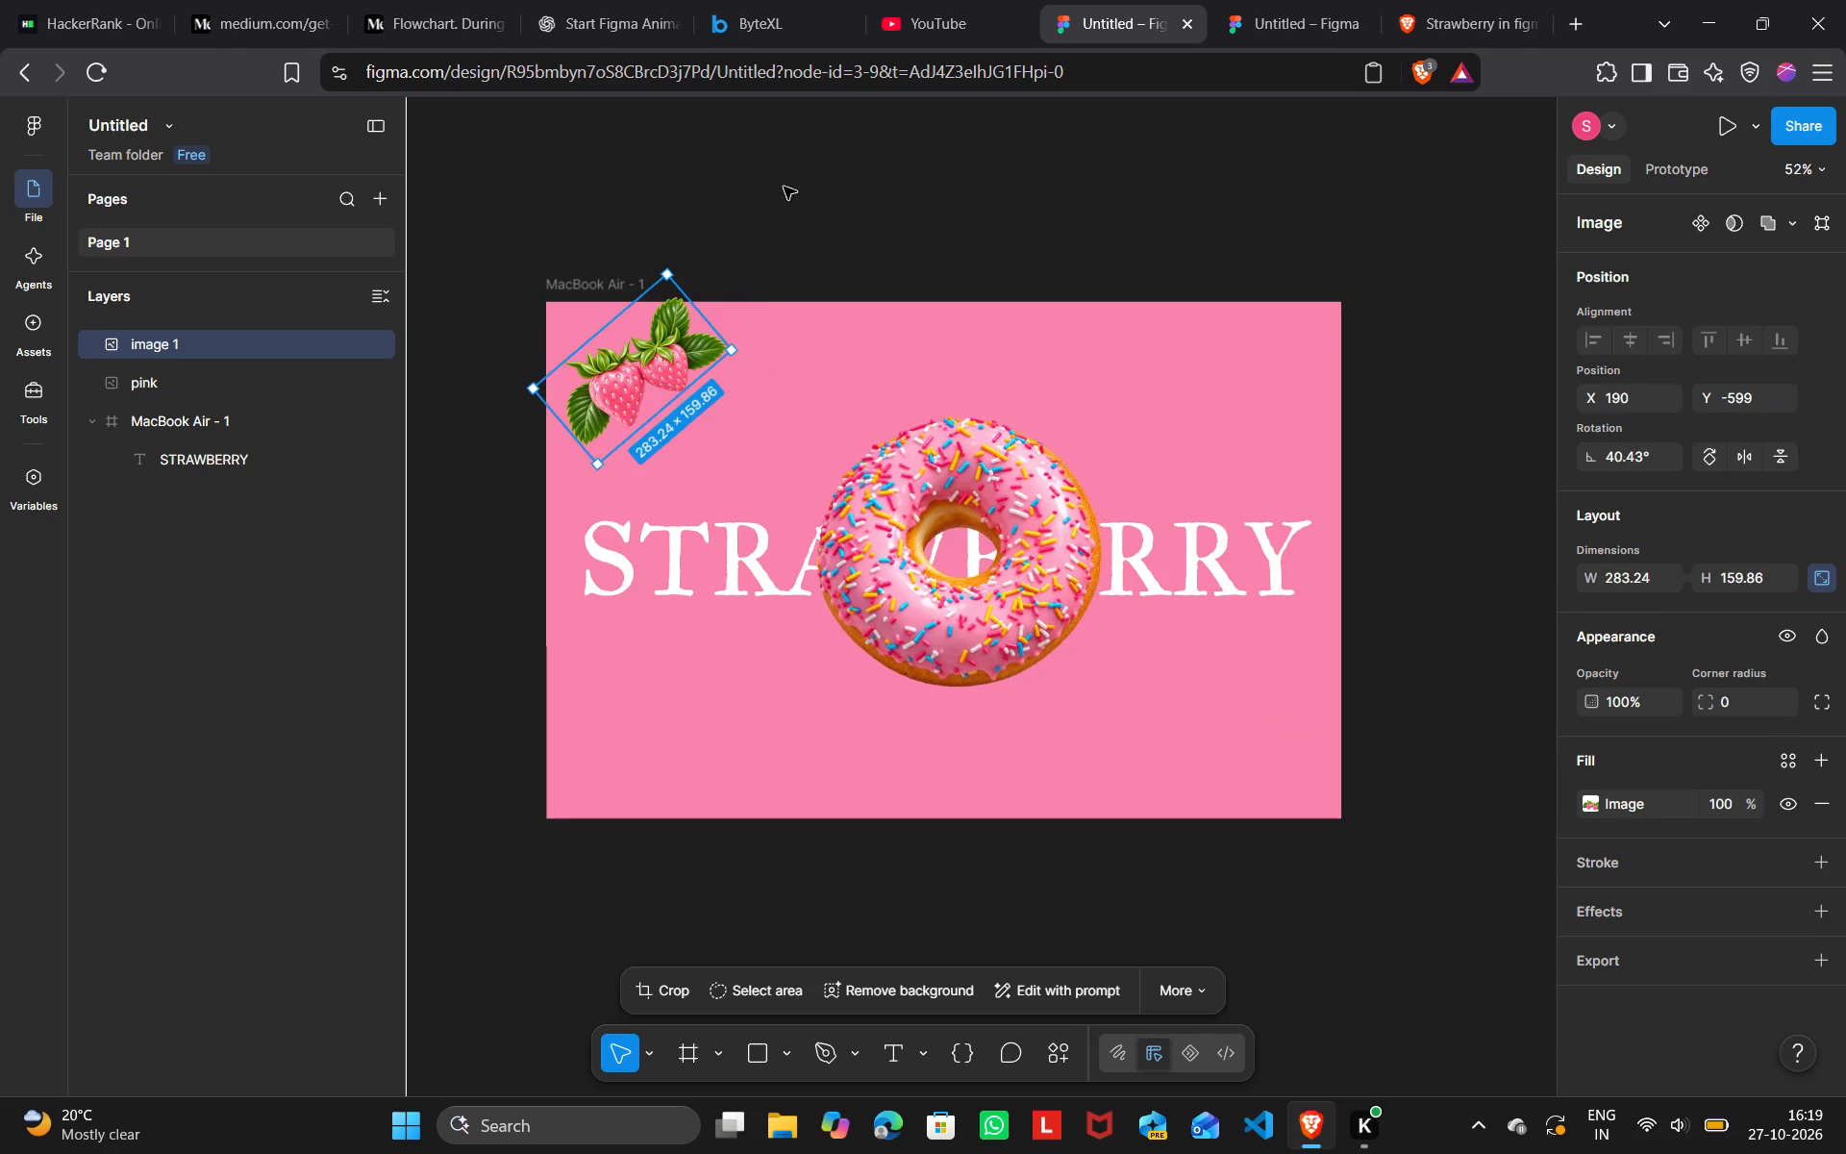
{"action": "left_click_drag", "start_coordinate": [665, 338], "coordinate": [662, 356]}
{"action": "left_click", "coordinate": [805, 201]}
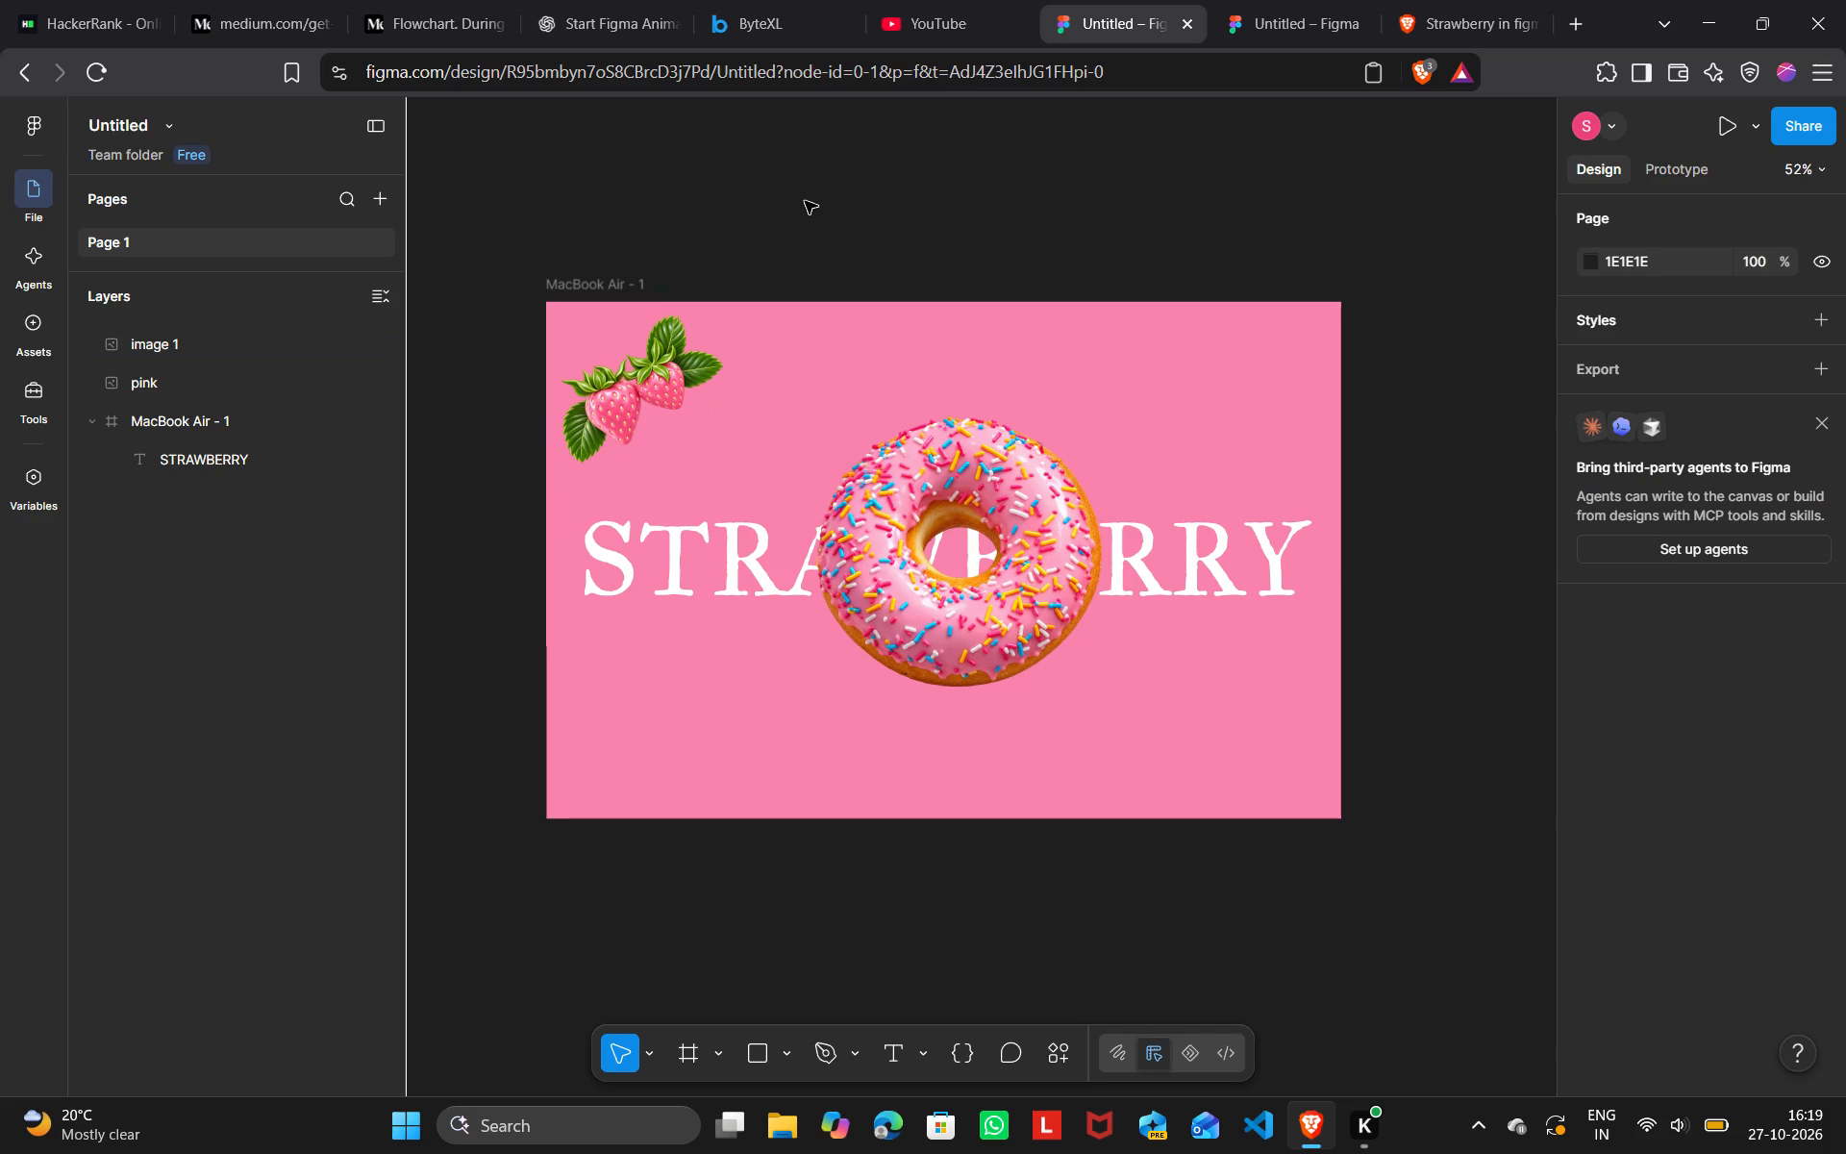
Search the web for "3d strawberry png" in a new browser tab and show the image results.
{"action": "key", "text": "ctrl+t"}
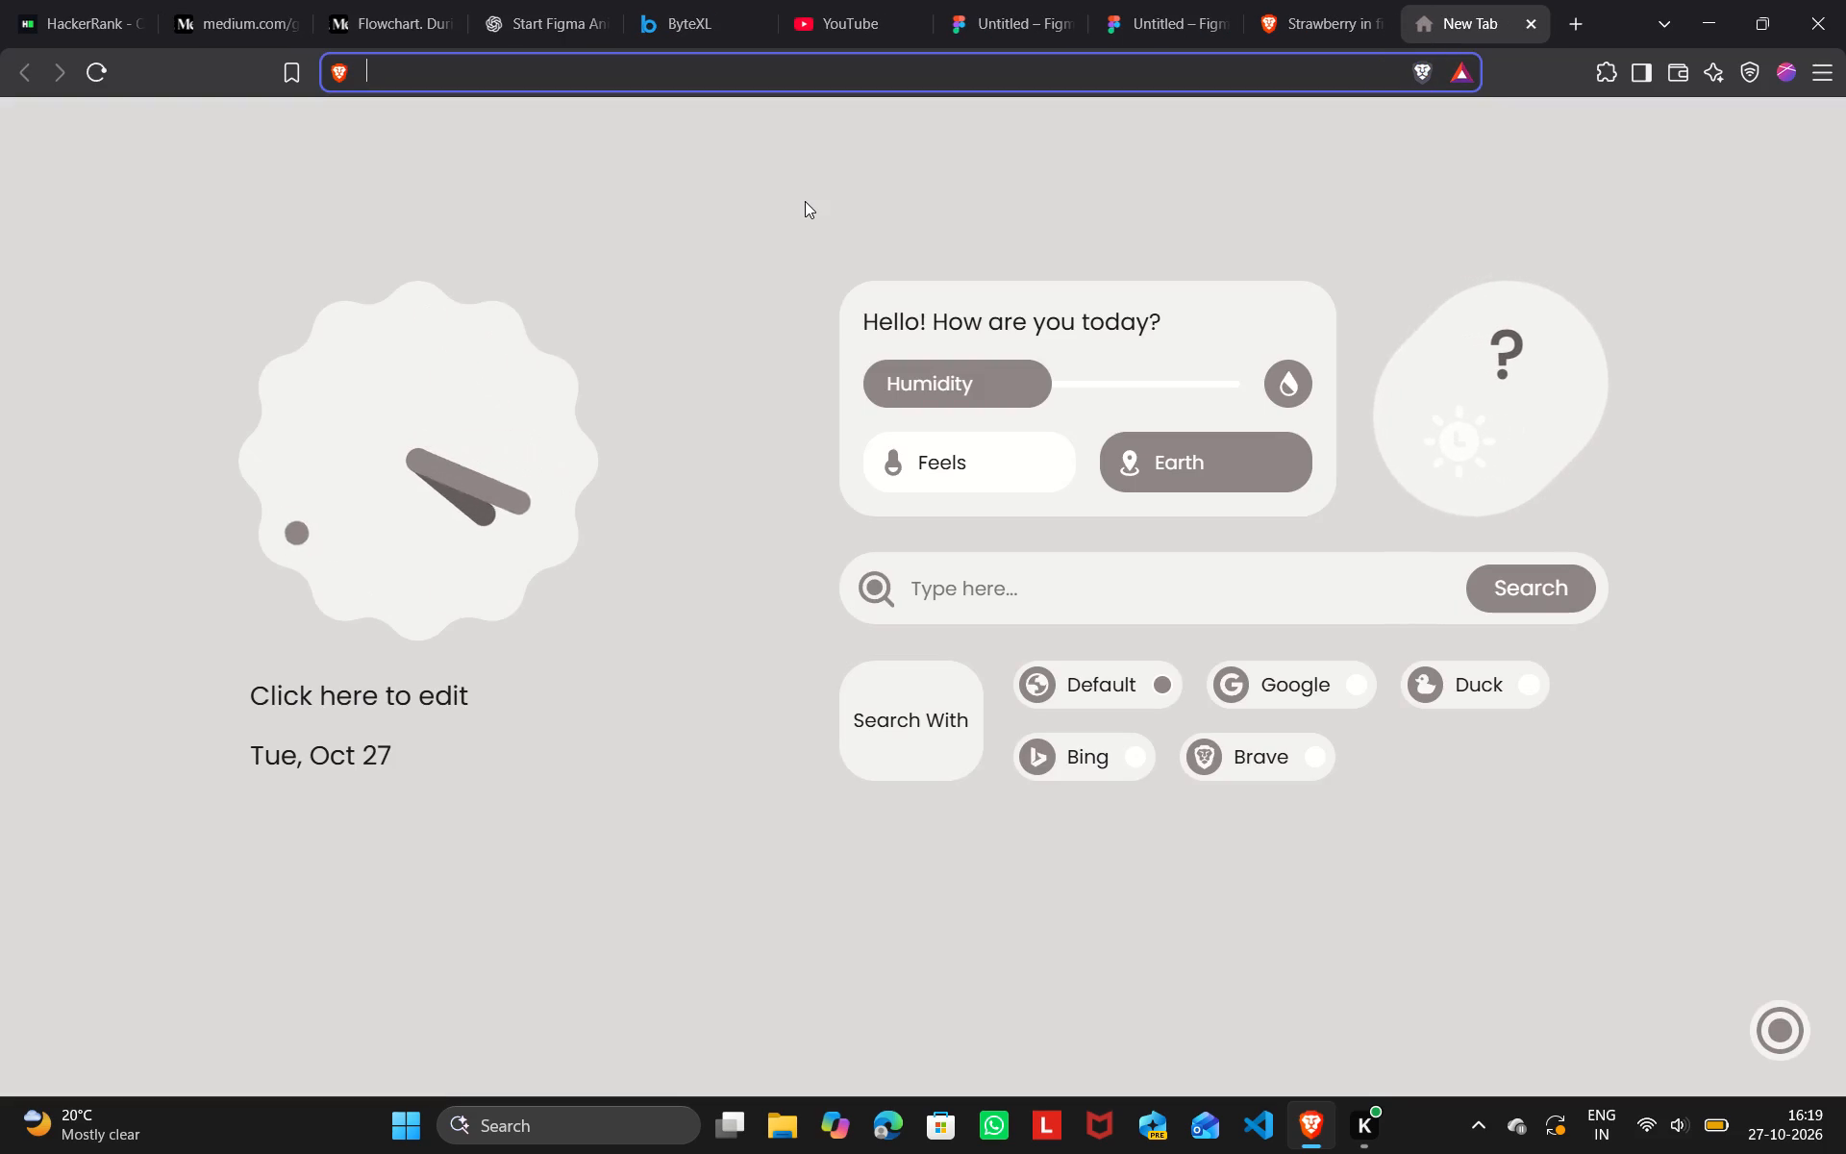
{"action": "type", "text": "3d strawberry png"}
{"action": "key", "text": "Return"}
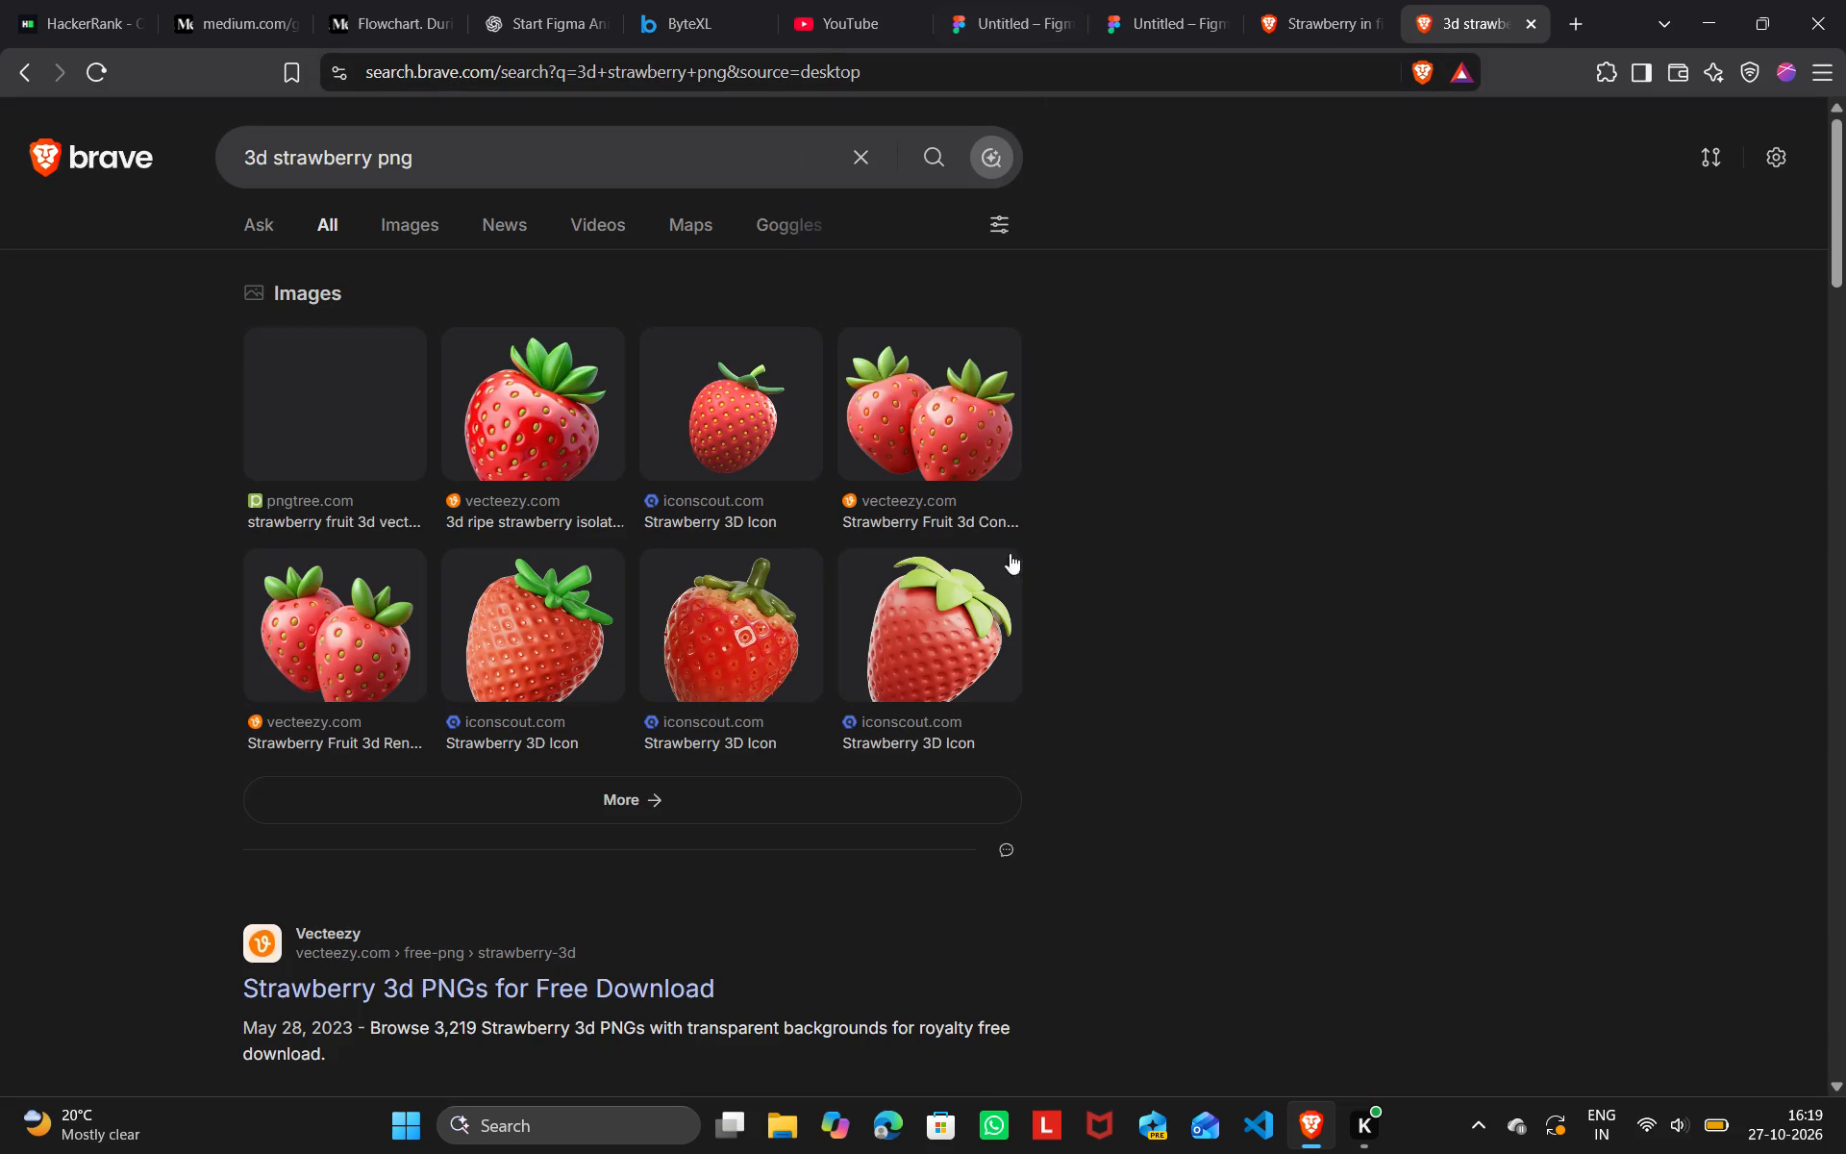
{"action": "left_click", "coordinate": [419, 230]}
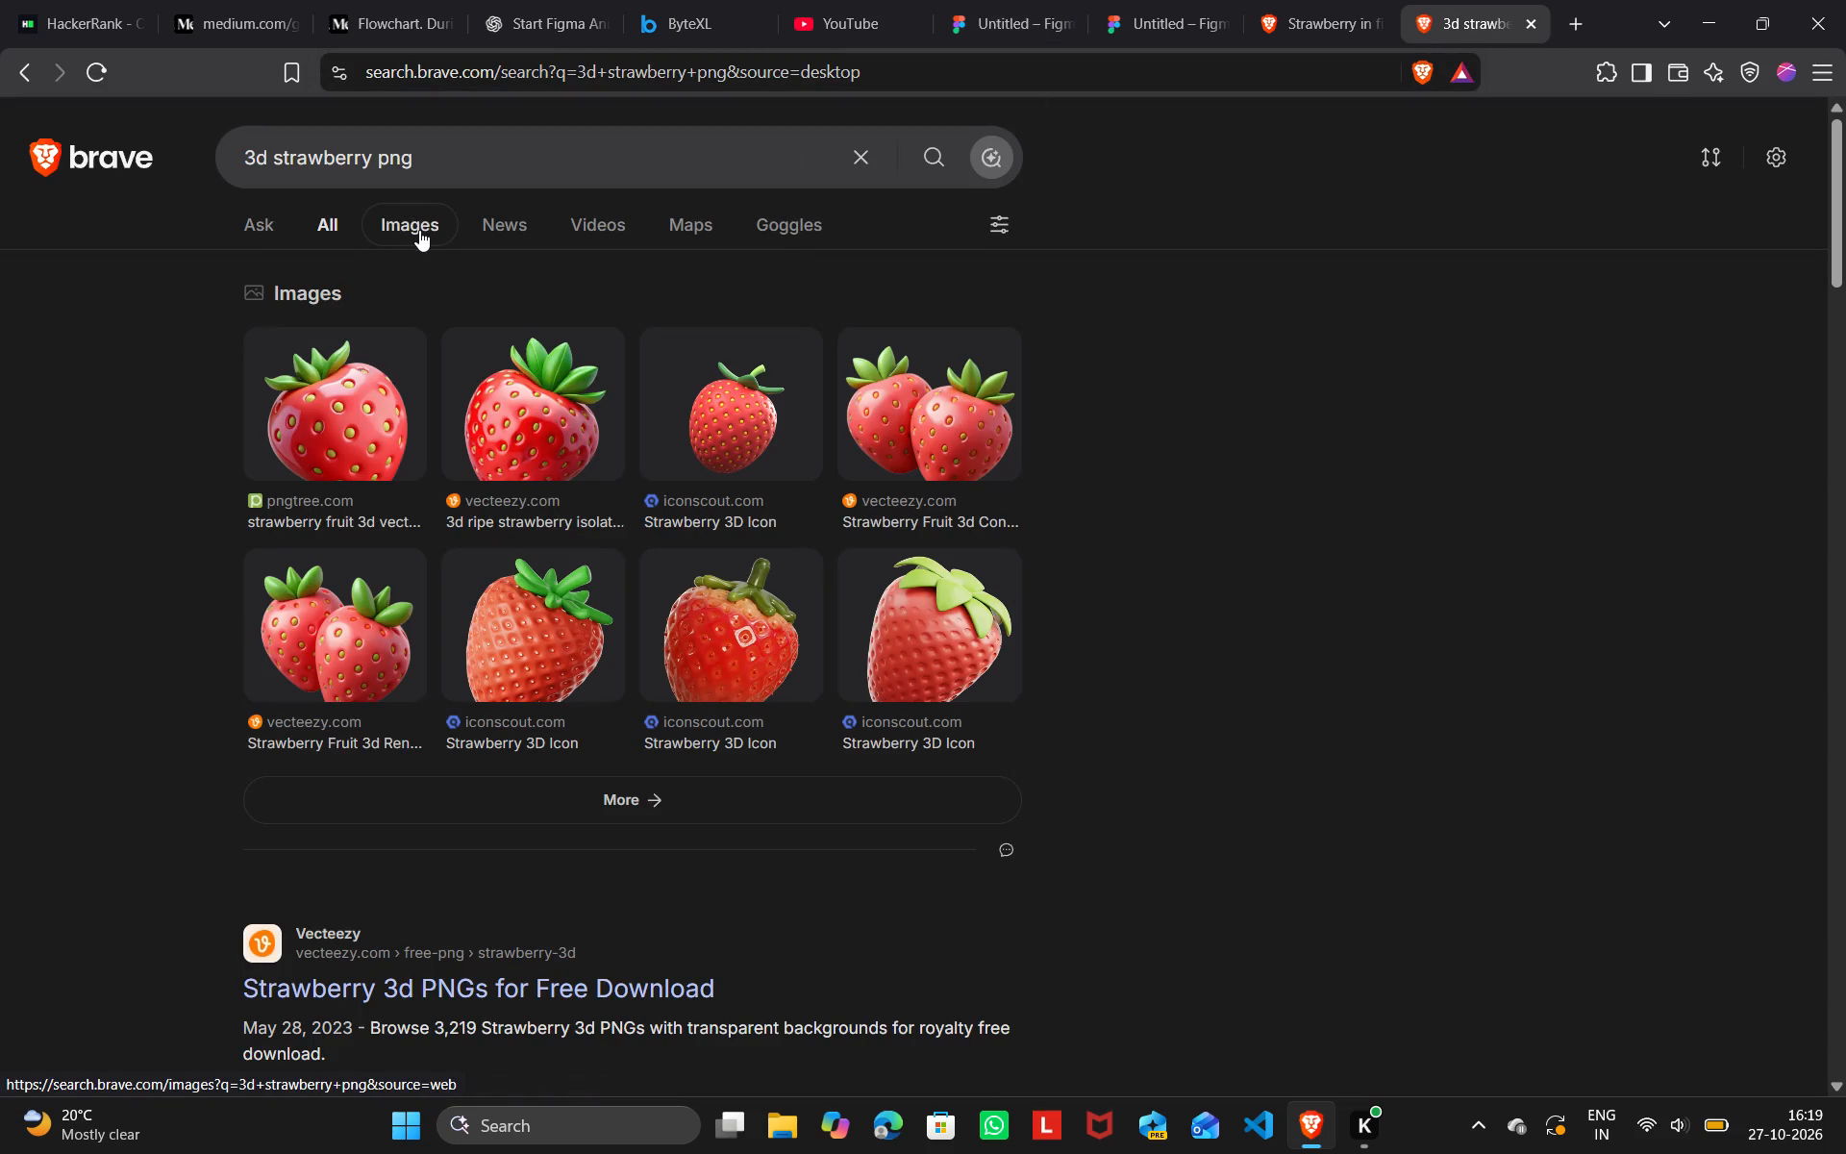
Find the "fresh strawberry splash 3d illustration" from pngtree.com among the image results and copy the image.
{"action": "scroll", "coordinate": [908, 781], "scroll_direction": "down", "scroll_amount": 8}
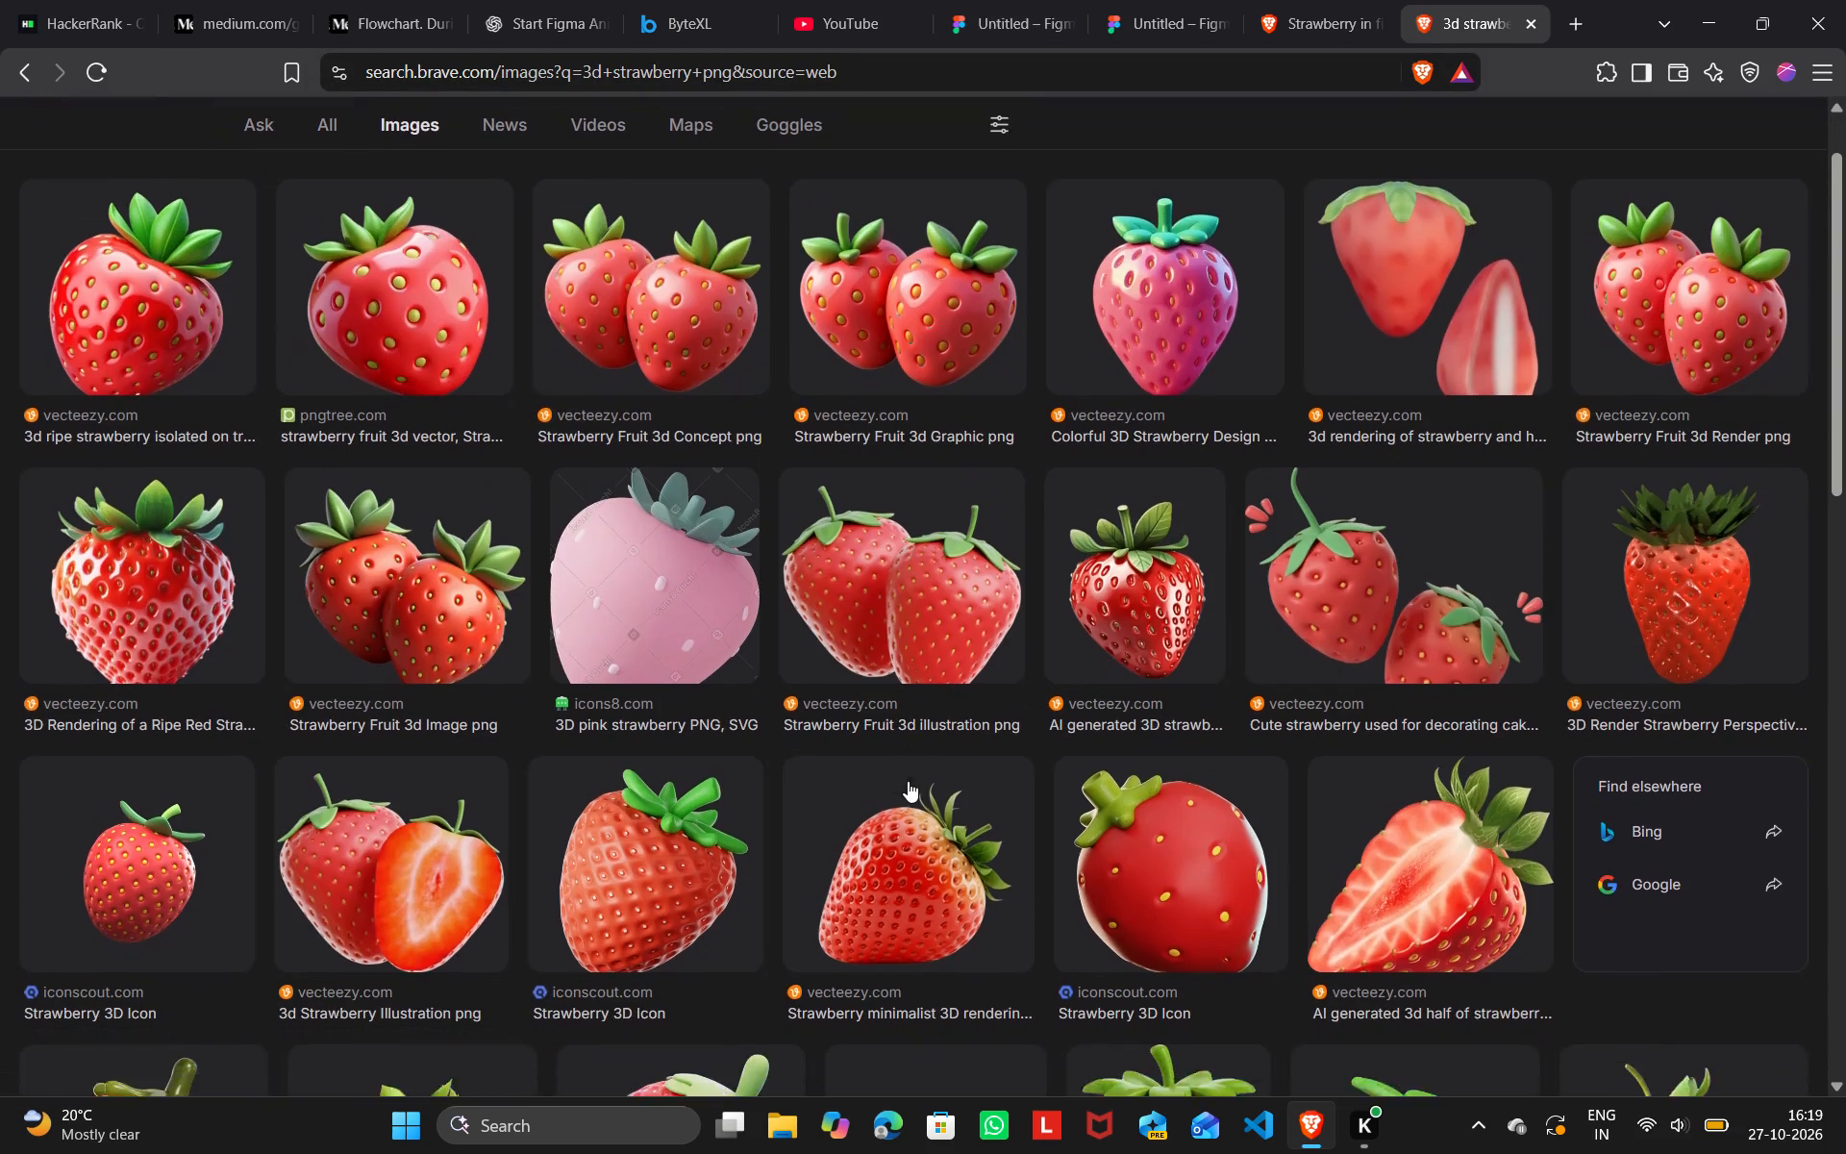
{"action": "scroll", "coordinate": [908, 781], "scroll_direction": "down", "scroll_amount": 3}
{"action": "scroll", "coordinate": [908, 781], "scroll_direction": "right", "scroll_amount": 1}
{"action": "scroll", "coordinate": [908, 781], "scroll_direction": "down", "scroll_amount": 2}
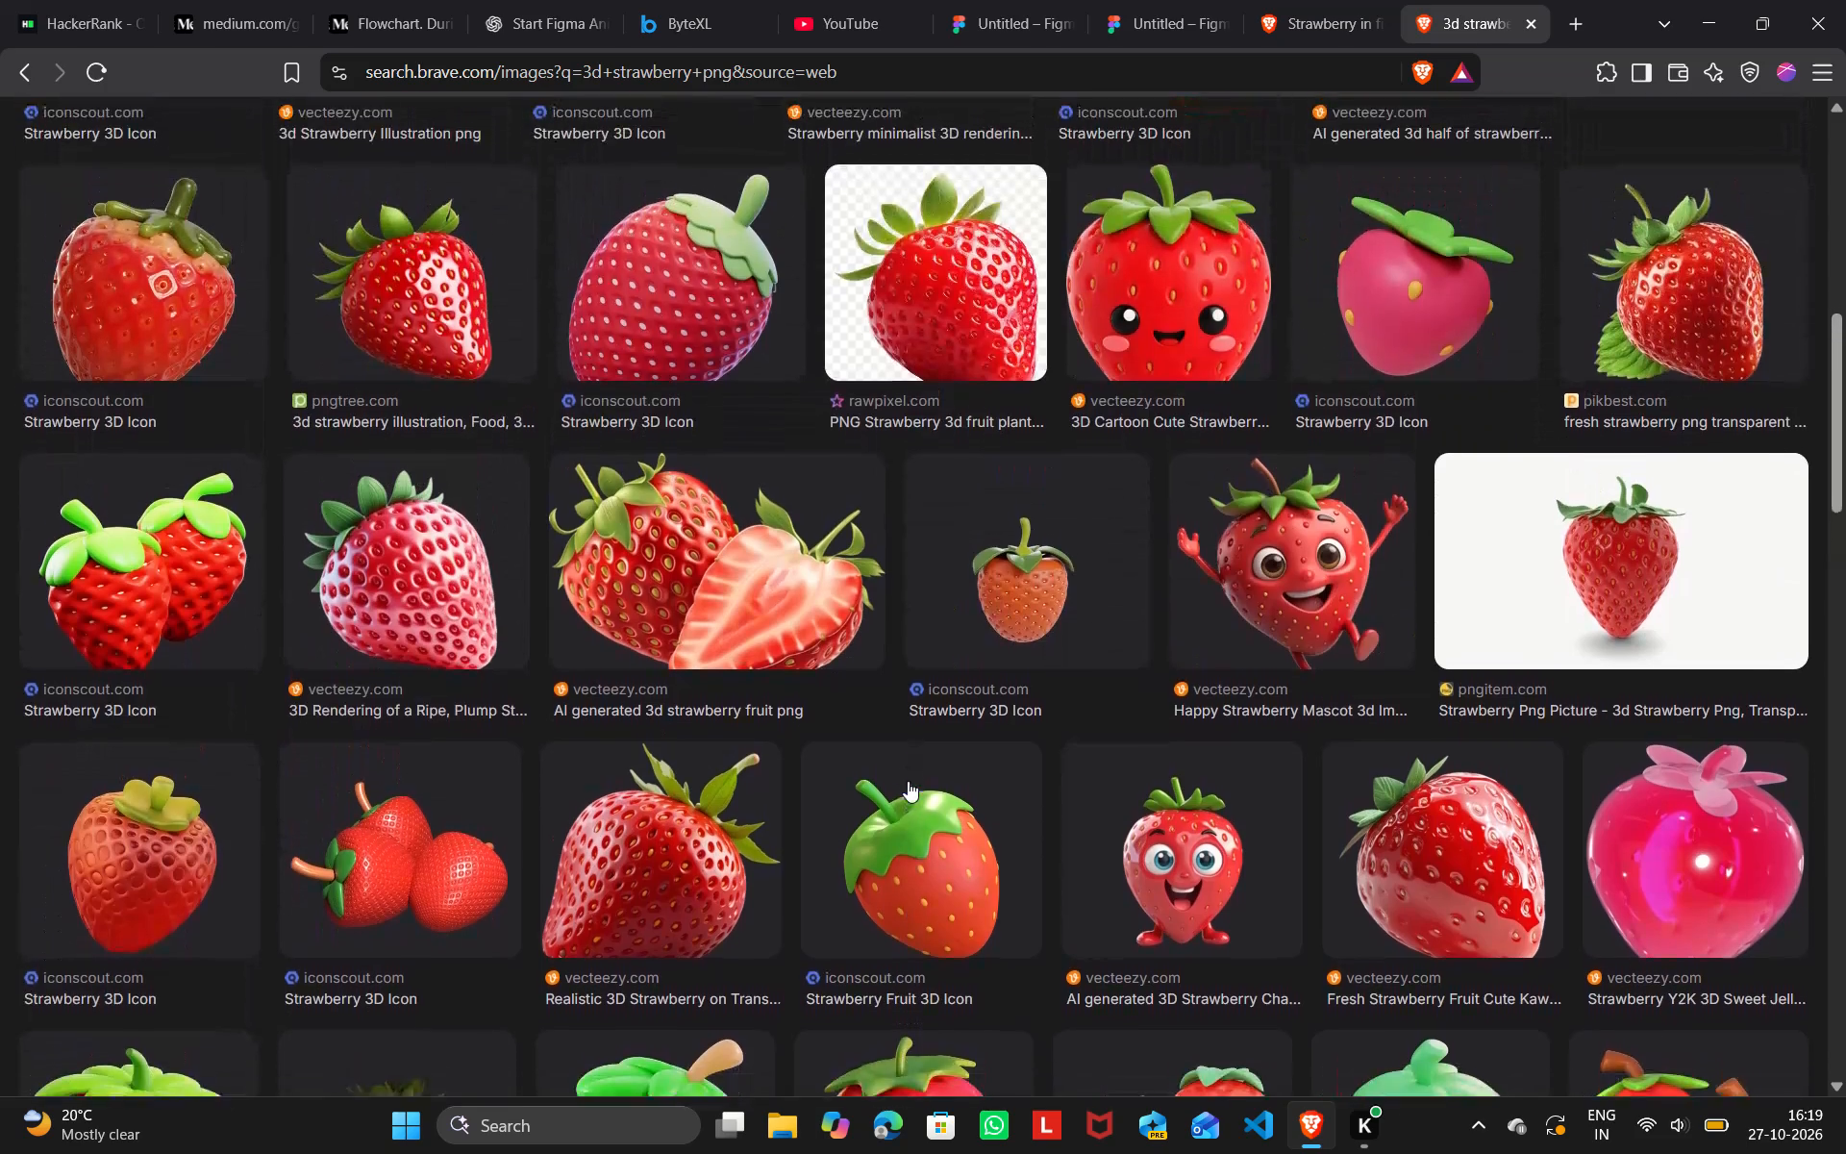
{"action": "scroll", "coordinate": [908, 781], "scroll_direction": "down", "scroll_amount": 7}
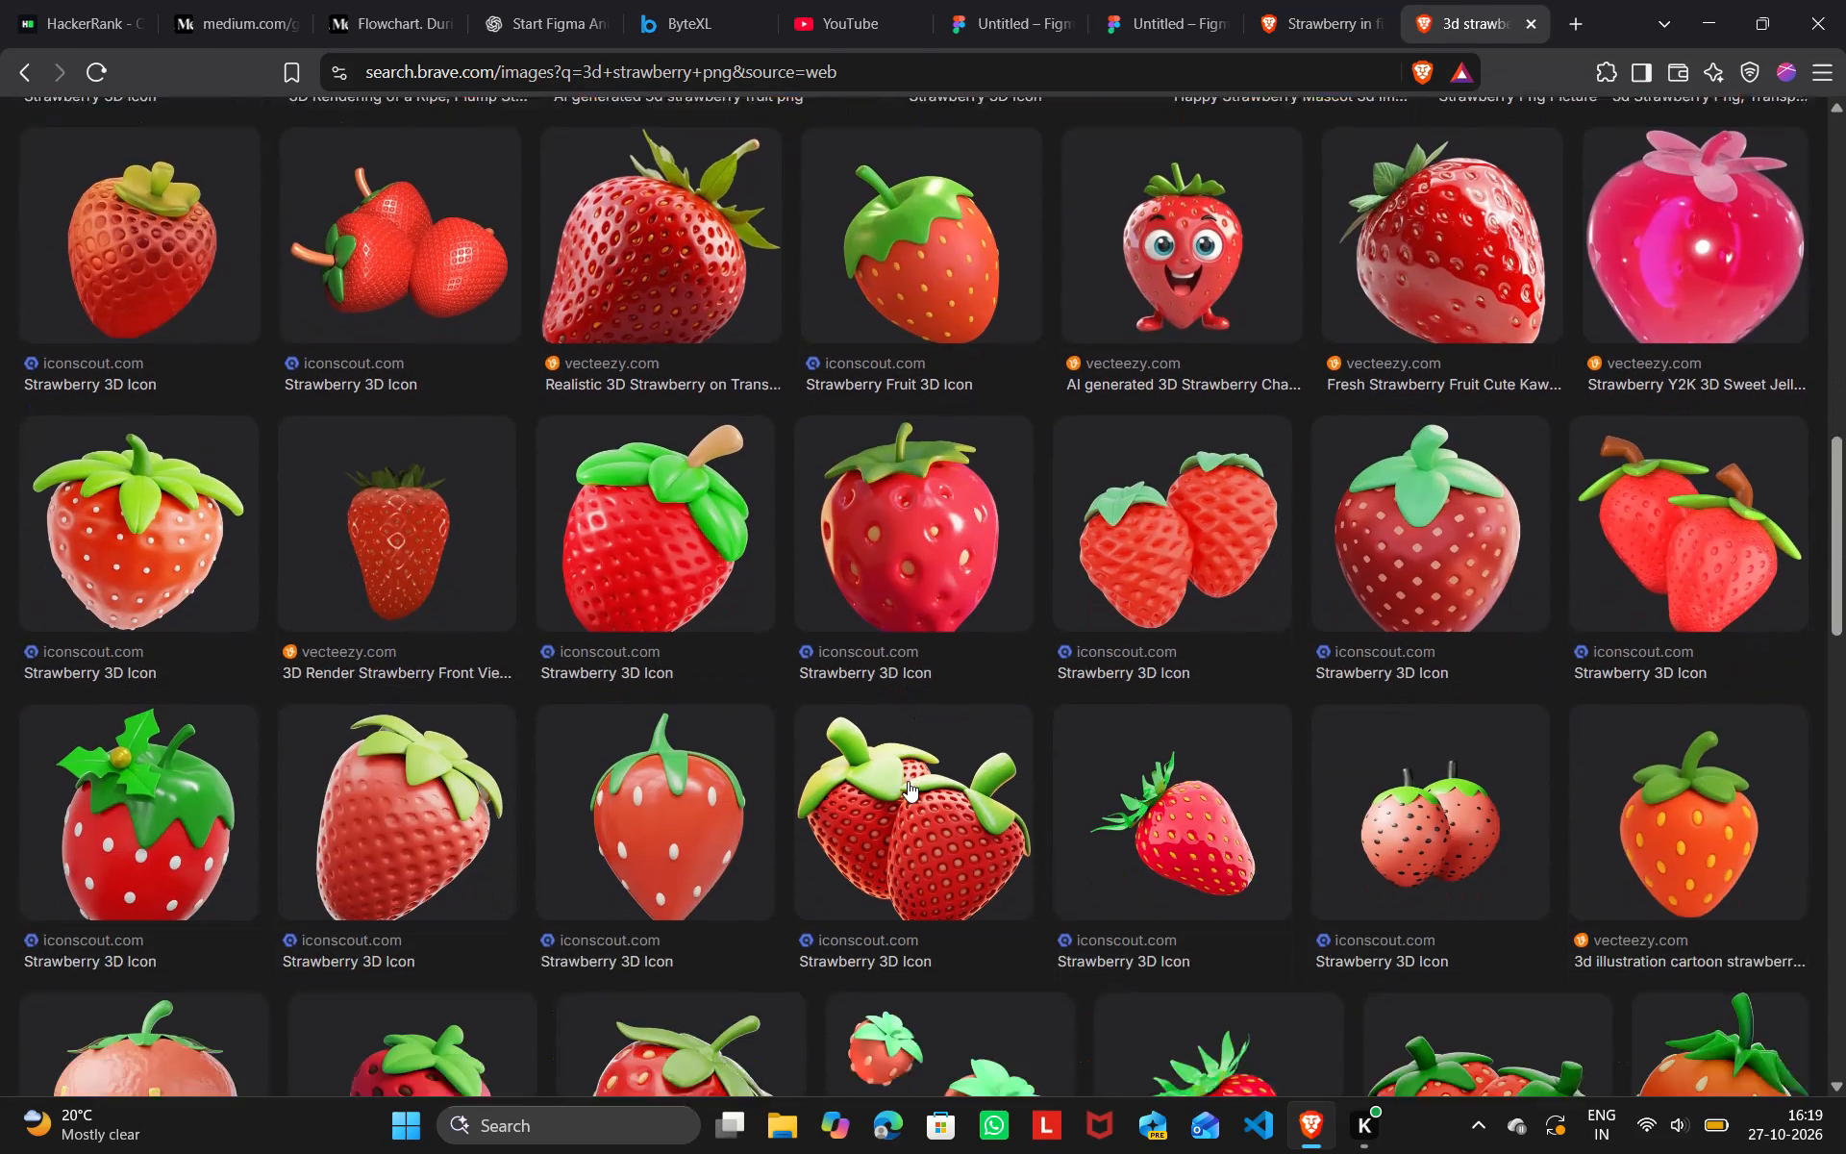
{"action": "scroll", "coordinate": [908, 781], "scroll_direction": "down", "scroll_amount": 7}
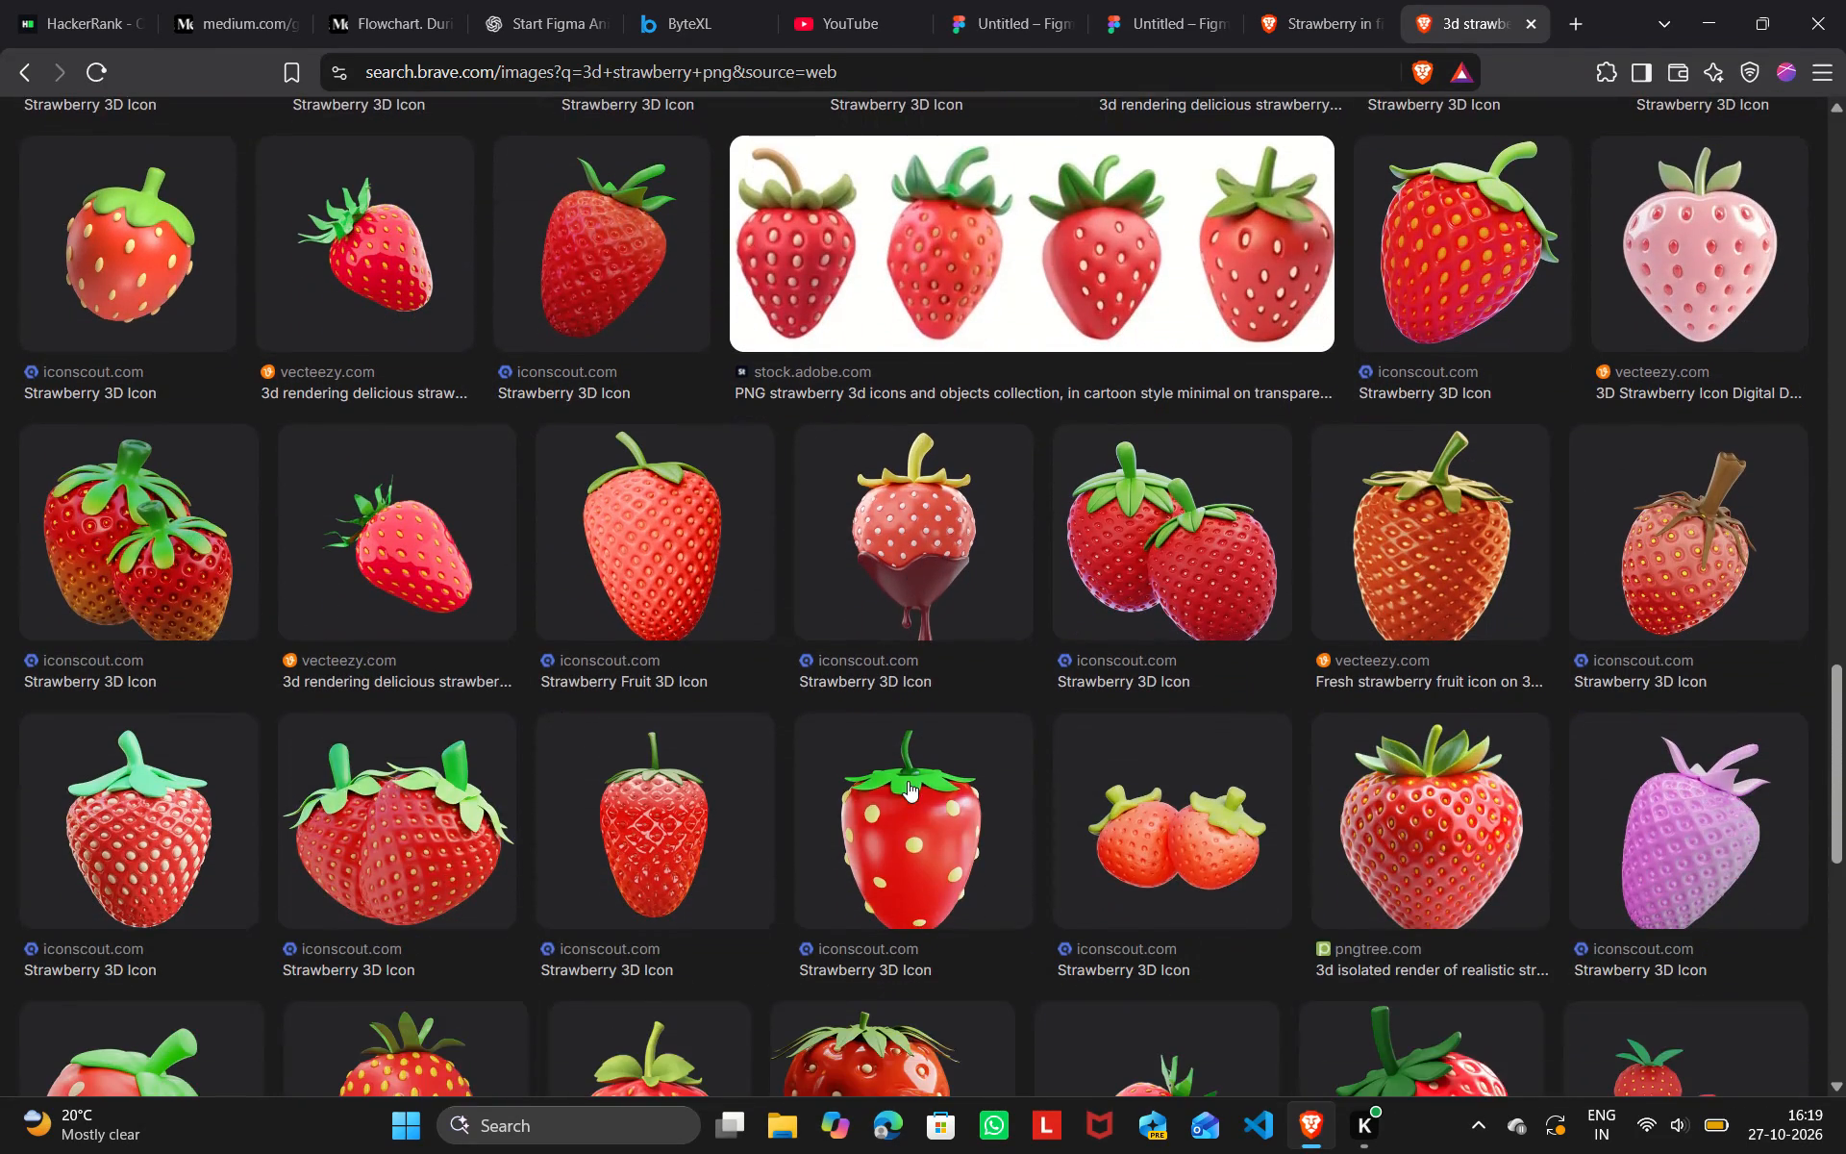
{"action": "scroll", "coordinate": [908, 781], "scroll_direction": "down", "scroll_amount": 6}
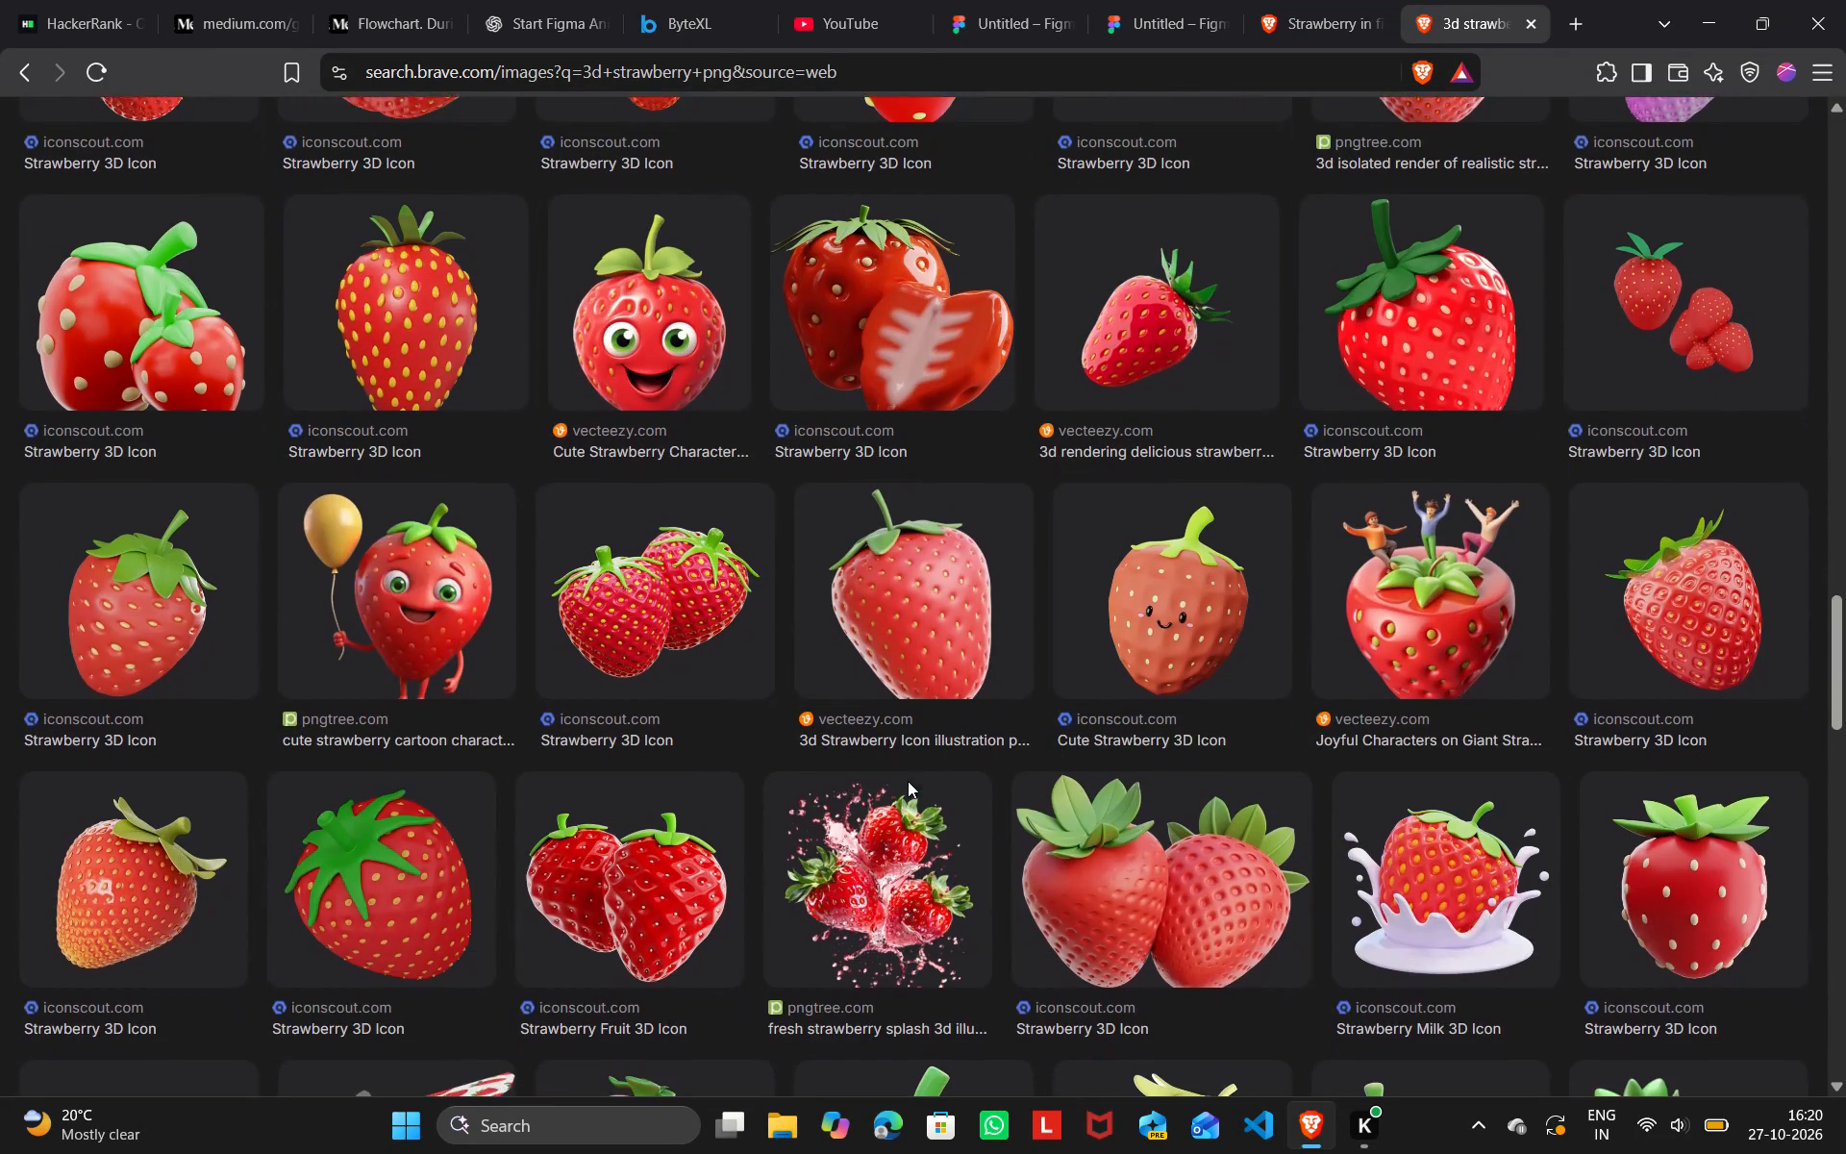
{"action": "scroll", "coordinate": [908, 781], "scroll_direction": "down", "scroll_amount": 2}
{"action": "left_click", "coordinate": [908, 781]}
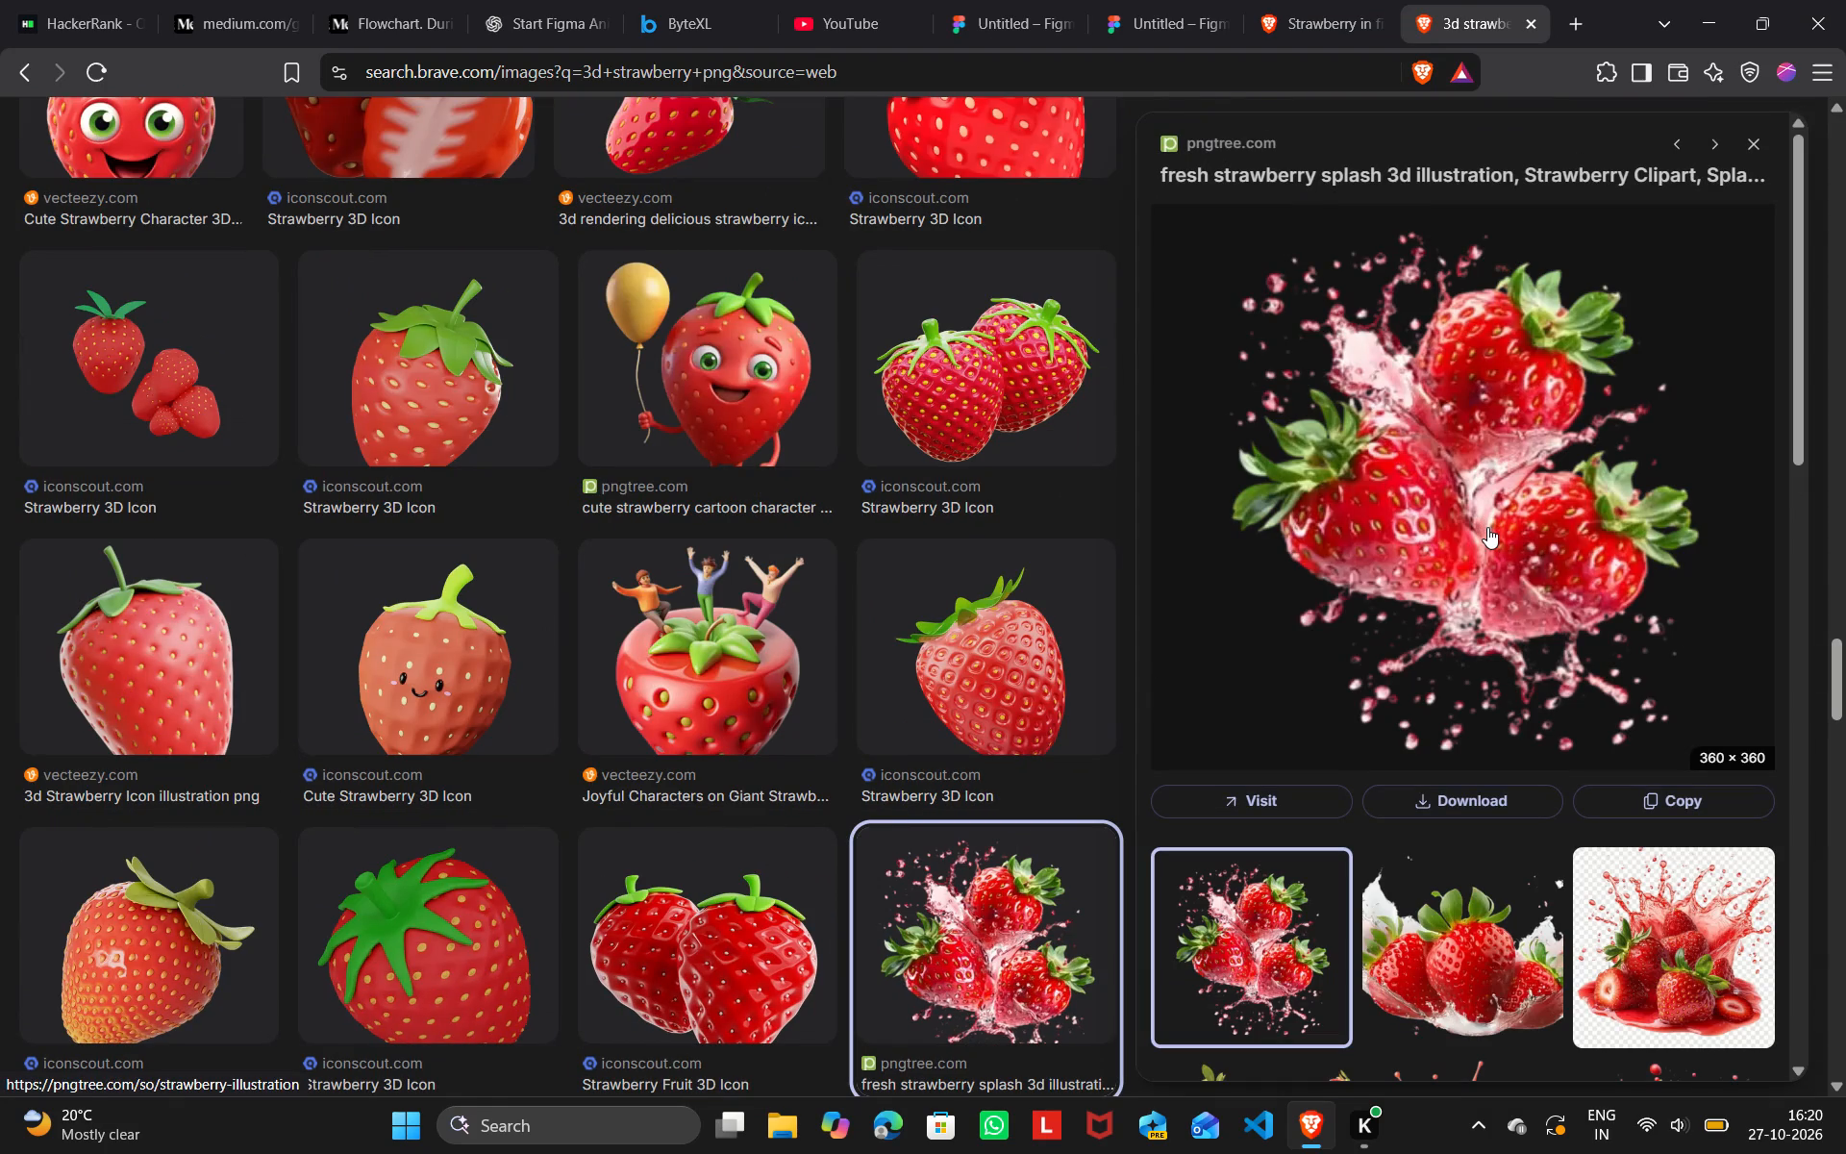
{"action": "right_click", "coordinate": [1487, 527]}
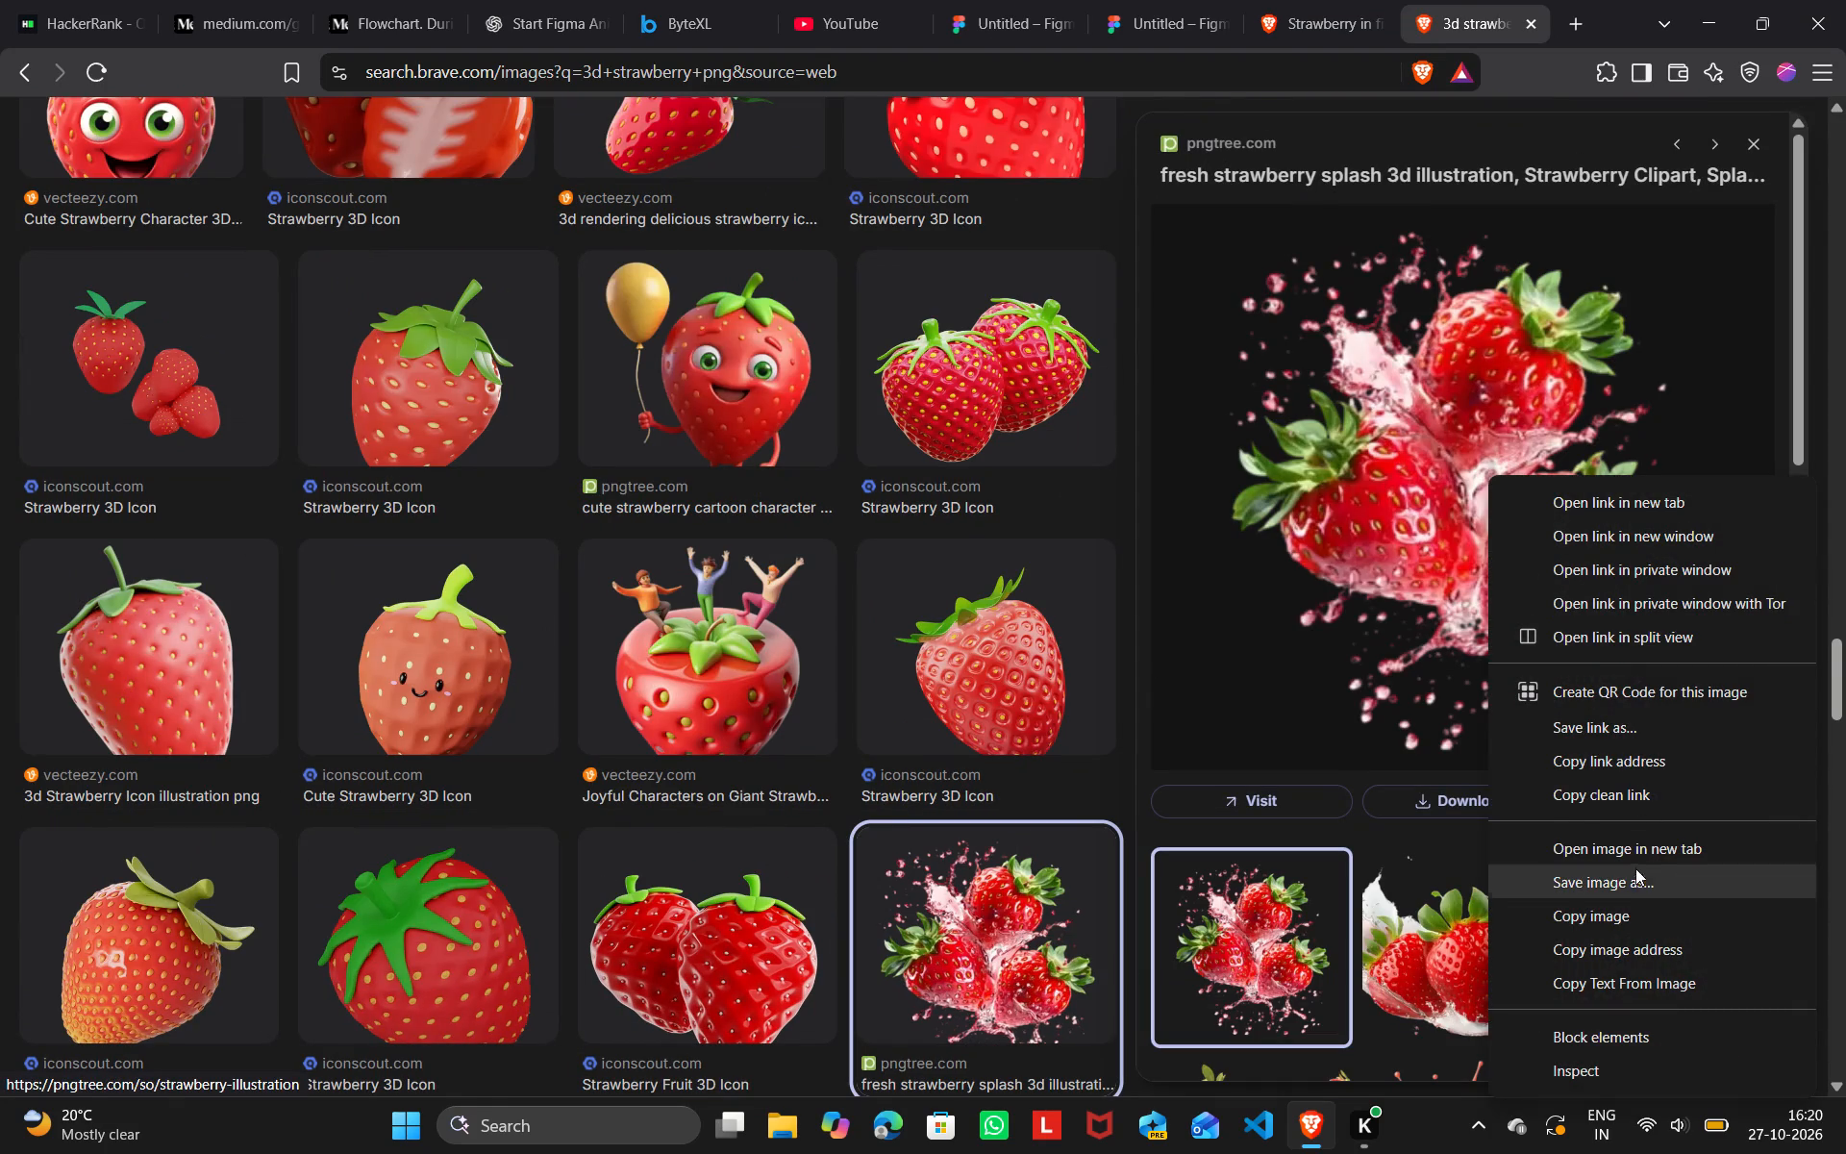
{"action": "left_click", "coordinate": [1632, 916]}
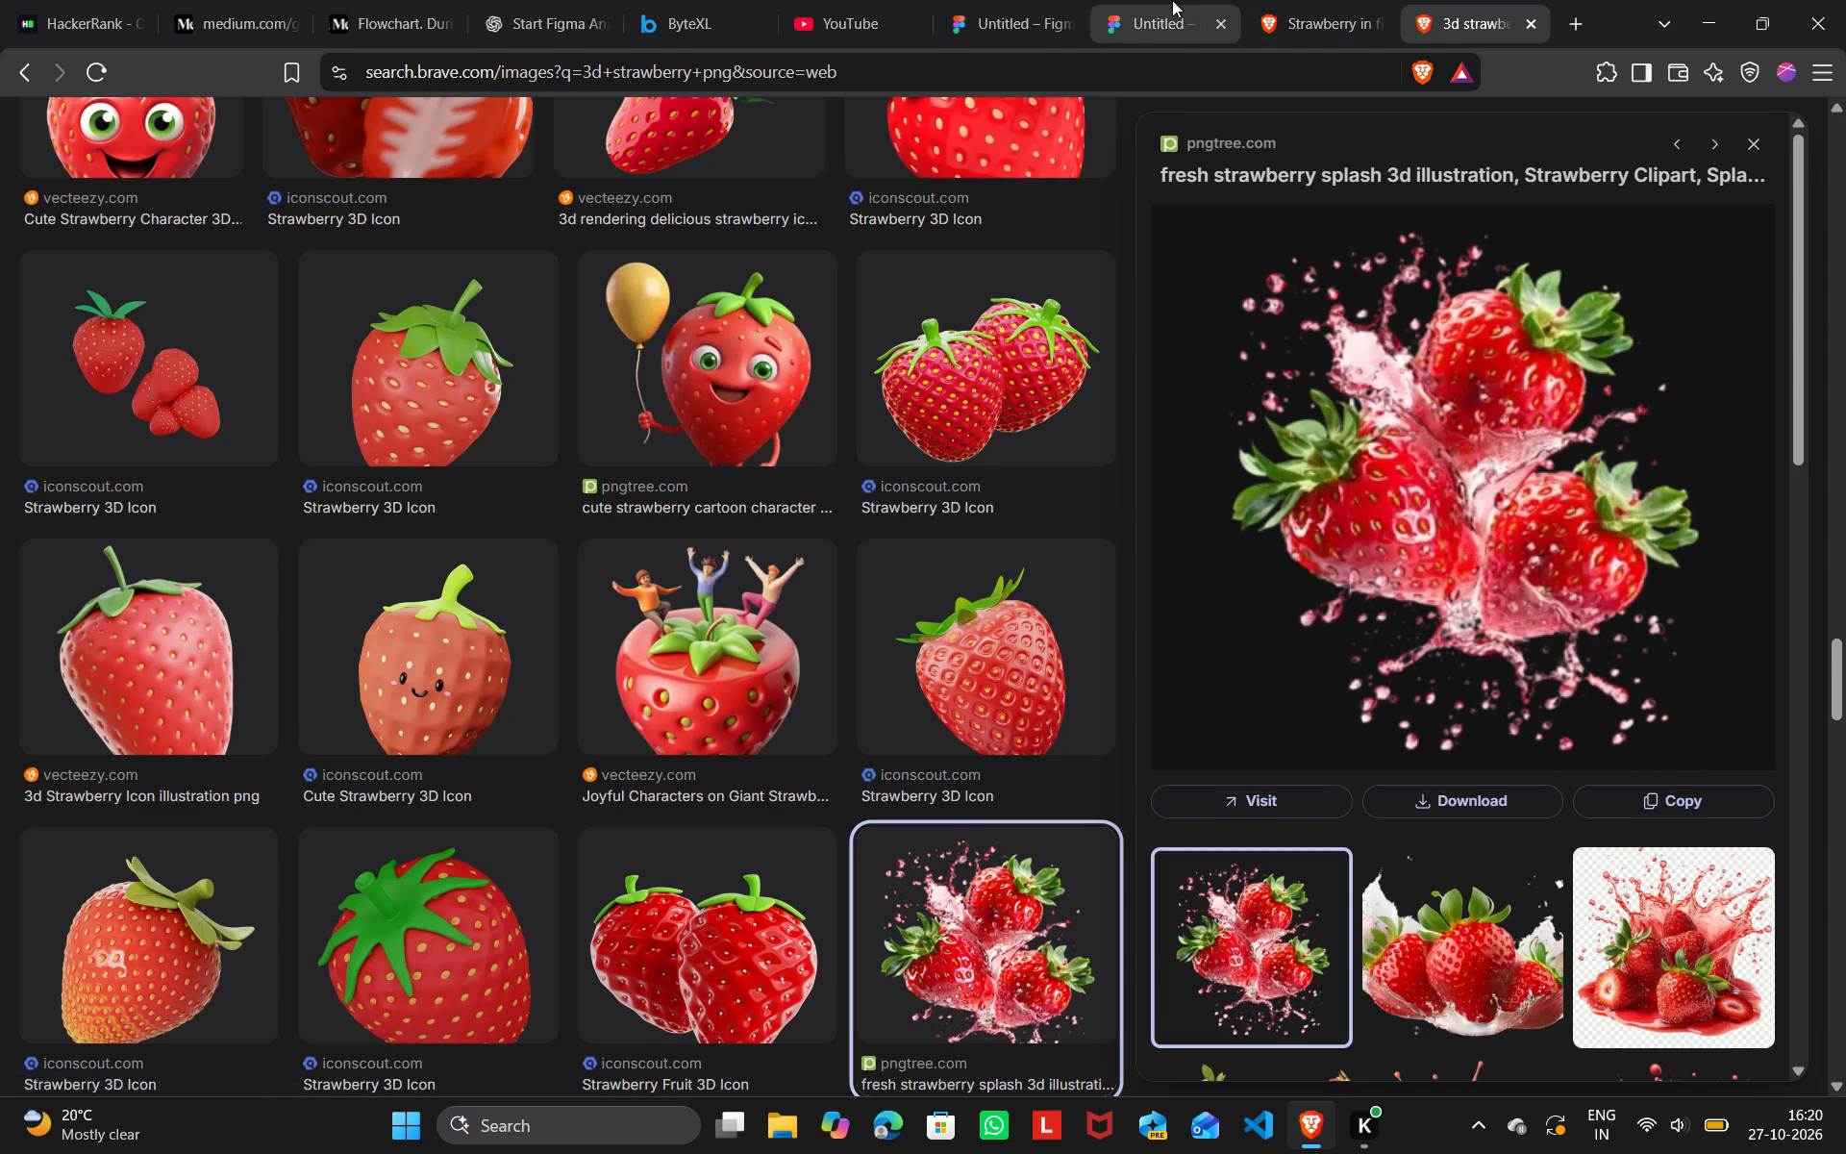
Switch back to the Figma donut design and delete the pink strawberry image from the MacBook Air frame's upper-left corner.
{"action": "left_click", "coordinate": [1172, 0]}
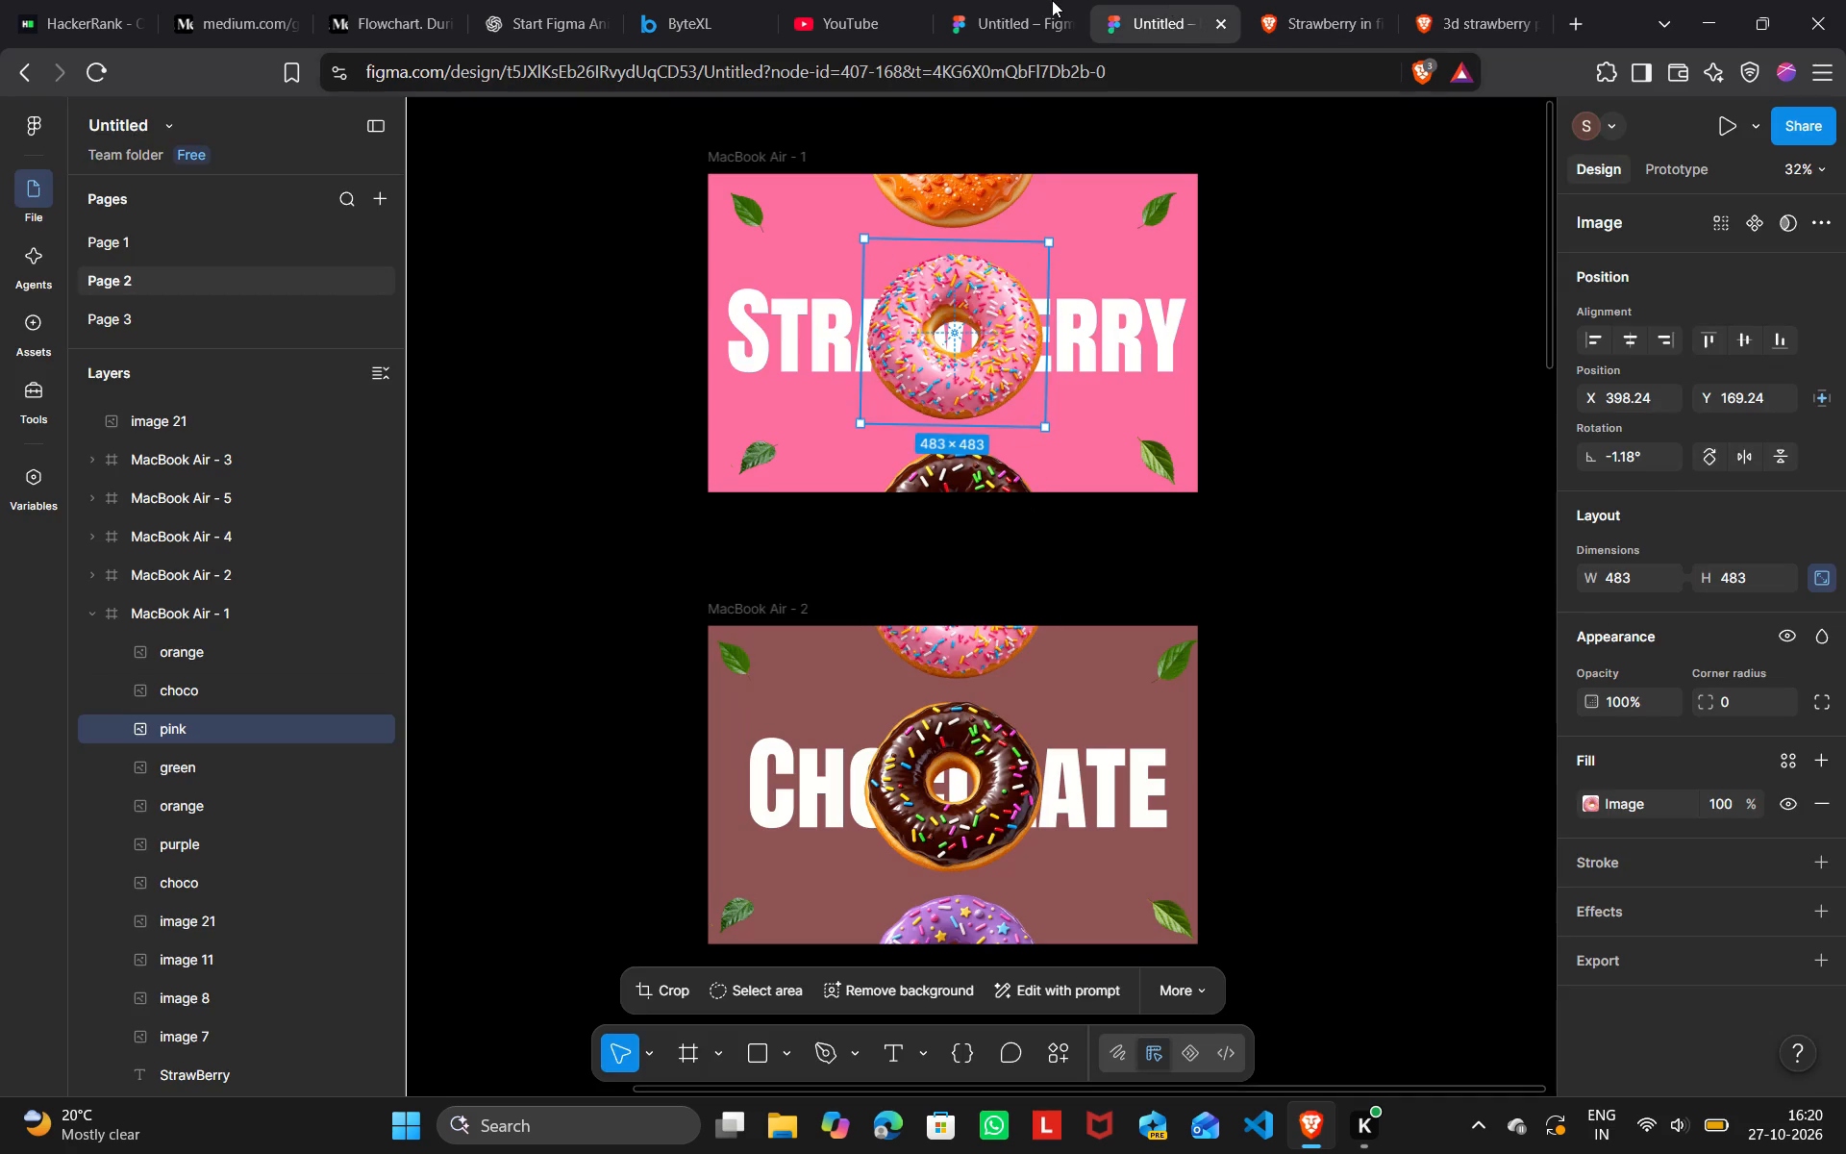
{"action": "left_click", "coordinate": [1055, 1]}
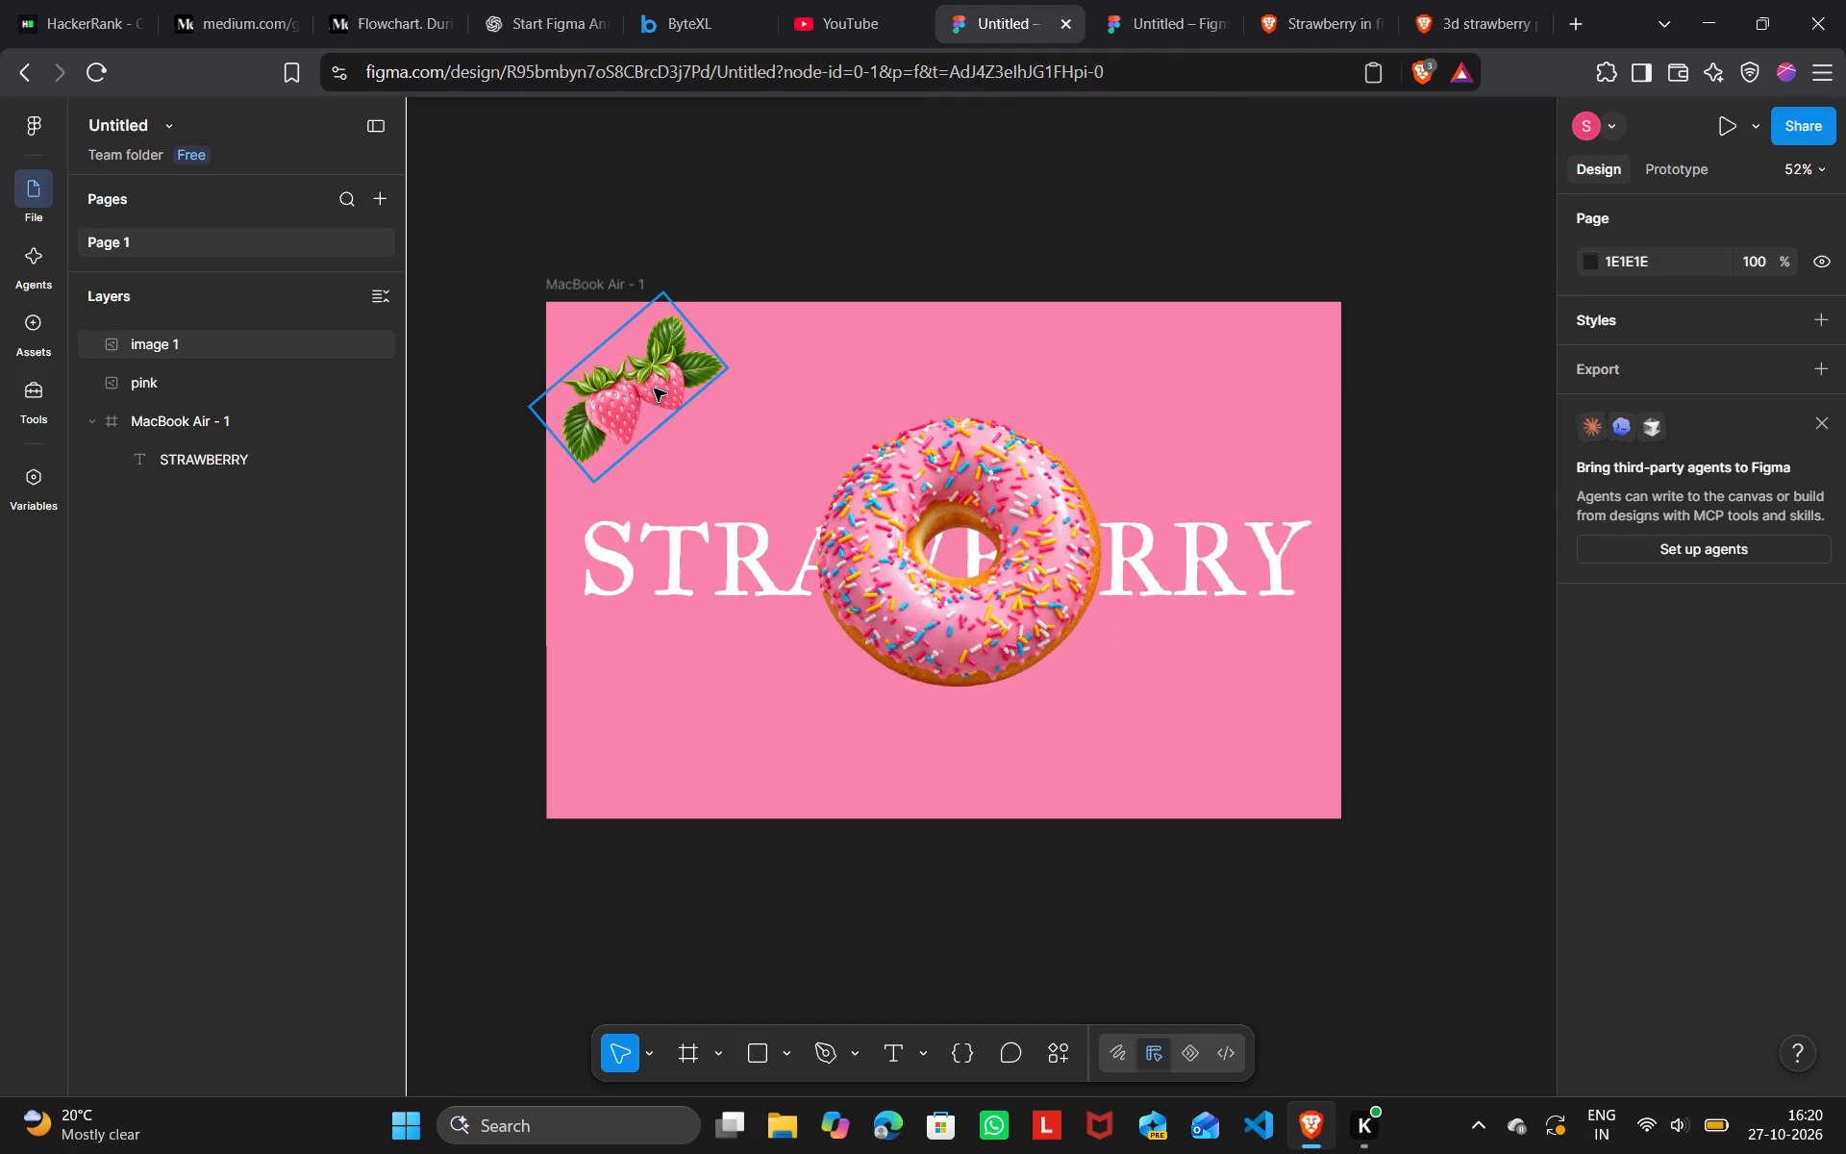
{"action": "left_click", "coordinate": [654, 389]}
{"action": "key", "text": "BackSpace"}
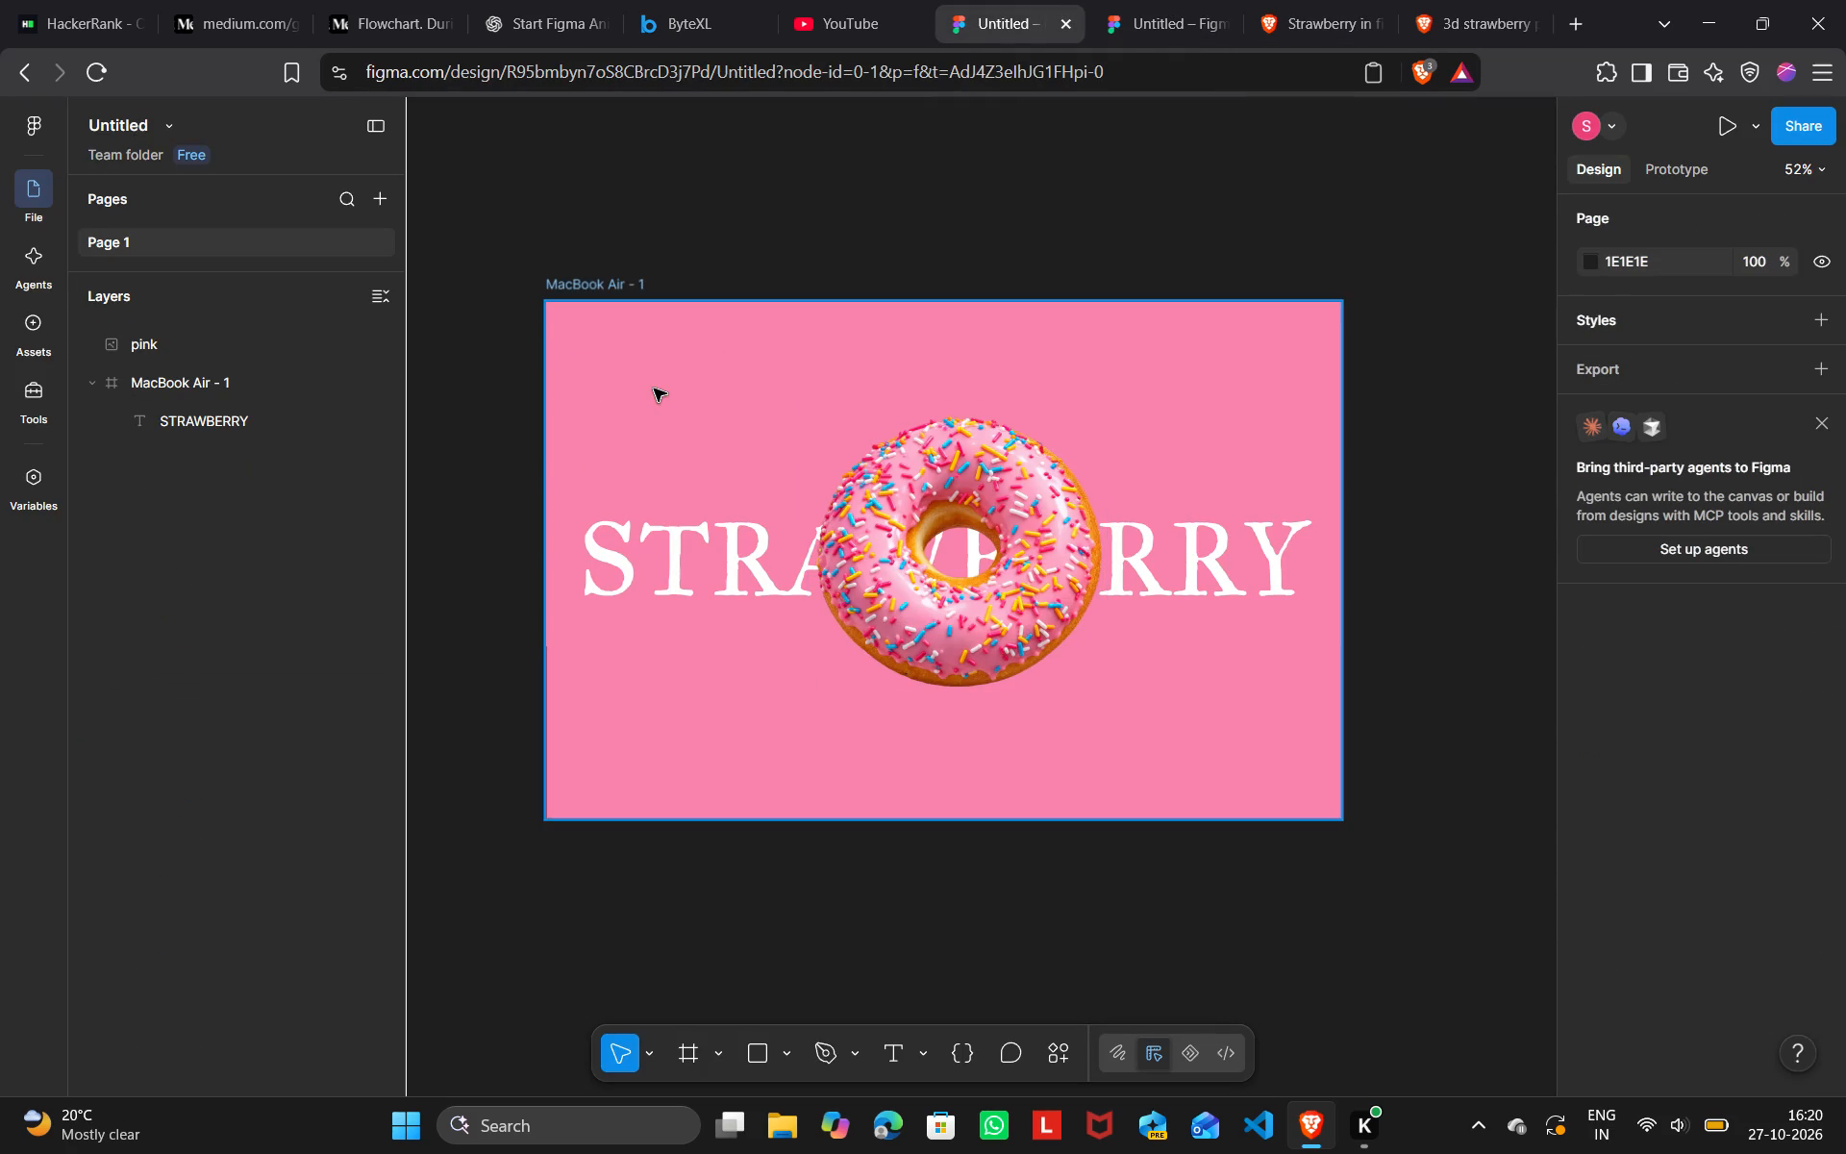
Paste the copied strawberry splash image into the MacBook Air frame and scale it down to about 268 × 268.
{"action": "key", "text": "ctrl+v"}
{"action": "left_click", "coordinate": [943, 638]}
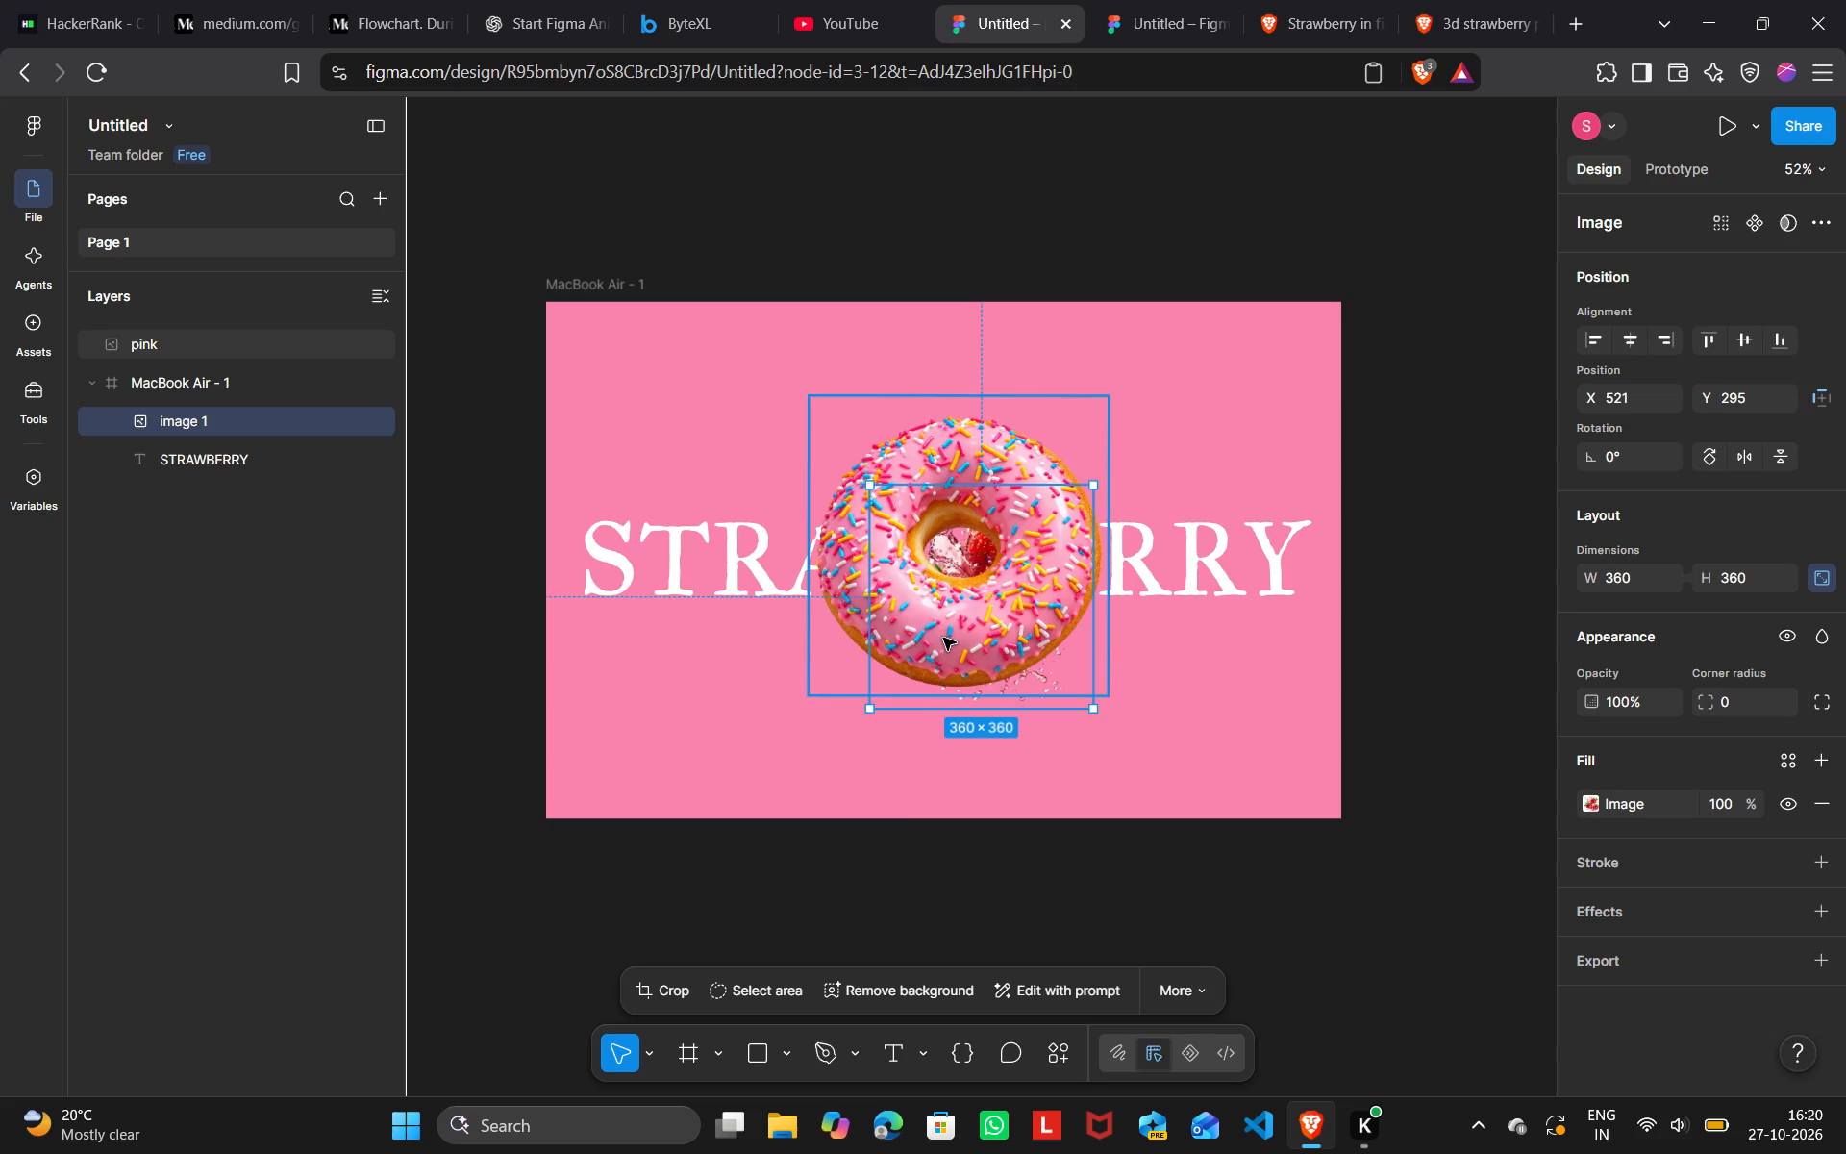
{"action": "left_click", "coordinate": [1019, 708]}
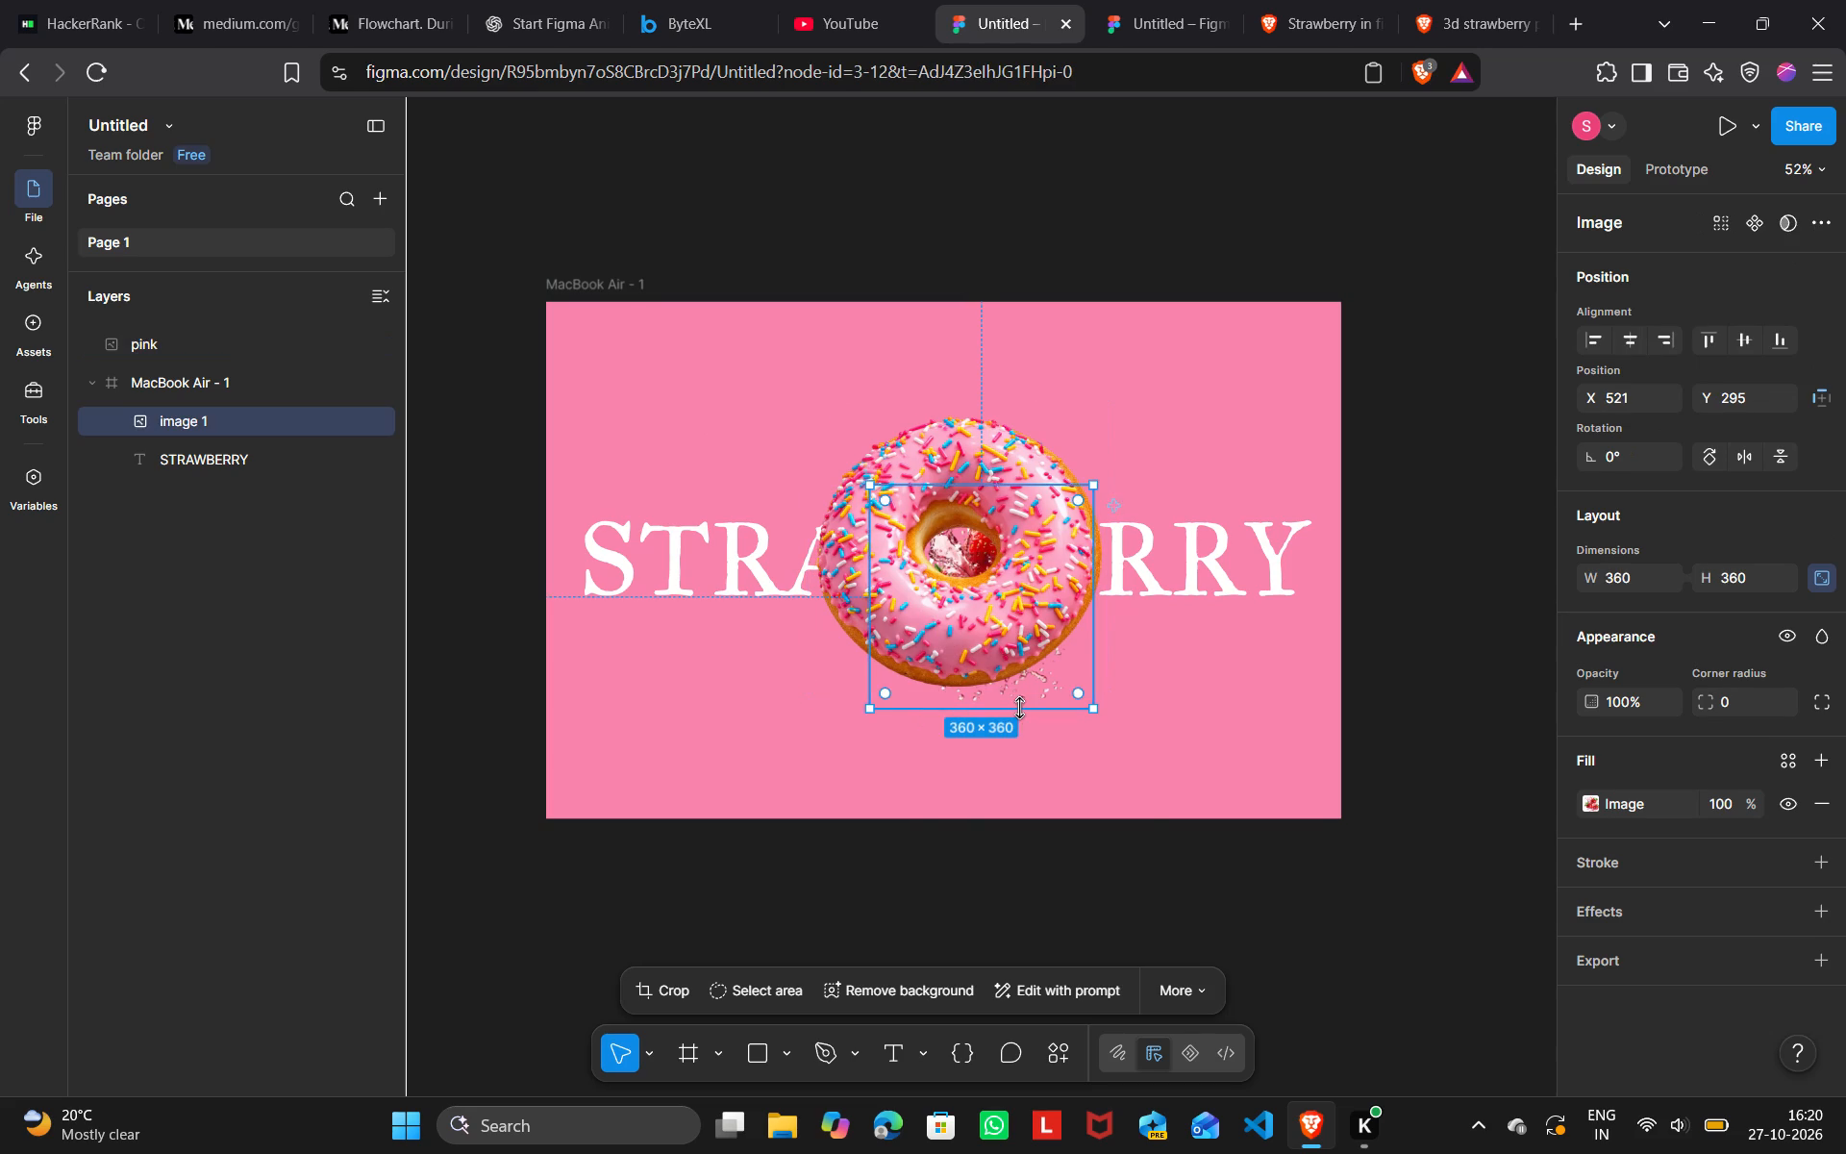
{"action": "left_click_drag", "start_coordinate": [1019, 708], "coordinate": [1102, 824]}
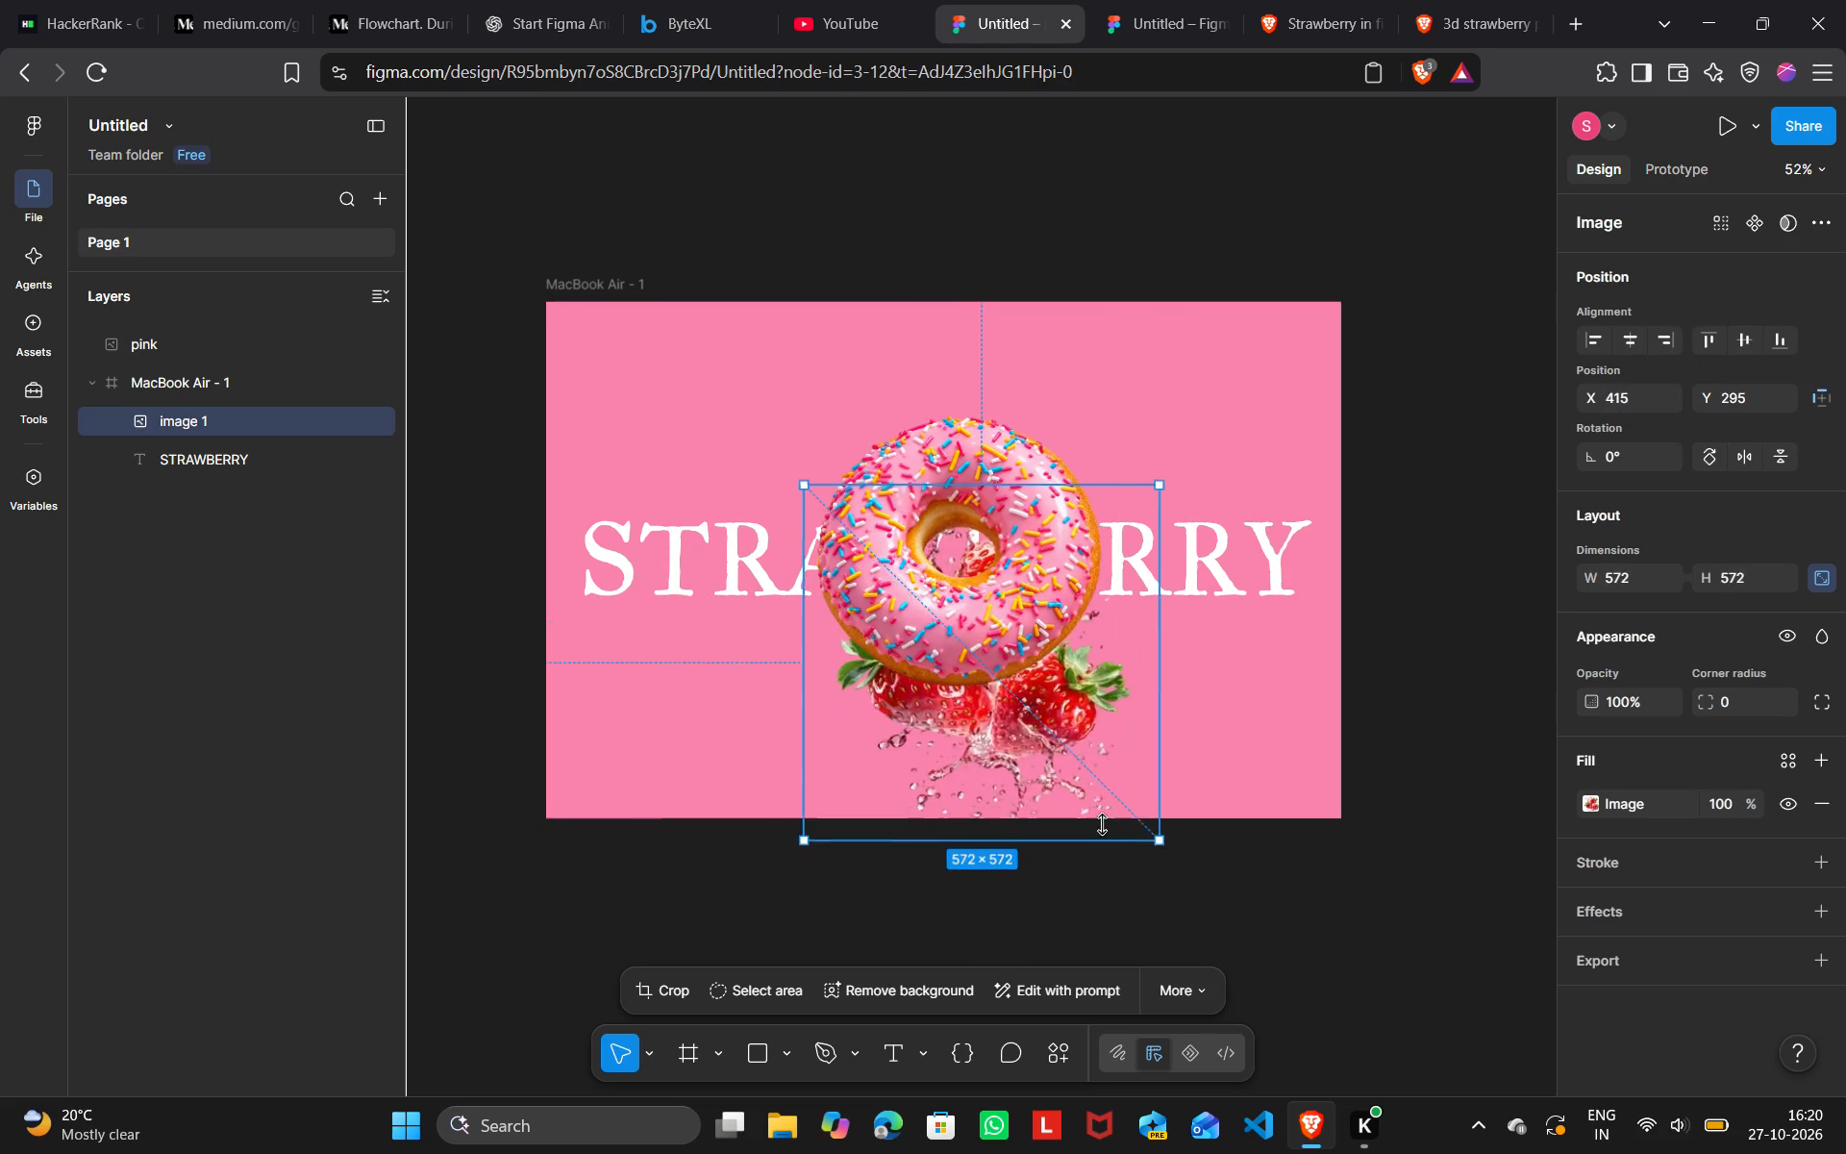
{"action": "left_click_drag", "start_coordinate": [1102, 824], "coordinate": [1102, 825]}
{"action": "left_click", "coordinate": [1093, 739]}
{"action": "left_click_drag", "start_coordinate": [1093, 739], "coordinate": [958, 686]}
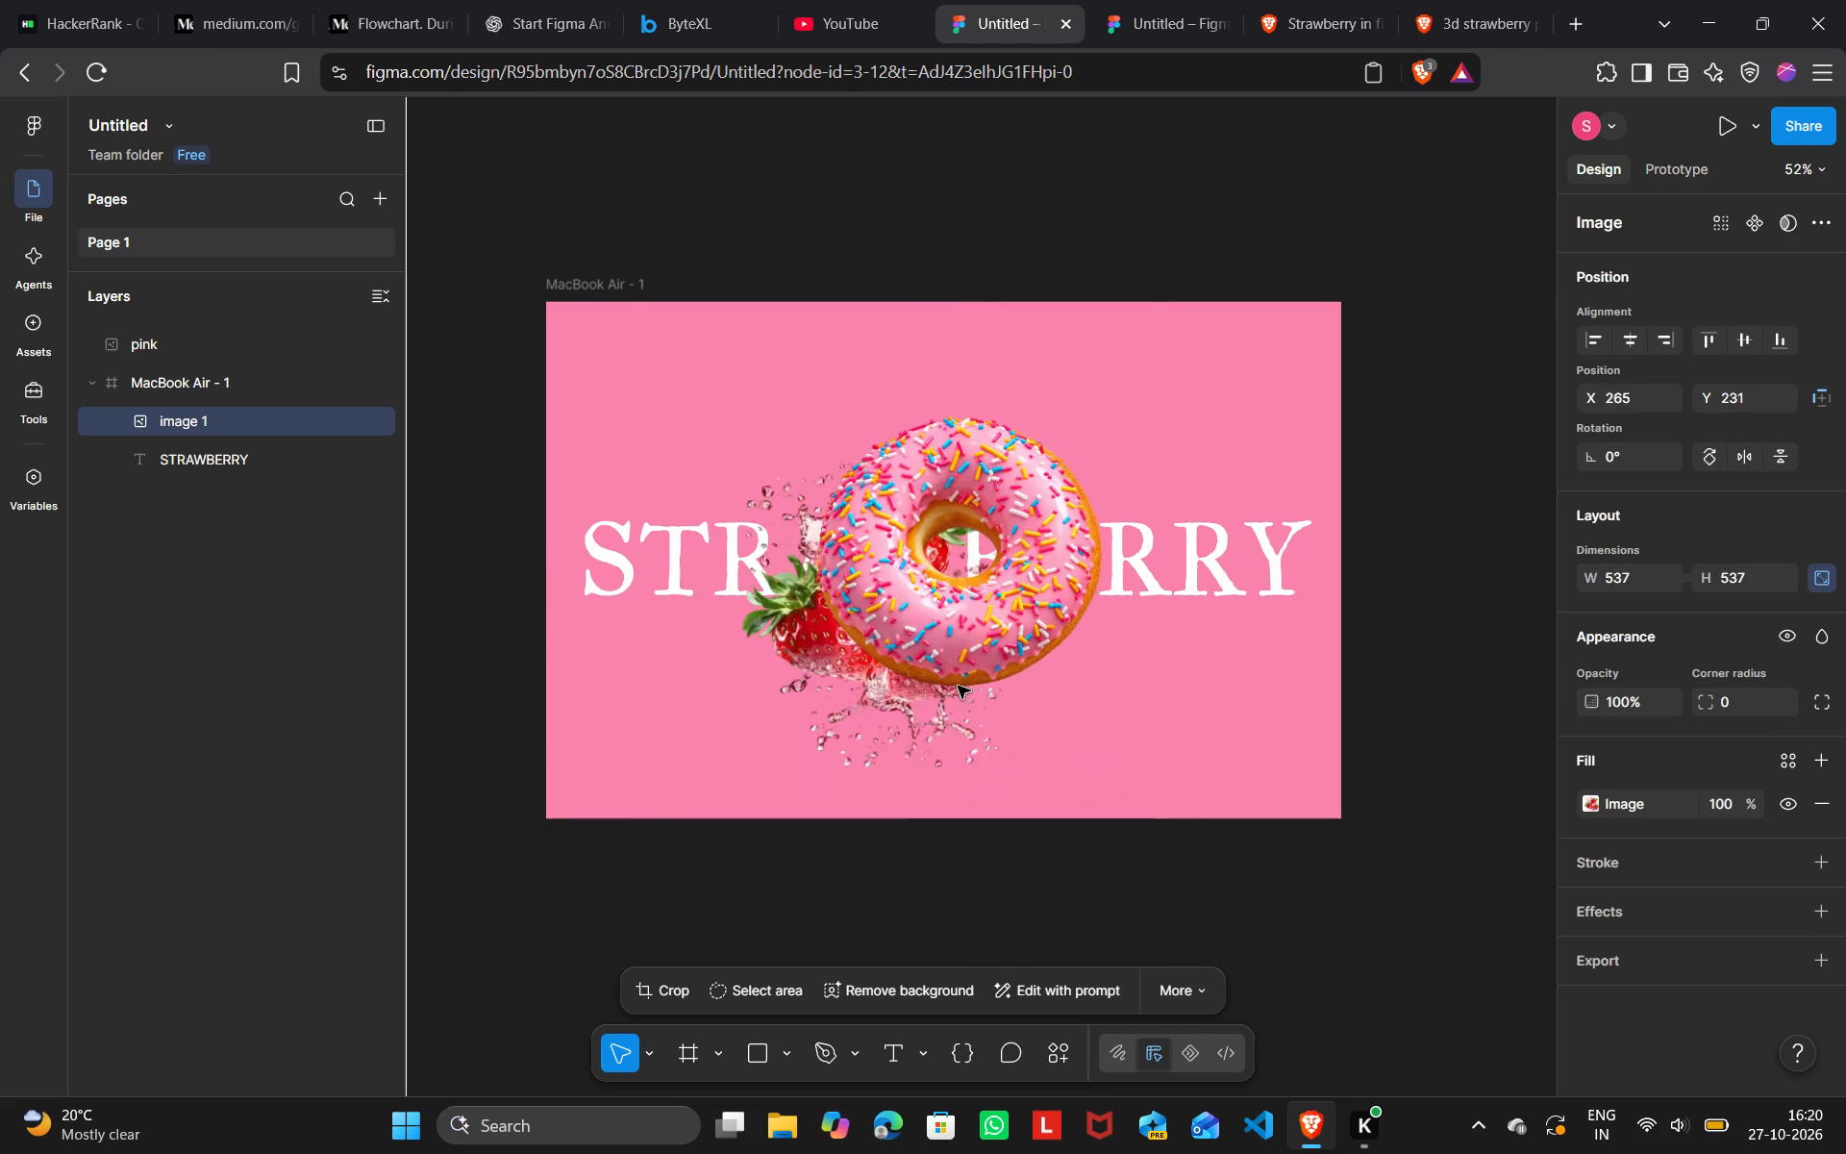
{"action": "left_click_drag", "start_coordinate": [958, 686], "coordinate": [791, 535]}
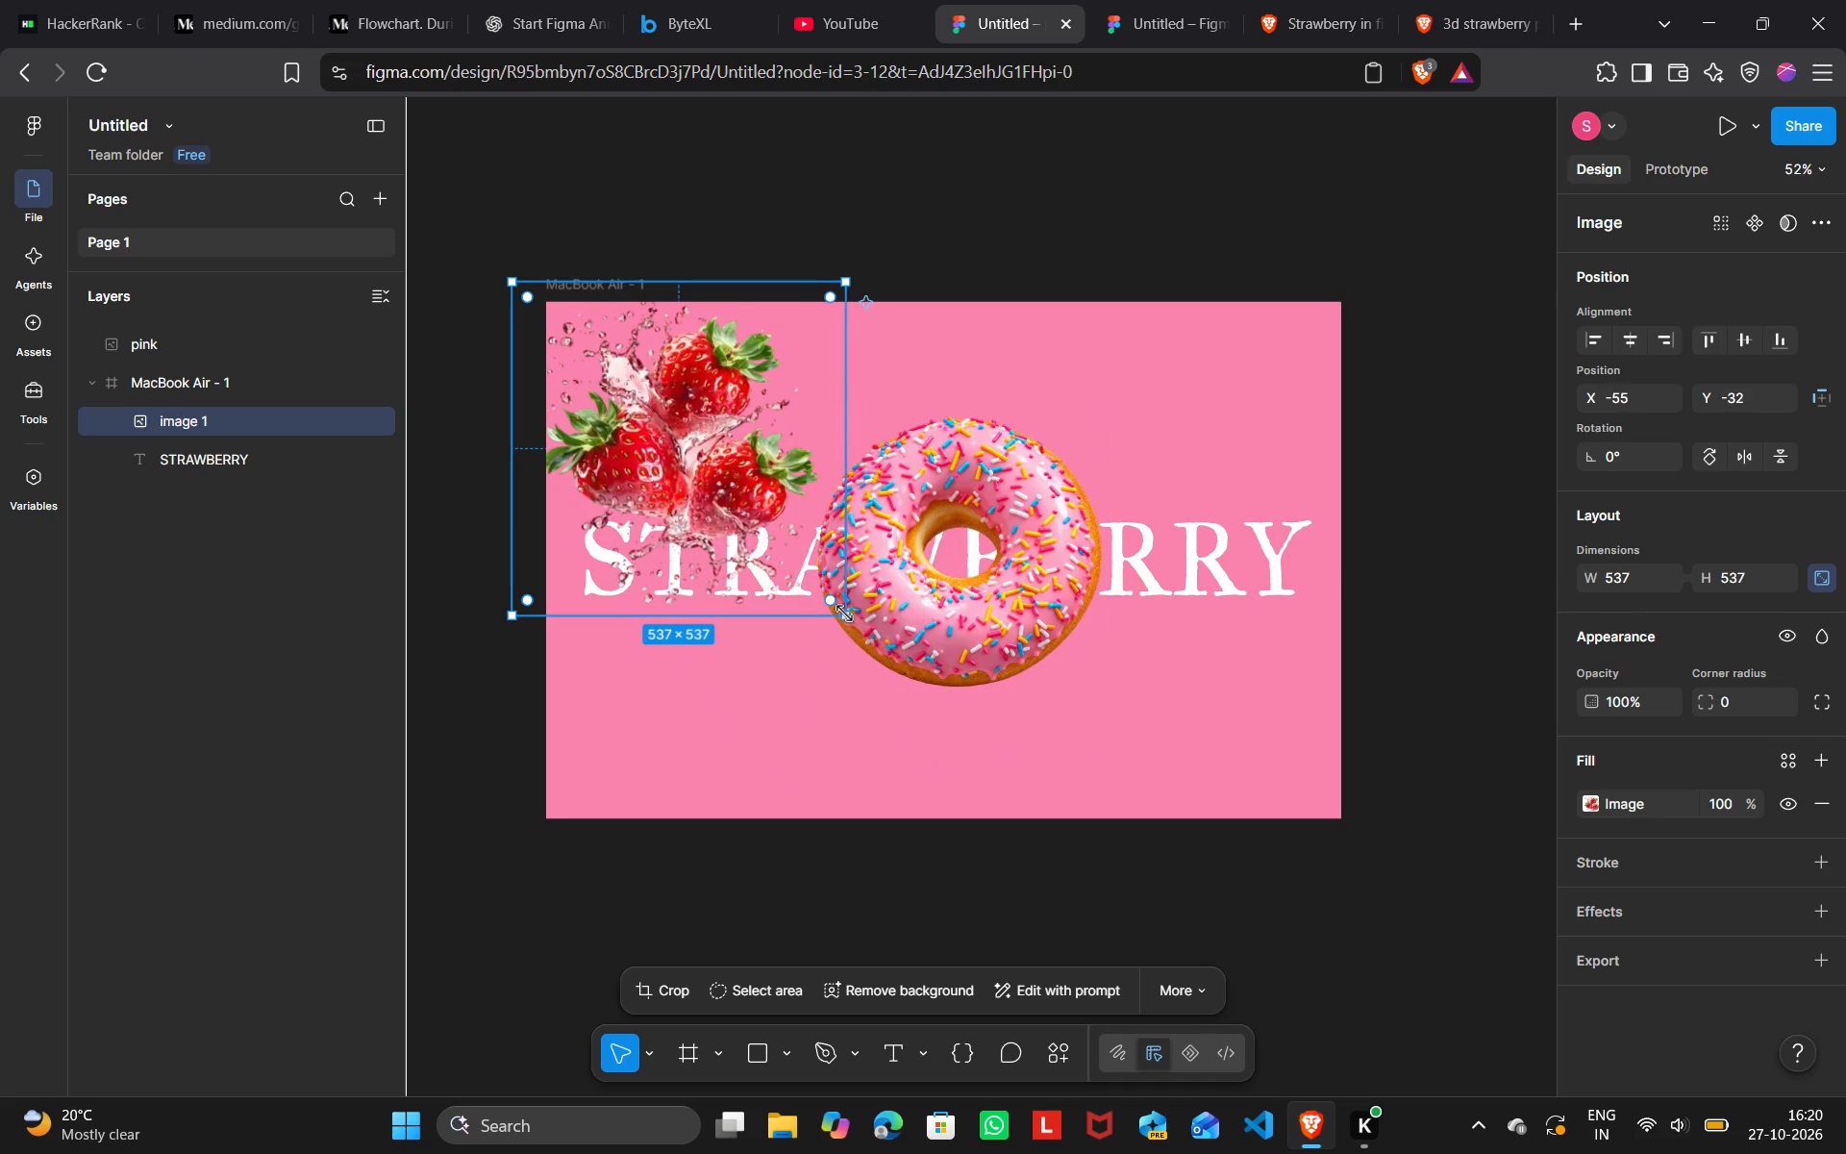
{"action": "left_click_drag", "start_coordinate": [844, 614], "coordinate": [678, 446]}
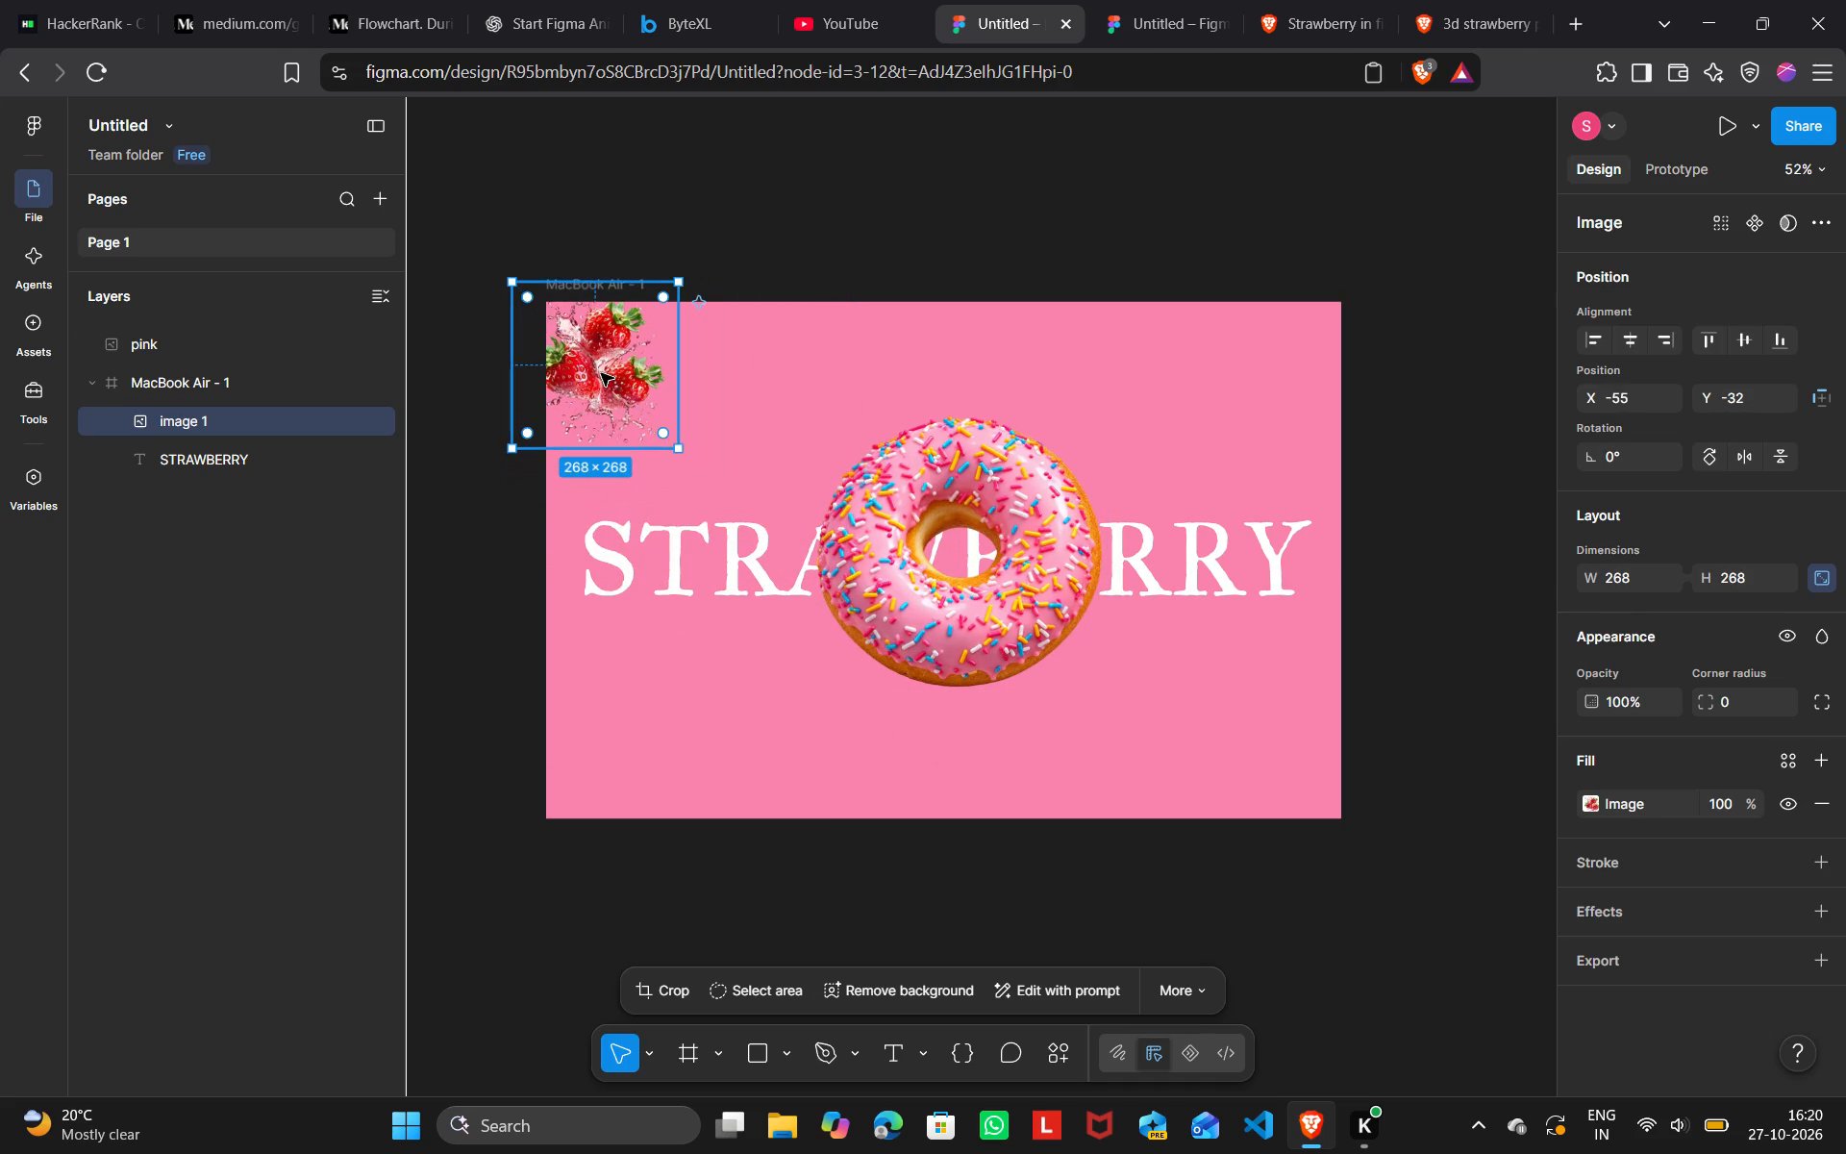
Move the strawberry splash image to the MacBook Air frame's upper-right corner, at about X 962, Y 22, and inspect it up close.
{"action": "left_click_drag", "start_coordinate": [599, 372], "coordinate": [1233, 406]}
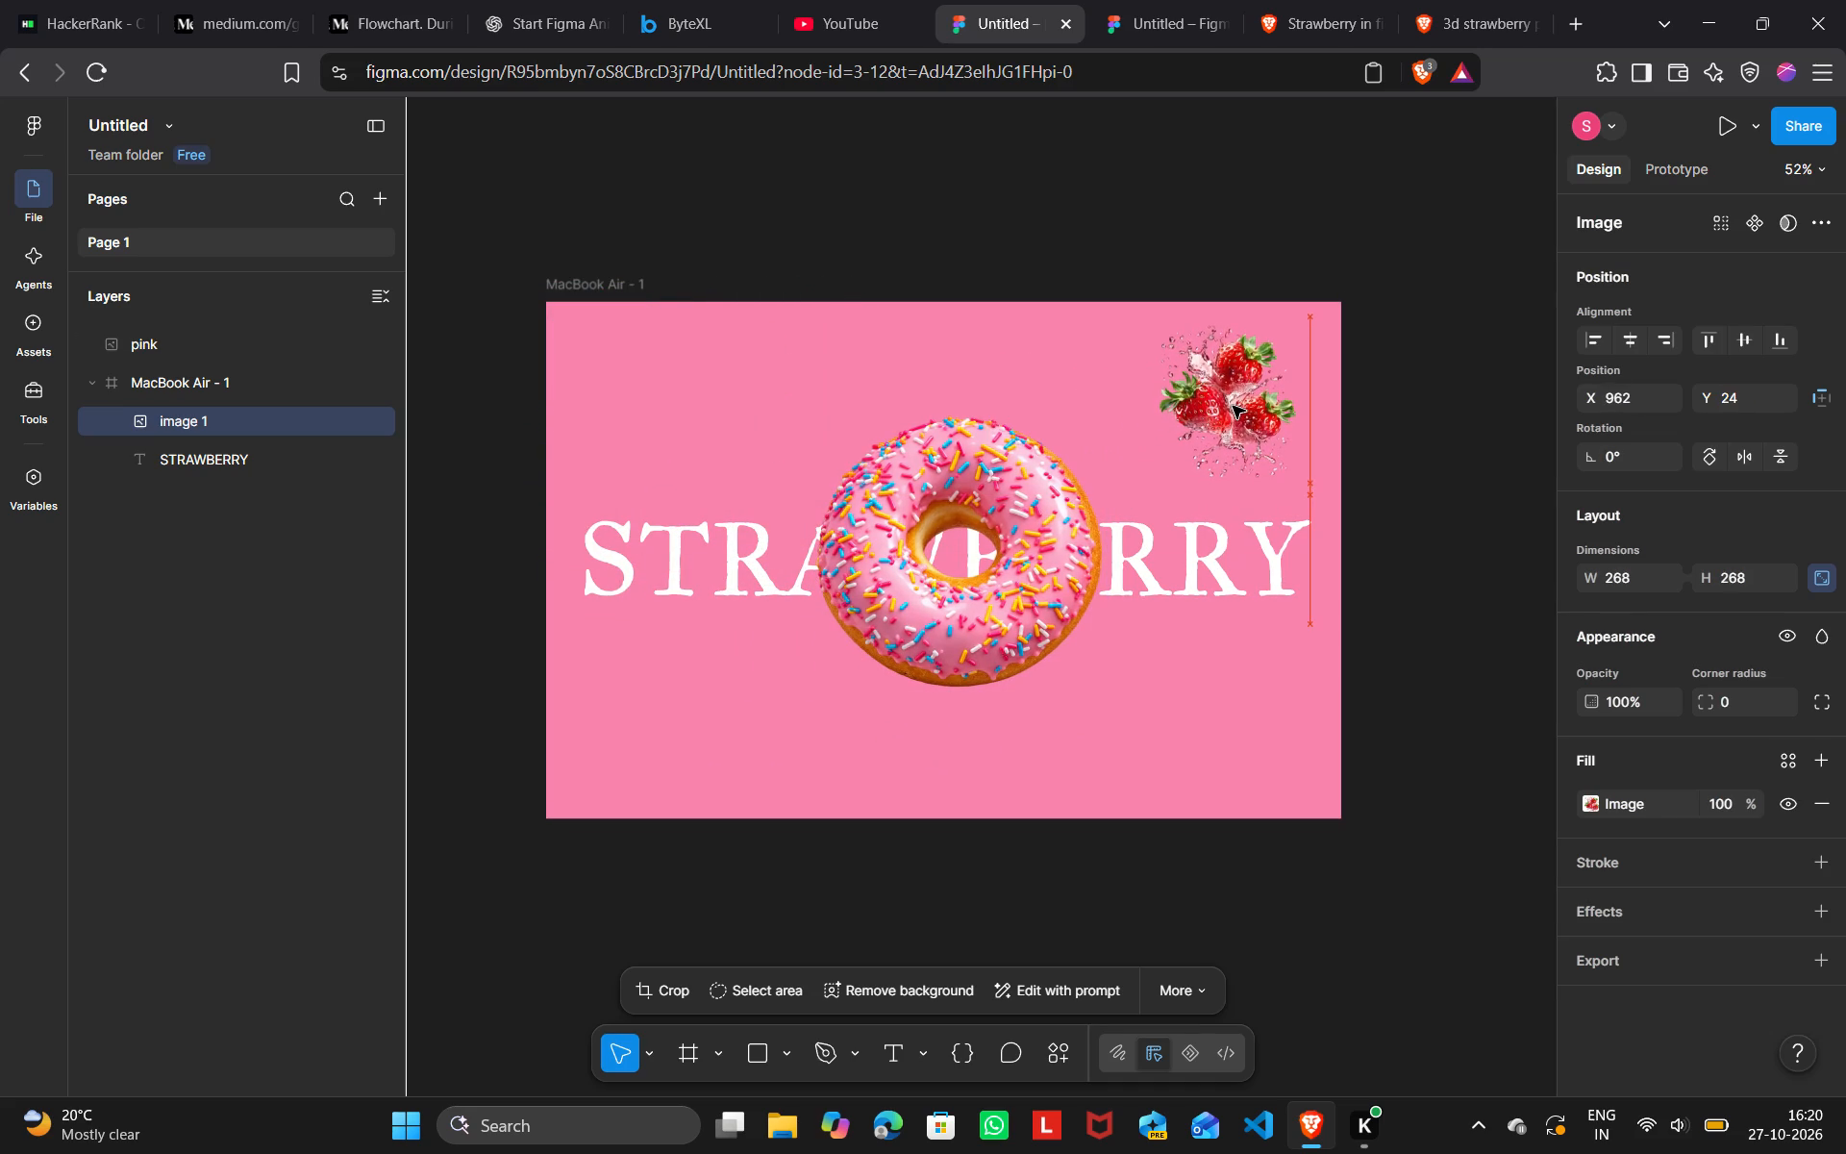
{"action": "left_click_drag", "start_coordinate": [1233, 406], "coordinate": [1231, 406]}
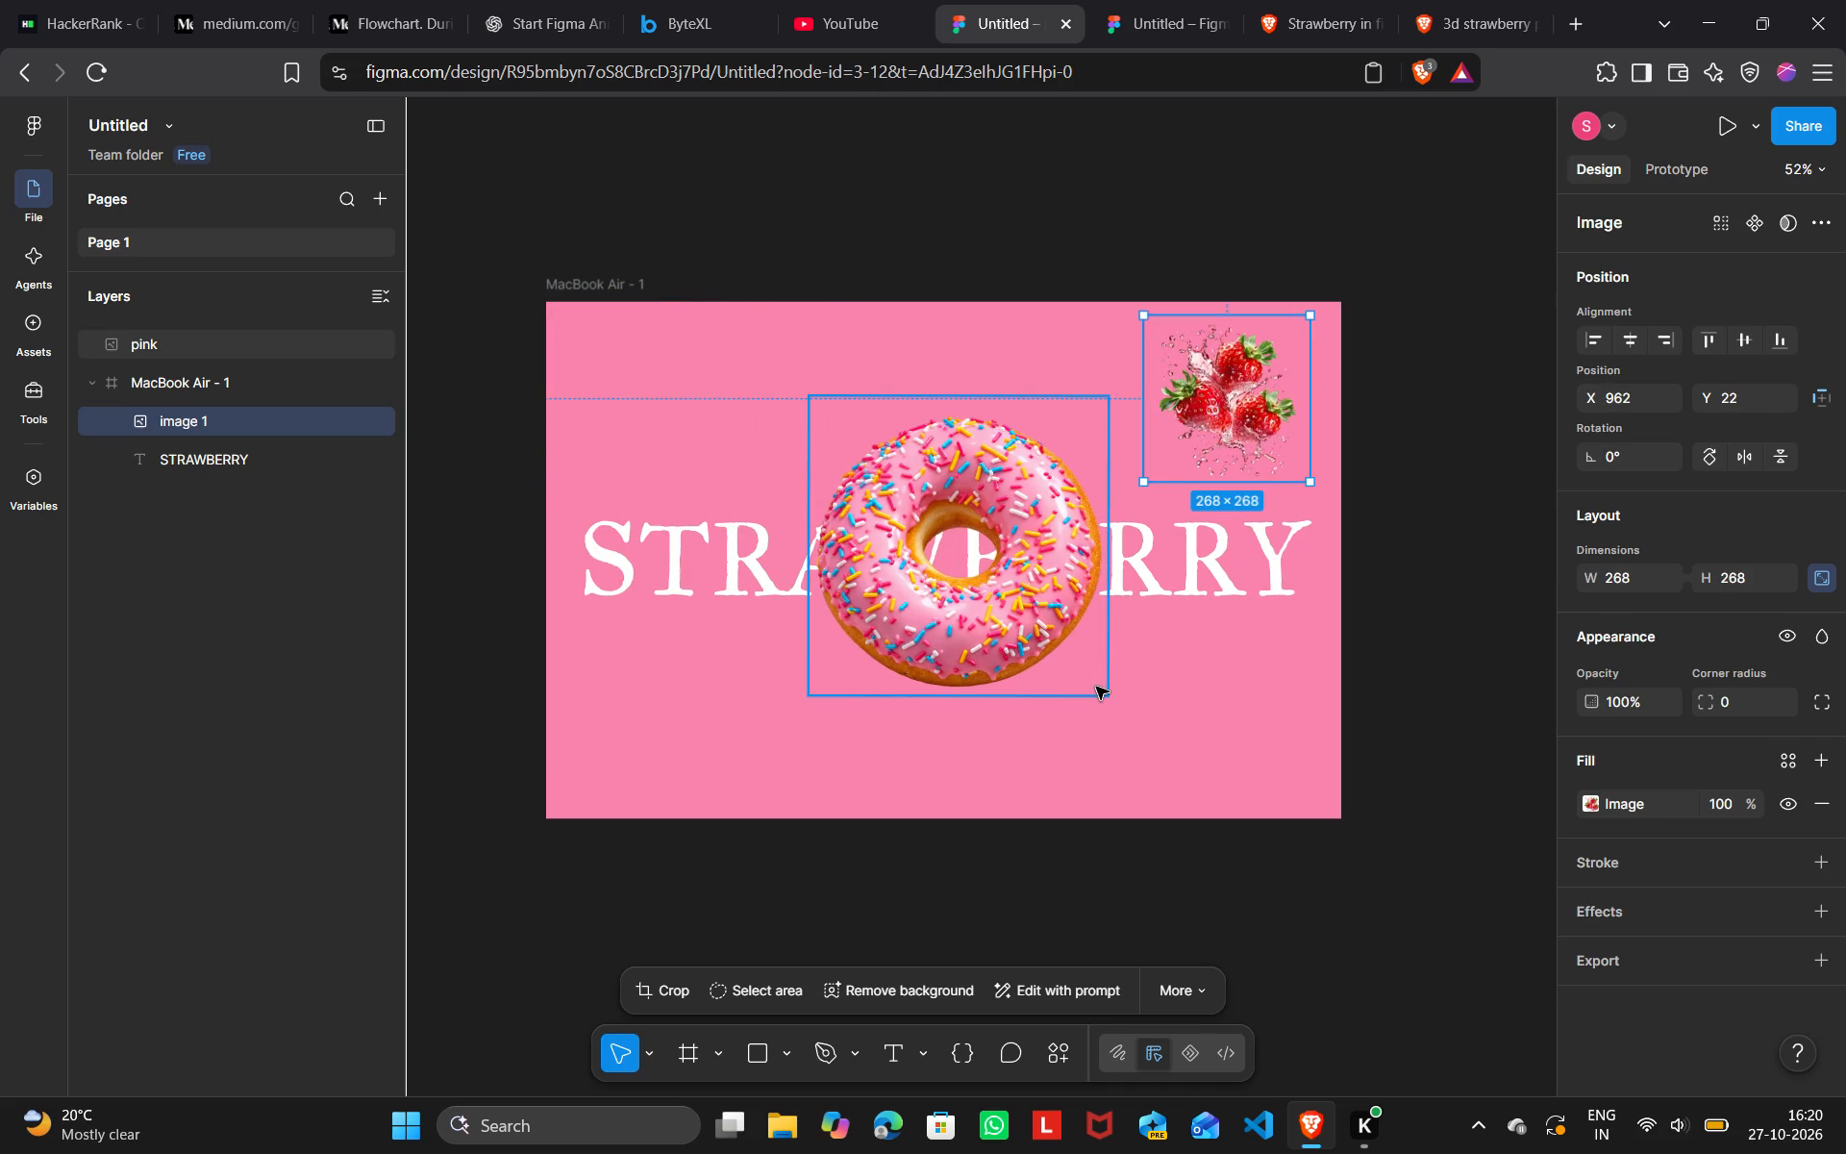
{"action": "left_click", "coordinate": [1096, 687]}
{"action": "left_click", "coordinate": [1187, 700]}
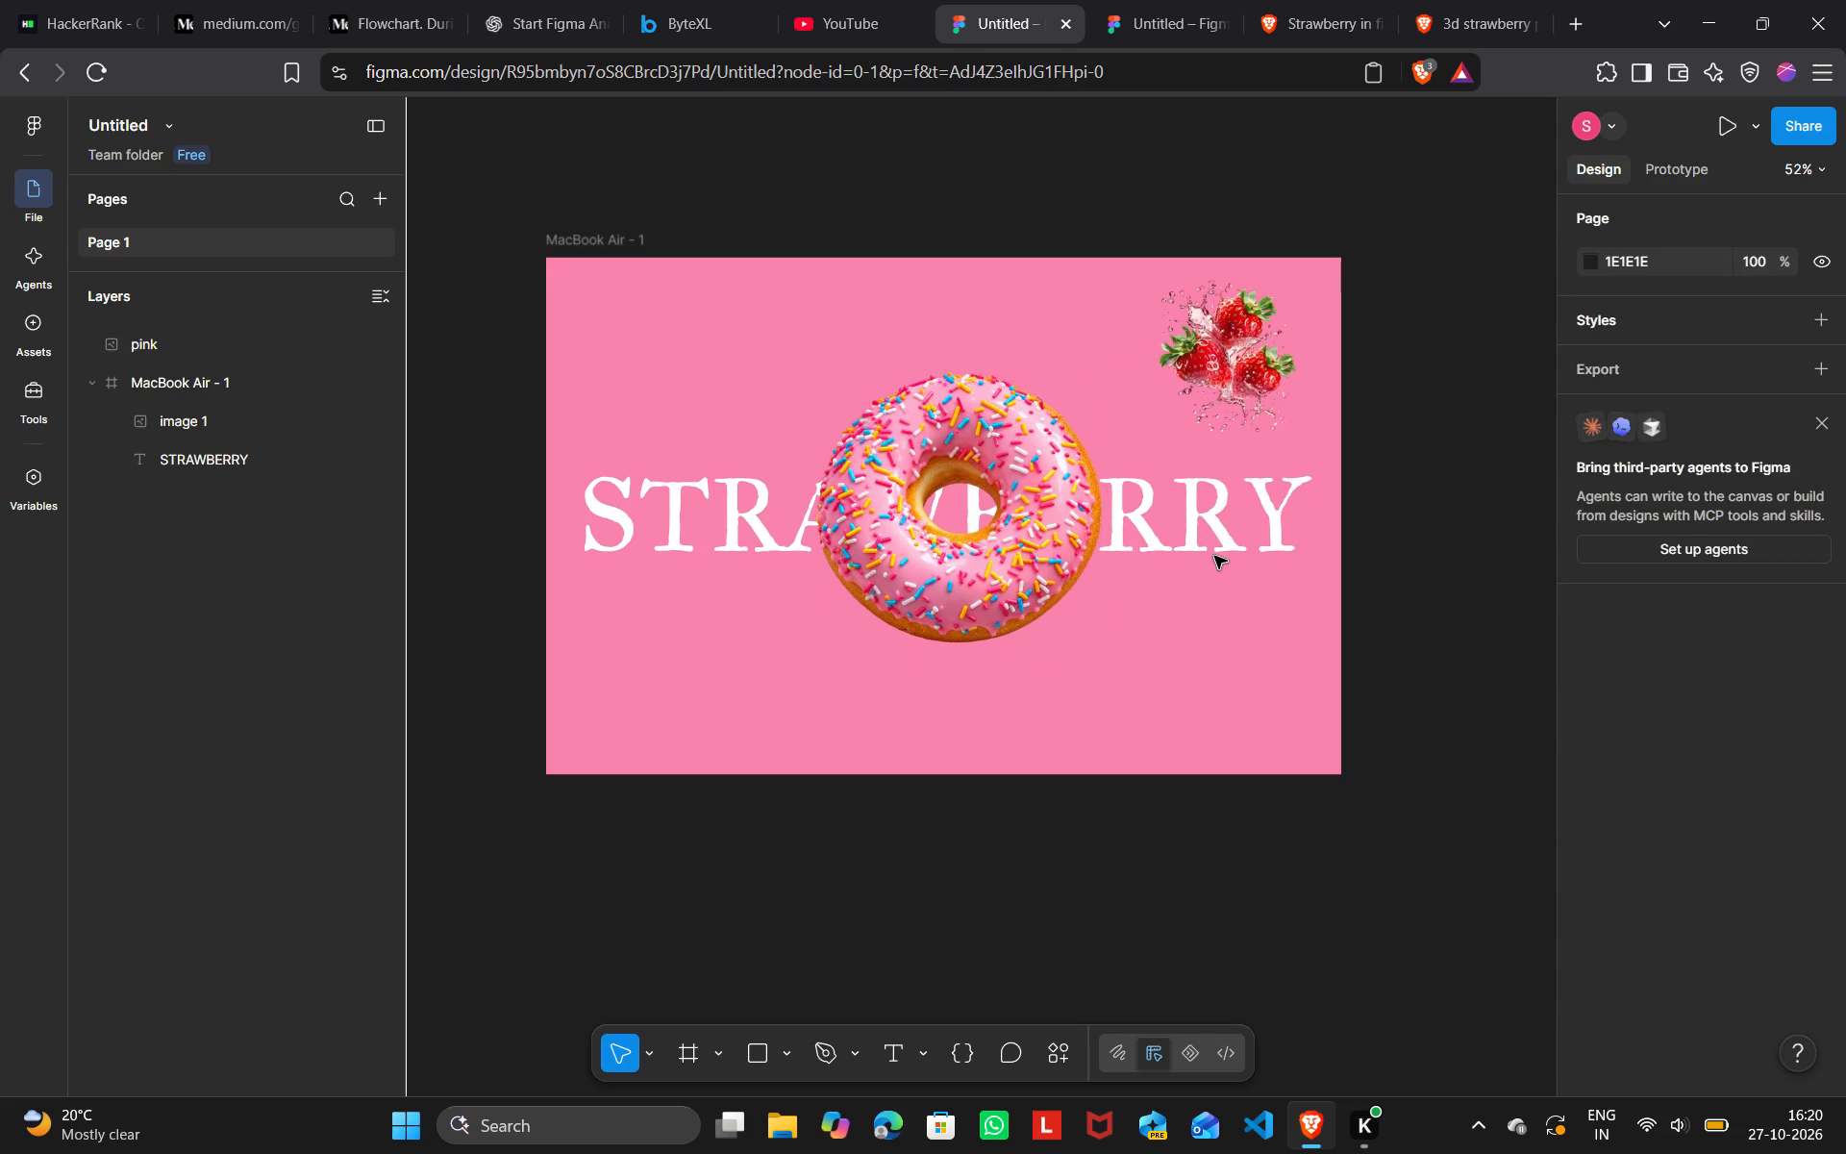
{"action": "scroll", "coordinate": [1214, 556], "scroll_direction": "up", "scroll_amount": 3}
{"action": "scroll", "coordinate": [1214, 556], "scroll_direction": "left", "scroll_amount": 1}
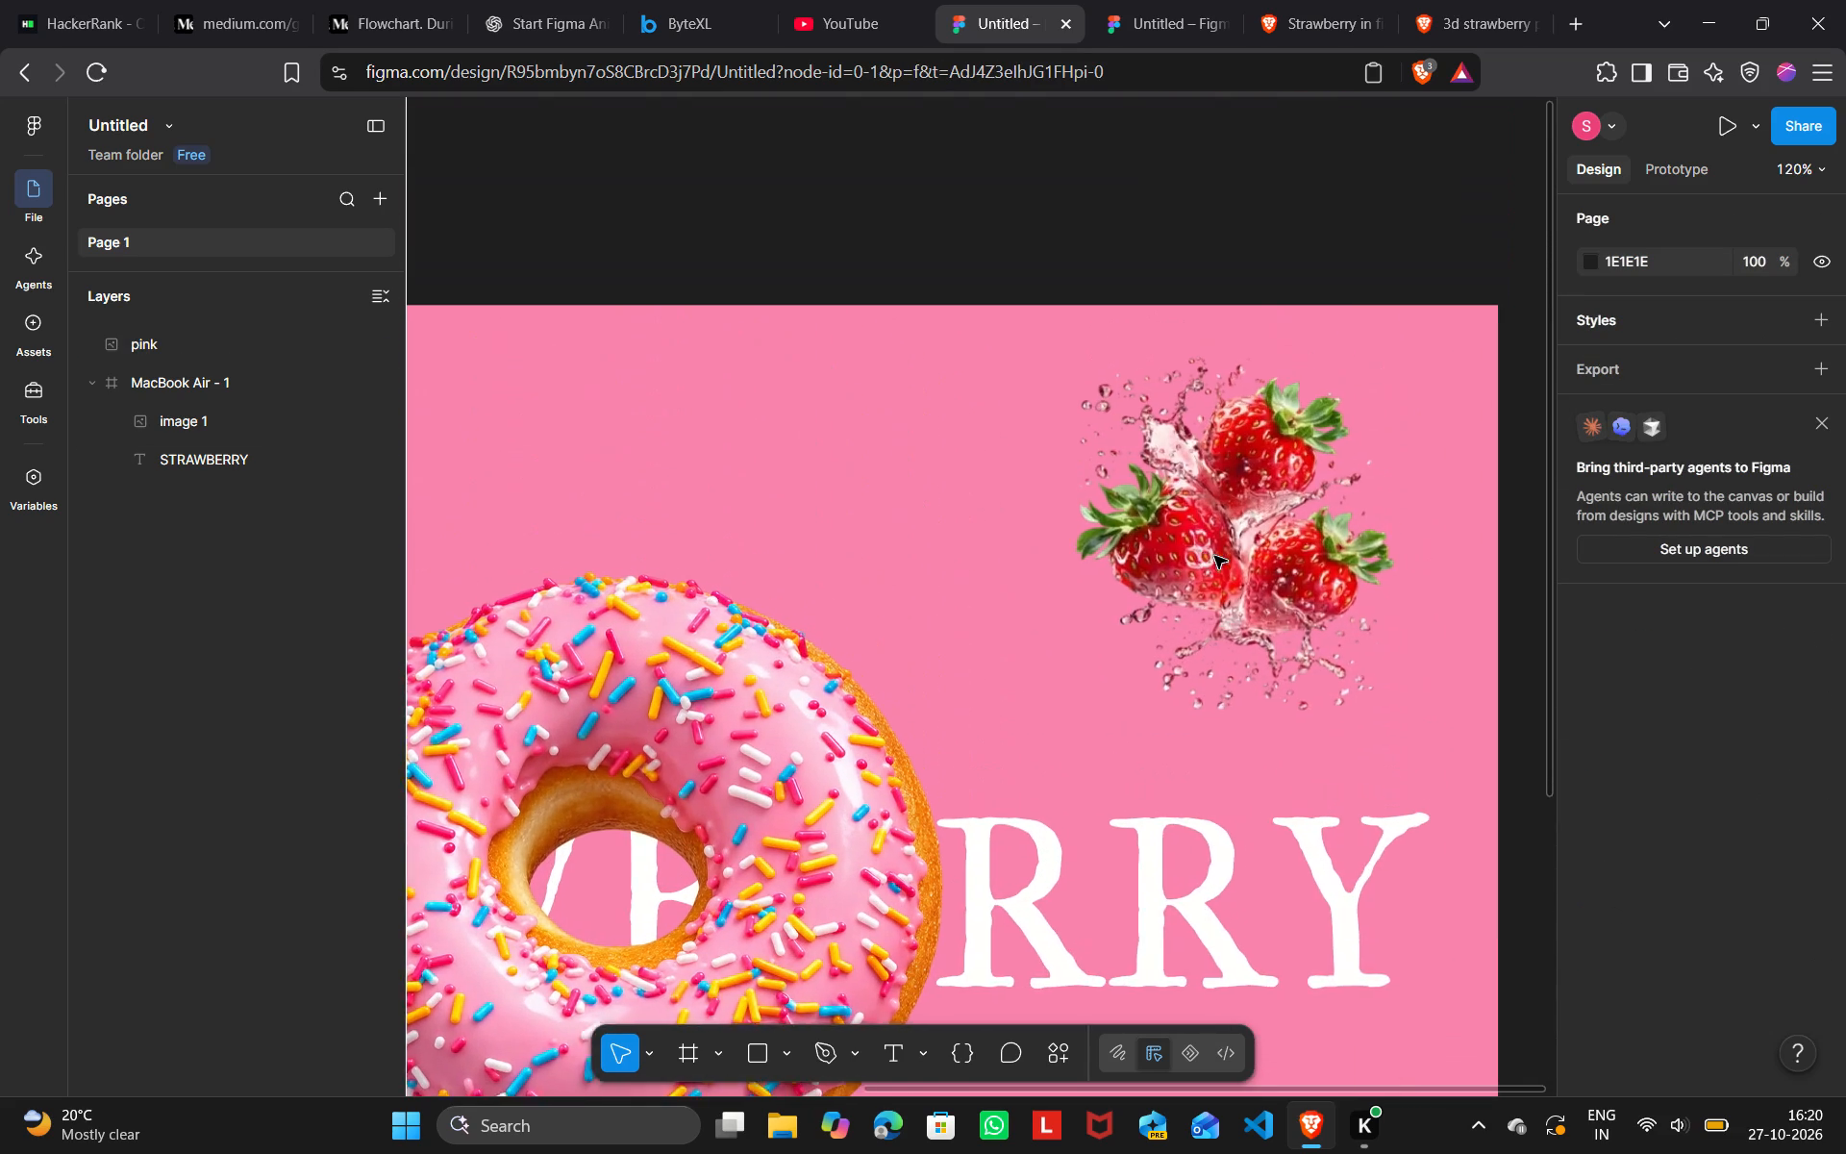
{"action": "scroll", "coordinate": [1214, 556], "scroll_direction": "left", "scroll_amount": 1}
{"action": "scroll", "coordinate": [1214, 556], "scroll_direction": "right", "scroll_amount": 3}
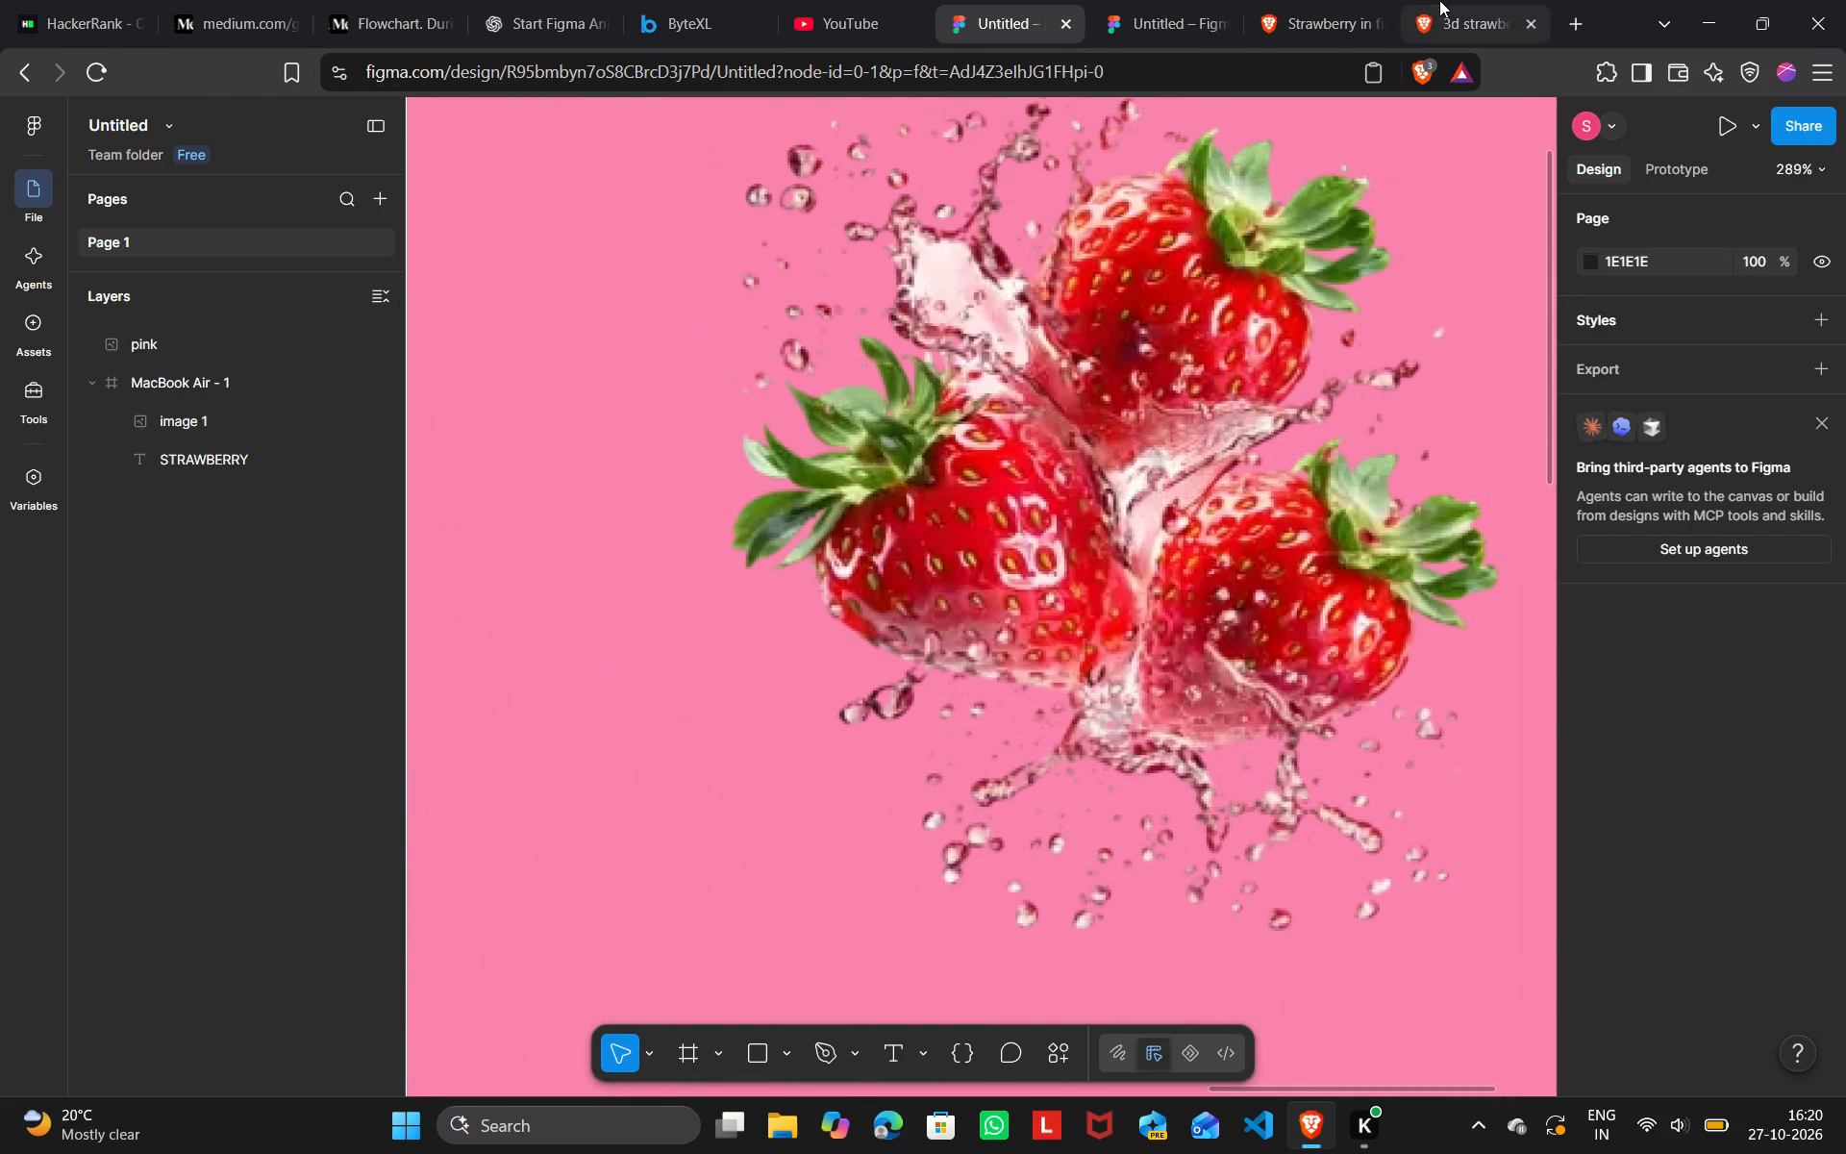
Switch to the "3d strawberry png" results tab and copy the related image of whole strawberries around a sliced one in a red juice splash.
{"action": "left_click", "coordinate": [1448, 0]}
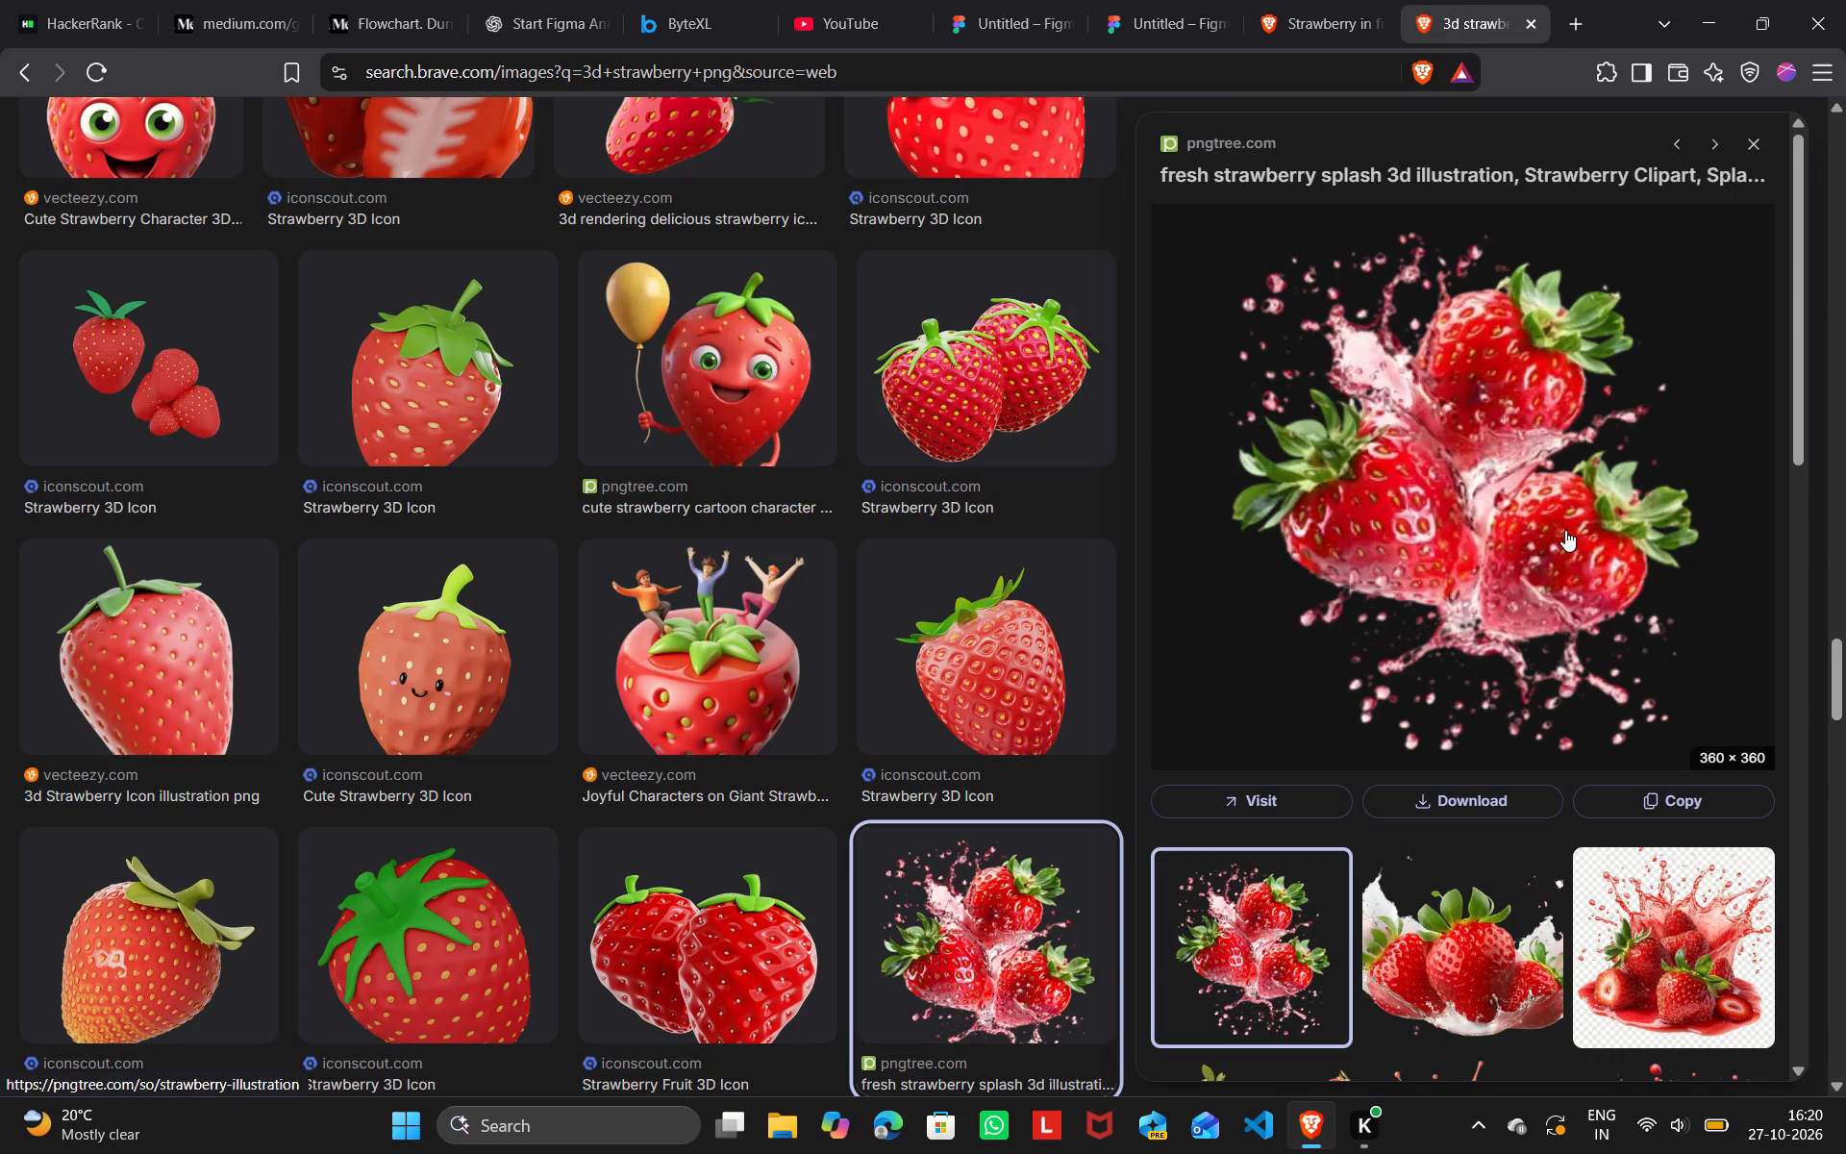
{"action": "scroll", "coordinate": [1565, 530], "scroll_direction": "down", "scroll_amount": 2}
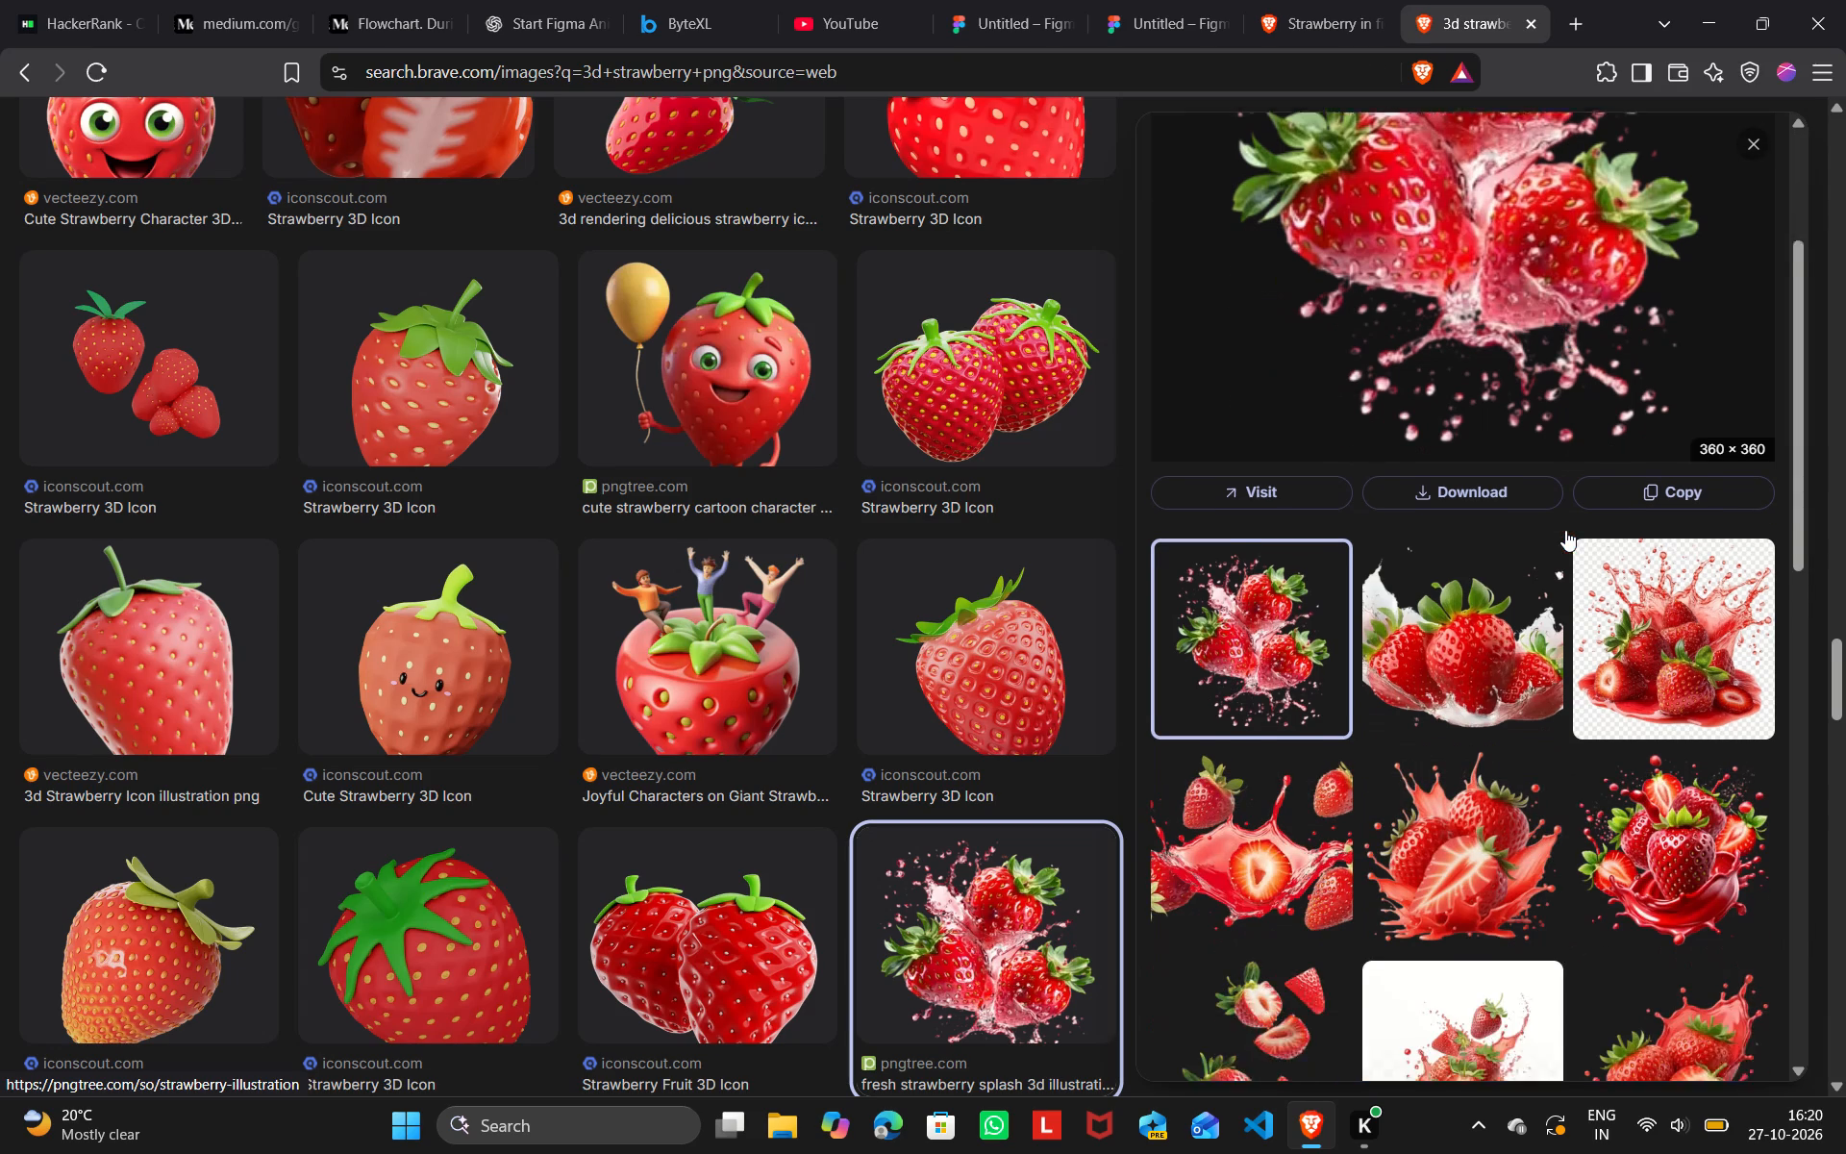
{"action": "scroll", "coordinate": [1565, 530], "scroll_direction": "down", "scroll_amount": 3}
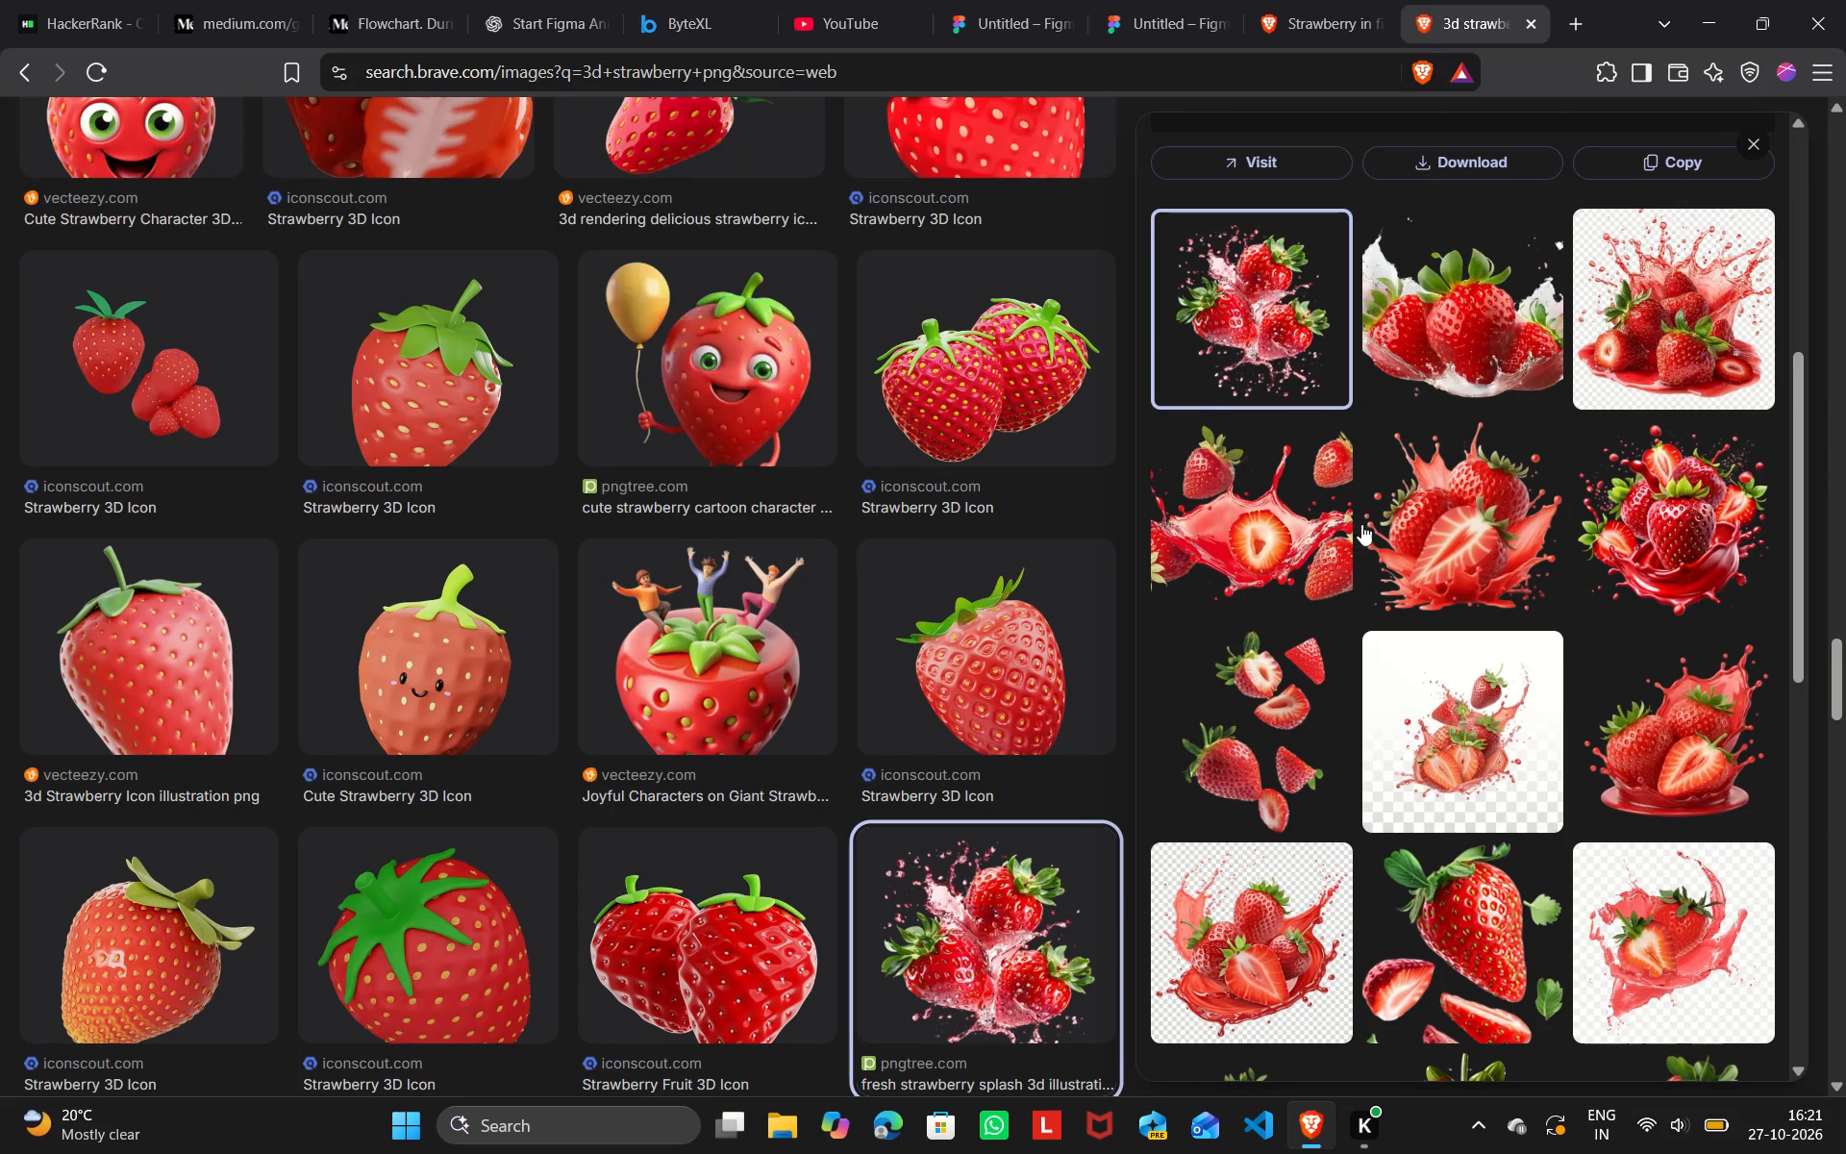
{"action": "right_click", "coordinate": [1312, 539]}
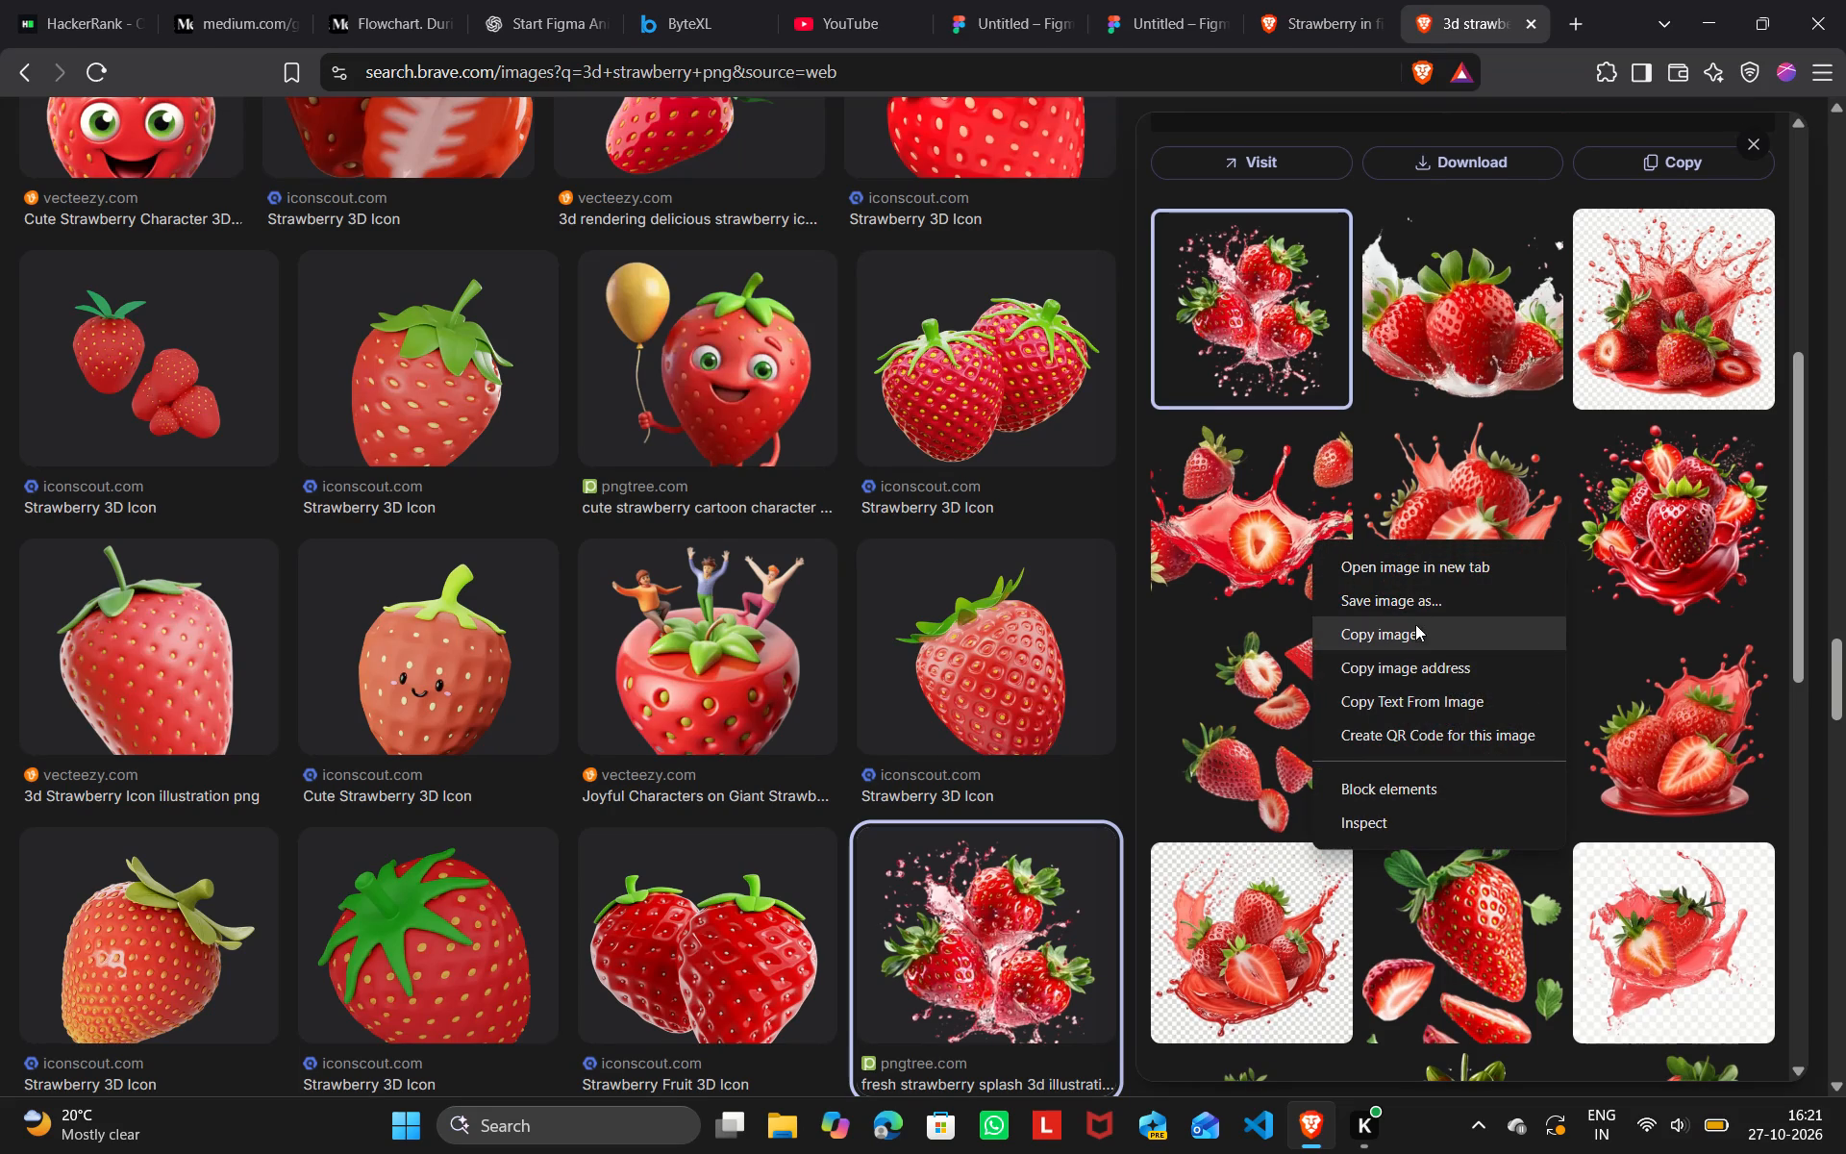
{"action": "left_click", "coordinate": [1440, 635]}
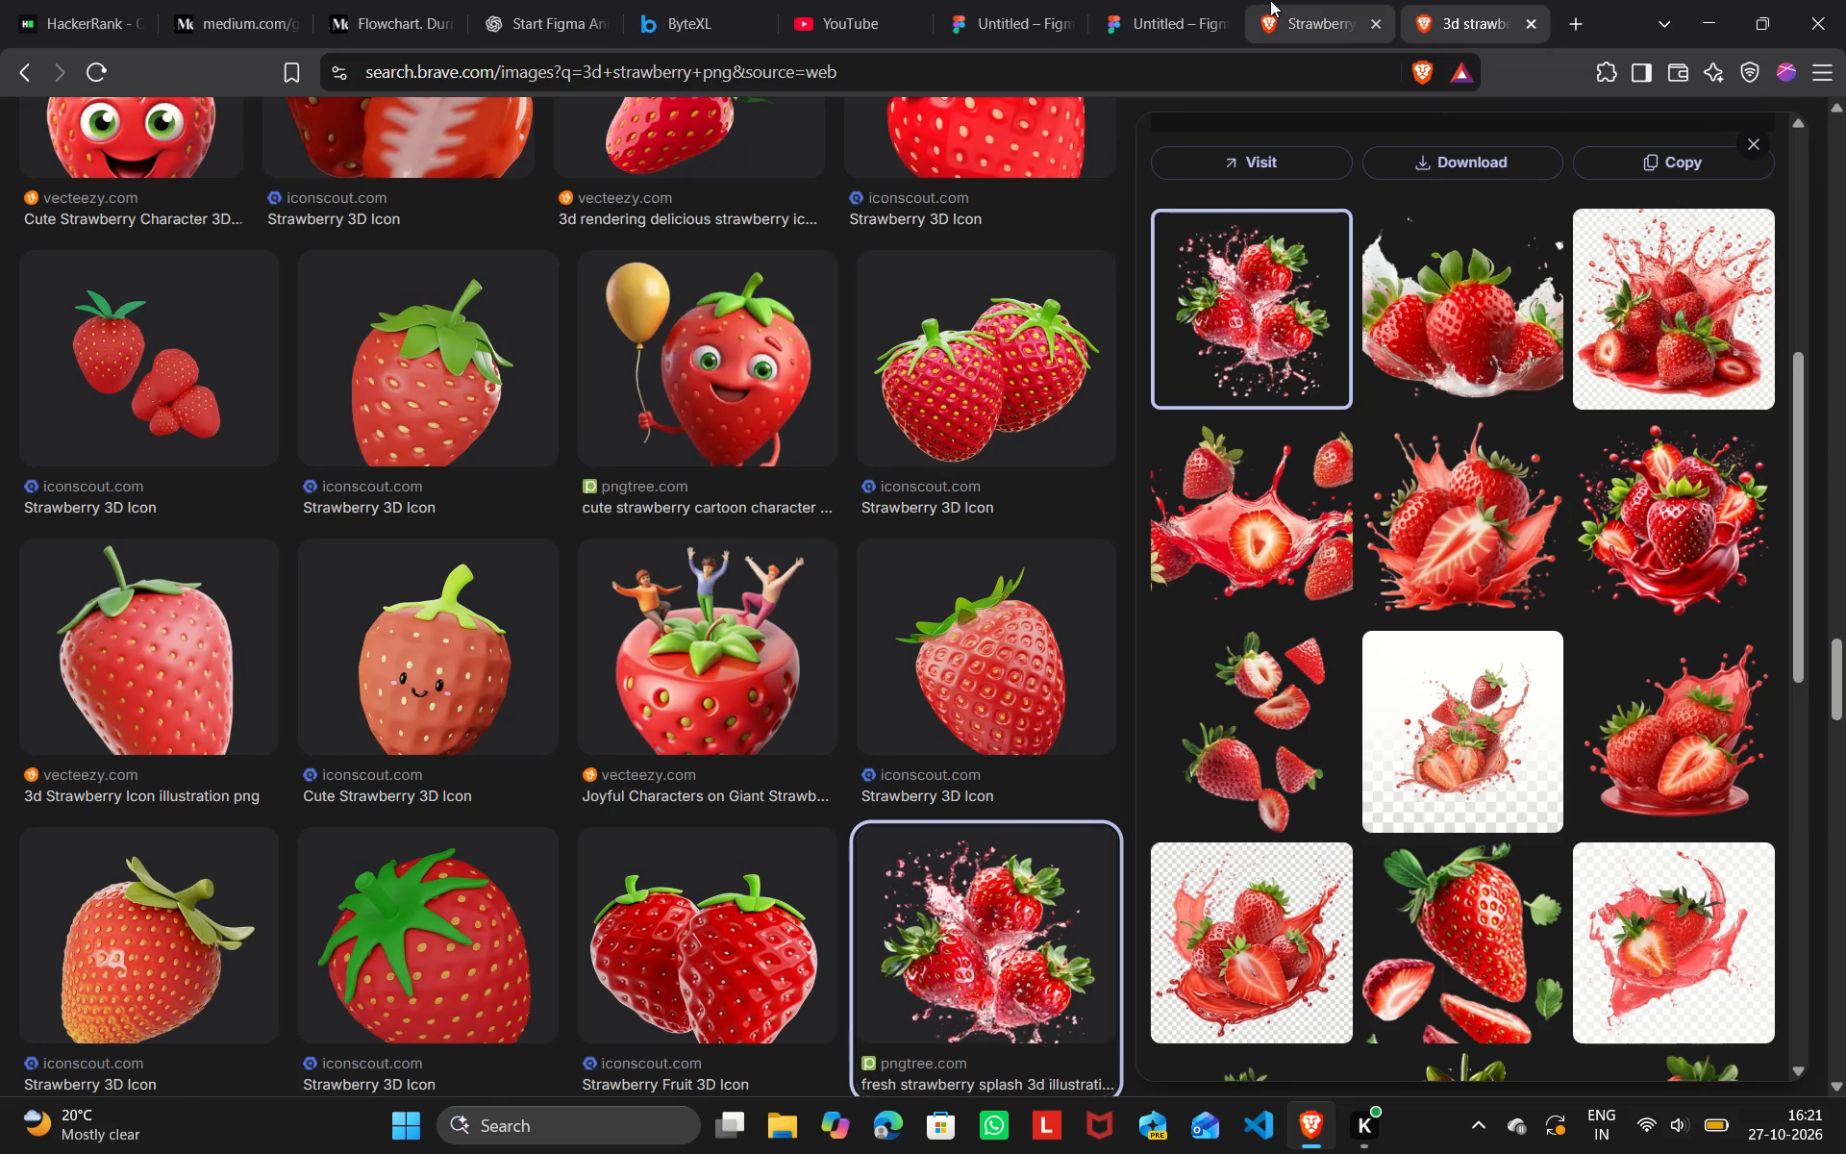
Switch back to the Figma STRAWBERRY donut design and paste the copied juice-splash strawberry image into the MacBook Air frame.
{"action": "left_click", "coordinate": [1292, 1]}
{"action": "left_click", "coordinate": [1150, 2]}
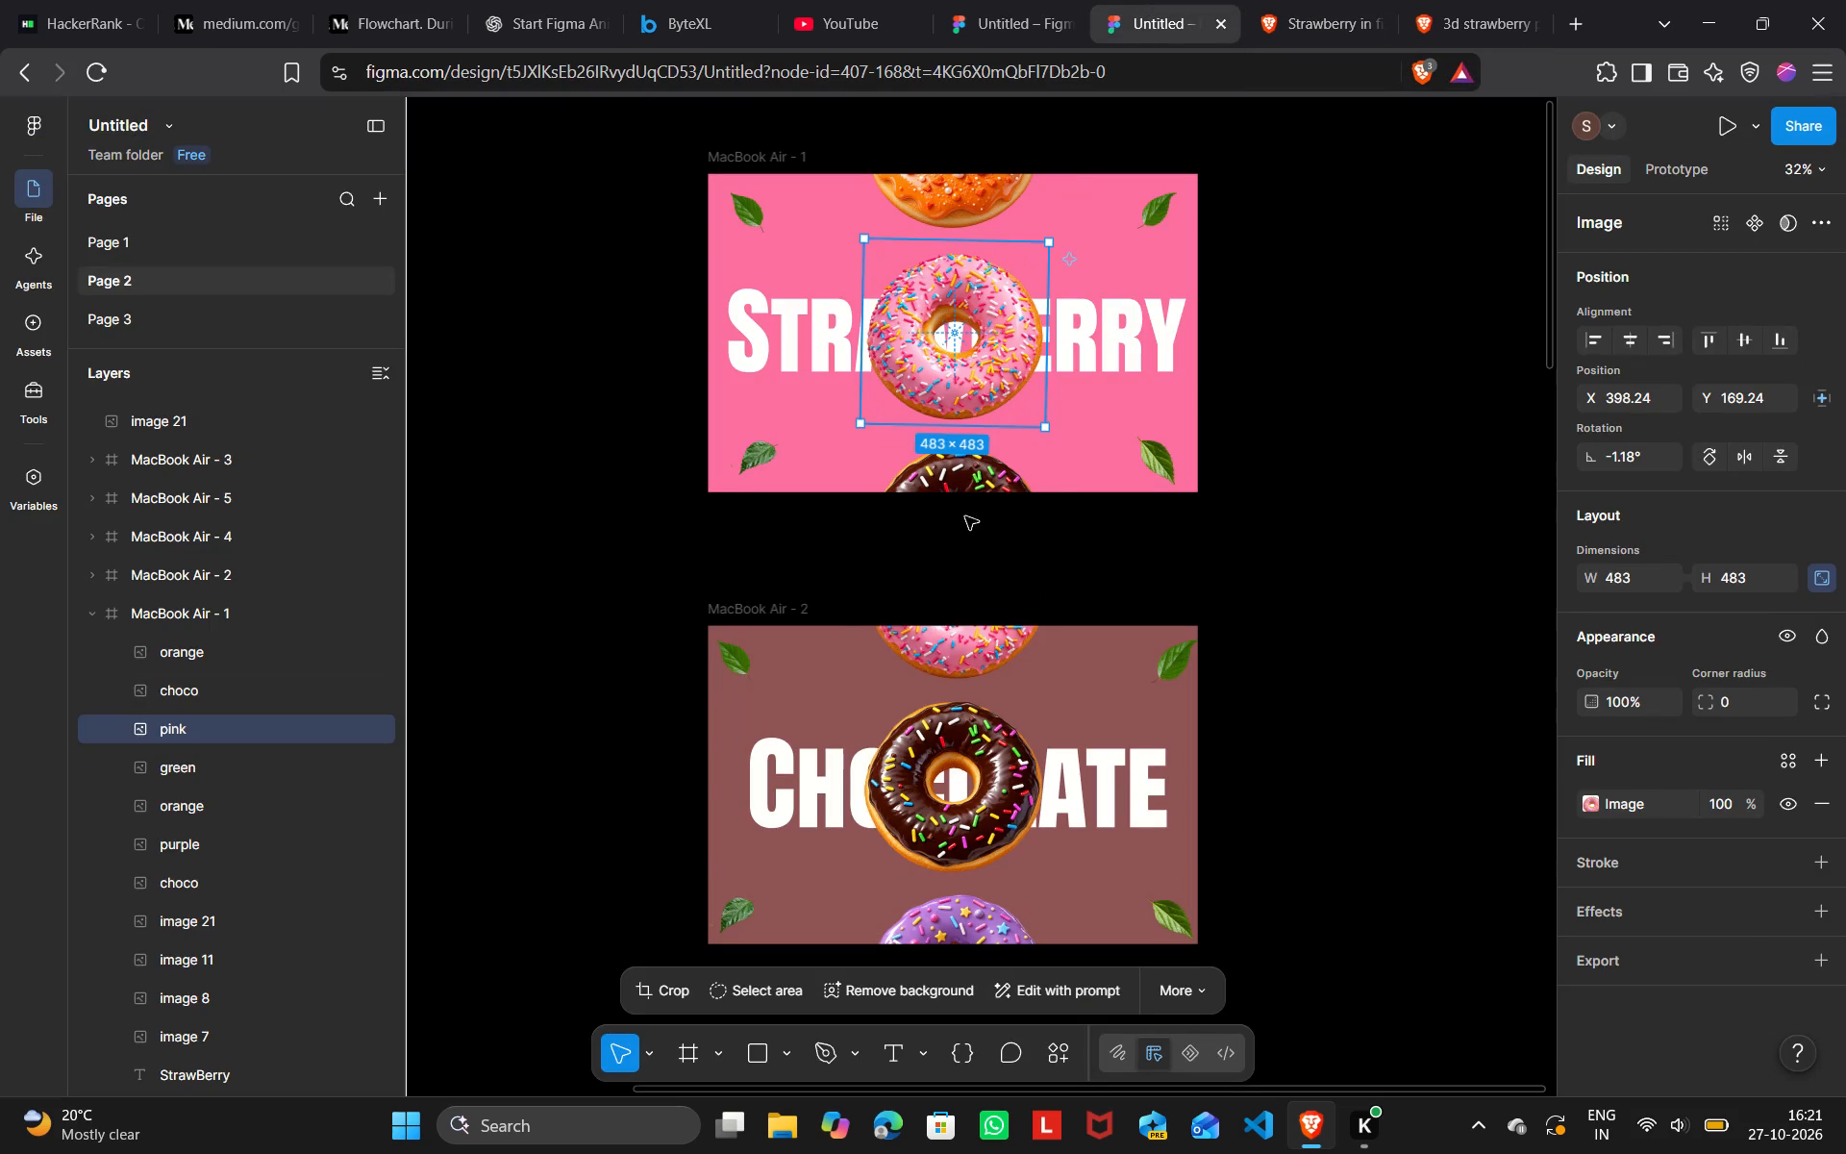
{"action": "left_click", "coordinate": [1019, 18]}
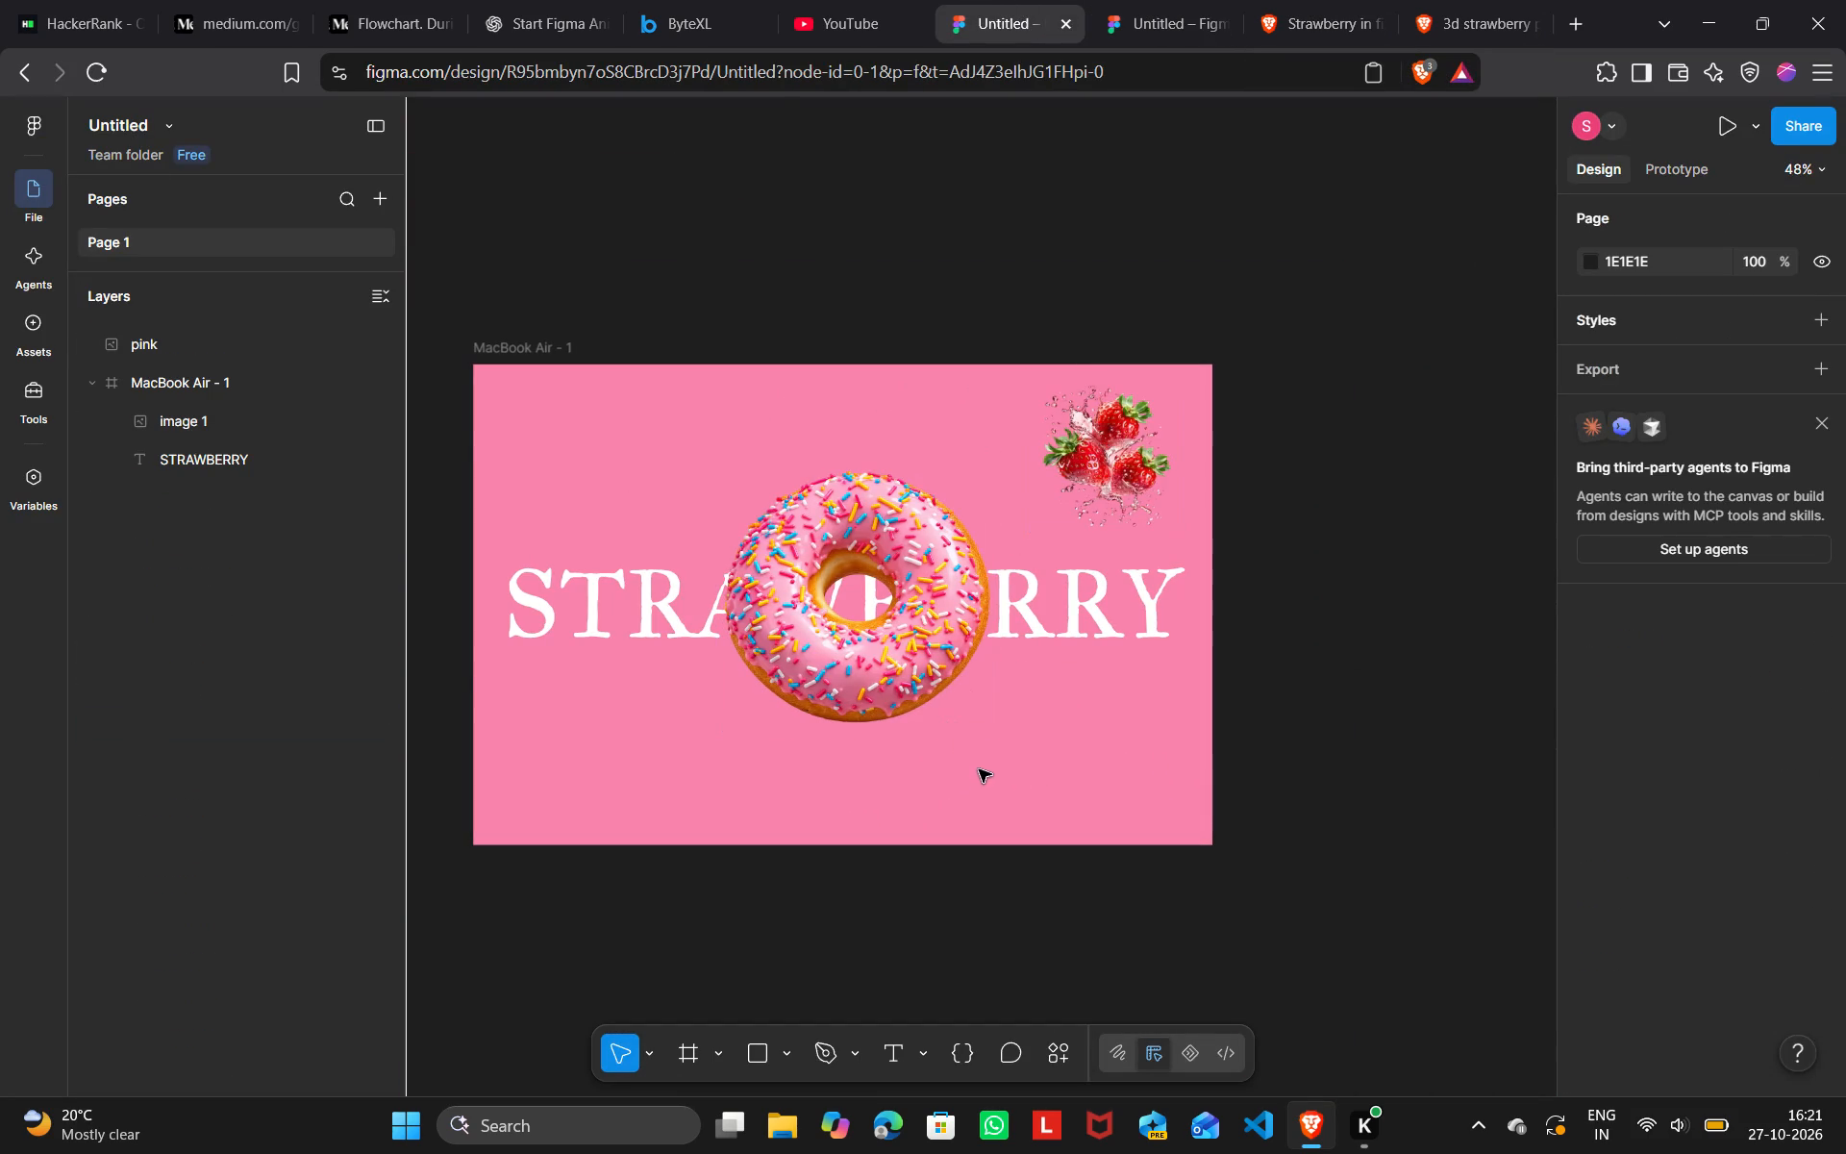
{"action": "left_click", "coordinate": [985, 775]}
{"action": "key", "text": "ctrl+v"}
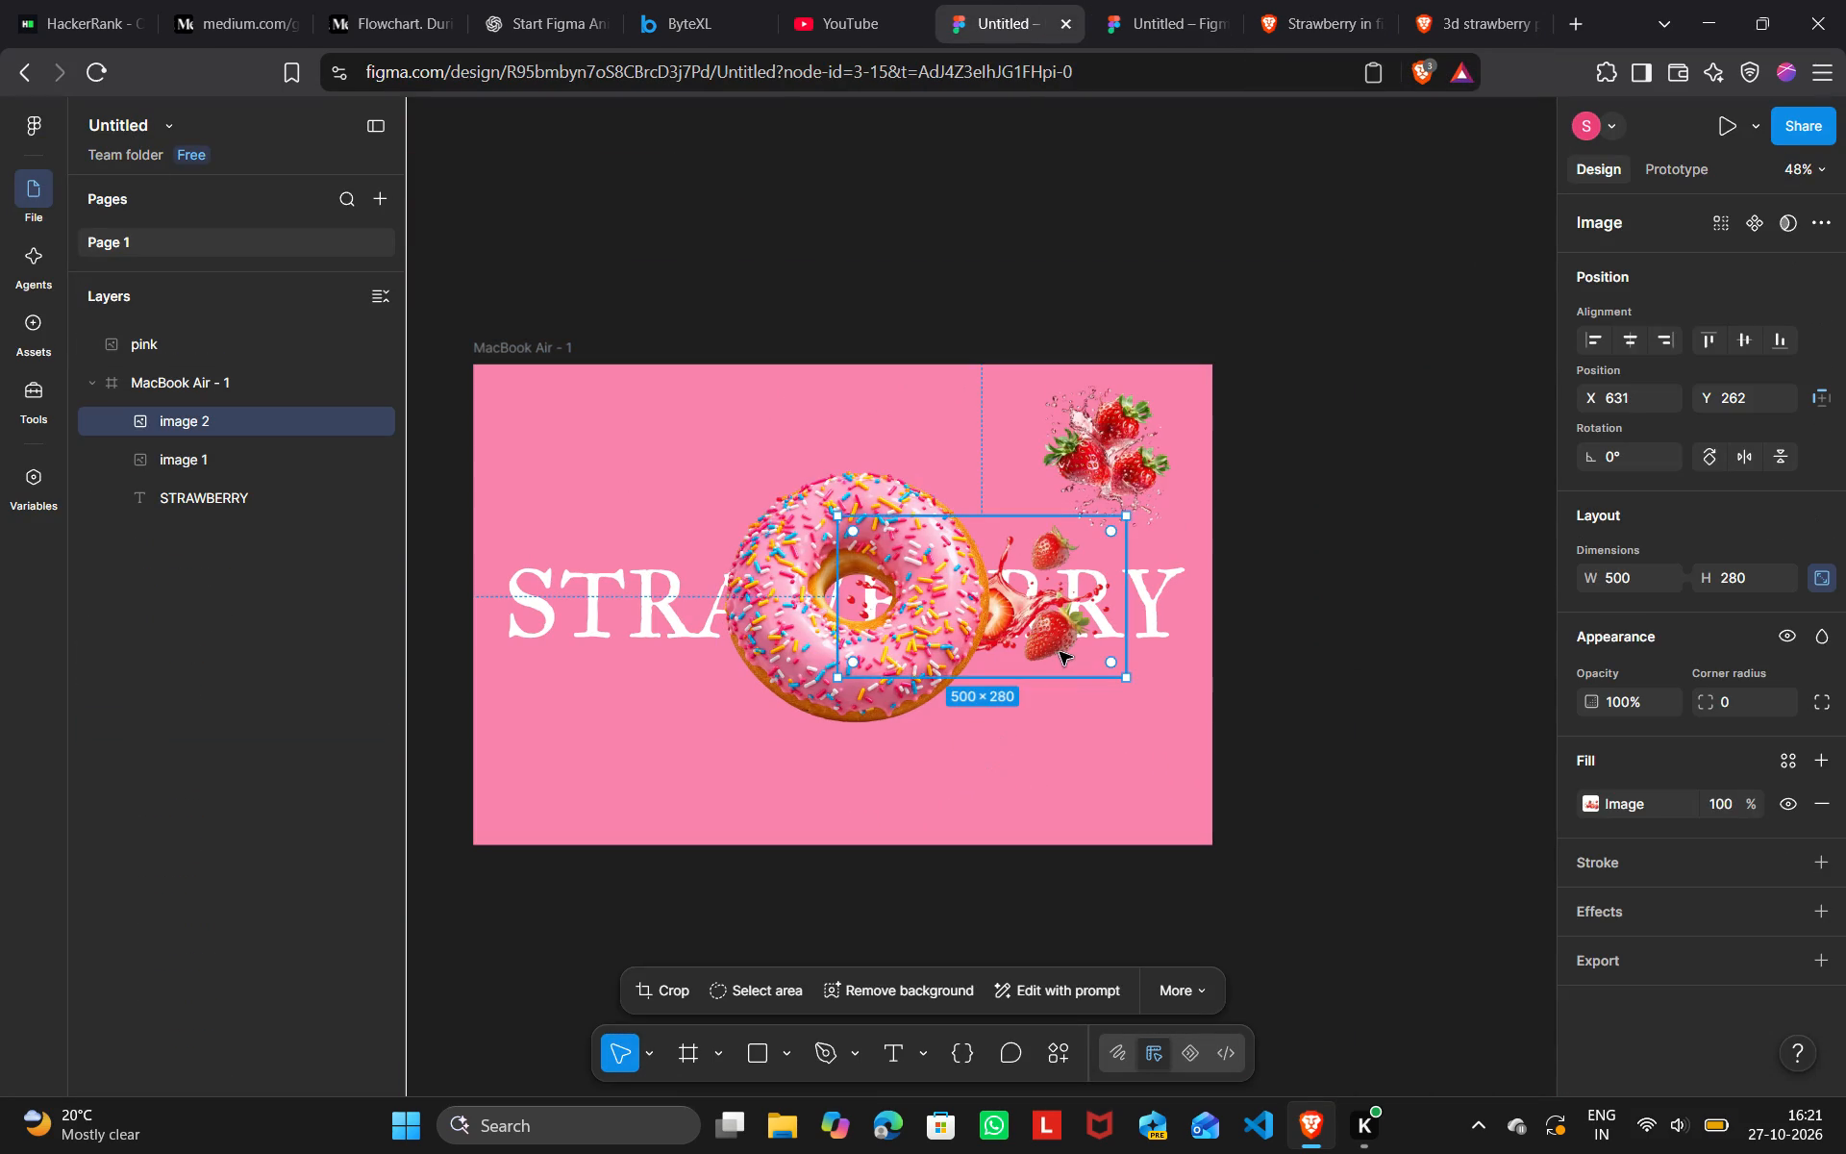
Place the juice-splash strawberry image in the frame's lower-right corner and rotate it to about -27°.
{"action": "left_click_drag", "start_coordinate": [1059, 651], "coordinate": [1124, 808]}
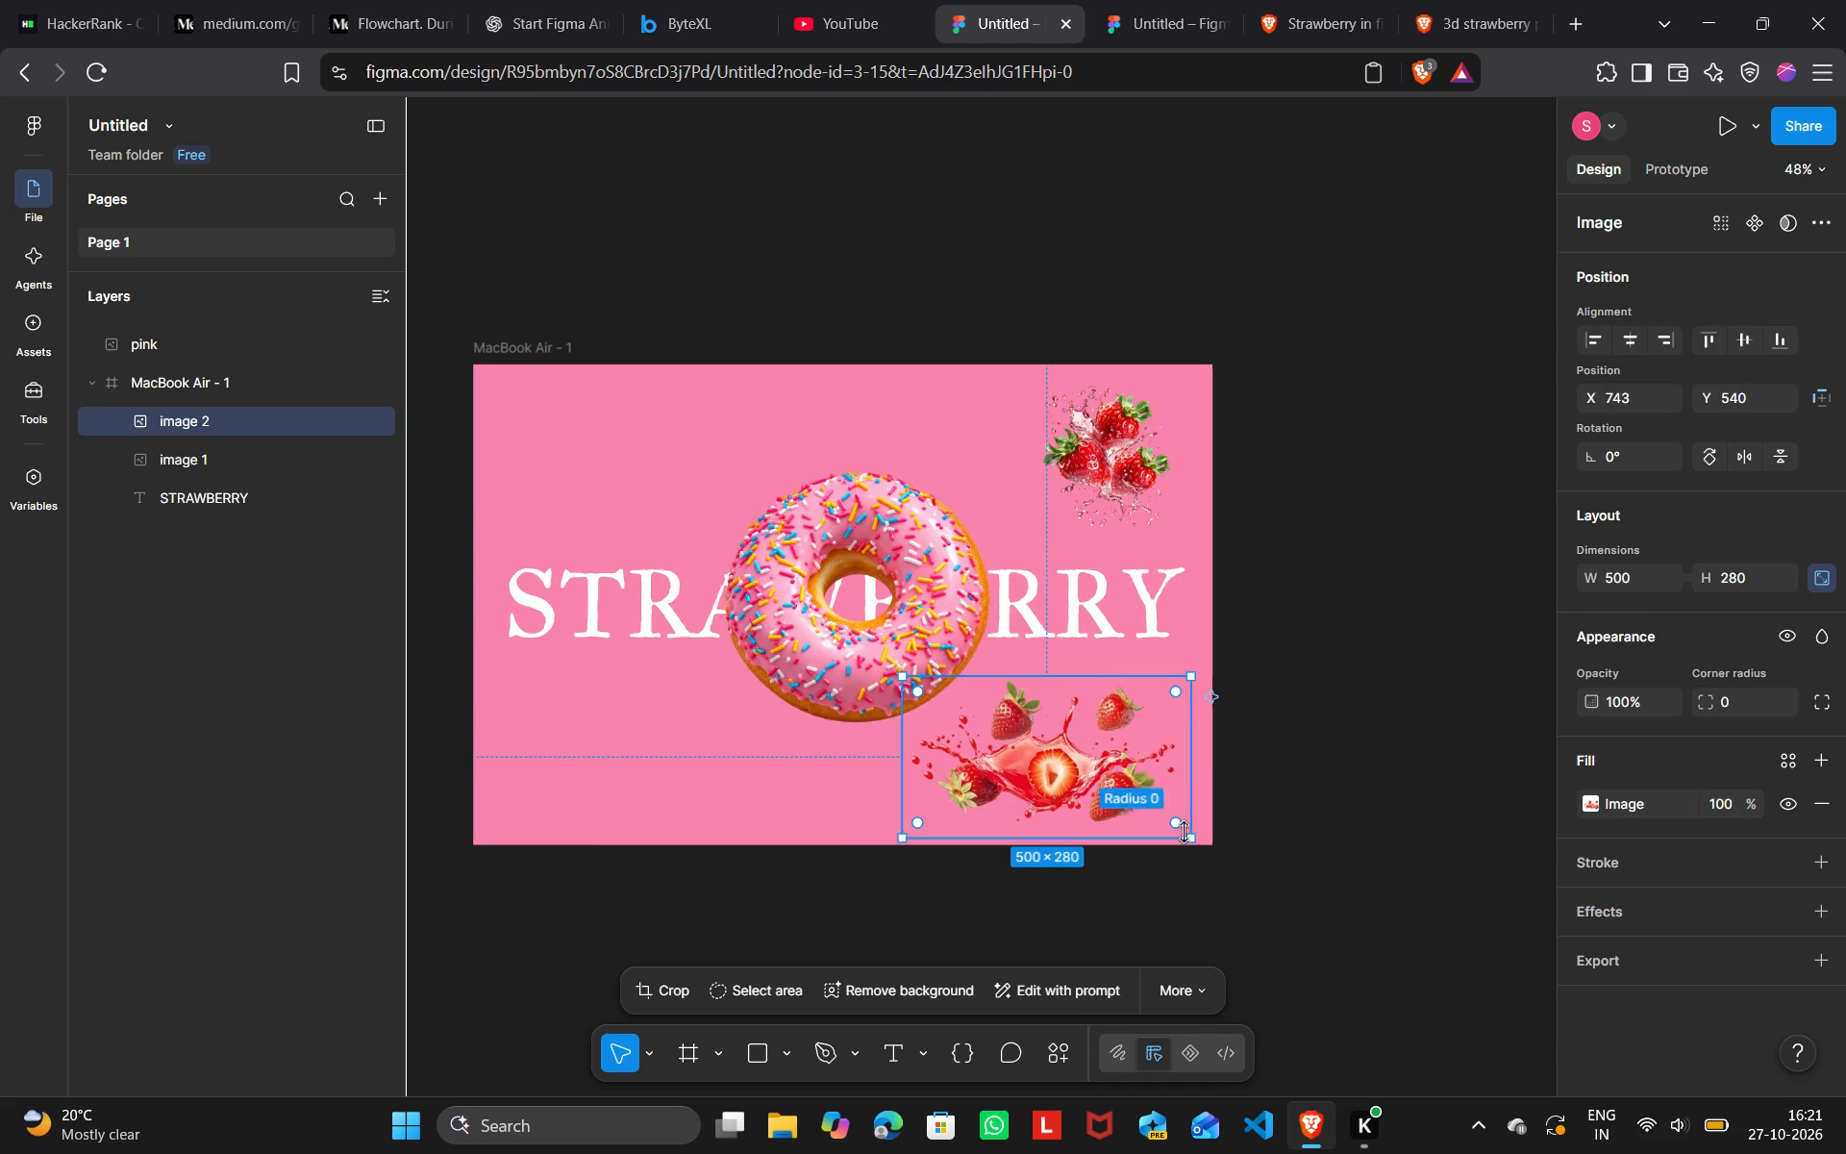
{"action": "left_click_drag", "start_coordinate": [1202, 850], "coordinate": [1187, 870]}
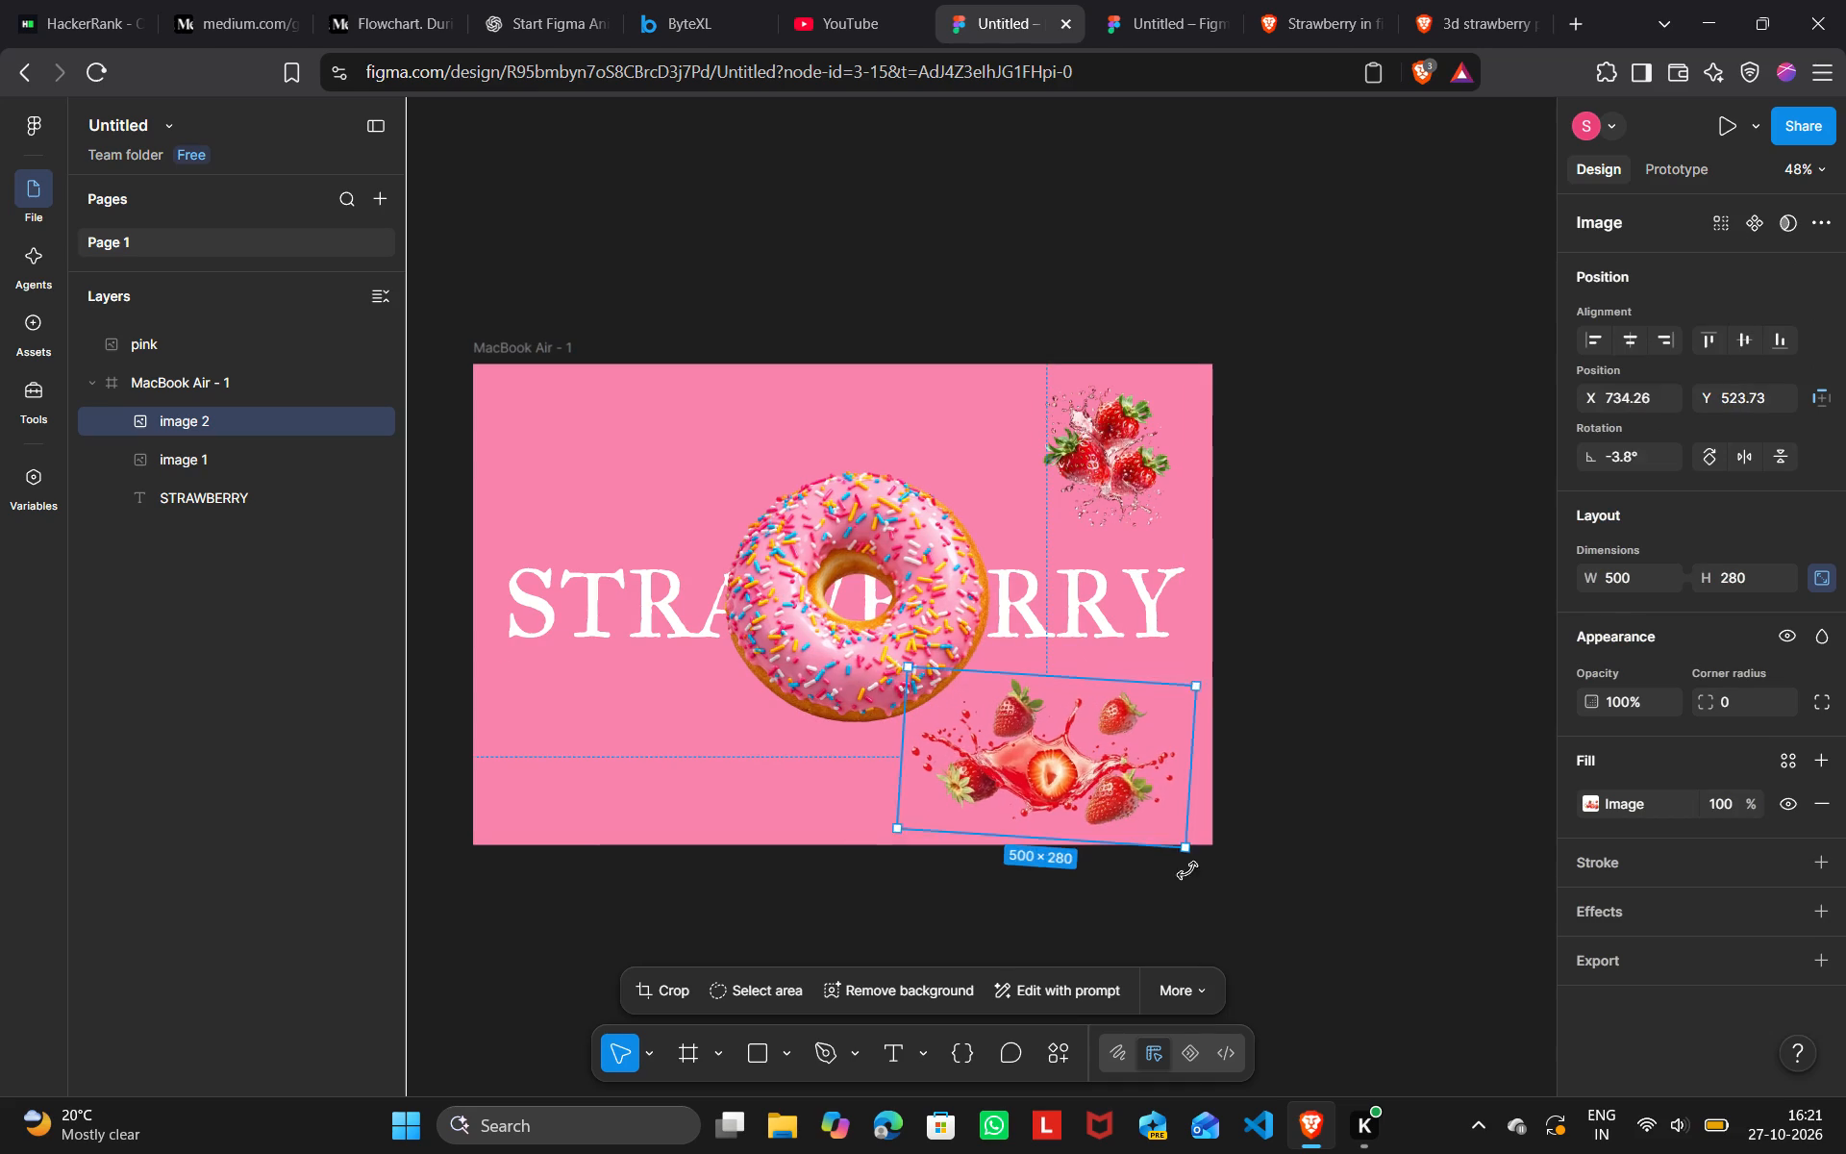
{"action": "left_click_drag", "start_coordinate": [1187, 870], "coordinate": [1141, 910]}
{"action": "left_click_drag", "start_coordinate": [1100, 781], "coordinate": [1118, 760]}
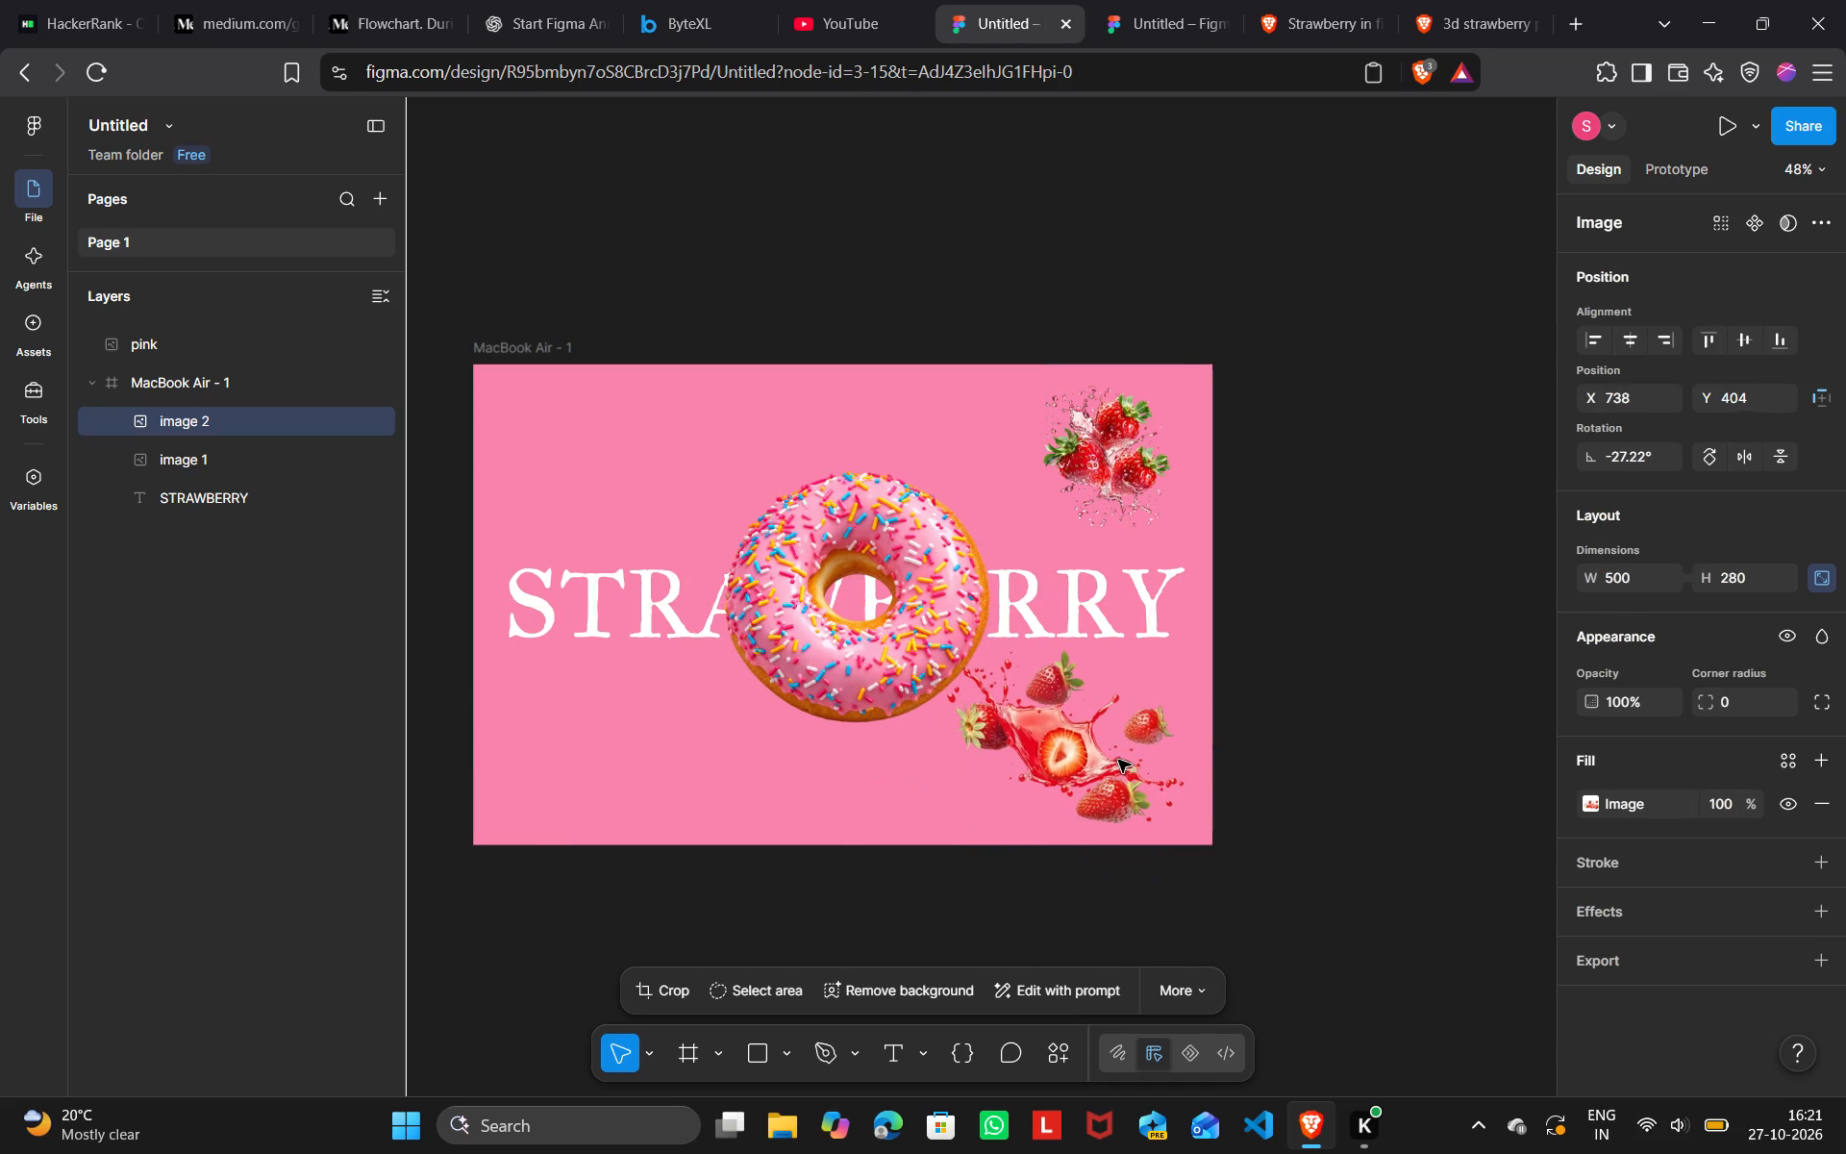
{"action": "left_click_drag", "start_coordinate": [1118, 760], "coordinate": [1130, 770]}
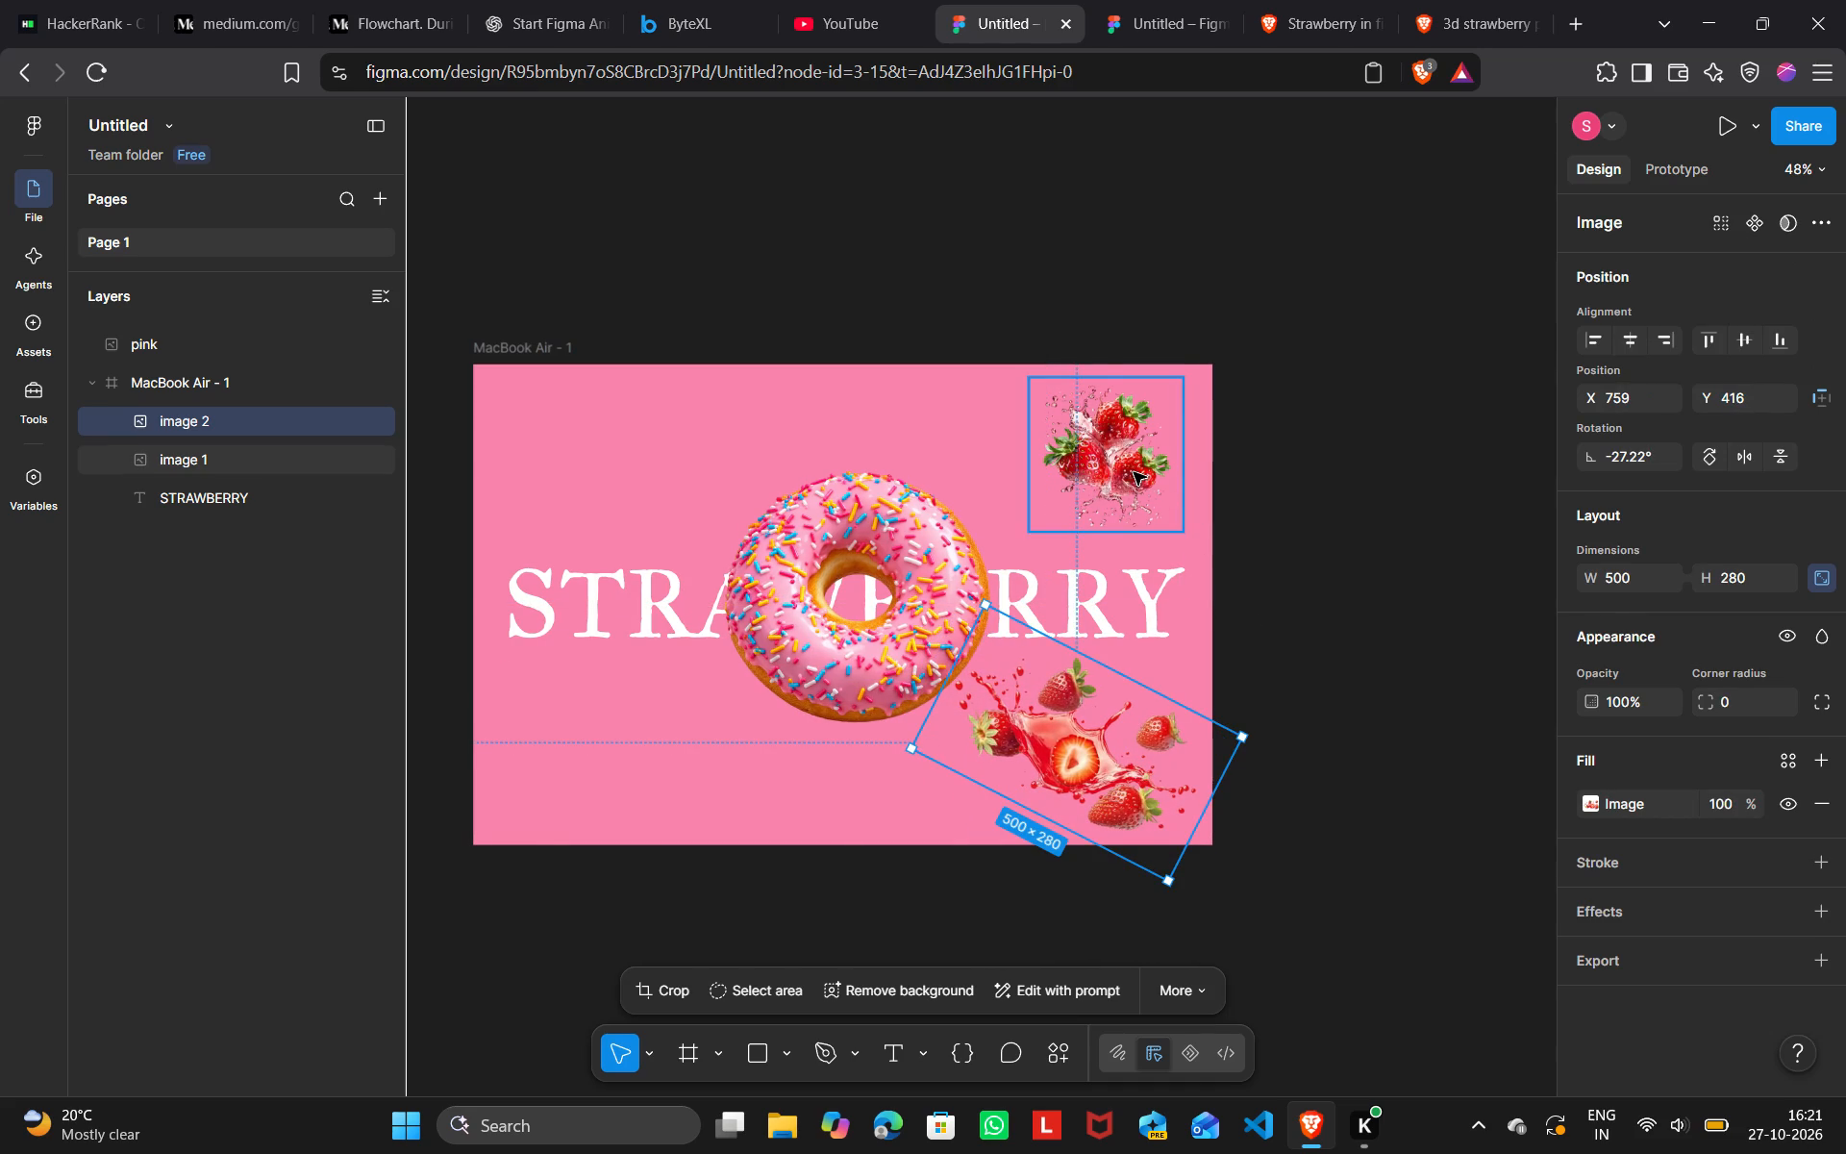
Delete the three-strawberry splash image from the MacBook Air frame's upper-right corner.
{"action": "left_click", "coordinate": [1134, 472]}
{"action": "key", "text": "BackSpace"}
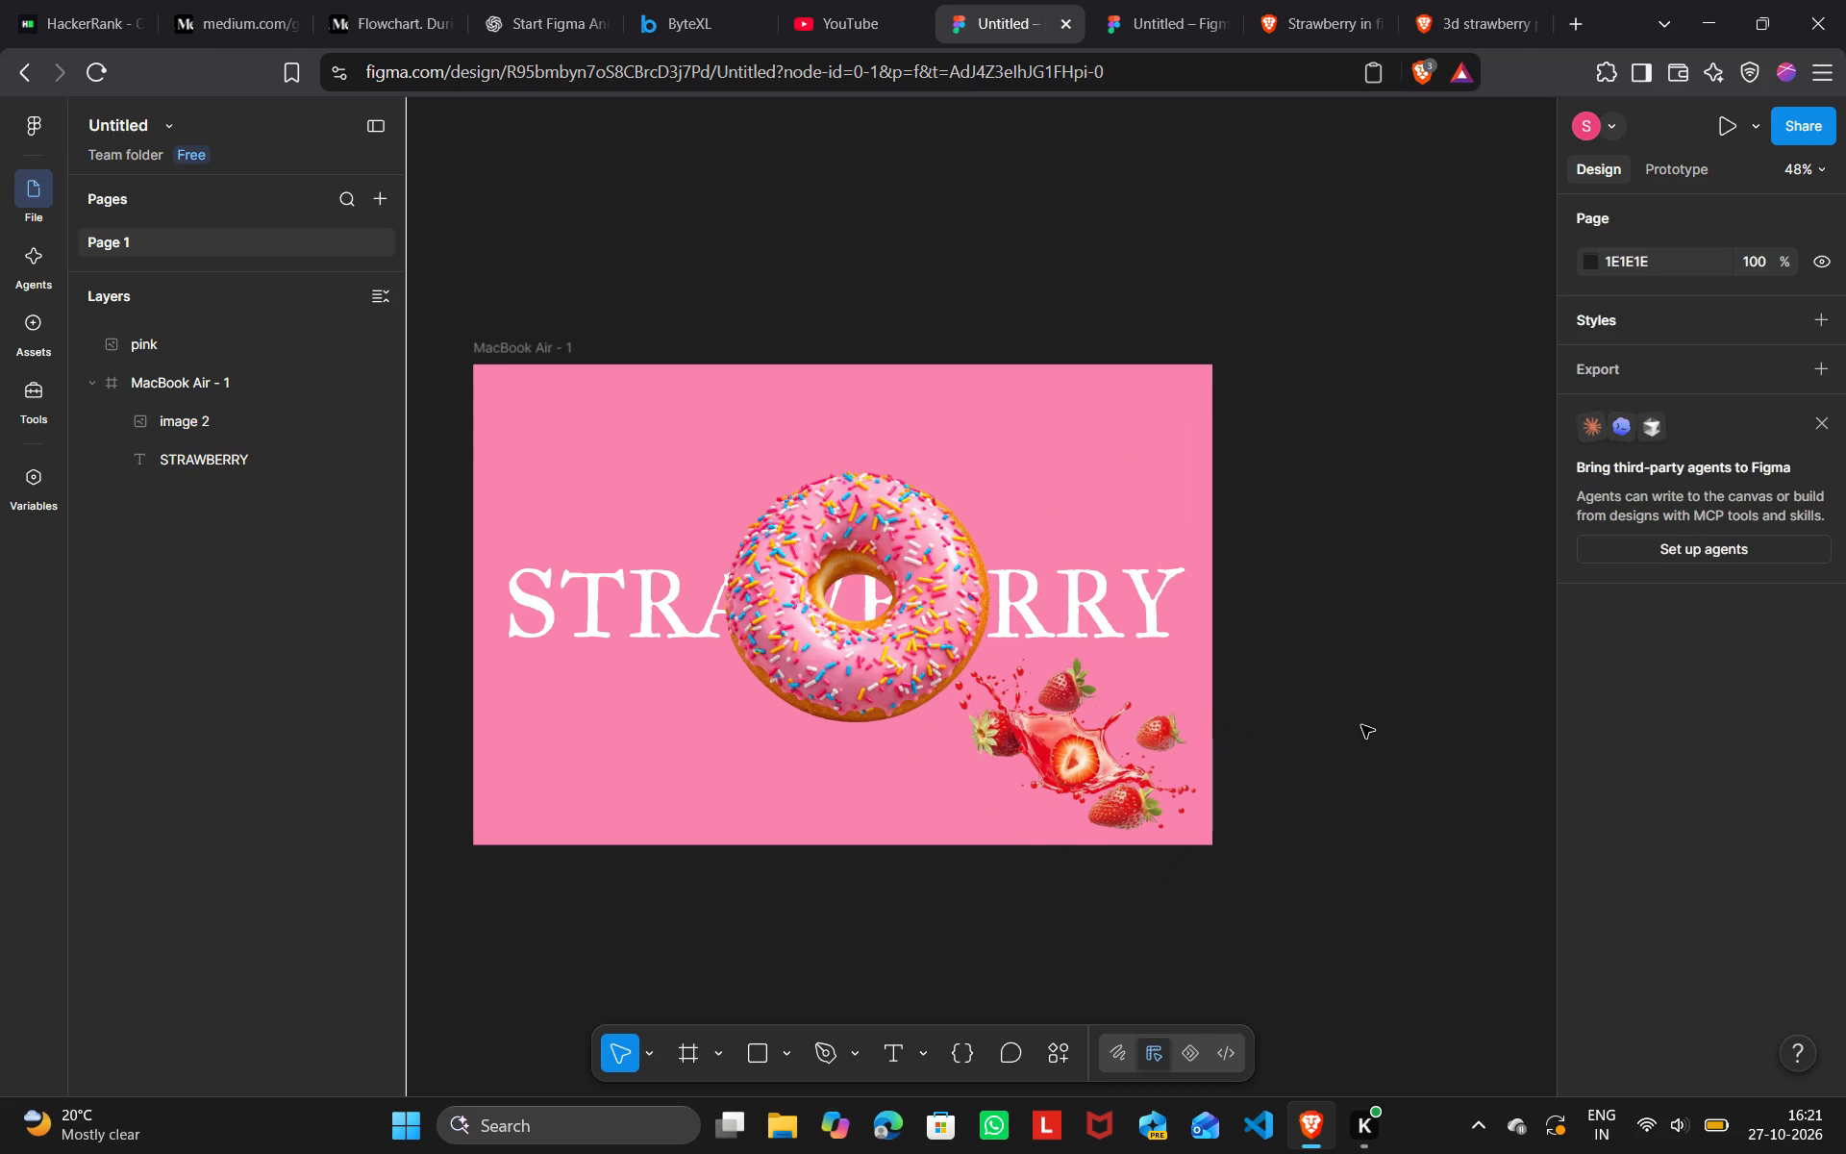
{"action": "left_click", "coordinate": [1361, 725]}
Move the juice-splash strawberry image to the frame's upper-left area and enlarge it to about 691 × 387.
{"action": "left_click_drag", "start_coordinate": [1142, 777], "coordinate": [755, 507]}
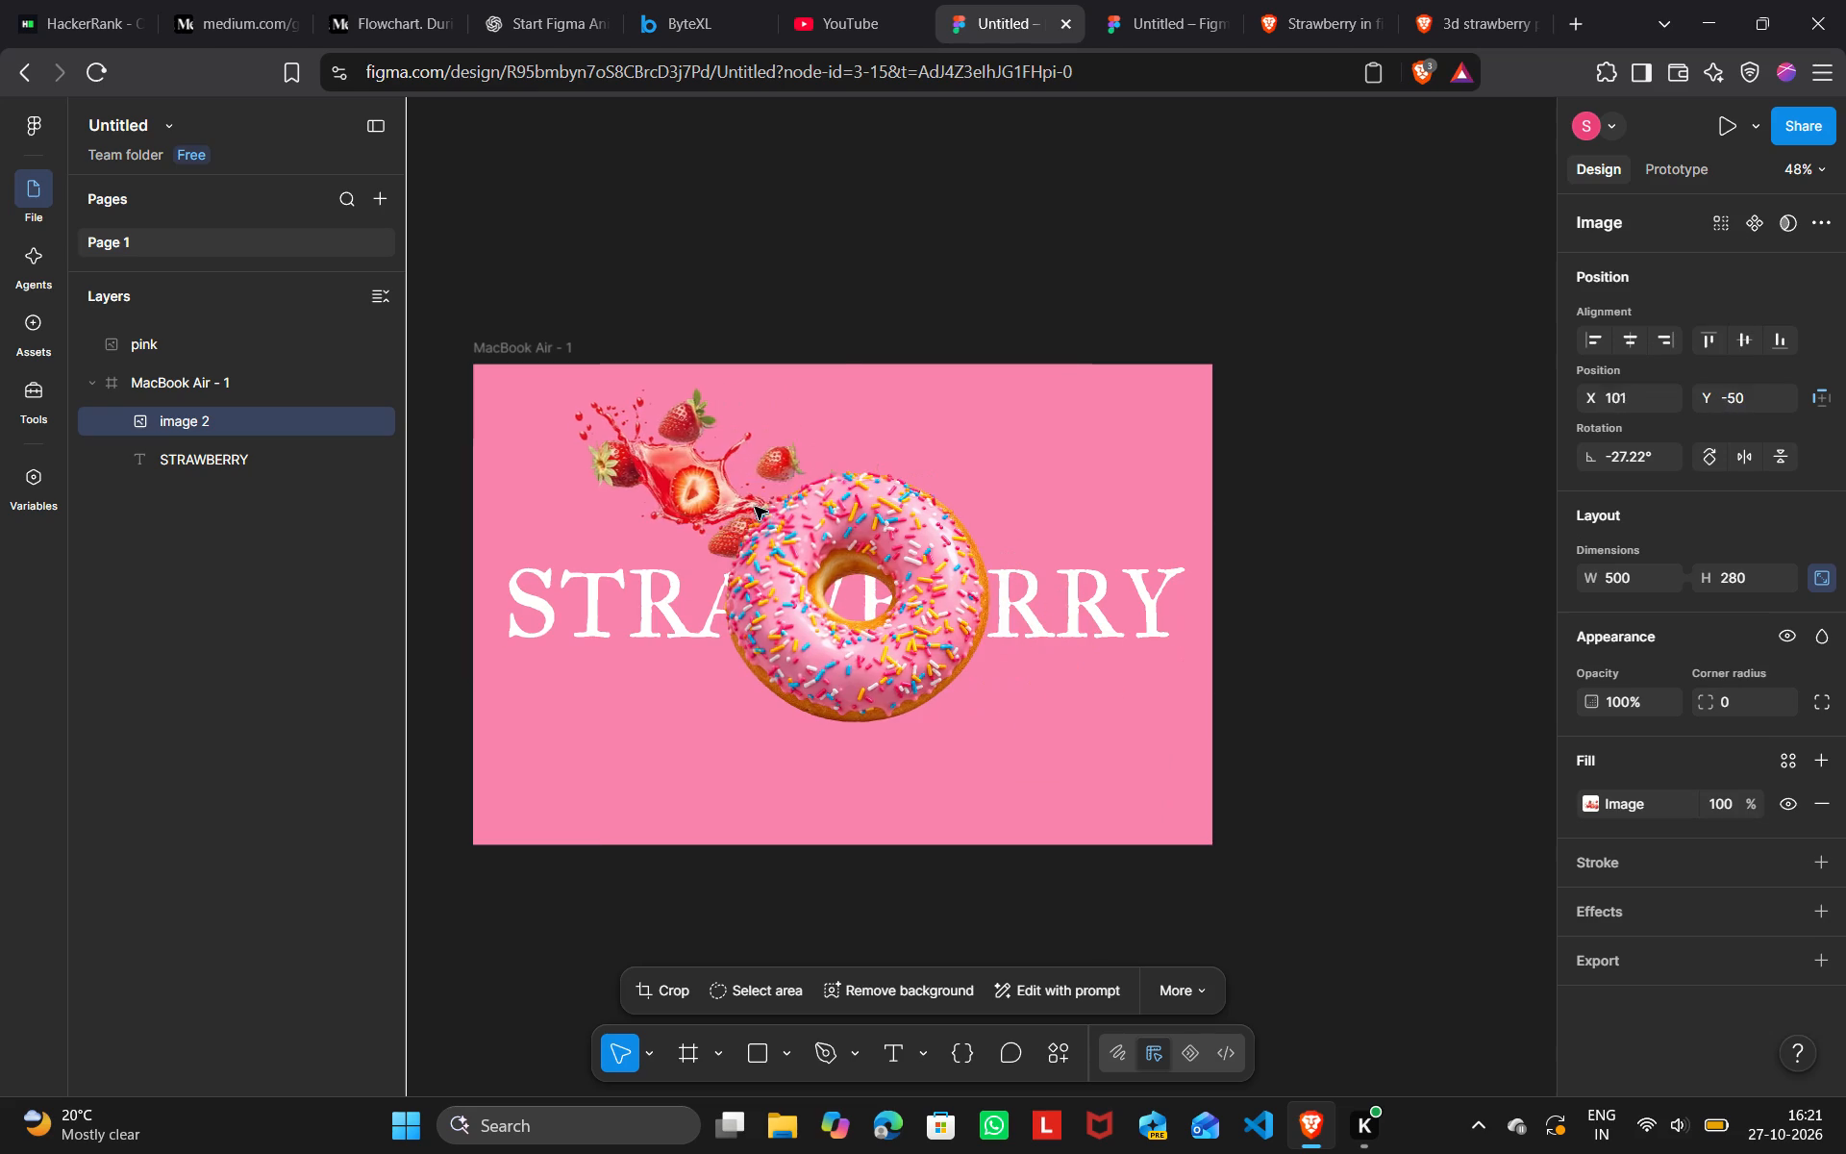
{"action": "left_click_drag", "start_coordinate": [755, 507], "coordinate": [731, 511]}
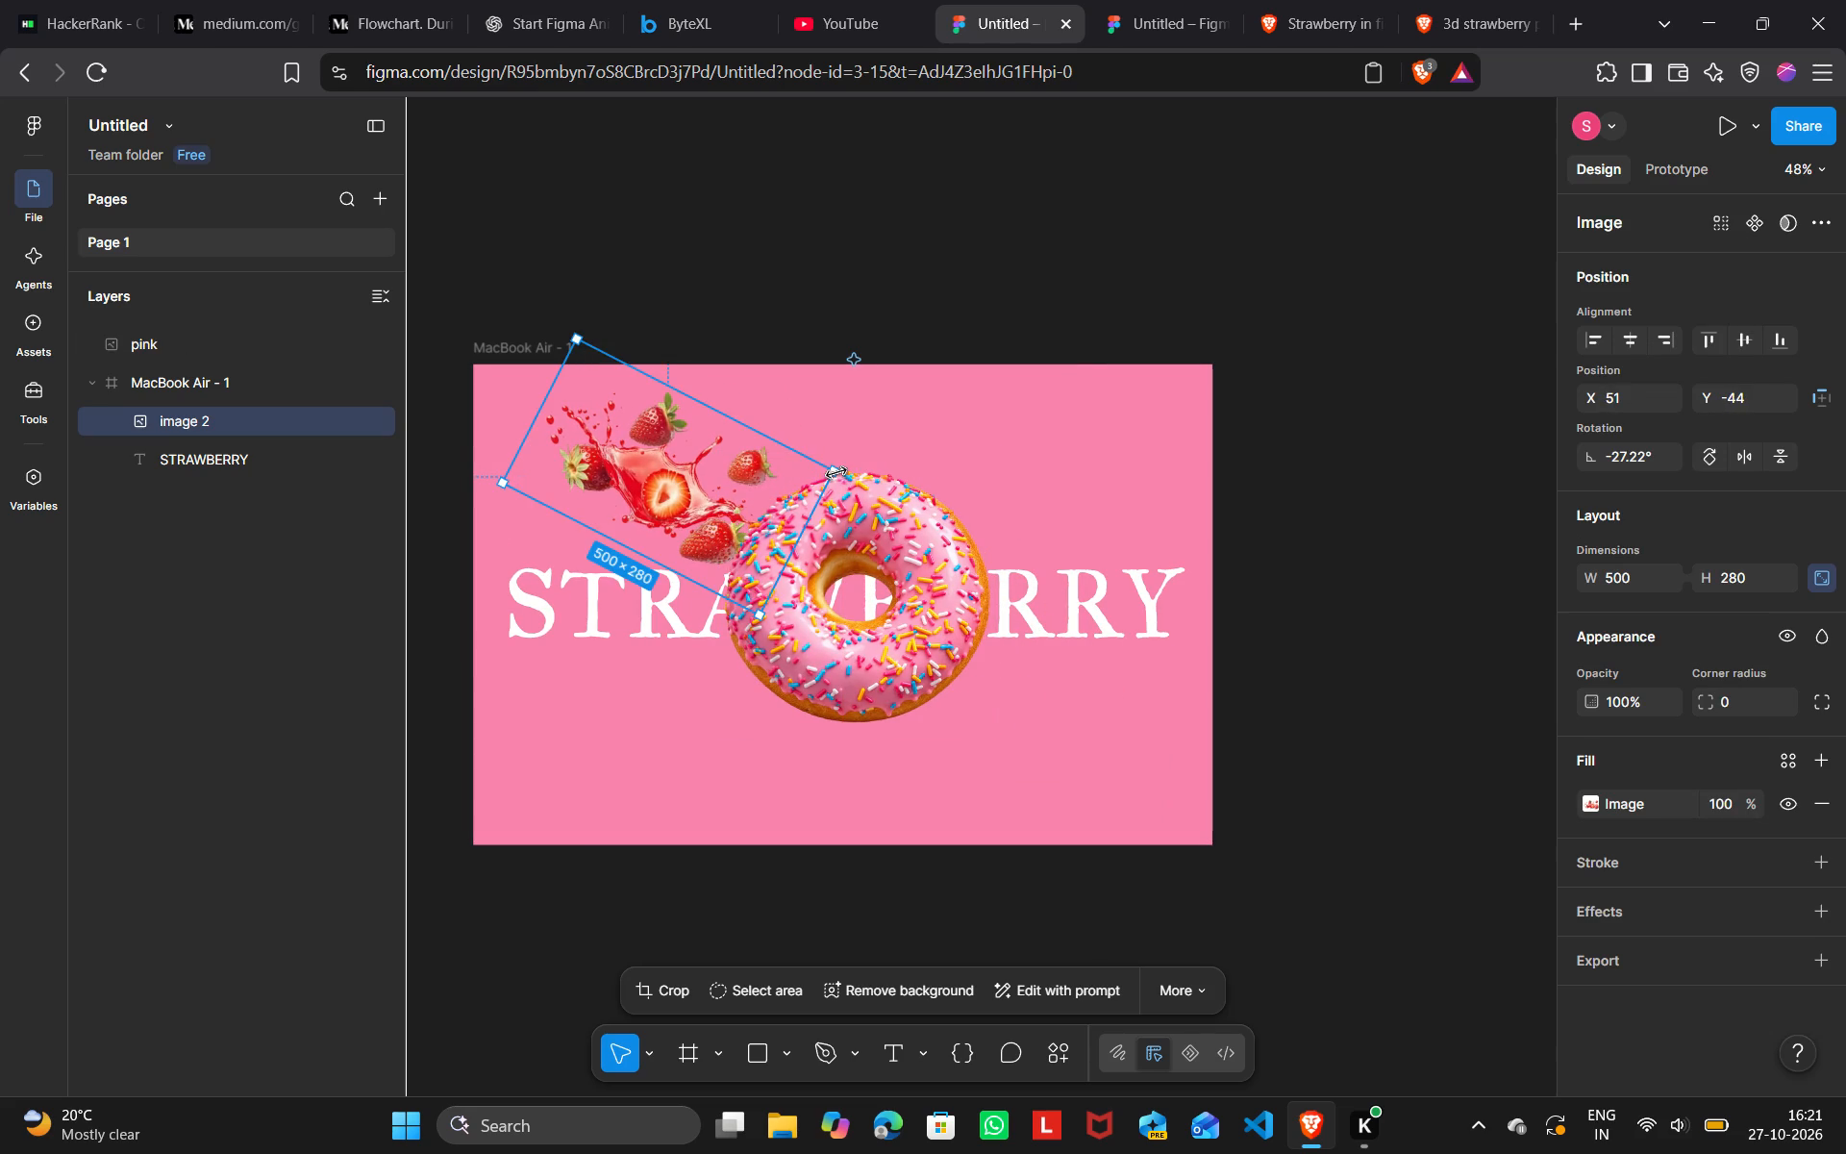
{"action": "left_click_drag", "start_coordinate": [839, 465], "coordinate": [819, 355]}
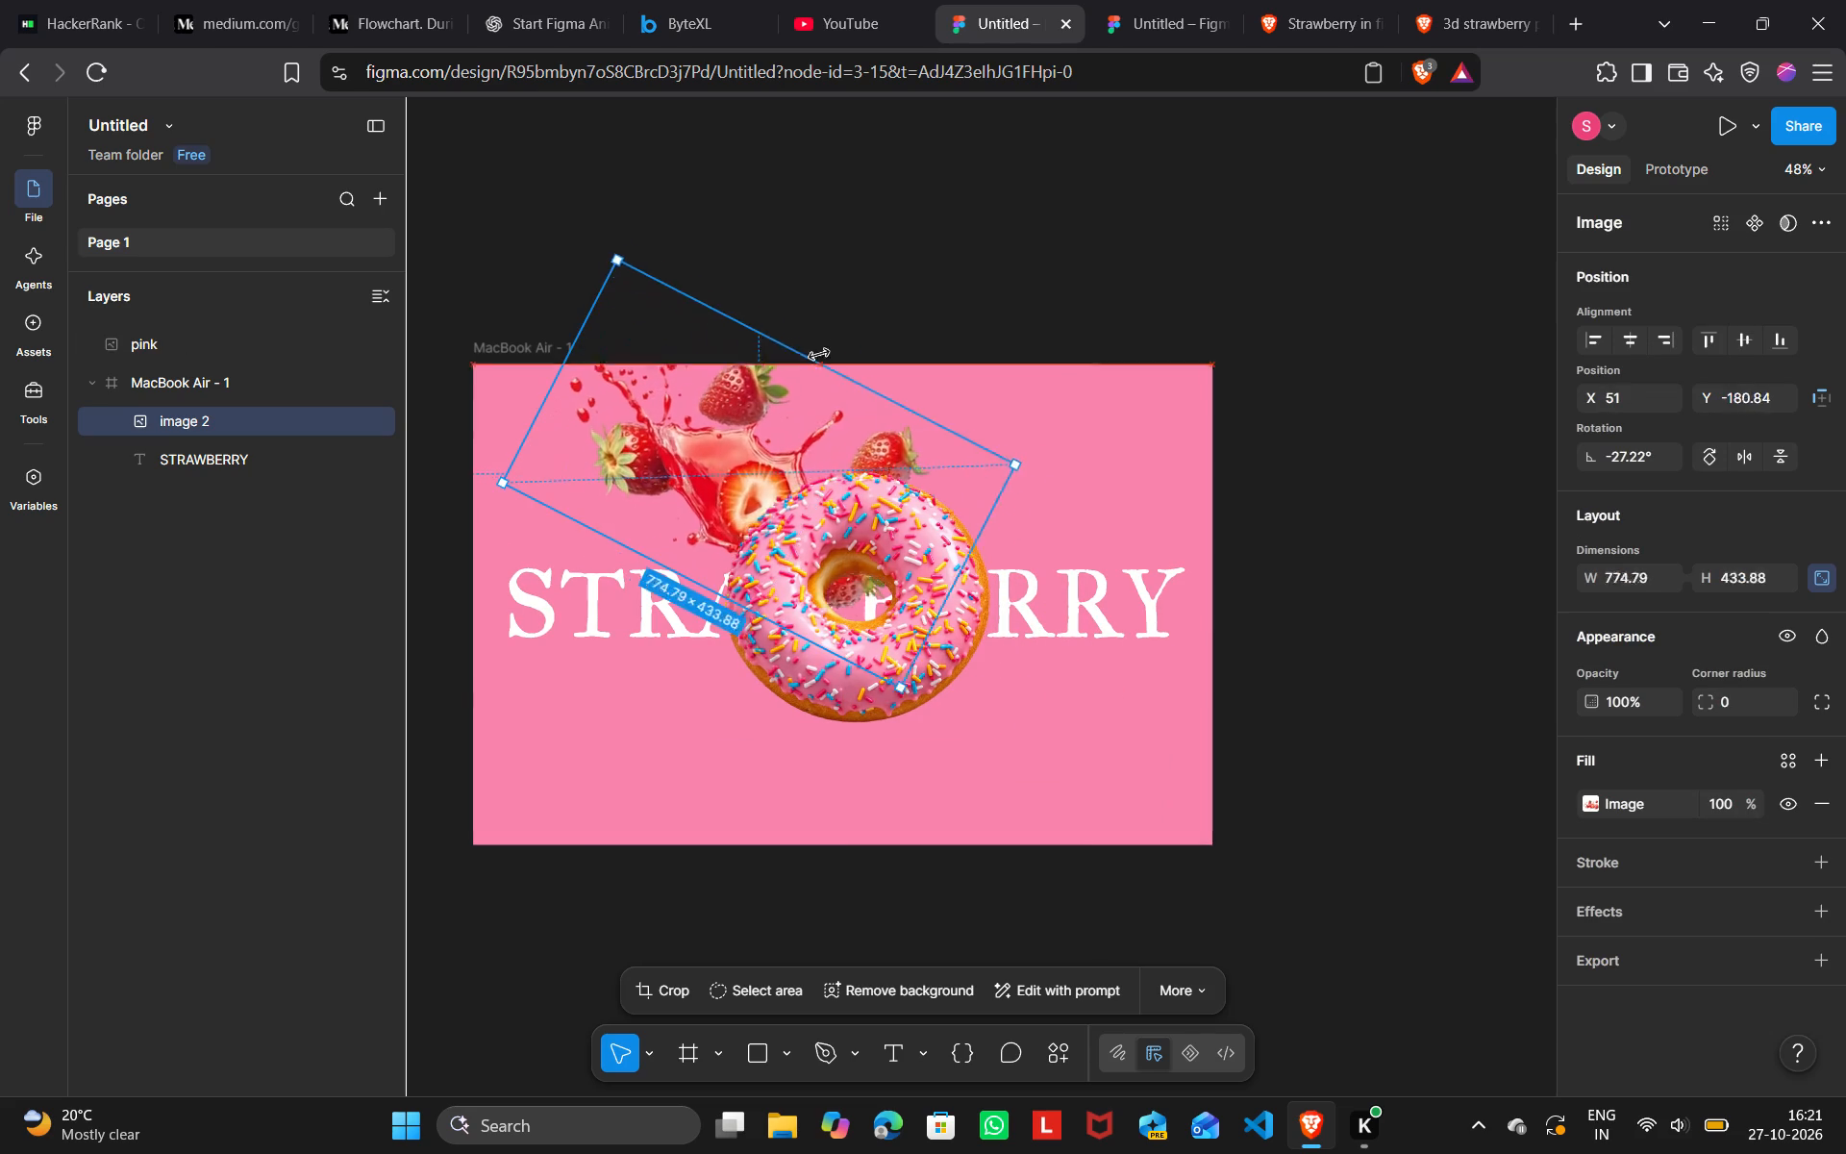
{"action": "left_click_drag", "start_coordinate": [819, 355], "coordinate": [813, 392]}
{"action": "left_click_drag", "start_coordinate": [729, 431], "coordinate": [734, 326]}
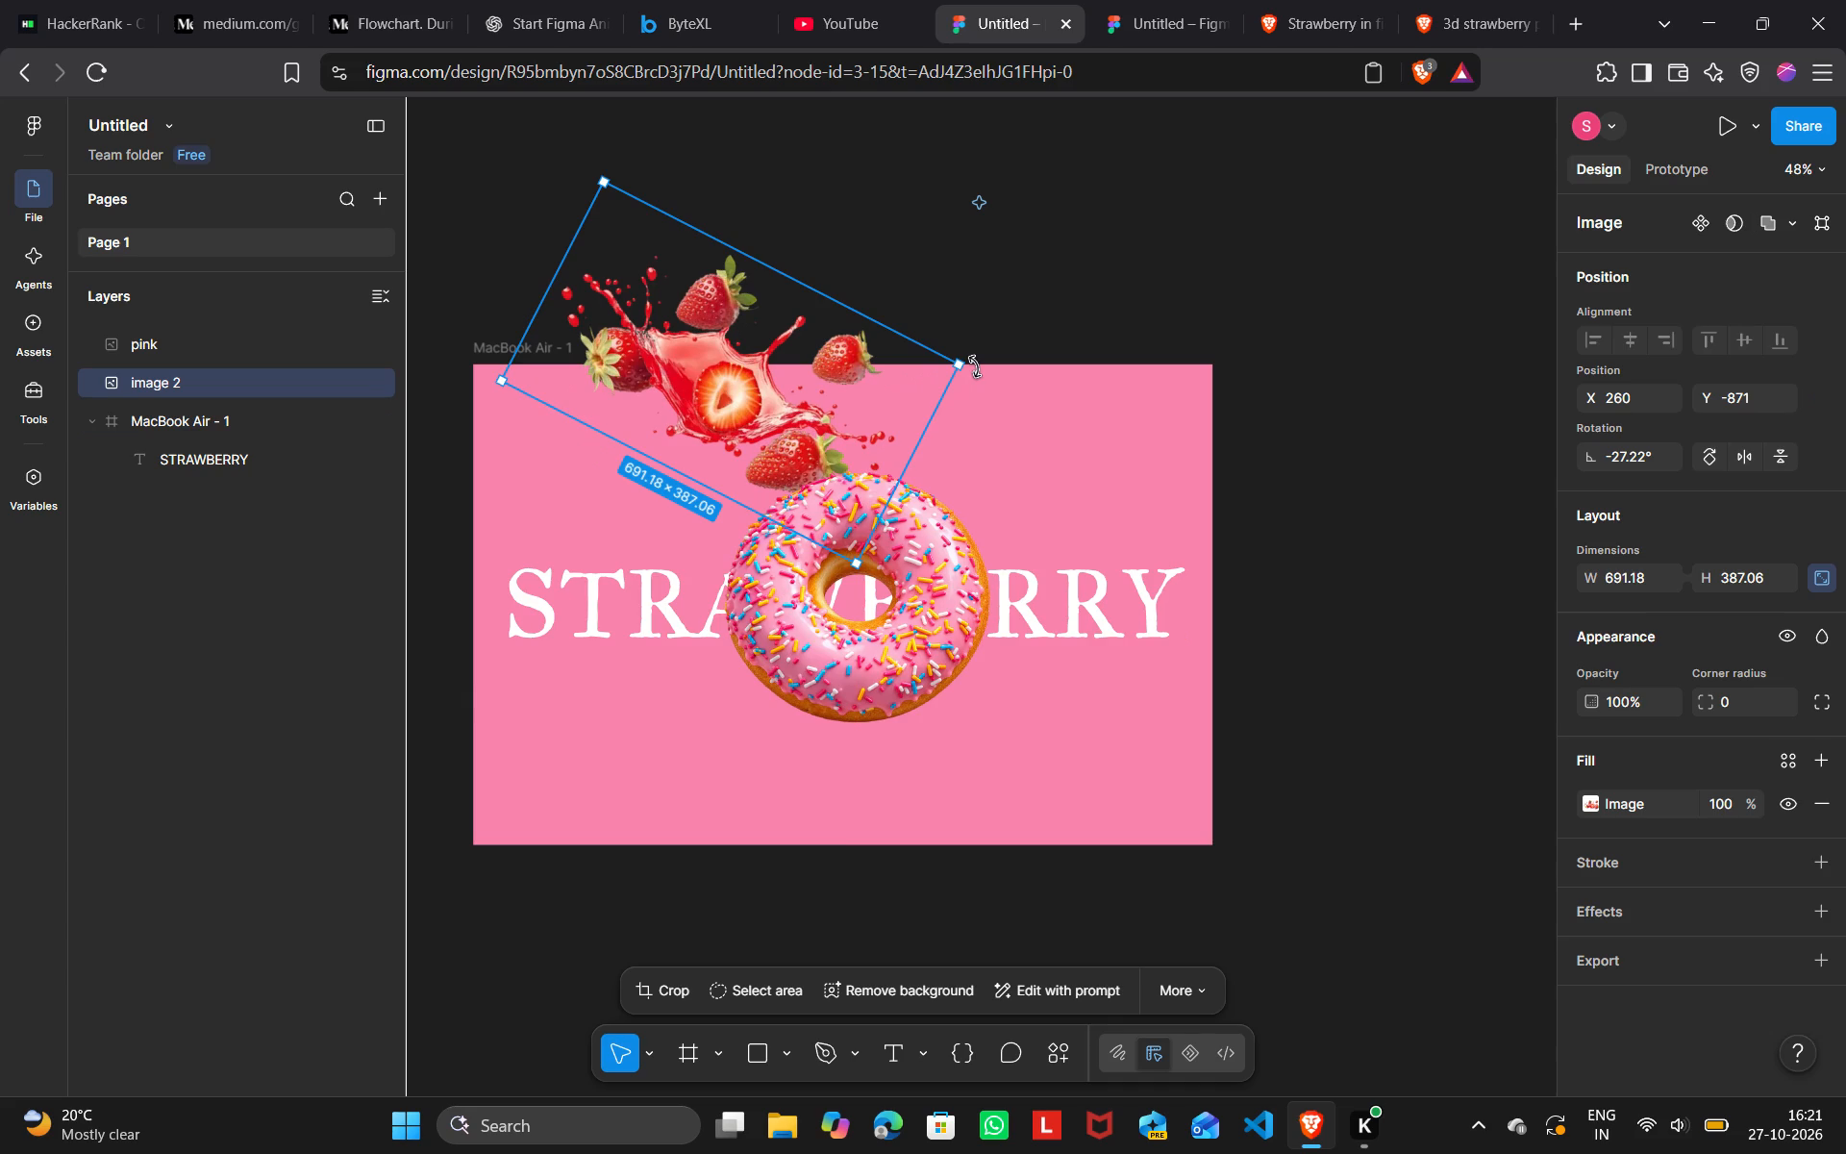
Rotate the juice-splash image to about 22°, scale it to about 481 × 269, and fit it in the frame's upper-left corner above the lettering.
{"action": "left_click_drag", "start_coordinate": [974, 365], "coordinate": [783, 121]}
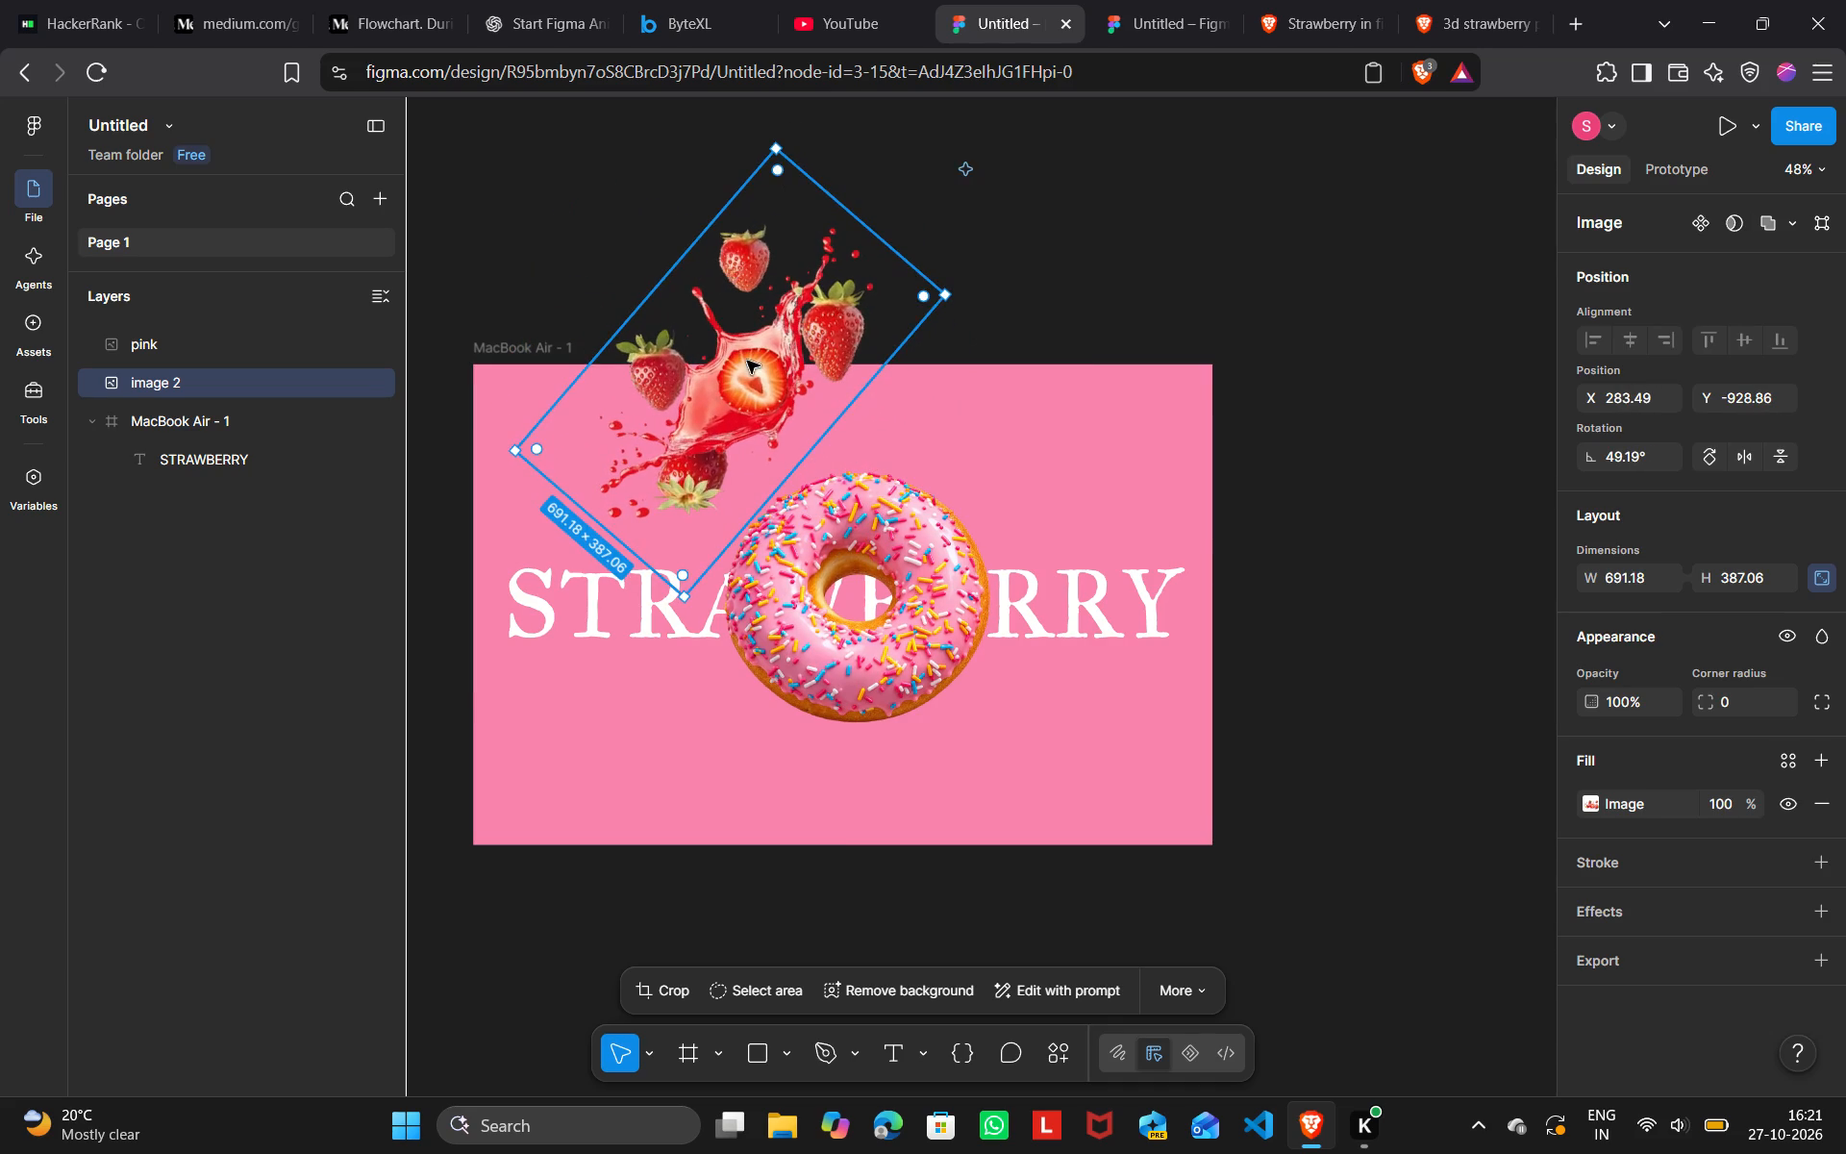
{"action": "left_click_drag", "start_coordinate": [747, 361], "coordinate": [630, 431]}
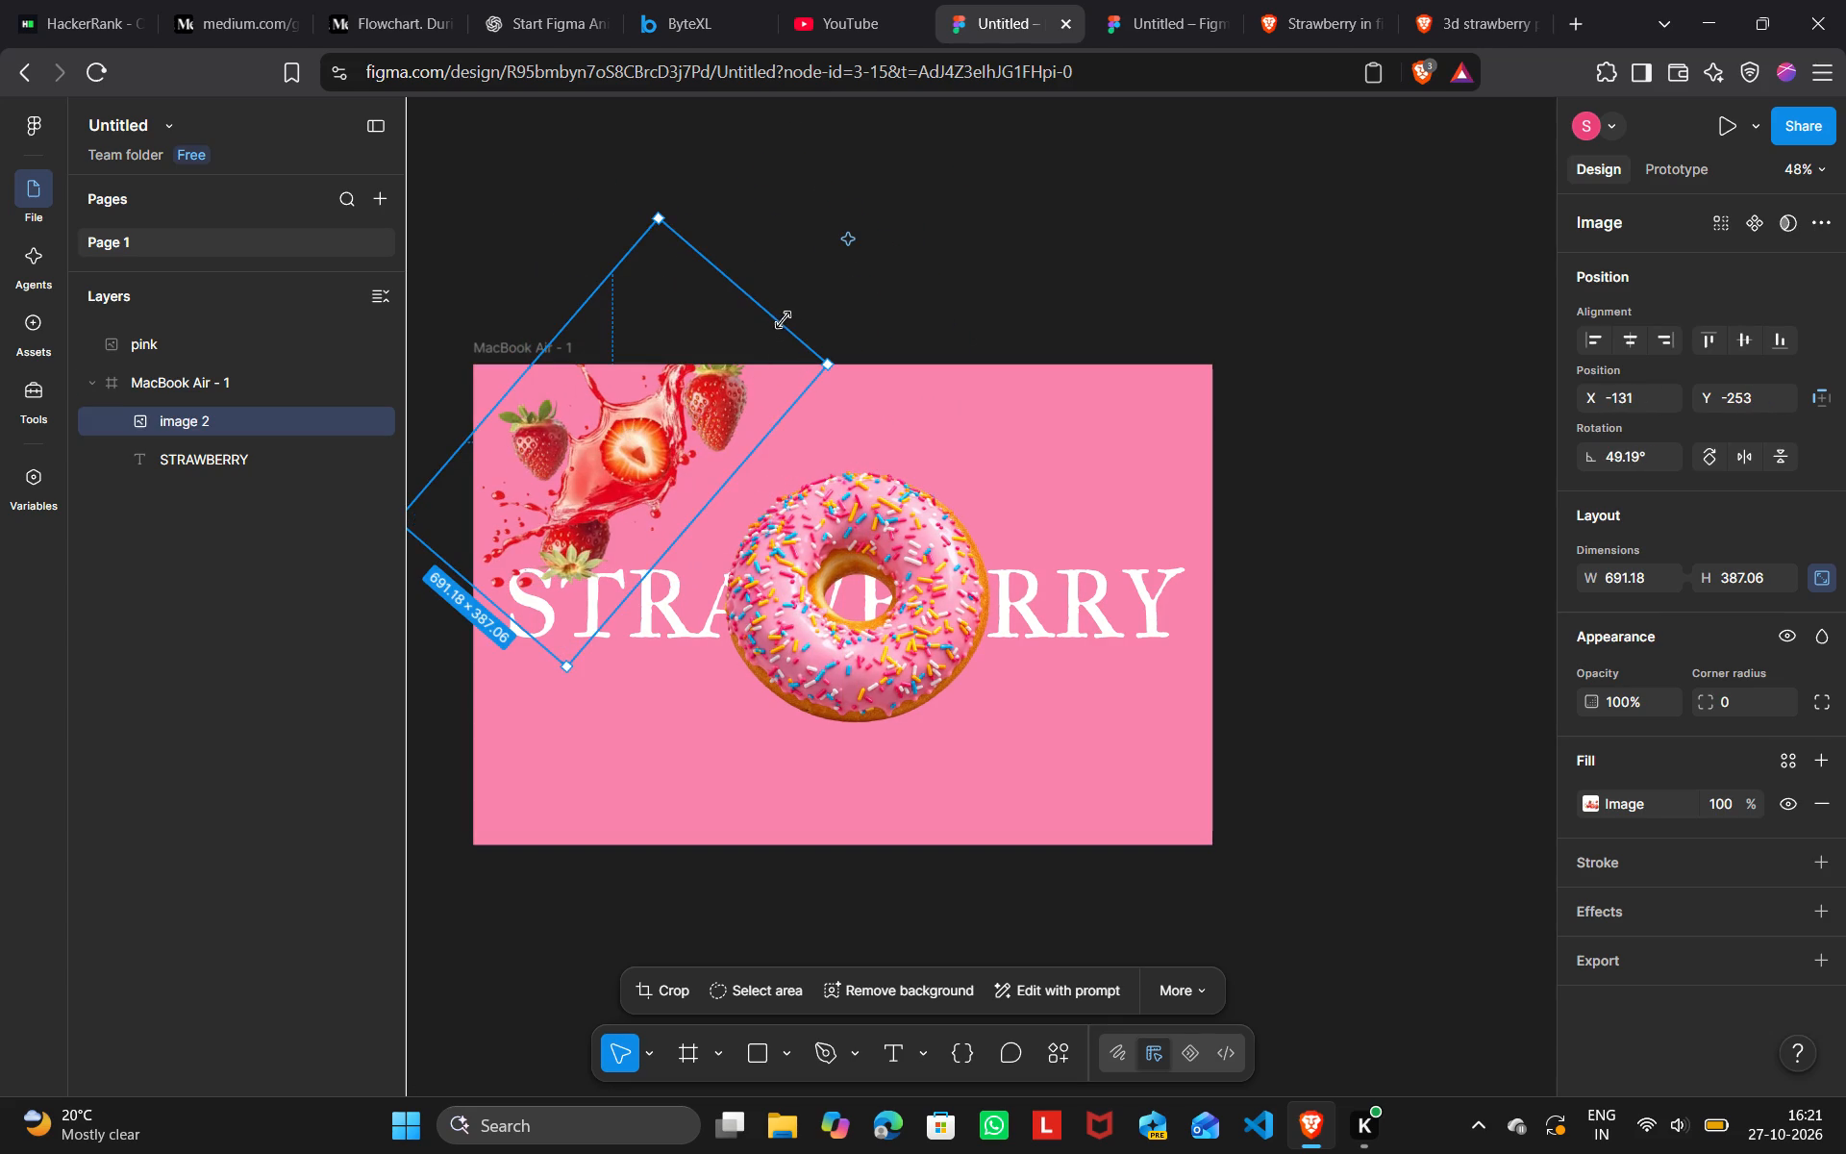
{"action": "left_click_drag", "start_coordinate": [780, 319], "coordinate": [699, 414]}
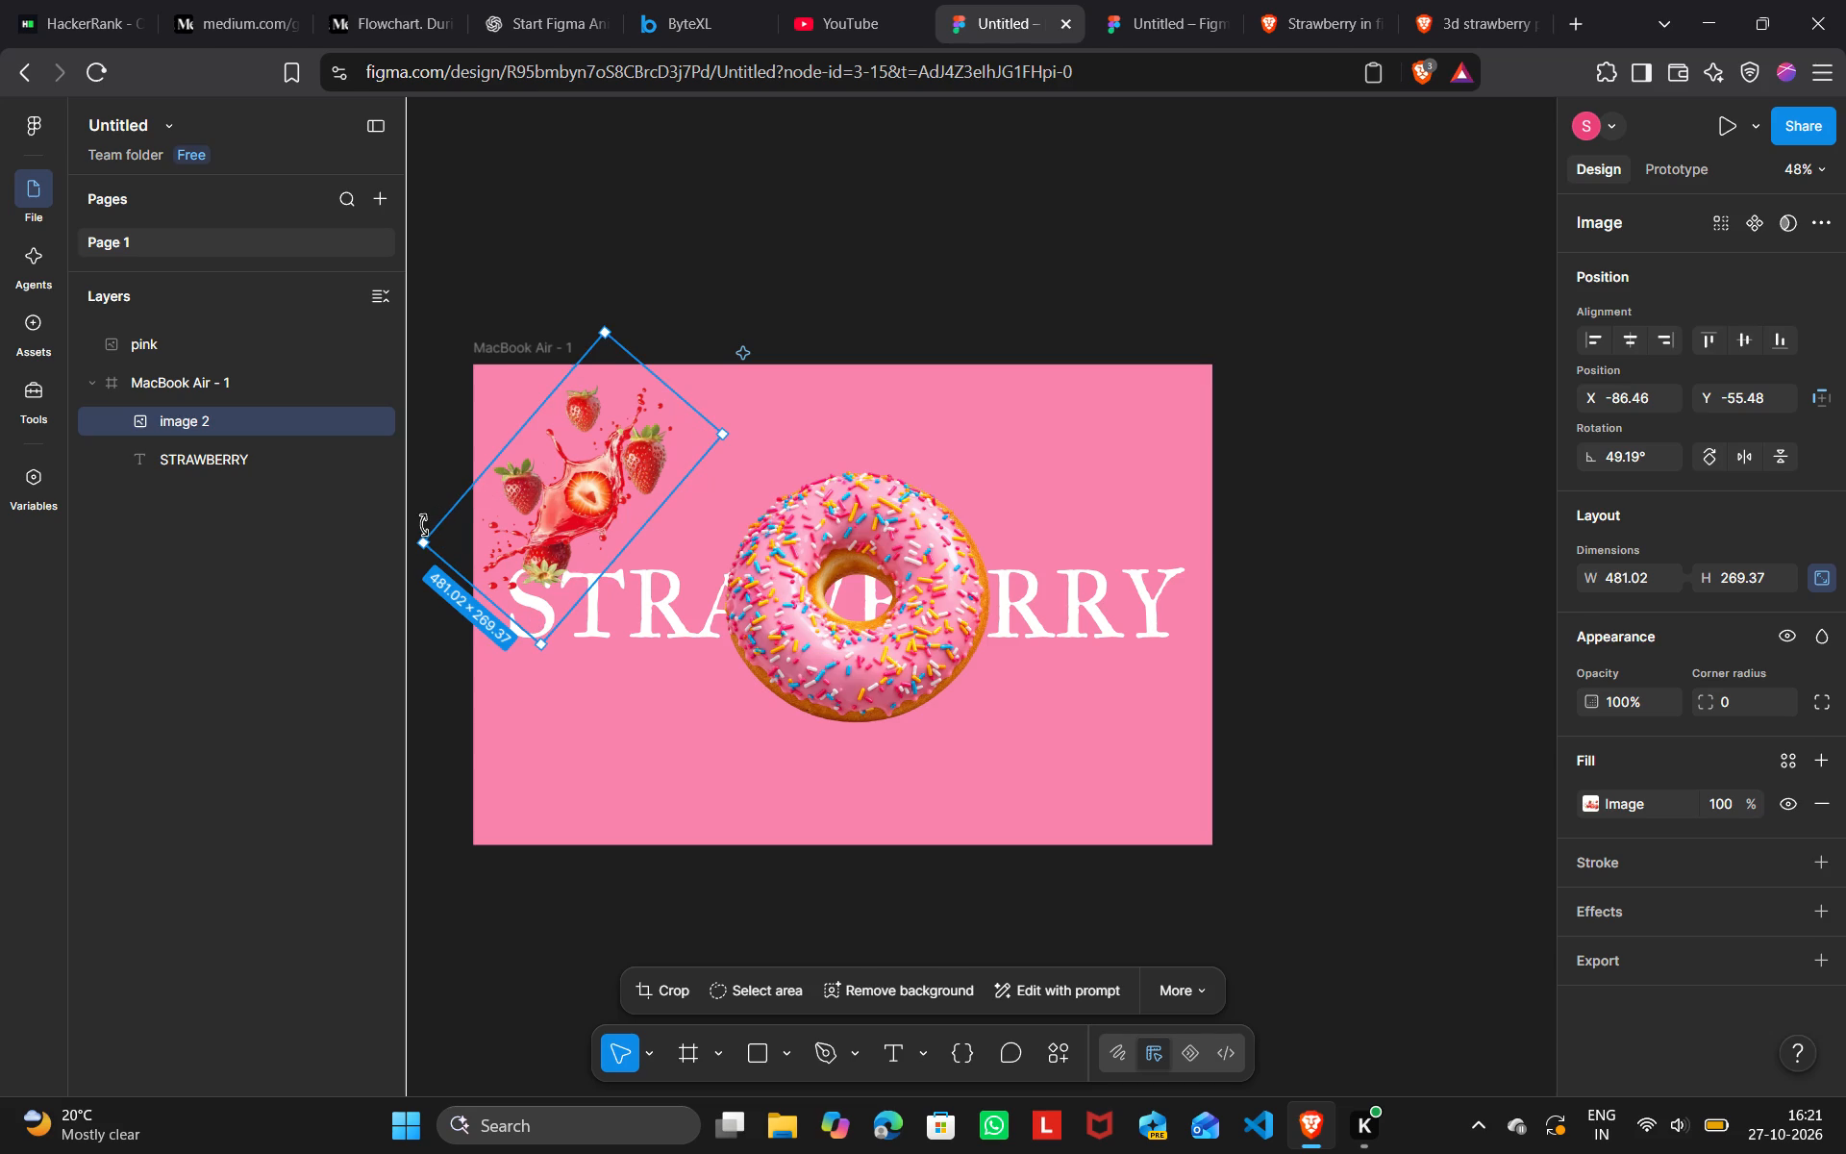
{"action": "left_click_drag", "start_coordinate": [424, 525], "coordinate": [469, 464]}
{"action": "left_click_drag", "start_coordinate": [549, 522], "coordinate": [589, 493]}
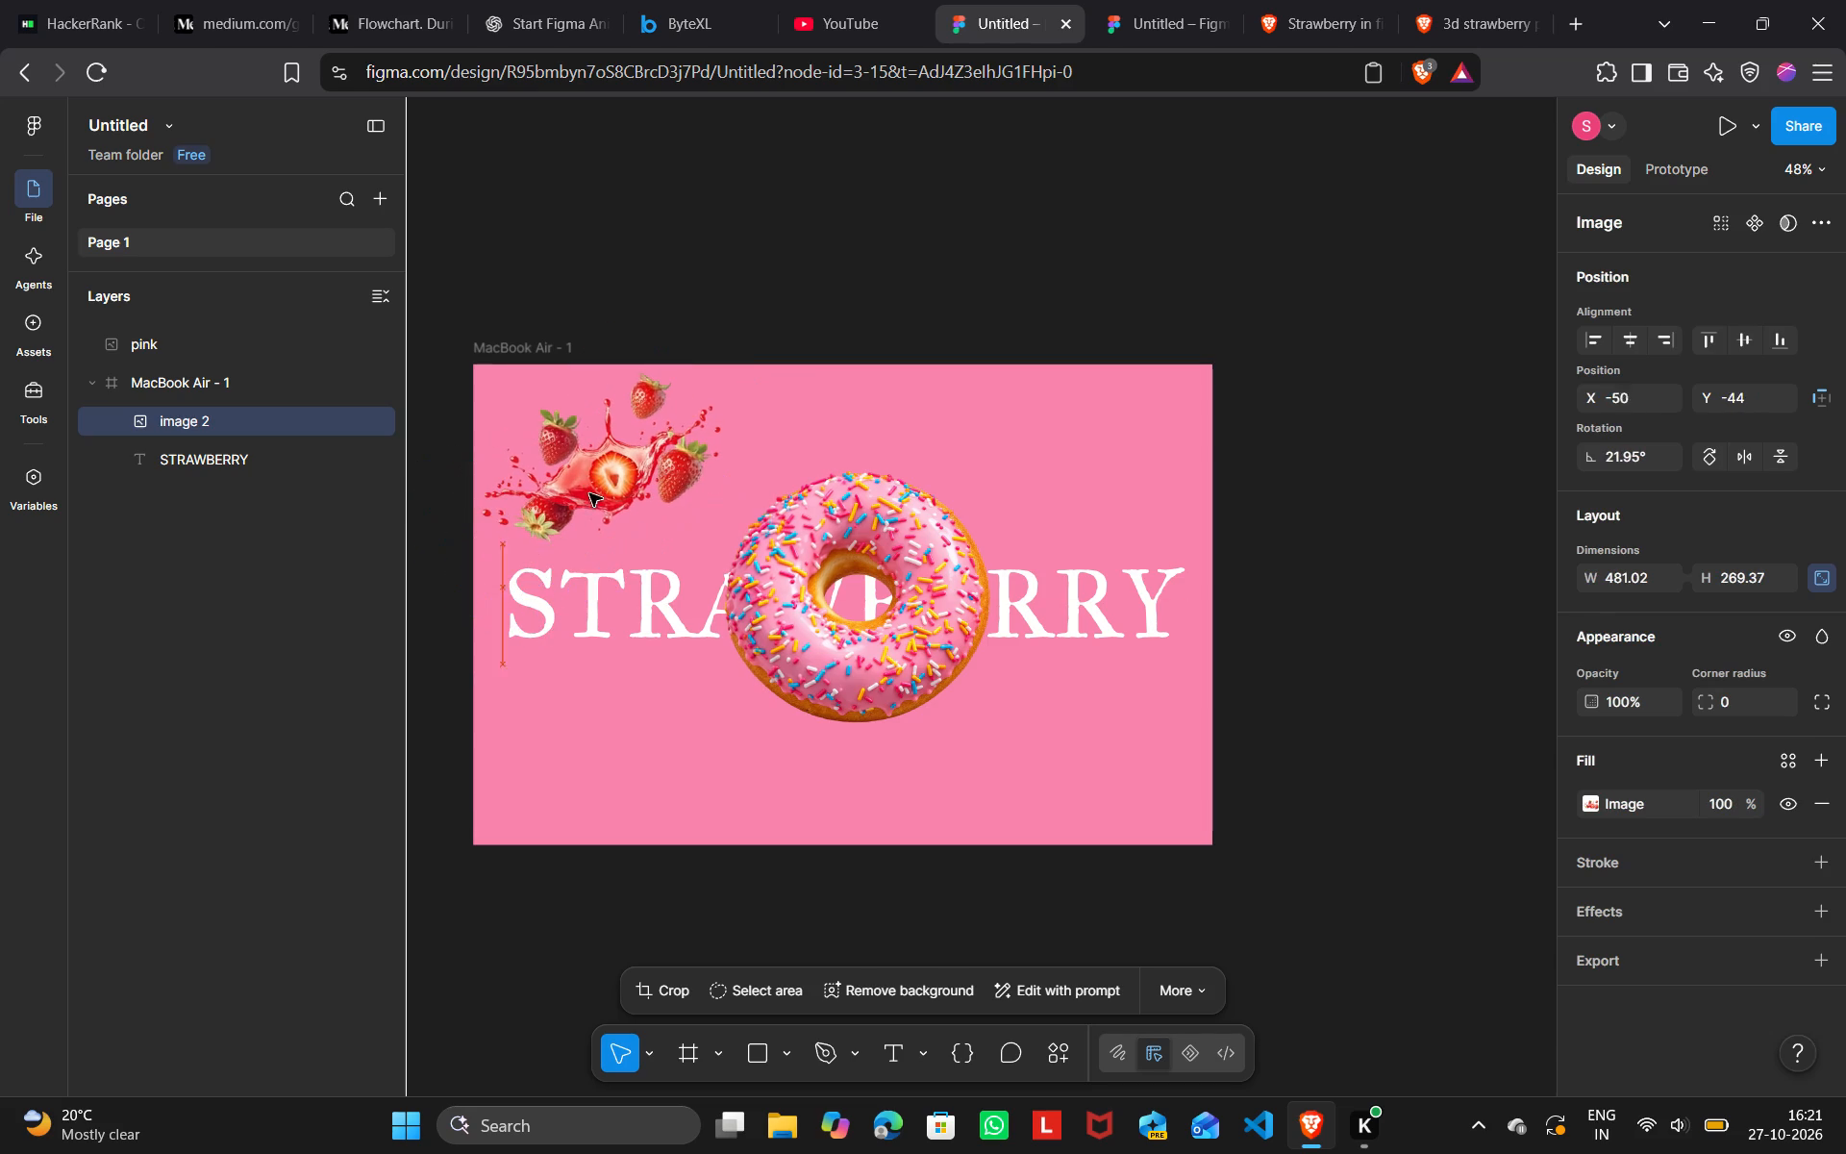
{"action": "left_click_drag", "start_coordinate": [589, 493], "coordinate": [584, 488]}
{"action": "left_click", "coordinate": [864, 251]}
{"action": "scroll", "coordinate": [864, 251], "scroll_direction": "down", "scroll_amount": 1}
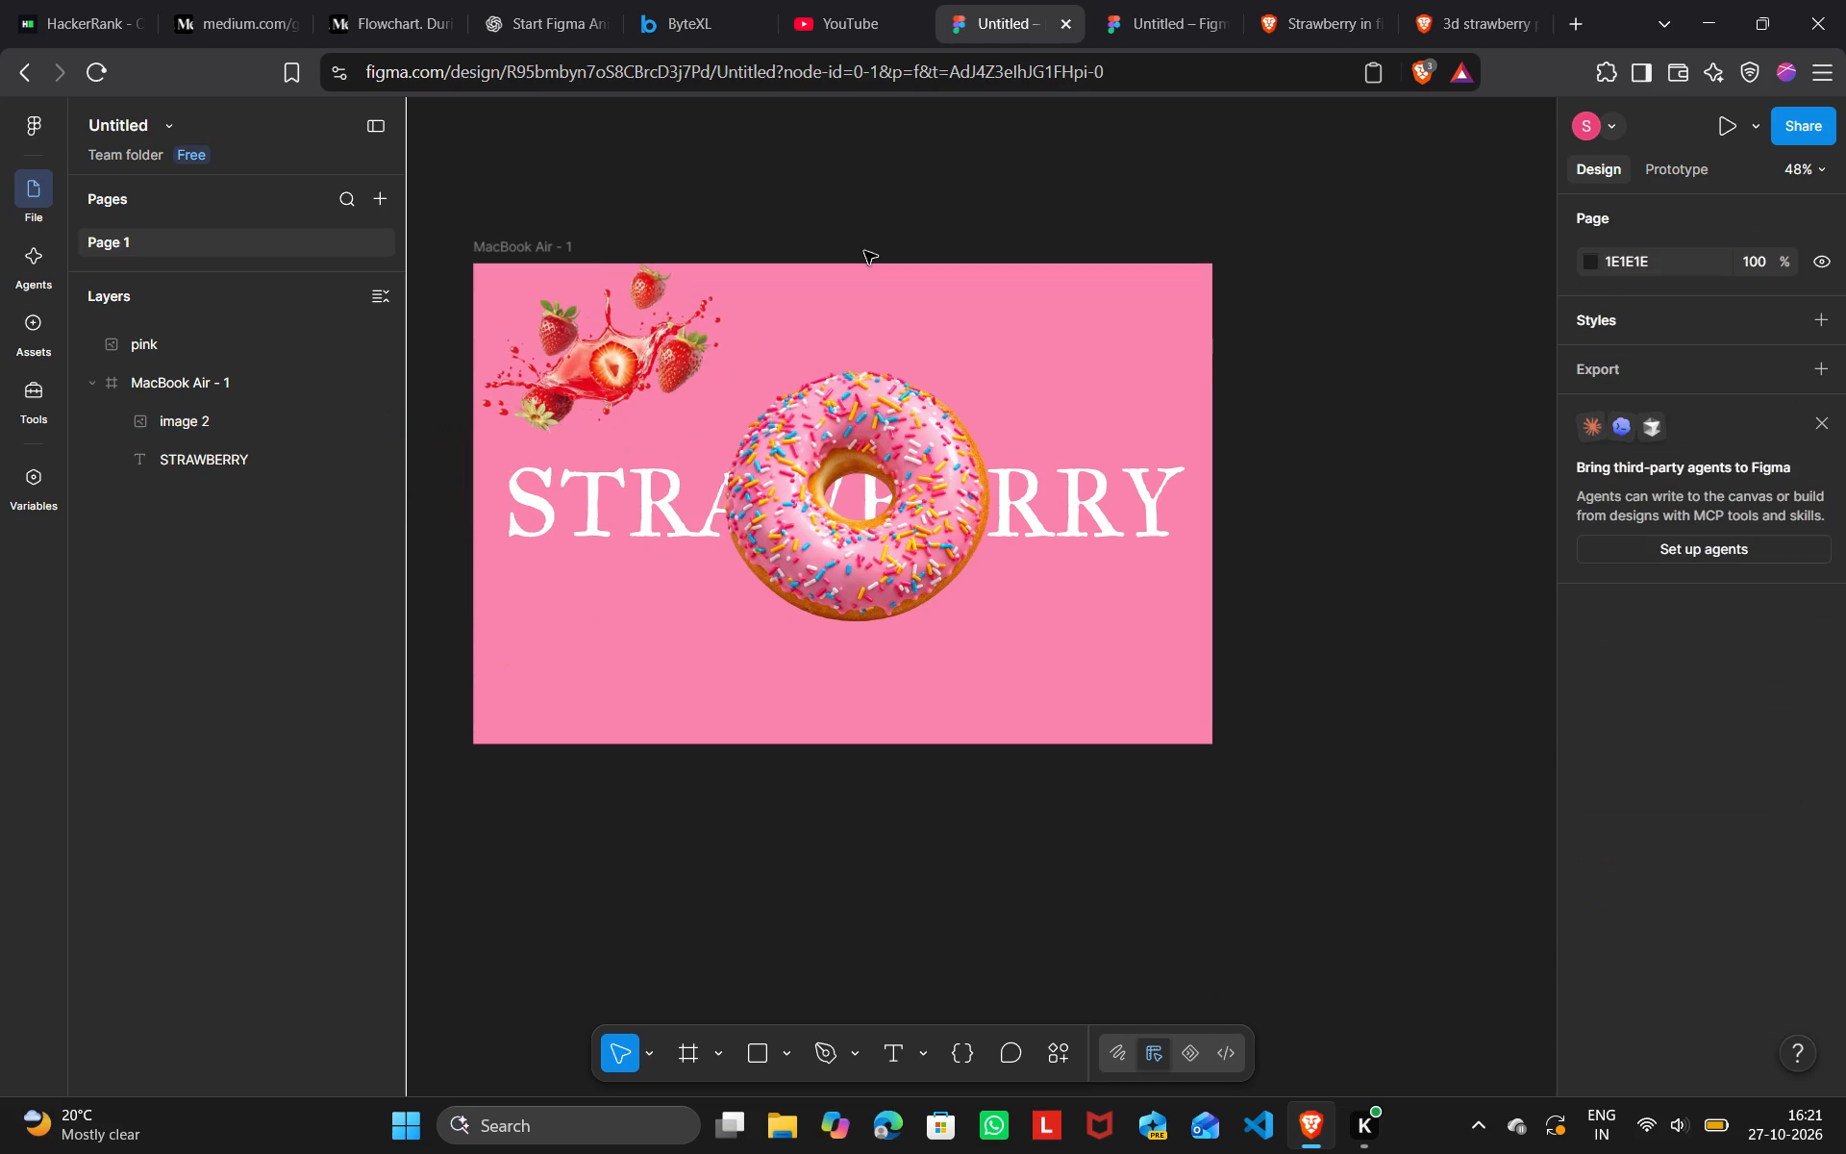
{"action": "left_click", "coordinate": [1063, 601]}
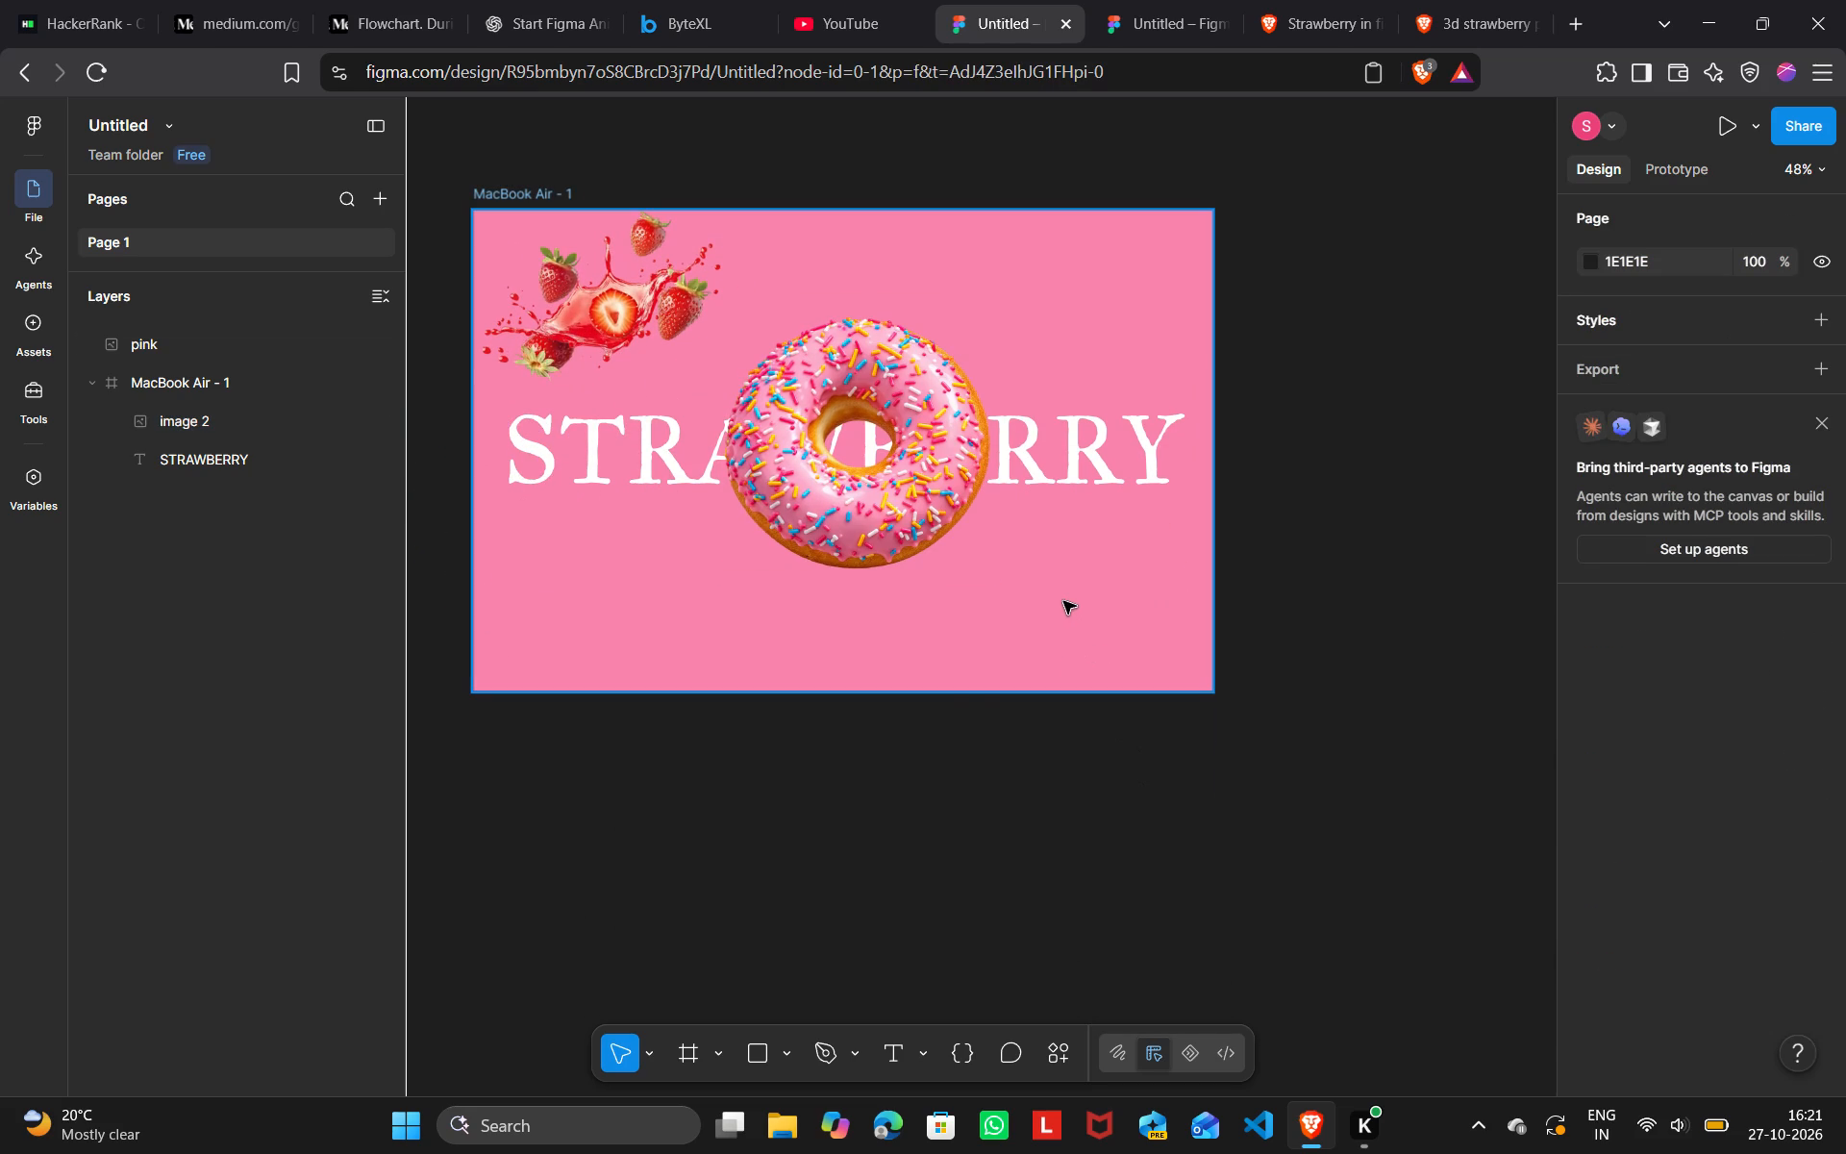
Paste a second juice-splash strawberry image into the frame, rotate it to about 19°, and place it in the frame's lower-right corner.
{"action": "key", "text": "ctrl+v"}
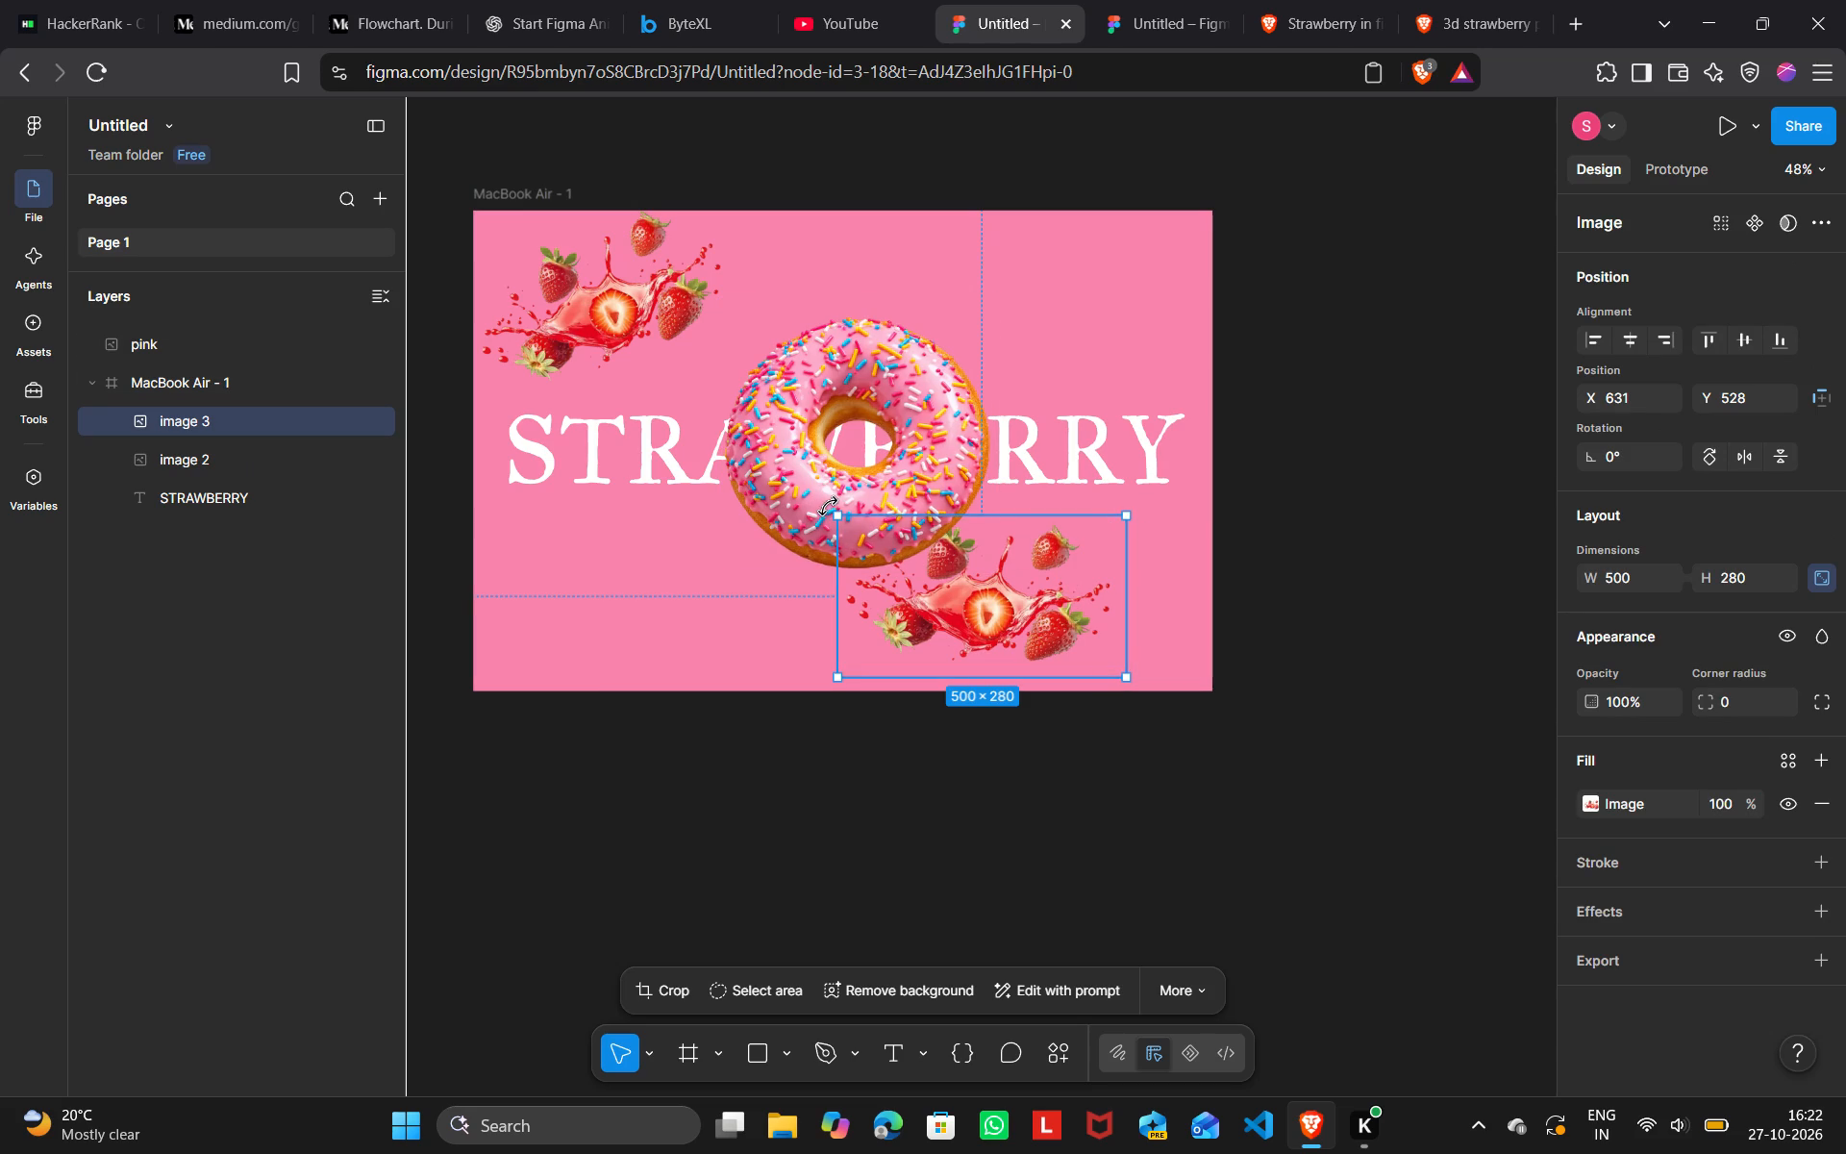
{"action": "left_click_drag", "start_coordinate": [828, 506], "coordinate": [842, 537]}
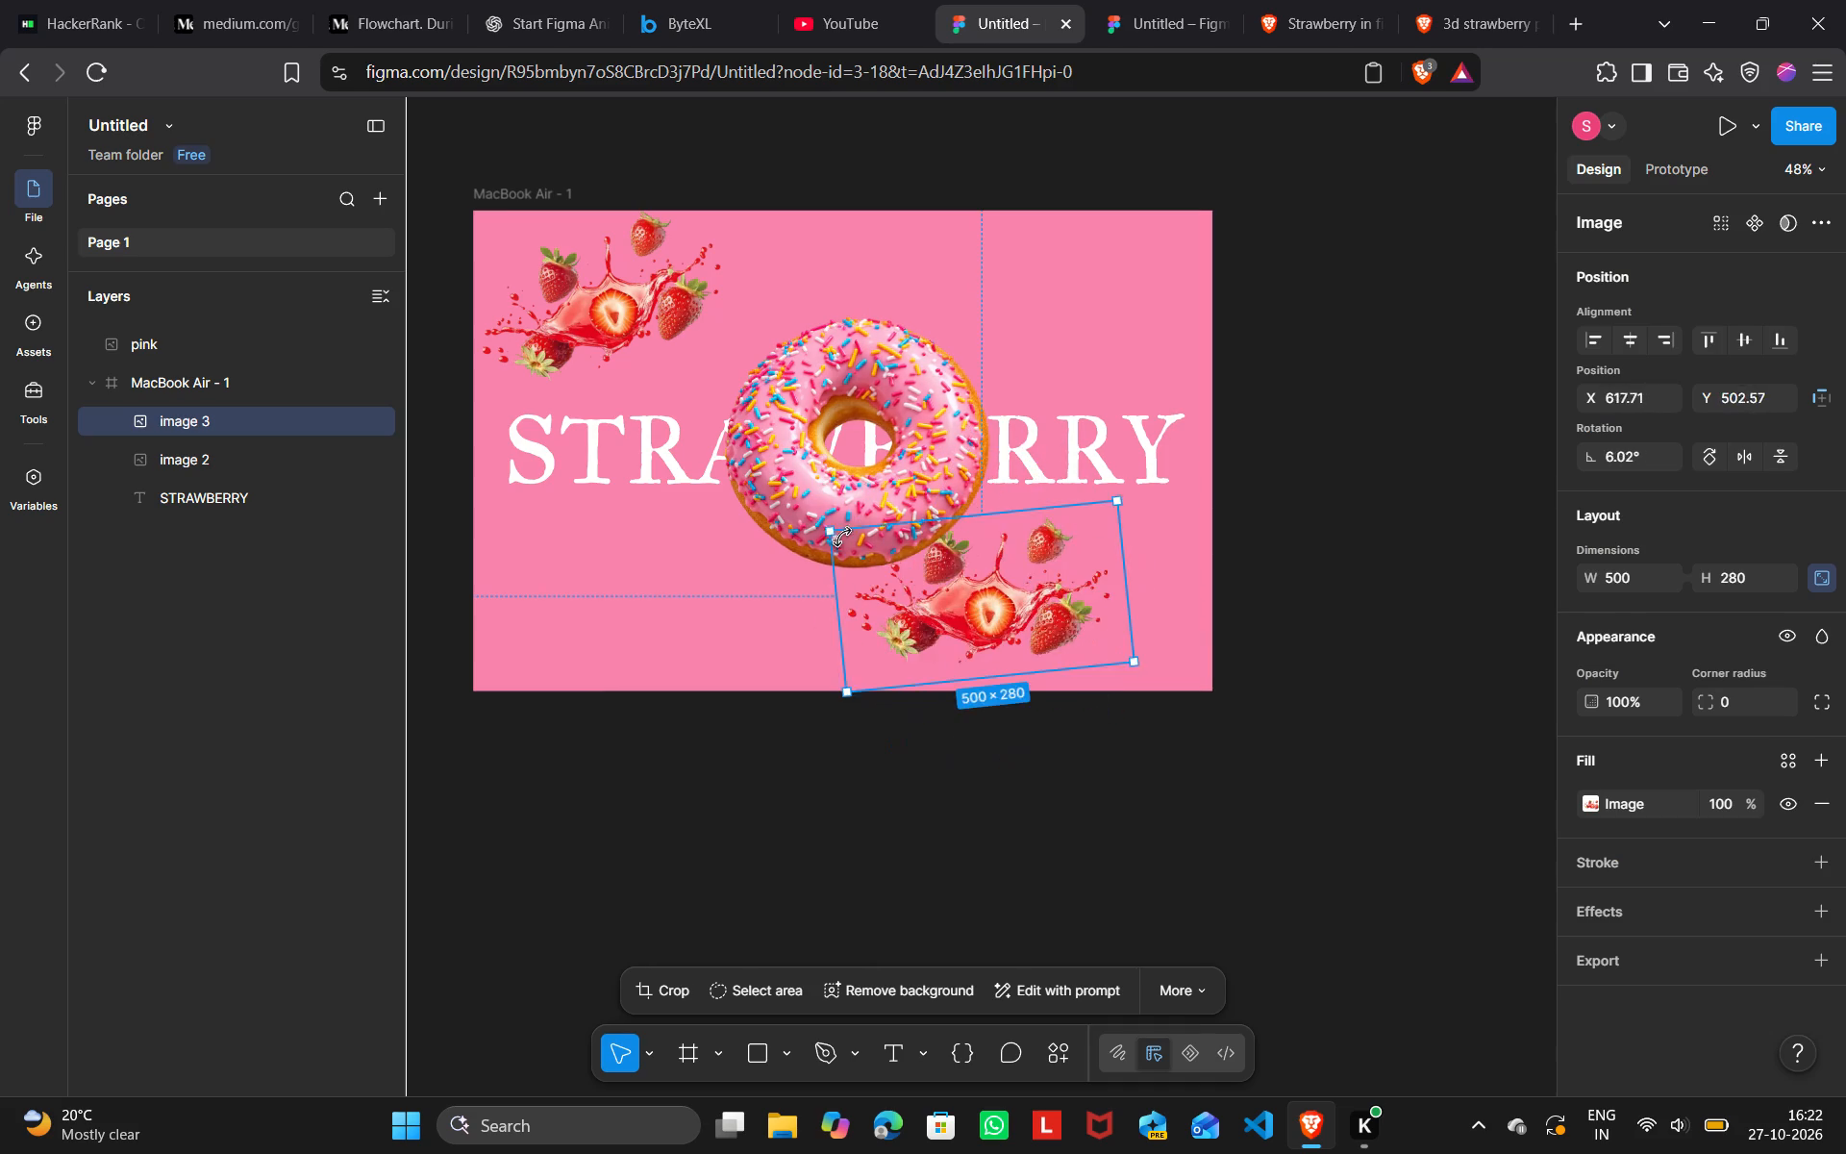
{"action": "left_click_drag", "start_coordinate": [842, 537], "coordinate": [825, 564]}
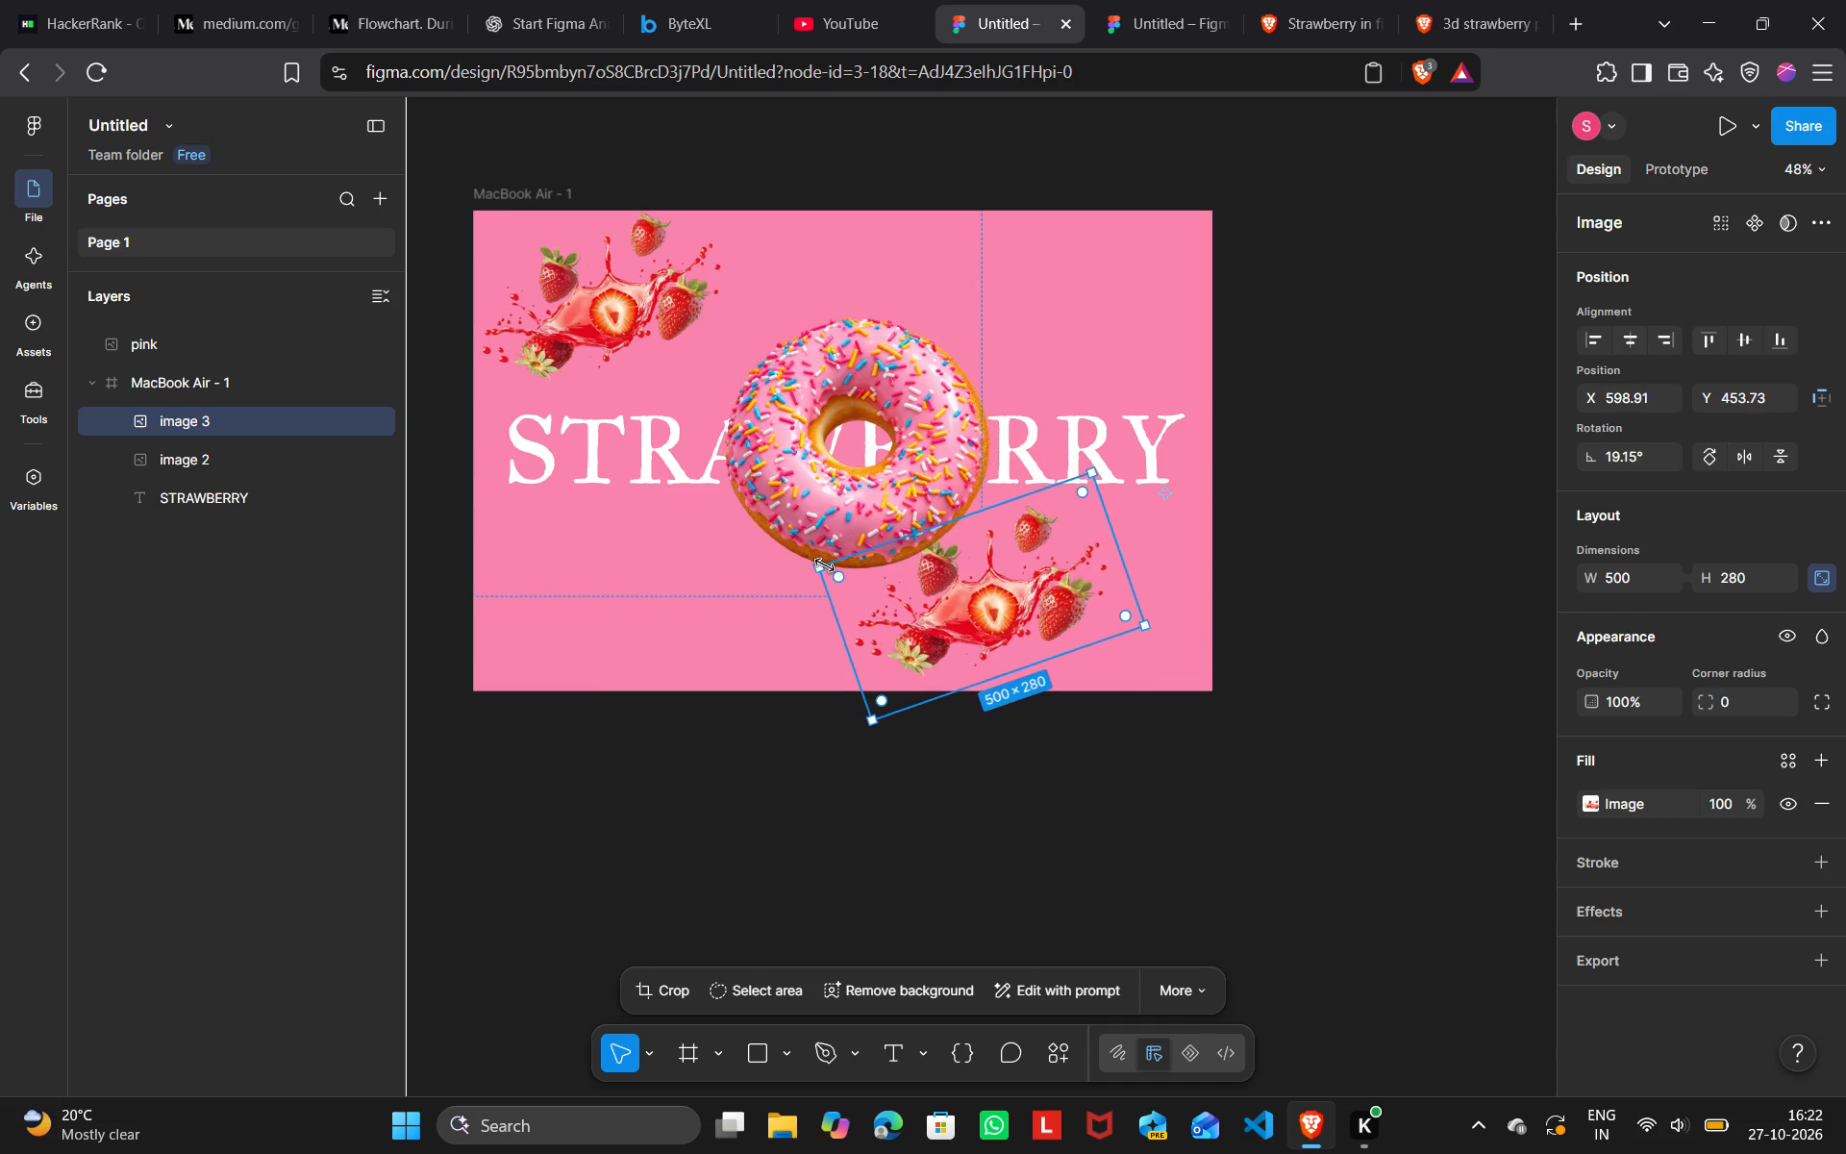
{"action": "left_click_drag", "start_coordinate": [920, 615], "coordinate": [973, 617]}
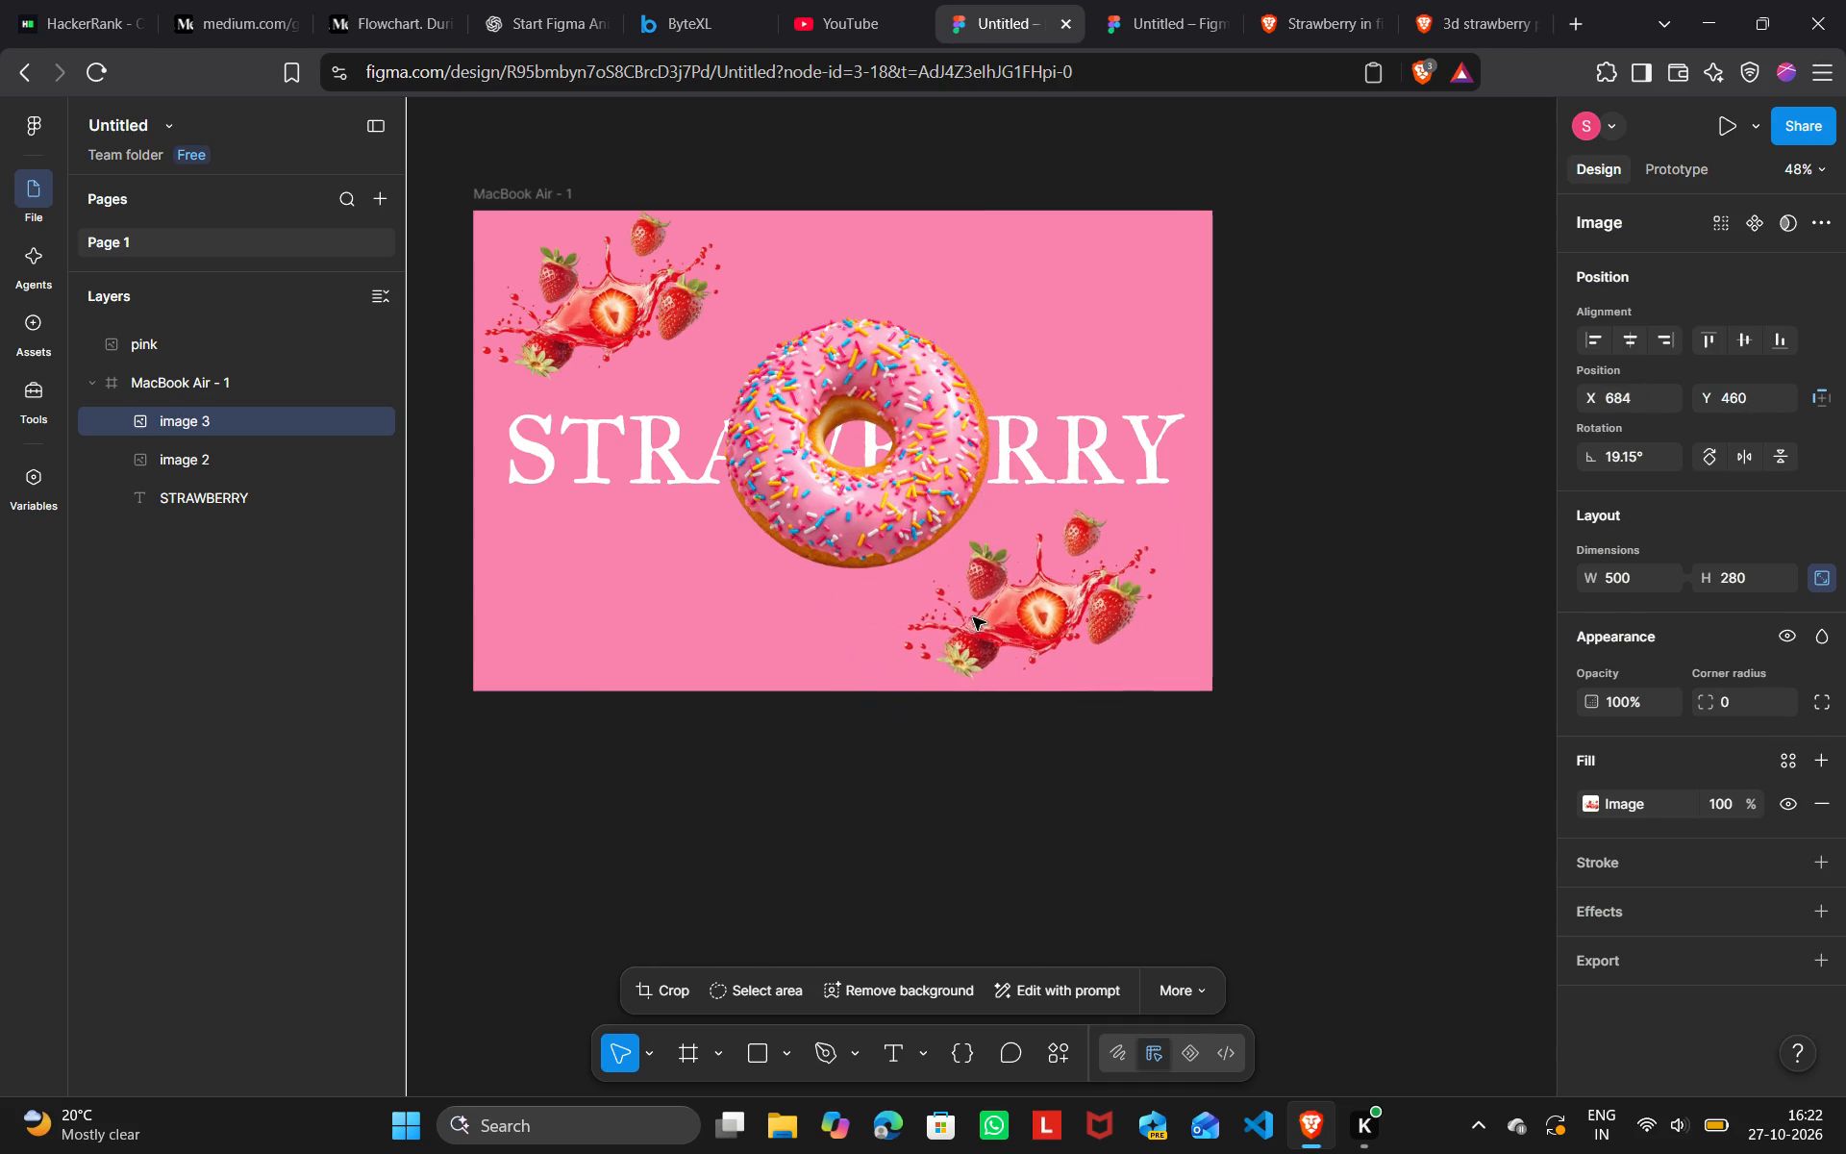
{"action": "left_click_drag", "start_coordinate": [973, 617], "coordinate": [1014, 621]}
{"action": "left_click", "coordinate": [898, 683]}
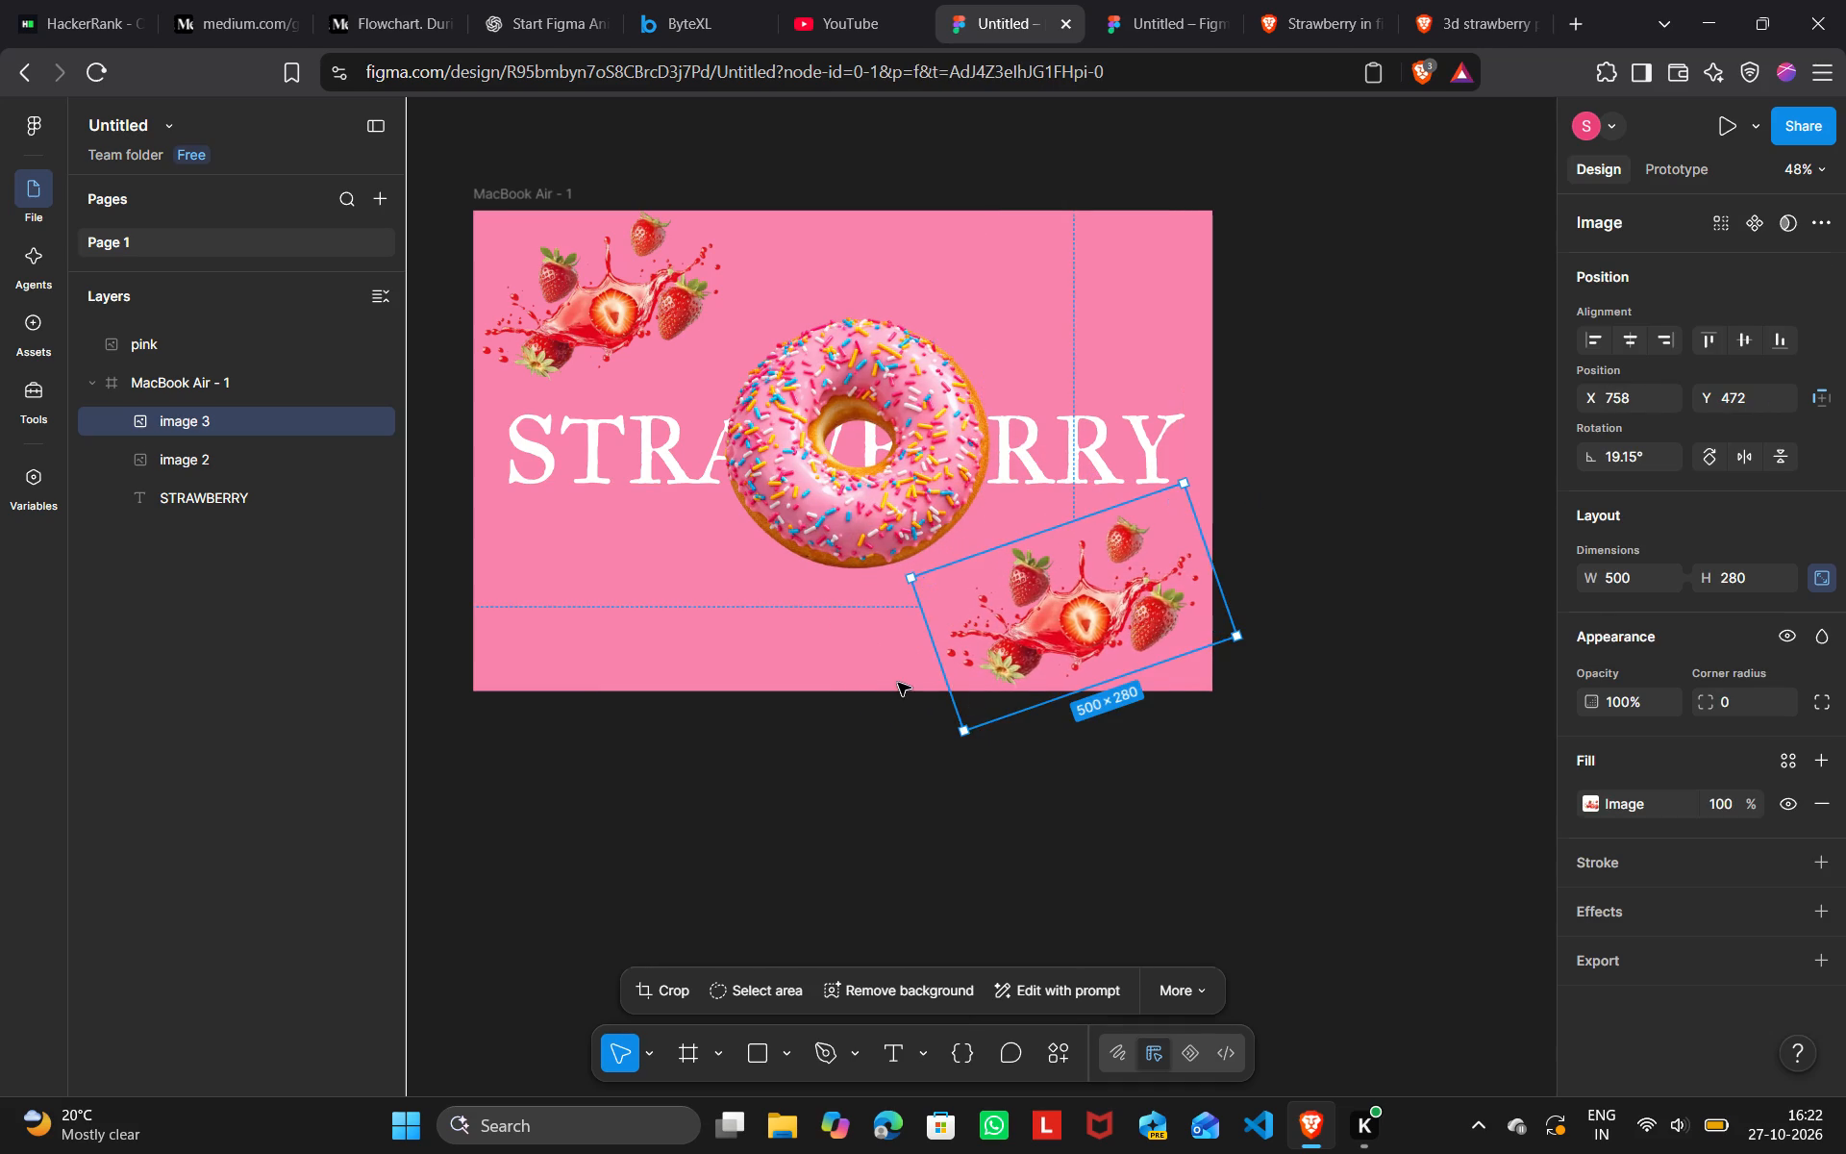
{"action": "left_click", "coordinate": [761, 180]}
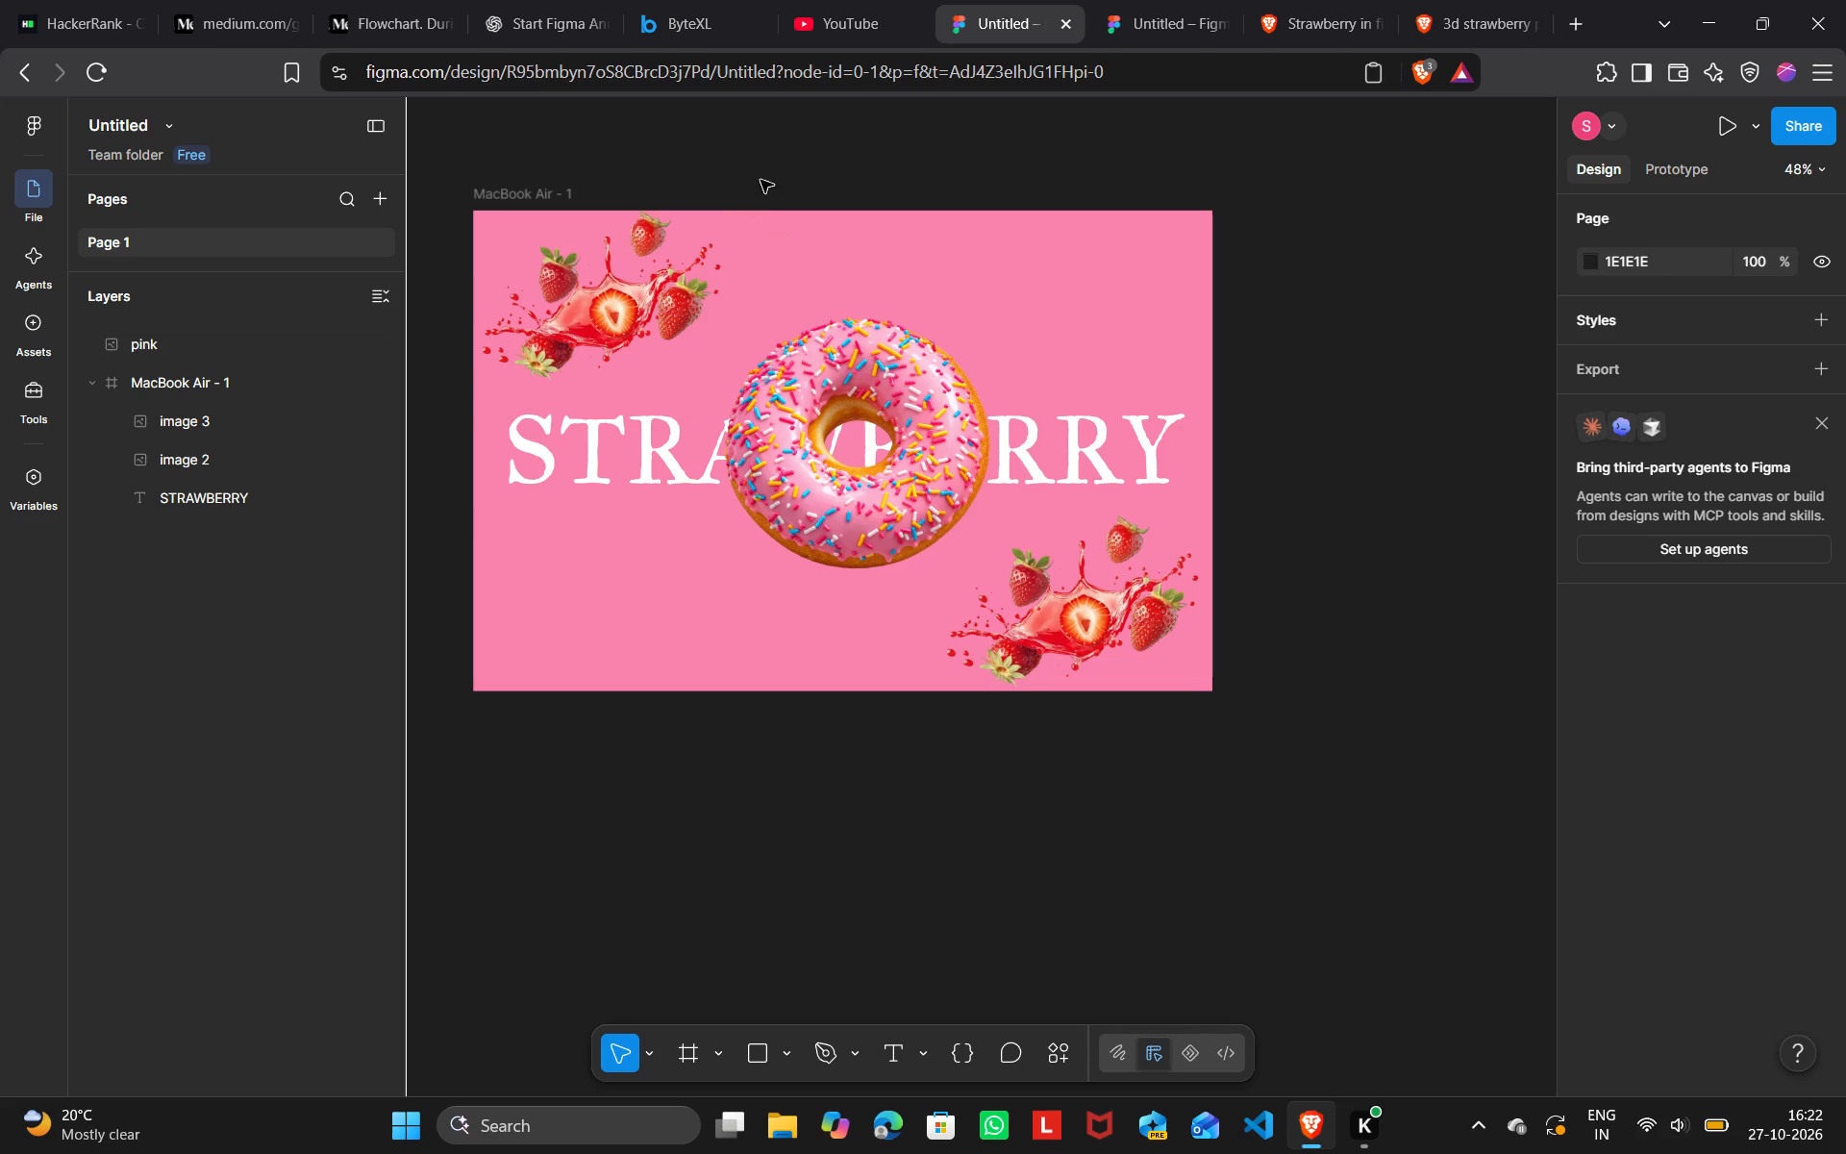
Nudge the pink donut image slightly over the STRAWBERRY lettering to X 621, Y -399.
{"action": "left_click", "coordinate": [918, 425]}
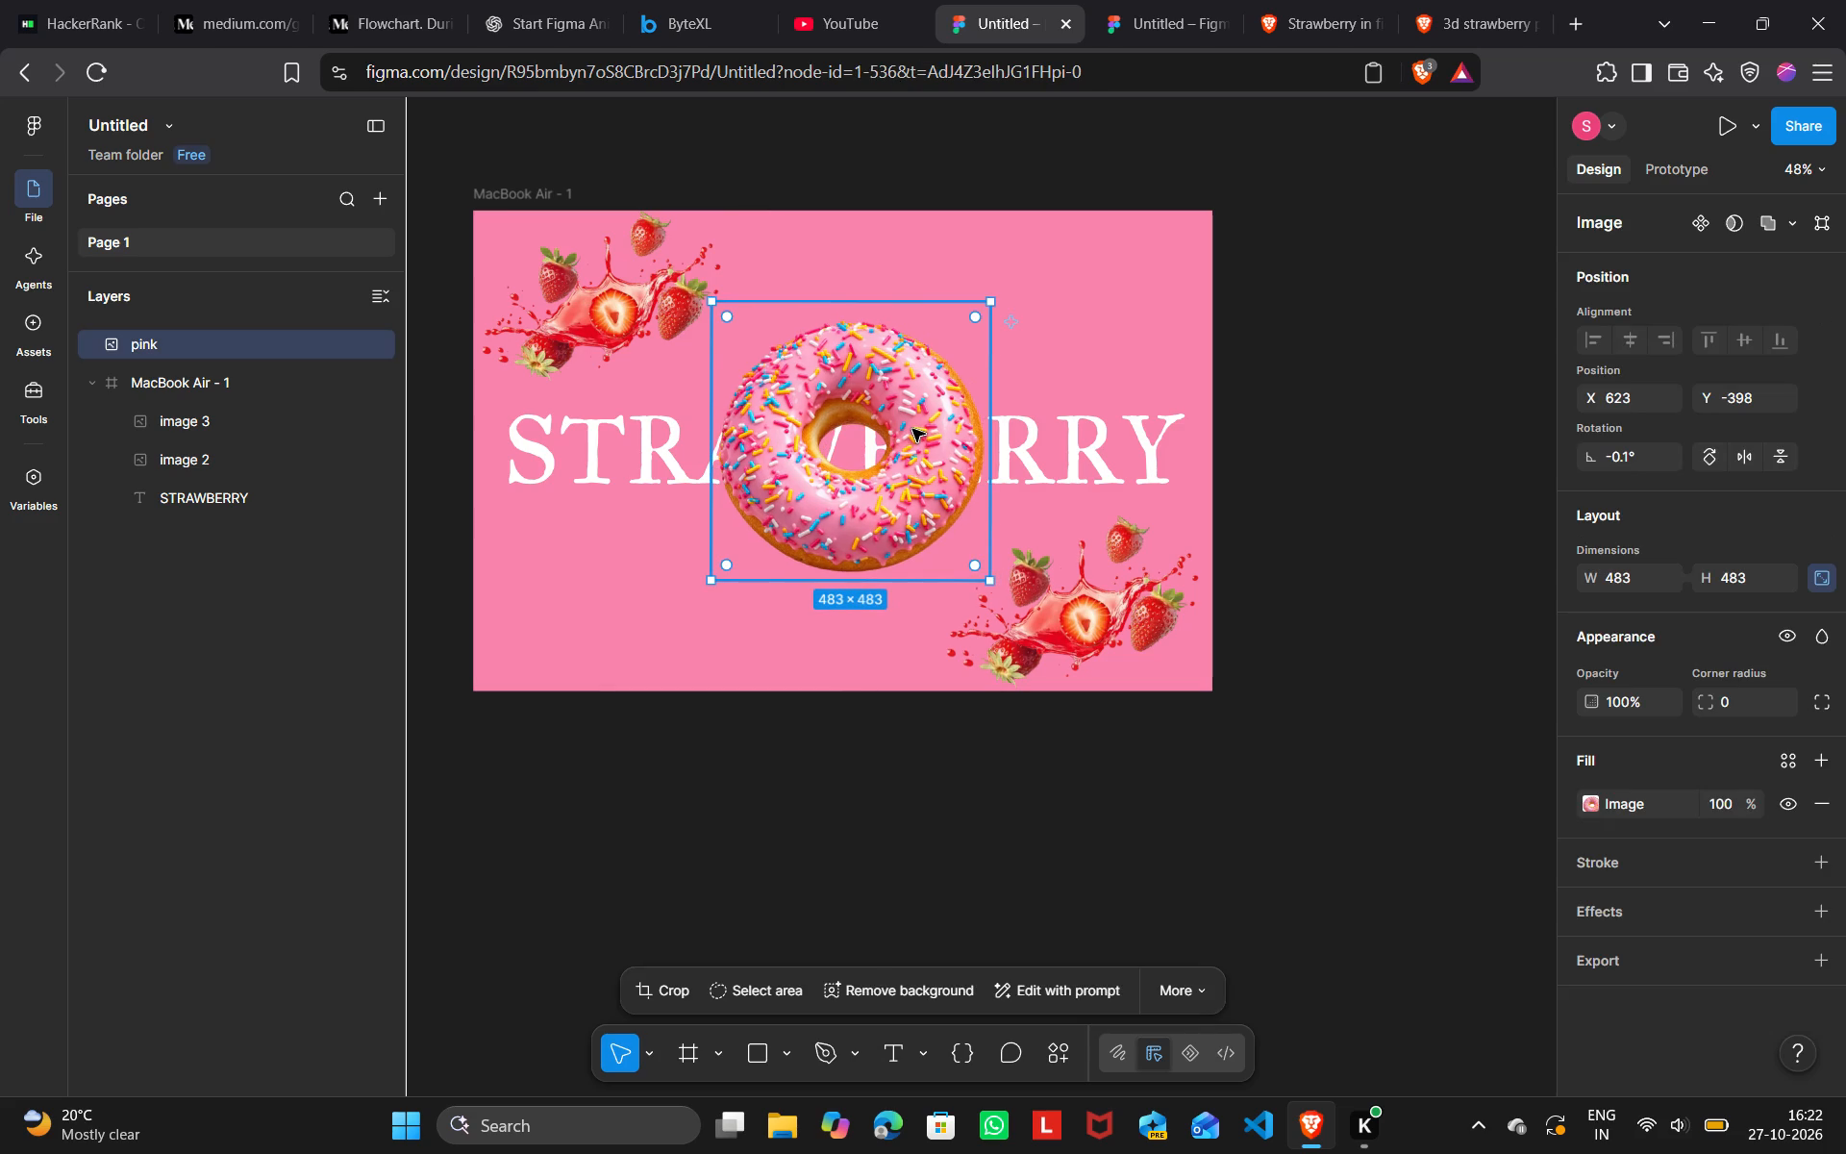
{"action": "key", "text": "Up"}
{"action": "key", "text": "Left"}
{"action": "key", "text": "Left"}
{"action": "key", "text": "Up"}
{"action": "key", "text": "Down"}
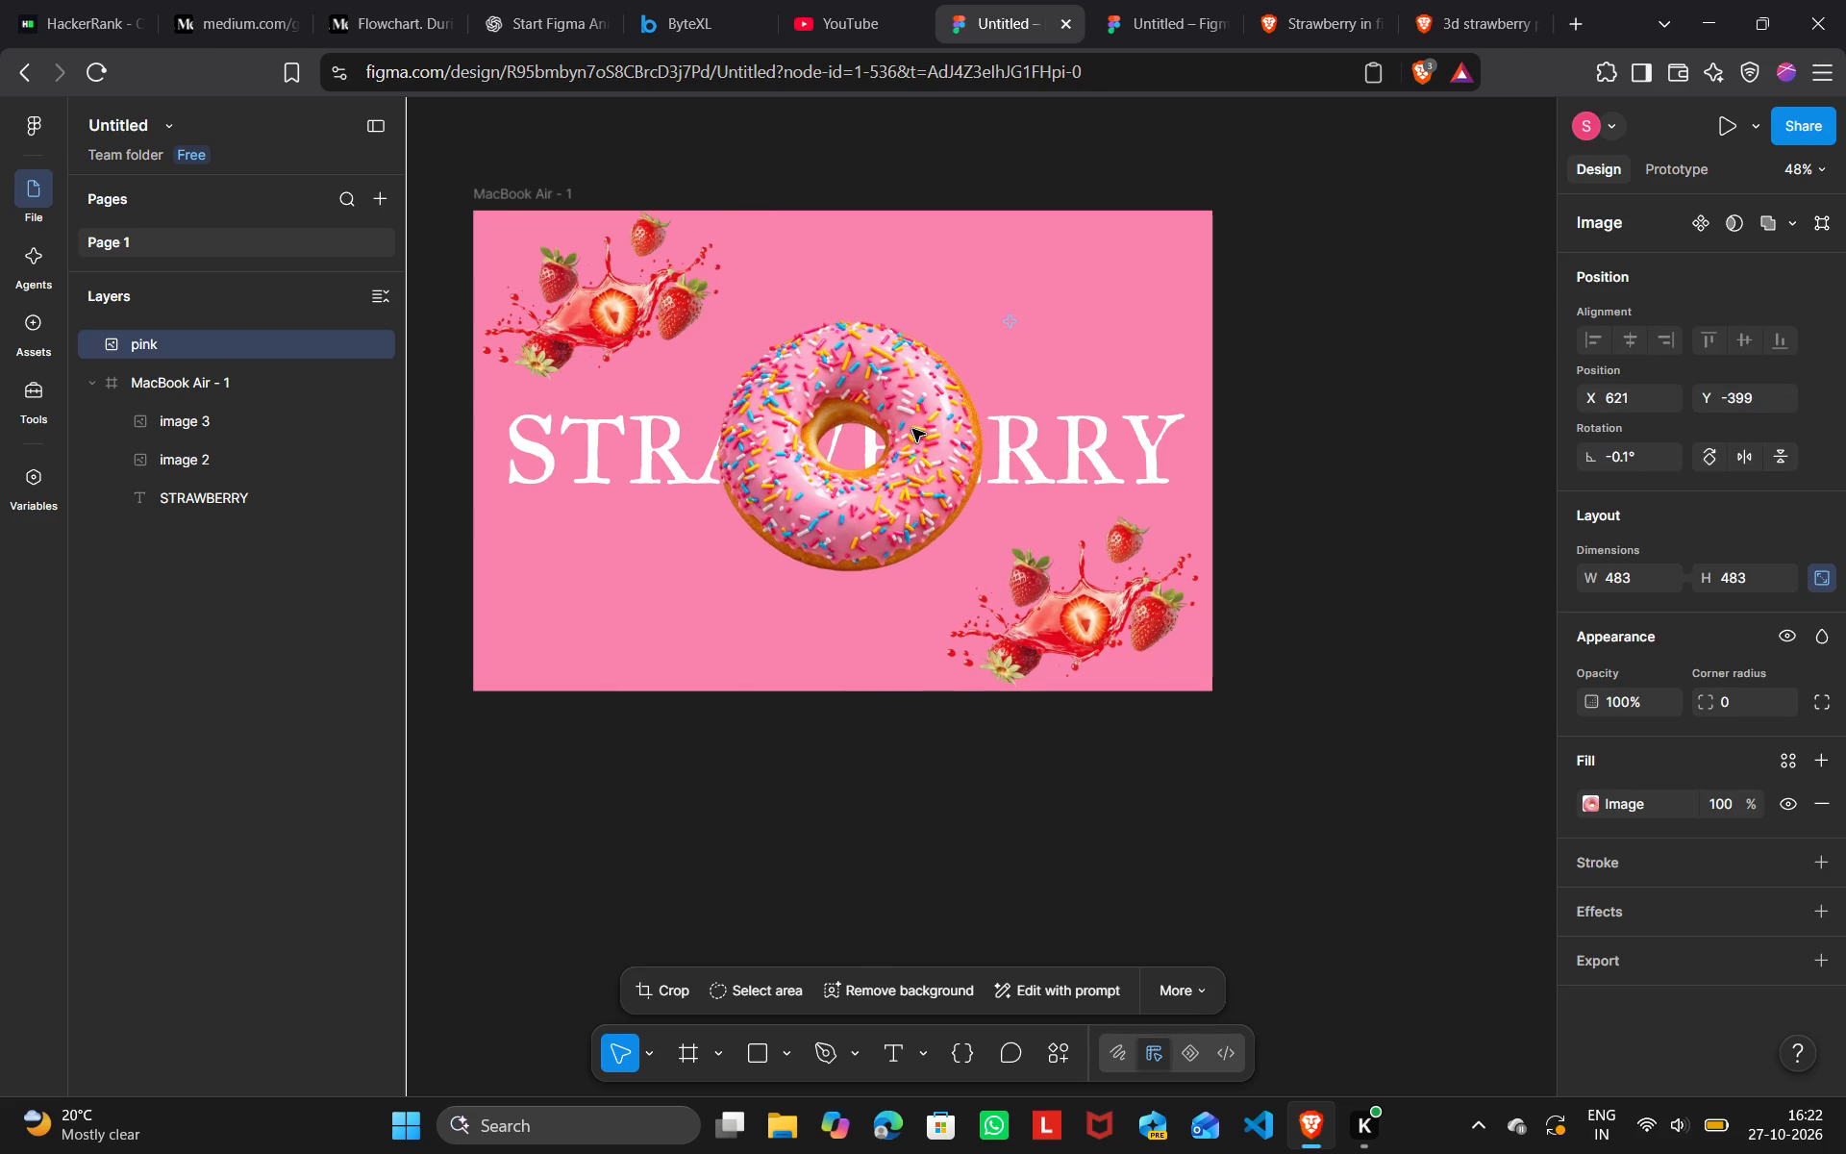
{"action": "left_click", "coordinate": [1328, 460]}
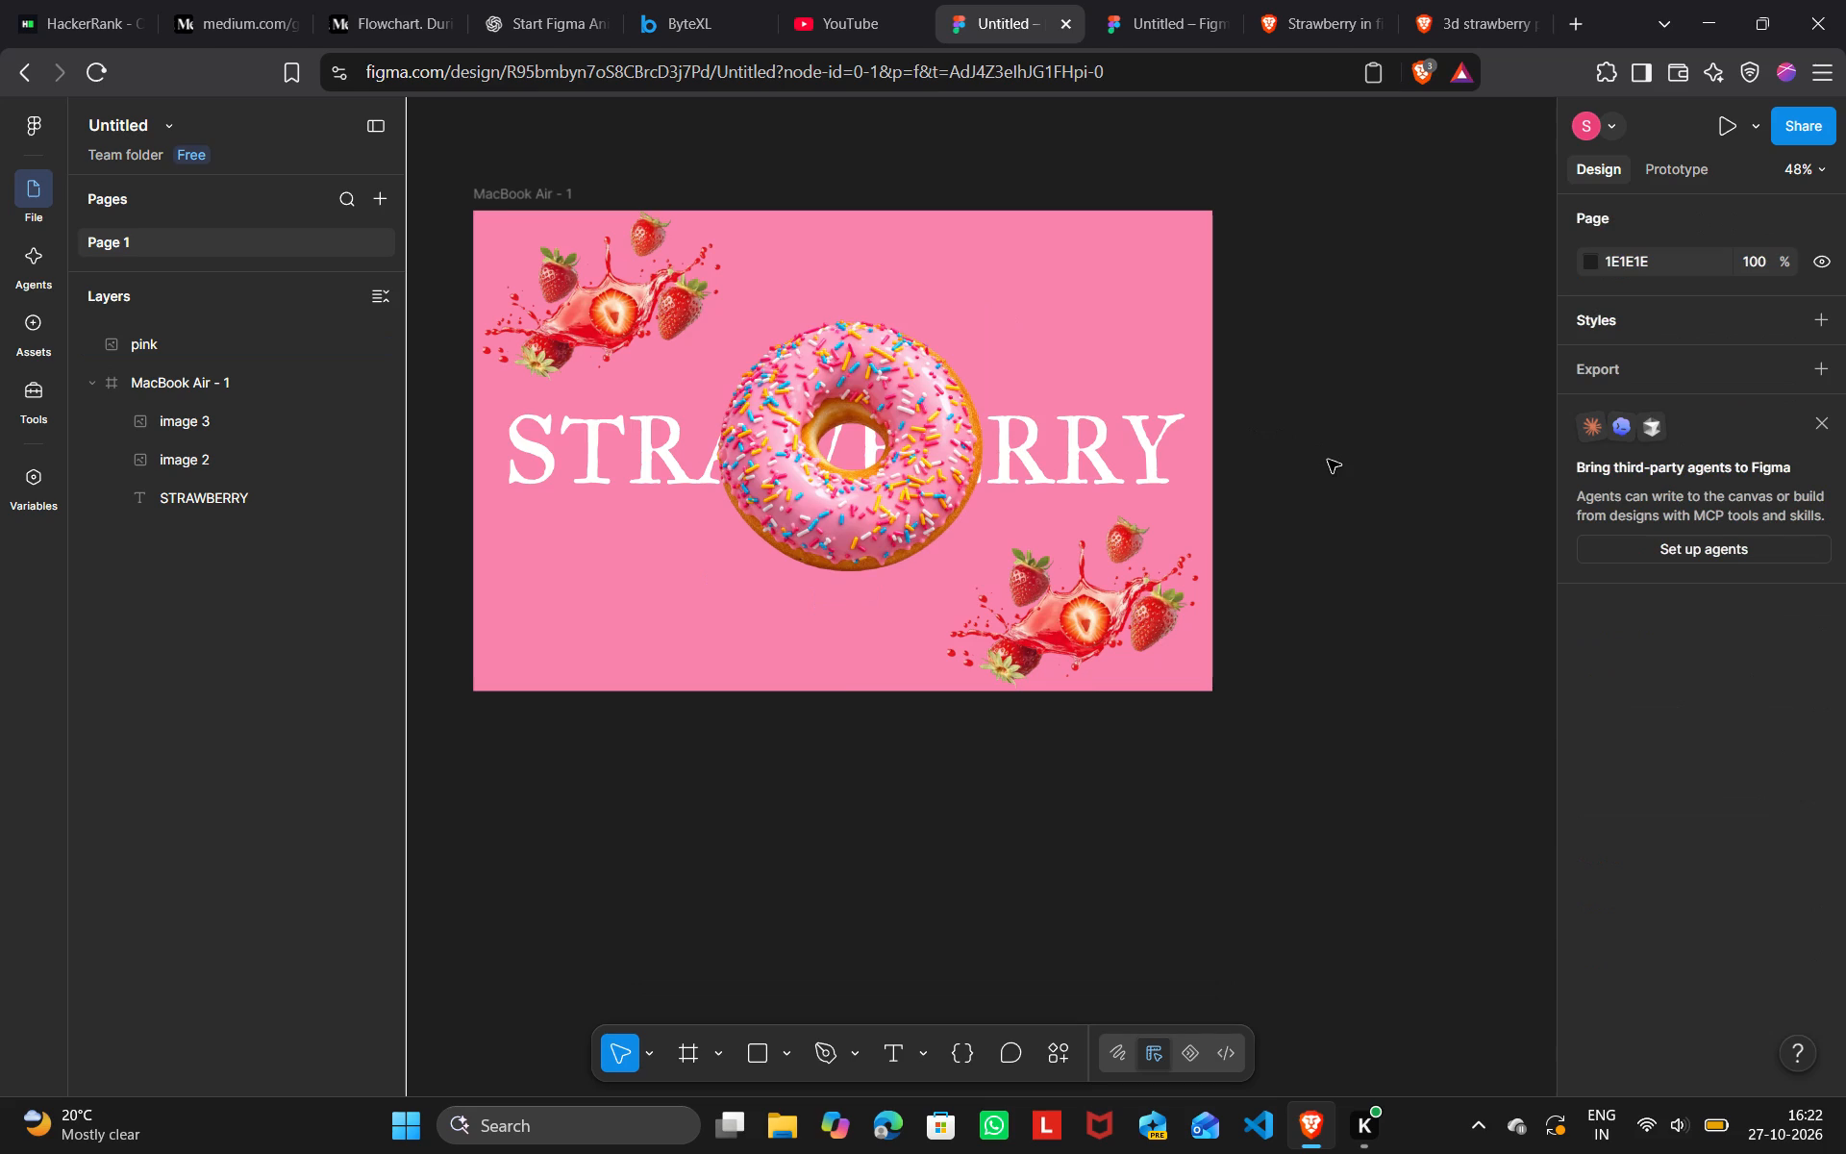
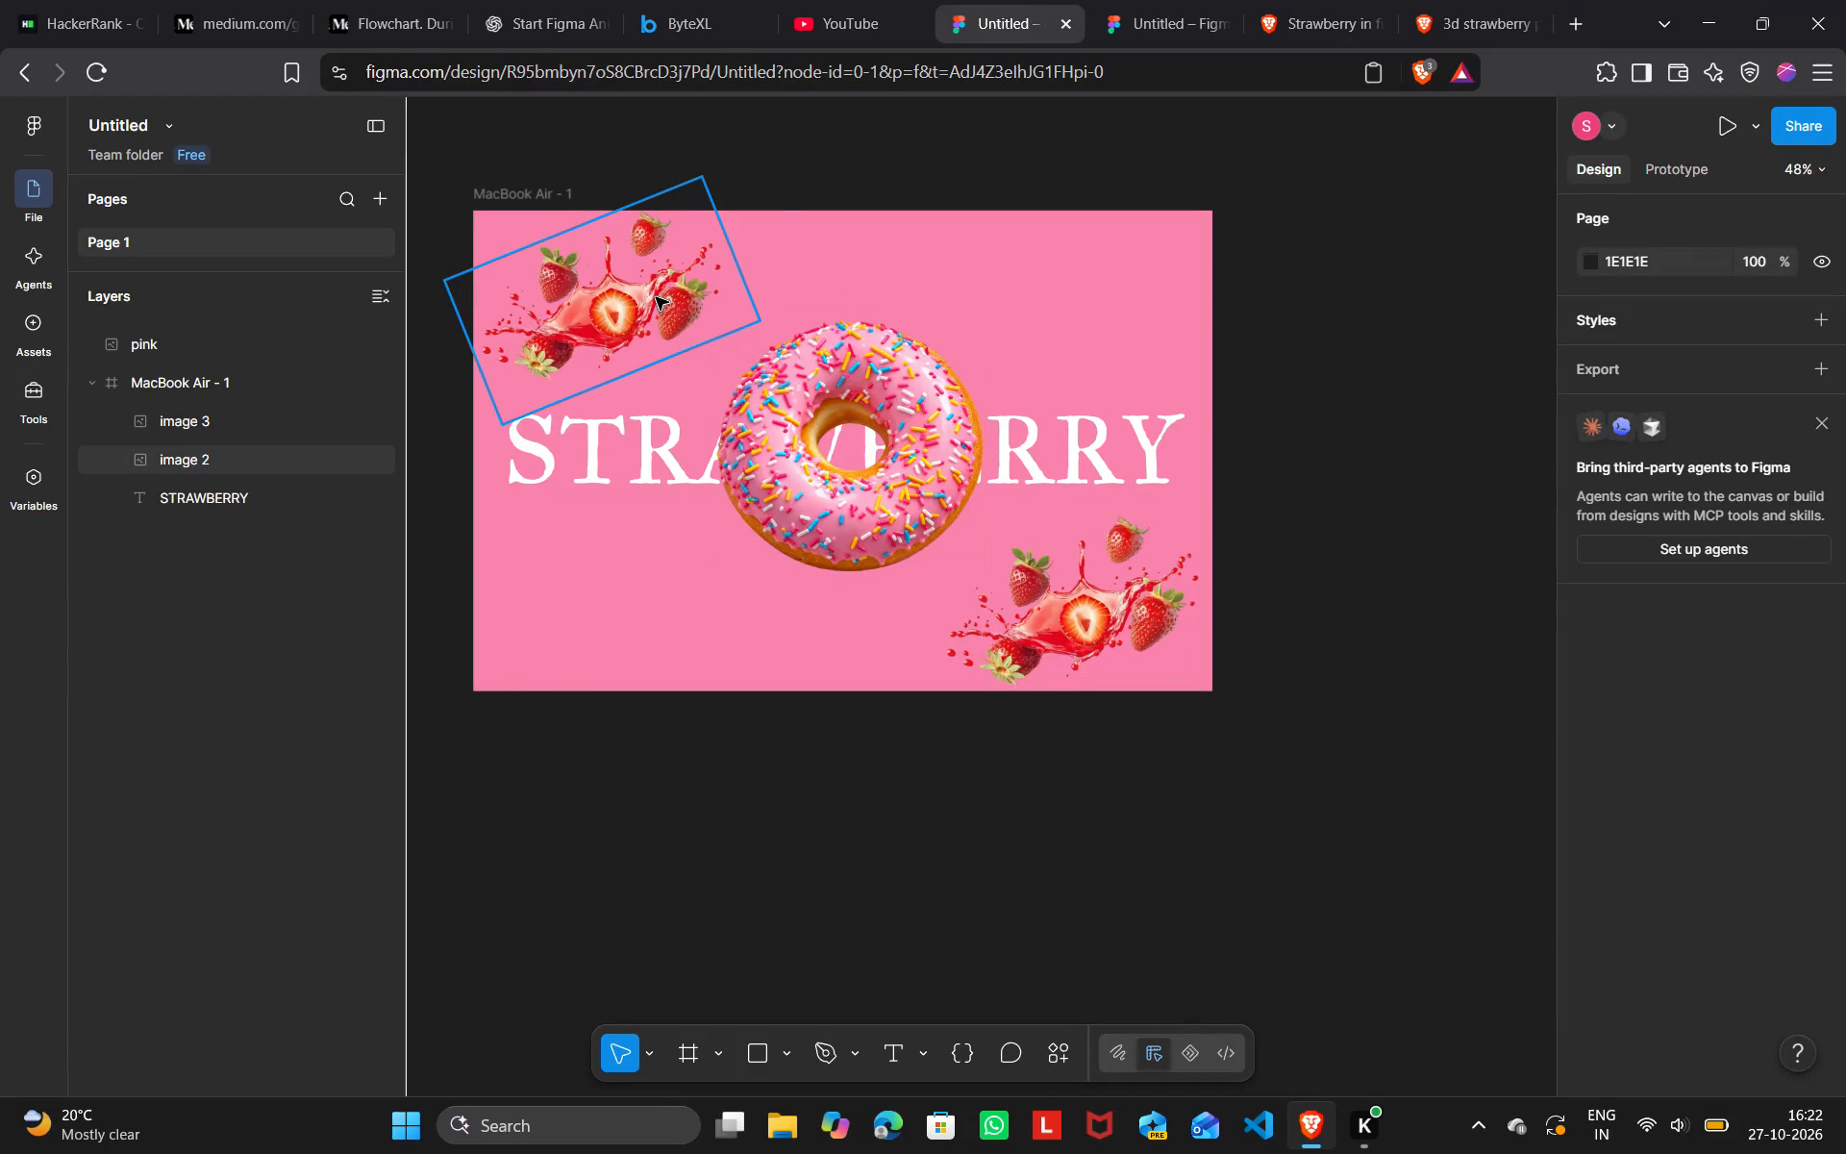
Scale the frame's upper-left strawberry splash image to about 451 × 253, rotate it to about 11°, and keep it in that corner.
{"action": "left_click", "coordinate": [656, 297]}
{"action": "left_click", "coordinate": [1106, 596]}
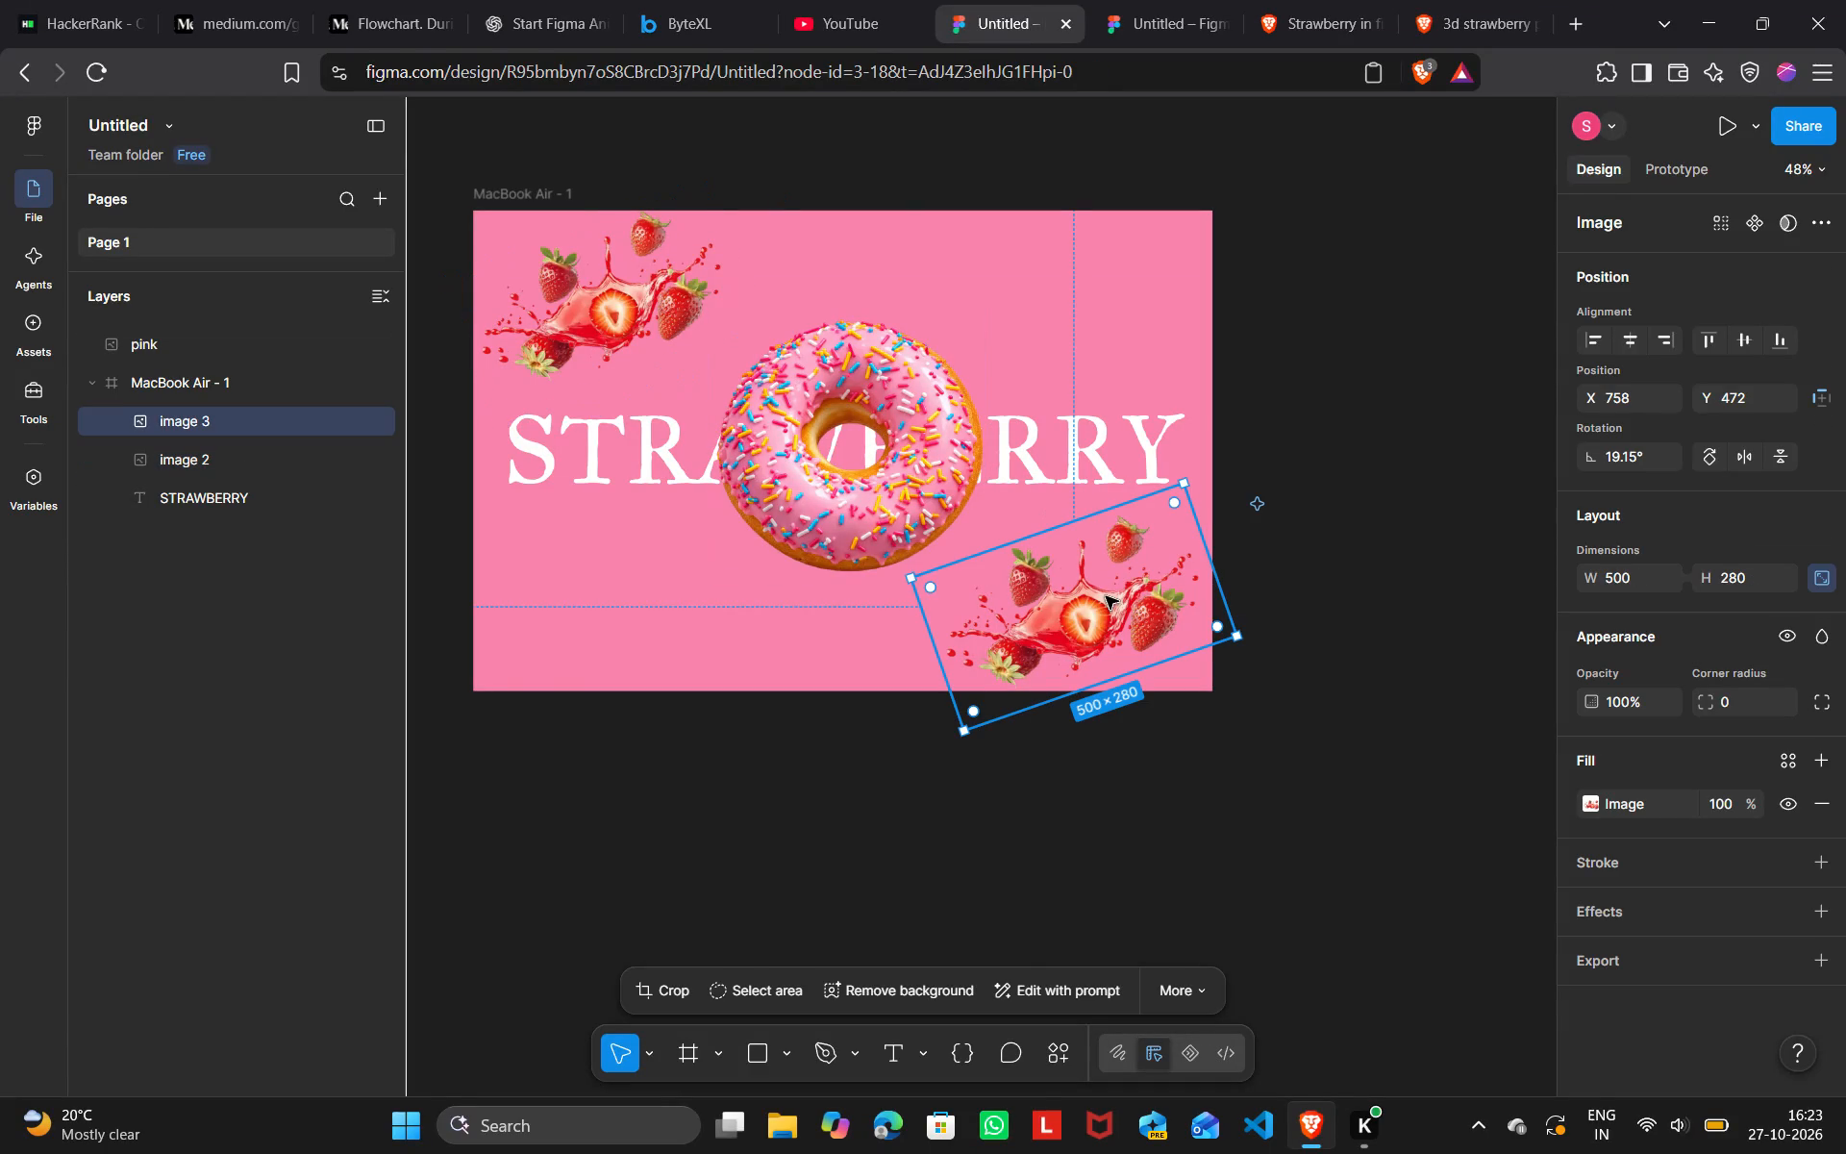
{"action": "left_click", "coordinate": [616, 340]}
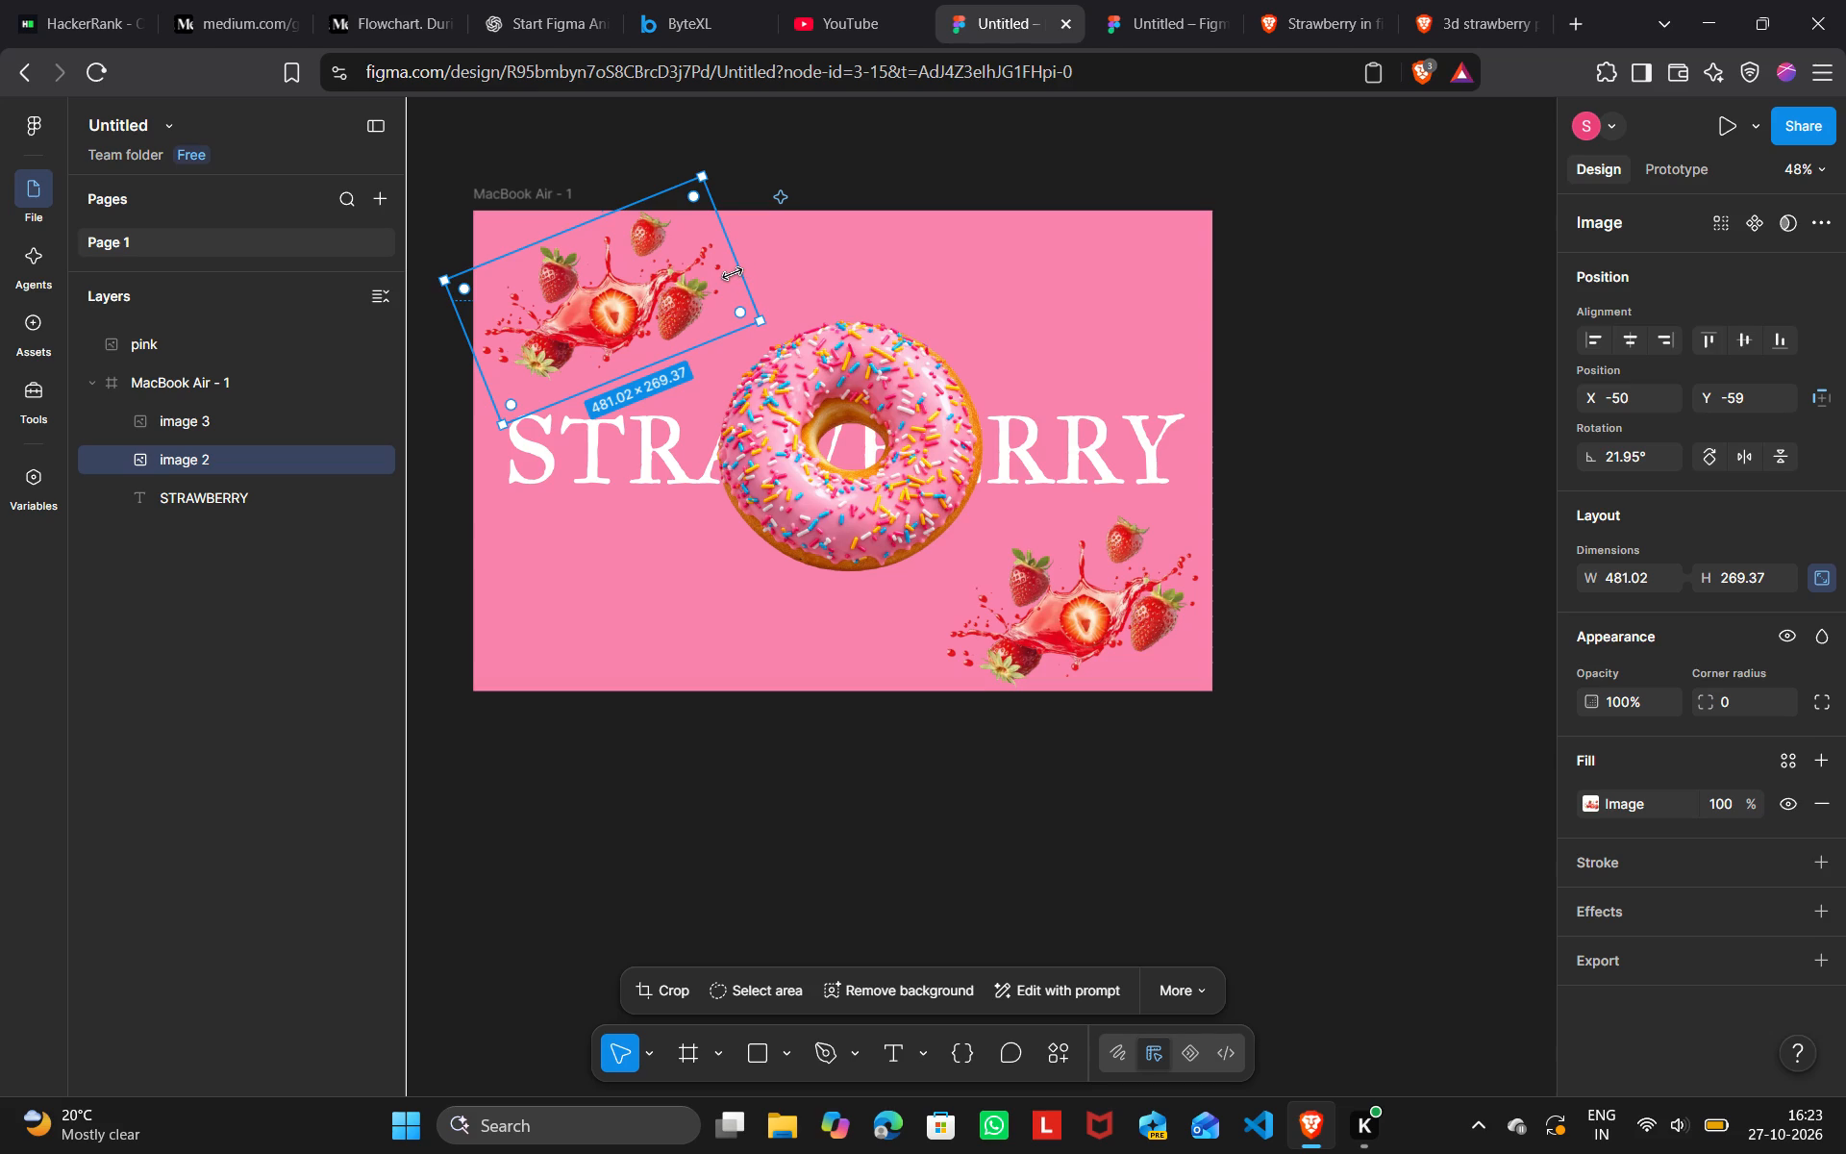
{"action": "left_click_drag", "start_coordinate": [737, 269], "coordinate": [730, 279]}
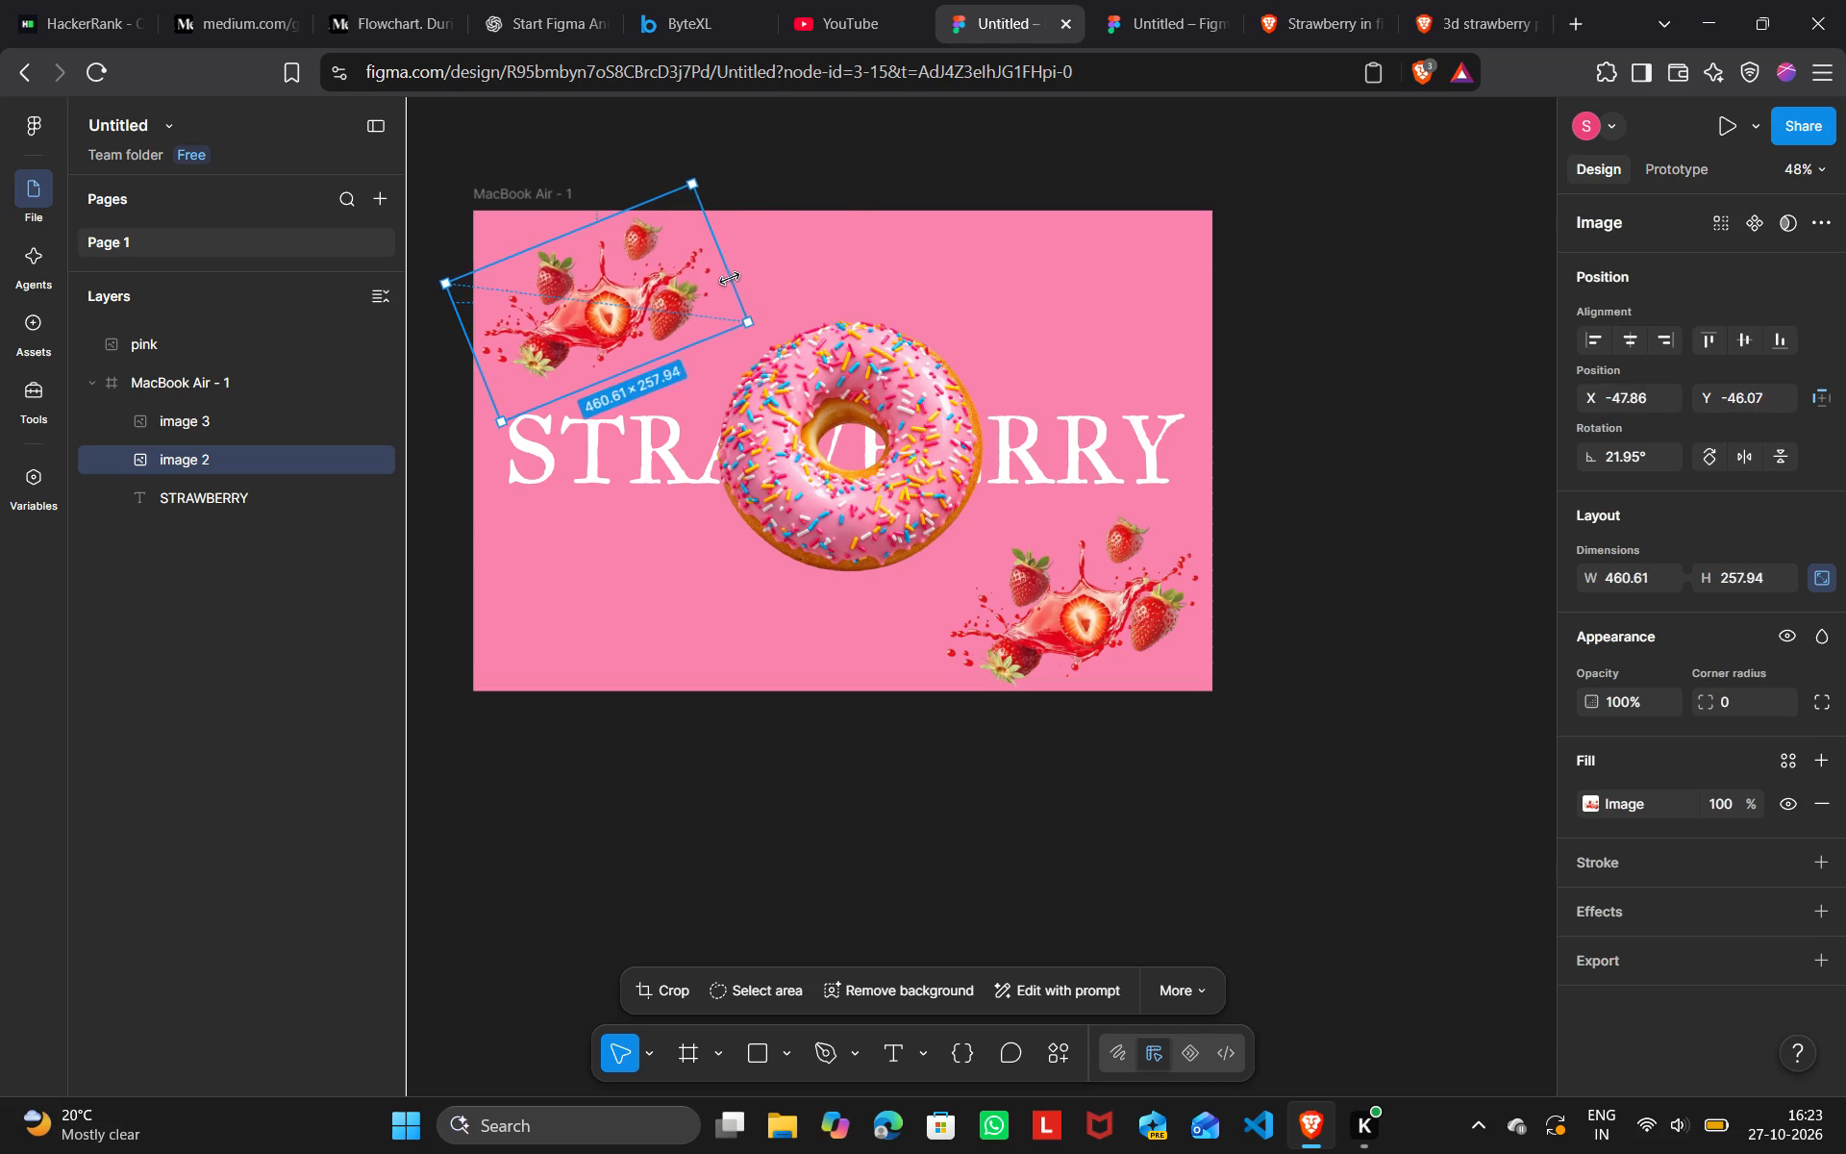
{"action": "left_click_drag", "start_coordinate": [730, 279], "coordinate": [727, 287]}
{"action": "left_click_drag", "start_coordinate": [624, 336], "coordinate": [625, 319]}
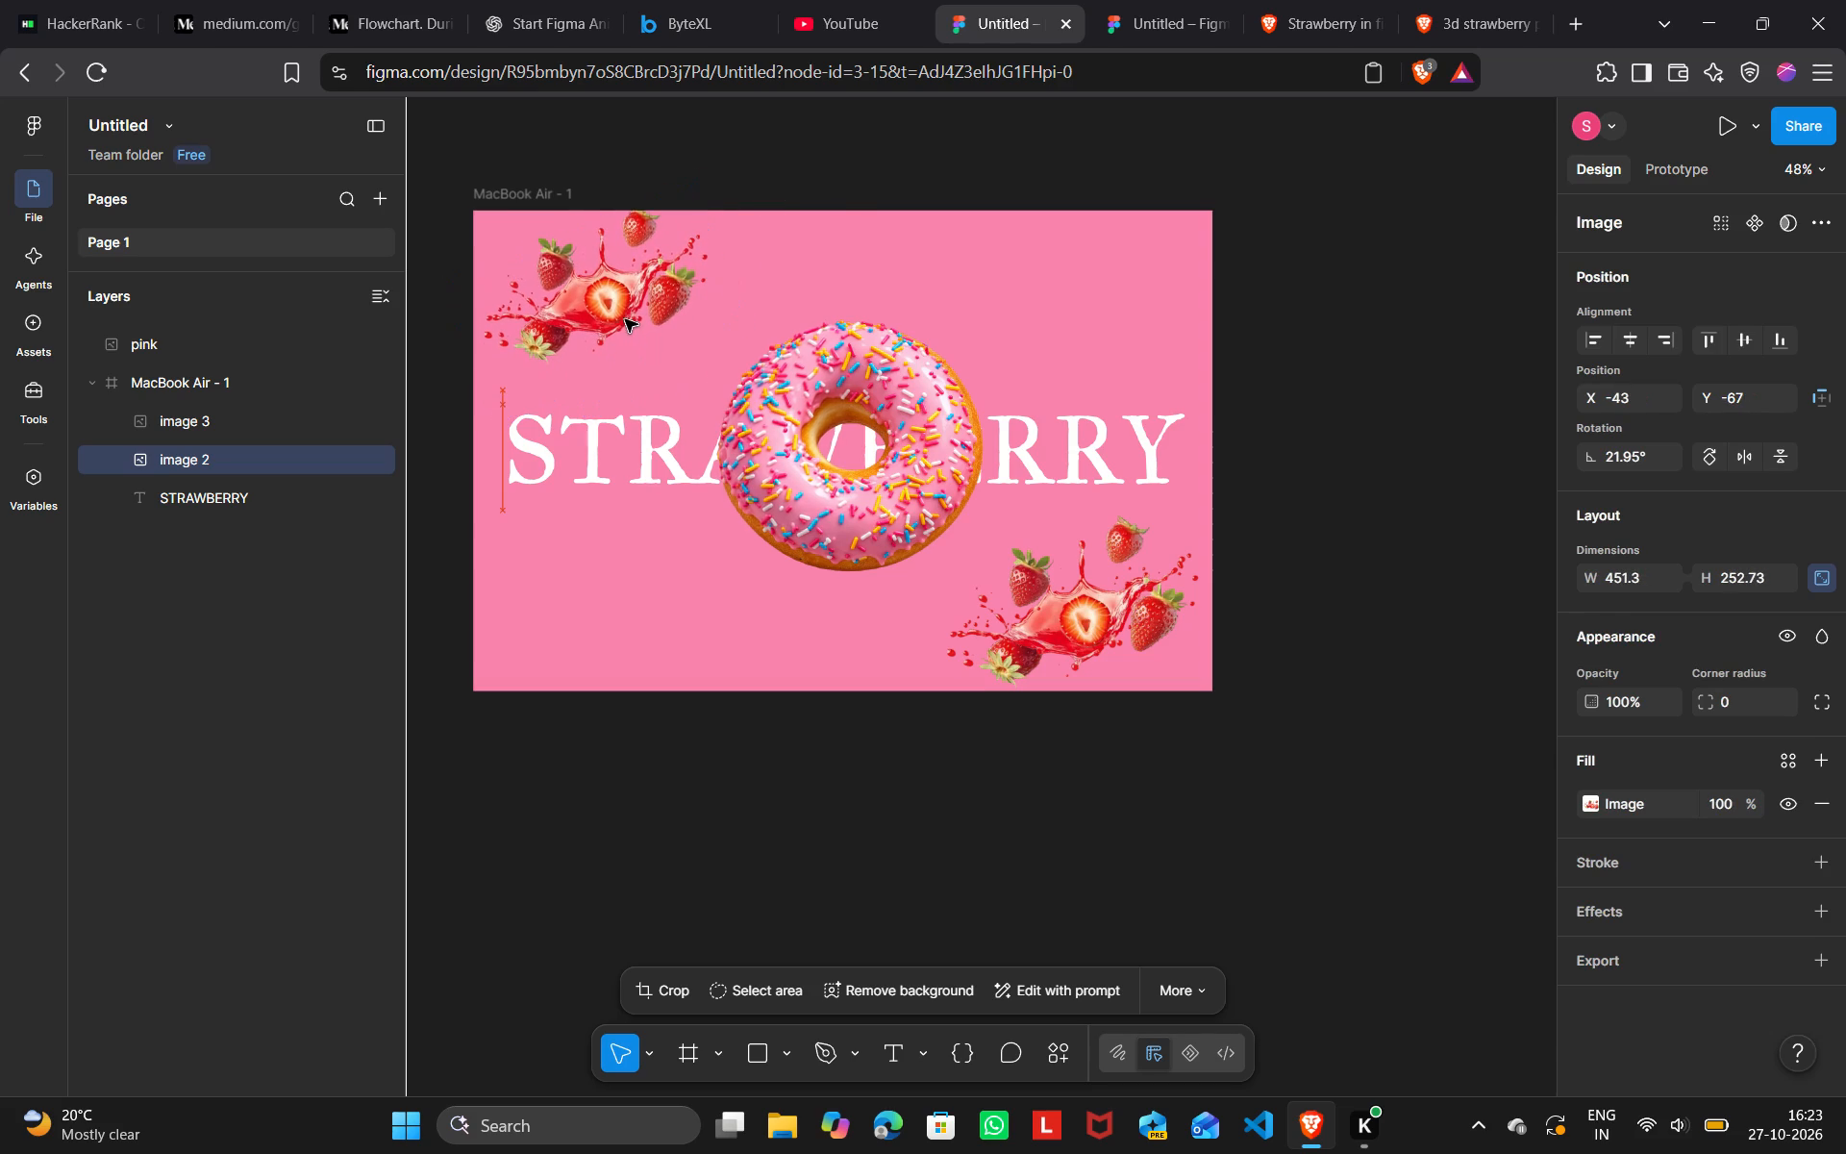
{"action": "left_click_drag", "start_coordinate": [625, 319], "coordinate": [625, 327]}
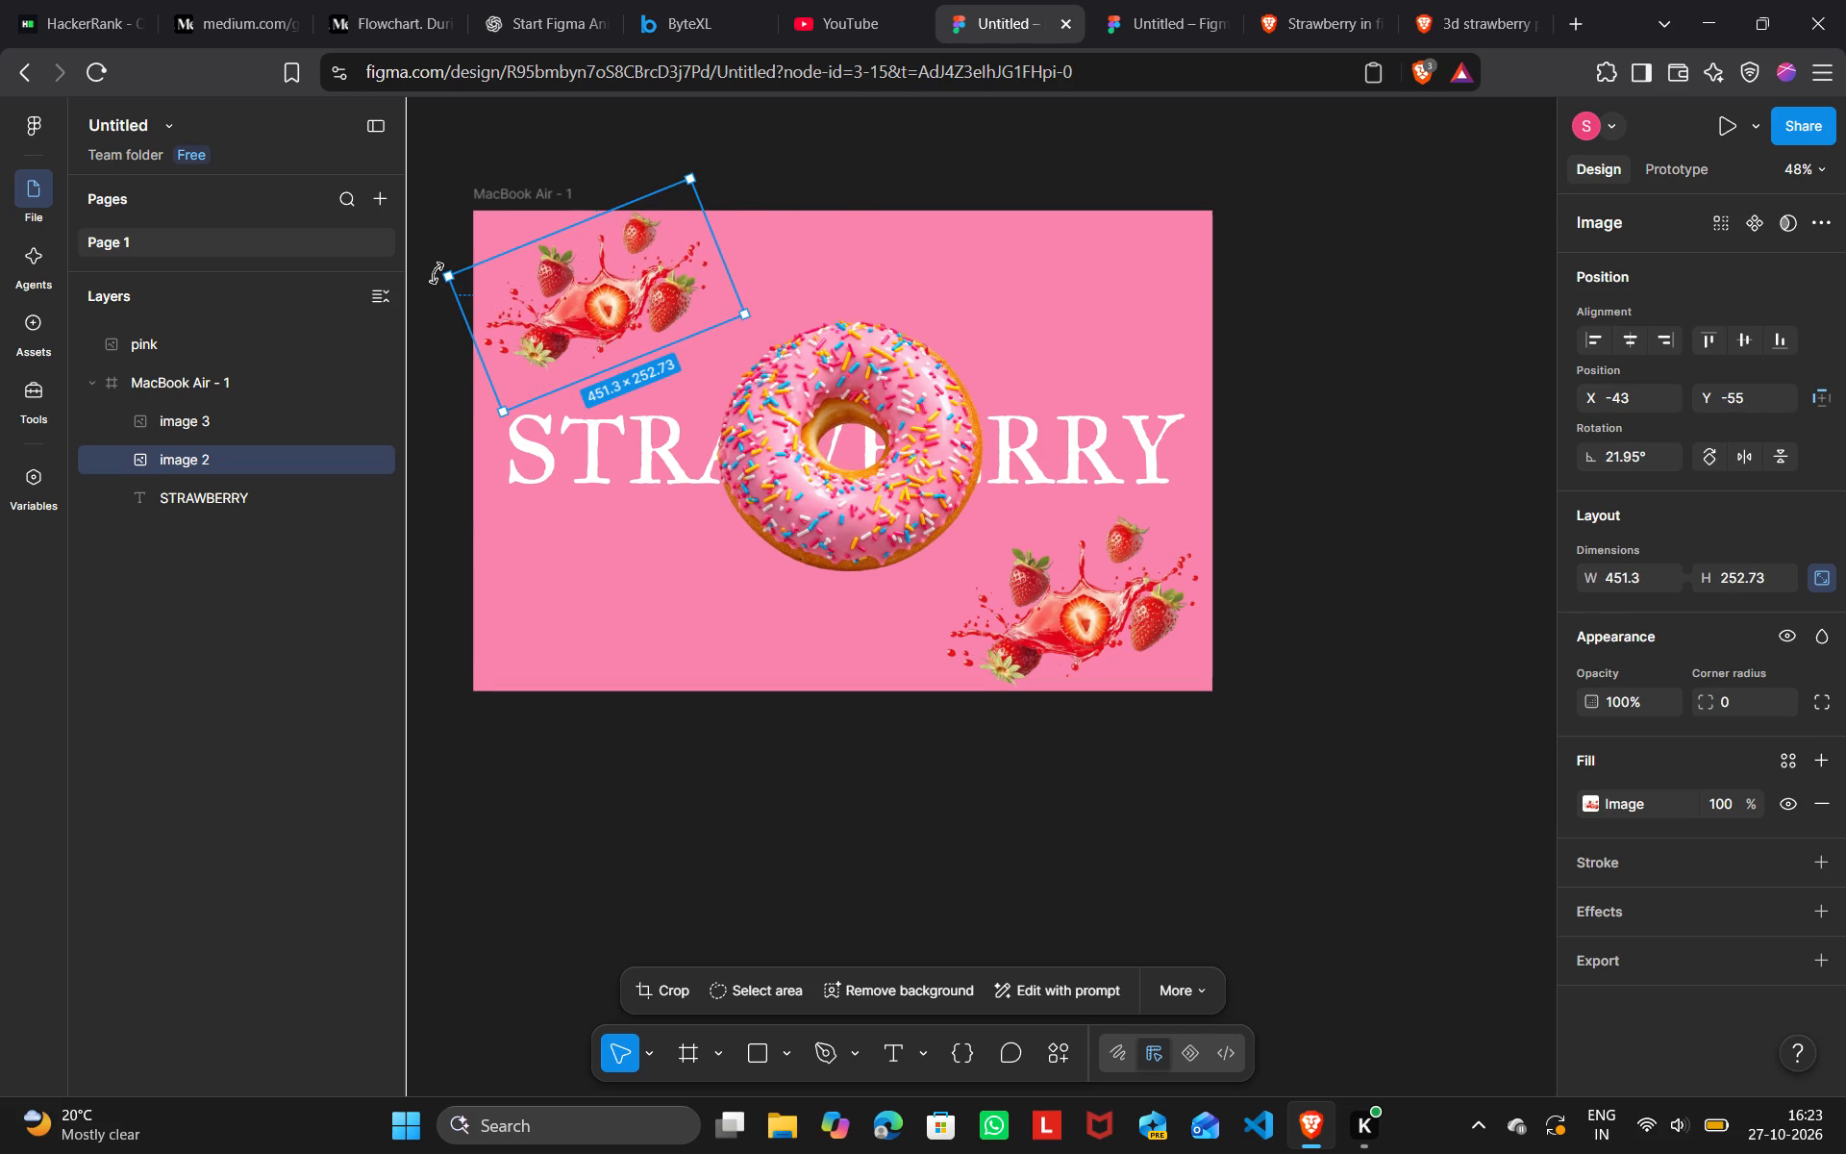
{"action": "left_click_drag", "start_coordinate": [437, 273], "coordinate": [455, 246]}
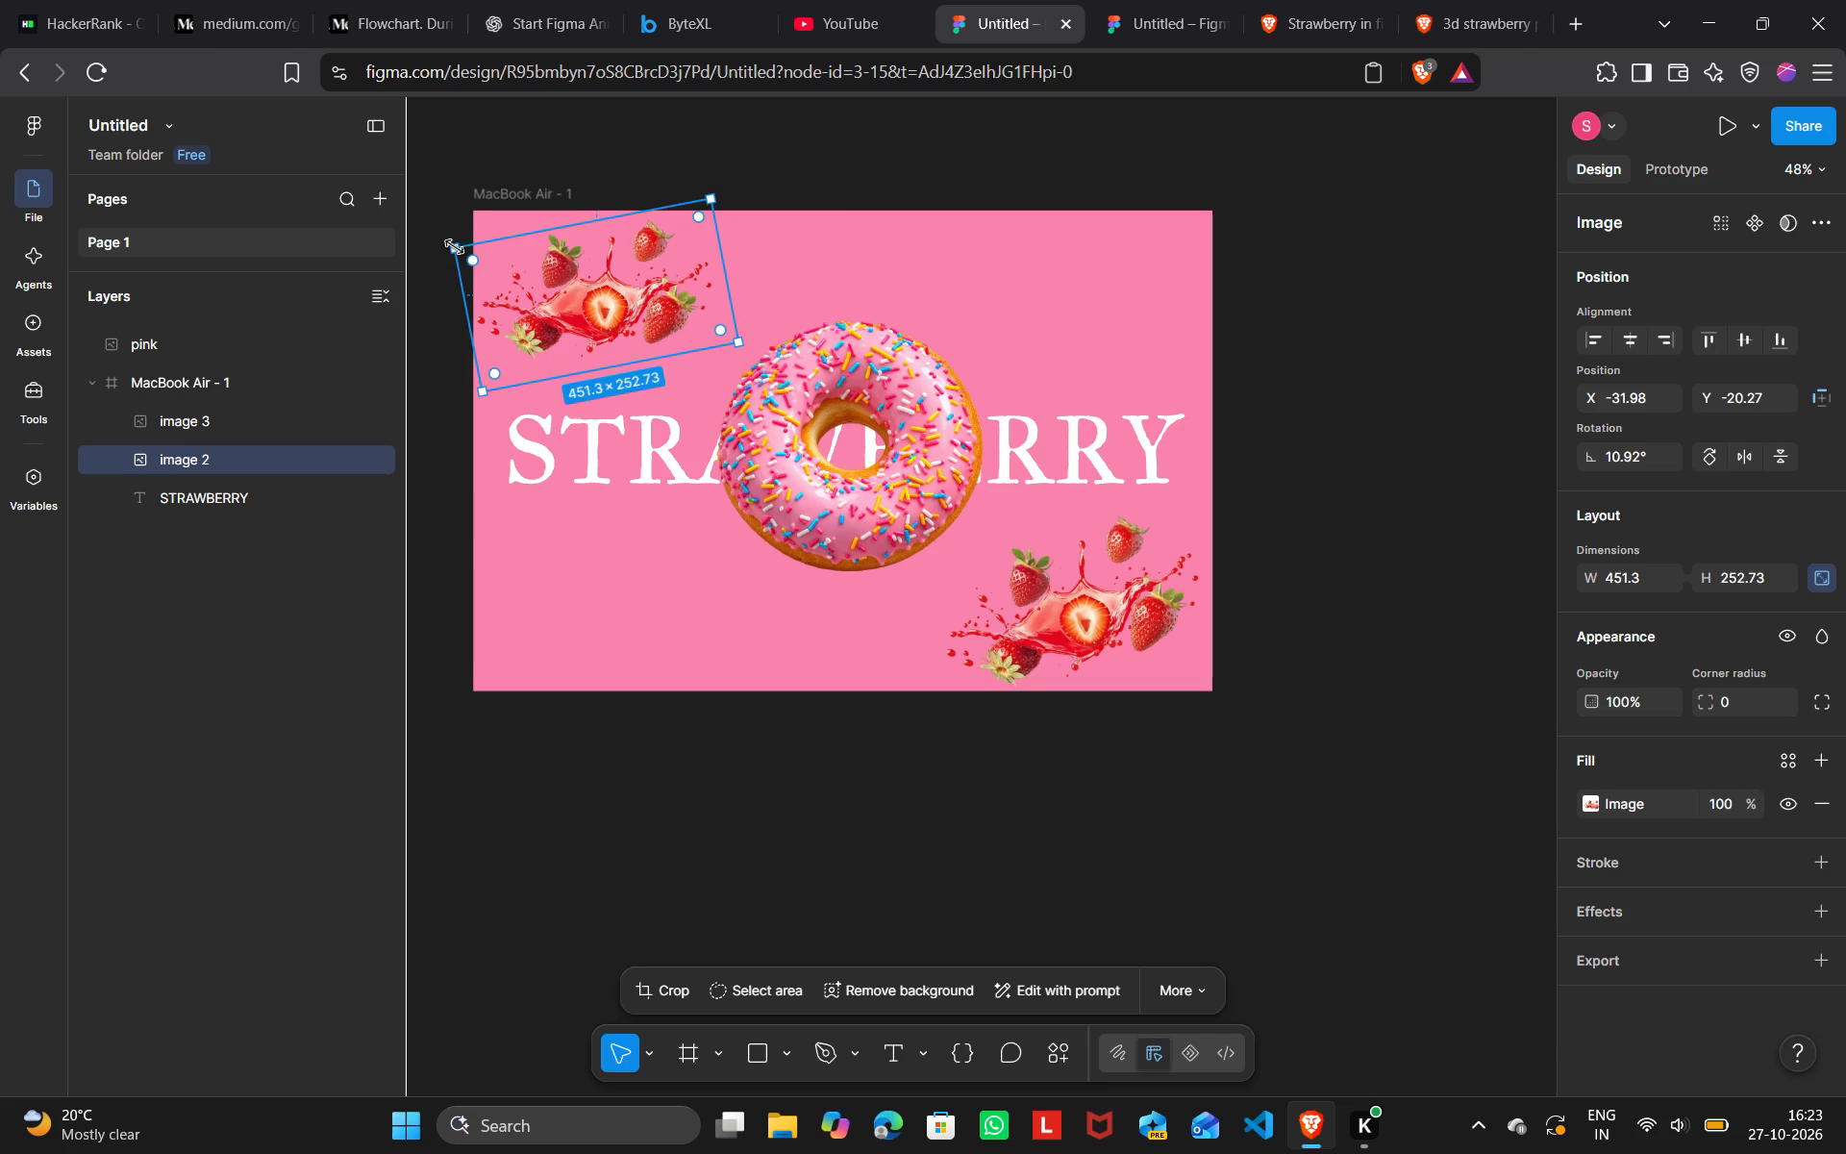
{"action": "left_click", "coordinate": [542, 128]}
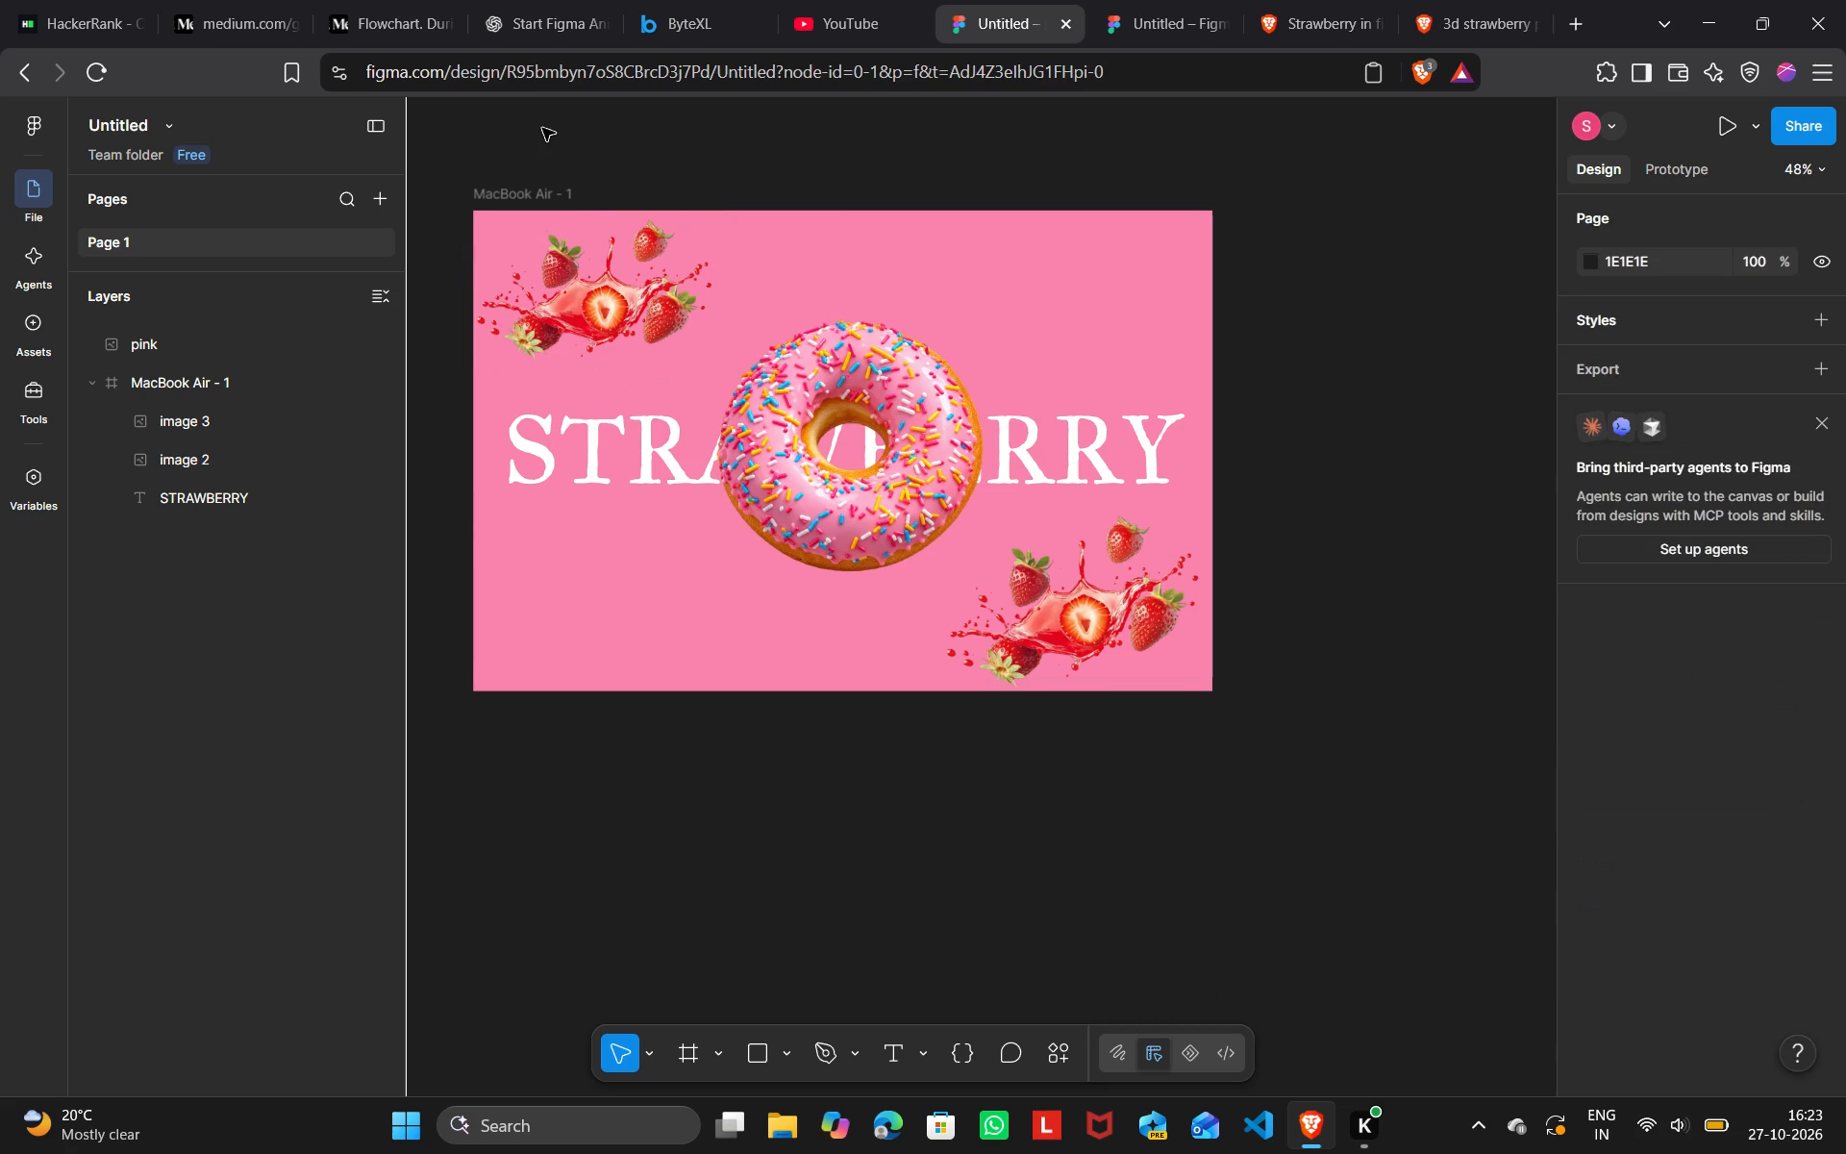
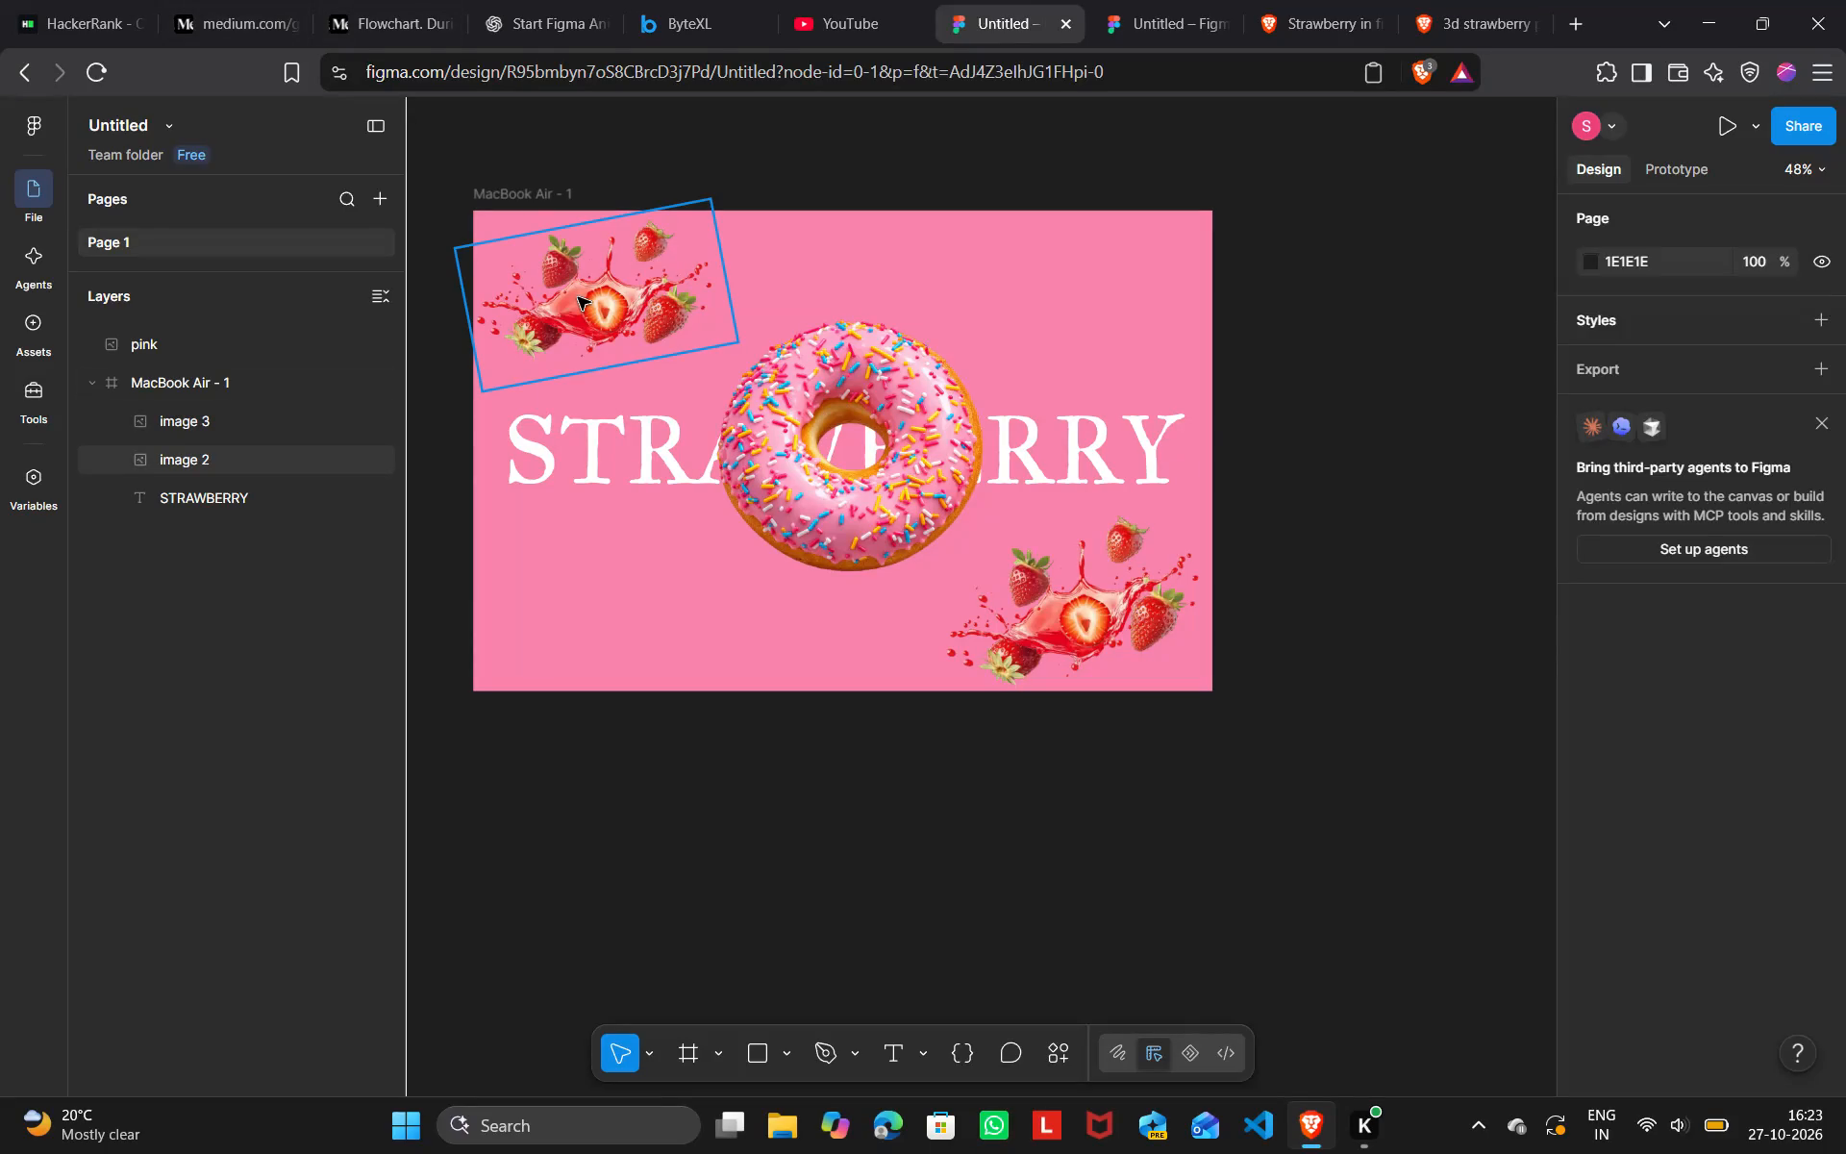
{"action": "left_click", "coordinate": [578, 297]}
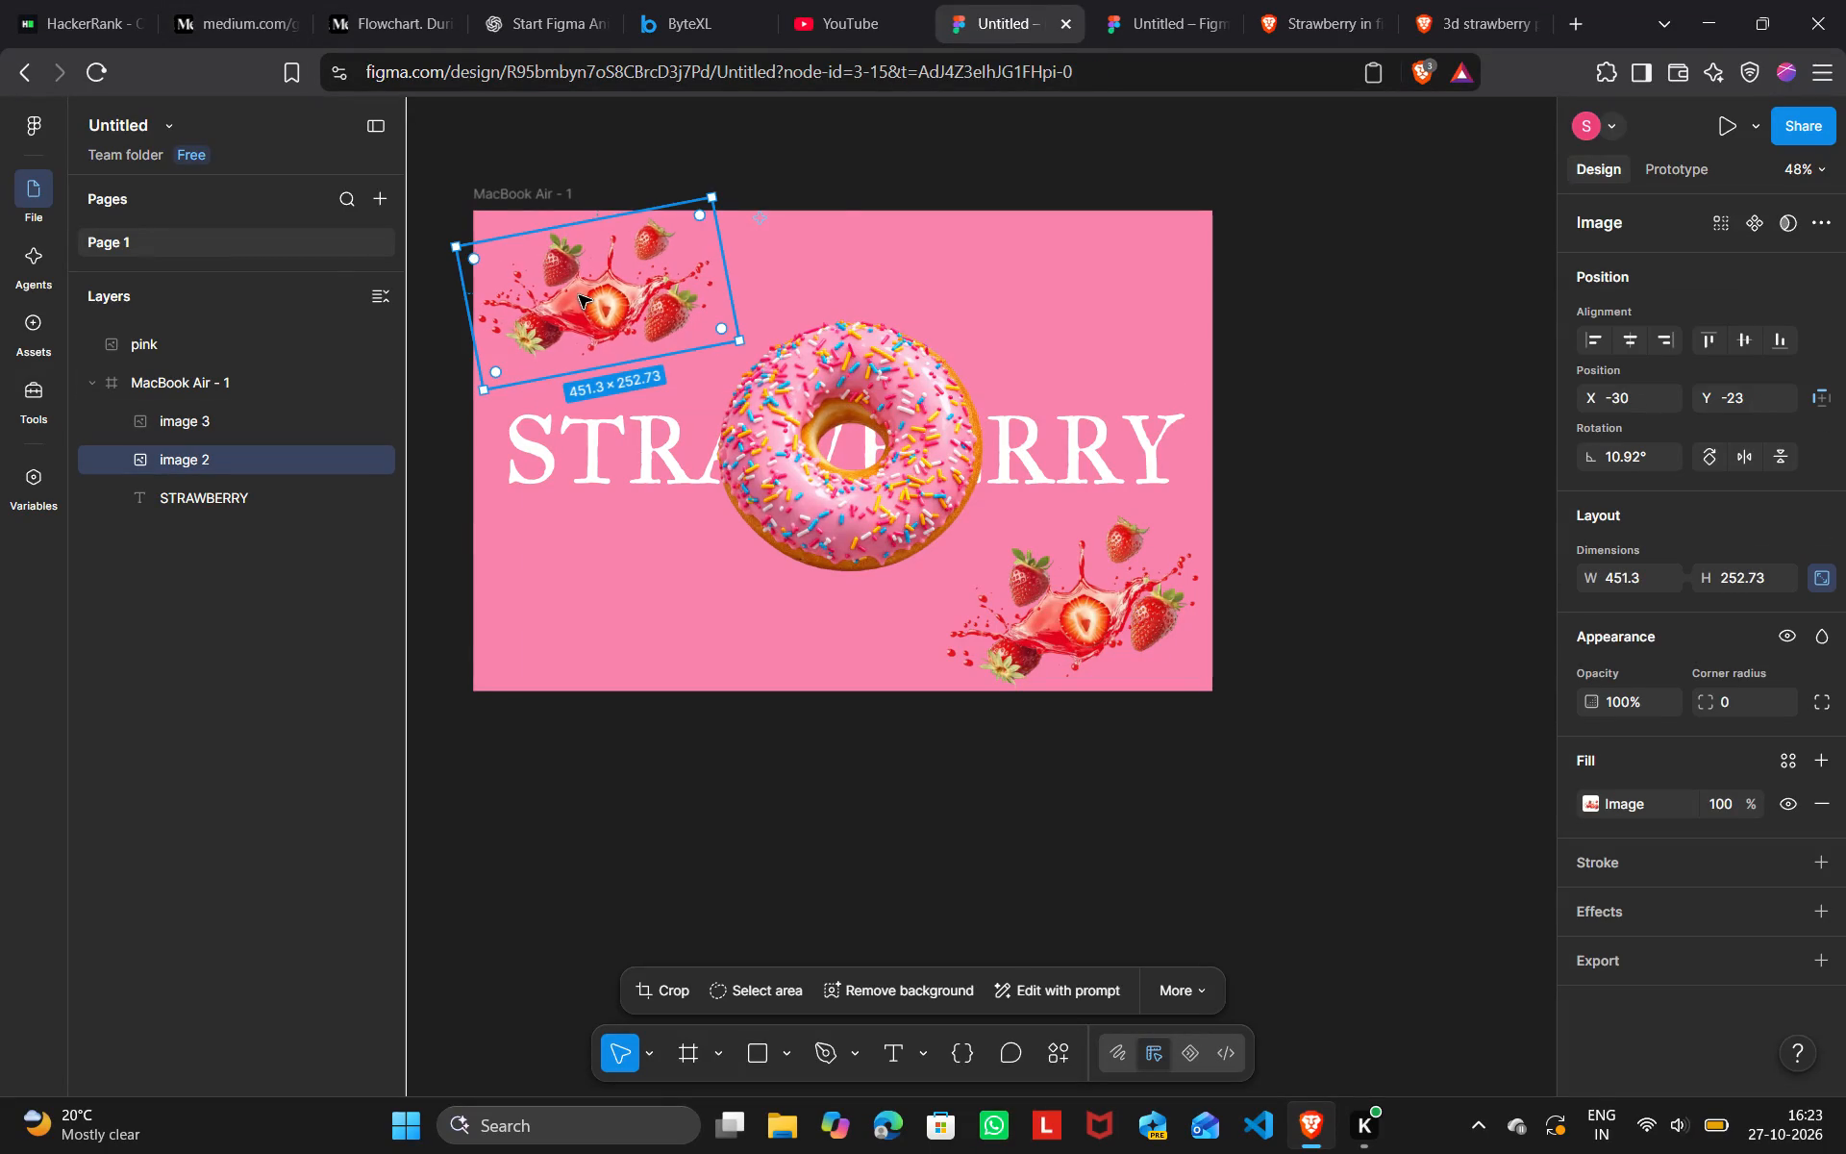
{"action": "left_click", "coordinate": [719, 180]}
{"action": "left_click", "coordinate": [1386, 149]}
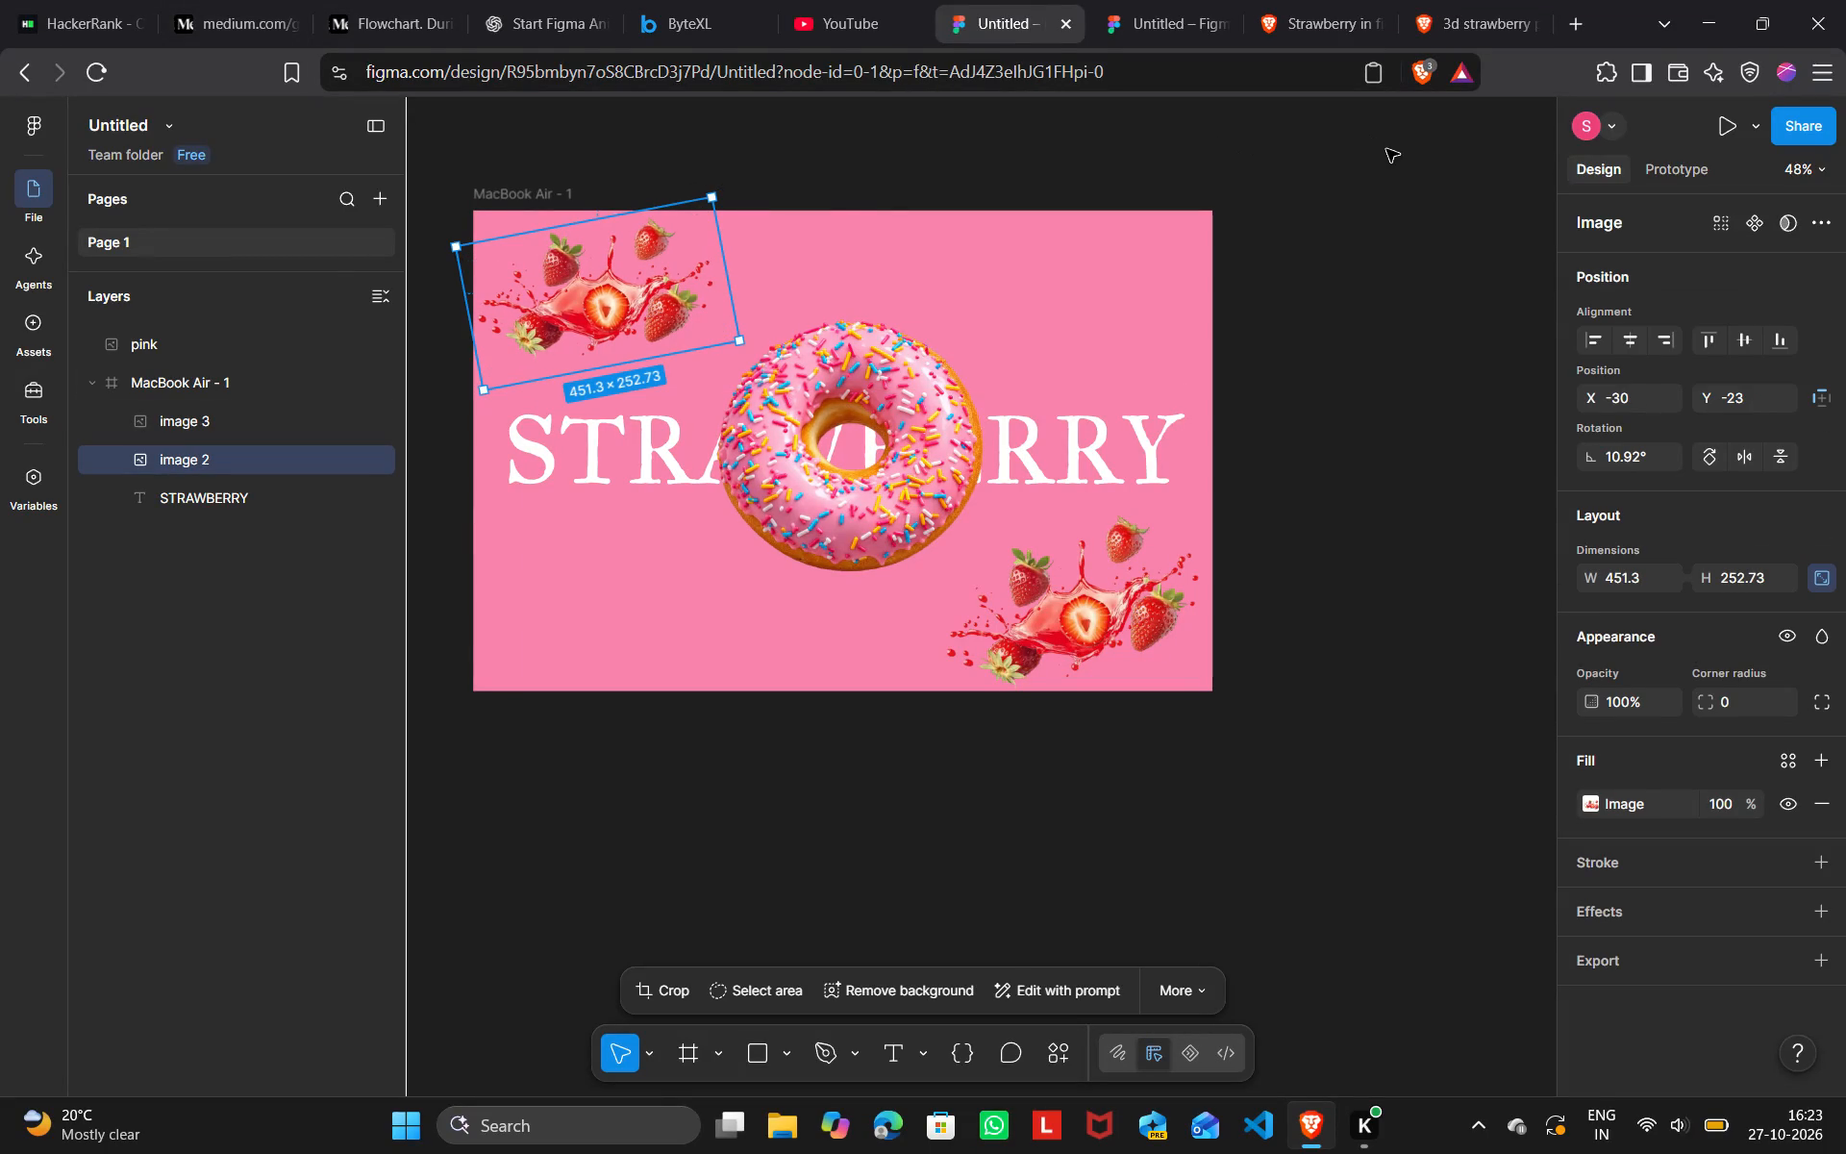
Switch to the open strawberry image results and search for "3d strawberry leaves png".
{"action": "left_click", "coordinate": [1472, 21]}
{"action": "scroll", "coordinate": [916, 309], "scroll_direction": "up", "scroll_amount": 8}
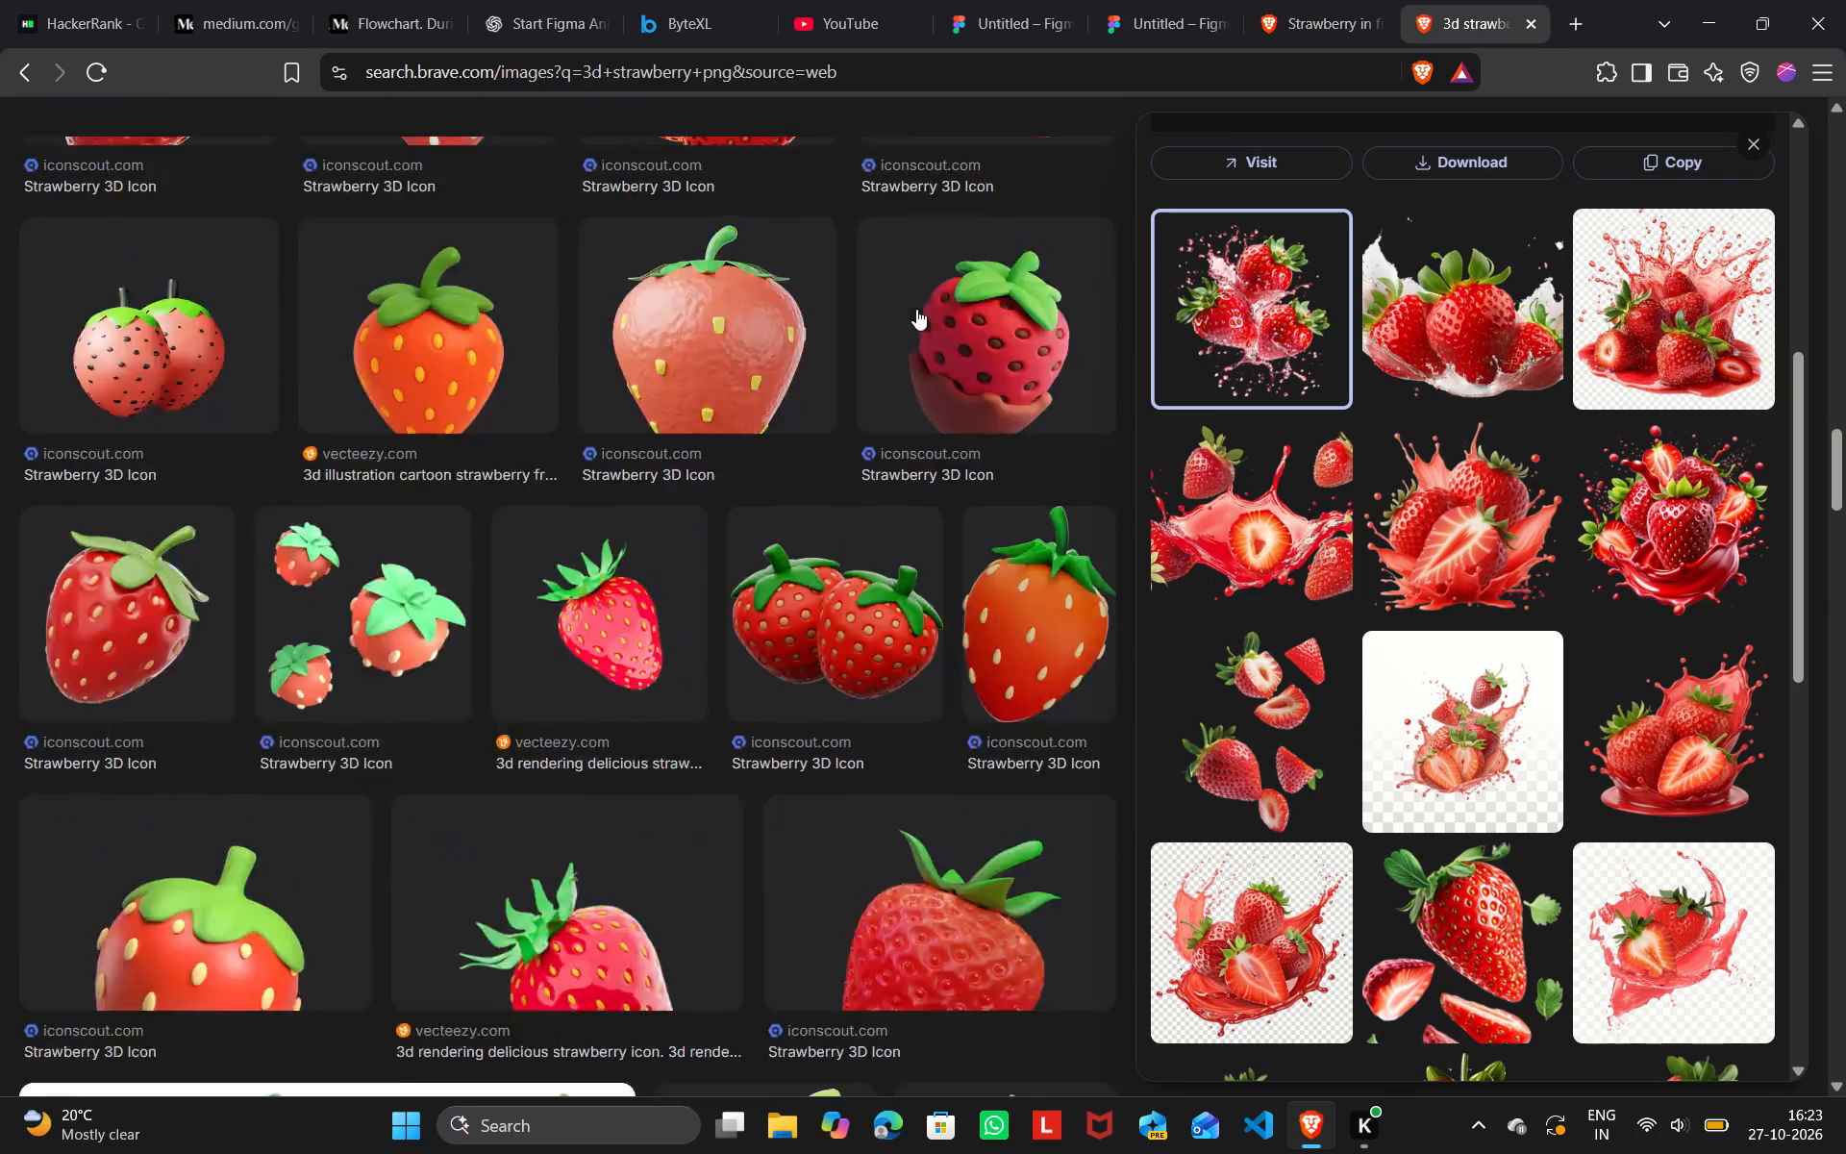
{"action": "scroll", "coordinate": [916, 309], "scroll_direction": "up", "scroll_amount": 10}
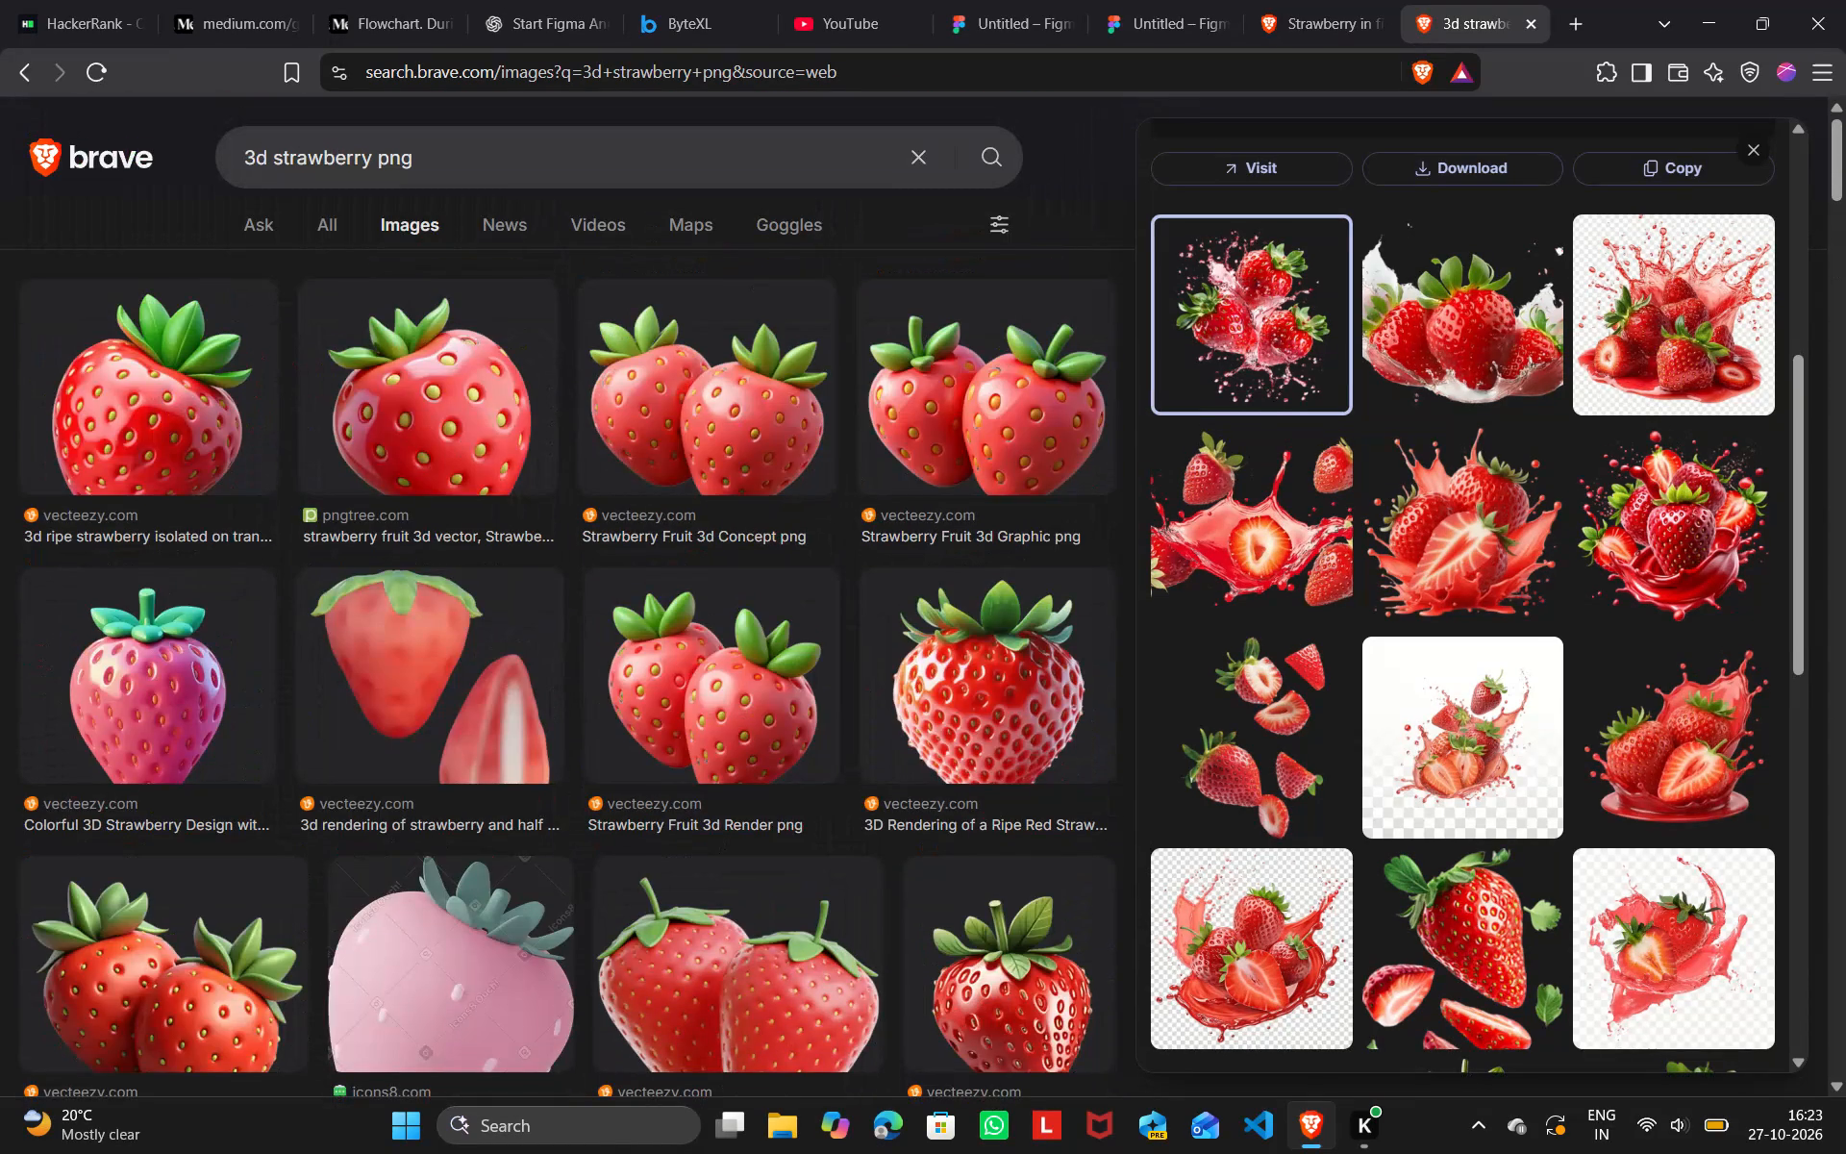
{"action": "left_click", "coordinate": [444, 166]}
{"action": "key", "text": "Left"}
{"action": "key", "text": "Left"}
{"action": "key", "text": "Left"}
{"action": "key", "text": "Left"}
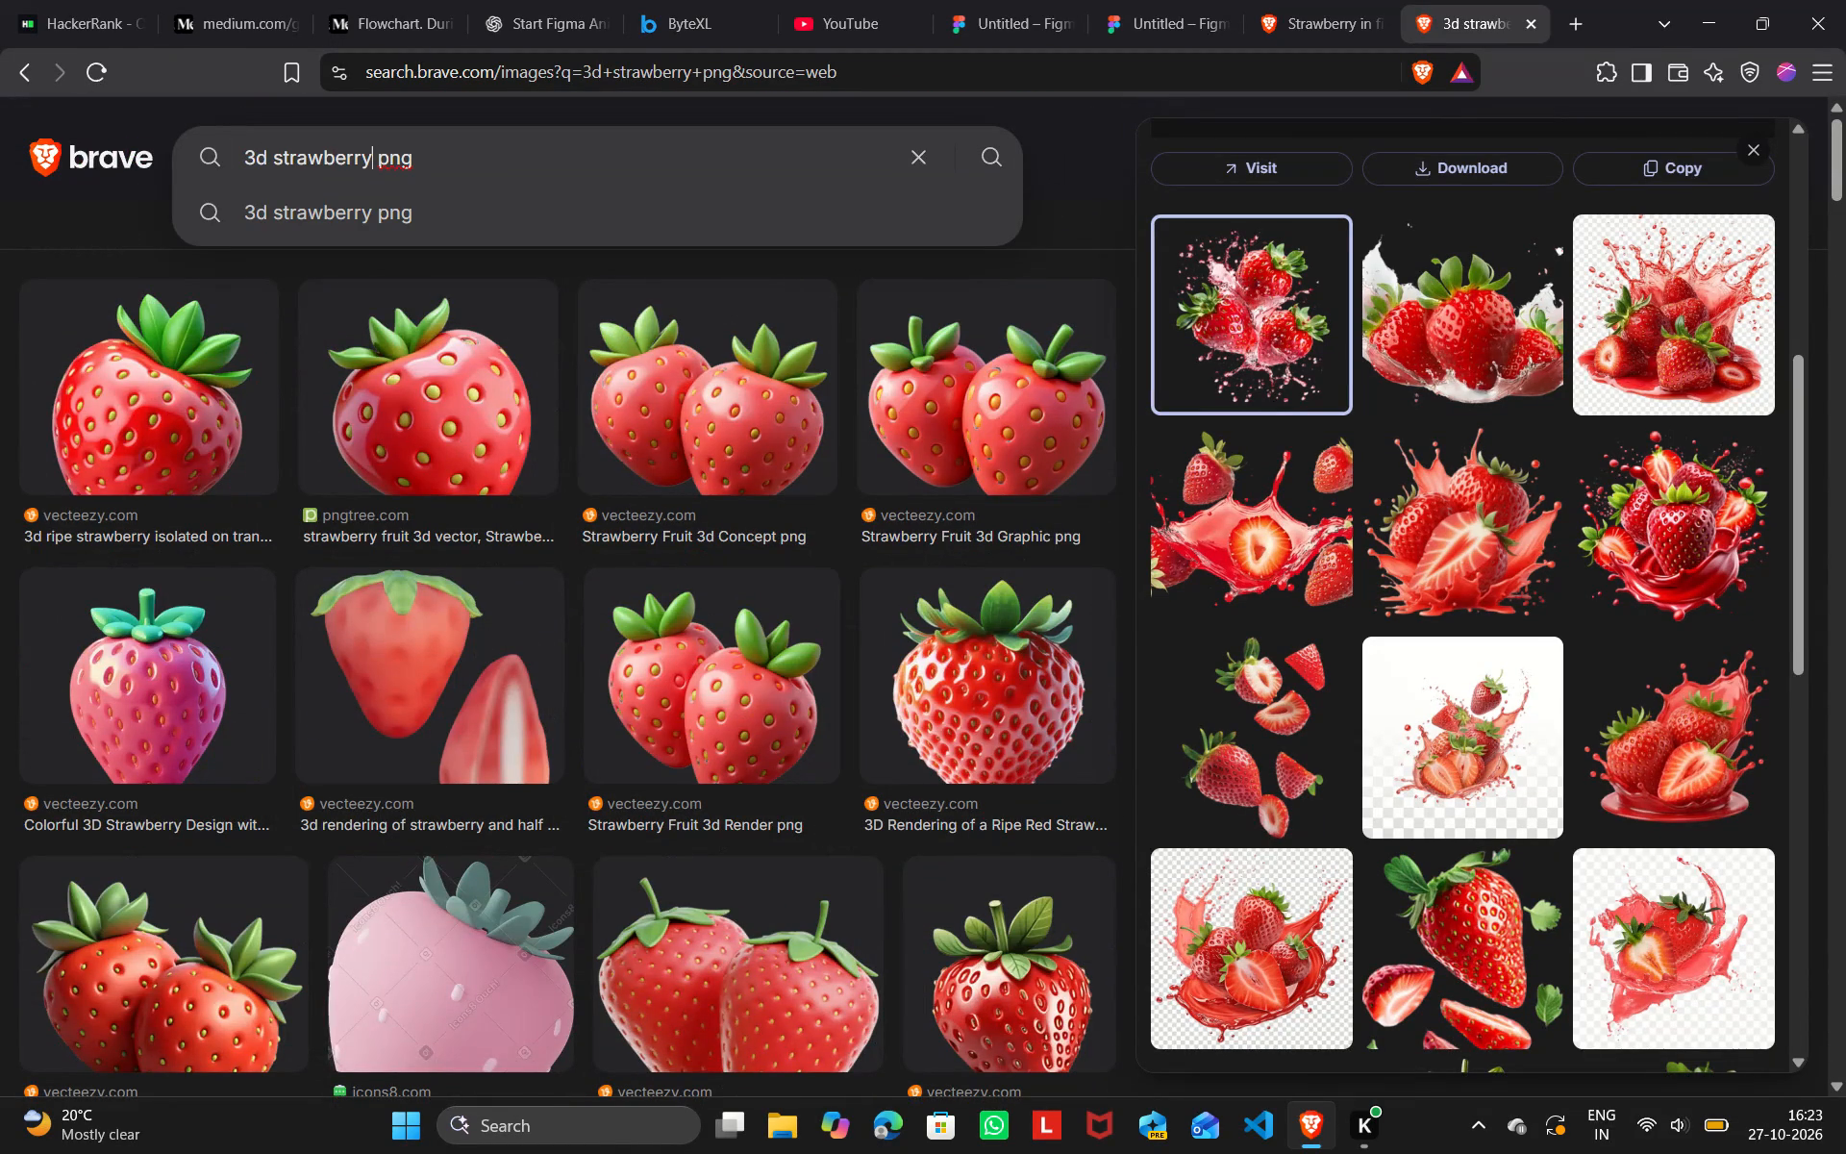
{"action": "key", "text": "Right"}
{"action": "type", "text": "leaves"}
{"action": "key", "text": "space"}
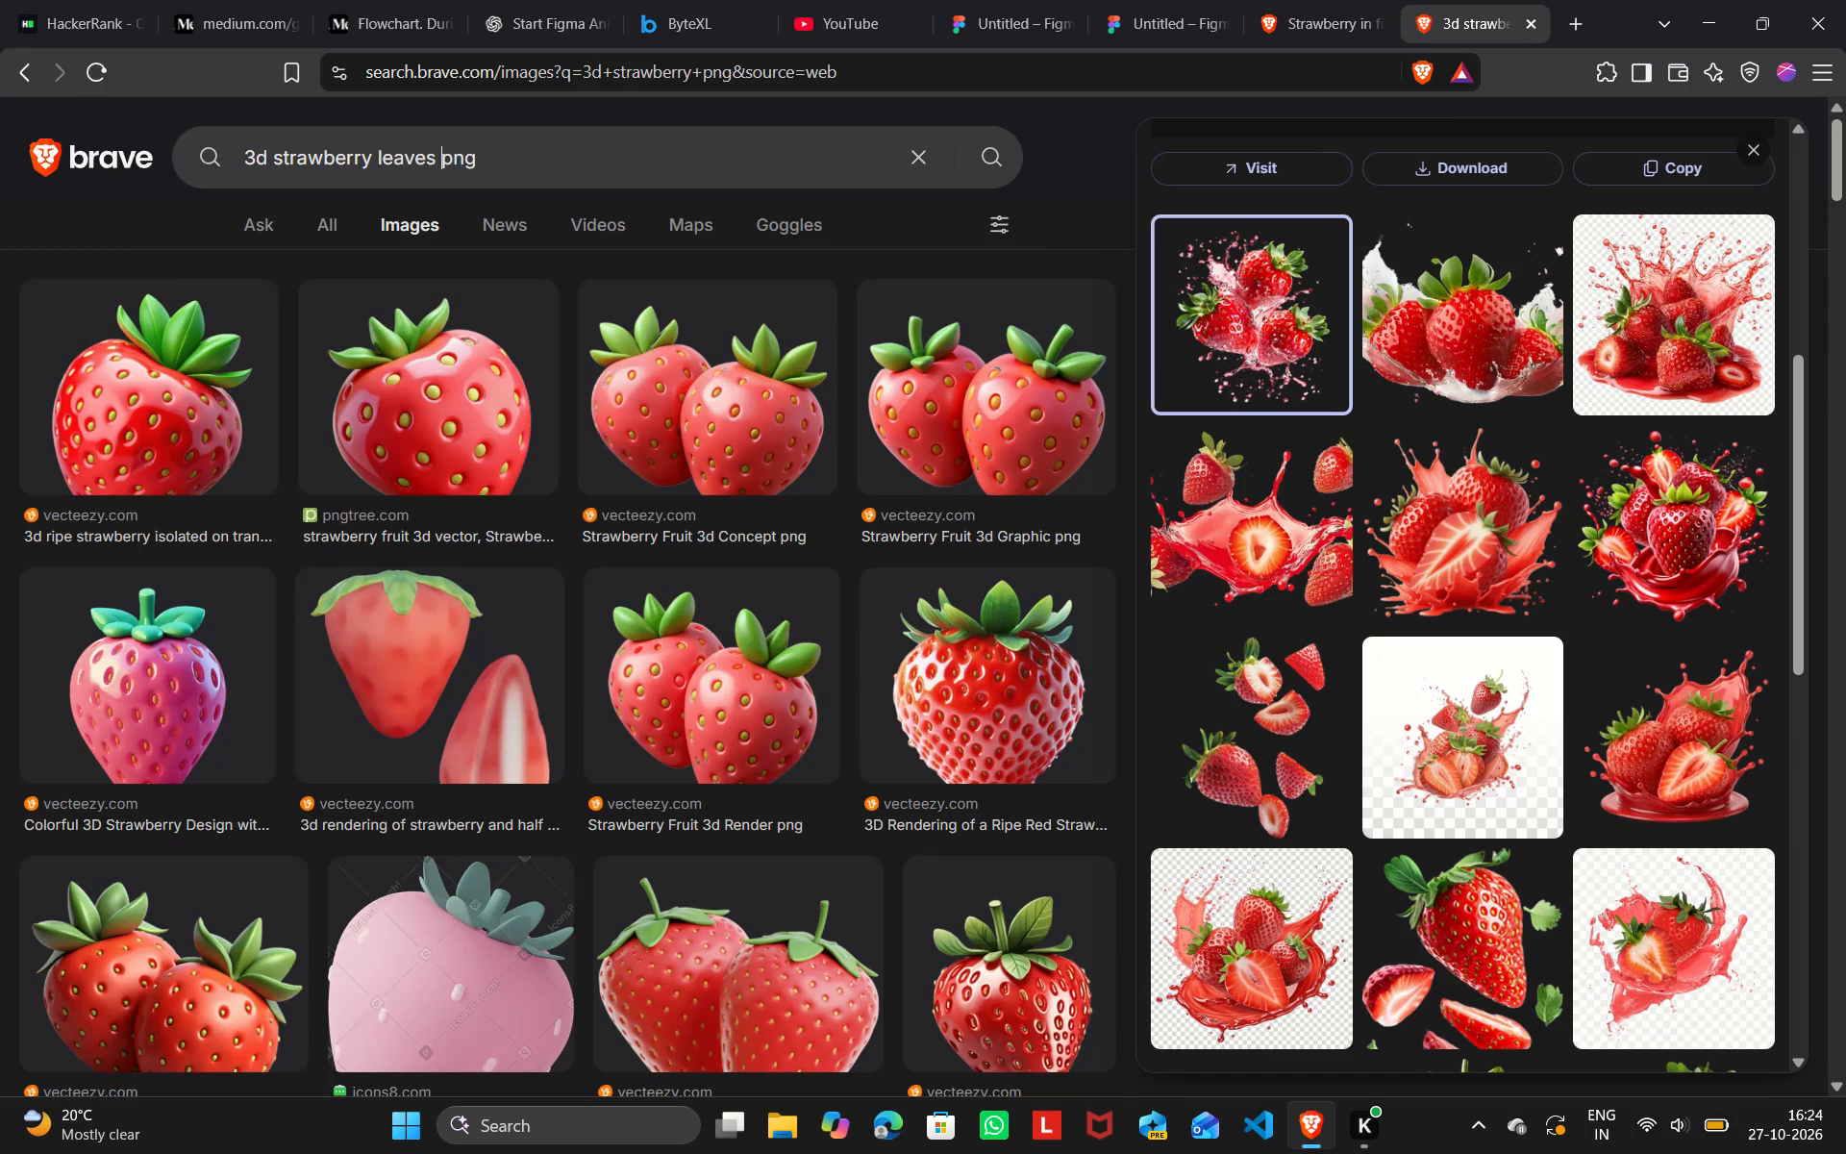
{"action": "key", "text": "Return"}
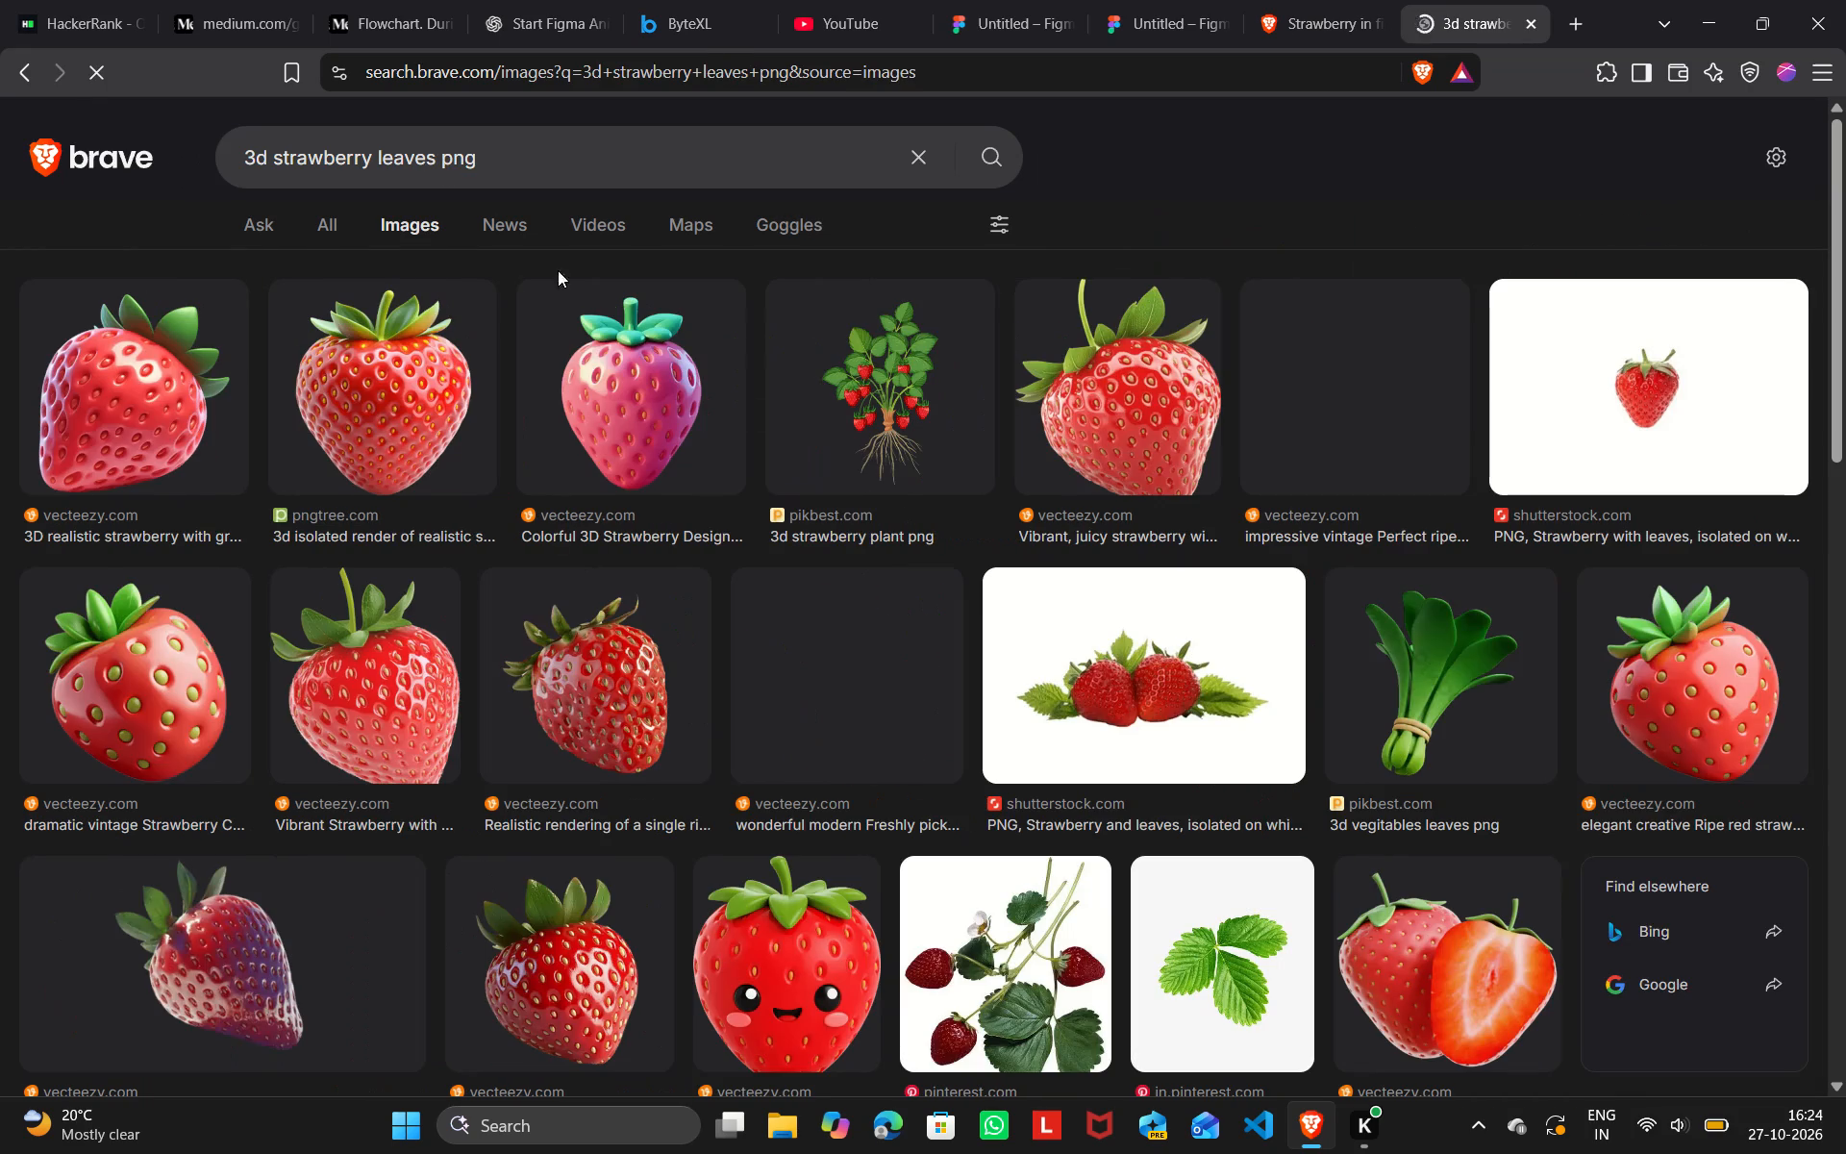
Browse the image results for suitable strawberry leaves, previewing the potted strawberry plant.
{"action": "scroll", "coordinate": [1256, 610], "scroll_direction": "down", "scroll_amount": 2}
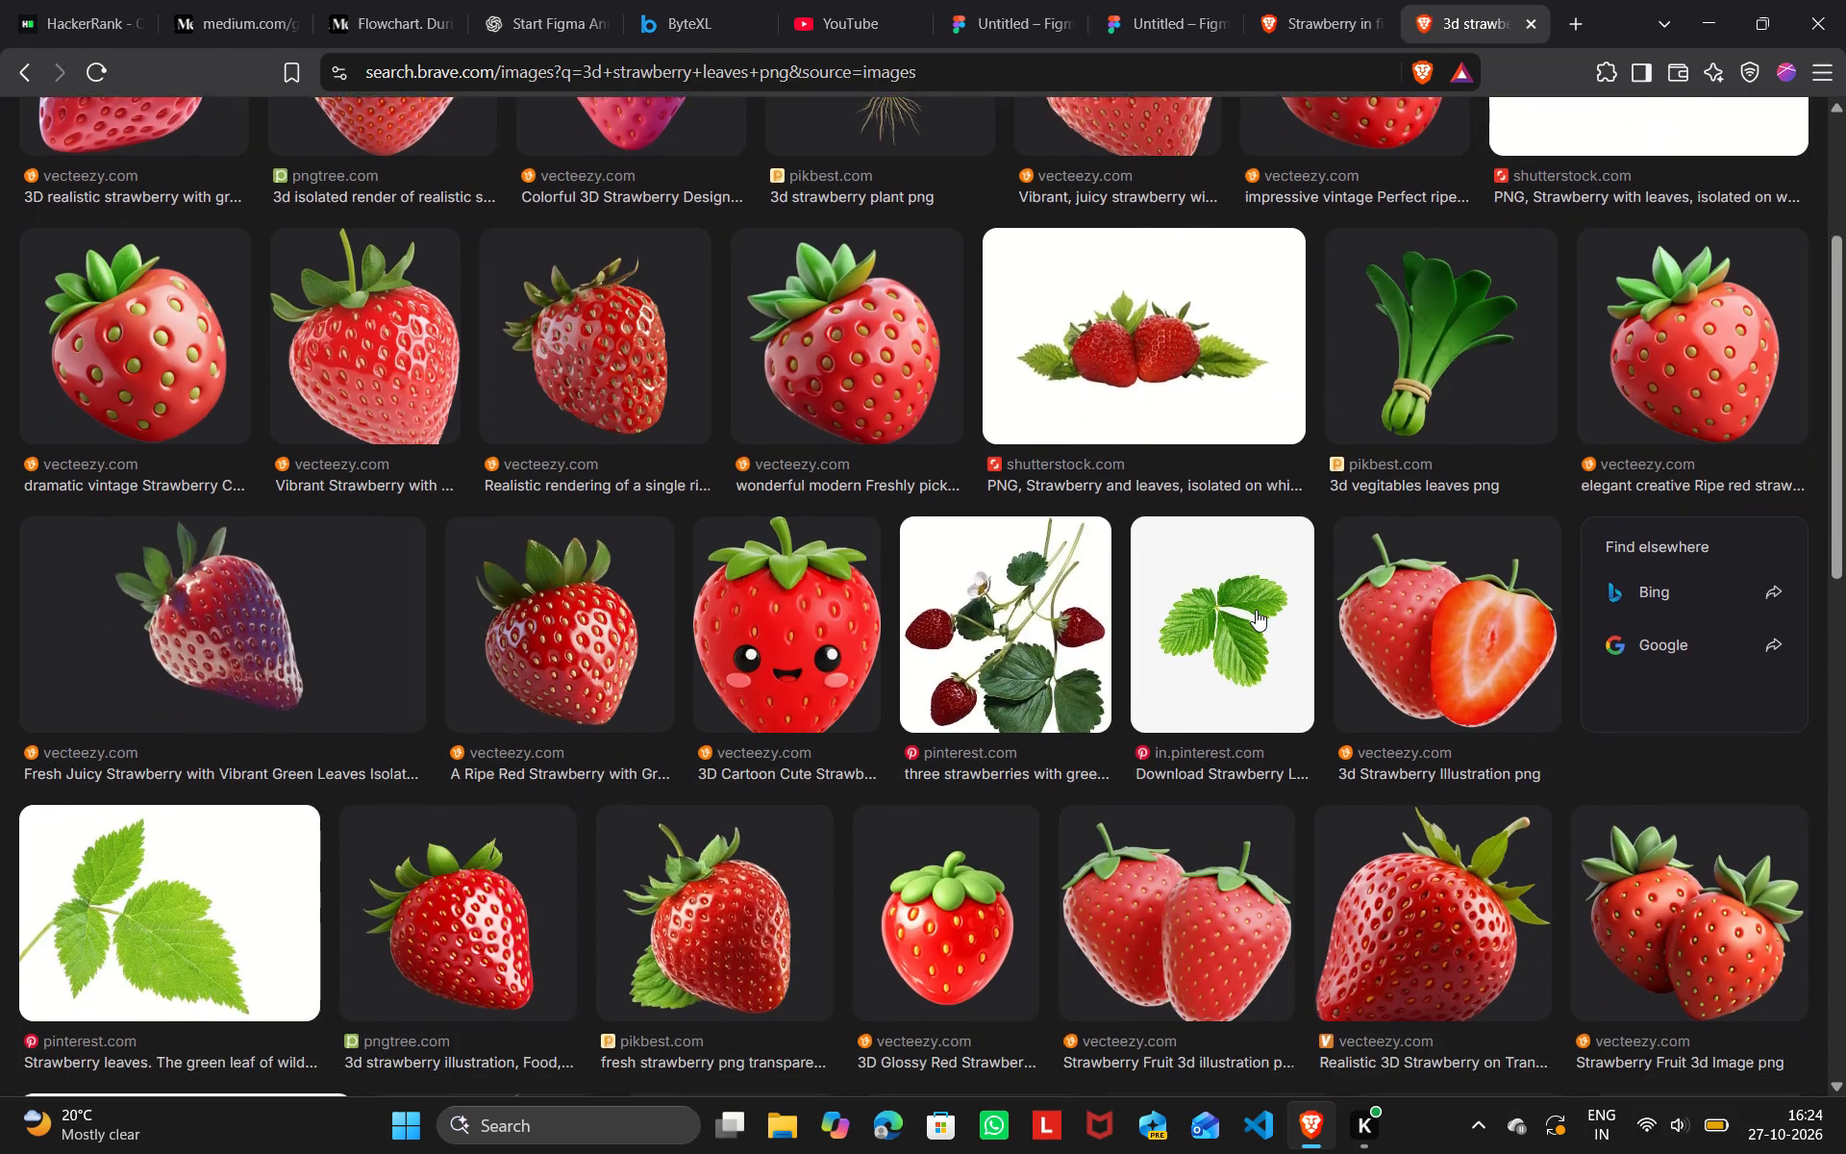
{"action": "scroll", "coordinate": [1256, 610], "scroll_direction": "down", "scroll_amount": 2}
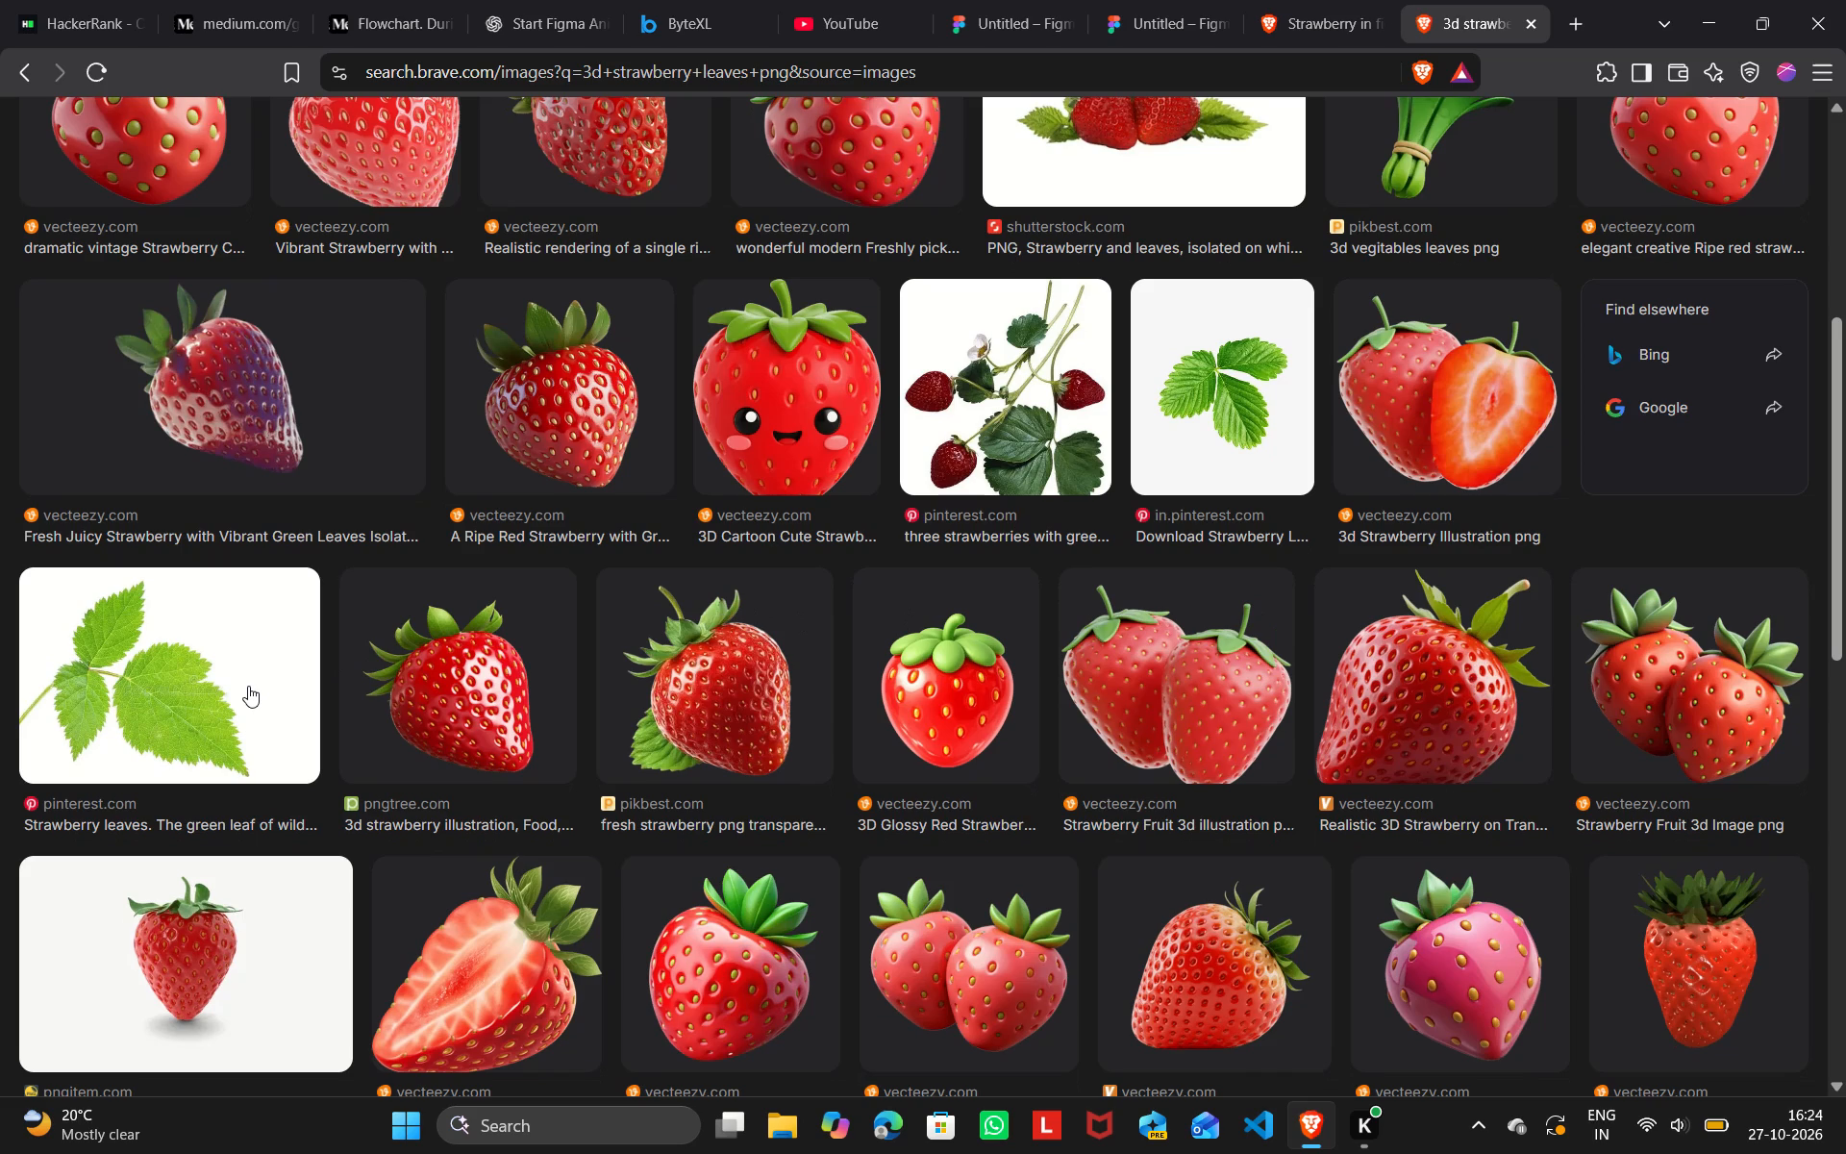
{"action": "scroll", "coordinate": [248, 686], "scroll_direction": "down", "scroll_amount": 4}
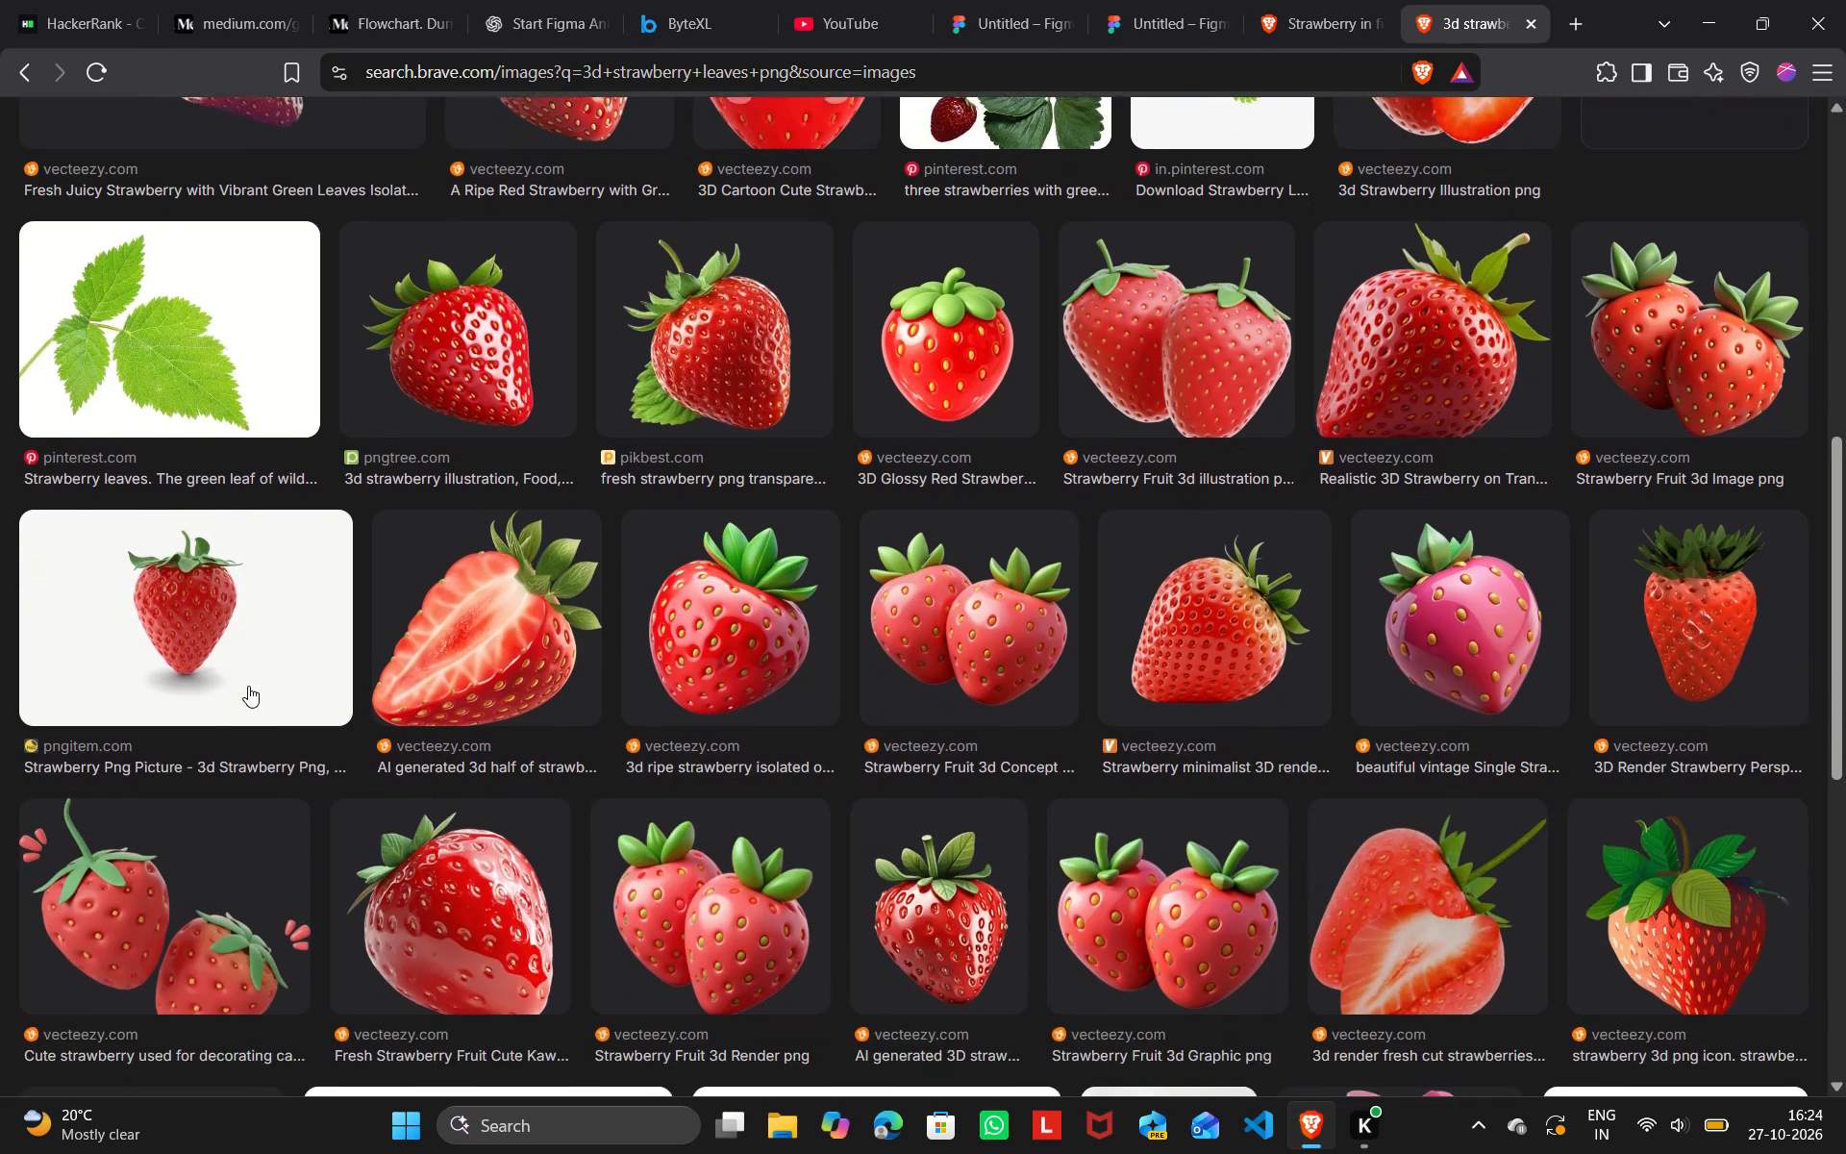
{"action": "scroll", "coordinate": [248, 686], "scroll_direction": "up", "scroll_amount": 3}
{"action": "scroll", "coordinate": [690, 583], "scroll_direction": "up", "scroll_amount": 1}
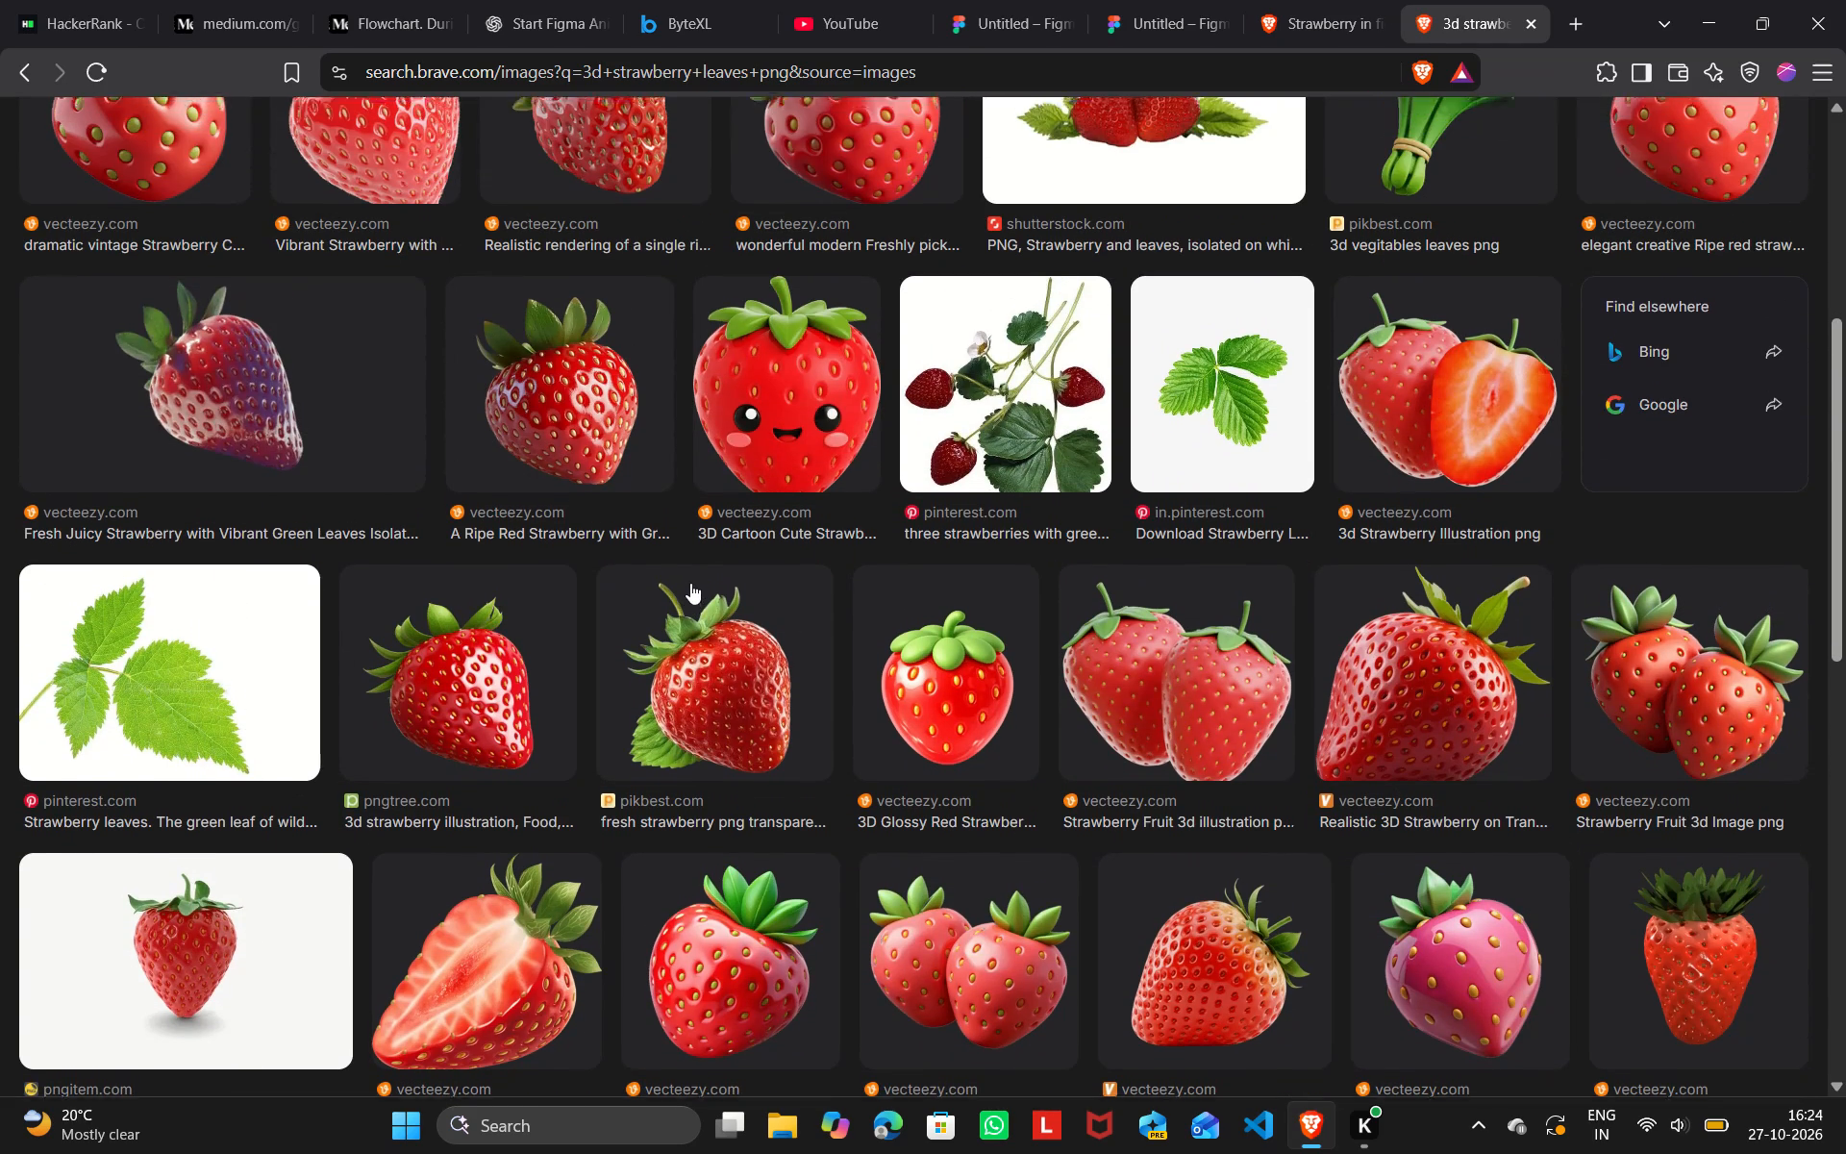
{"action": "scroll", "coordinate": [690, 583], "scroll_direction": "up", "scroll_amount": 1}
{"action": "scroll", "coordinate": [690, 583], "scroll_direction": "down", "scroll_amount": 10}
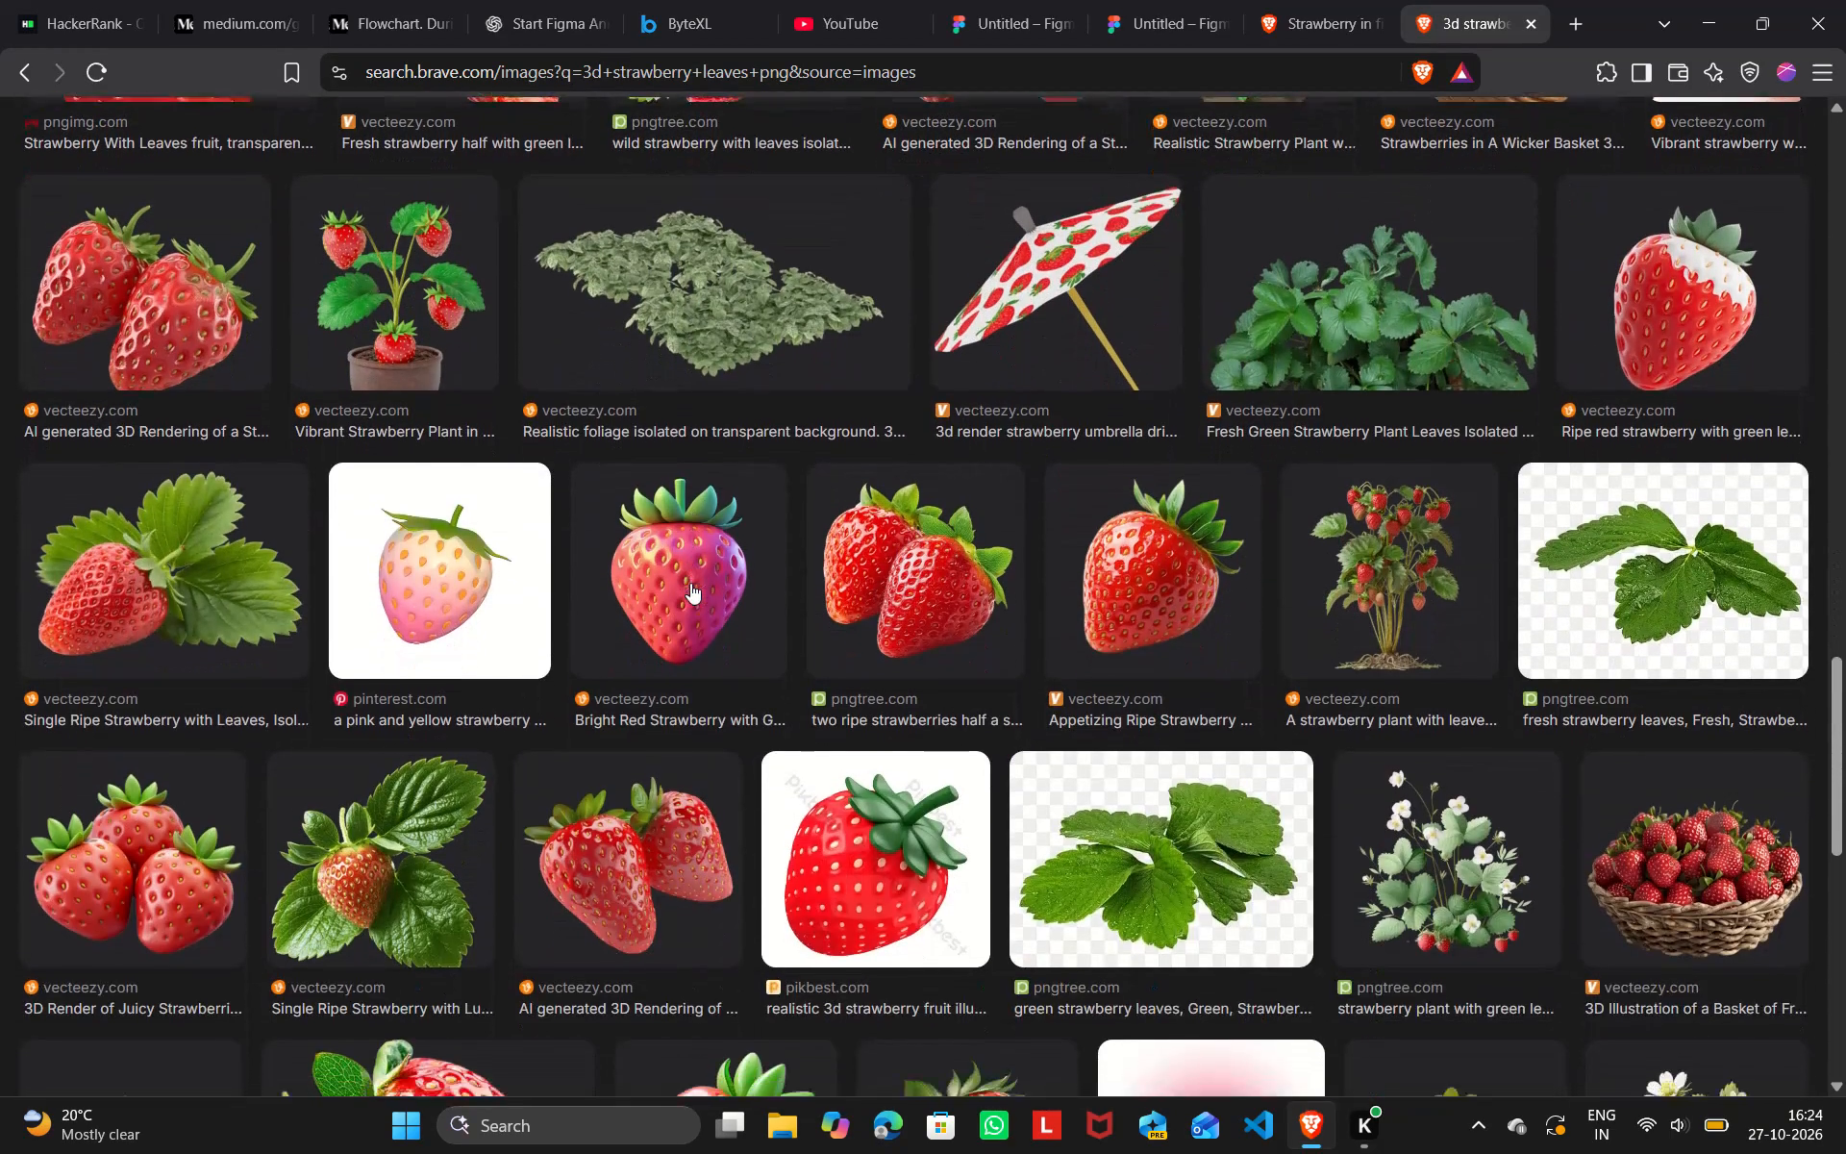
{"action": "scroll", "coordinate": [690, 583], "scroll_direction": "up", "scroll_amount": 1}
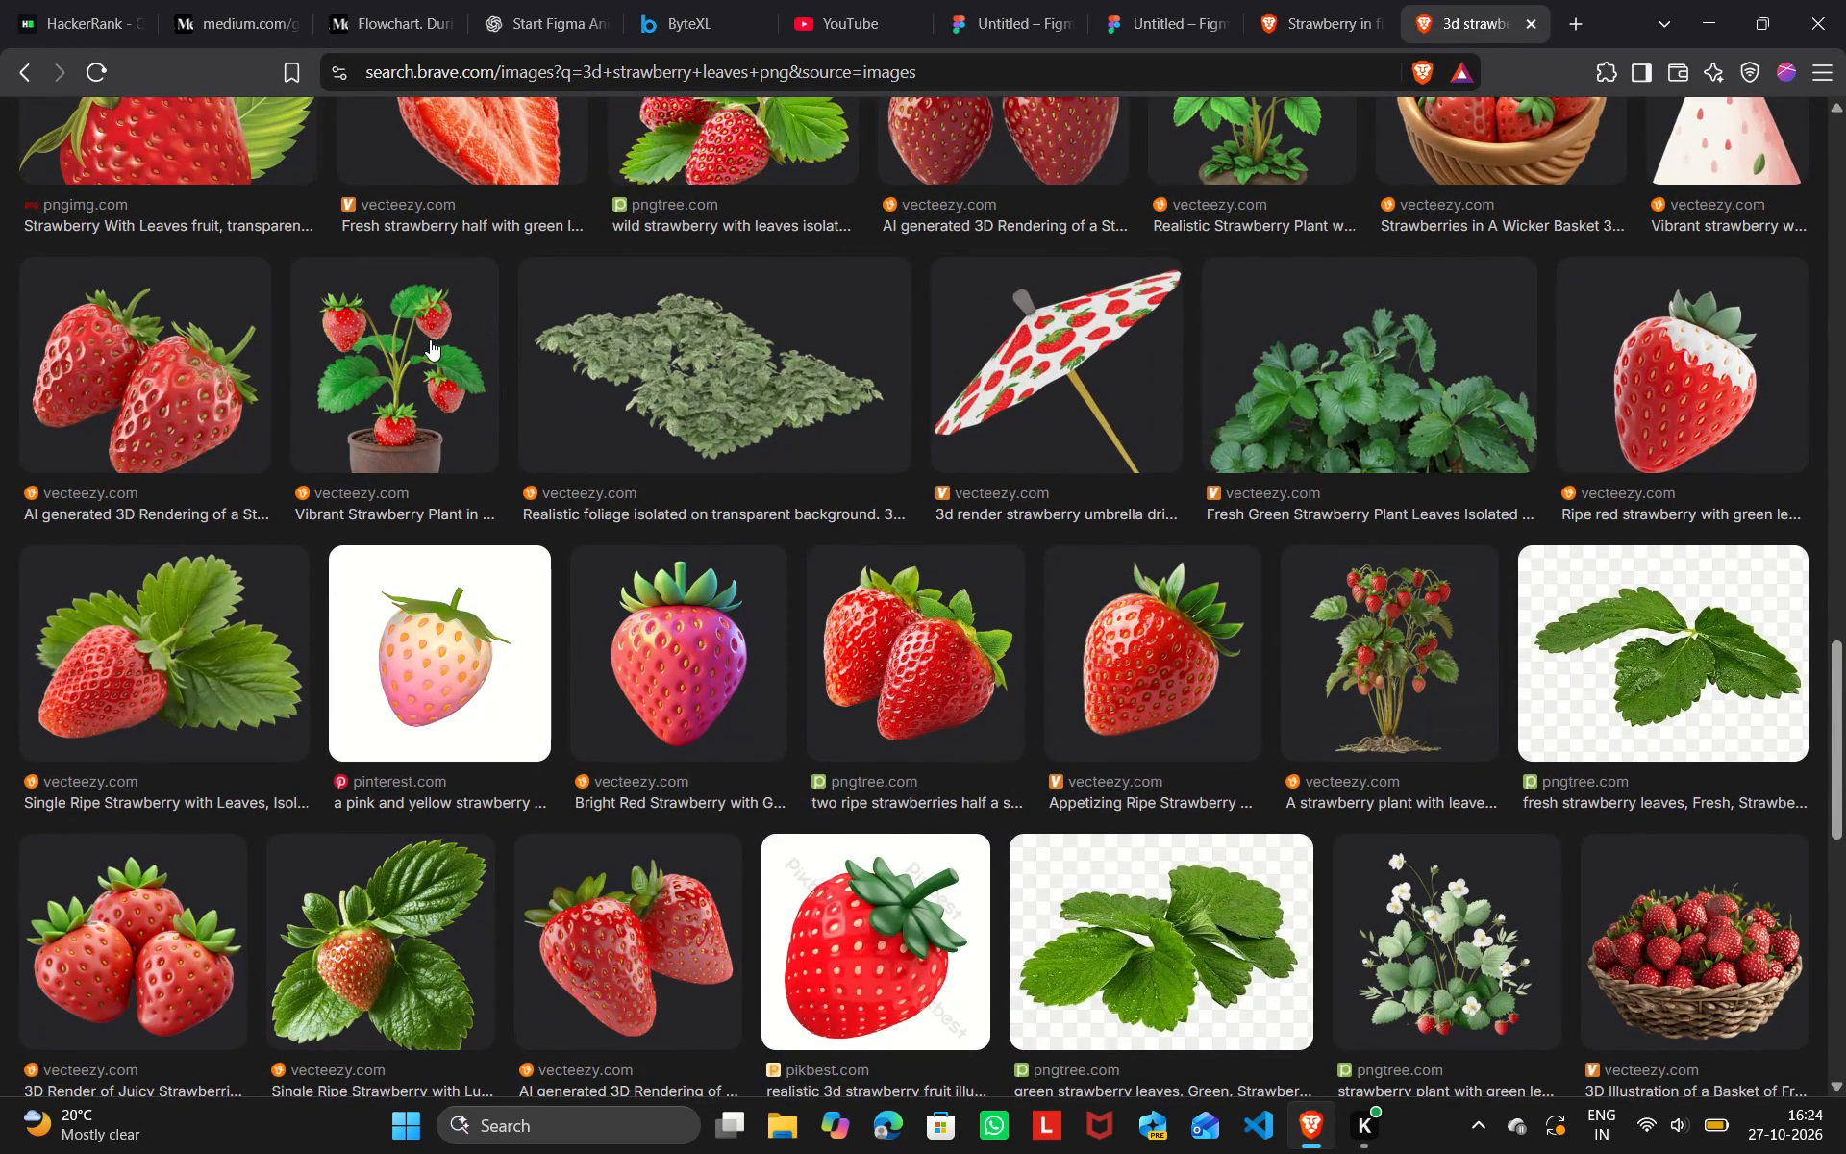
{"action": "left_click", "coordinate": [430, 339]}
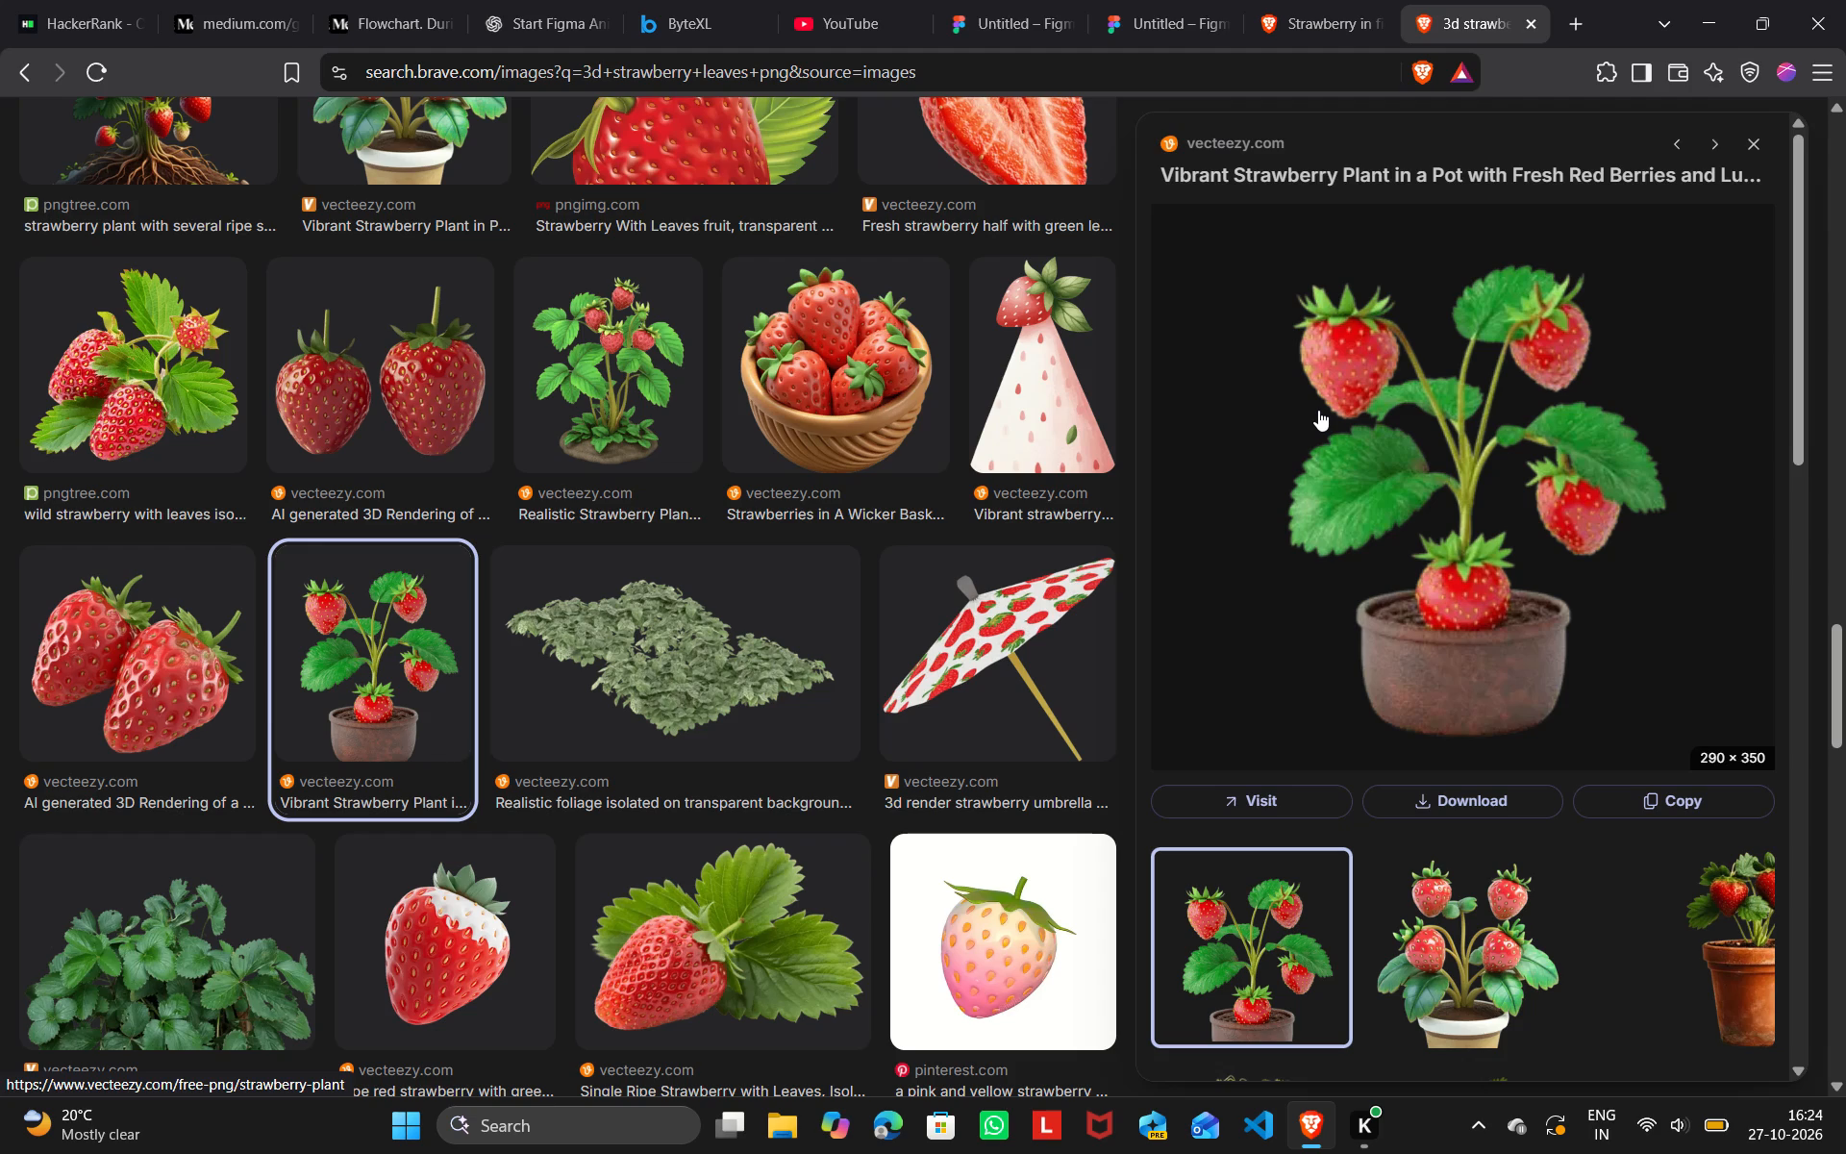
{"action": "scroll", "coordinate": [941, 582], "scroll_direction": "down", "scroll_amount": 3}
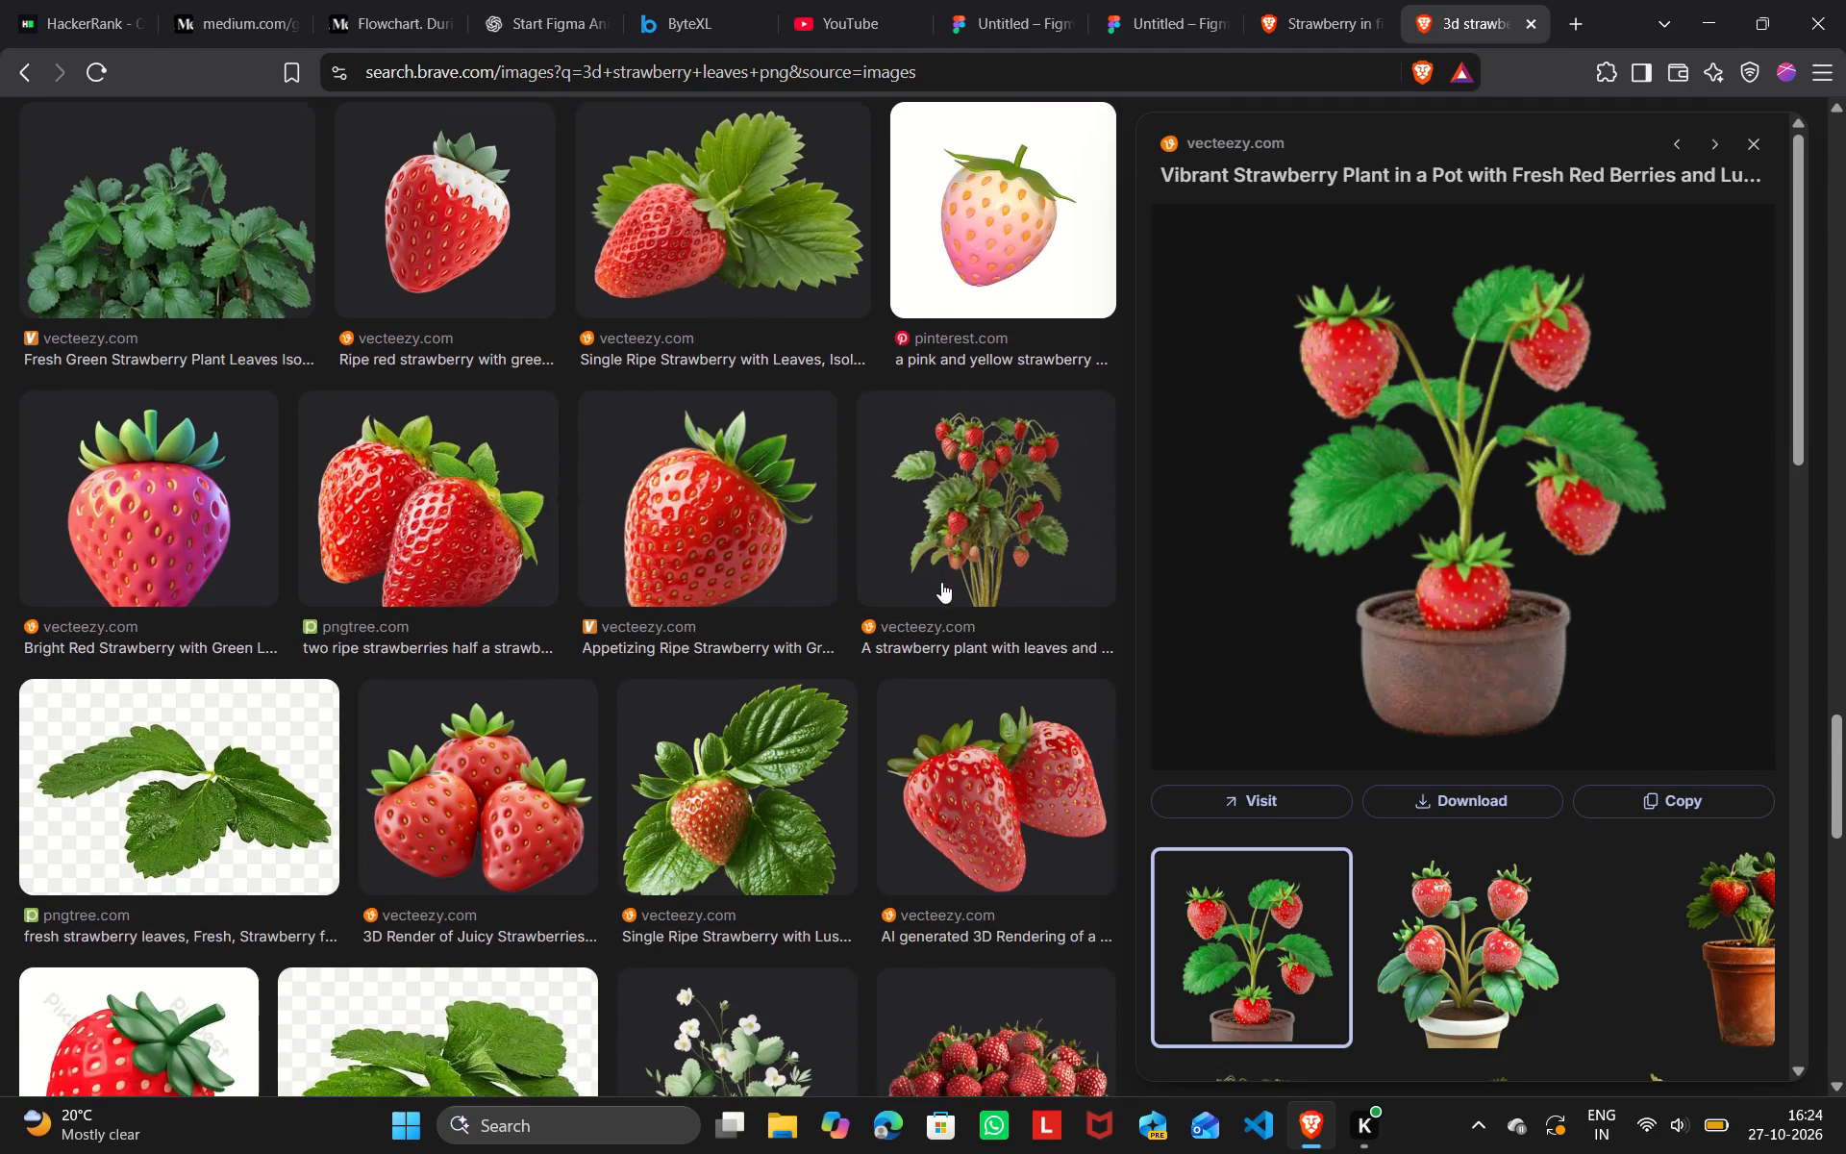
{"action": "scroll", "coordinate": [941, 582], "scroll_direction": "down", "scroll_amount": 5}
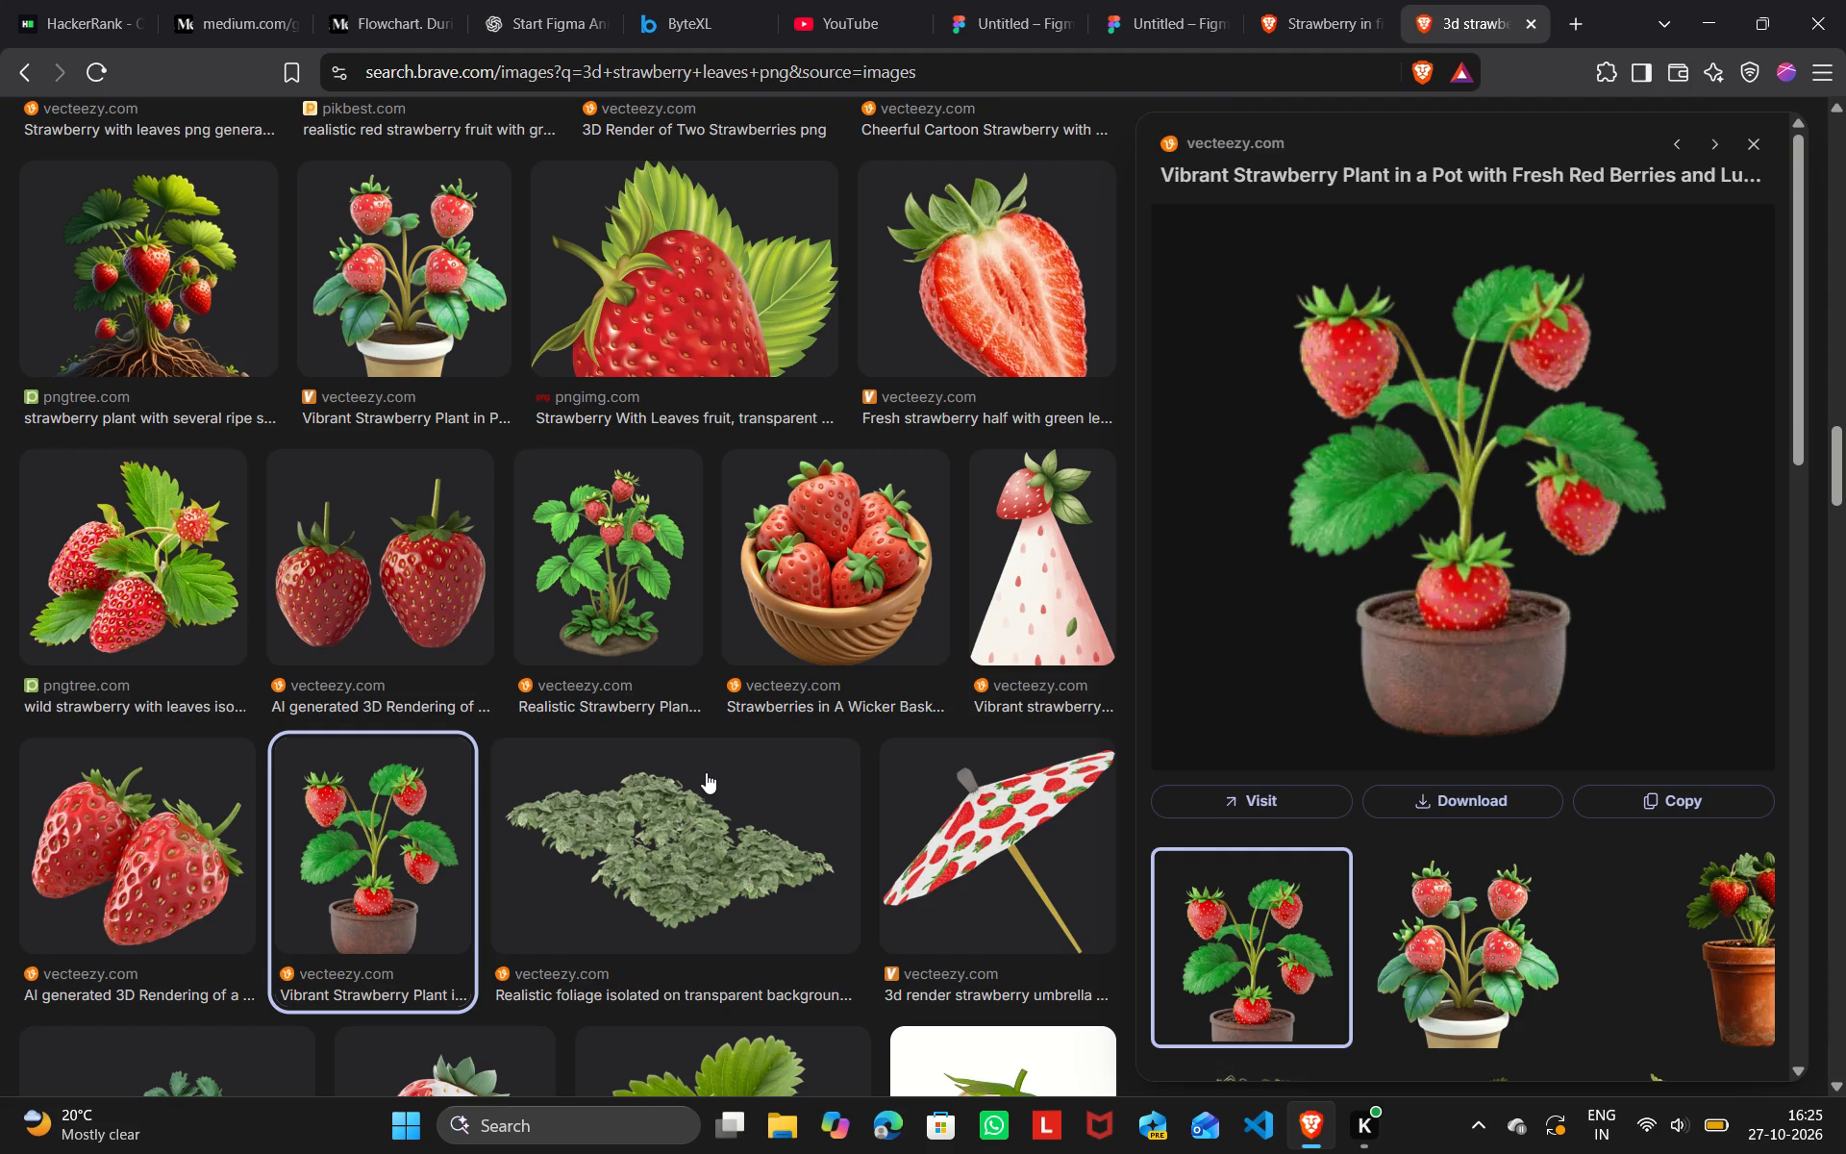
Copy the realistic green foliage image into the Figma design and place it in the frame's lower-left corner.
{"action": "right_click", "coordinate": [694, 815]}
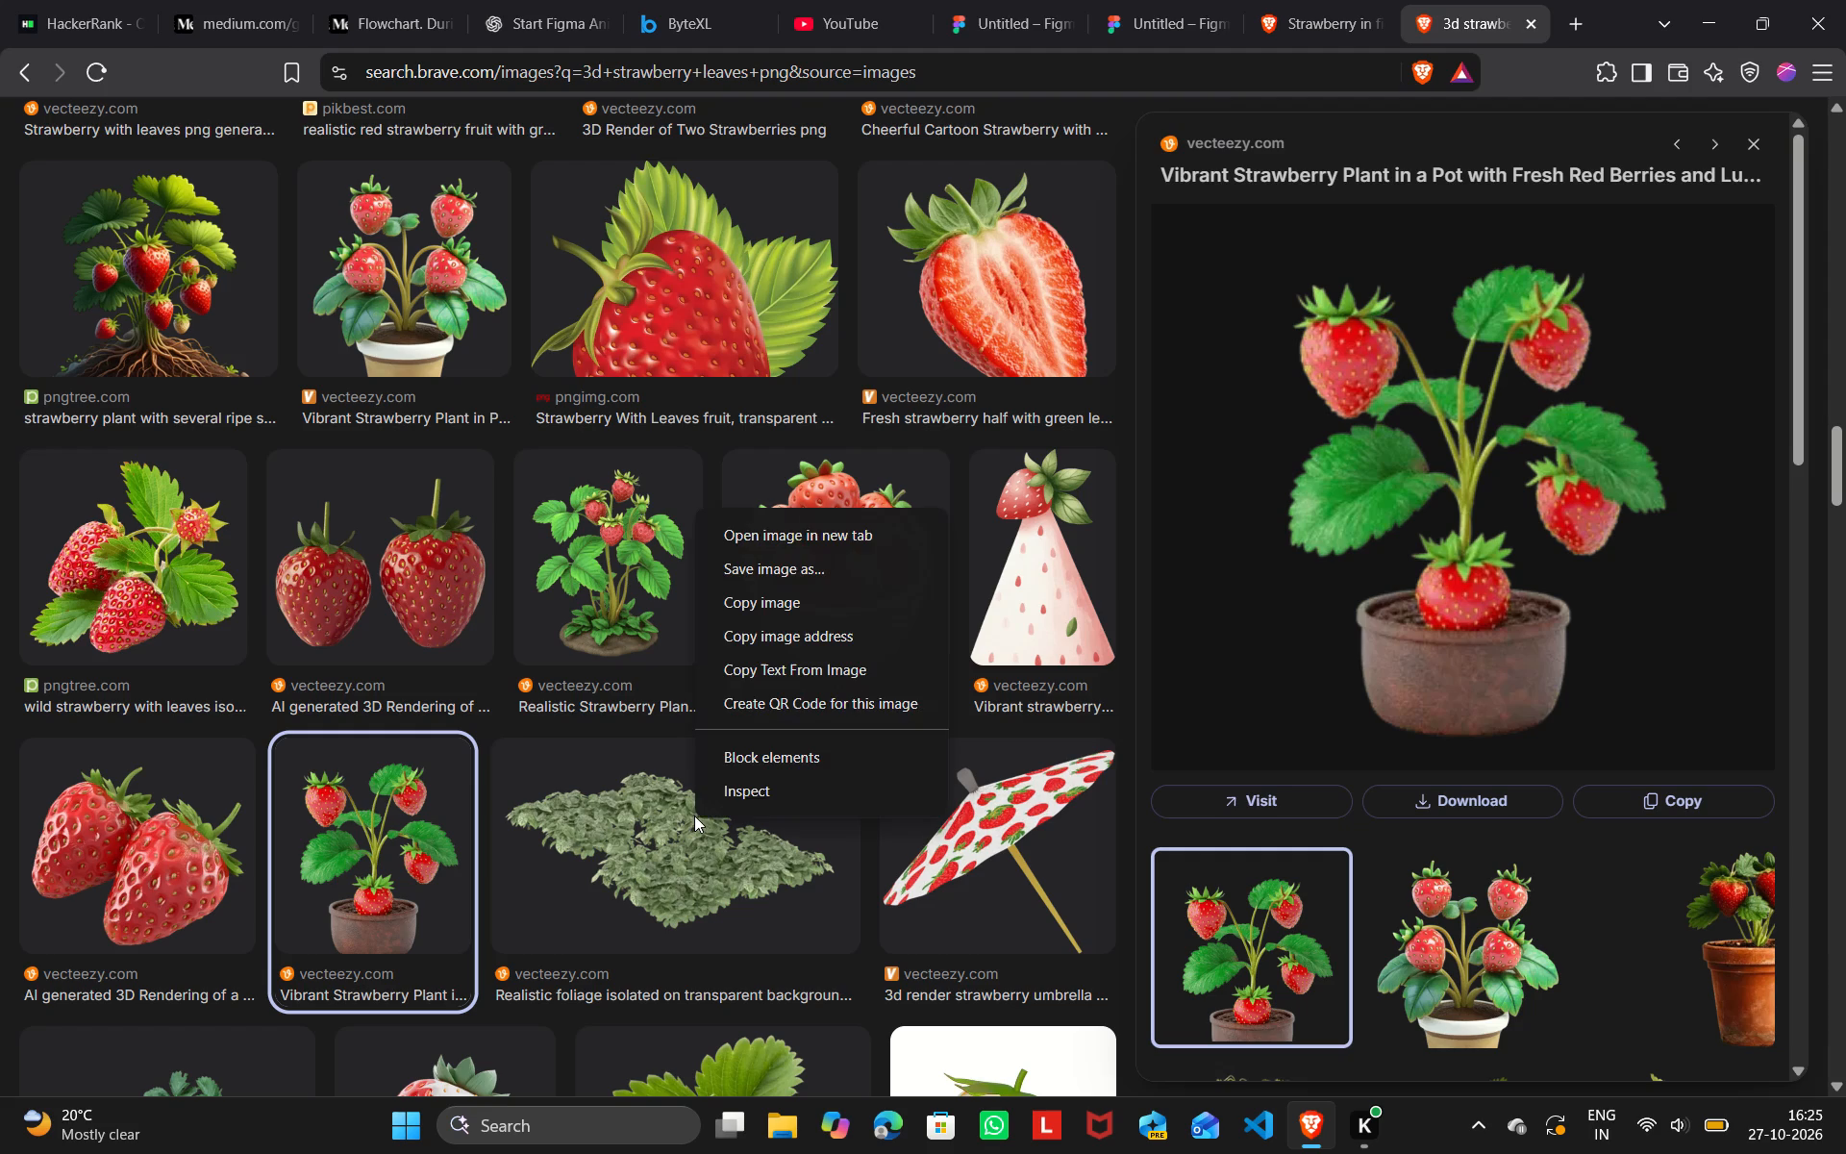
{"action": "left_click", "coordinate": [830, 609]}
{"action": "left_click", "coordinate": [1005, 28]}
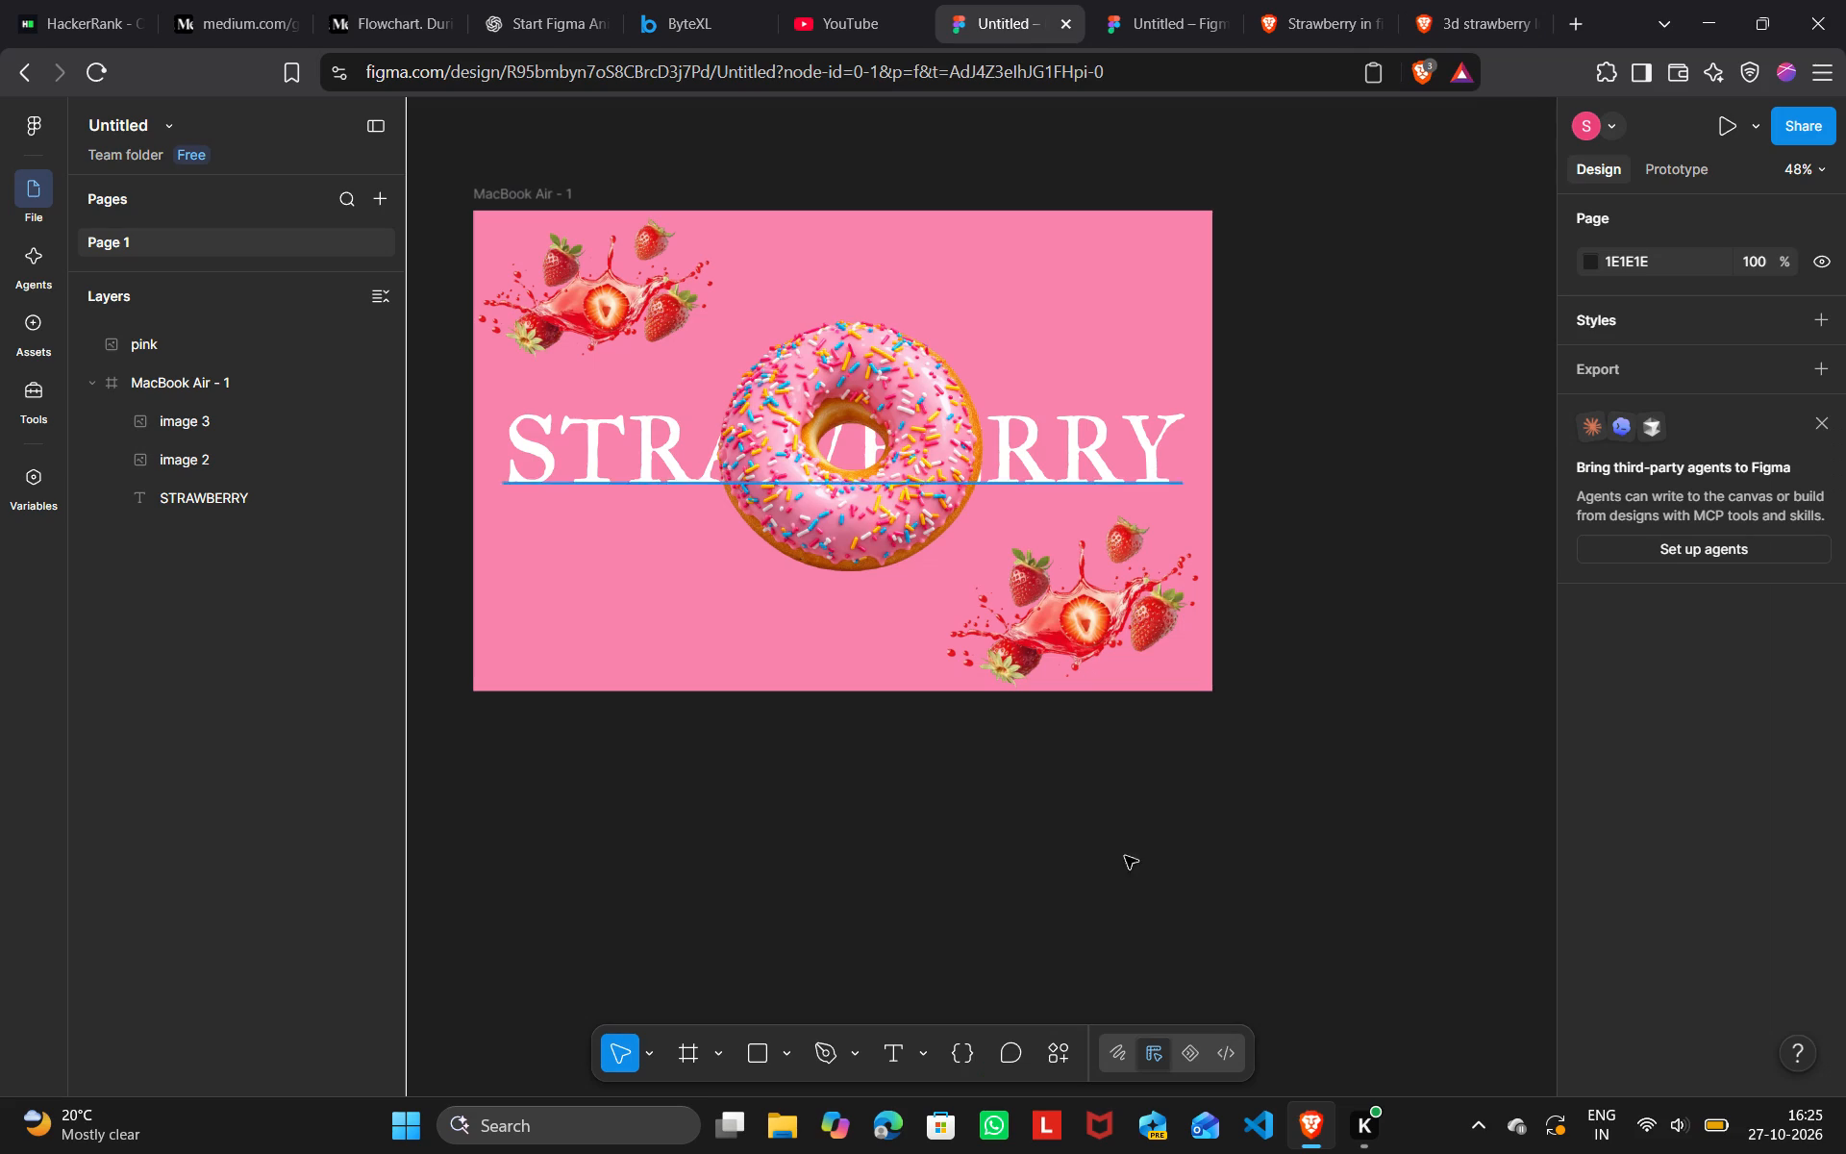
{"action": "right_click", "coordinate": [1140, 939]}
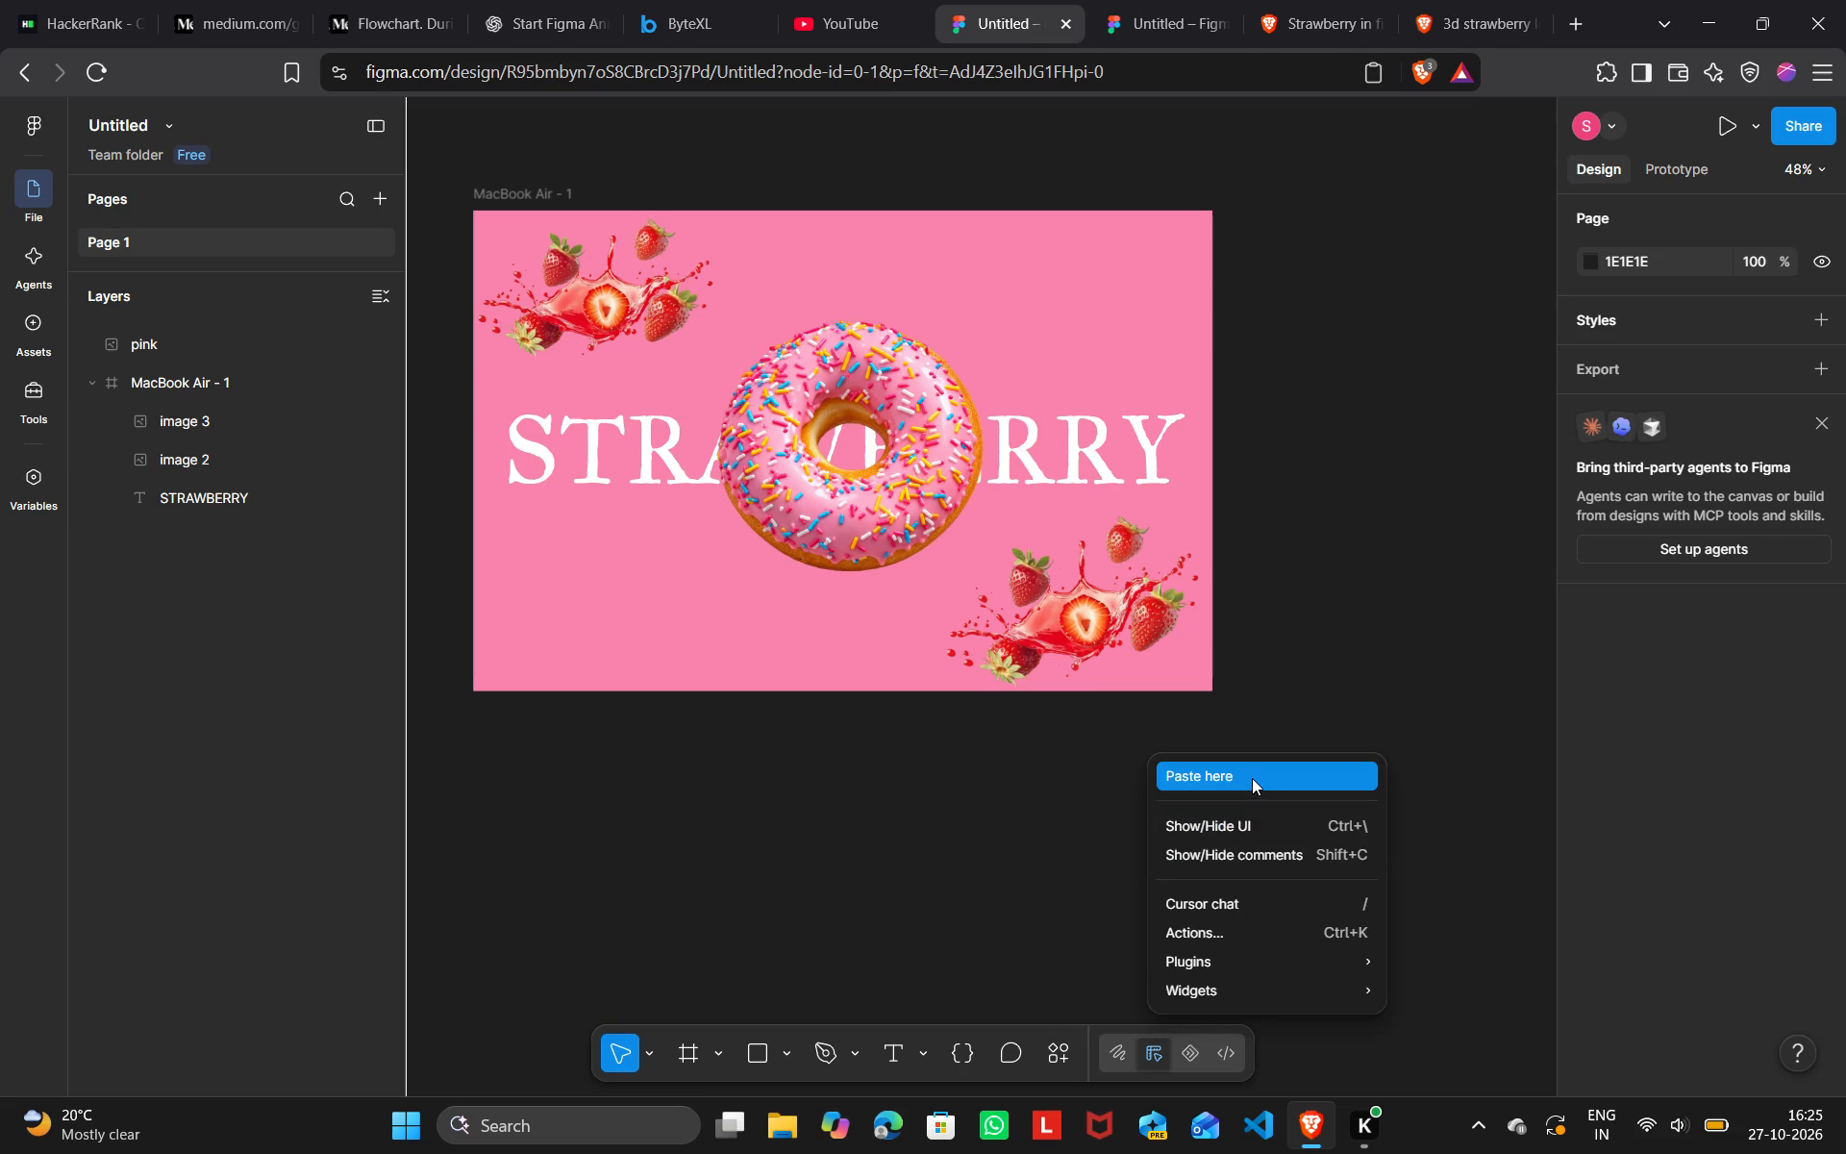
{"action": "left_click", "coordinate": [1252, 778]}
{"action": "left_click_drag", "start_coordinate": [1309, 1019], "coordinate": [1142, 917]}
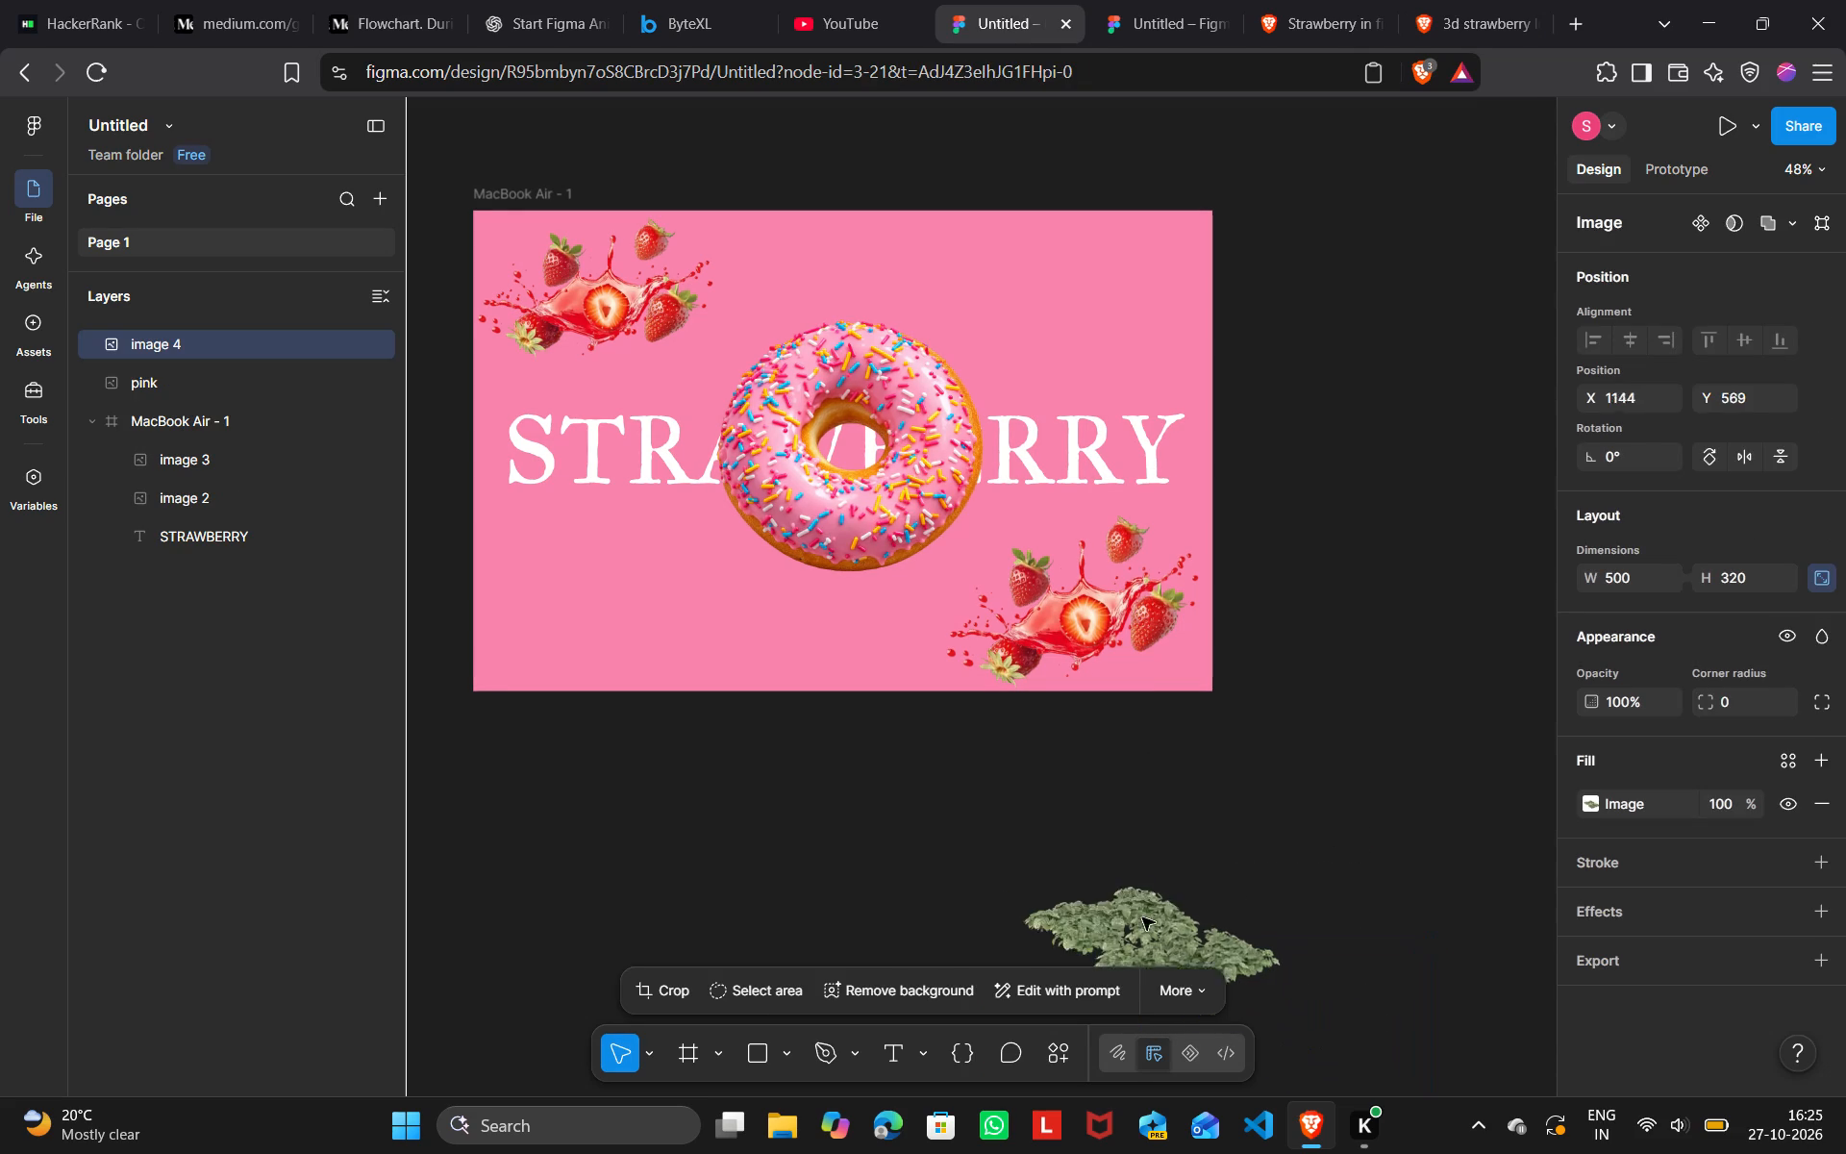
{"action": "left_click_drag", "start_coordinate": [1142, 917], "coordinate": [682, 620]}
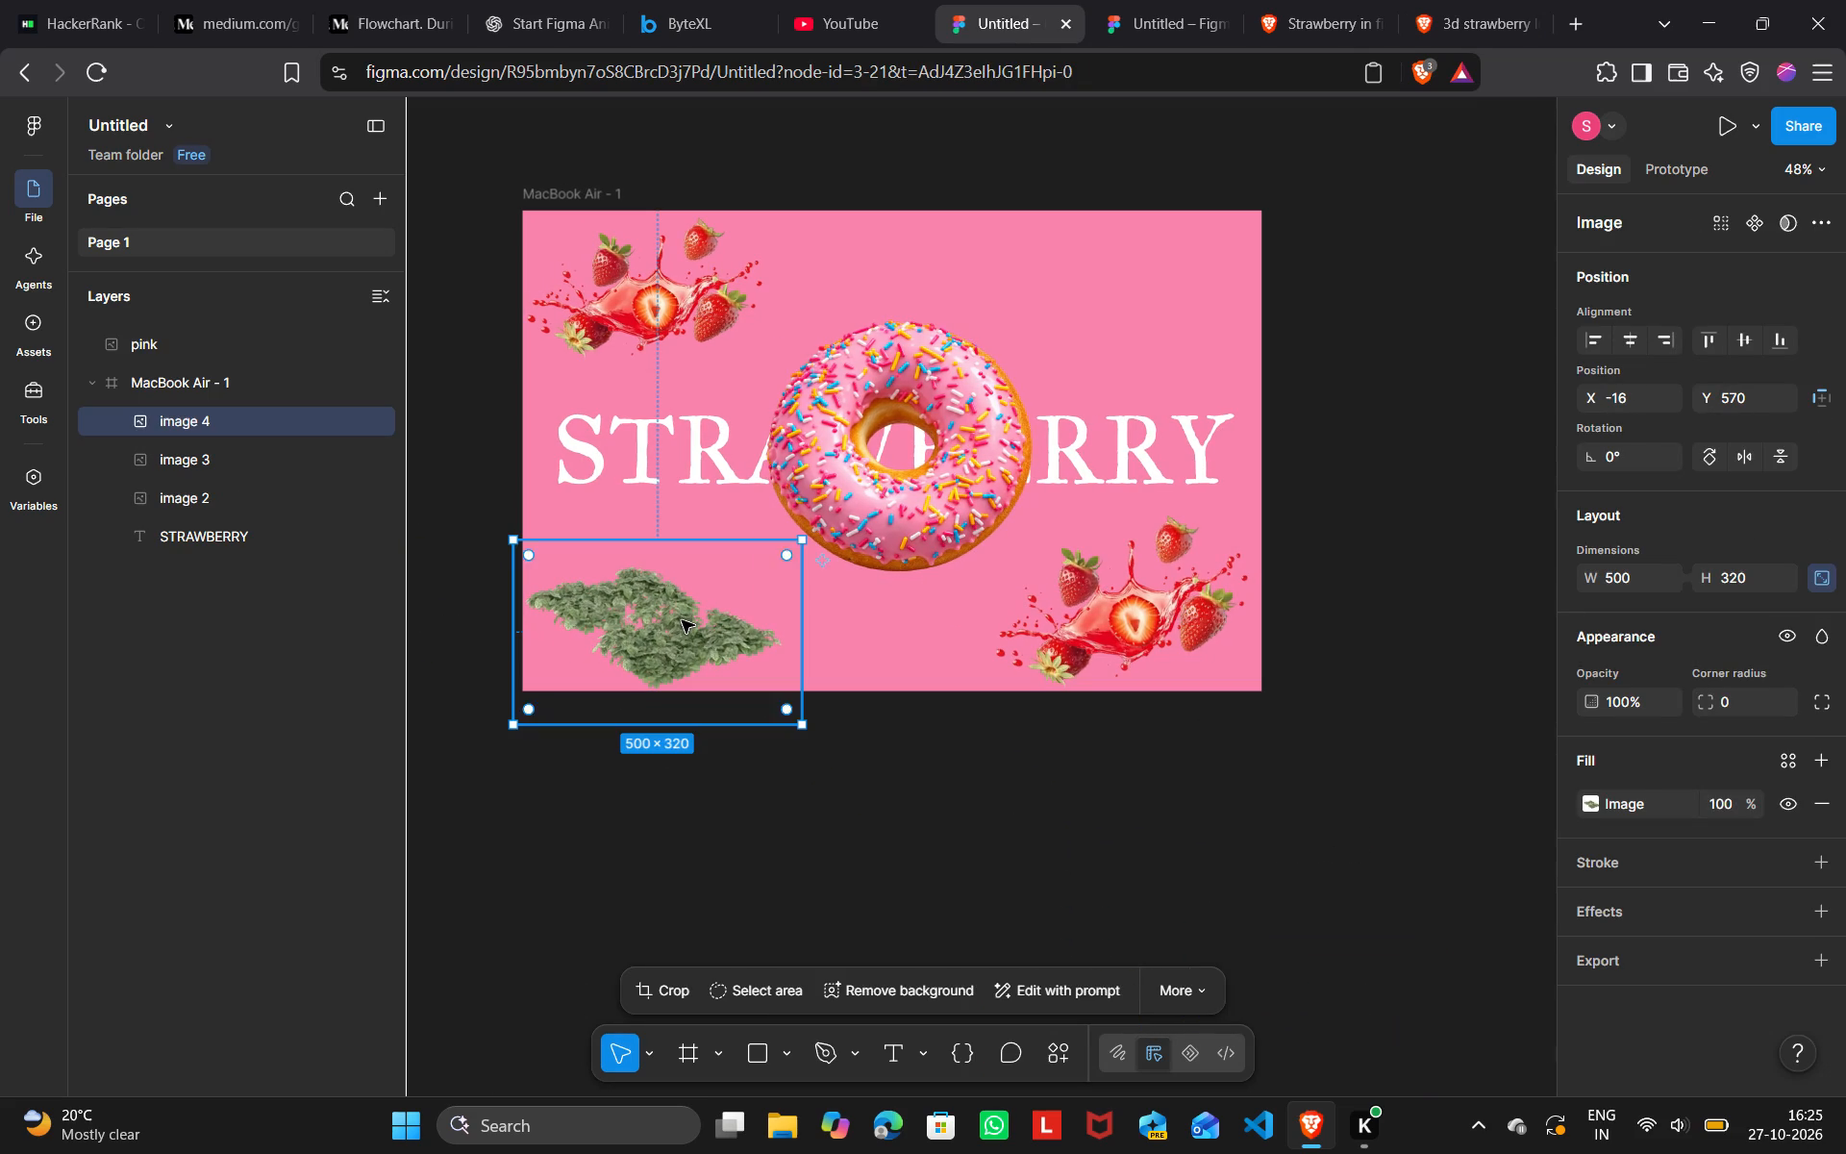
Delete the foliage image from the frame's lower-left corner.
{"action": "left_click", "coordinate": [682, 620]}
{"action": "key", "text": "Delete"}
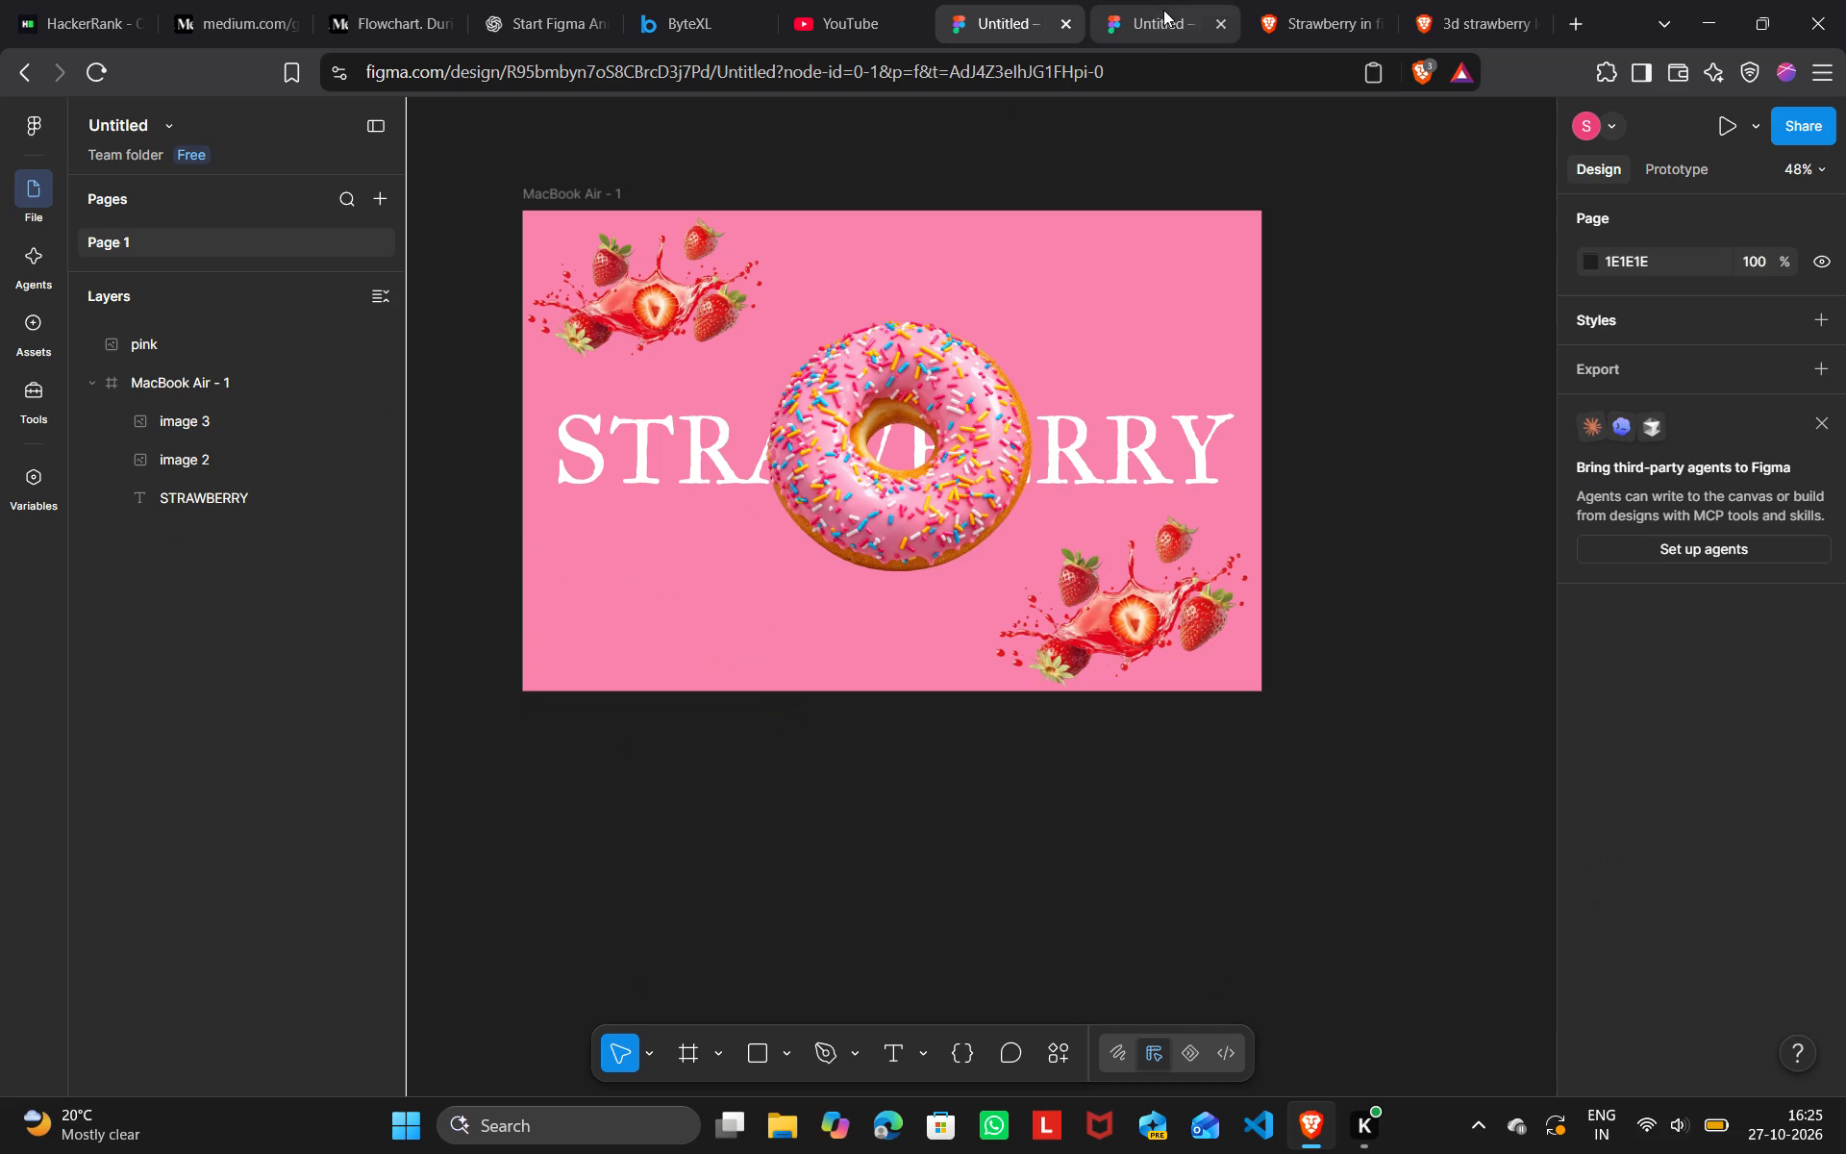
Return to the strawberry leaves image results and look through them for a better leafy strawberry picture.
{"action": "left_click", "coordinate": [1469, 25]}
{"action": "scroll", "coordinate": [772, 445], "scroll_direction": "up", "scroll_amount": 10}
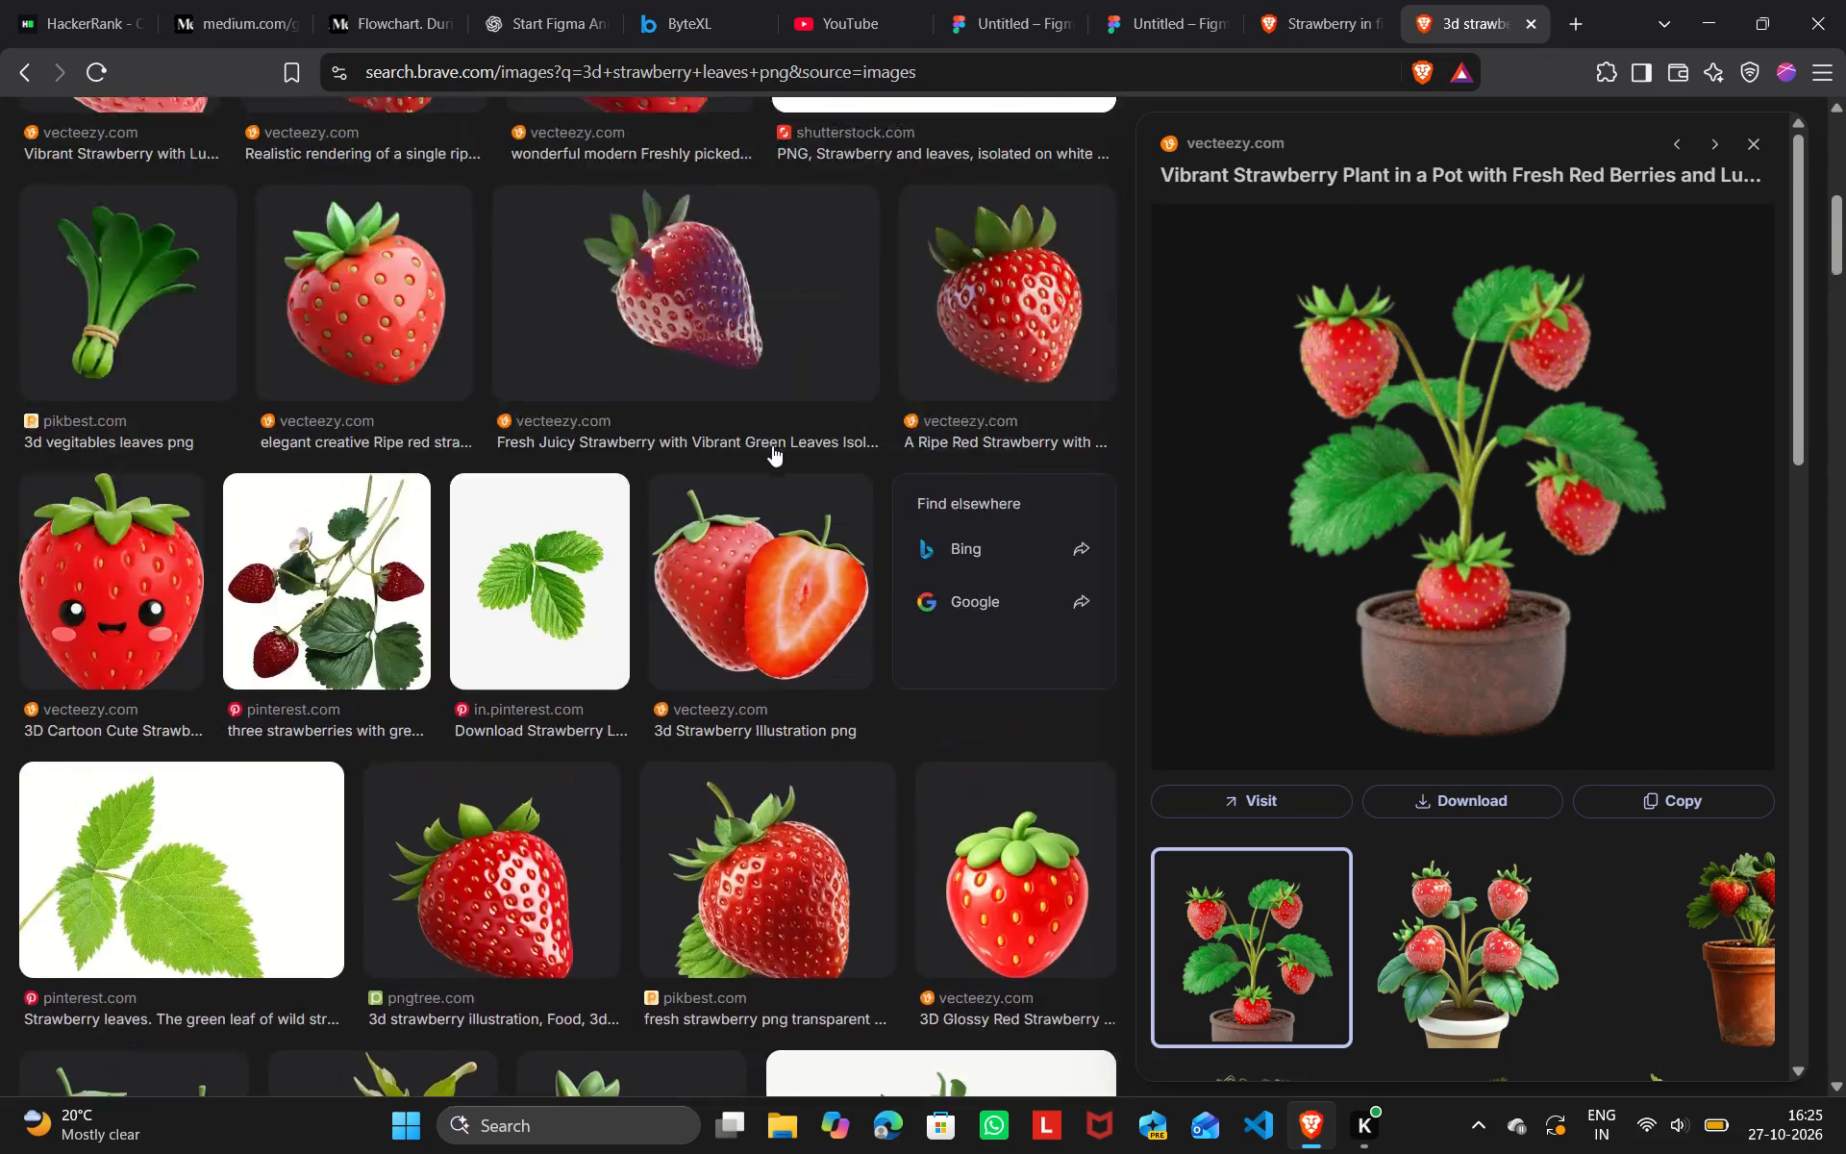
{"action": "scroll", "coordinate": [772, 445], "scroll_direction": "up", "scroll_amount": 2}
{"action": "scroll", "coordinate": [980, 480], "scroll_direction": "down", "scroll_amount": 5}
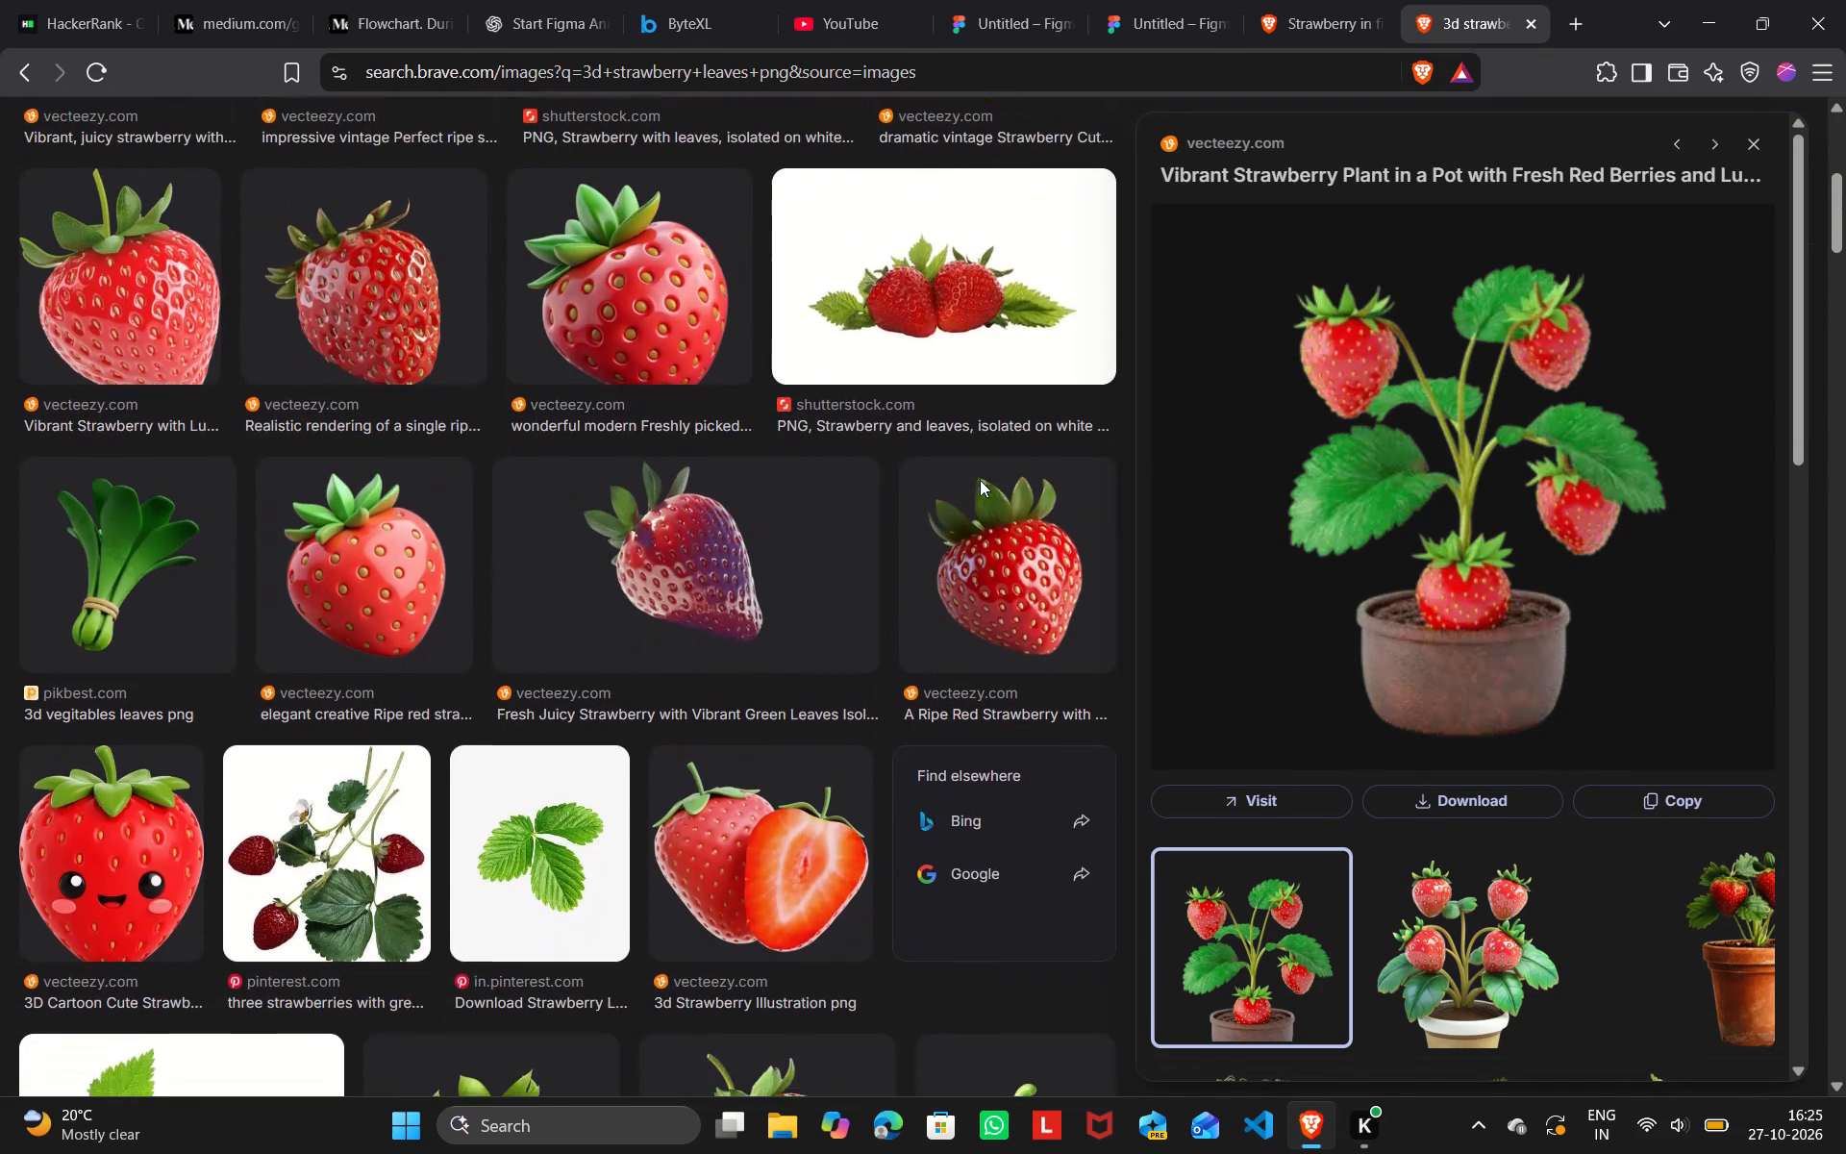
{"action": "scroll", "coordinate": [534, 825], "scroll_direction": "down", "scroll_amount": 3}
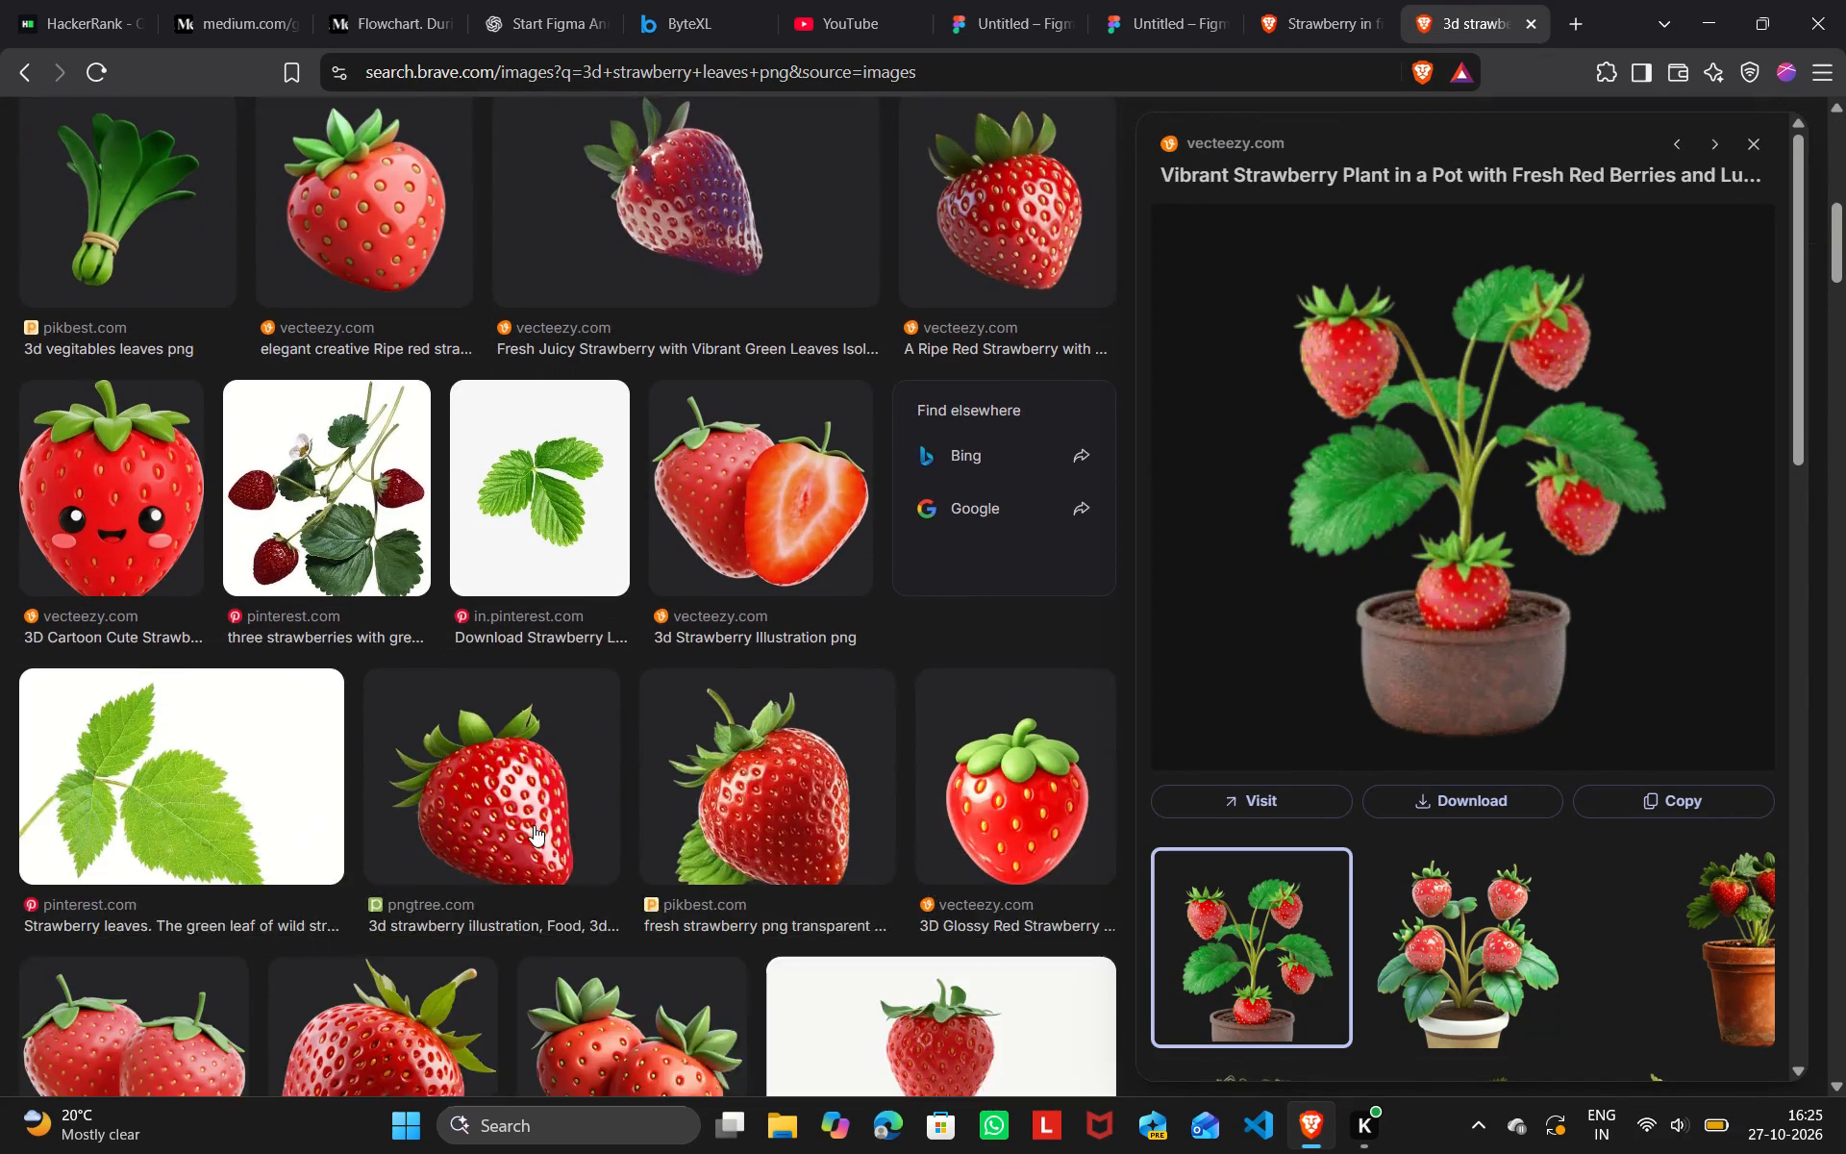
{"action": "scroll", "coordinate": [534, 825], "scroll_direction": "down", "scroll_amount": 11}
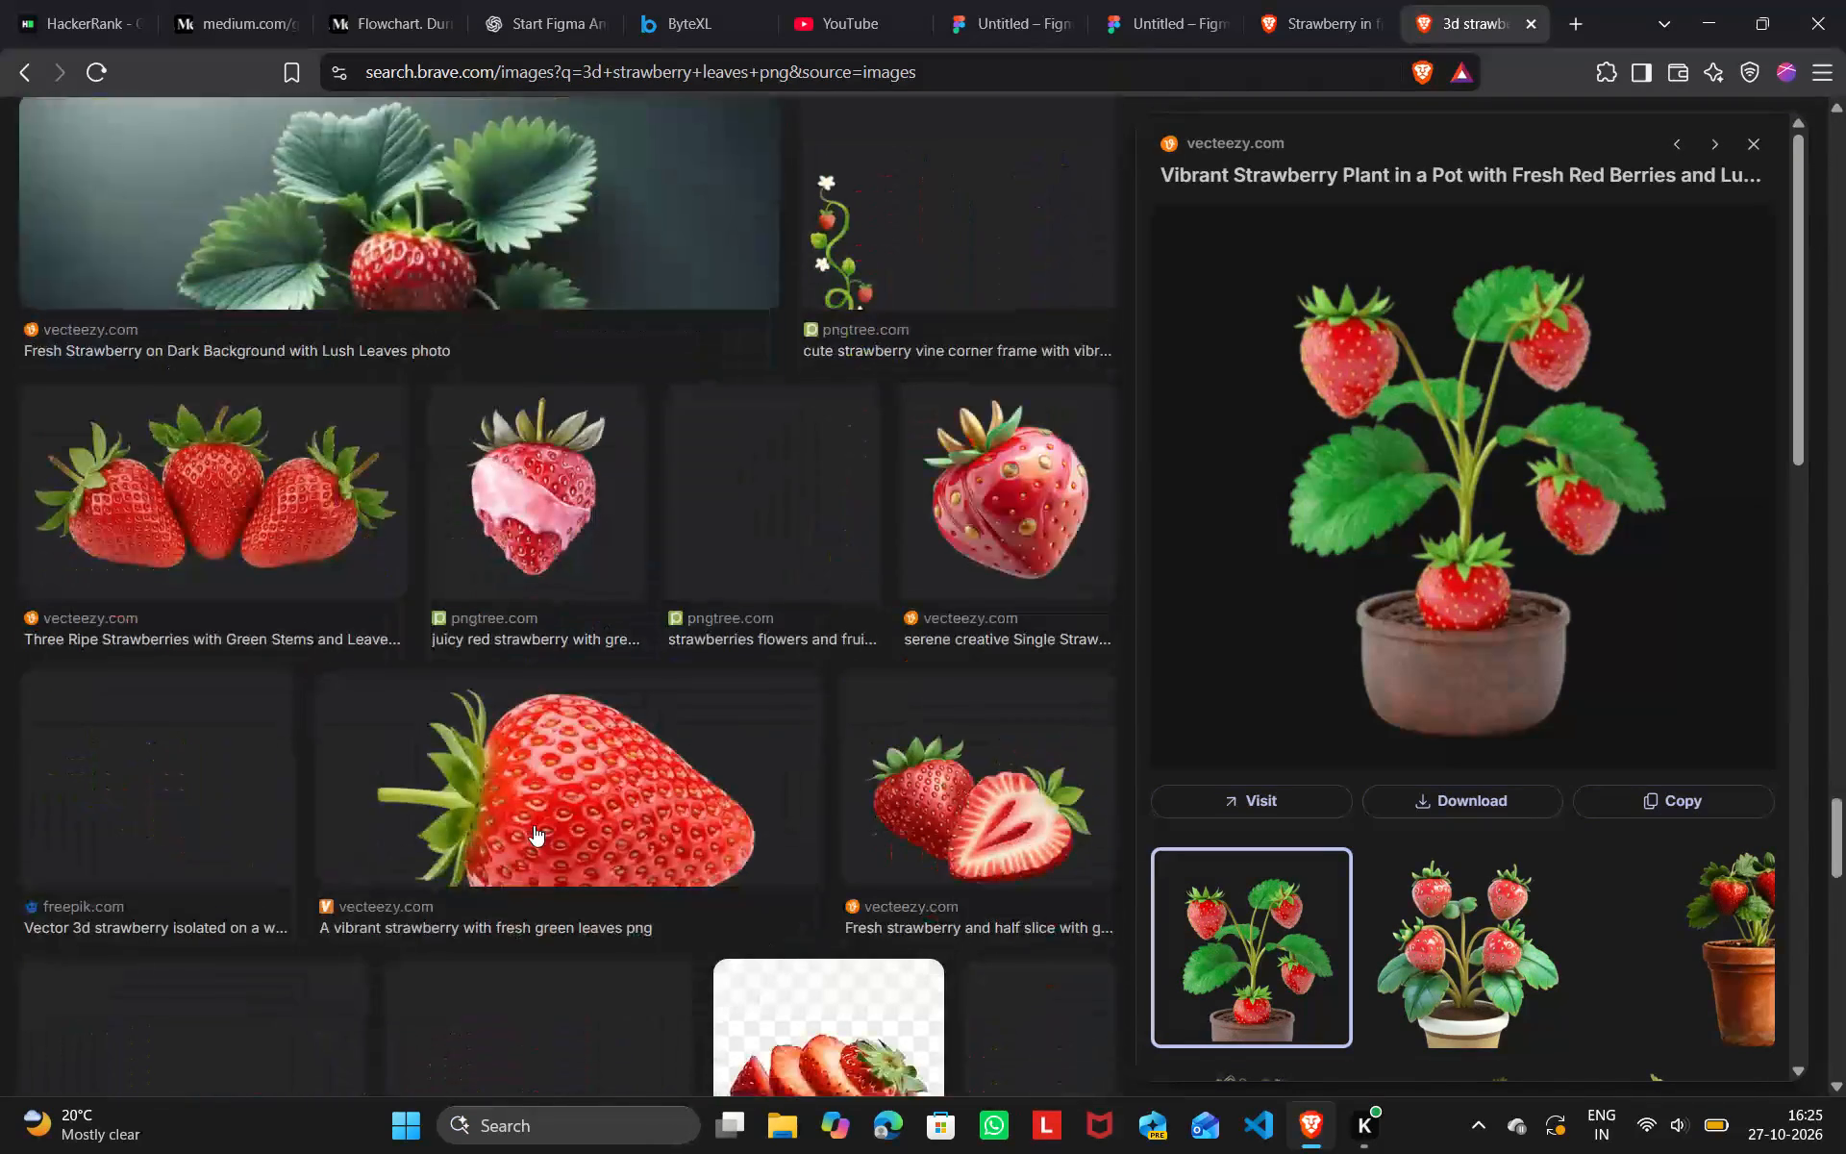
{"action": "scroll", "coordinate": [534, 825], "scroll_direction": "down", "scroll_amount": 3}
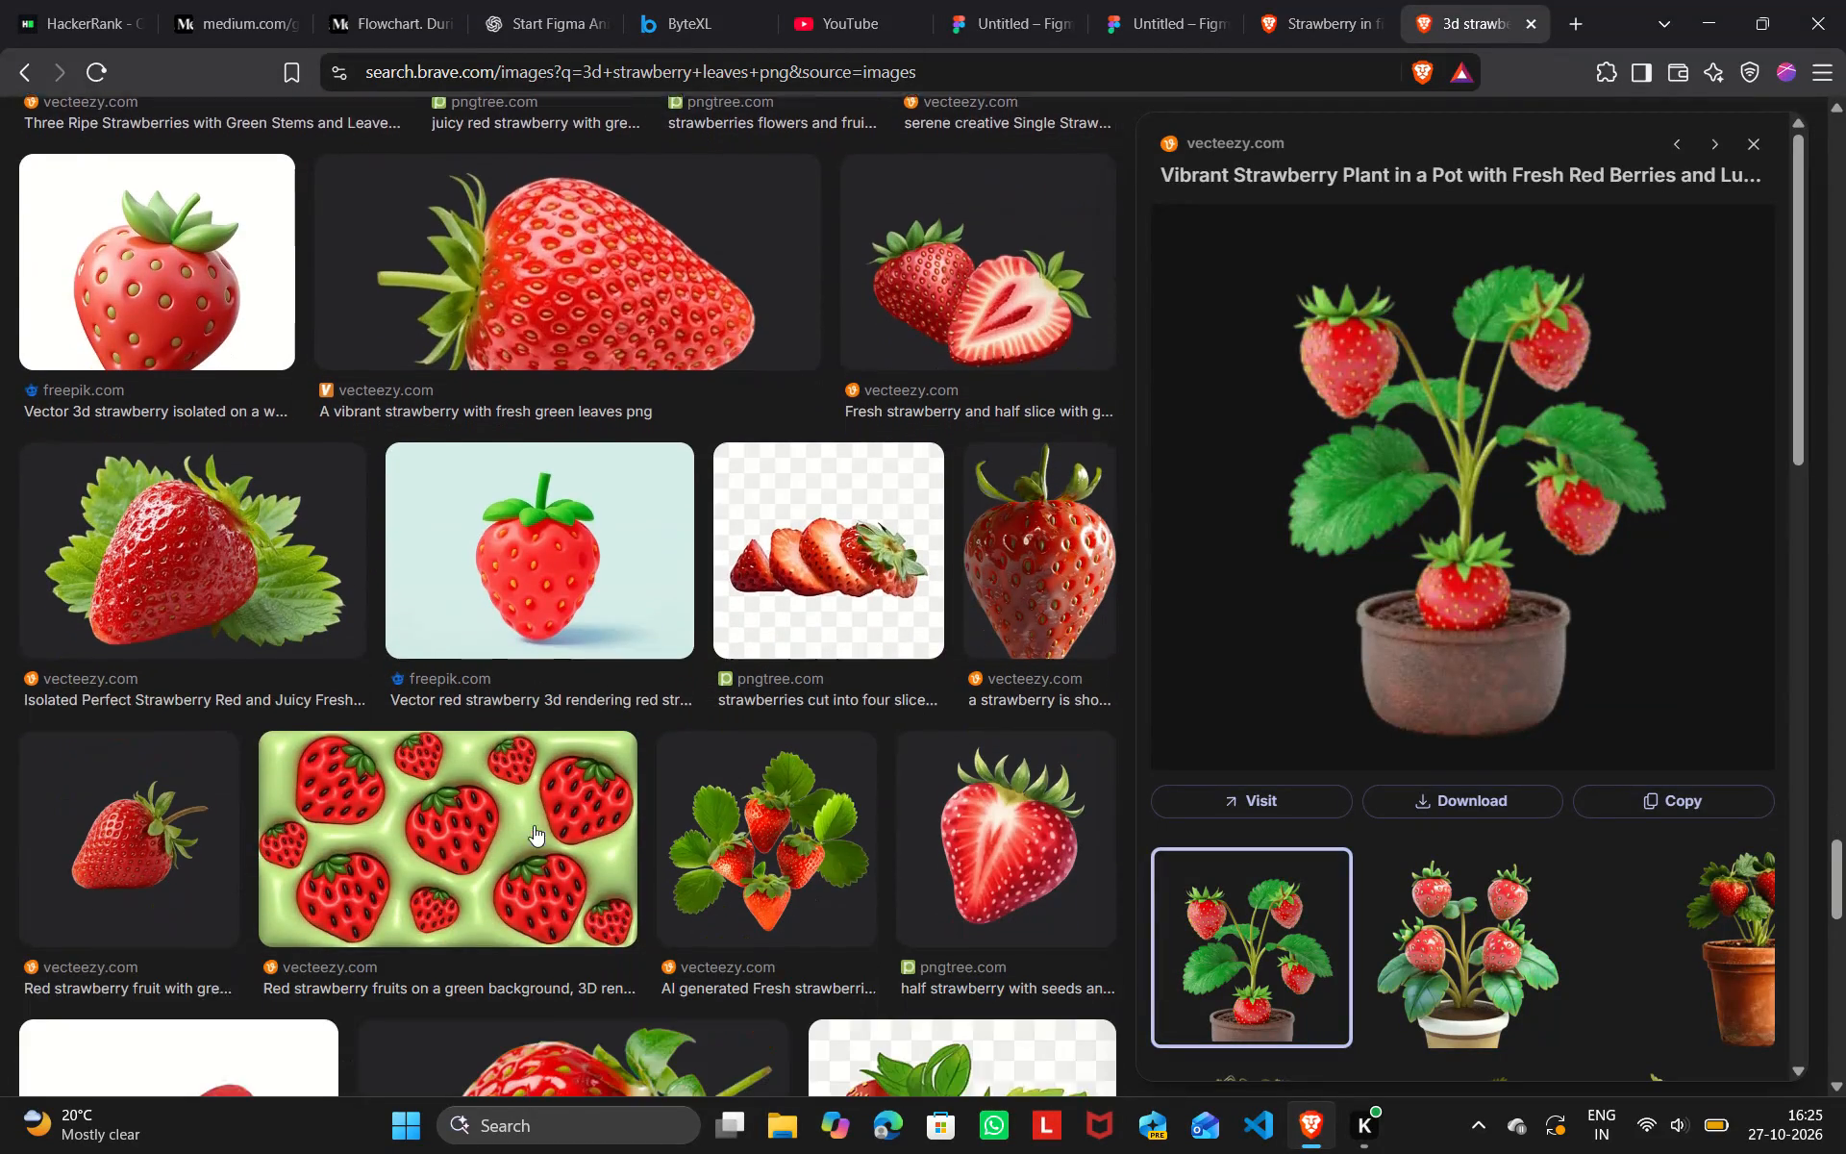
{"action": "scroll", "coordinate": [534, 825], "scroll_direction": "down", "scroll_amount": 3}
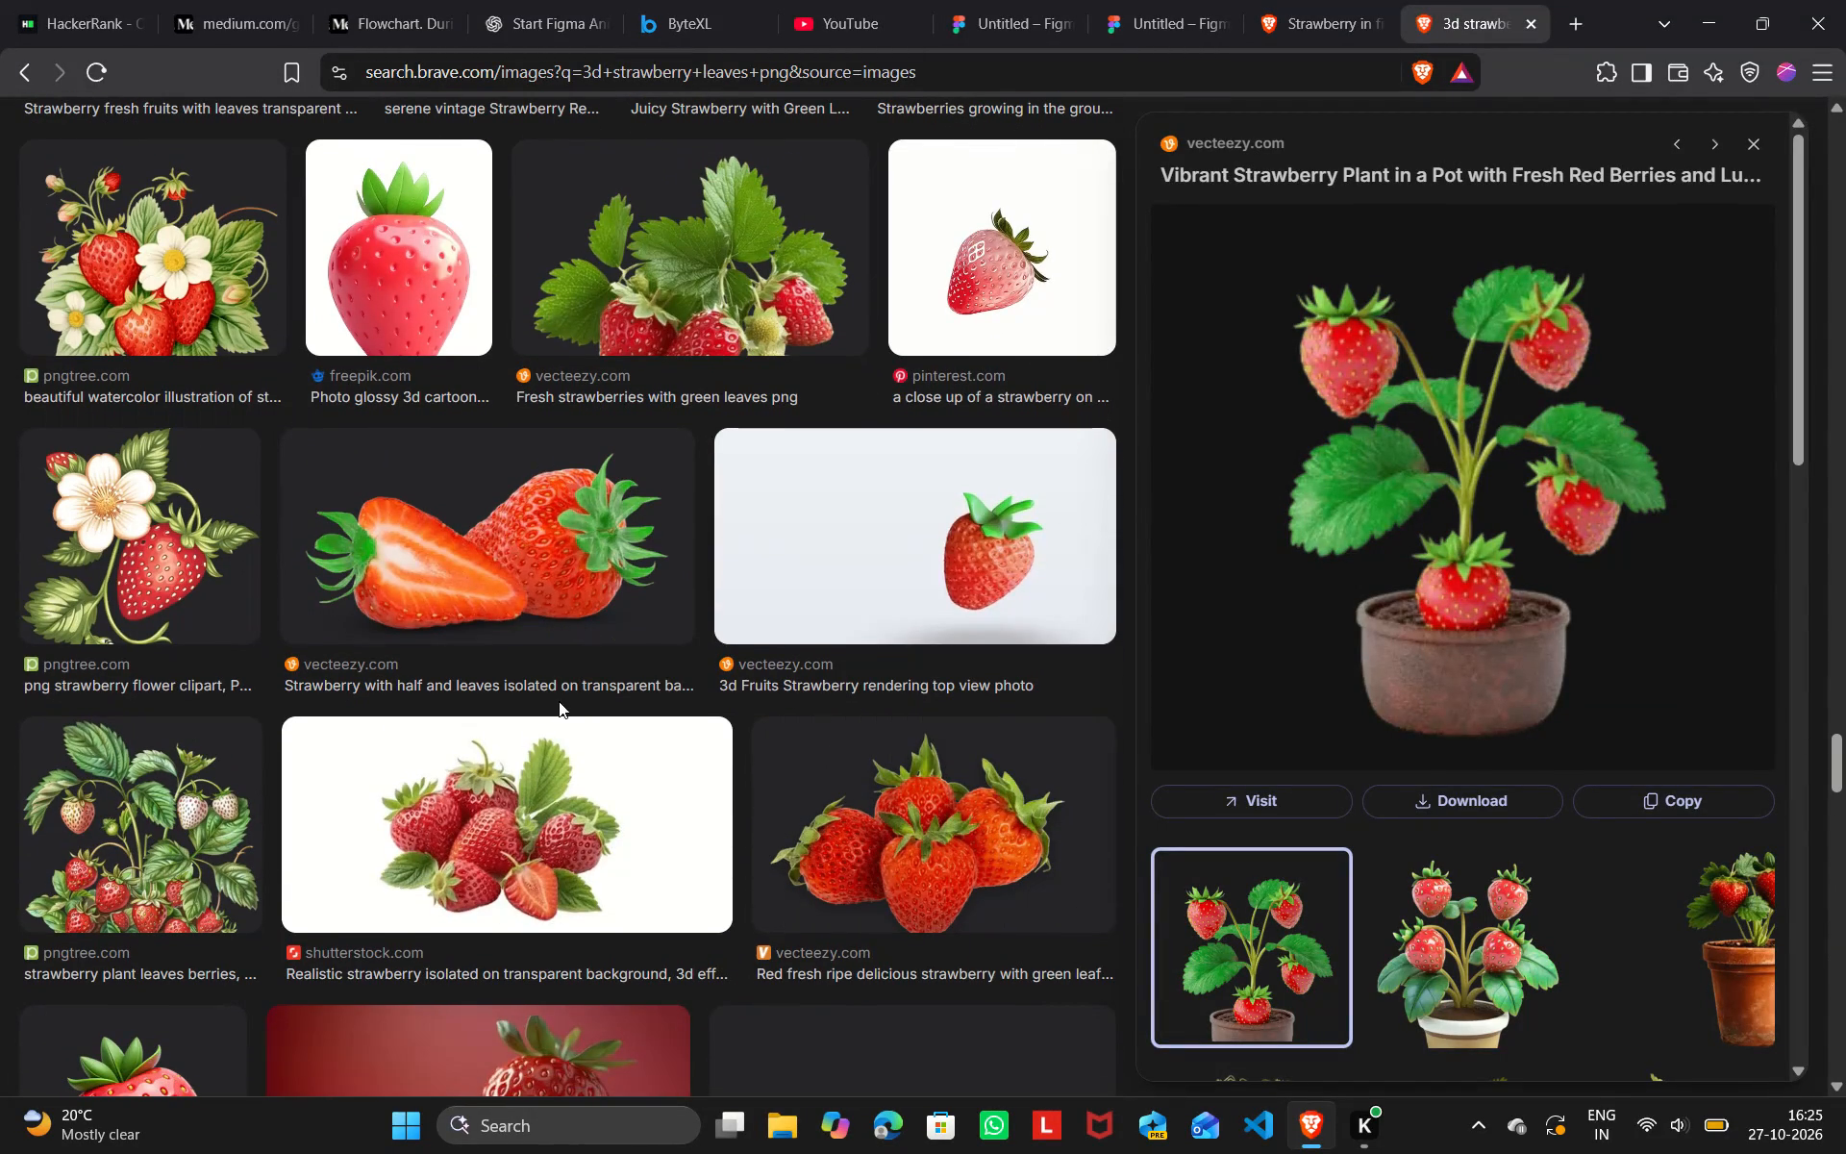
Copy the watercolor strawberry, leaves and flowers image into the Figma frame, placing it lower-left of the donut, overlapping the STRAWBERRY lettering.
{"action": "left_click", "coordinate": [171, 272]}
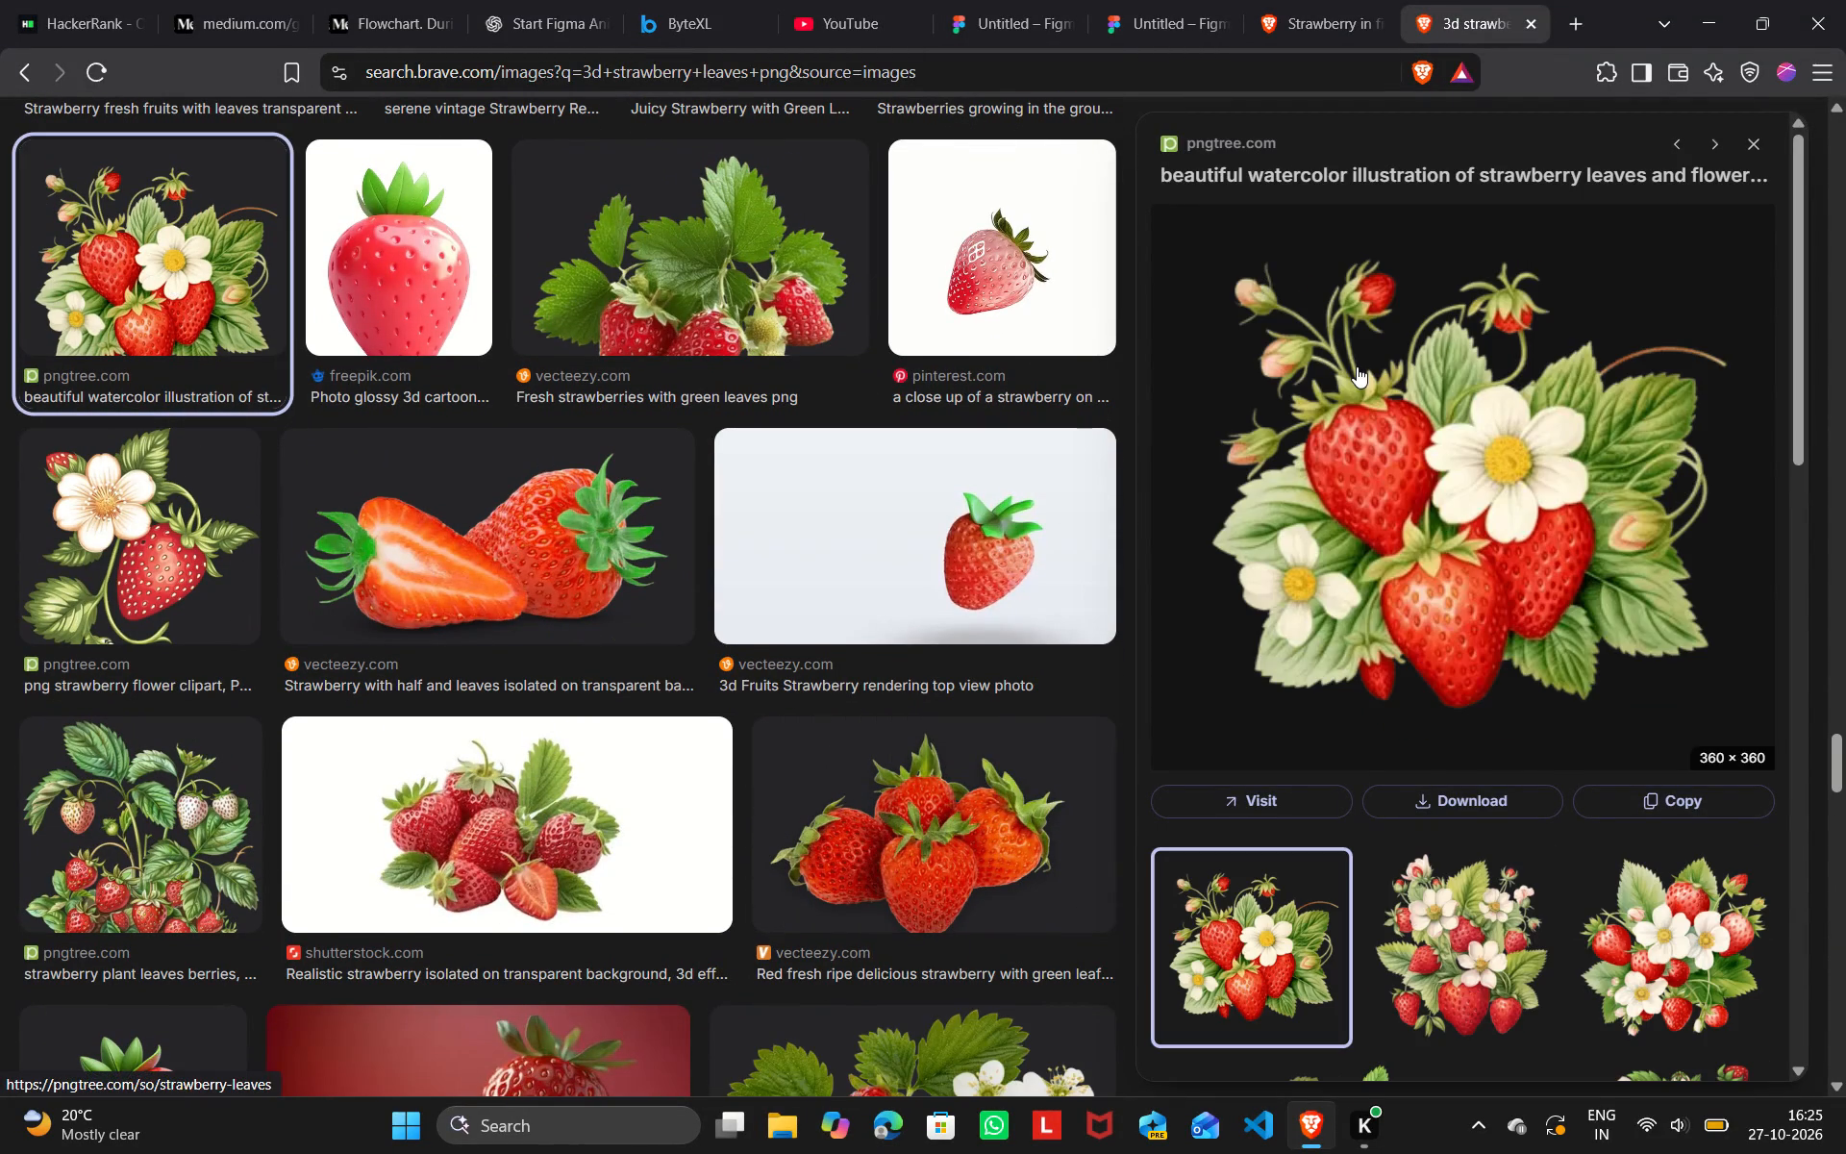
{"action": "right_click", "coordinate": [1357, 366]}
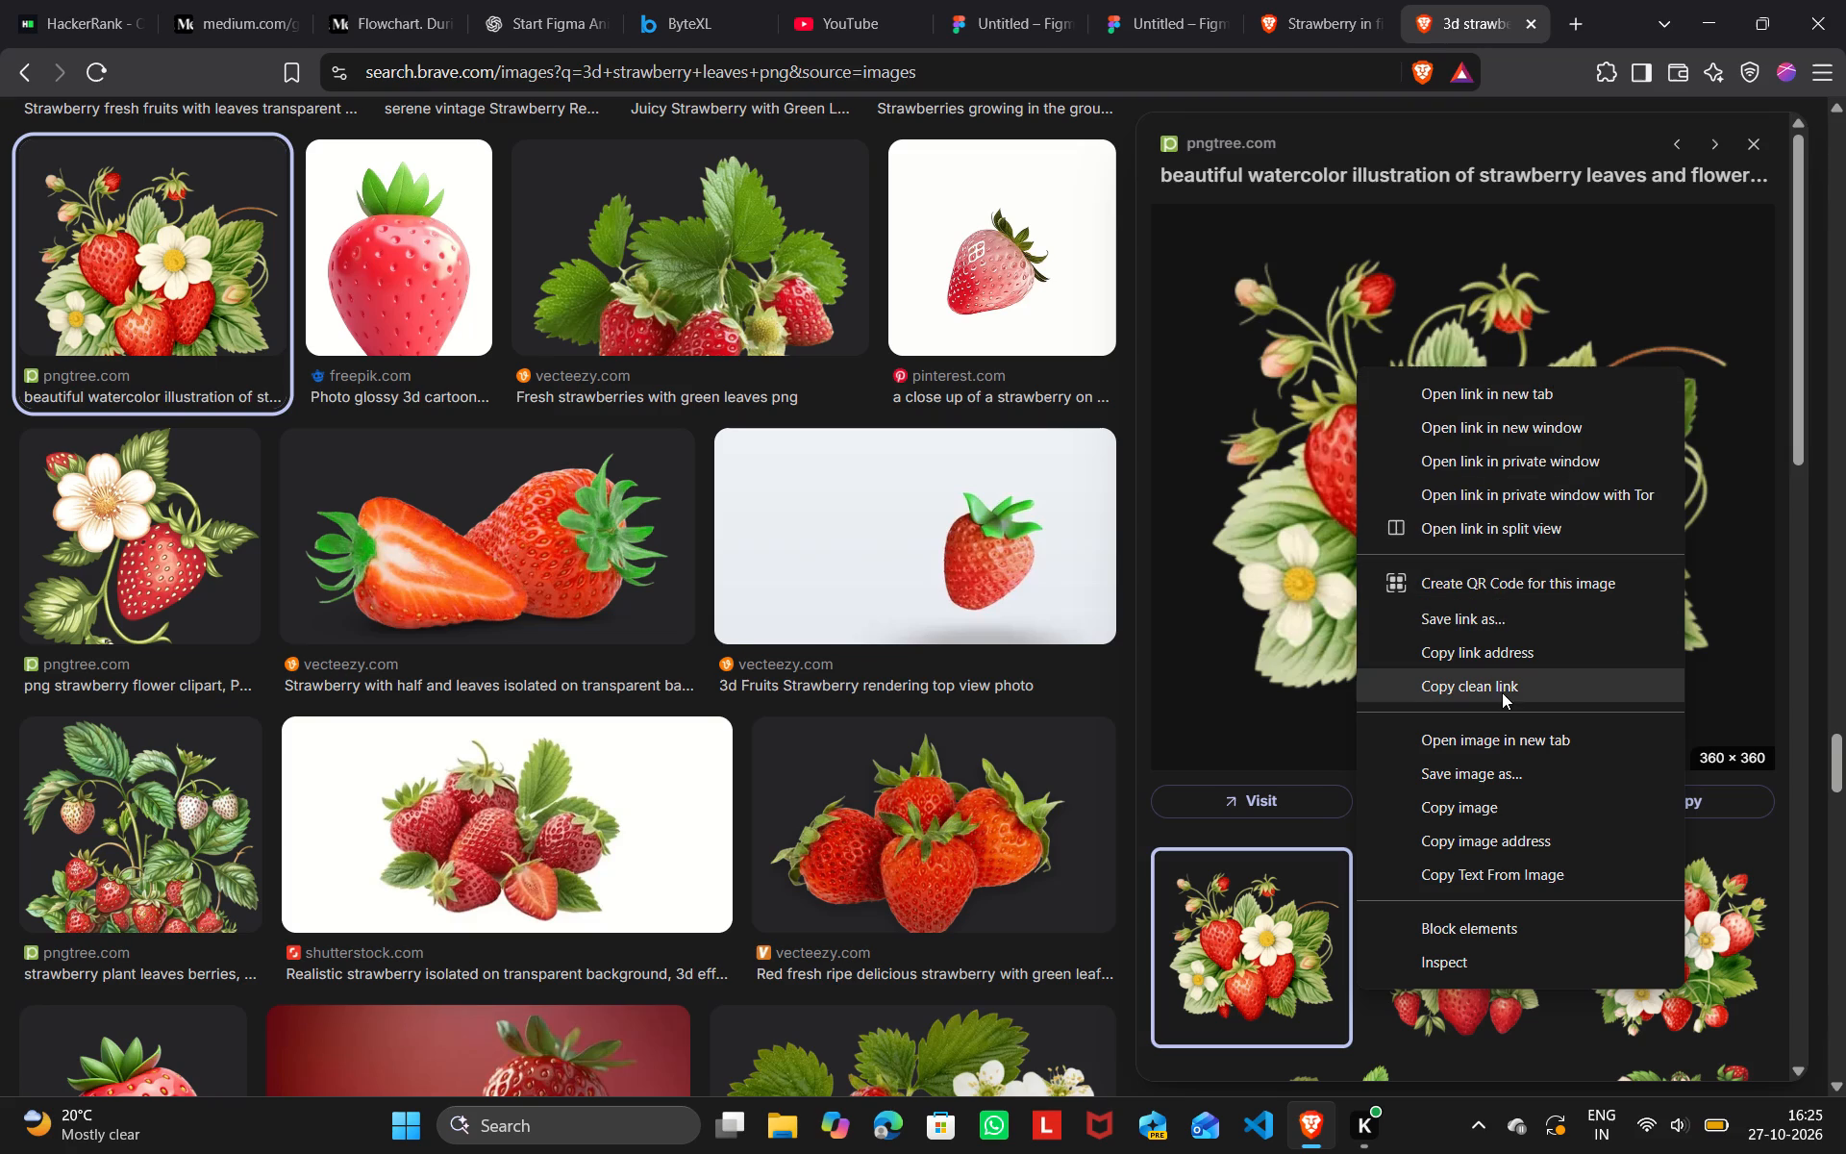
{"action": "left_click", "coordinate": [1509, 813]}
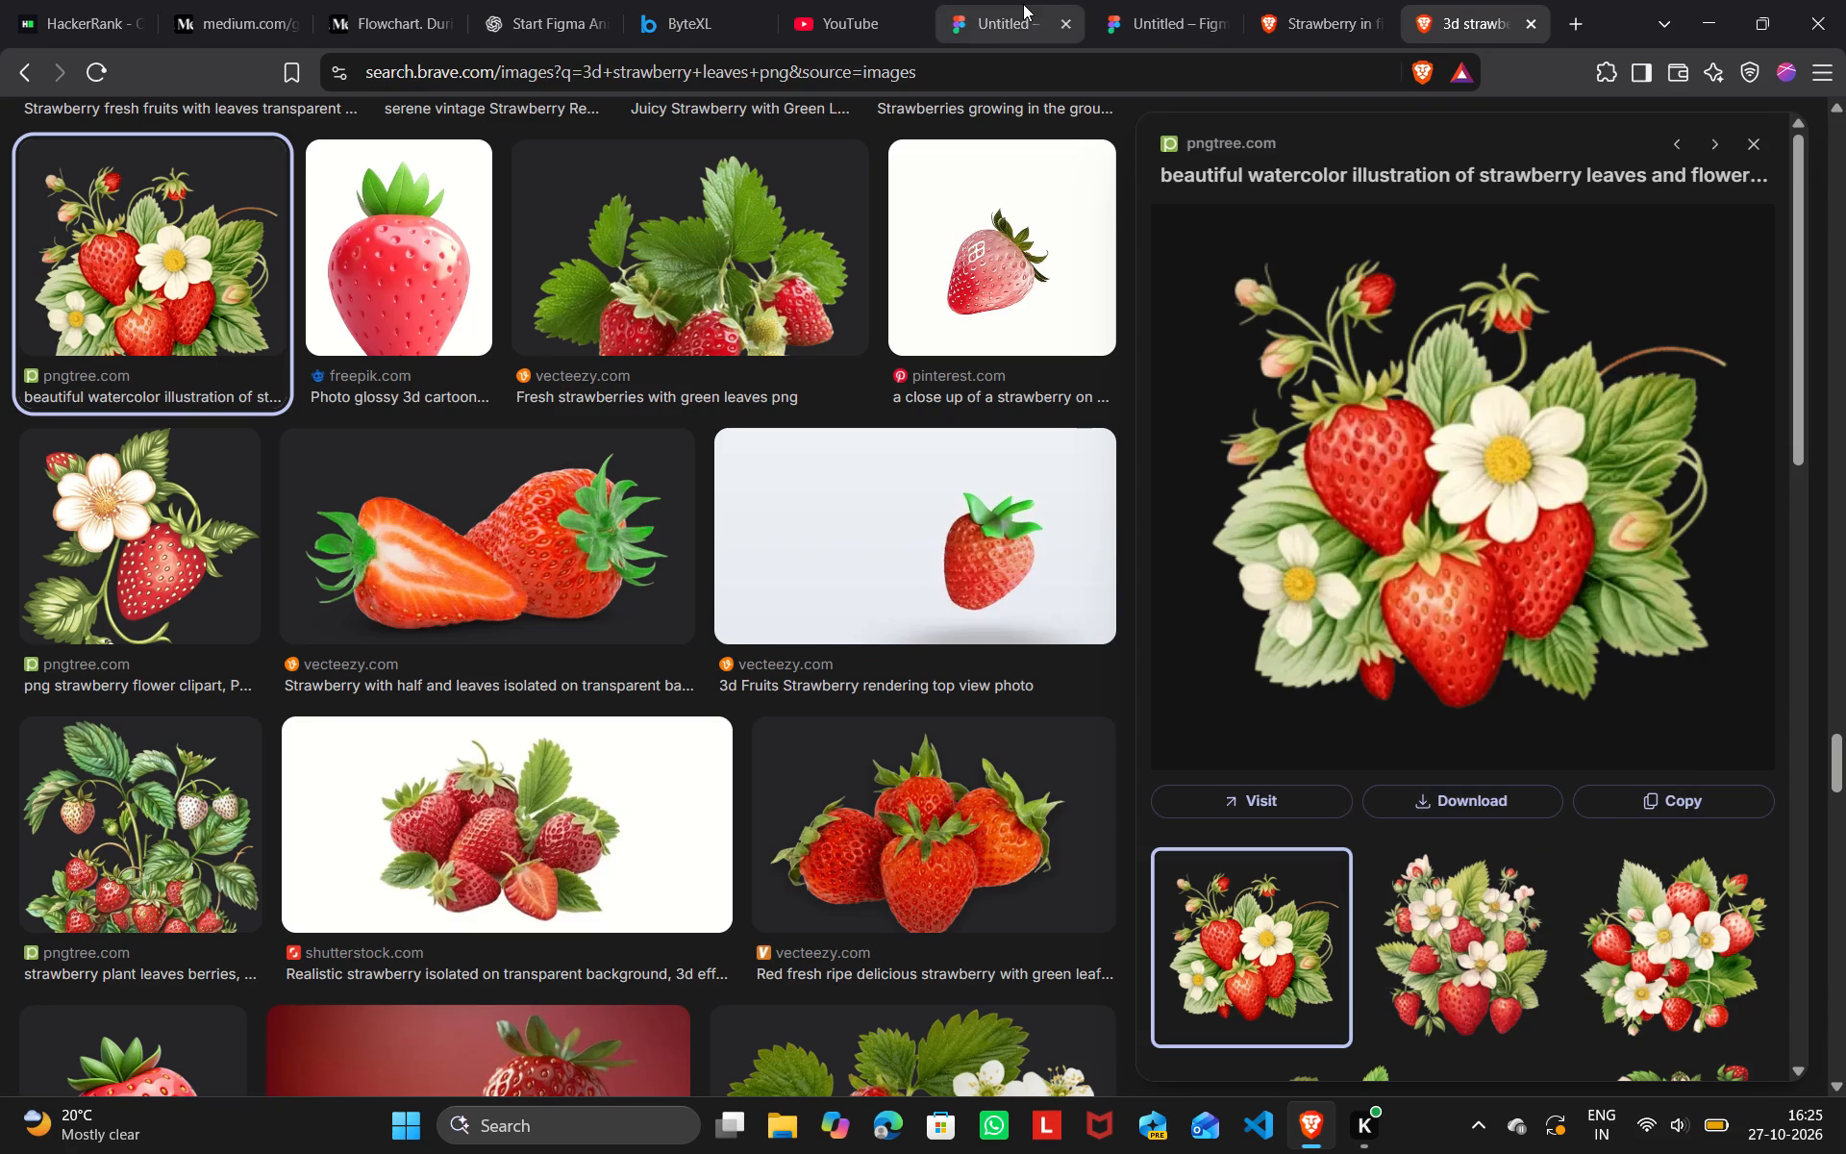
{"action": "left_click", "coordinate": [1023, 4]}
{"action": "right_click", "coordinate": [1012, 796]}
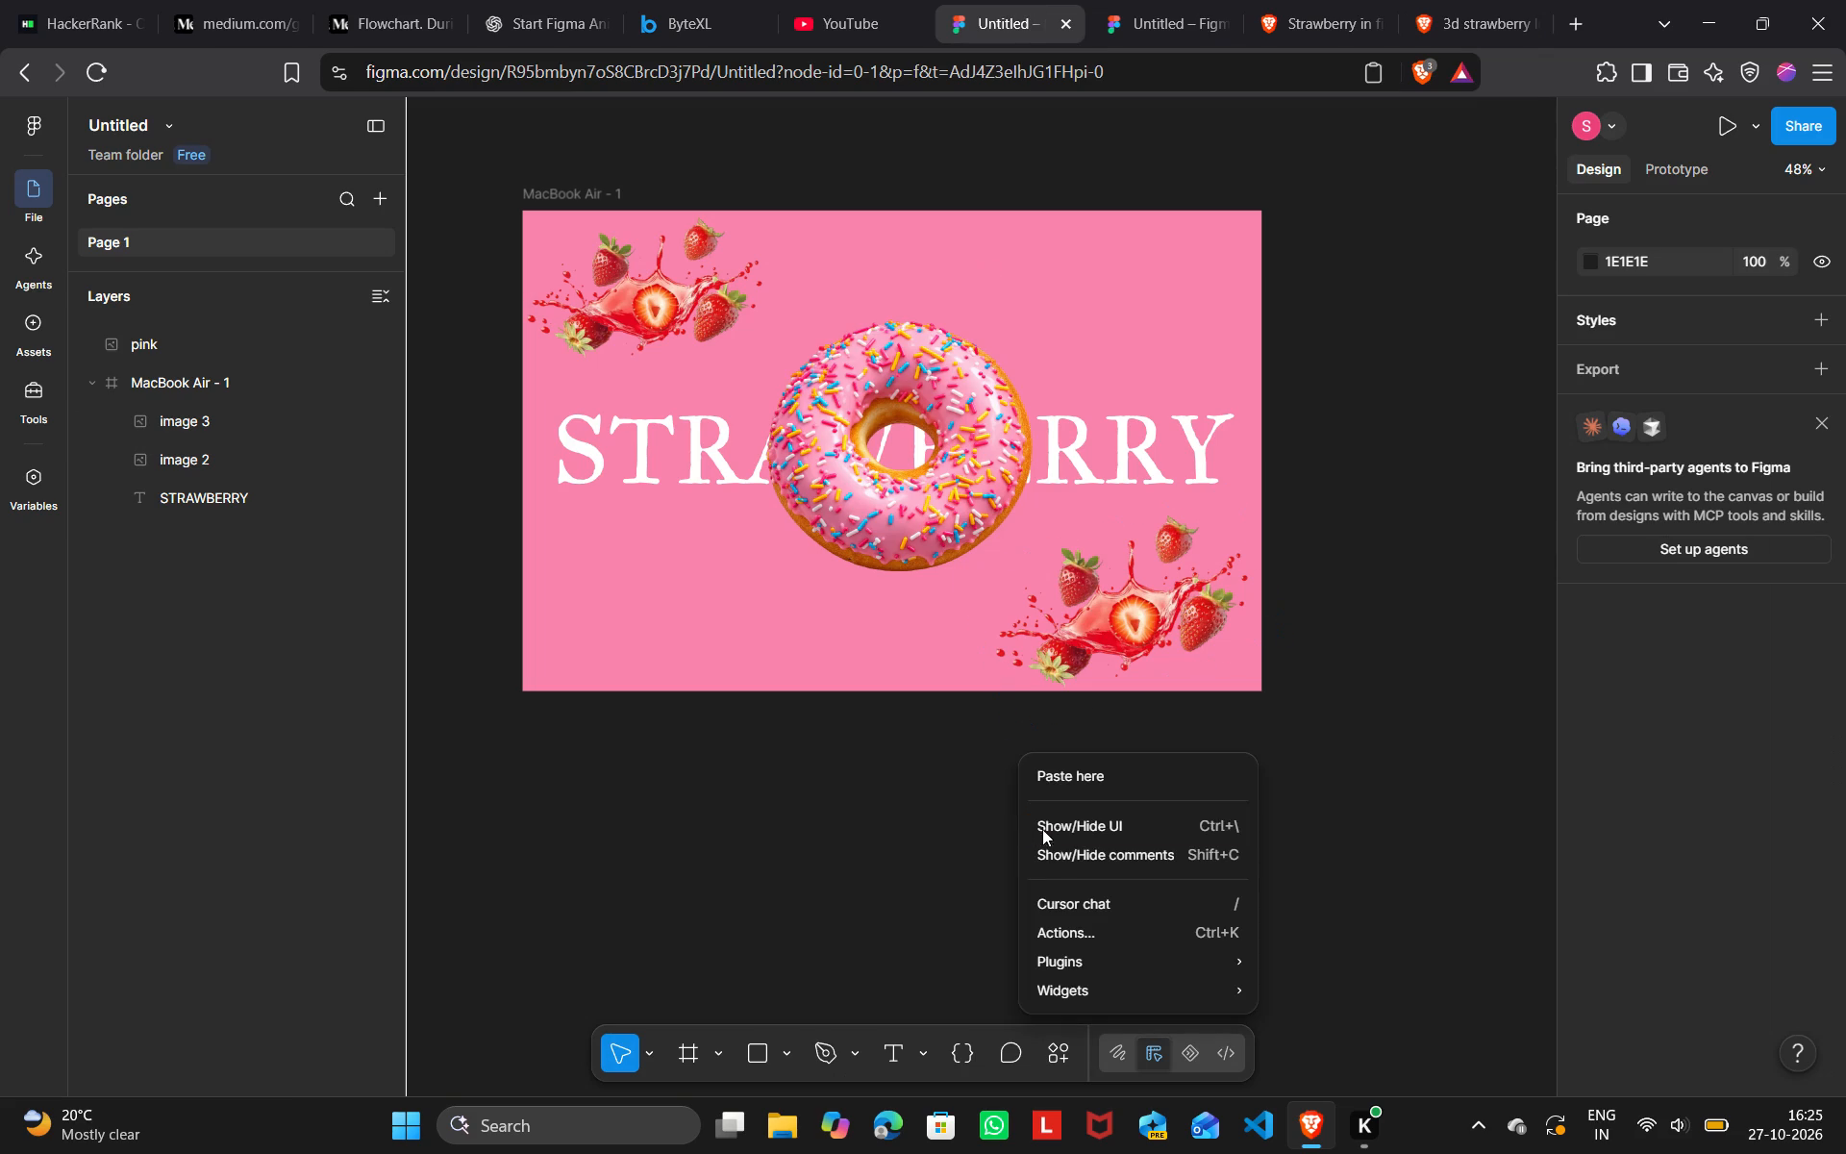
{"action": "left_click", "coordinate": [1068, 782]}
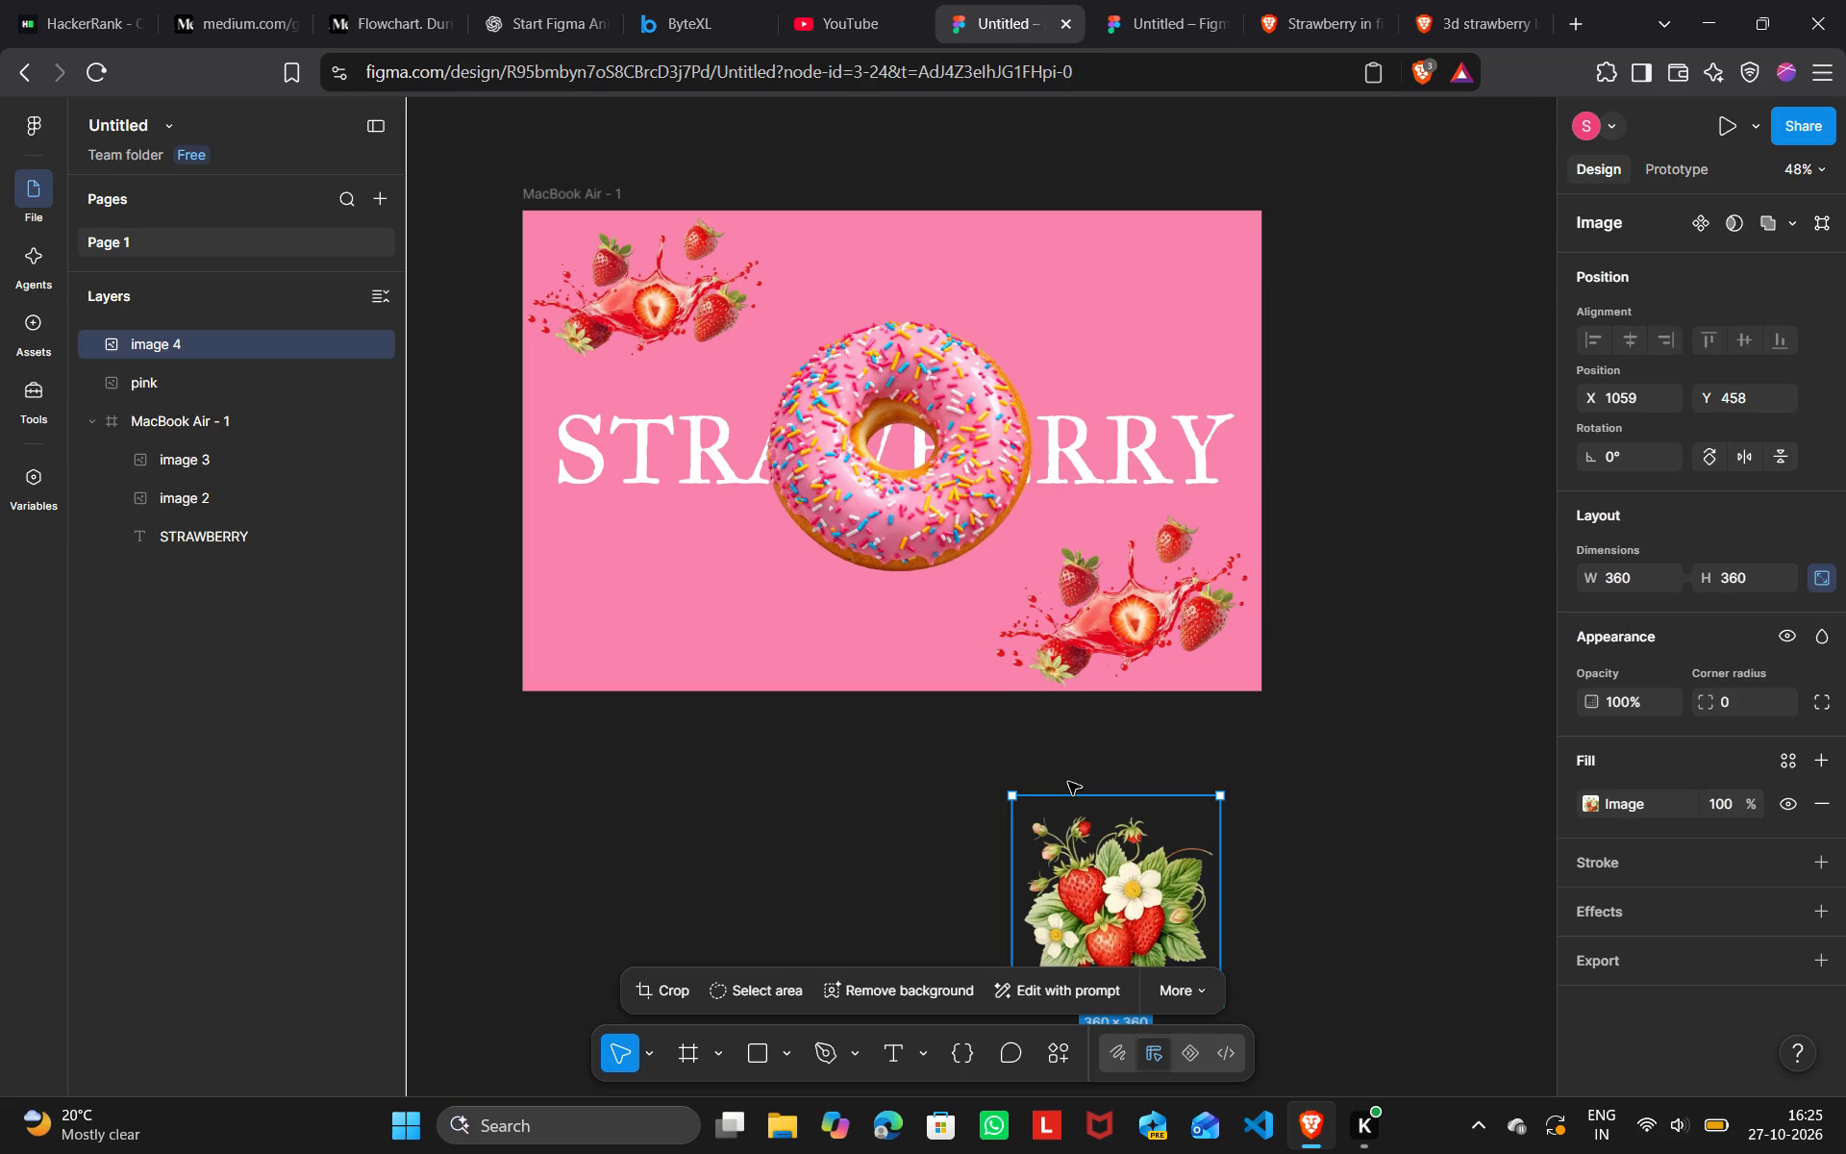
{"action": "left_click_drag", "start_coordinate": [1118, 904], "coordinate": [680, 379]}
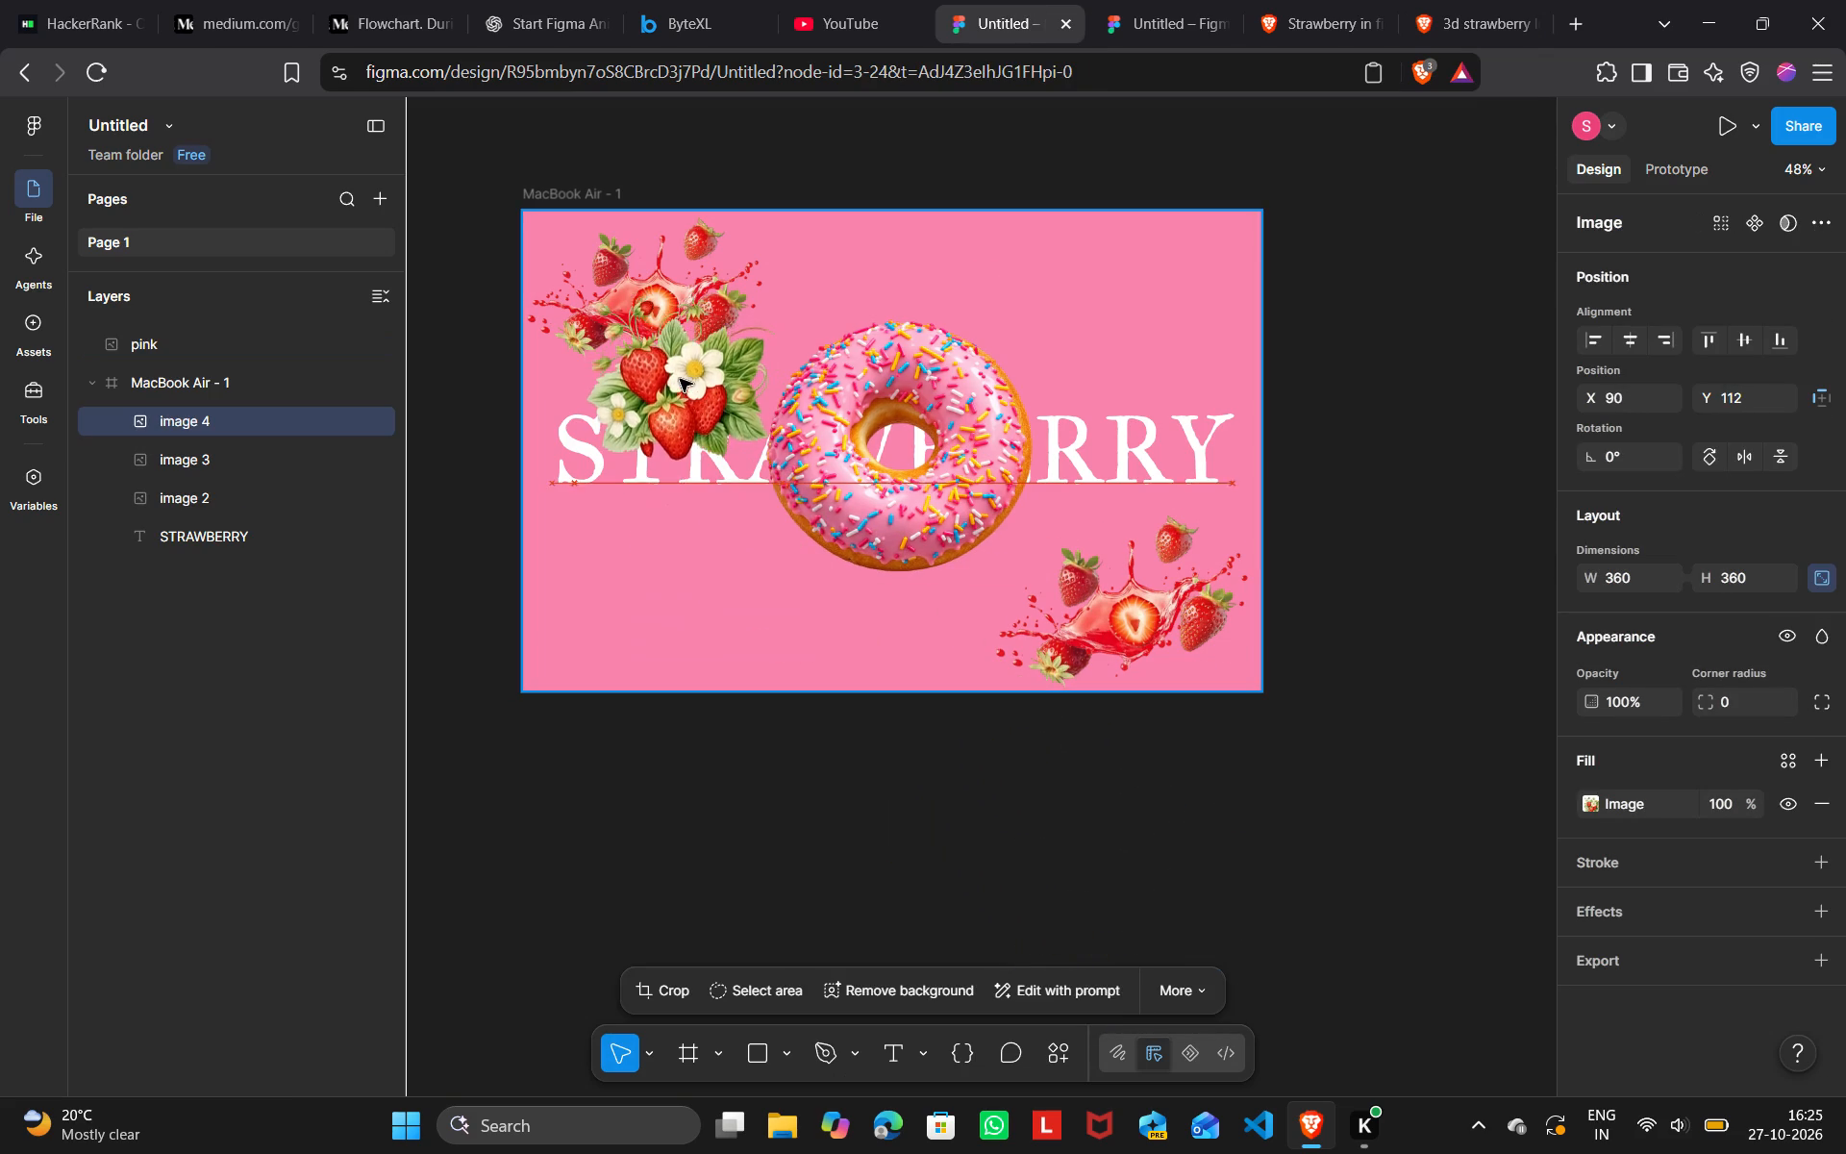
{"action": "left_click_drag", "start_coordinate": [680, 379], "coordinate": [687, 520]}
Delete the strawberry splash image in the frame's upper-left corner.
{"action": "left_click", "coordinate": [661, 348]}
{"action": "key", "text": "Delete"}
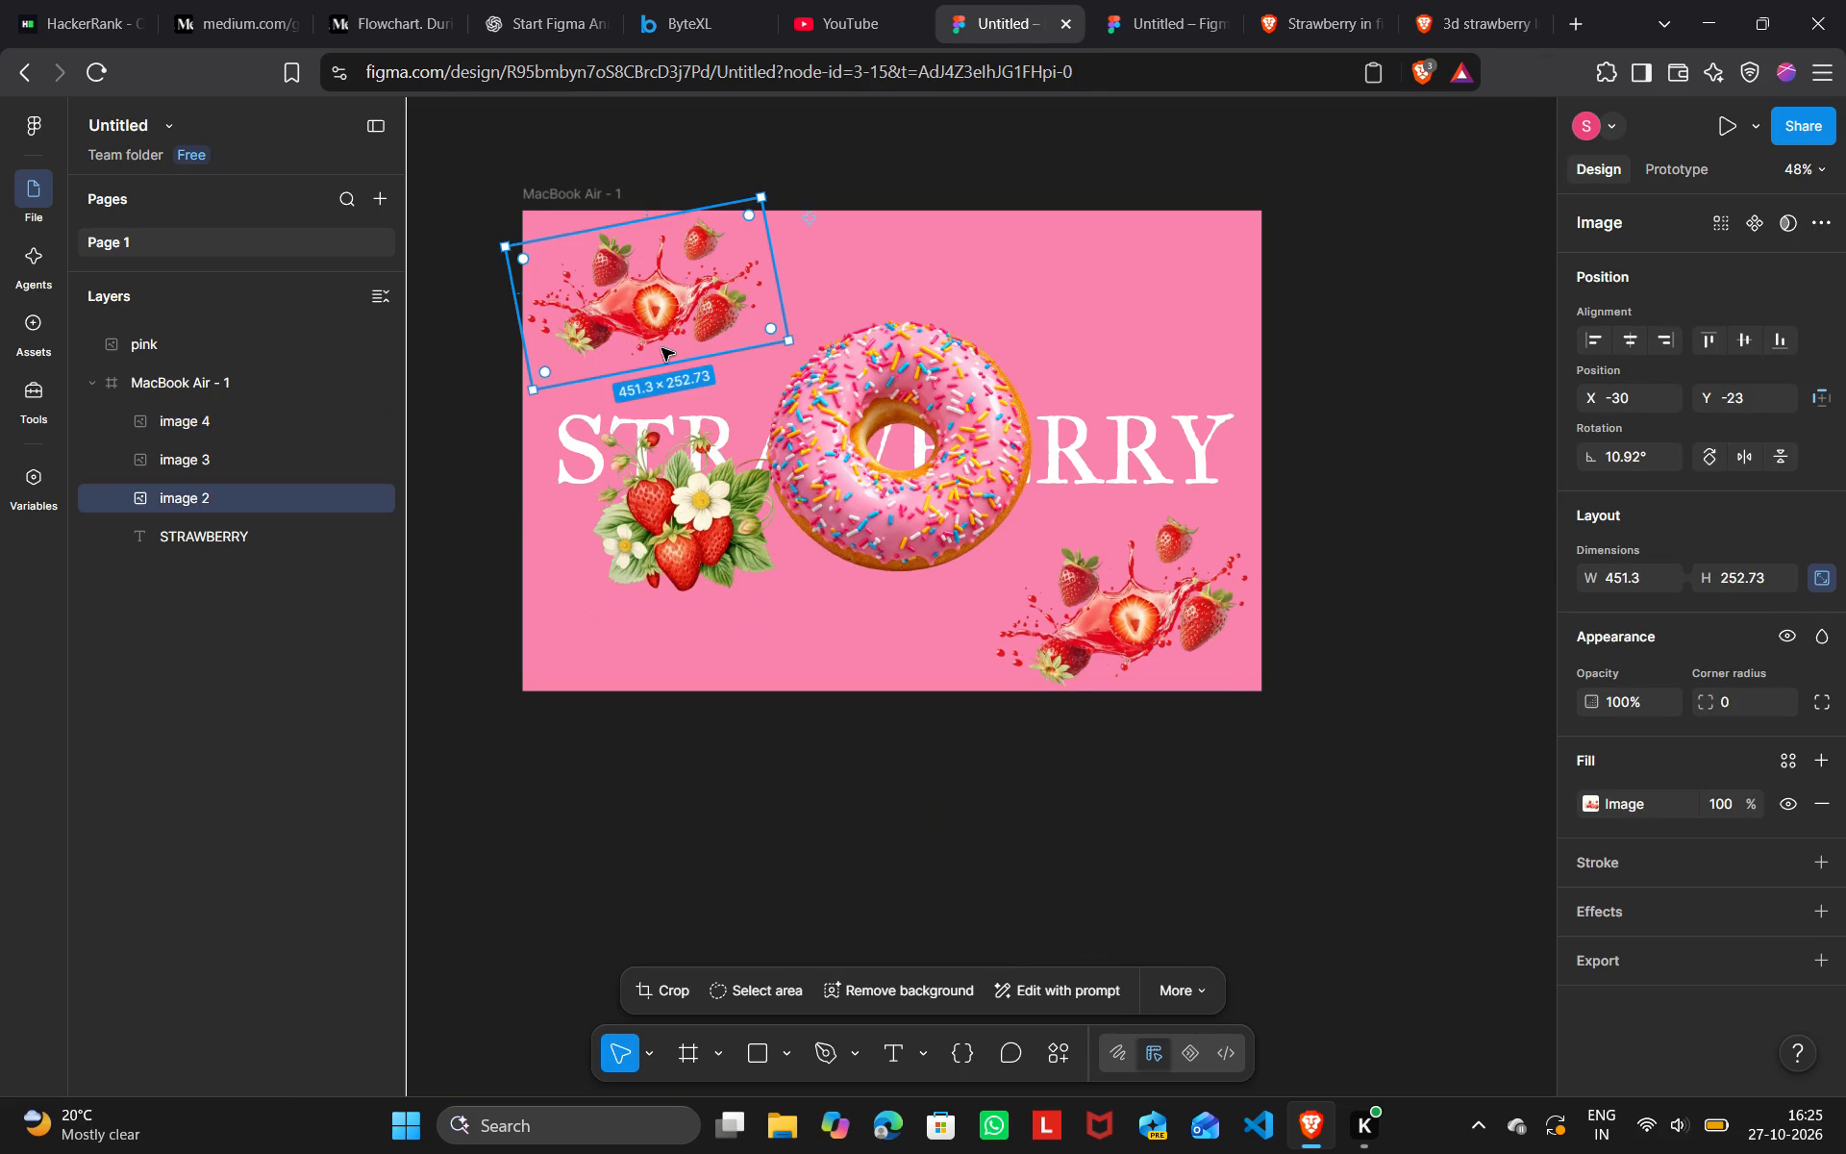
Move the strawberry splash image from the frame's lower-right area onto the empty canvas beyond that corner.
{"action": "left_click_drag", "start_coordinate": [1159, 628], "coordinate": [1440, 817]}
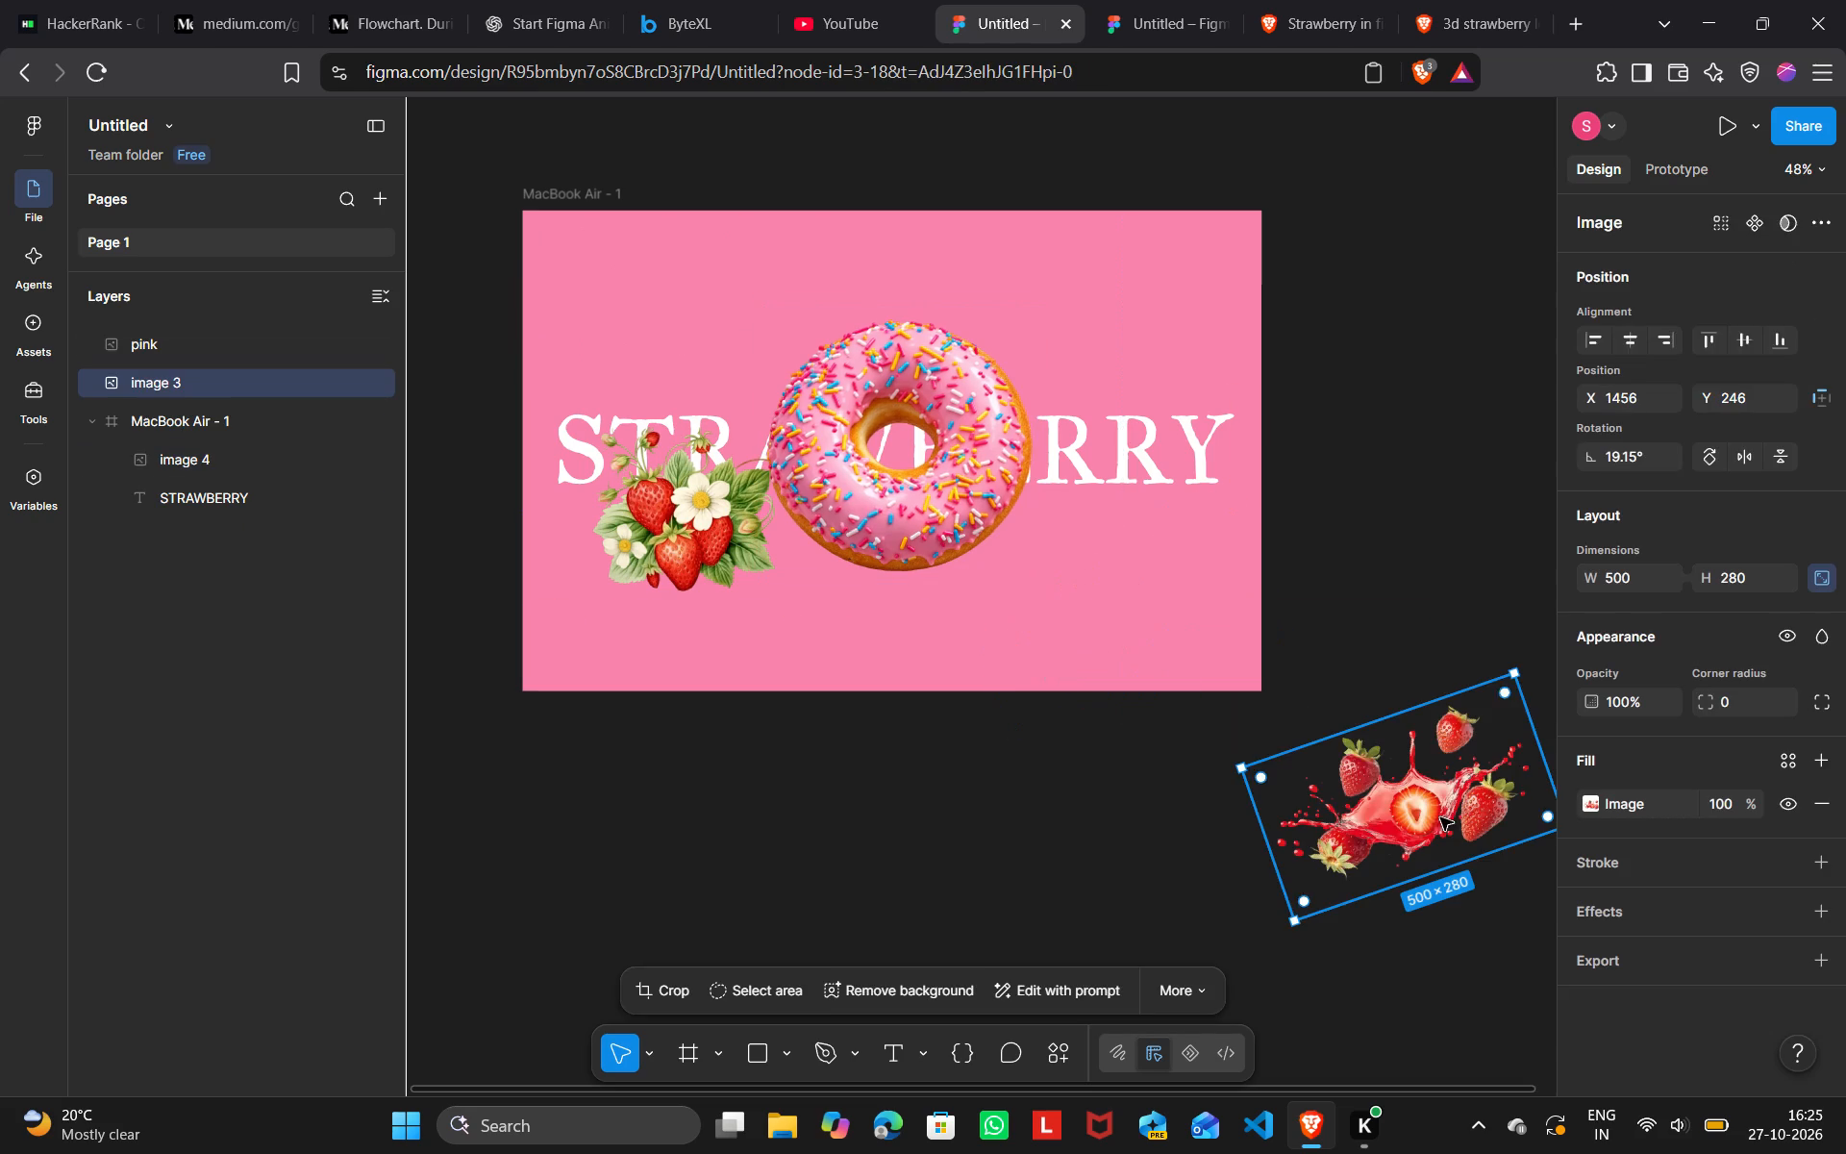
Move the watercolor strawberry, leaves and flowers image into the frame's upper-left corner, above the STRAWBERRY lettering.
{"action": "left_click_drag", "start_coordinate": [664, 541], "coordinate": [608, 324]}
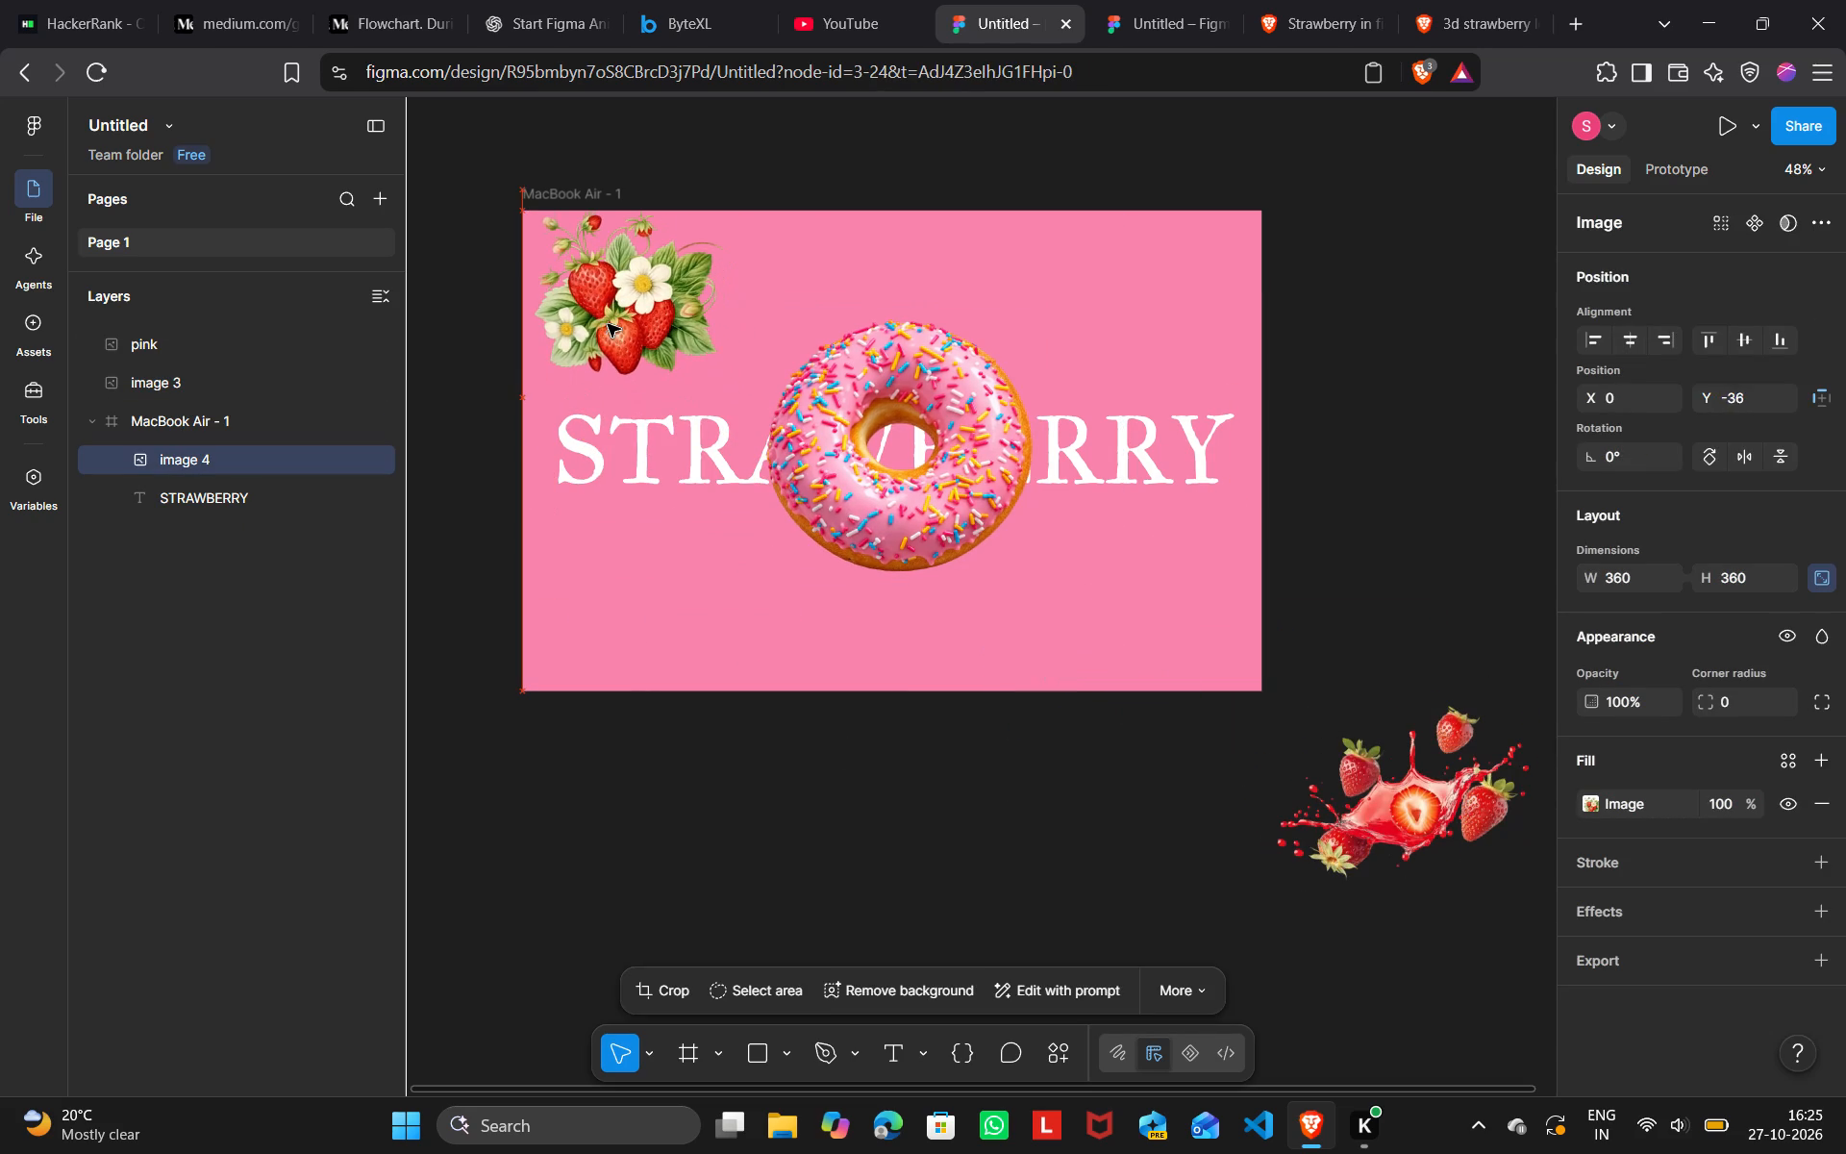
{"action": "left_click_drag", "start_coordinate": [608, 324], "coordinate": [603, 329]}
{"action": "left_click", "coordinate": [965, 162]}
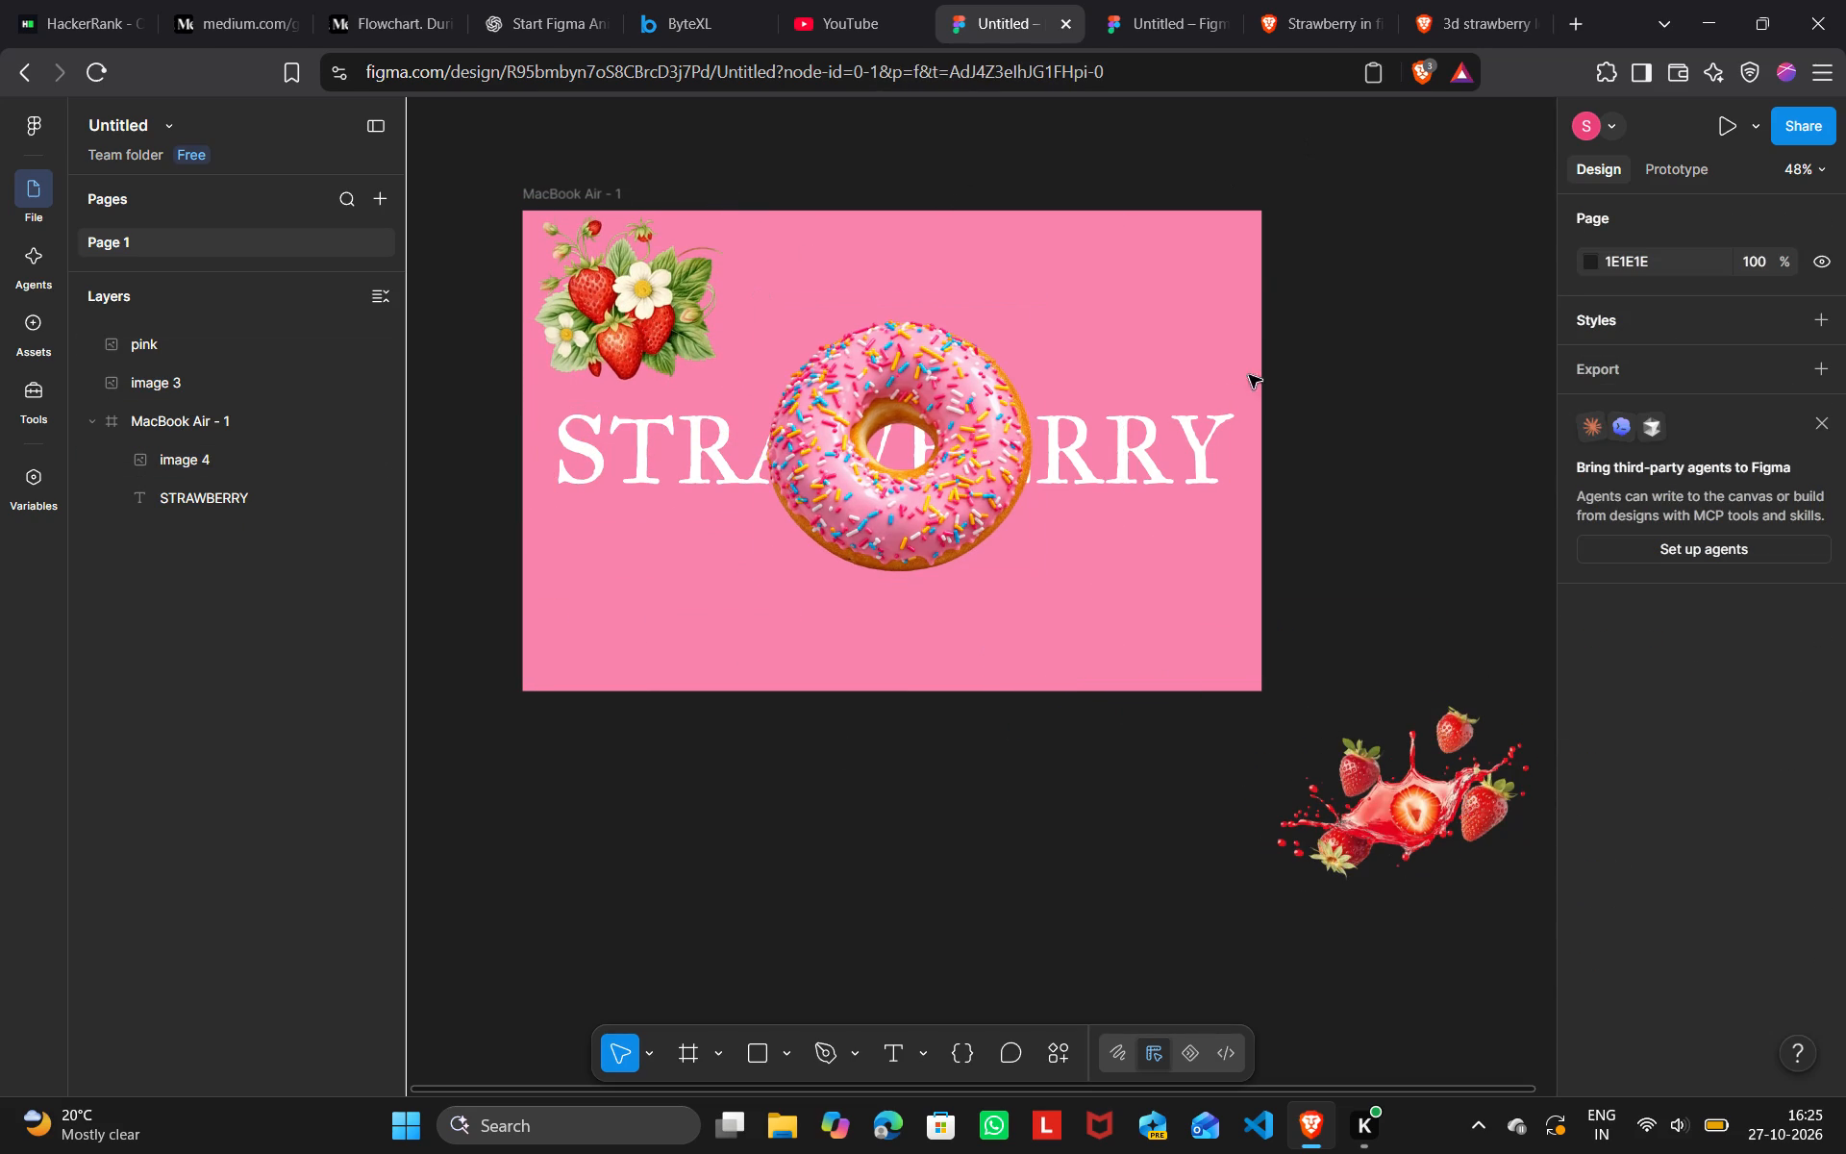
Paste a second copy of the leafy strawberry image and place it in the frame's lower-right corner.
{"action": "left_click", "coordinate": [1139, 643]}
{"action": "key", "text": "ctrl+v"}
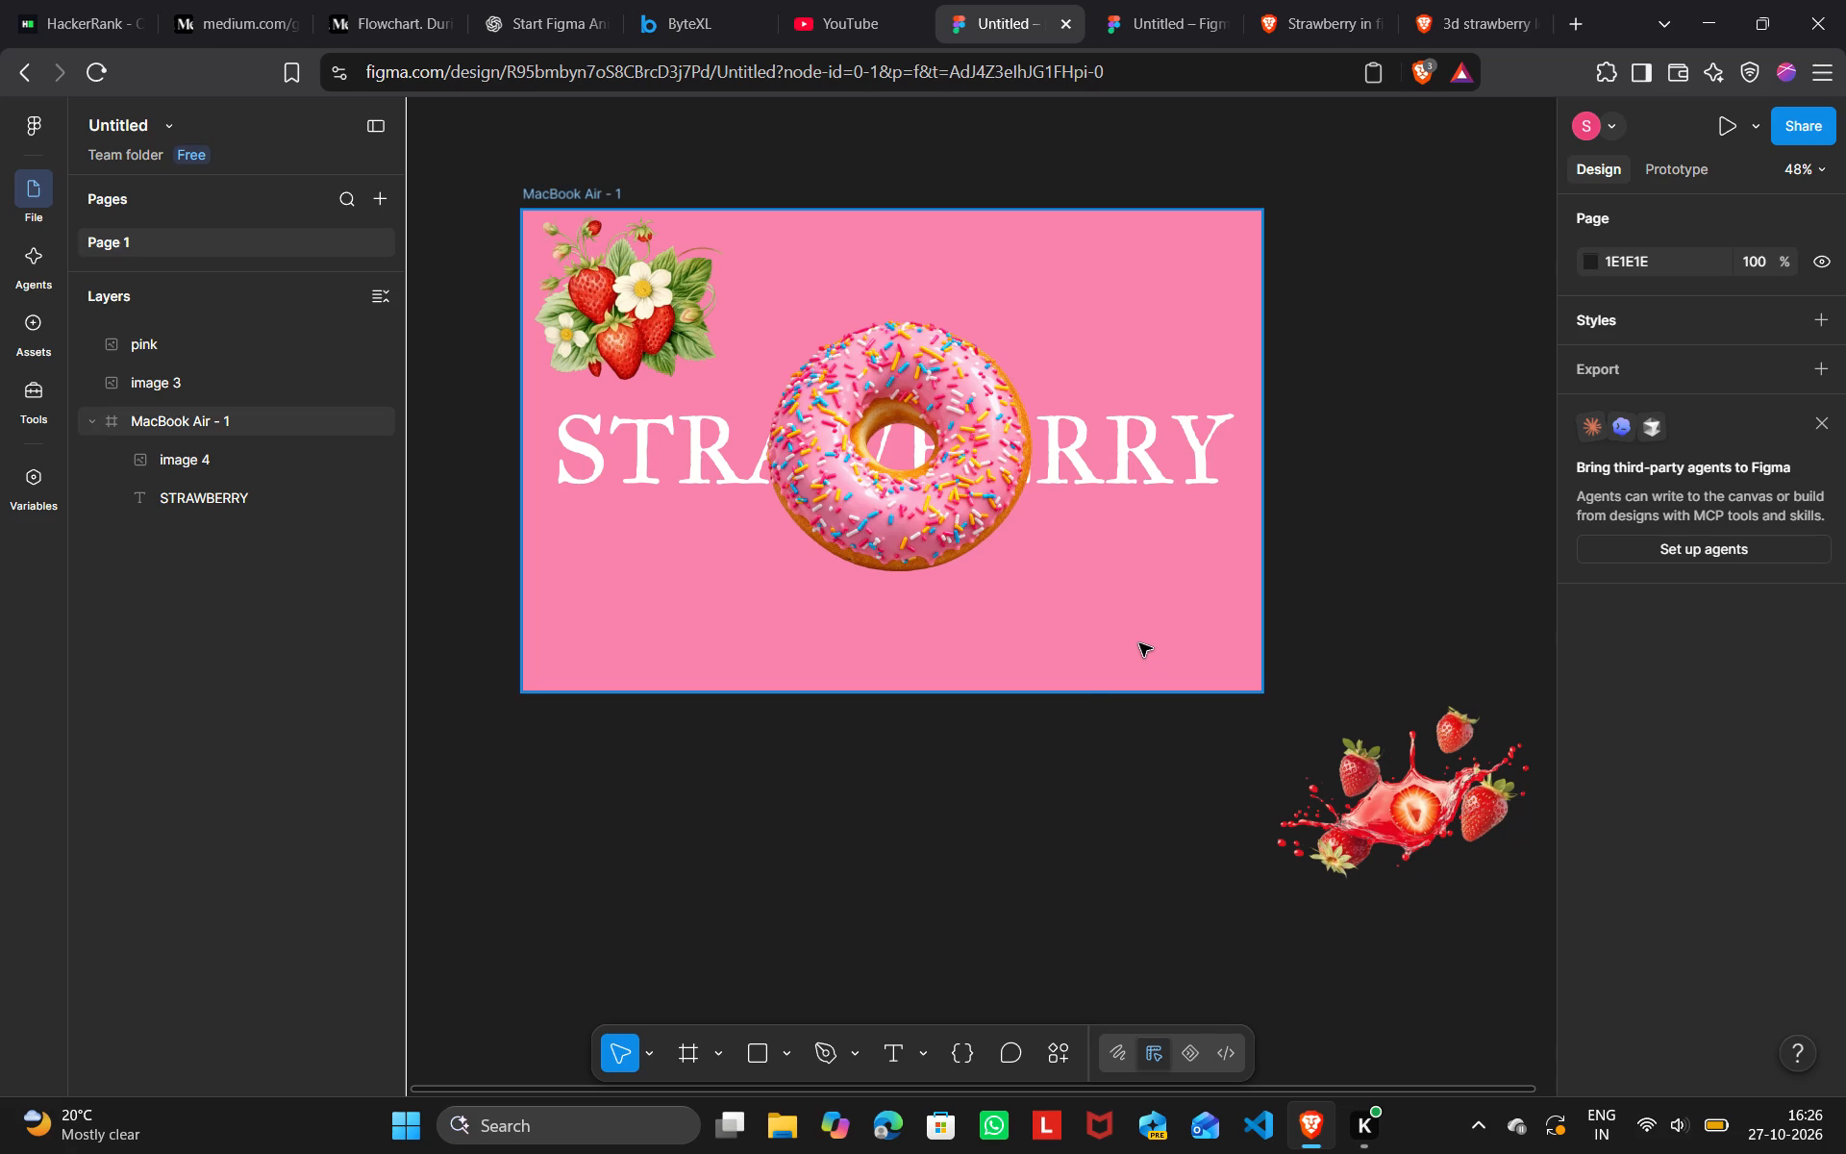
{"action": "left_click_drag", "start_coordinate": [971, 605], "coordinate": [1118, 597]}
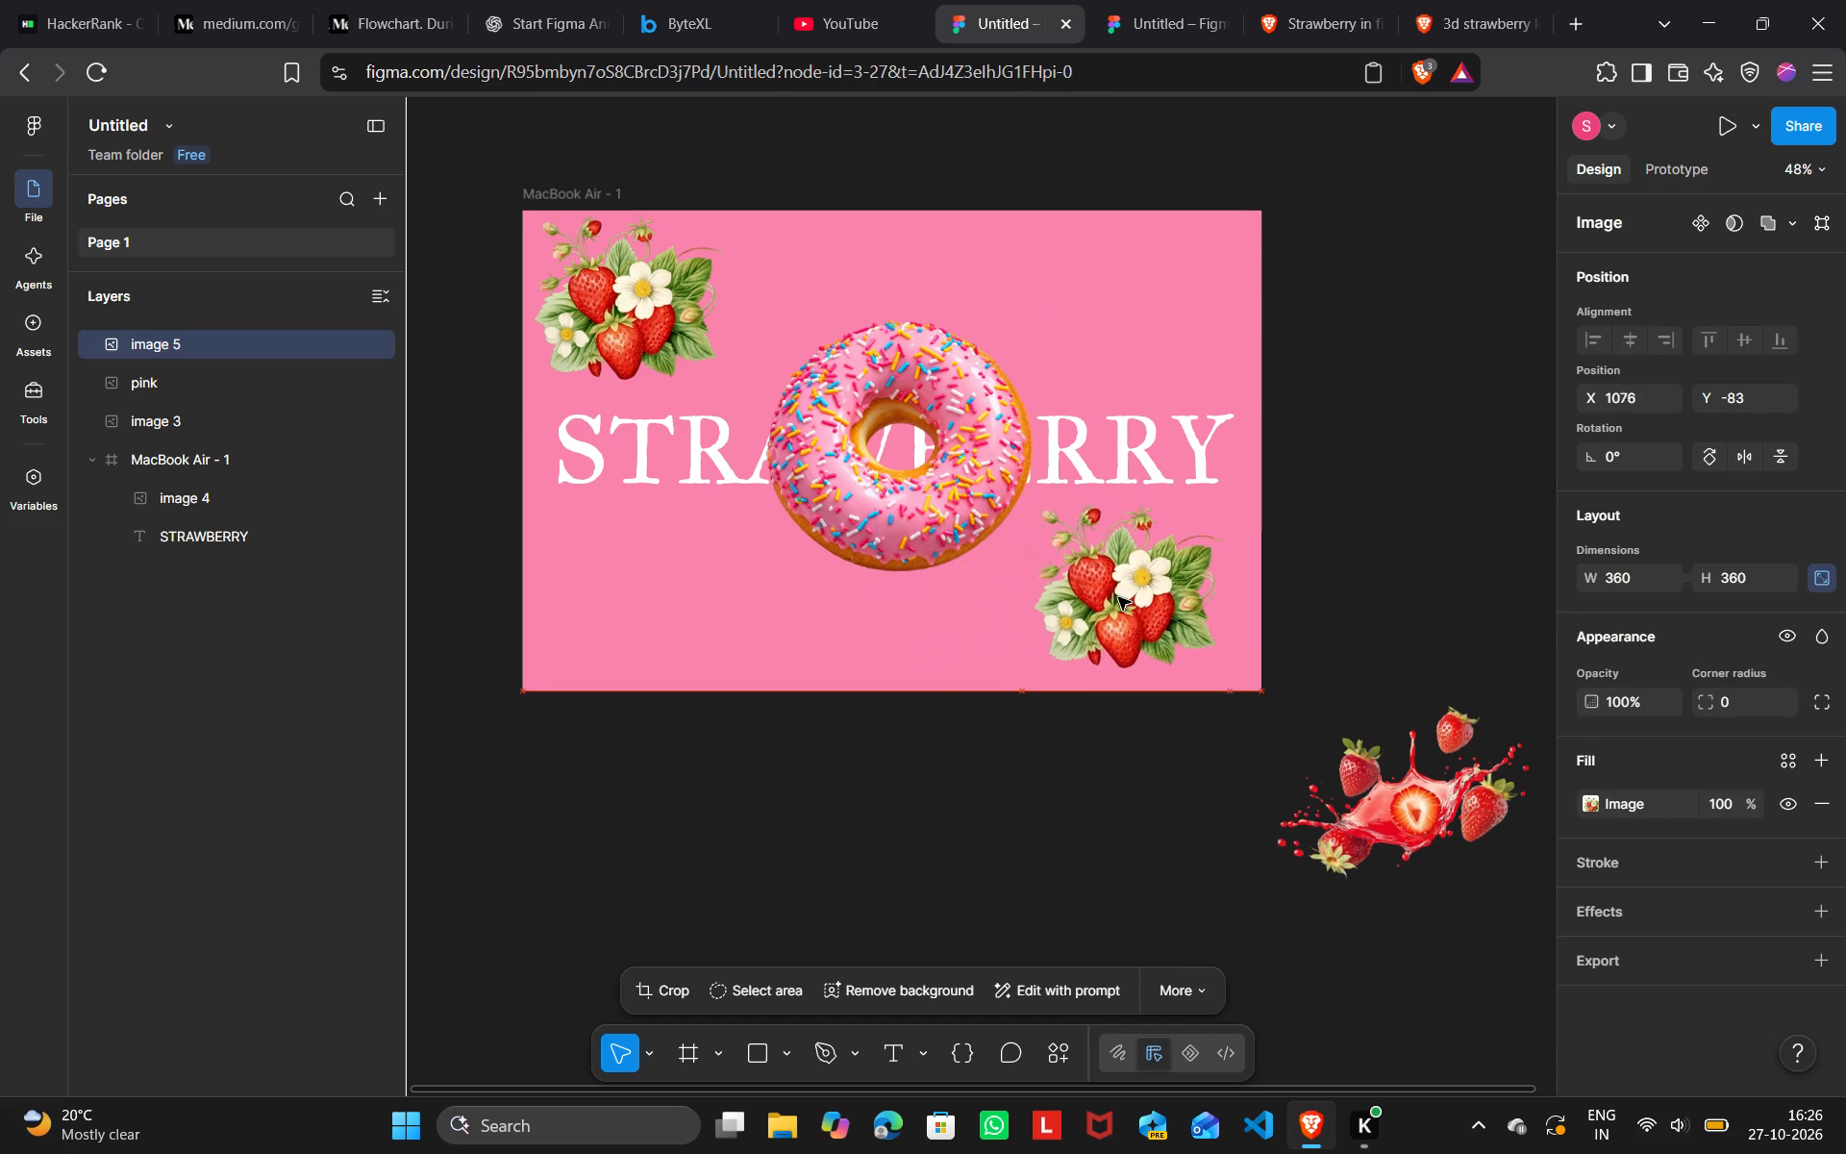
{"action": "left_click_drag", "start_coordinate": [1118, 597], "coordinate": [1125, 600]}
{"action": "left_click", "coordinate": [1149, 597]}
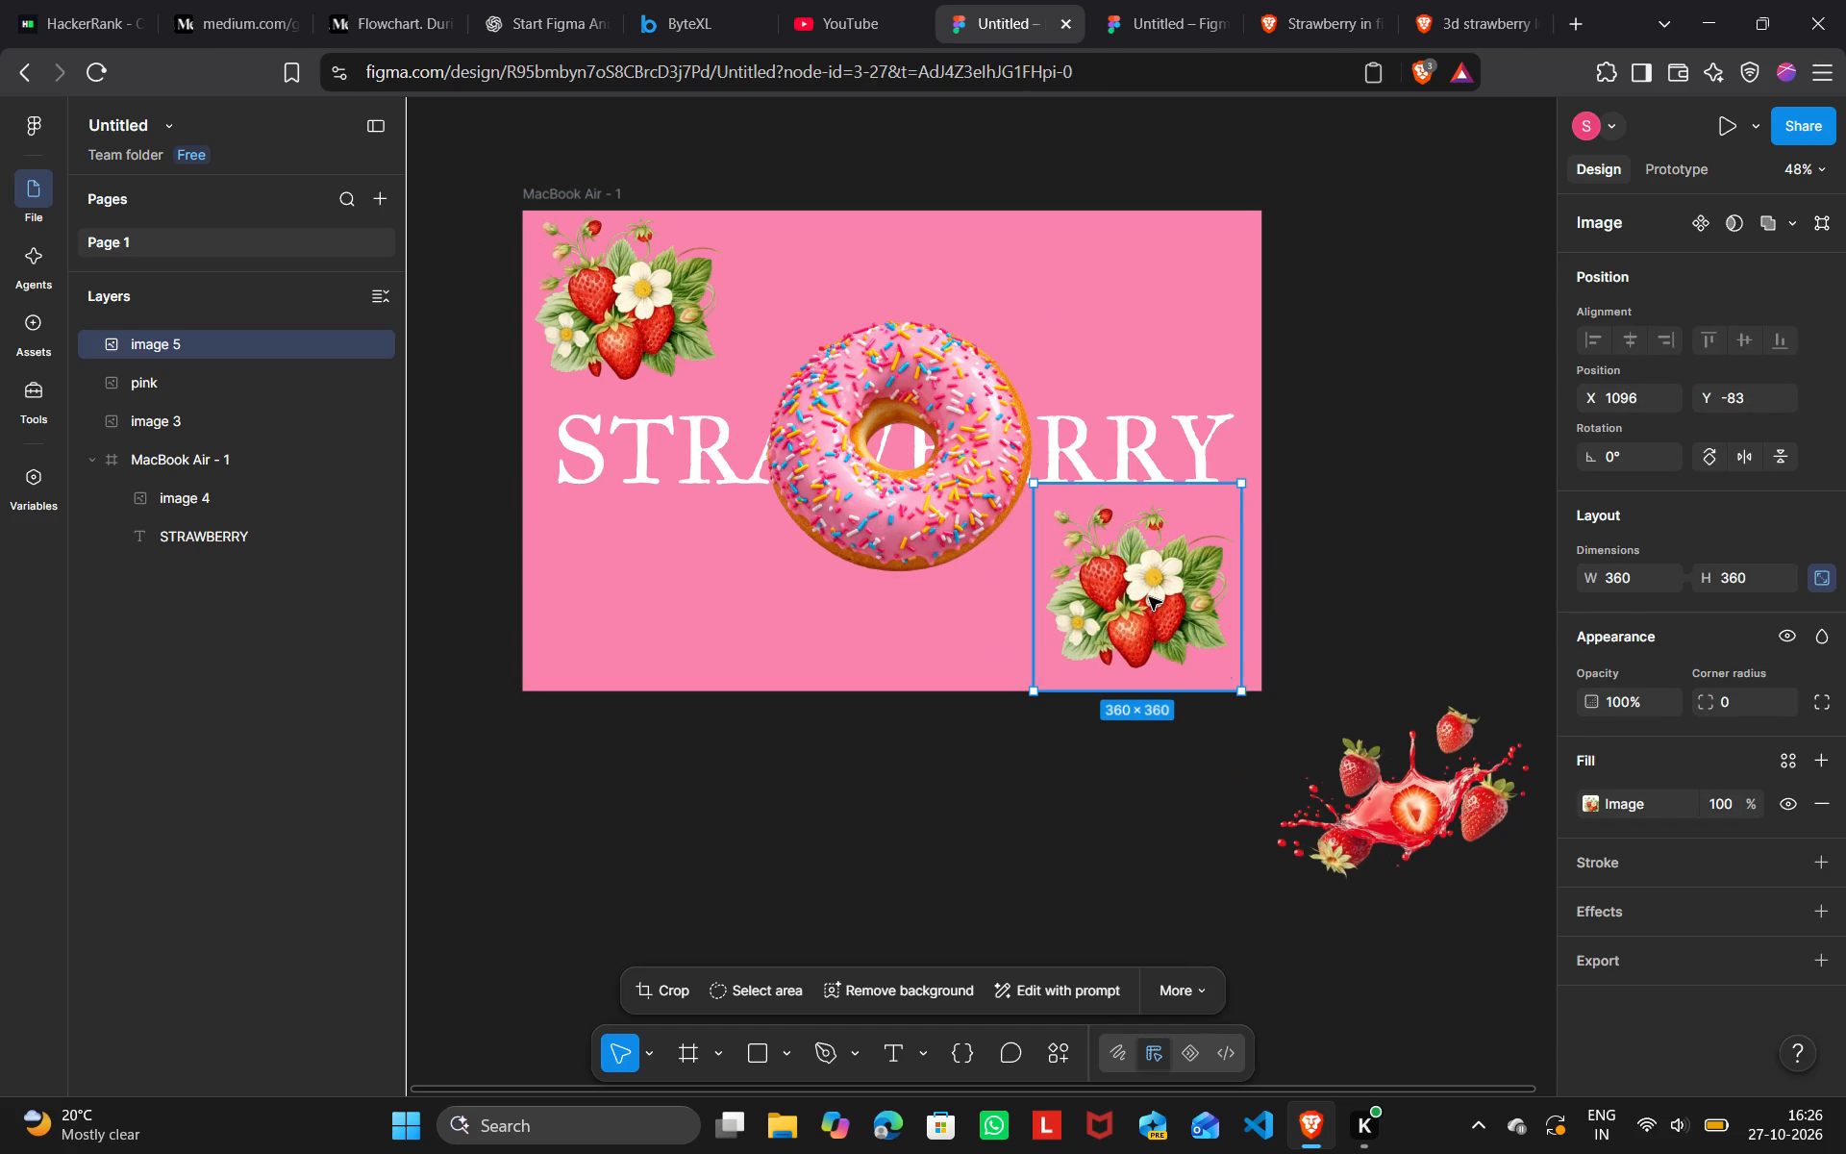
Nudge the lower-right leafy strawberry image closer to the frame's corner, to X 1120, Y -71.
{"action": "key", "text": "Right"}
{"action": "key", "text": "Right"}
{"action": "key", "text": "Right"}
{"action": "key", "text": "Right"}
{"action": "key", "text": "Right"}
{"action": "key", "text": "Right"}
{"action": "key", "text": "Right"}
{"action": "key", "text": "Right"}
{"action": "key", "text": "Right"}
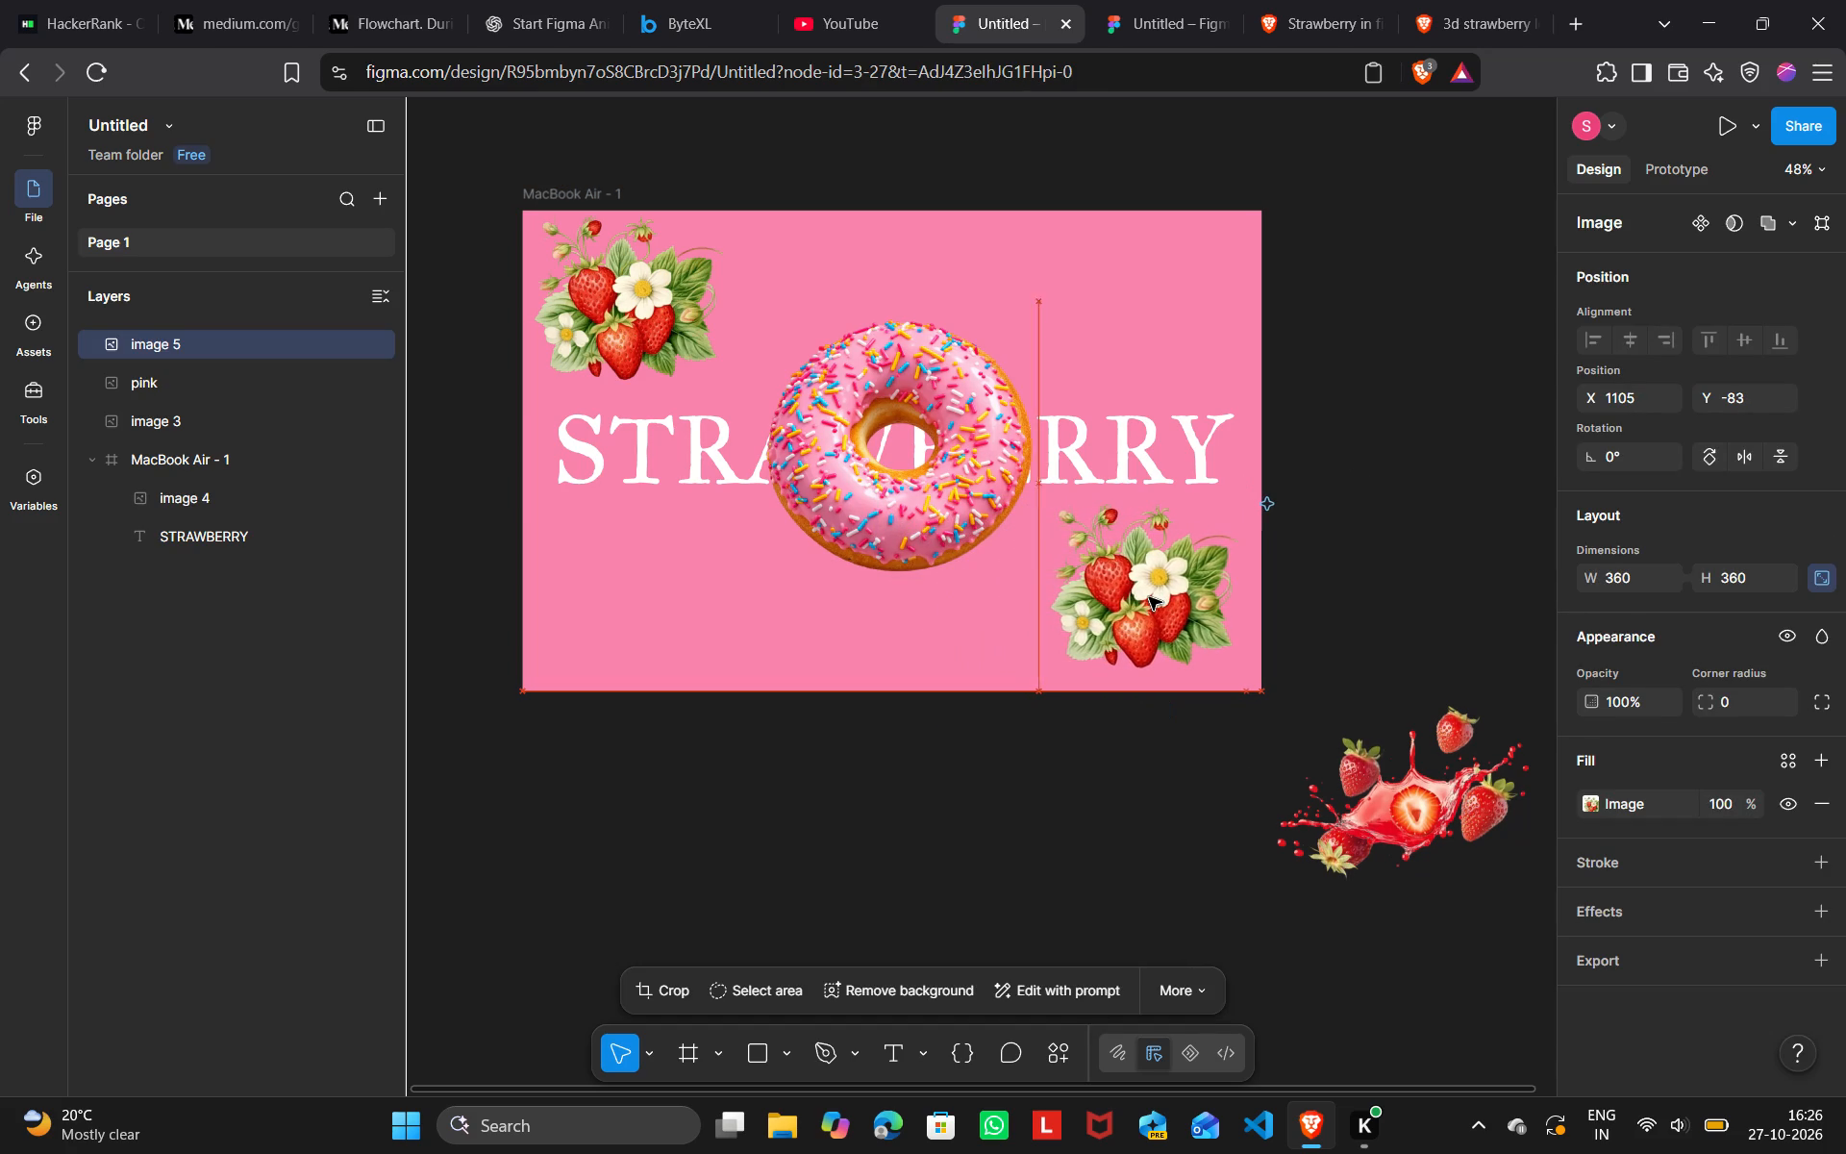
{"action": "key", "text": "Right"}
{"action": "key", "text": "Right"}
{"action": "key", "text": "Right"}
{"action": "key", "text": "Right"}
{"action": "key", "text": "Right"}
{"action": "key", "text": "Right"}
{"action": "key", "text": "Right"}
{"action": "key", "text": "Down"}
{"action": "key", "text": "Down"}
{"action": "key", "text": "Down"}
{"action": "key", "text": "Down"}
{"action": "key", "text": "Down"}
{"action": "key", "text": "Down"}
{"action": "key", "text": "Down"}
{"action": "key", "text": "Down"}
{"action": "key", "text": "Down"}
{"action": "key", "text": "Down"}
{"action": "key", "text": "Down"}
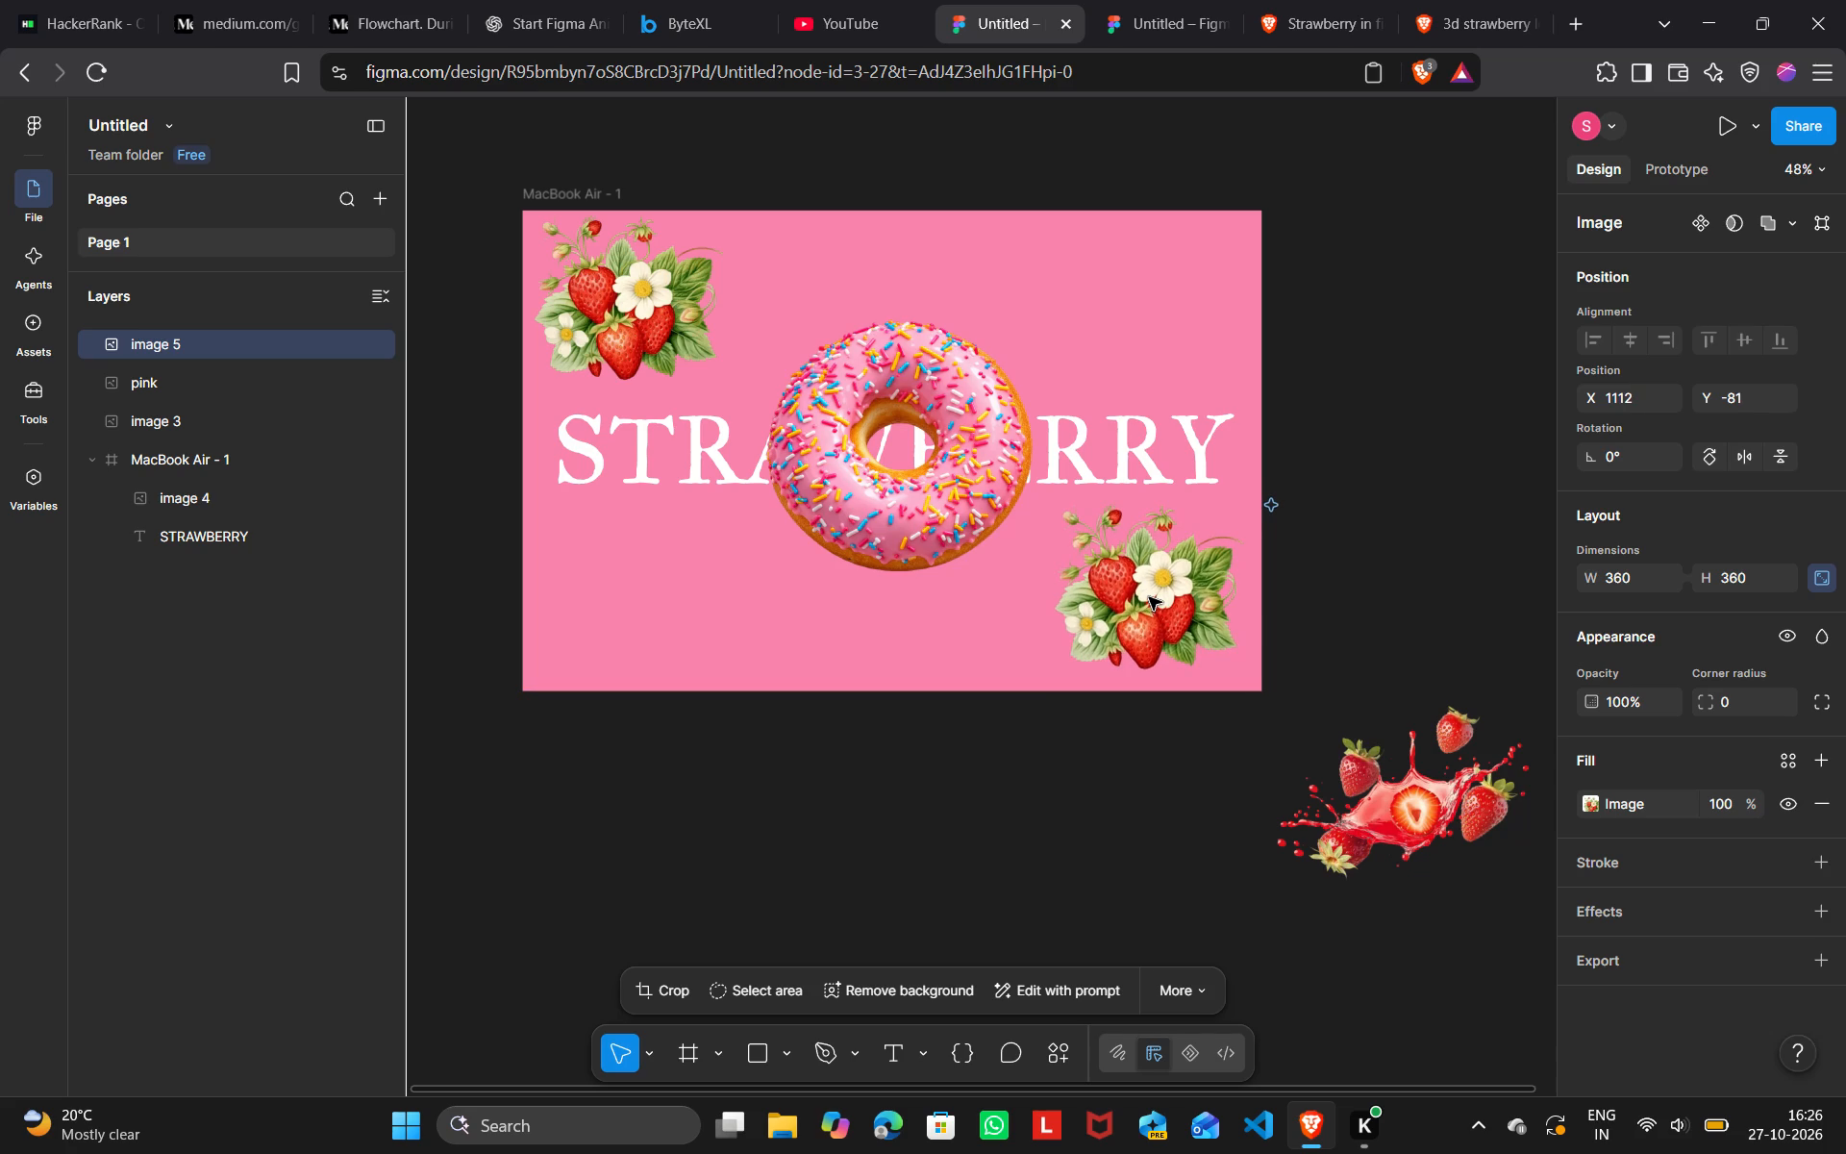
{"action": "key", "text": "Right"}
{"action": "key", "text": "Right"}
{"action": "key", "text": "Right"}
{"action": "key", "text": "Right"}
{"action": "key", "text": "Right"}
{"action": "key", "text": "Right"}
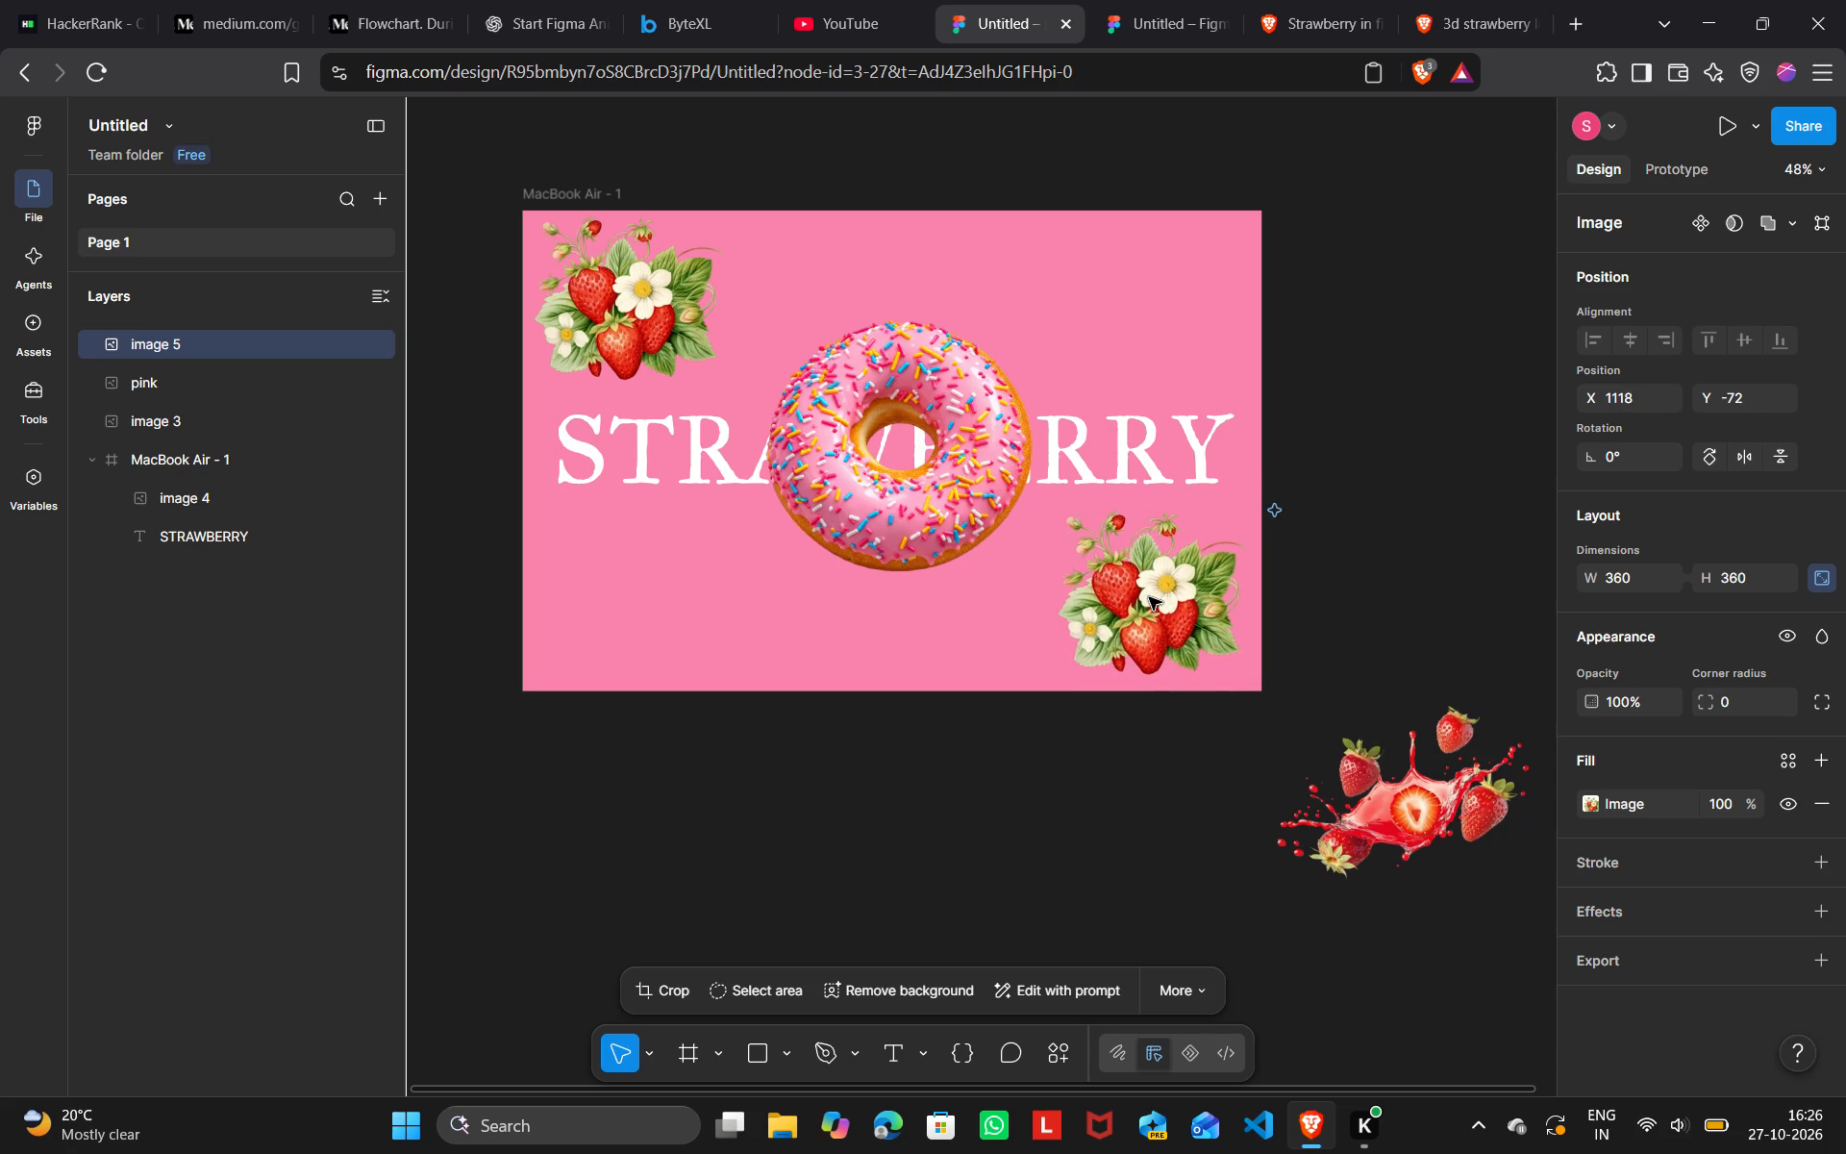
{"action": "key", "text": "Right"}
{"action": "key", "text": "Right"}
{"action": "key", "text": "Down"}
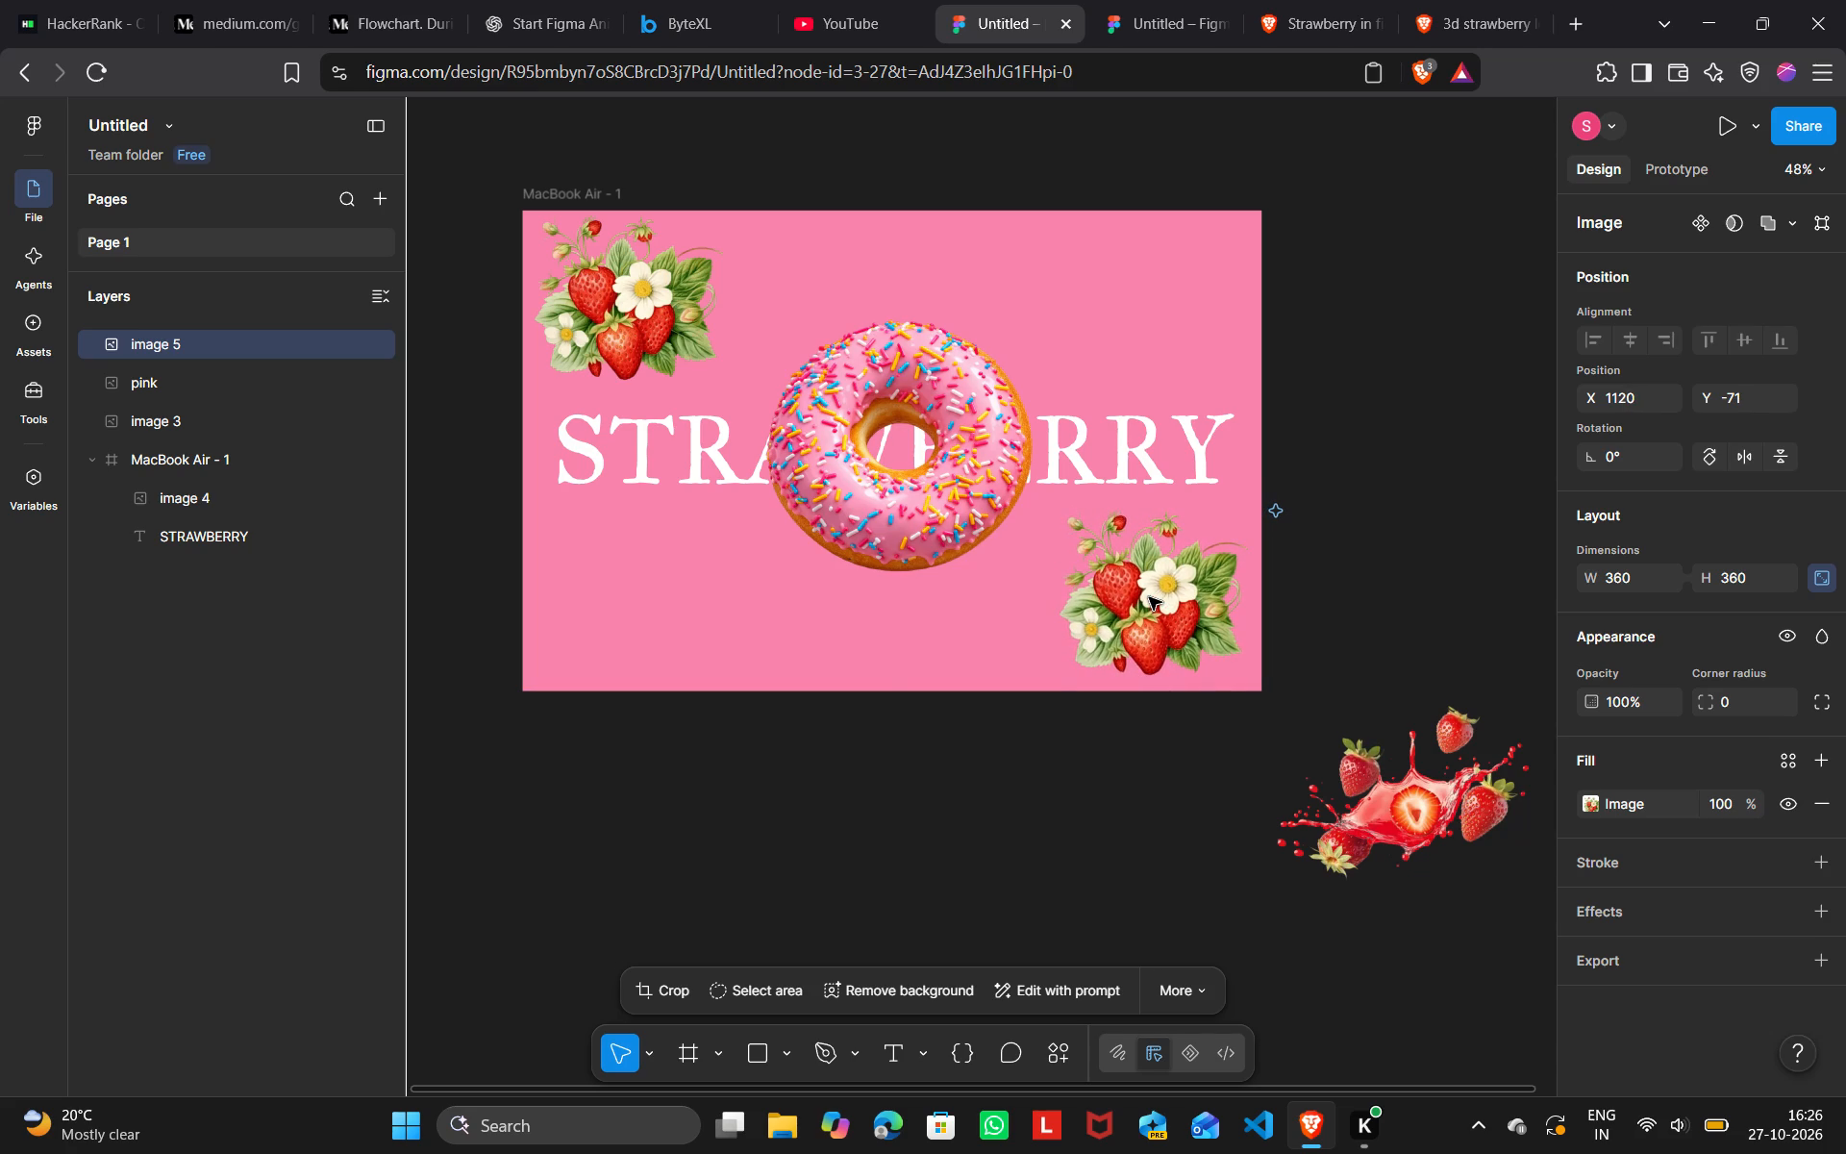
{"action": "left_click", "coordinate": [1484, 455]}
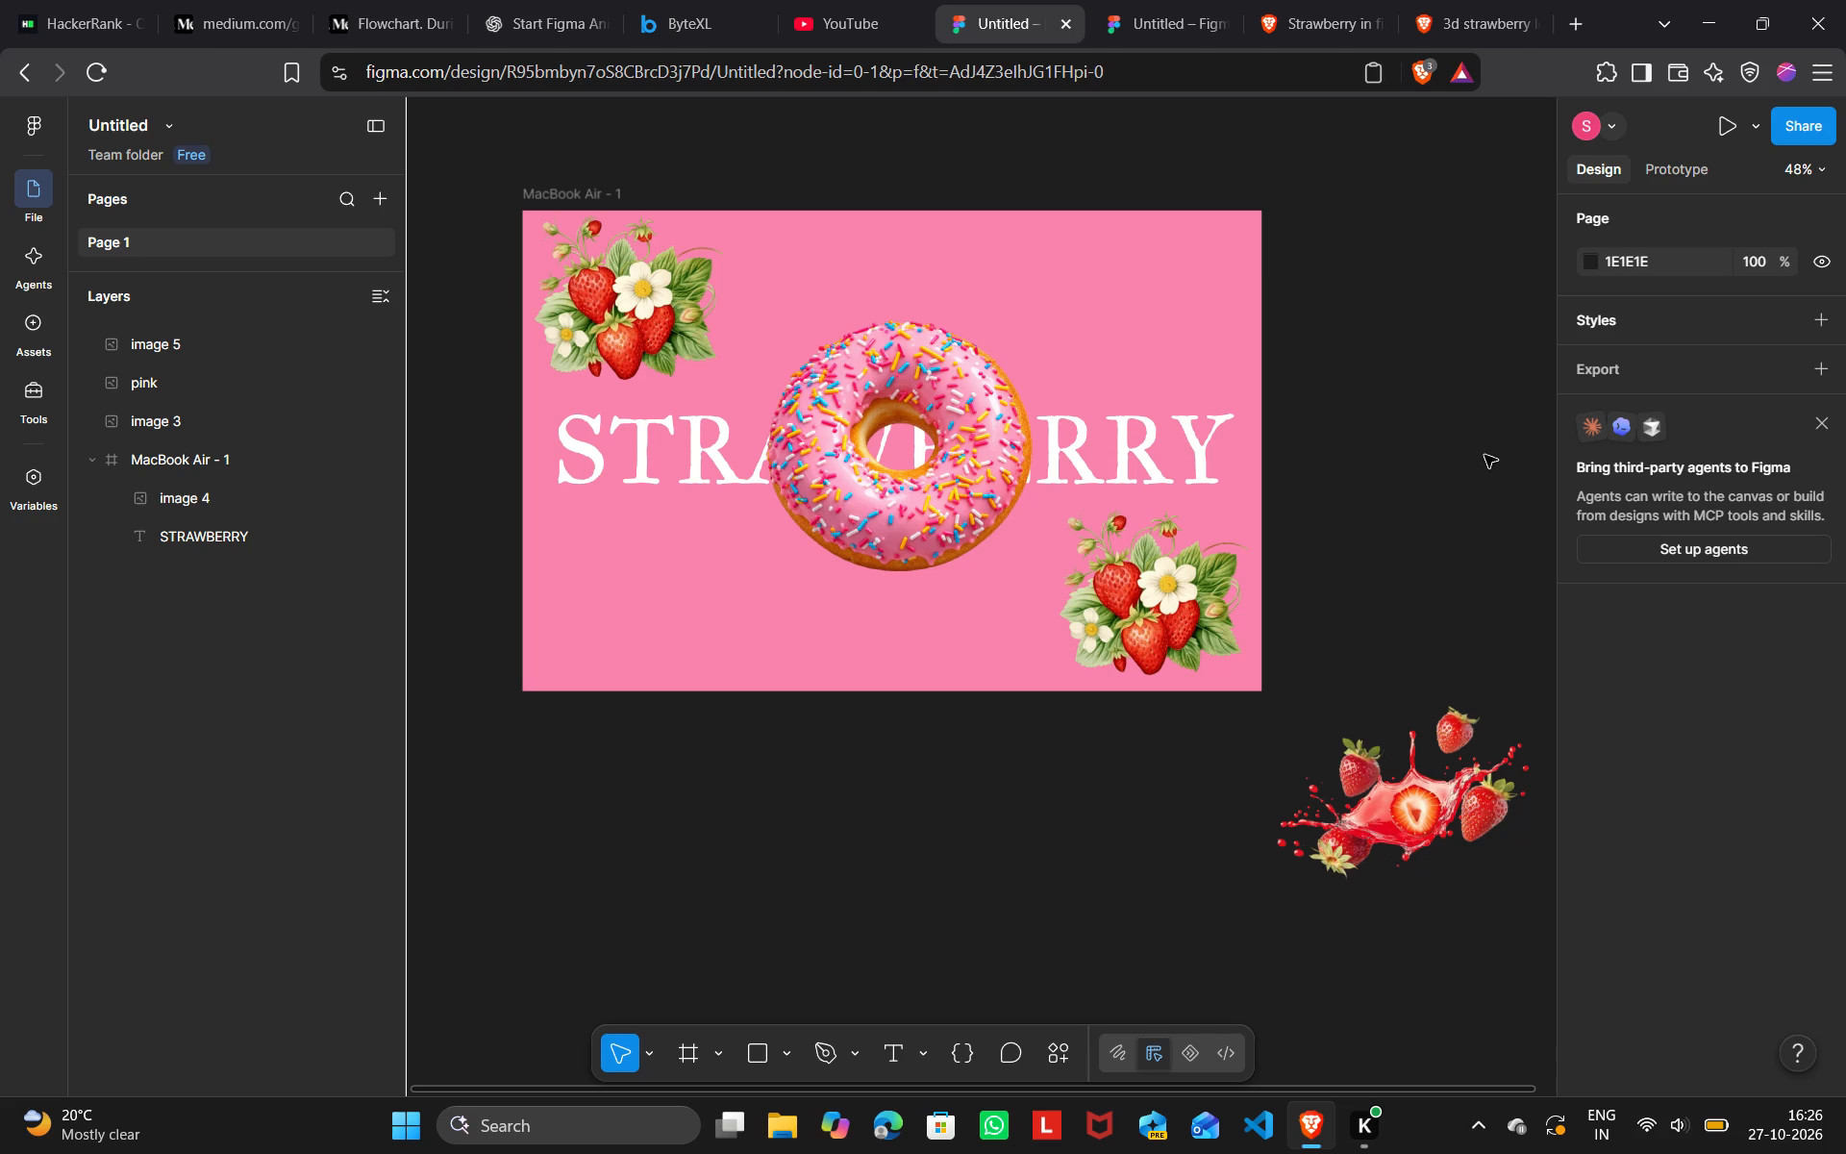
Shrink the strawberry splash image outside the frame to about 194 × 109 and straighten it to about 1° rotation.
{"action": "left_click", "coordinate": [1409, 779]}
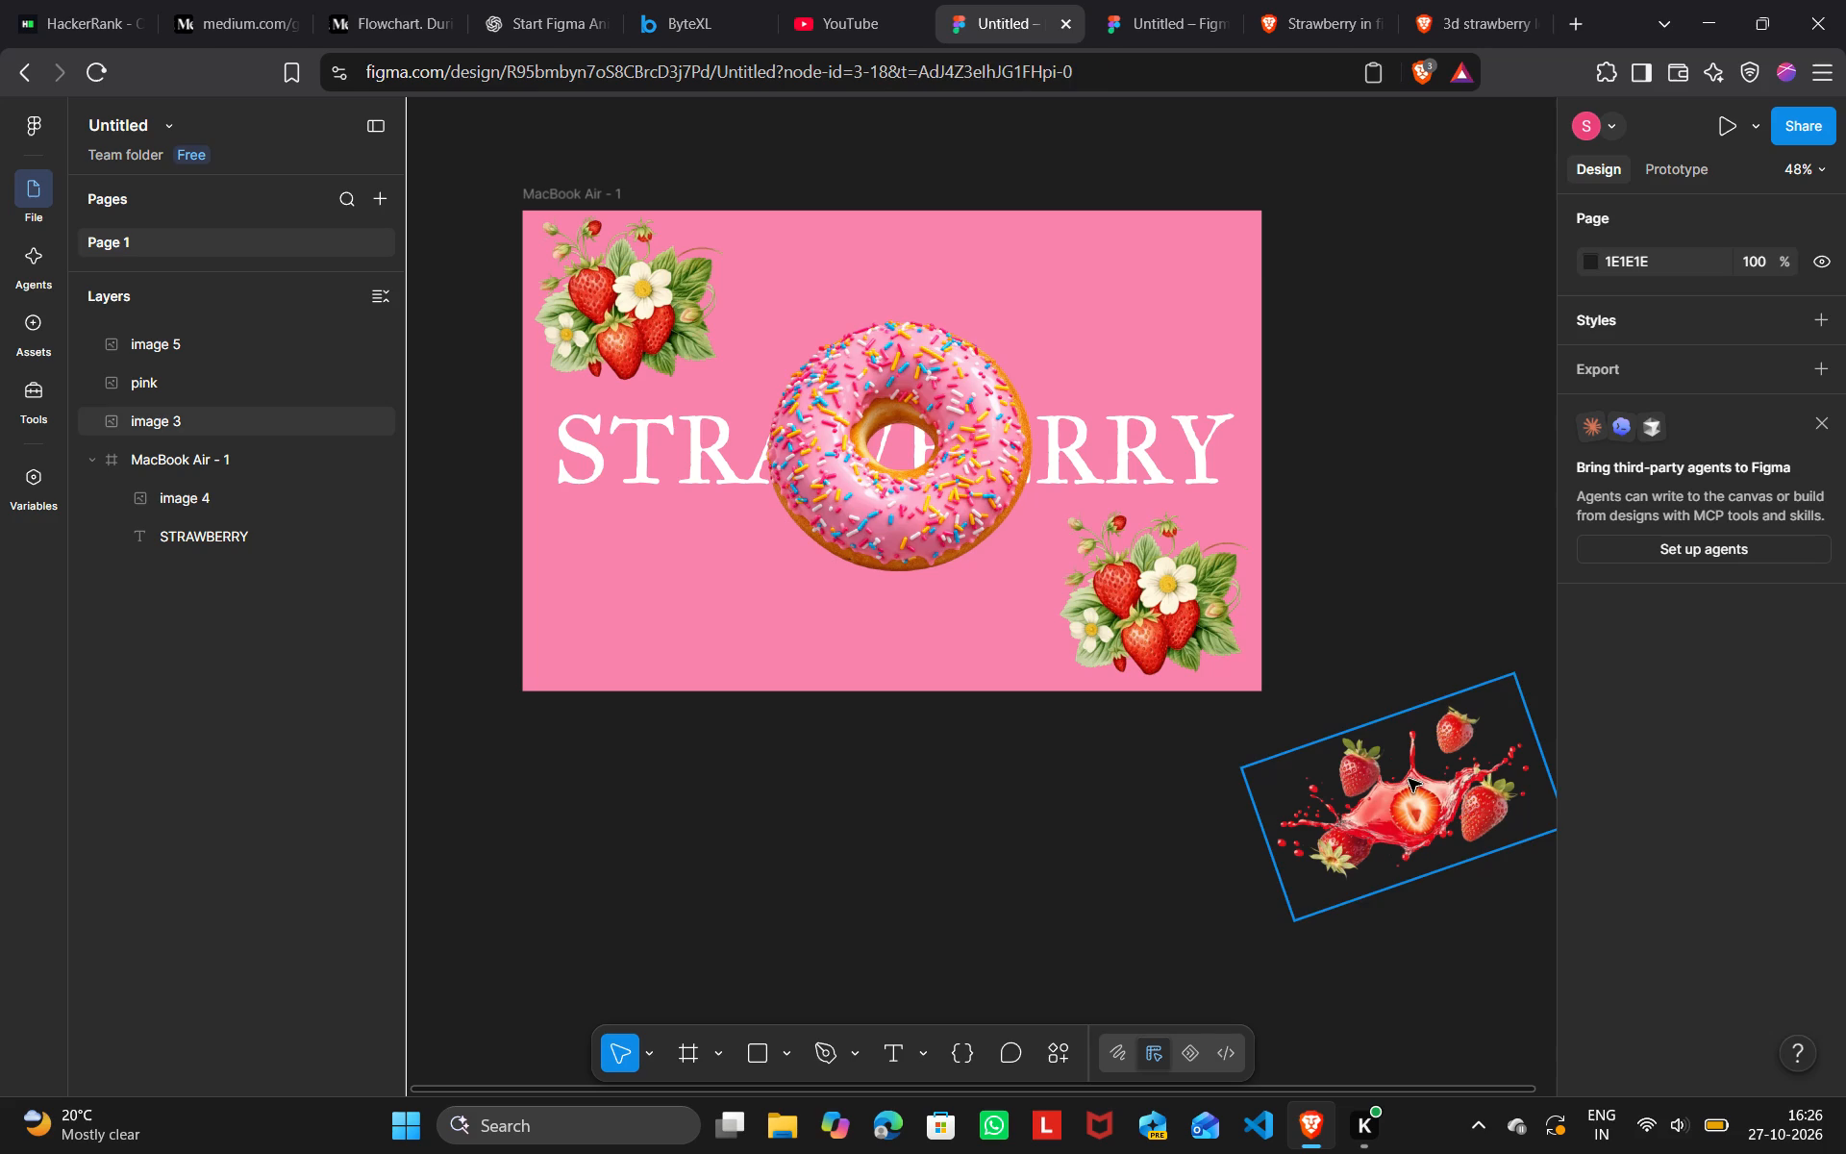
{"action": "left_click_drag", "start_coordinate": [1525, 709], "coordinate": [1442, 743]}
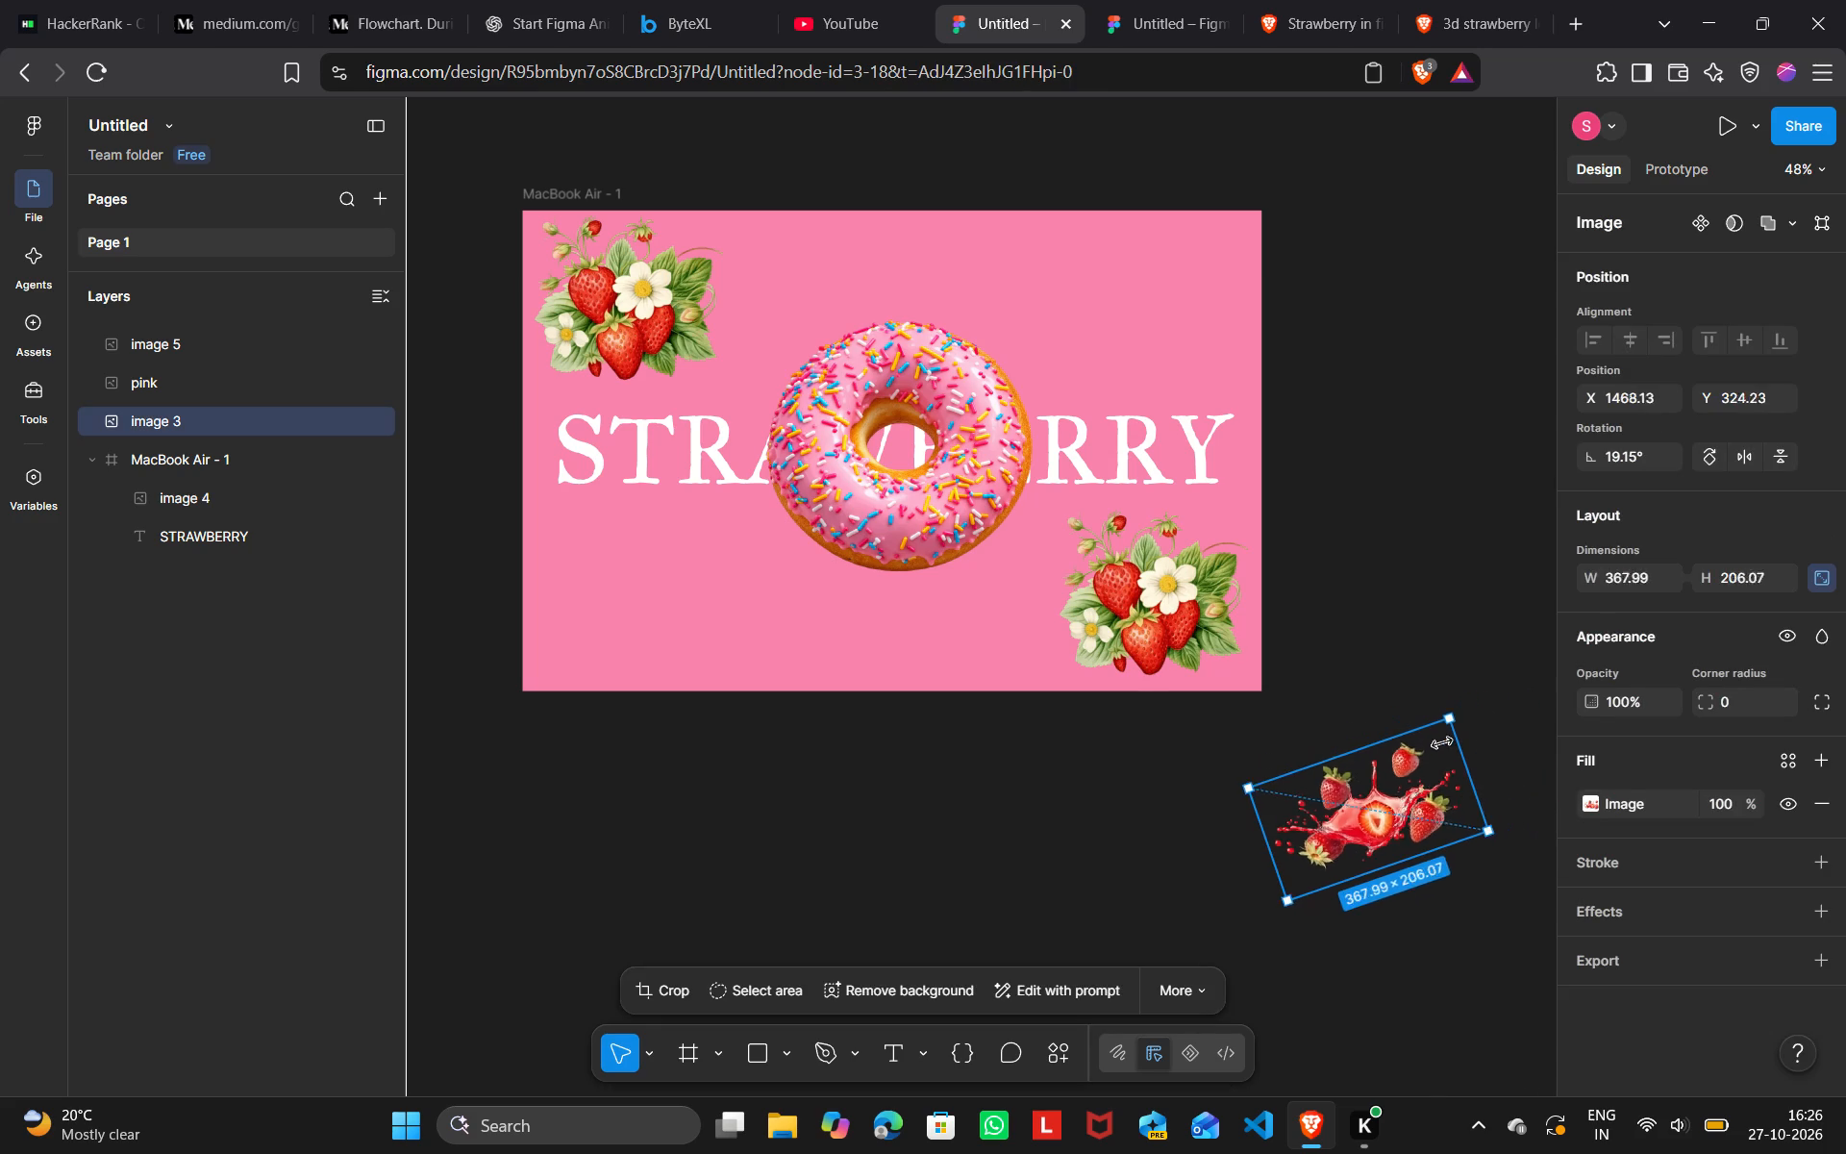
{"action": "left_click_drag", "start_coordinate": [1442, 743], "coordinate": [1371, 802]}
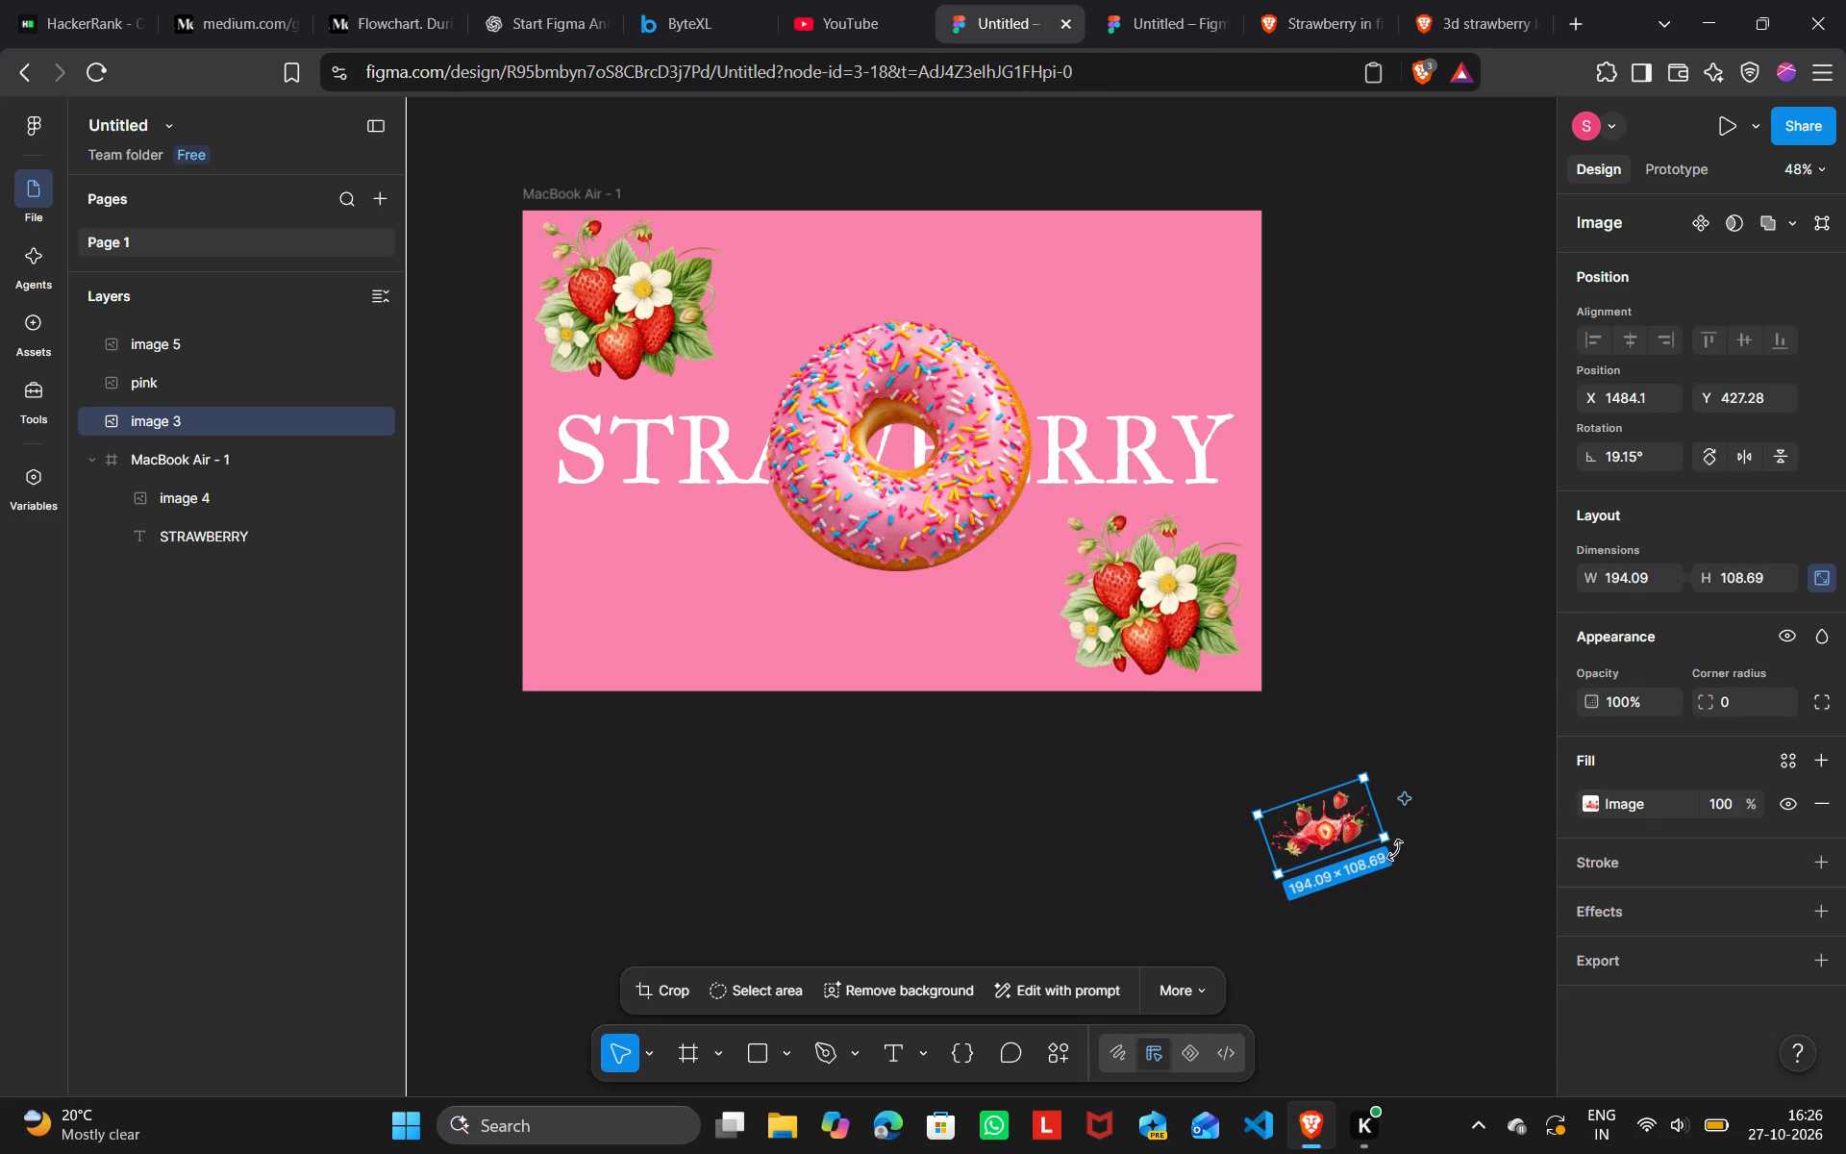
{"action": "left_click_drag", "start_coordinate": [1395, 850], "coordinate": [1388, 882]}
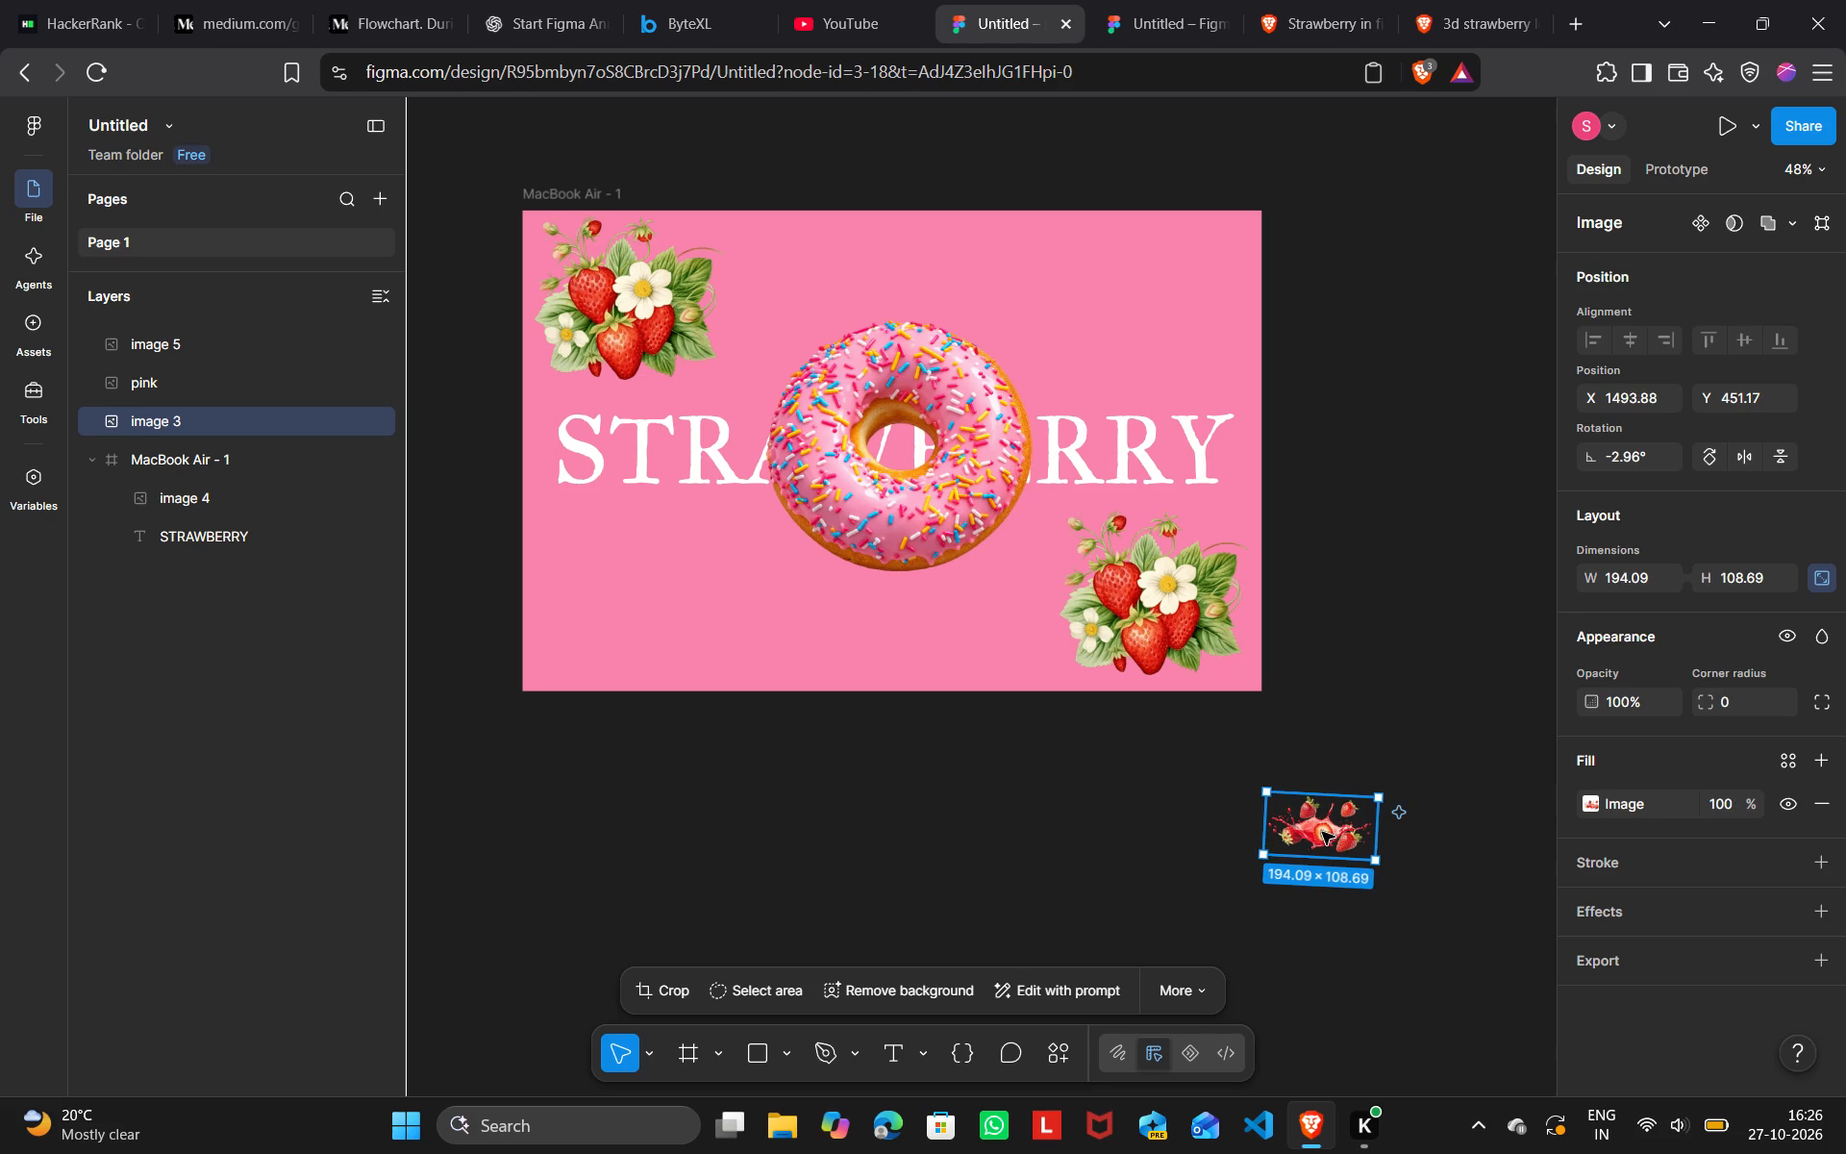
{"action": "left_click", "coordinate": [1383, 790]}
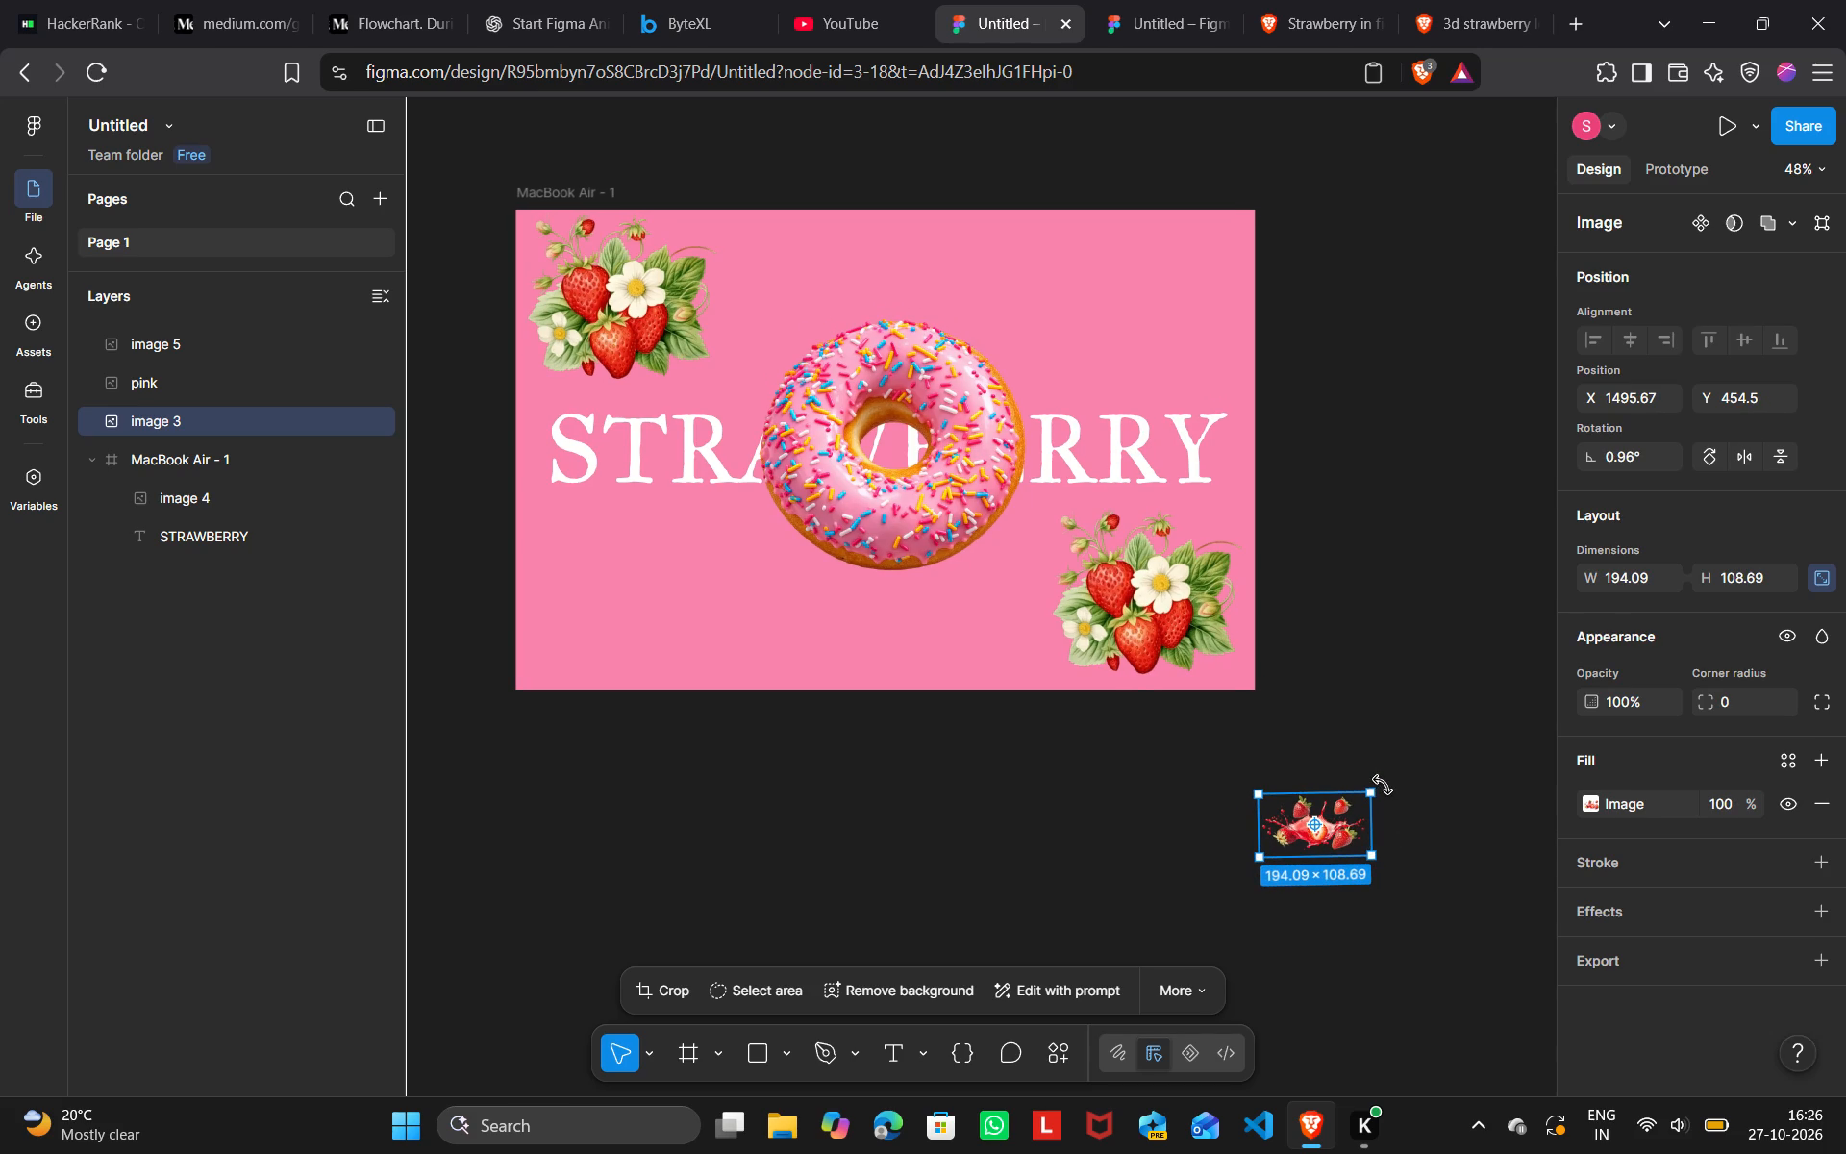
Place the small strawberry splash image inside the frame's upper-right corner, at X 1062, Y 17.
{"action": "left_click_drag", "start_coordinate": [1336, 822], "coordinate": [1285, 553]}
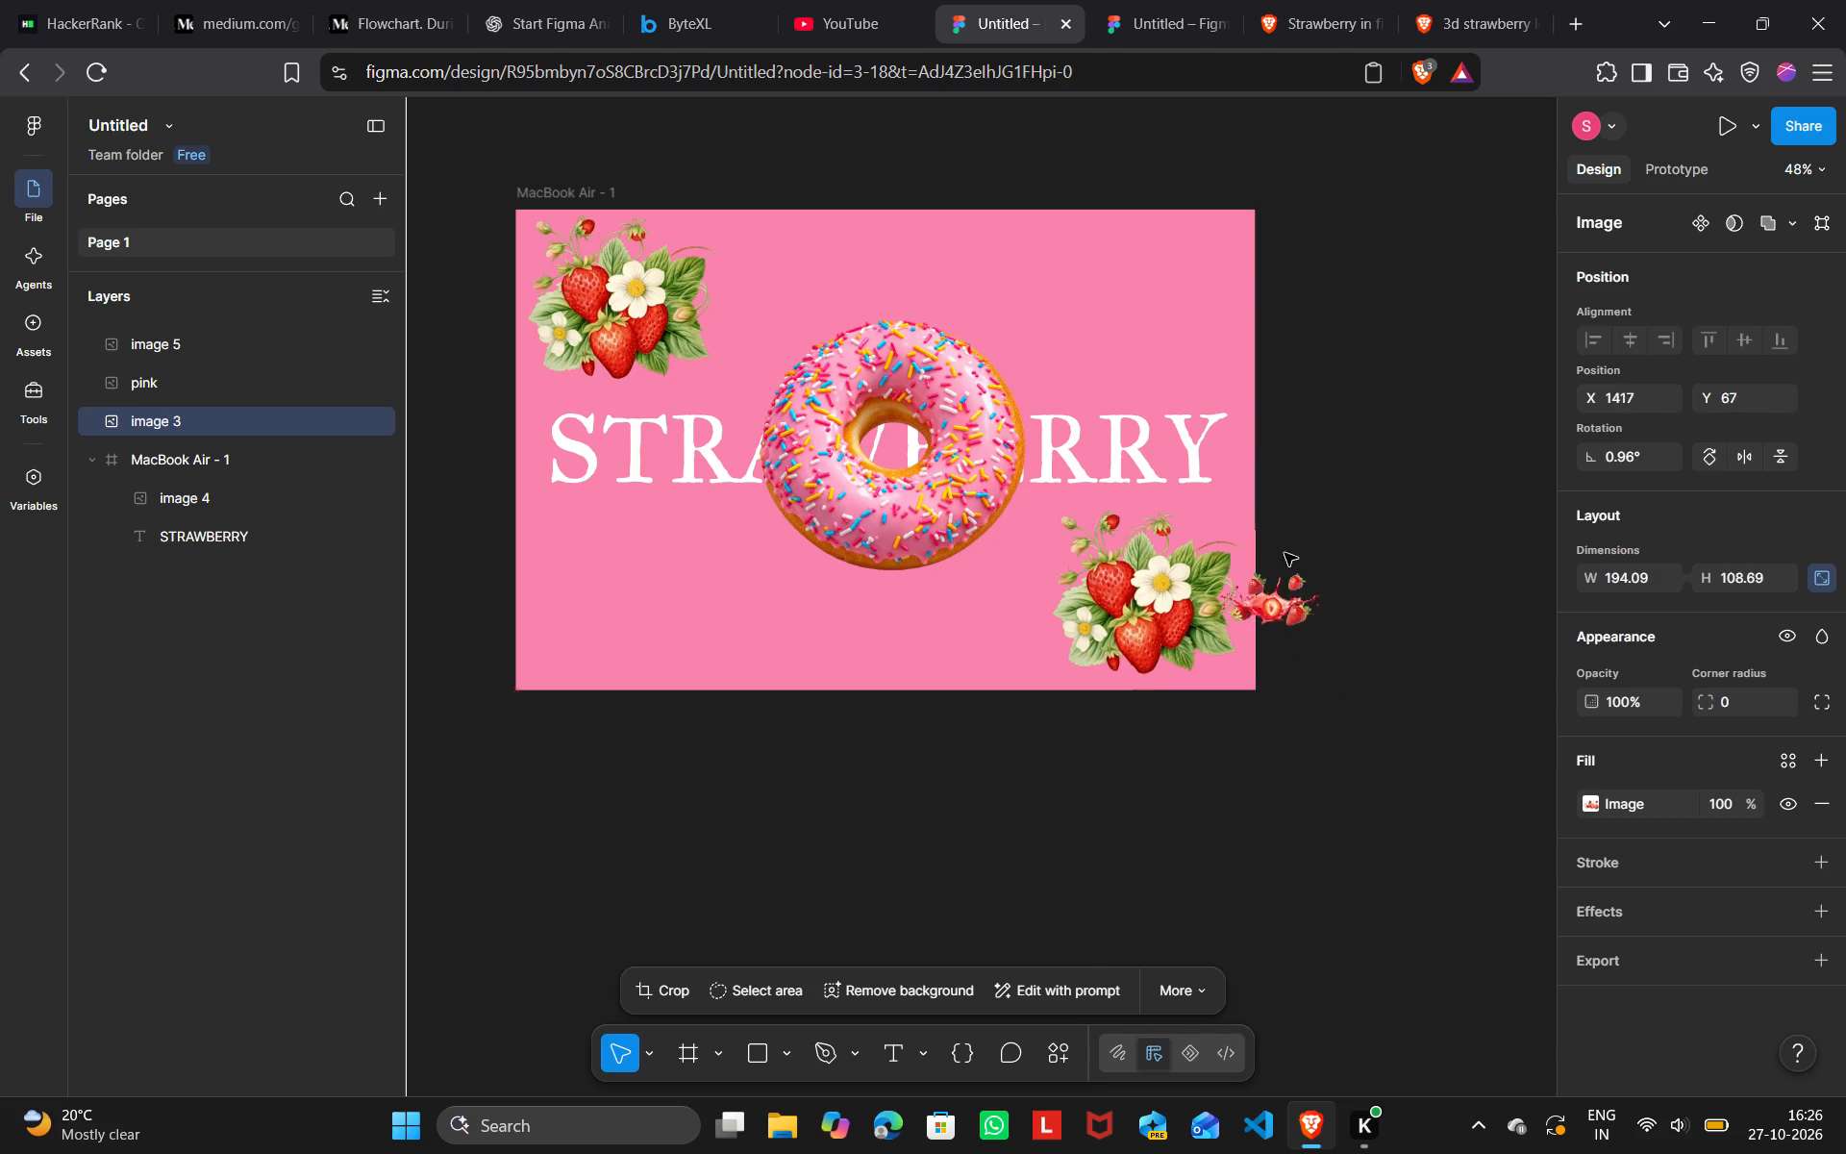
{"action": "left_click_drag", "start_coordinate": [1285, 553], "coordinate": [1217, 257]}
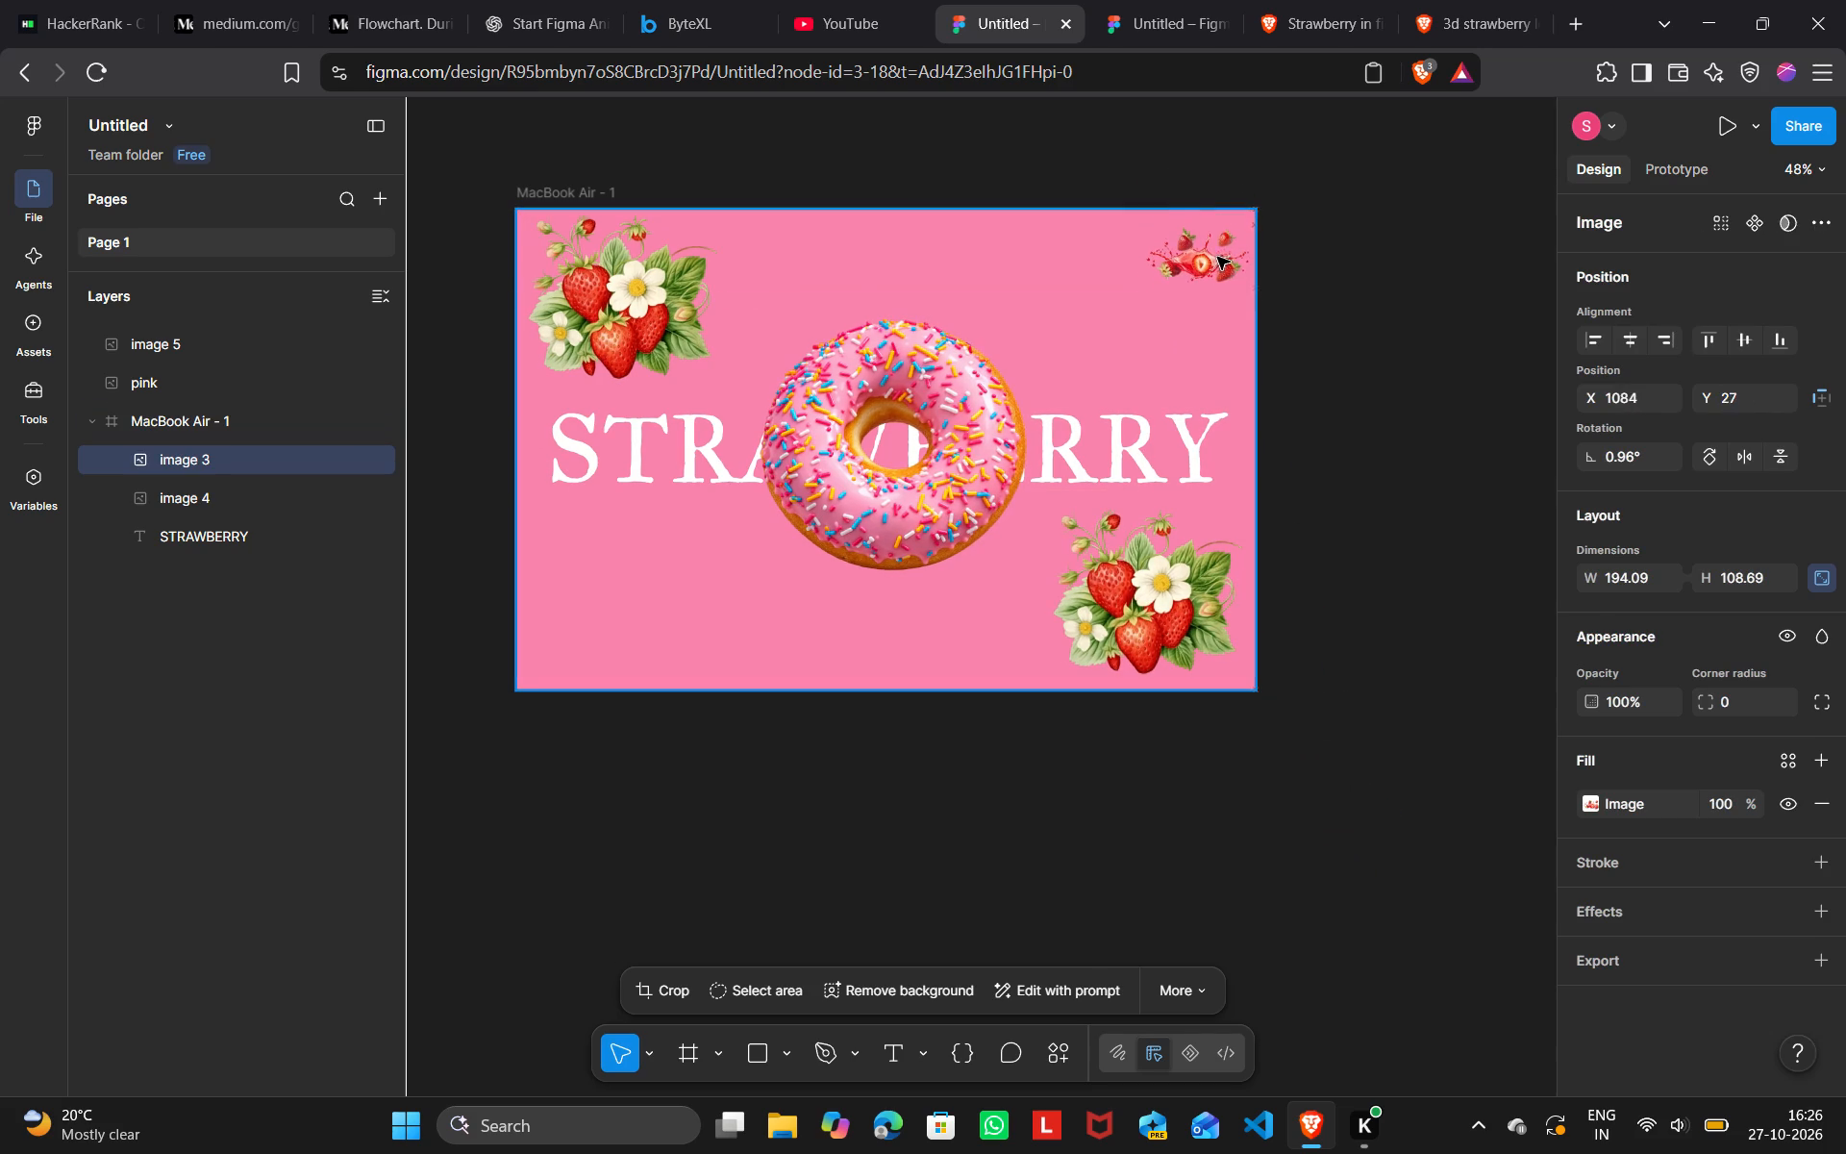
{"action": "left_click_drag", "start_coordinate": [1217, 257], "coordinate": [1208, 249]}
{"action": "left_click", "coordinate": [1360, 220]}
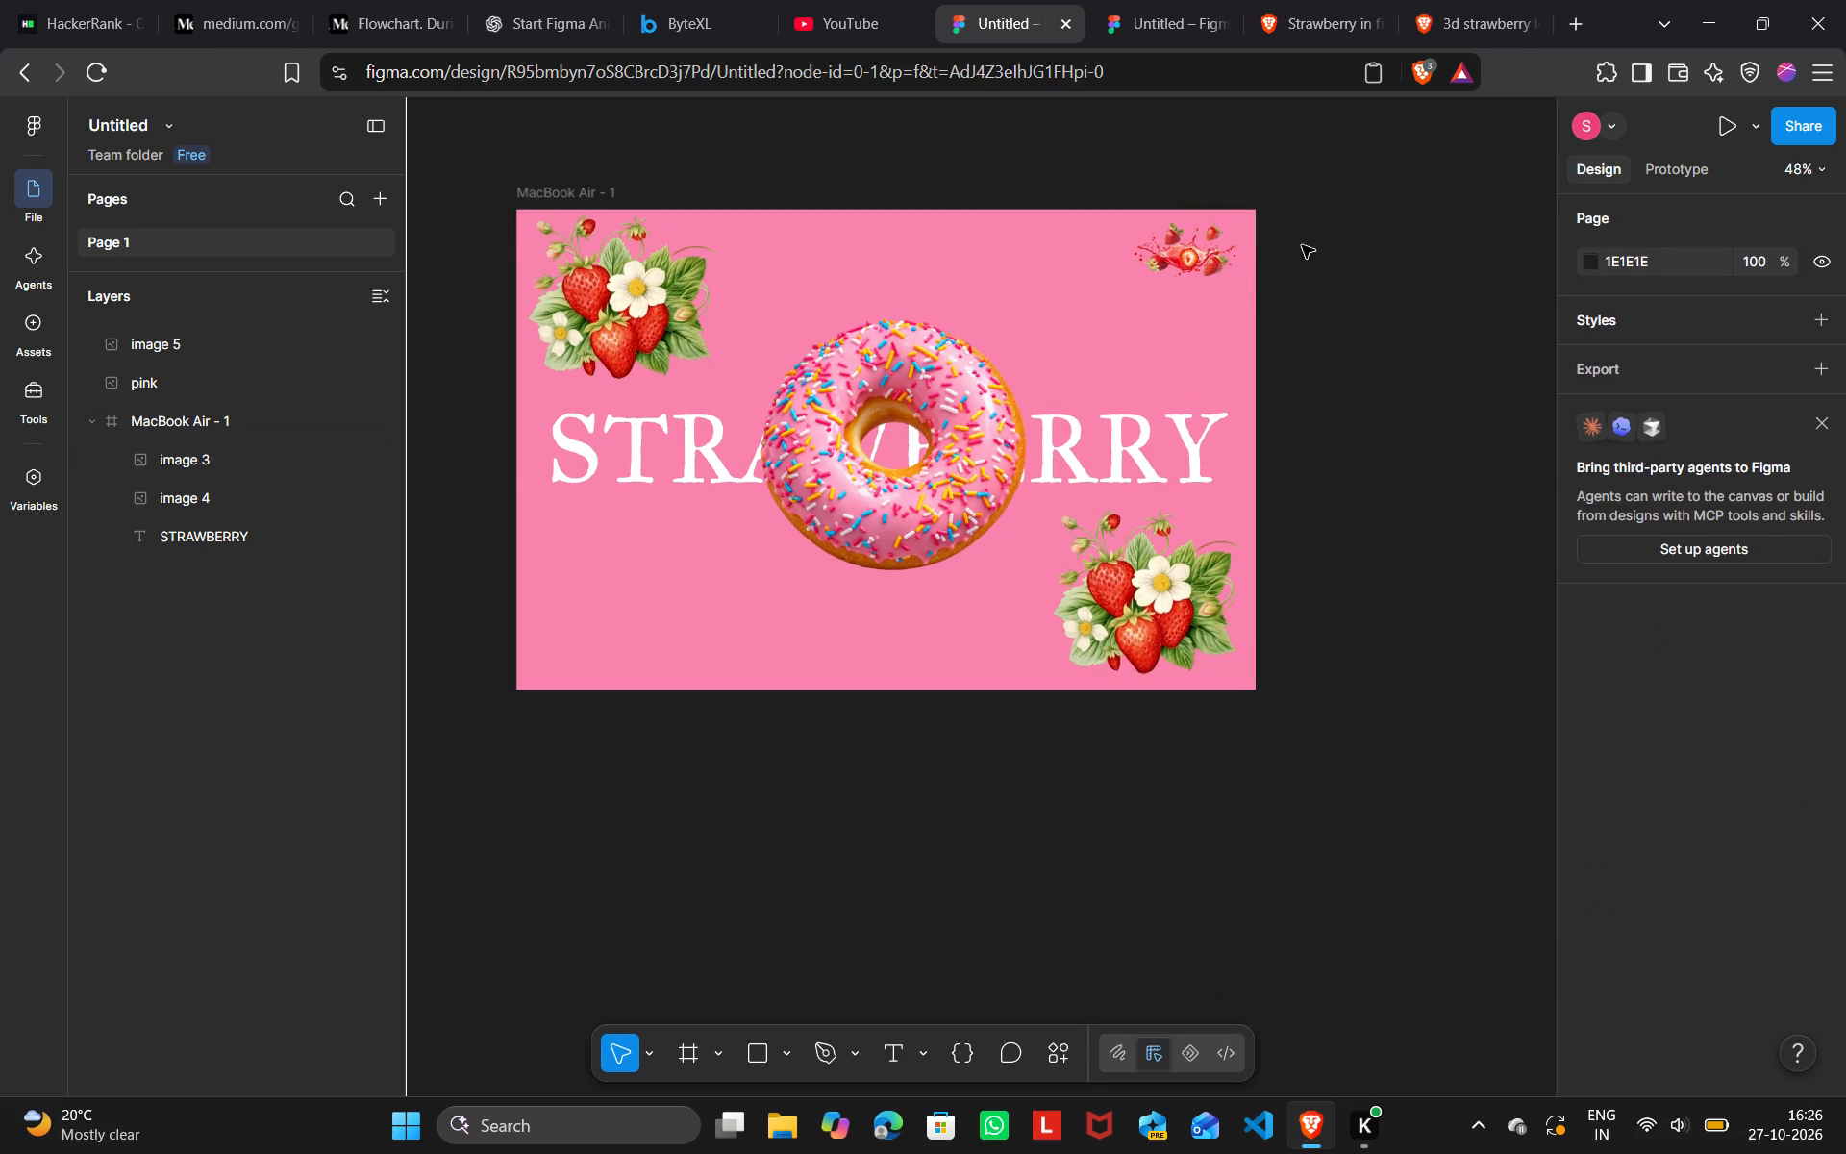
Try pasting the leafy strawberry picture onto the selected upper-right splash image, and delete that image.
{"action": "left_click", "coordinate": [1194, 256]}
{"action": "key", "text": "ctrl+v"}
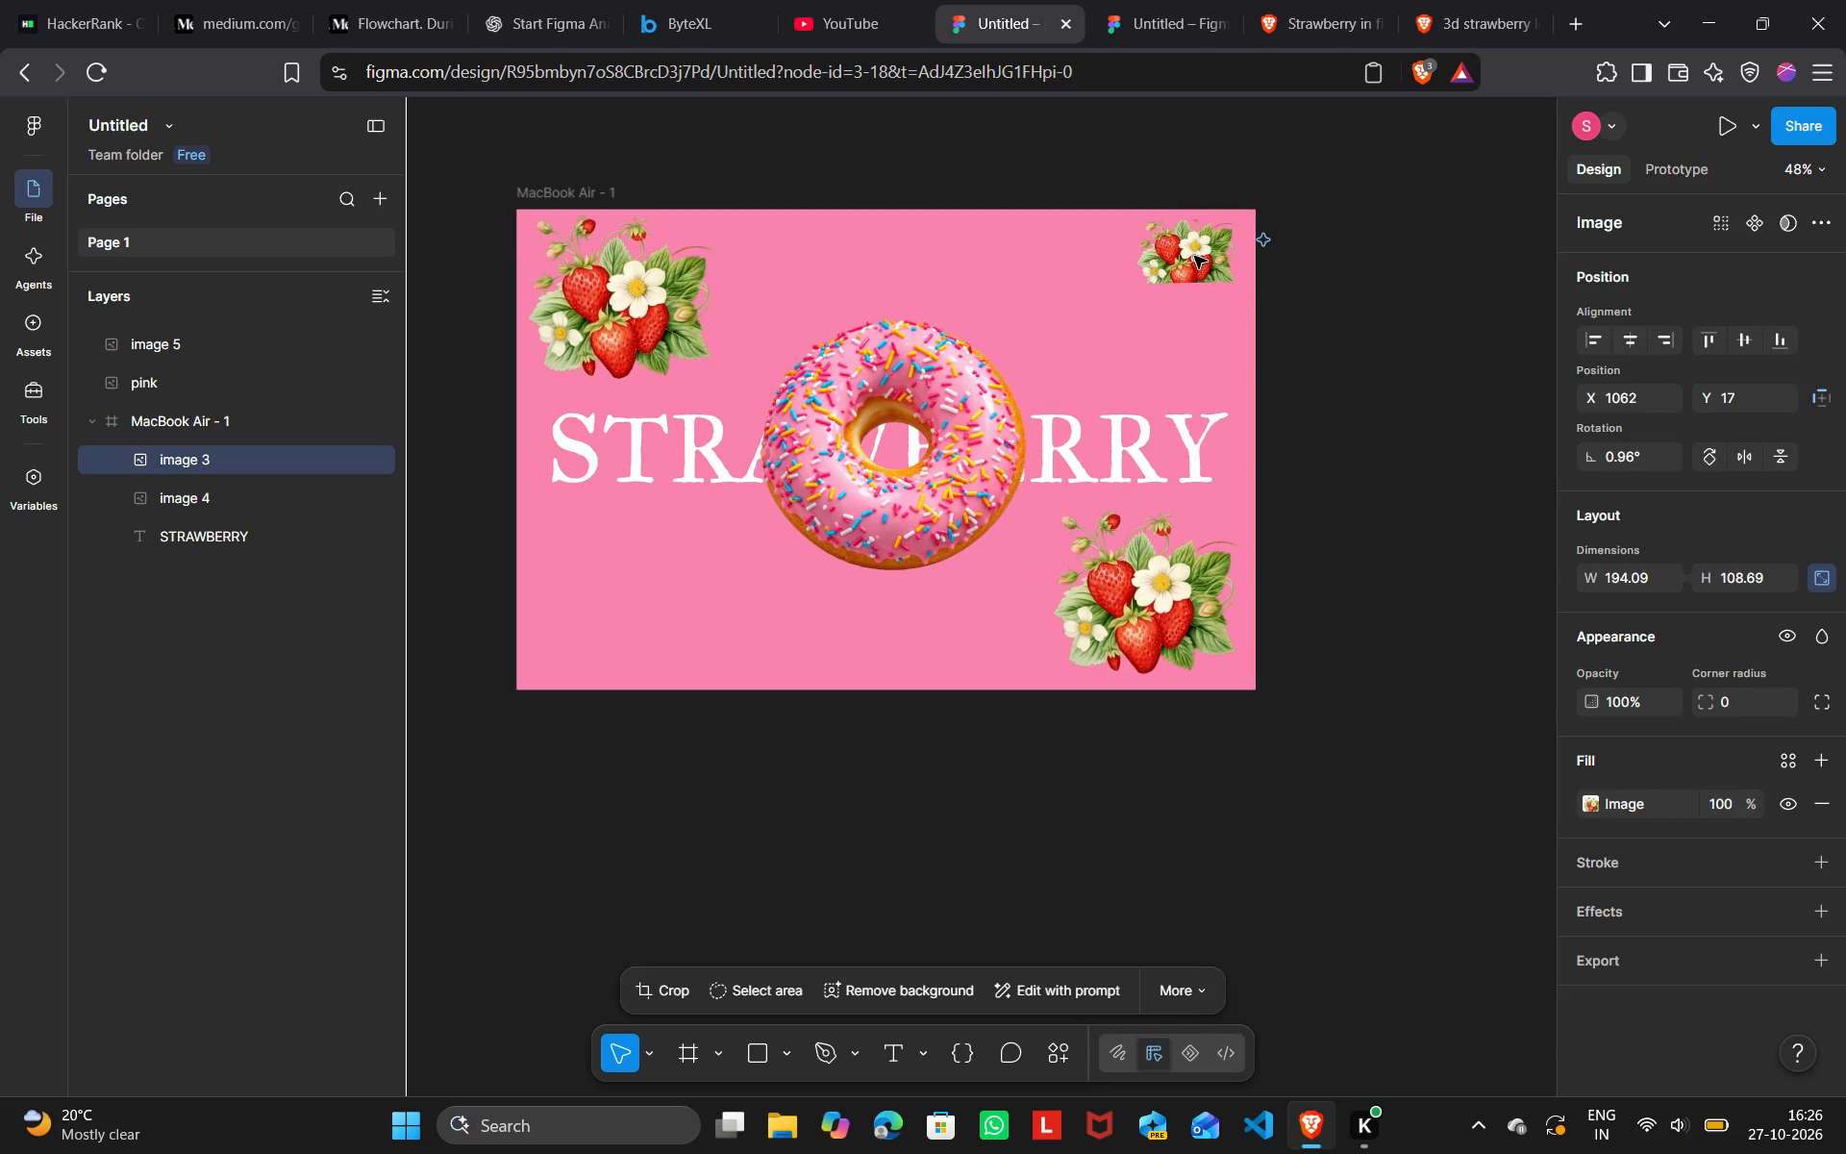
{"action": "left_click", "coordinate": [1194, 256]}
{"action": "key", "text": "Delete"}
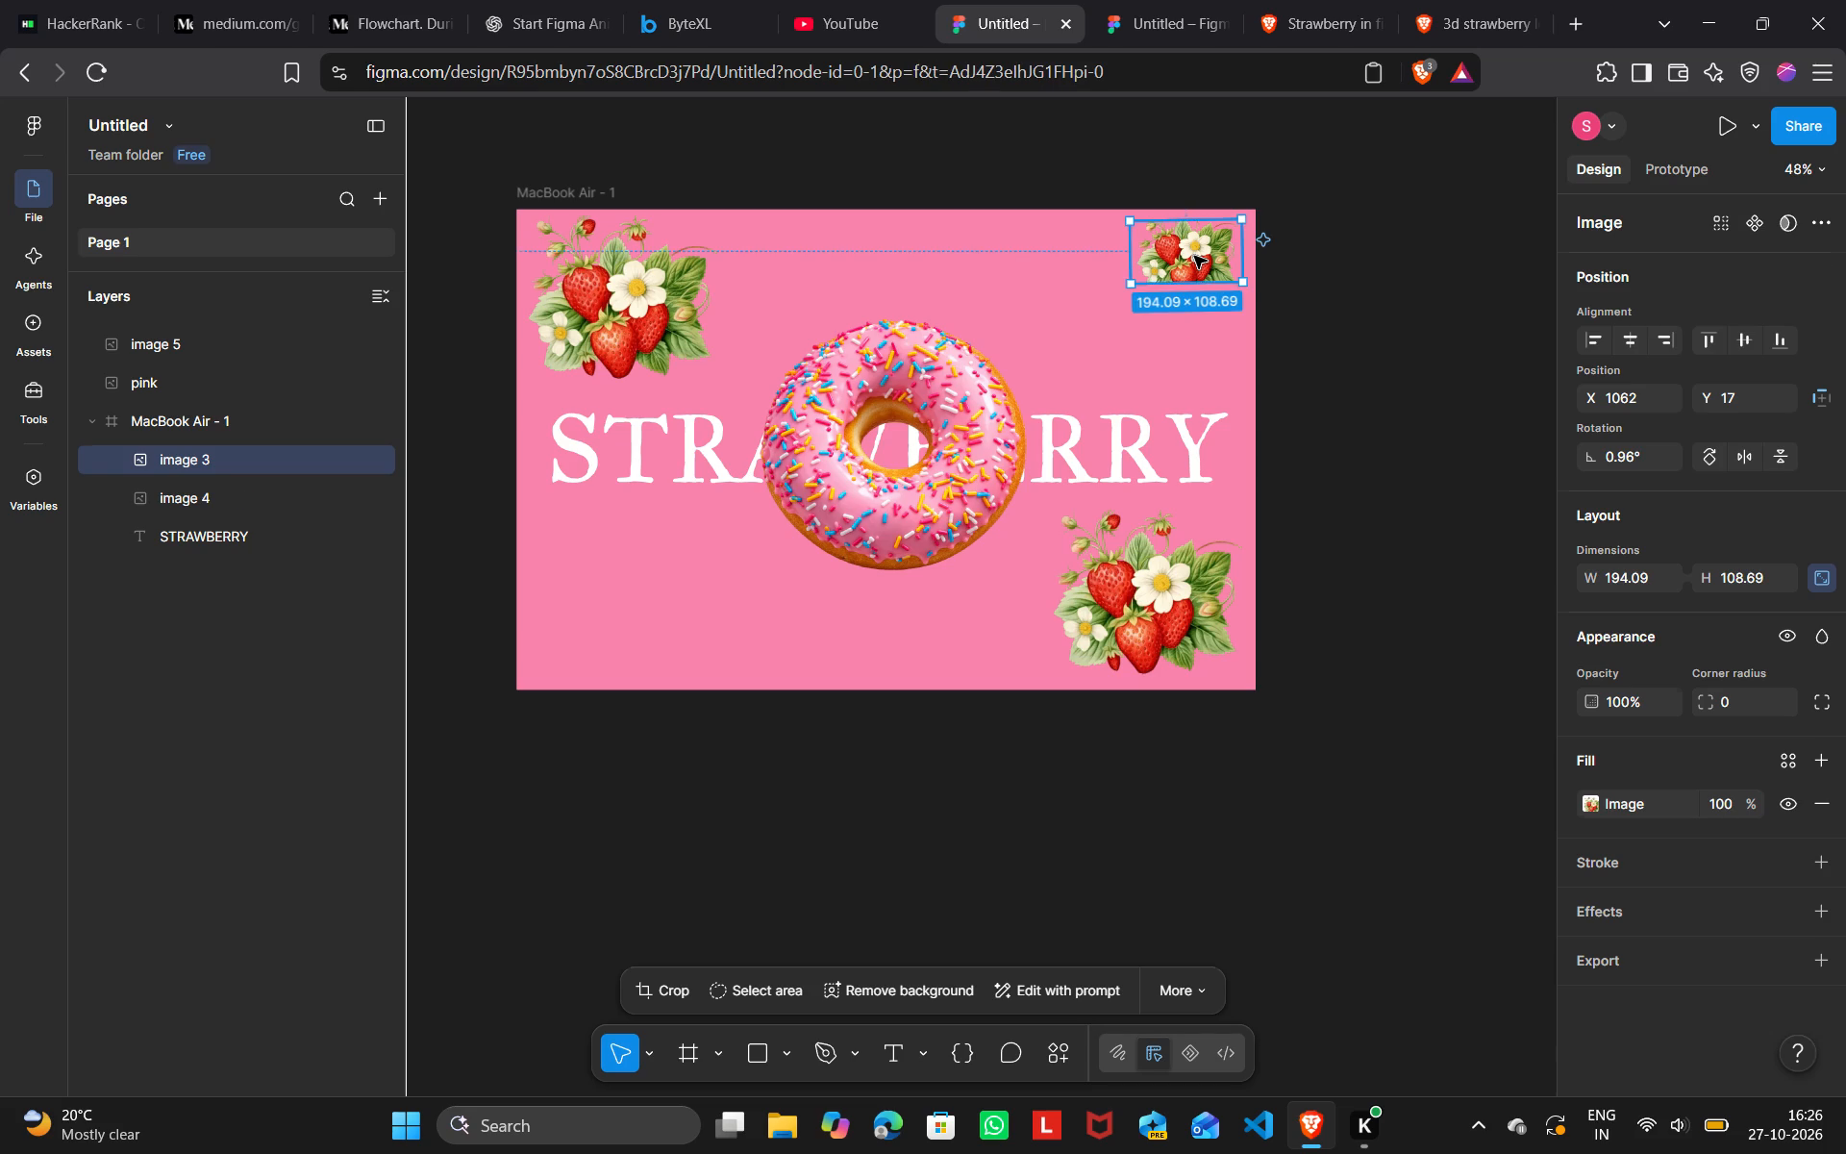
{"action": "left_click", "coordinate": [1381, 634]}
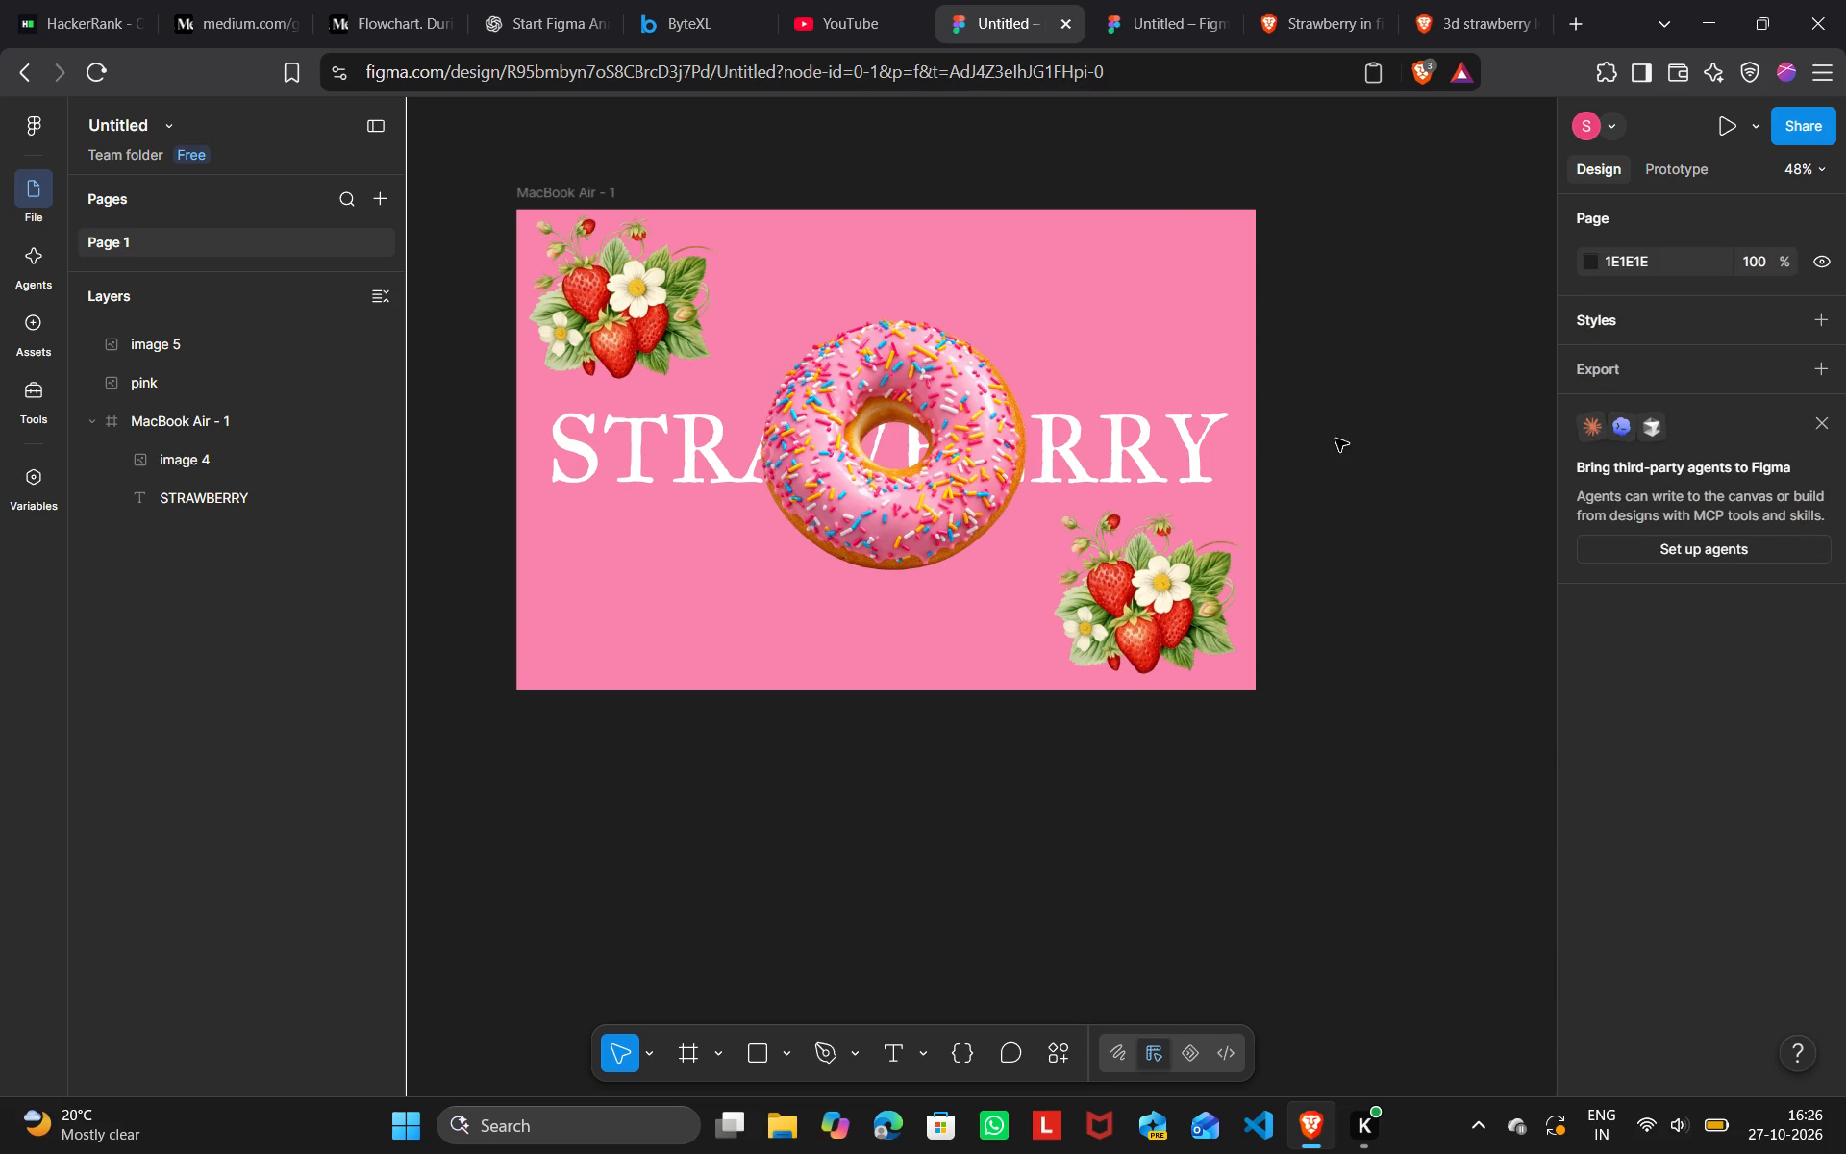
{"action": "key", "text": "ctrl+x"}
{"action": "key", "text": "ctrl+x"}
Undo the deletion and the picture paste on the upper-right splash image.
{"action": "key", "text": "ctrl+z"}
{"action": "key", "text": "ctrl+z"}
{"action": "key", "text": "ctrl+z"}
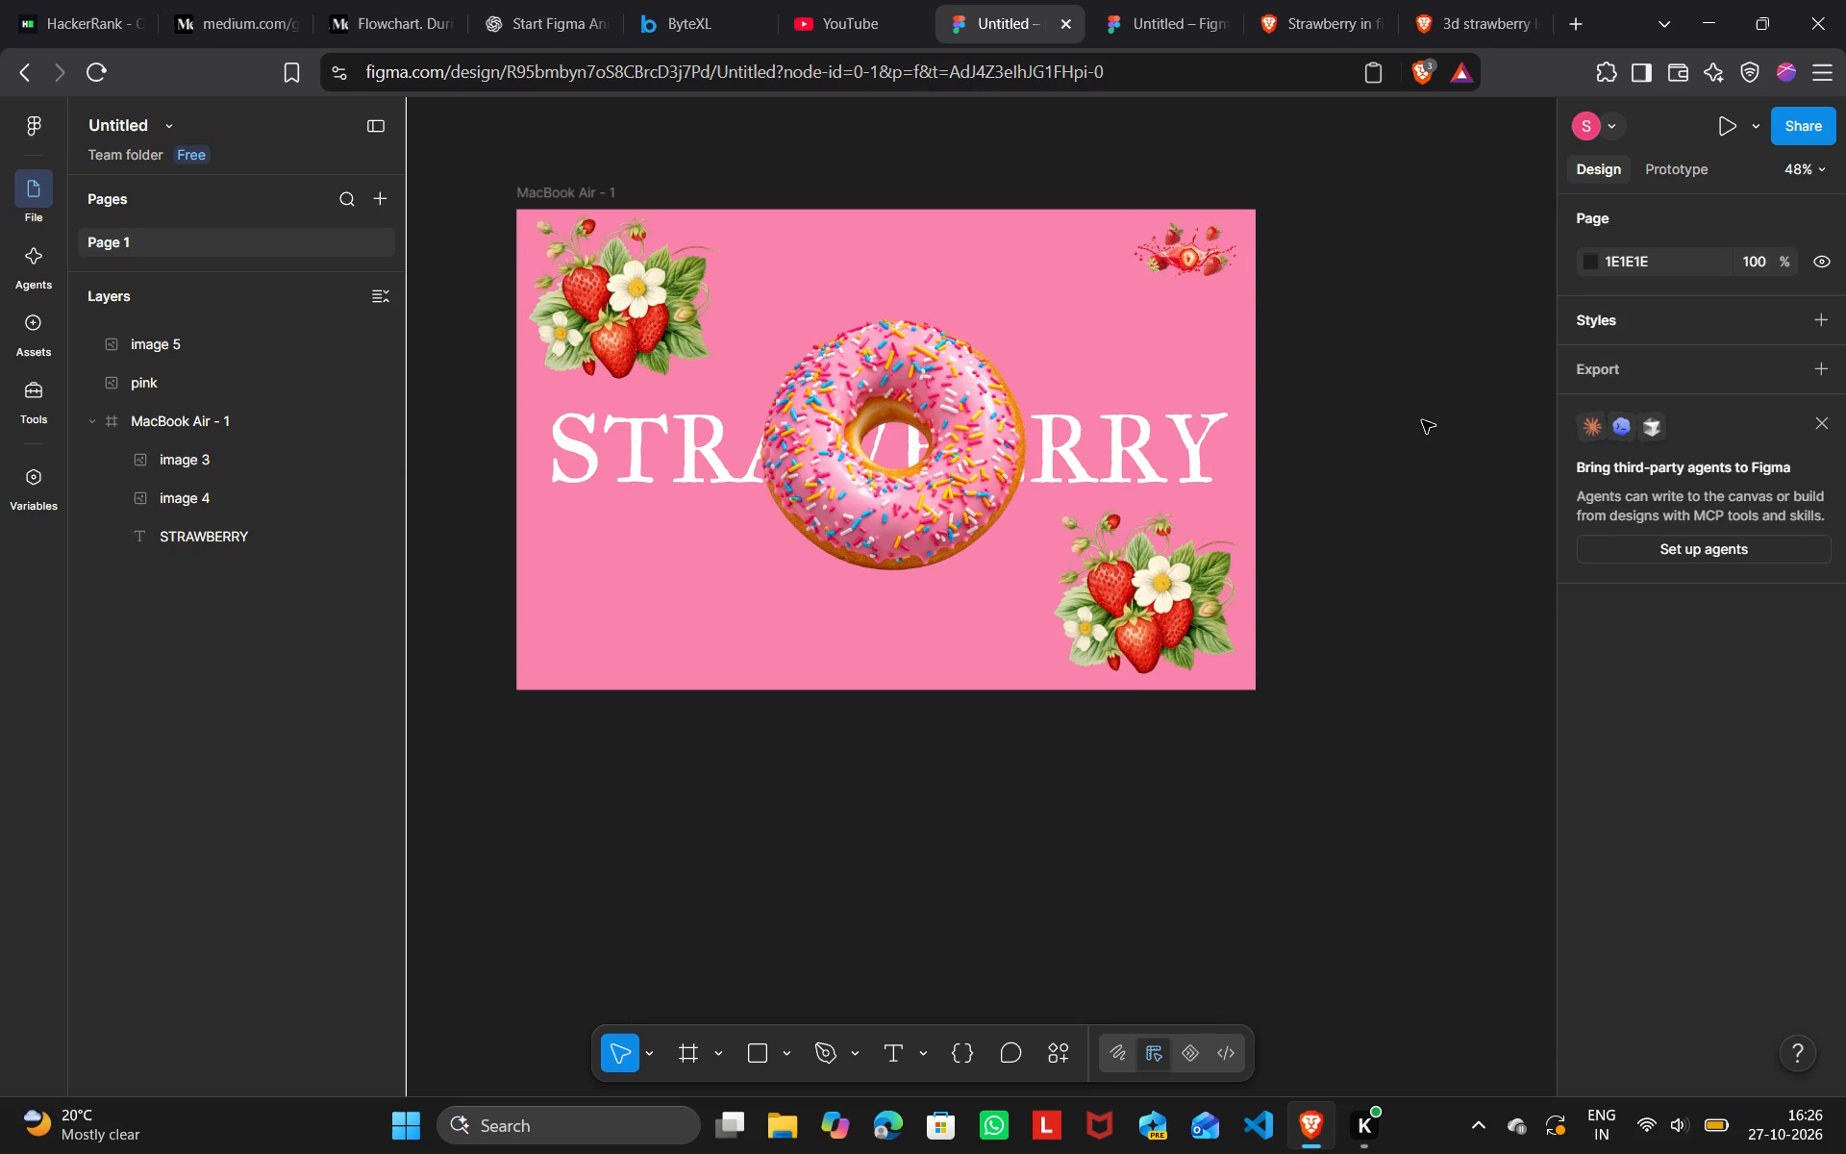
Duplicate the small strawberry splash image and place a copy in the frame's lower-left corner, at about X 13, Y 704.
{"action": "left_click", "coordinate": [1226, 271]}
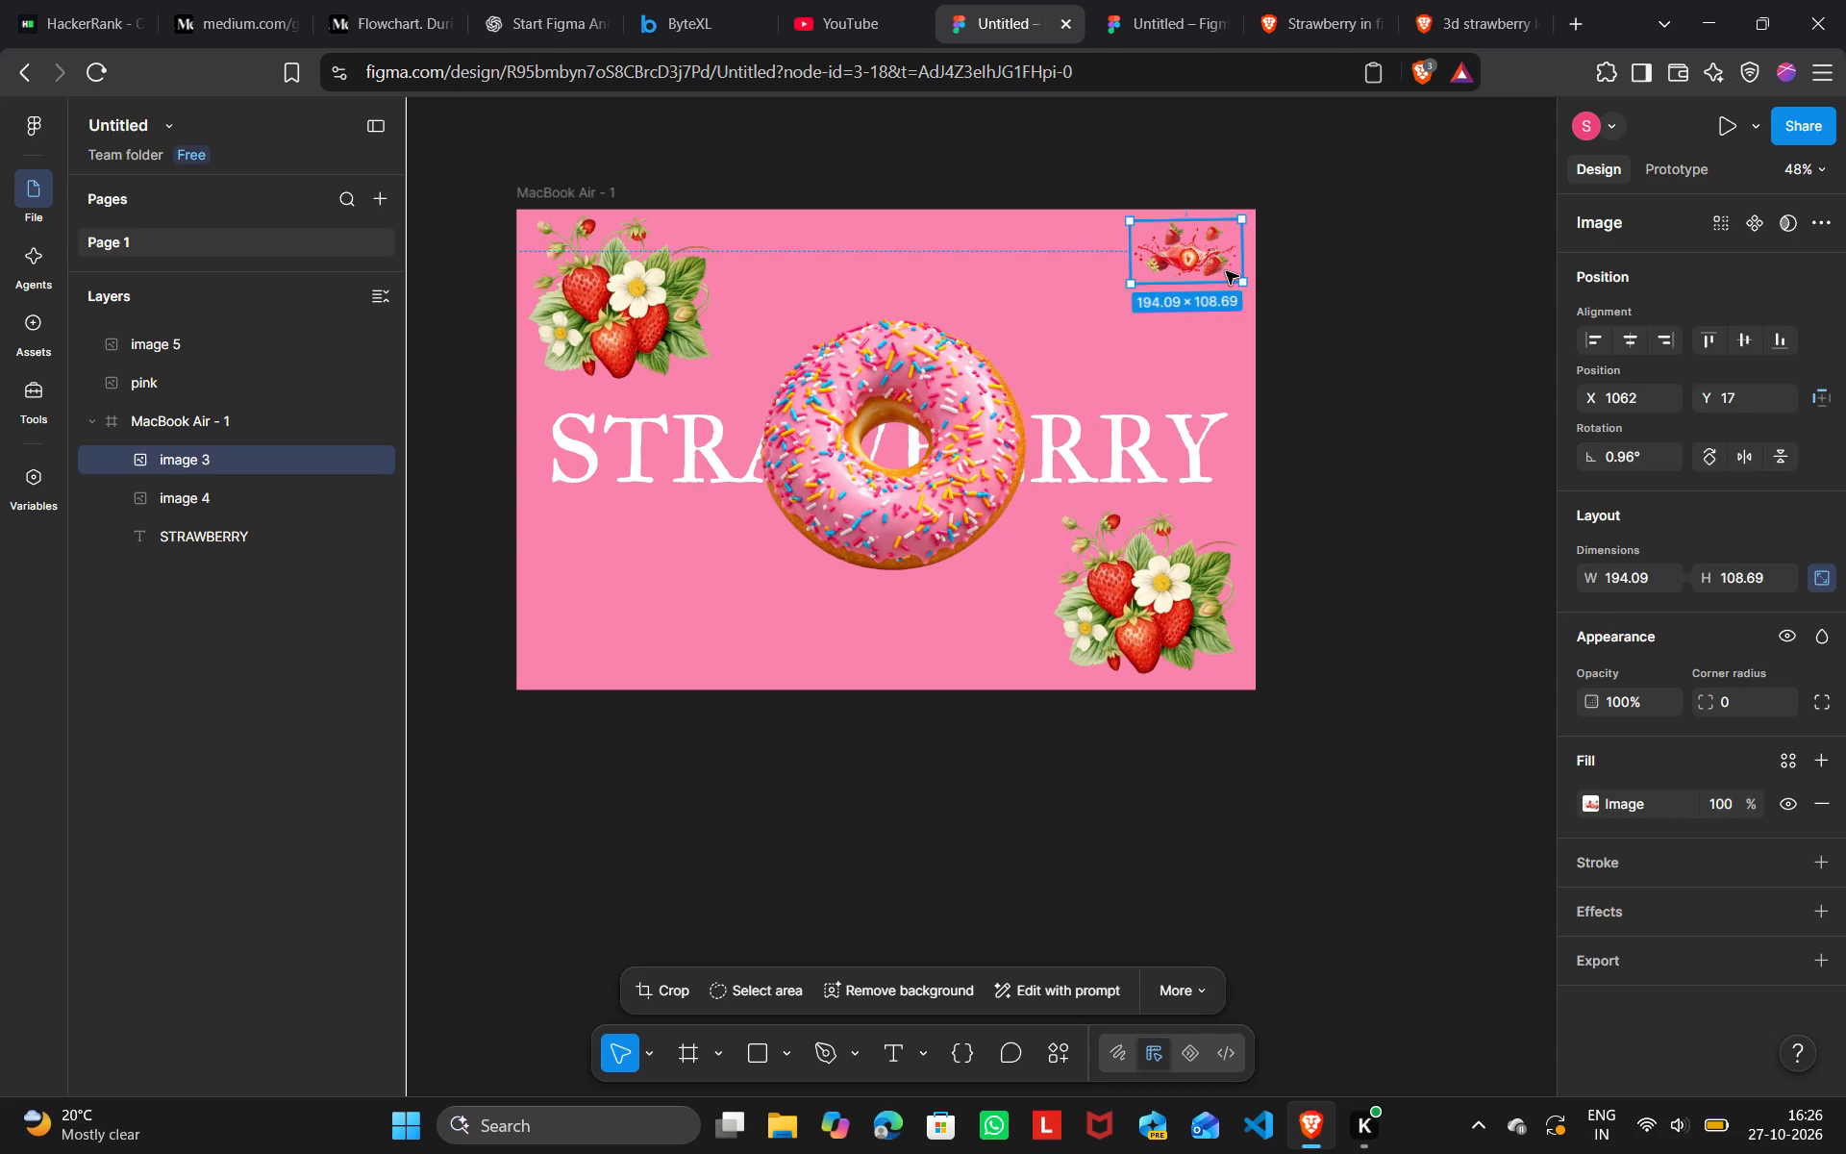
{"action": "key", "text": "ctrl+c"}
{"action": "key", "text": "ctrl+v"}
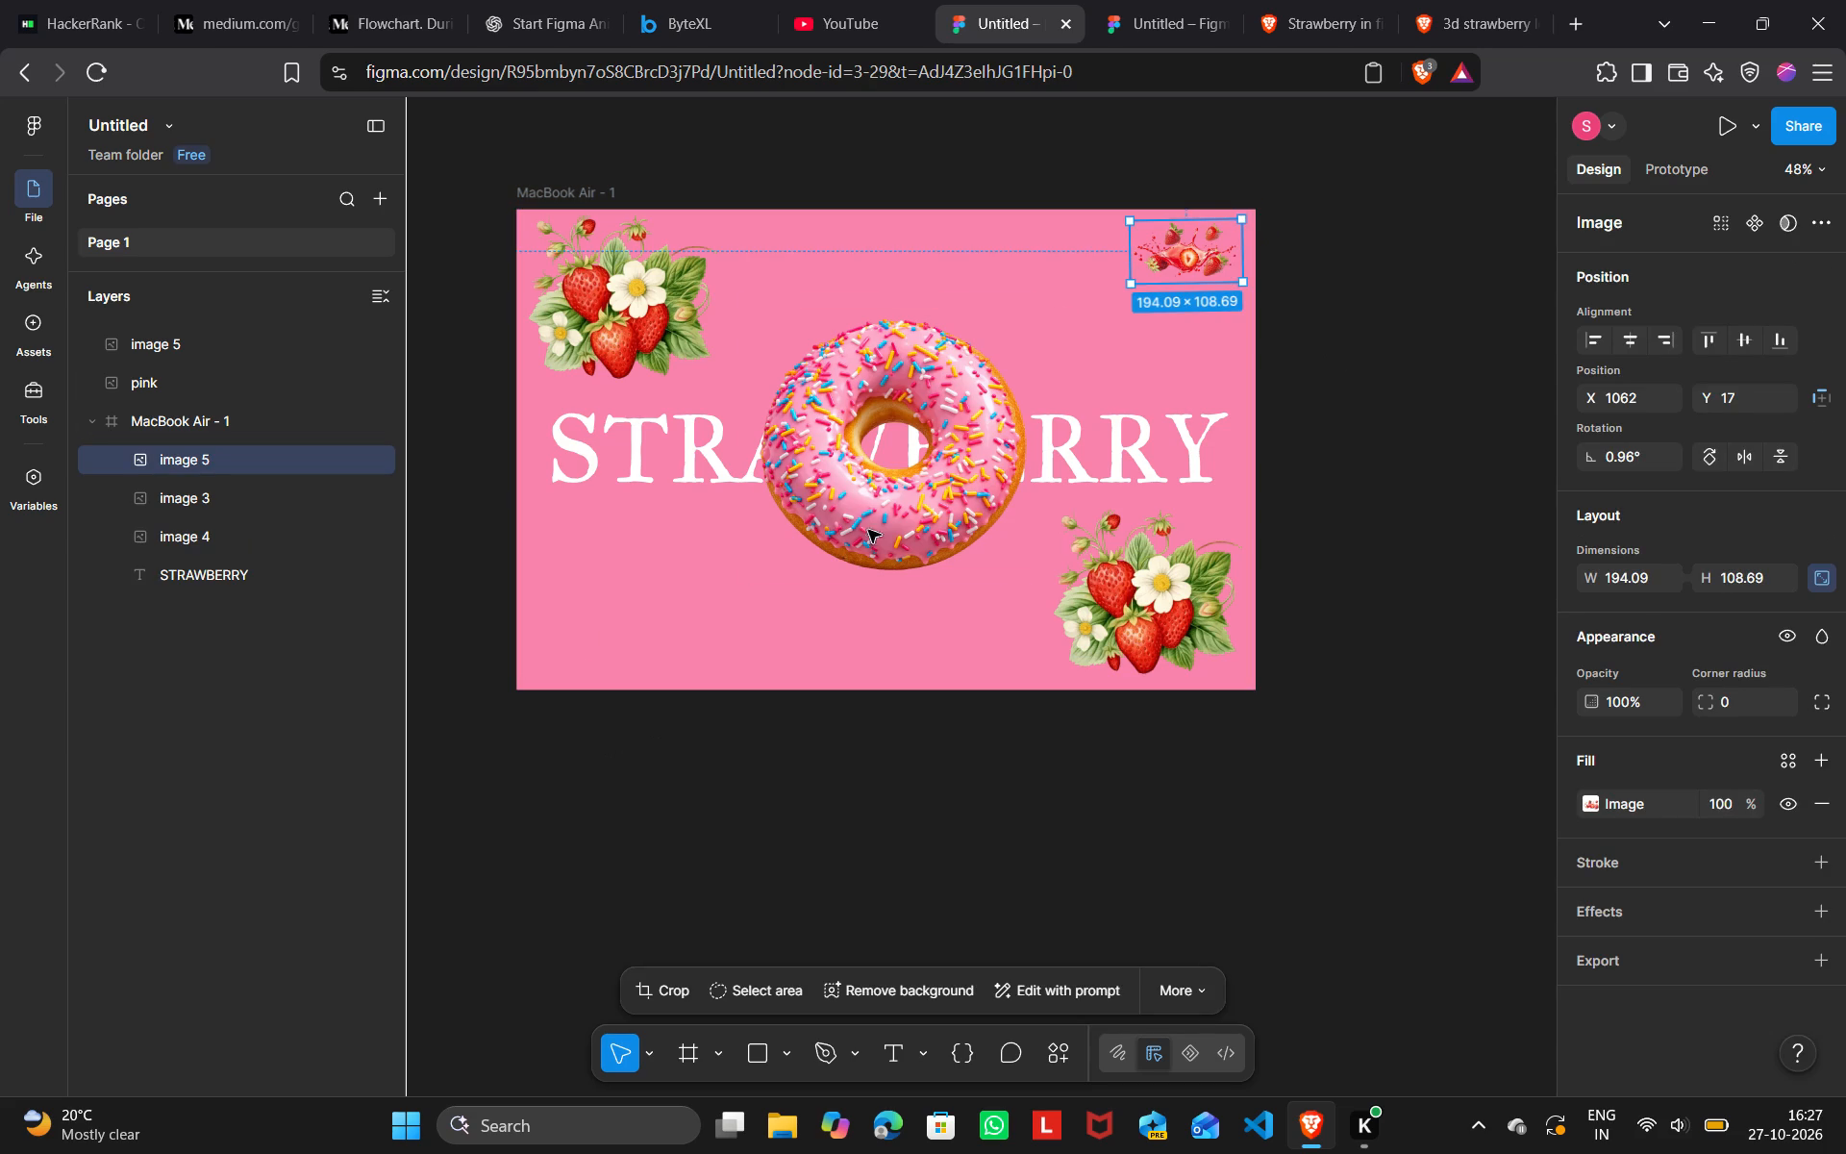
{"action": "key", "text": "ctrl+d"}
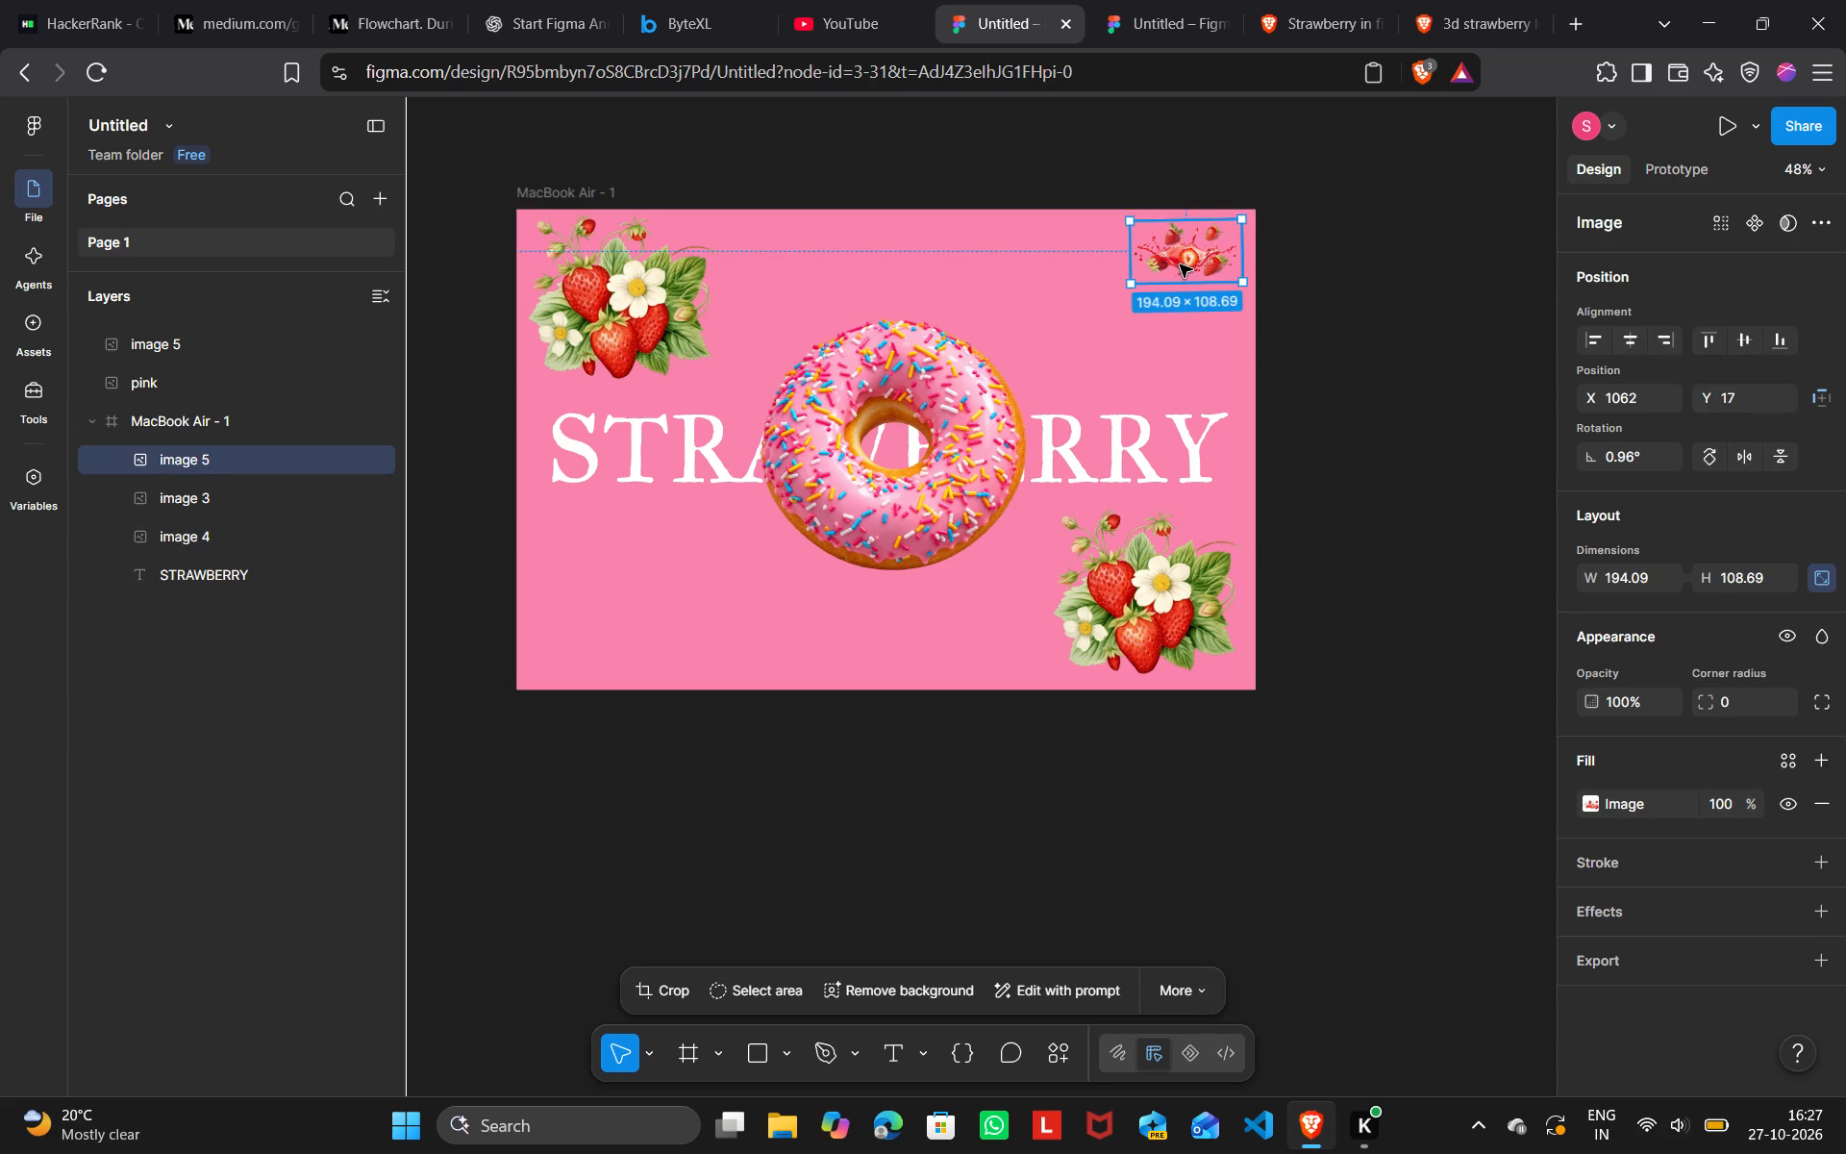
{"action": "left_click", "coordinate": [1180, 264]}
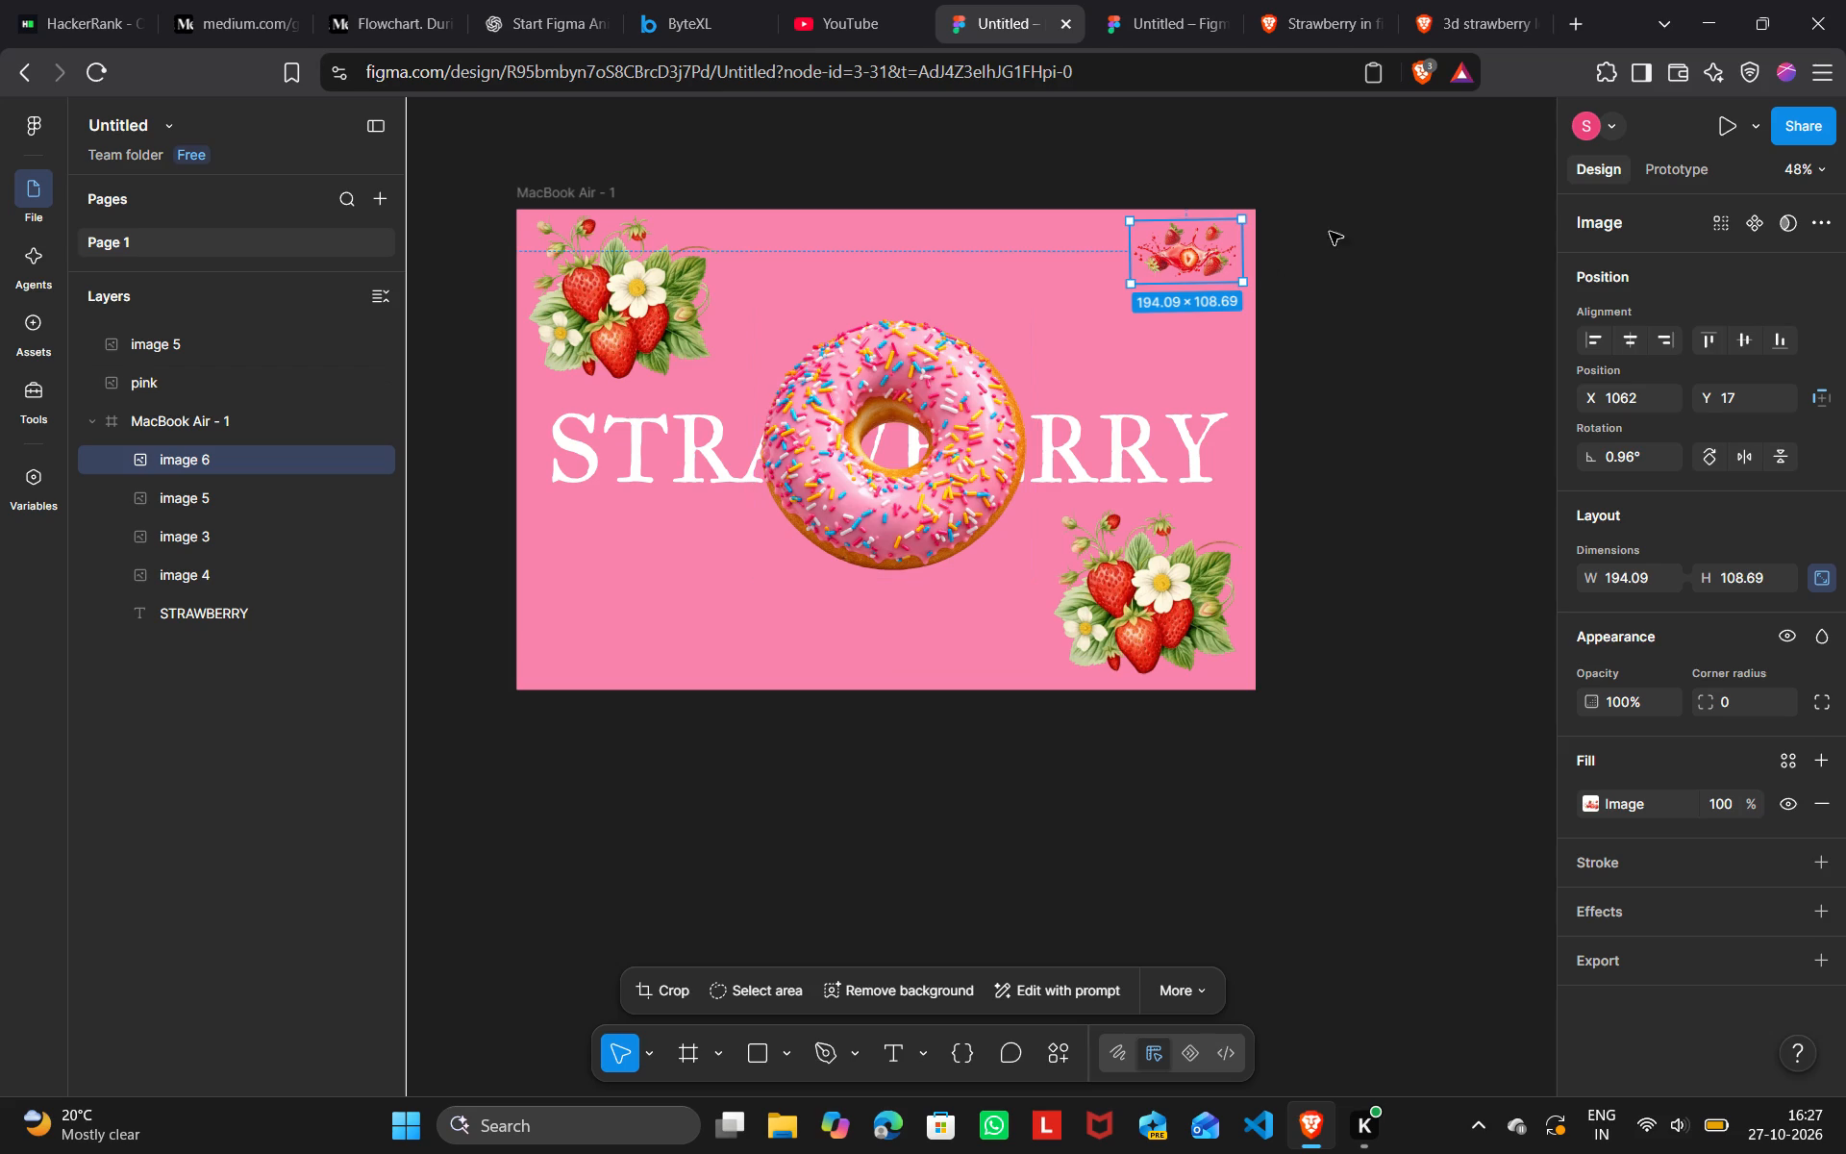
{"action": "left_click", "coordinate": [1365, 214]}
{"action": "left_click", "coordinate": [1206, 272]}
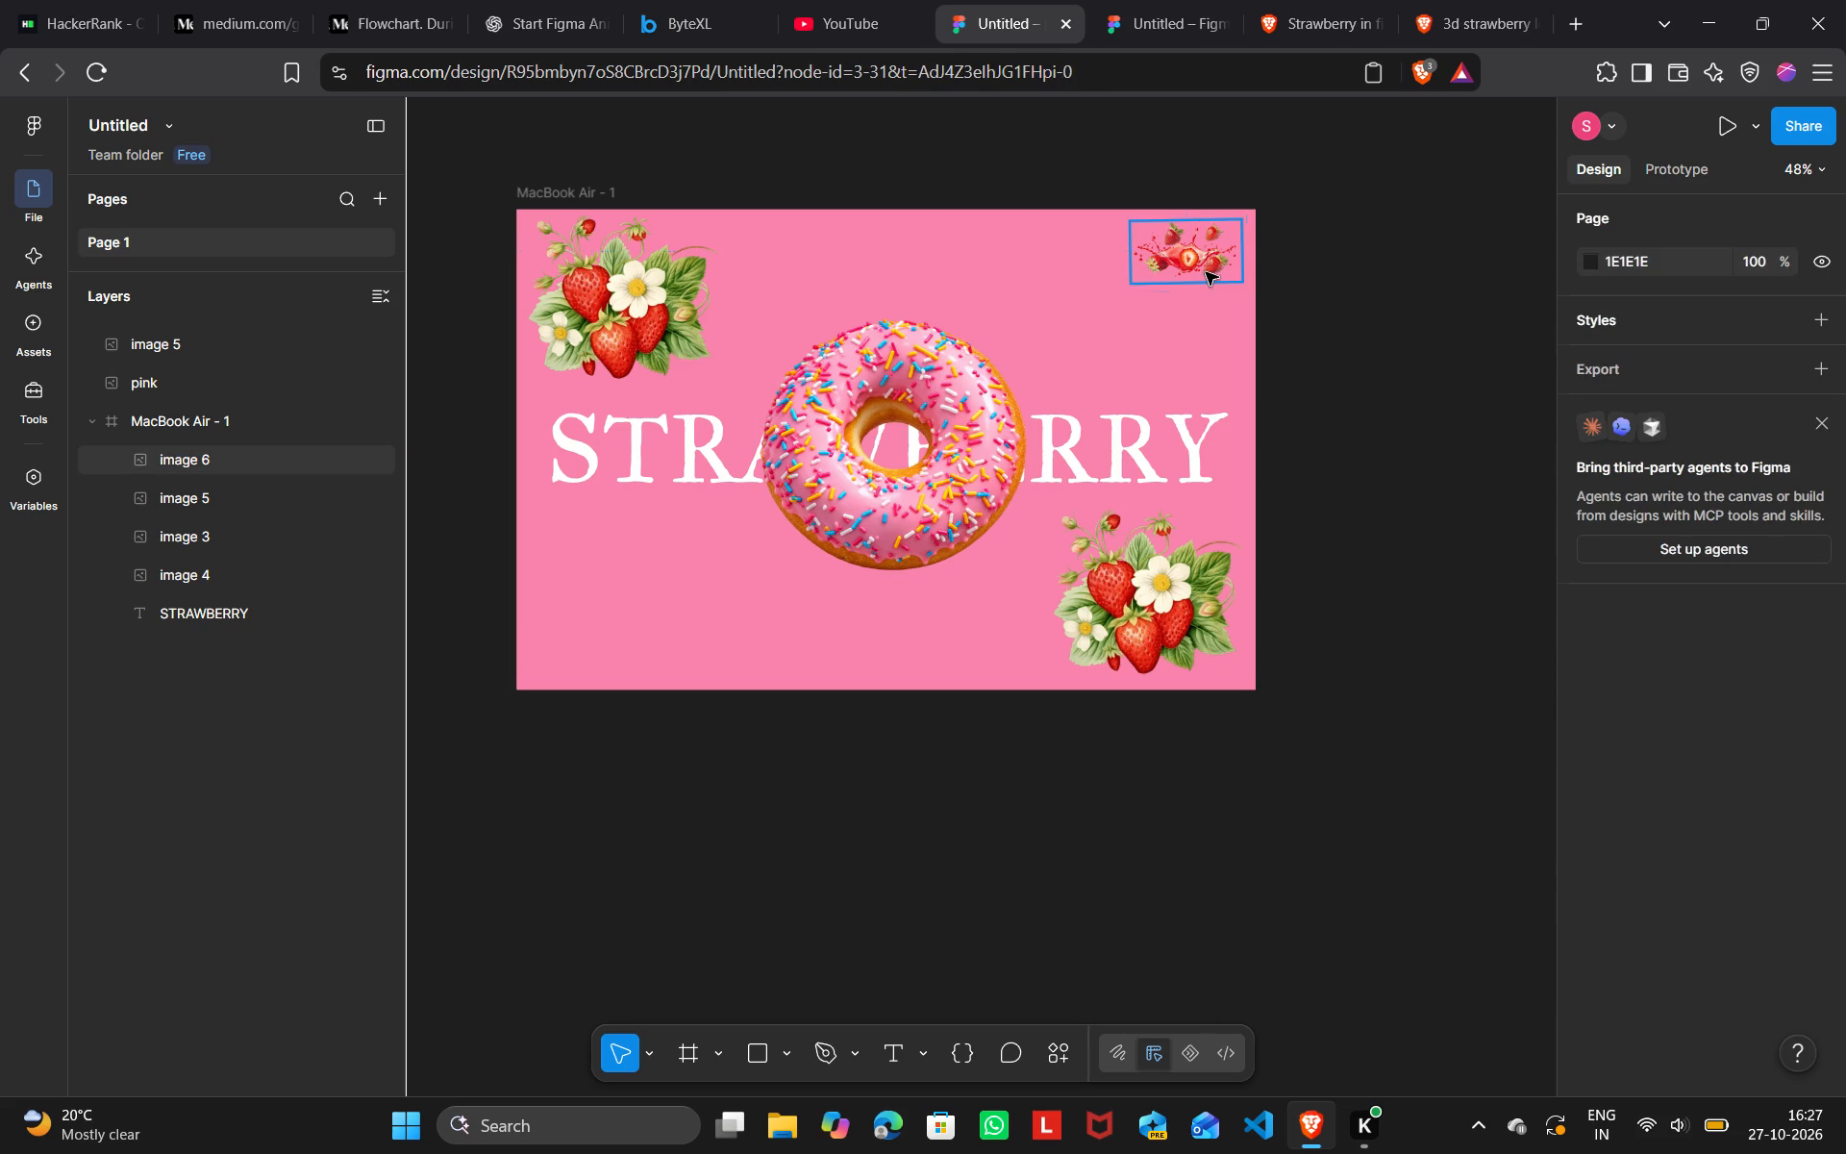
{"action": "key", "text": "ctrl+d"}
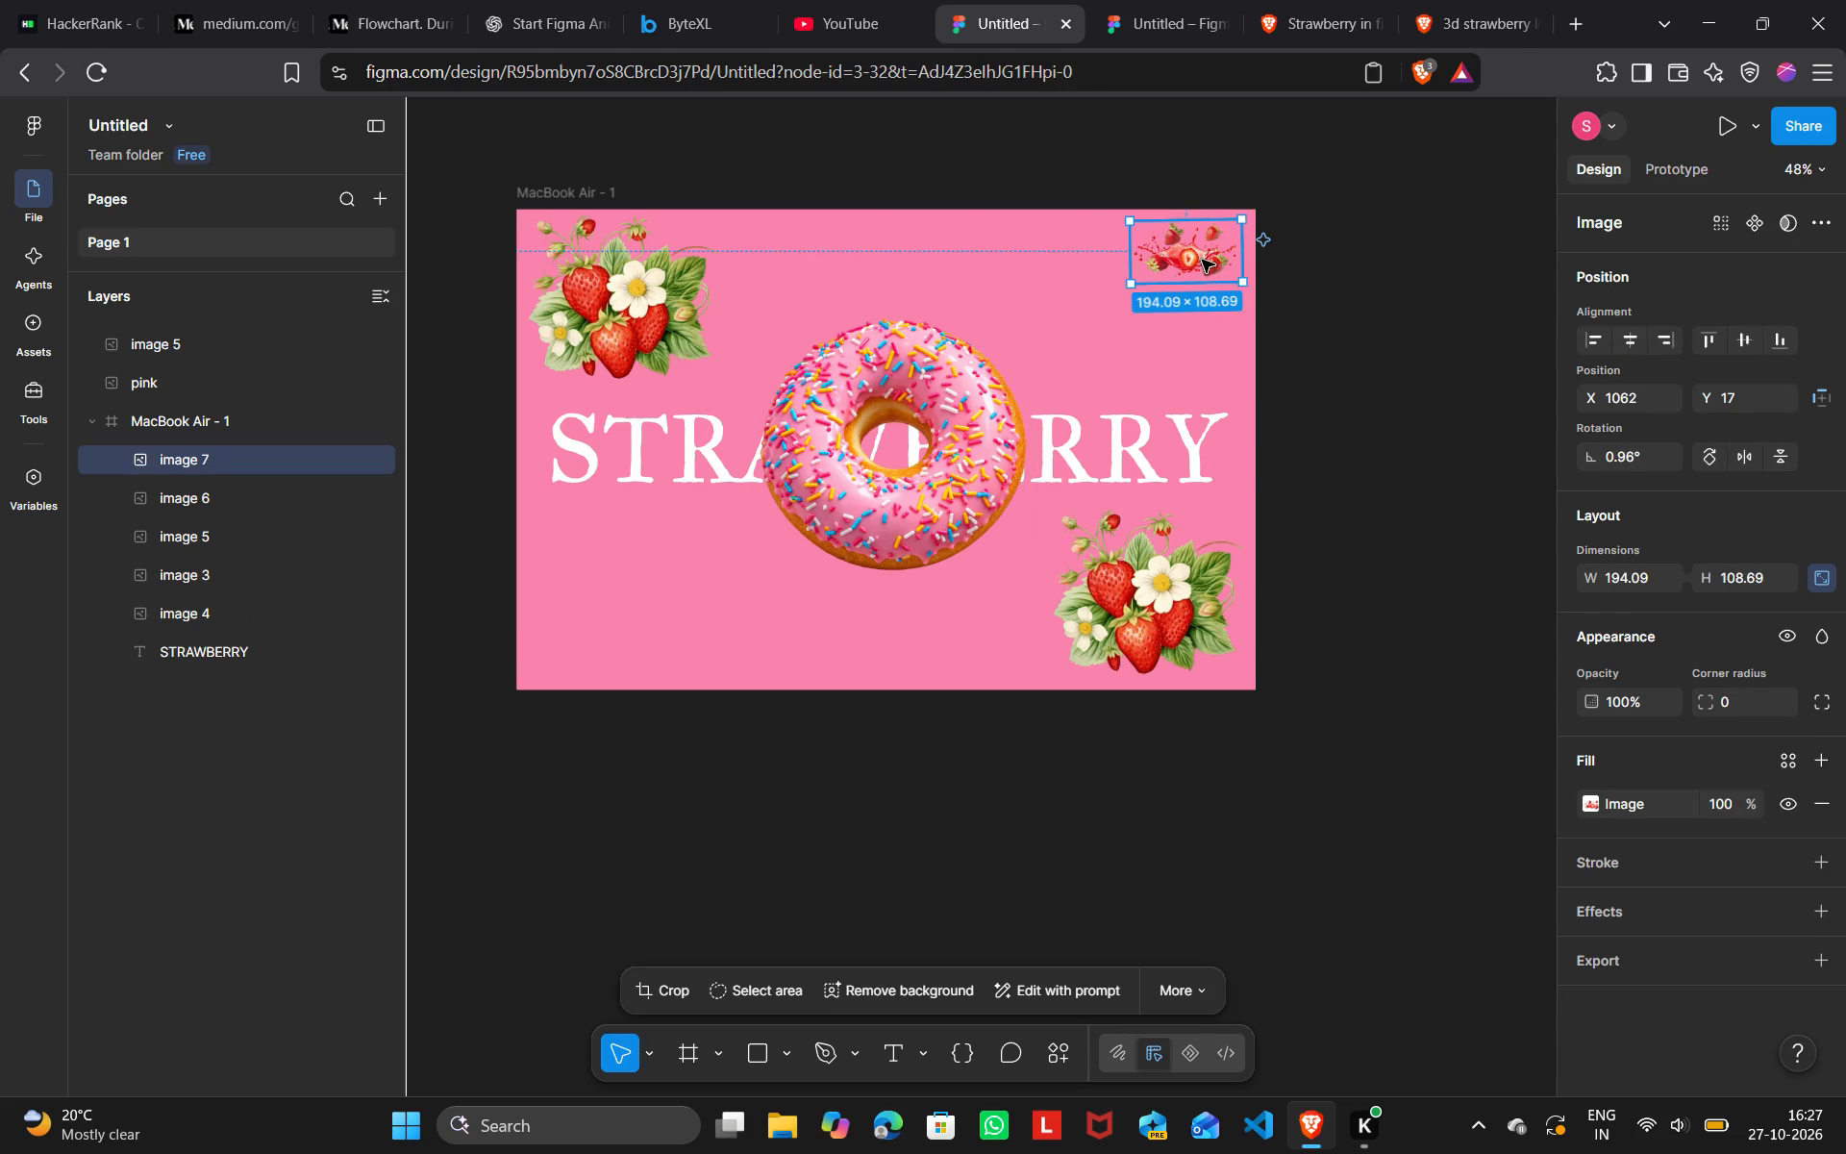
{"action": "left_click_drag", "start_coordinate": [1202, 260], "coordinate": [646, 638]}
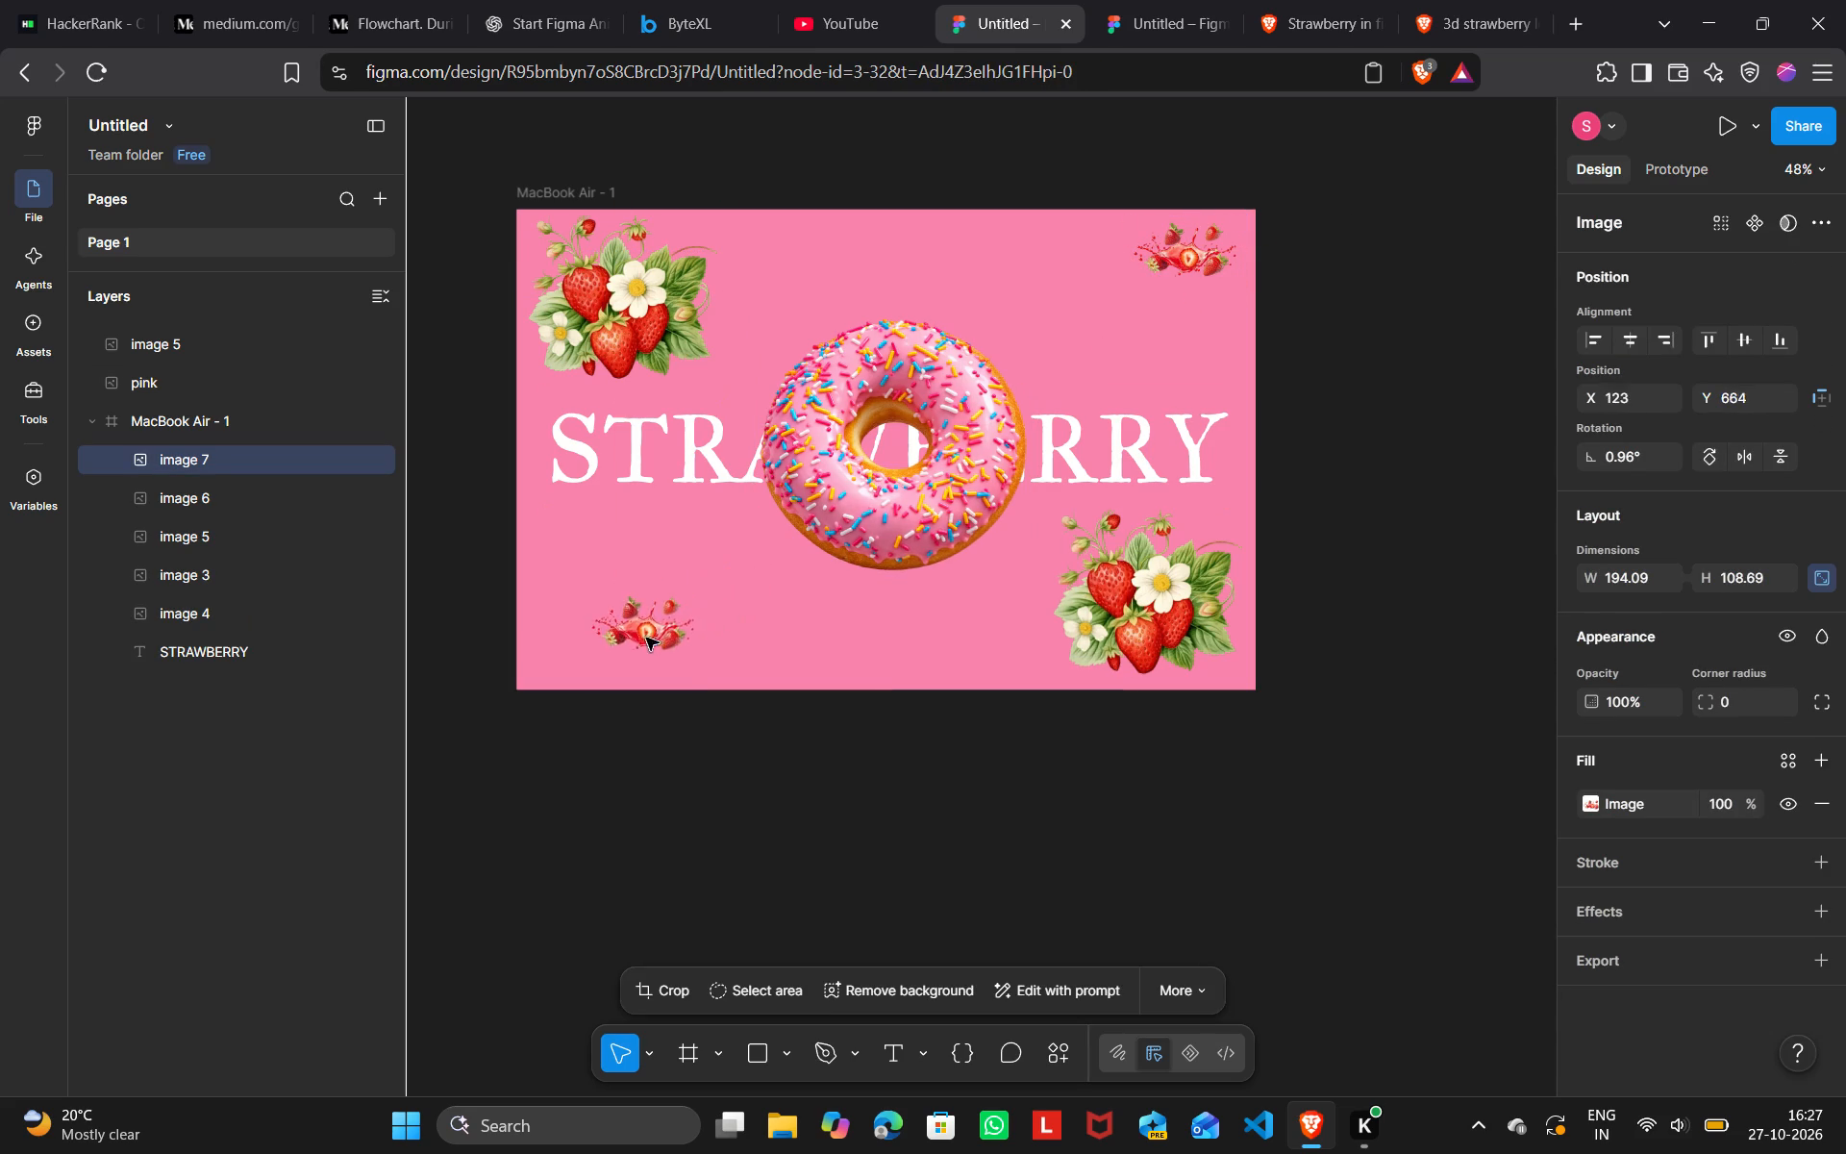
{"action": "left_click_drag", "start_coordinate": [646, 638], "coordinate": [596, 656]}
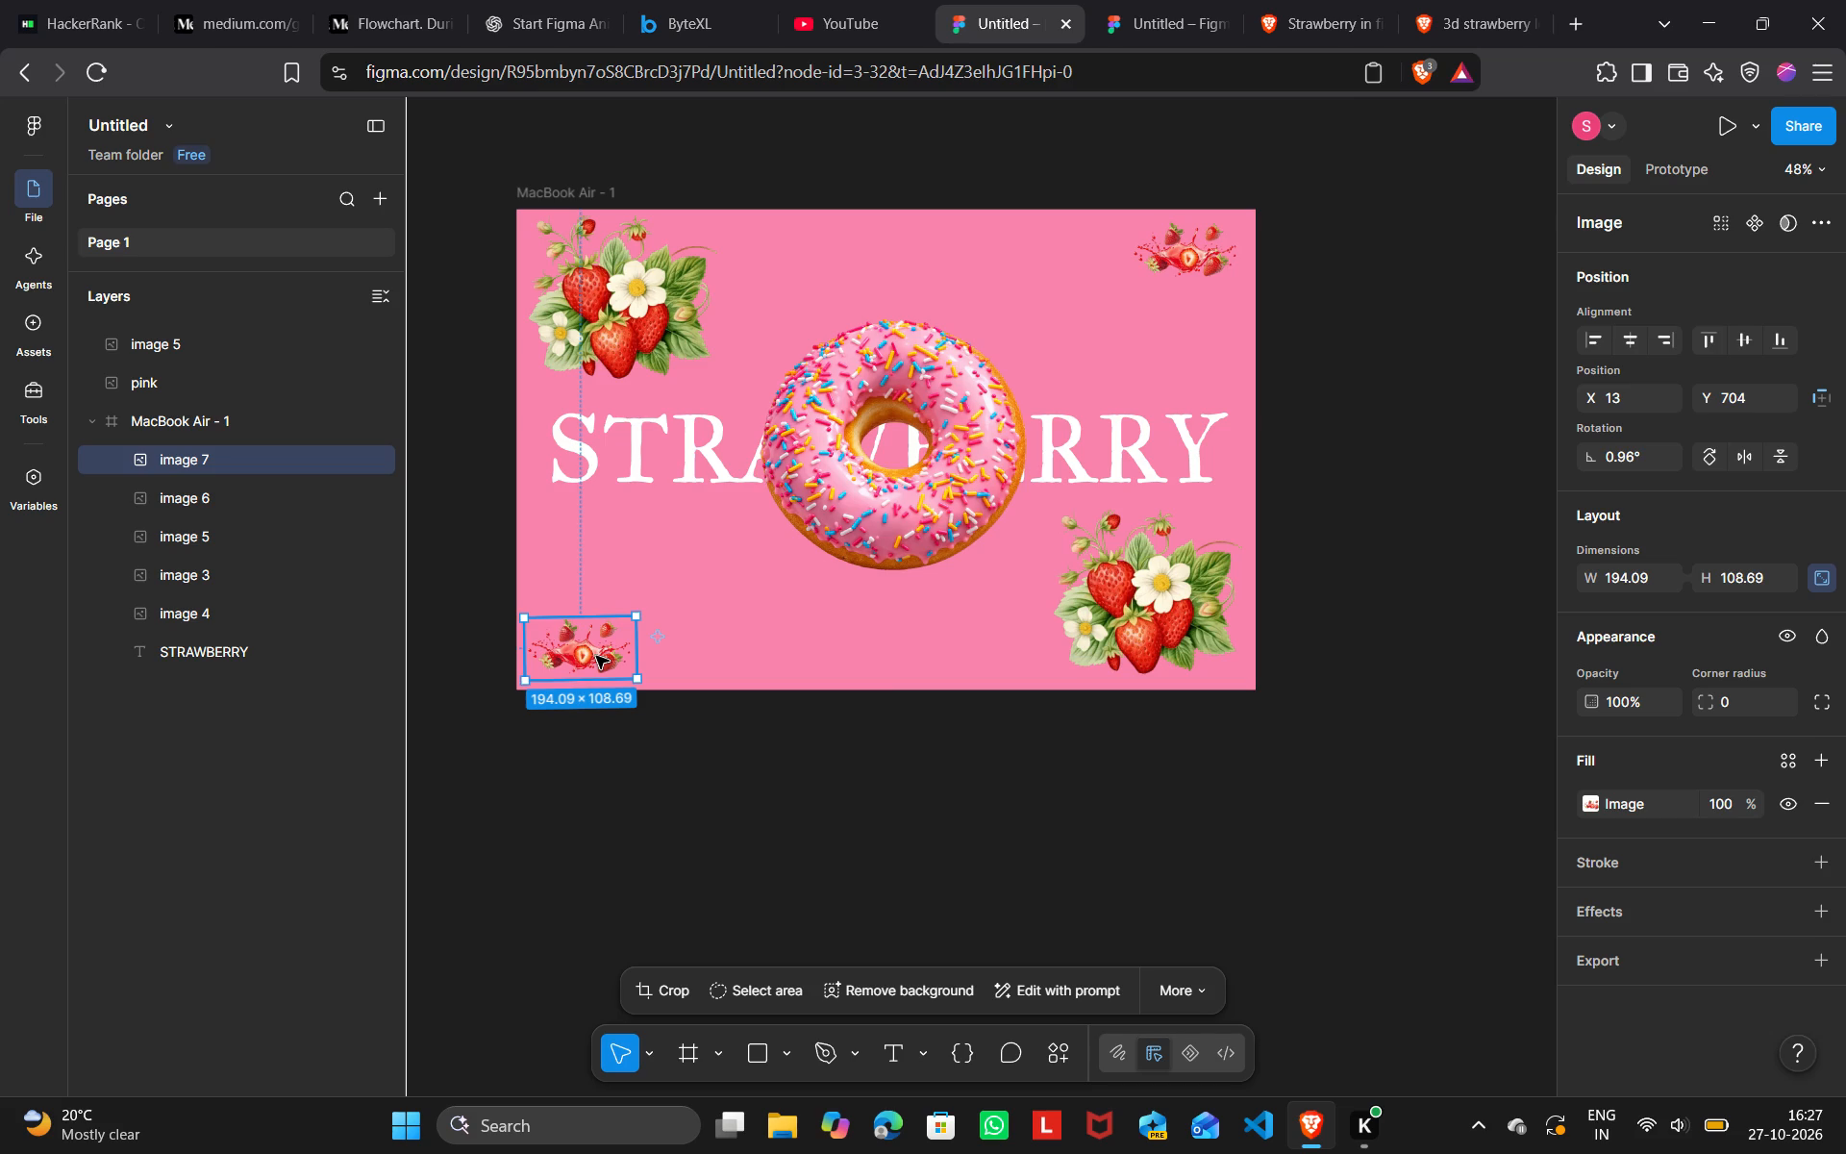
Pull the topmost extra splash copy out of the frame's upper-right corner and delete it.
{"action": "left_click_drag", "start_coordinate": [1205, 245], "coordinate": [1258, 262]}
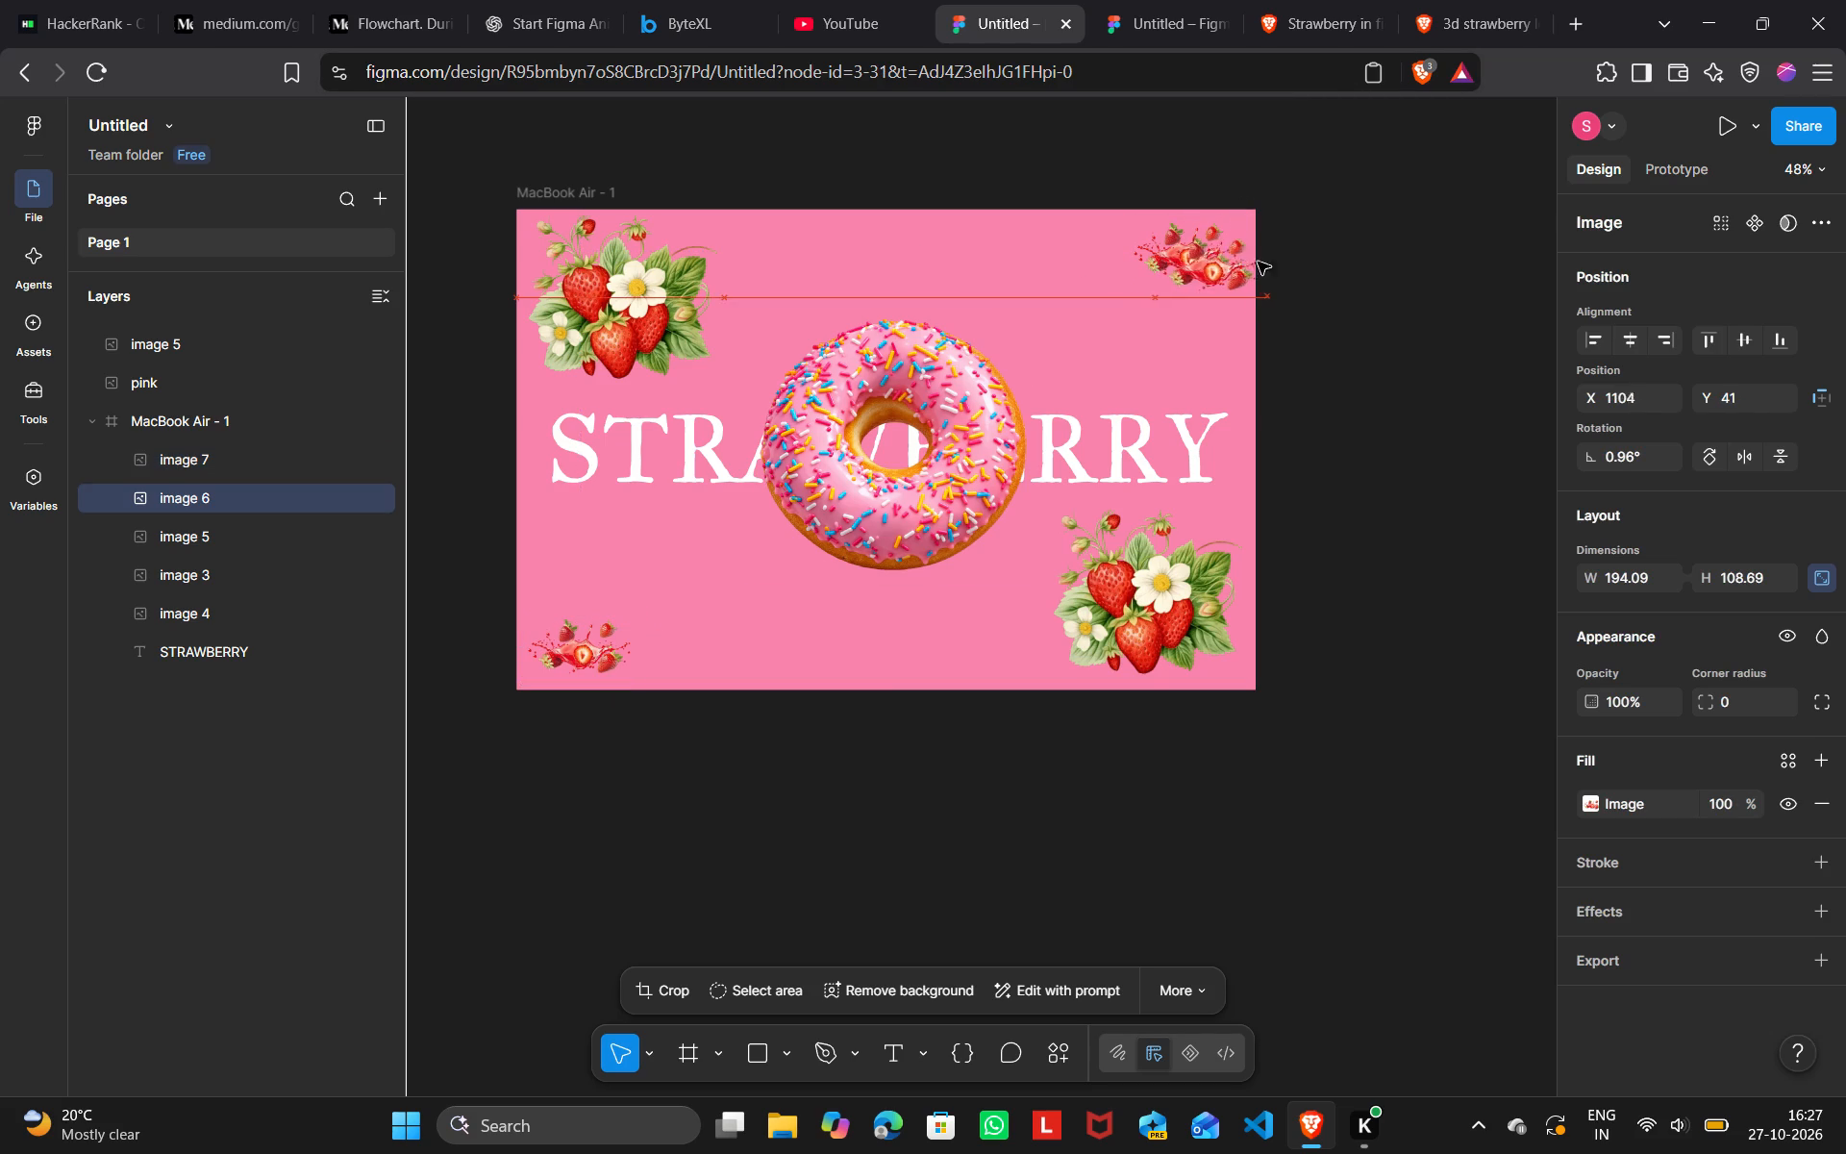
{"action": "left_click_drag", "start_coordinate": [1258, 262], "coordinate": [1346, 257]}
{"action": "left_click", "coordinate": [1346, 257]}
{"action": "key", "text": "Delete"}
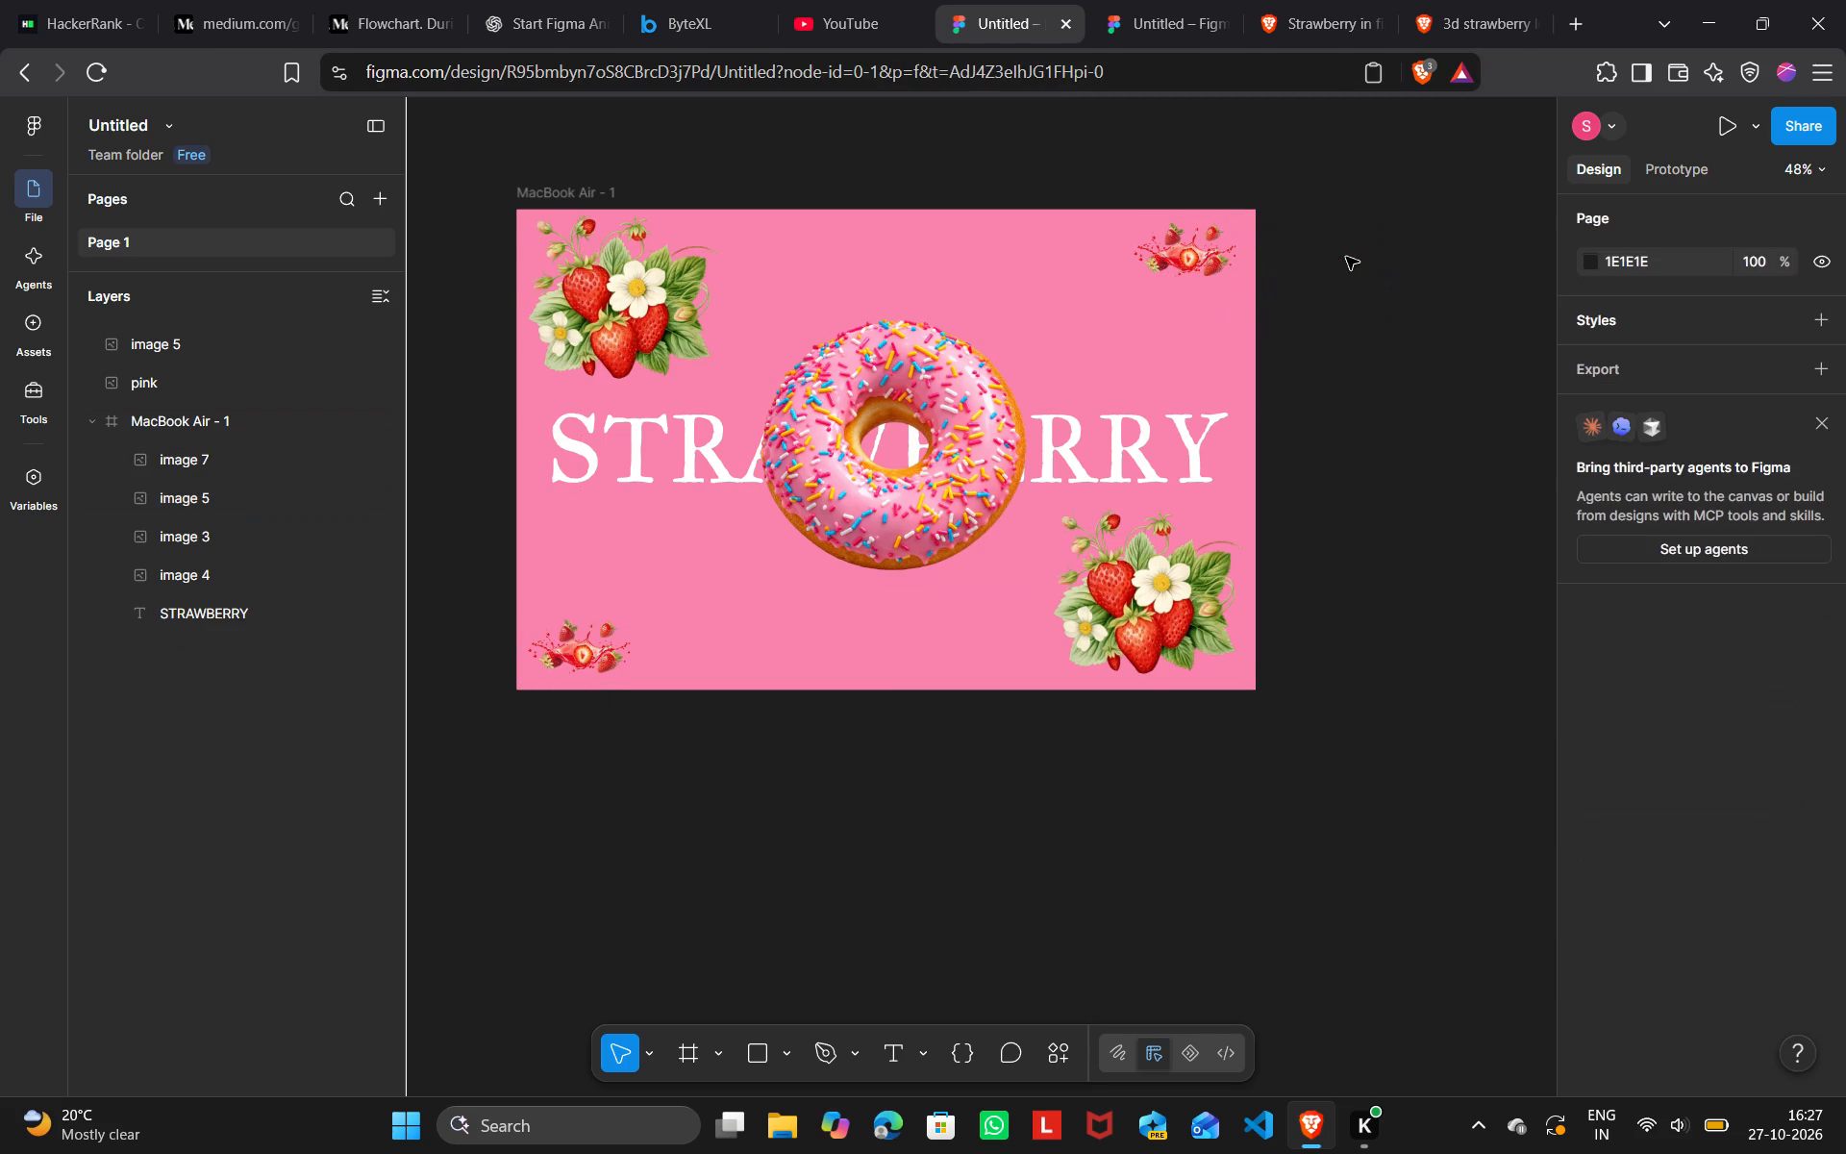
Pull the remaining extra splash copy away from the frame's upper-right corner and delete it, keeping the original splash.
{"action": "left_click_drag", "start_coordinate": [1190, 244], "coordinate": [1297, 281]}
{"action": "key", "text": "Delete"}
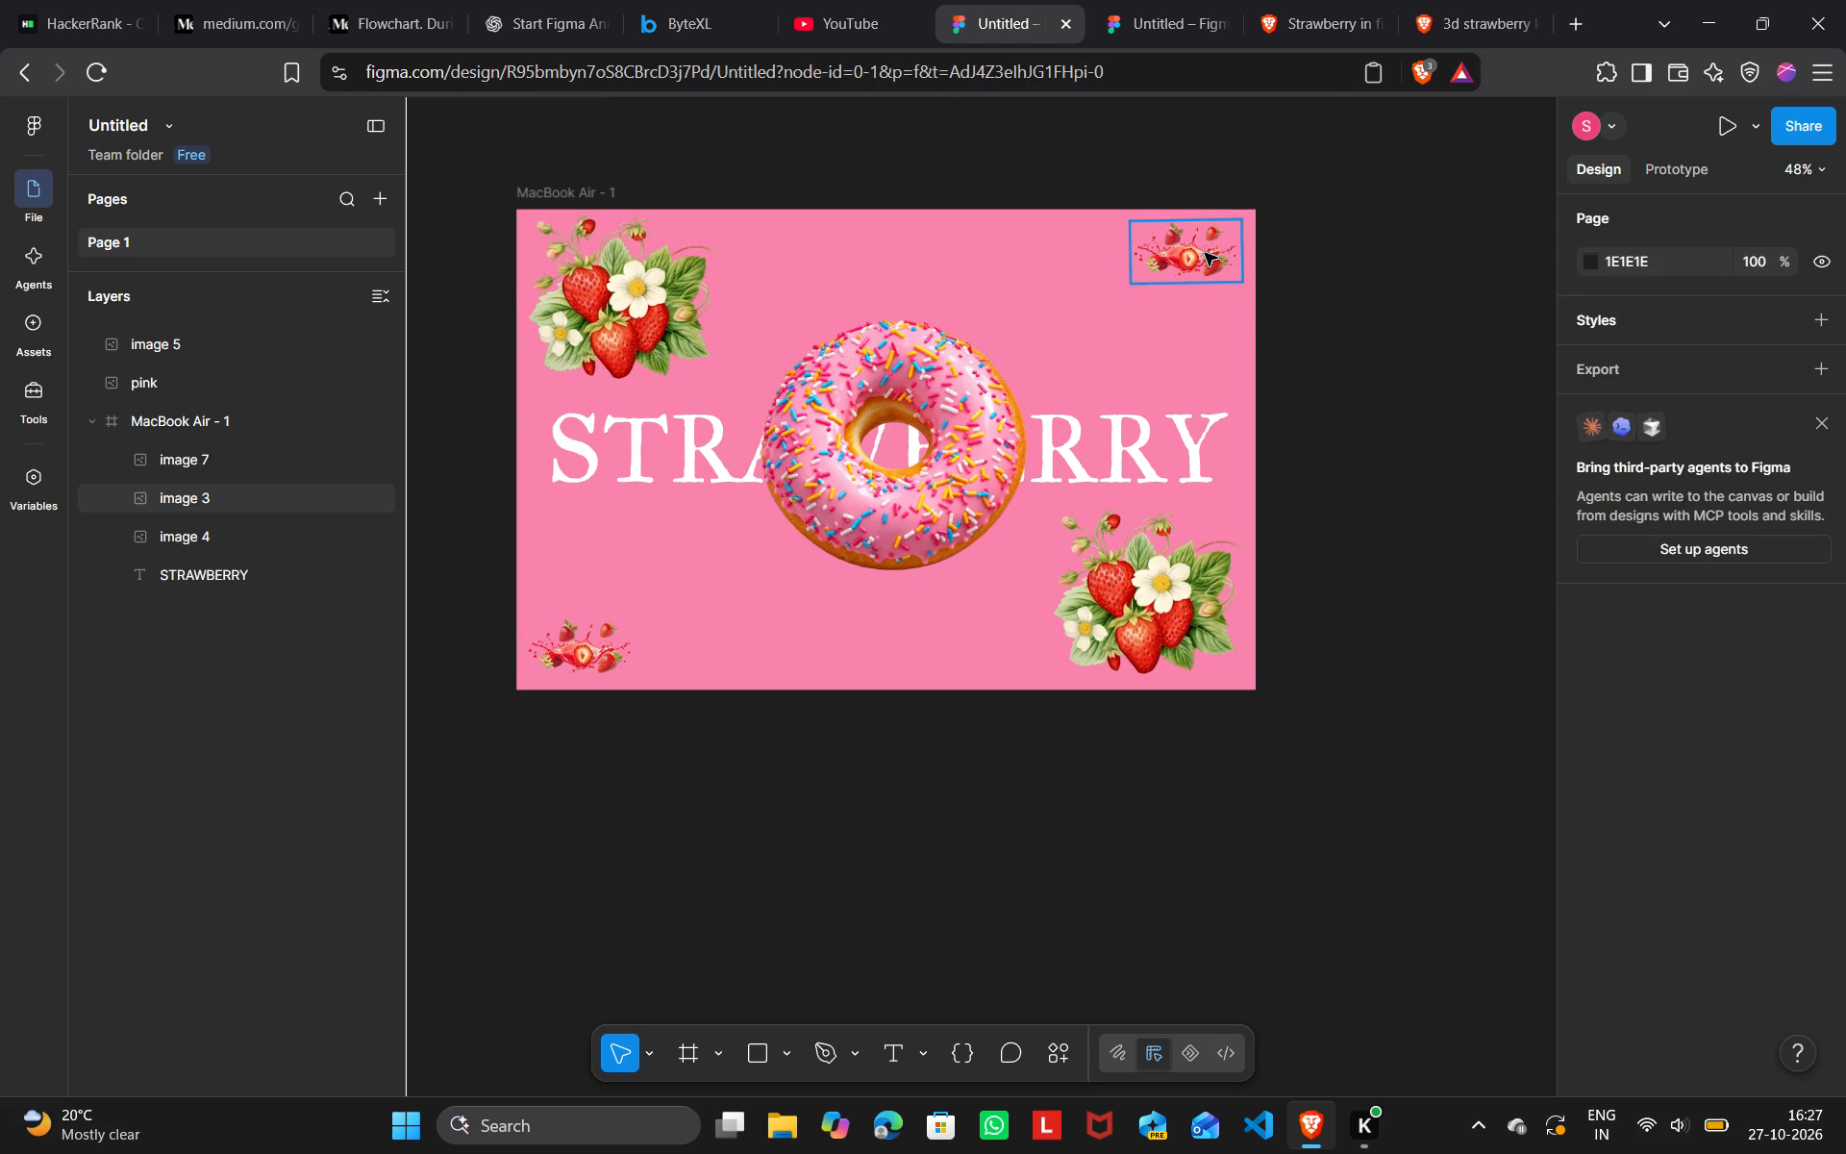
{"action": "left_click", "coordinate": [1205, 253]}
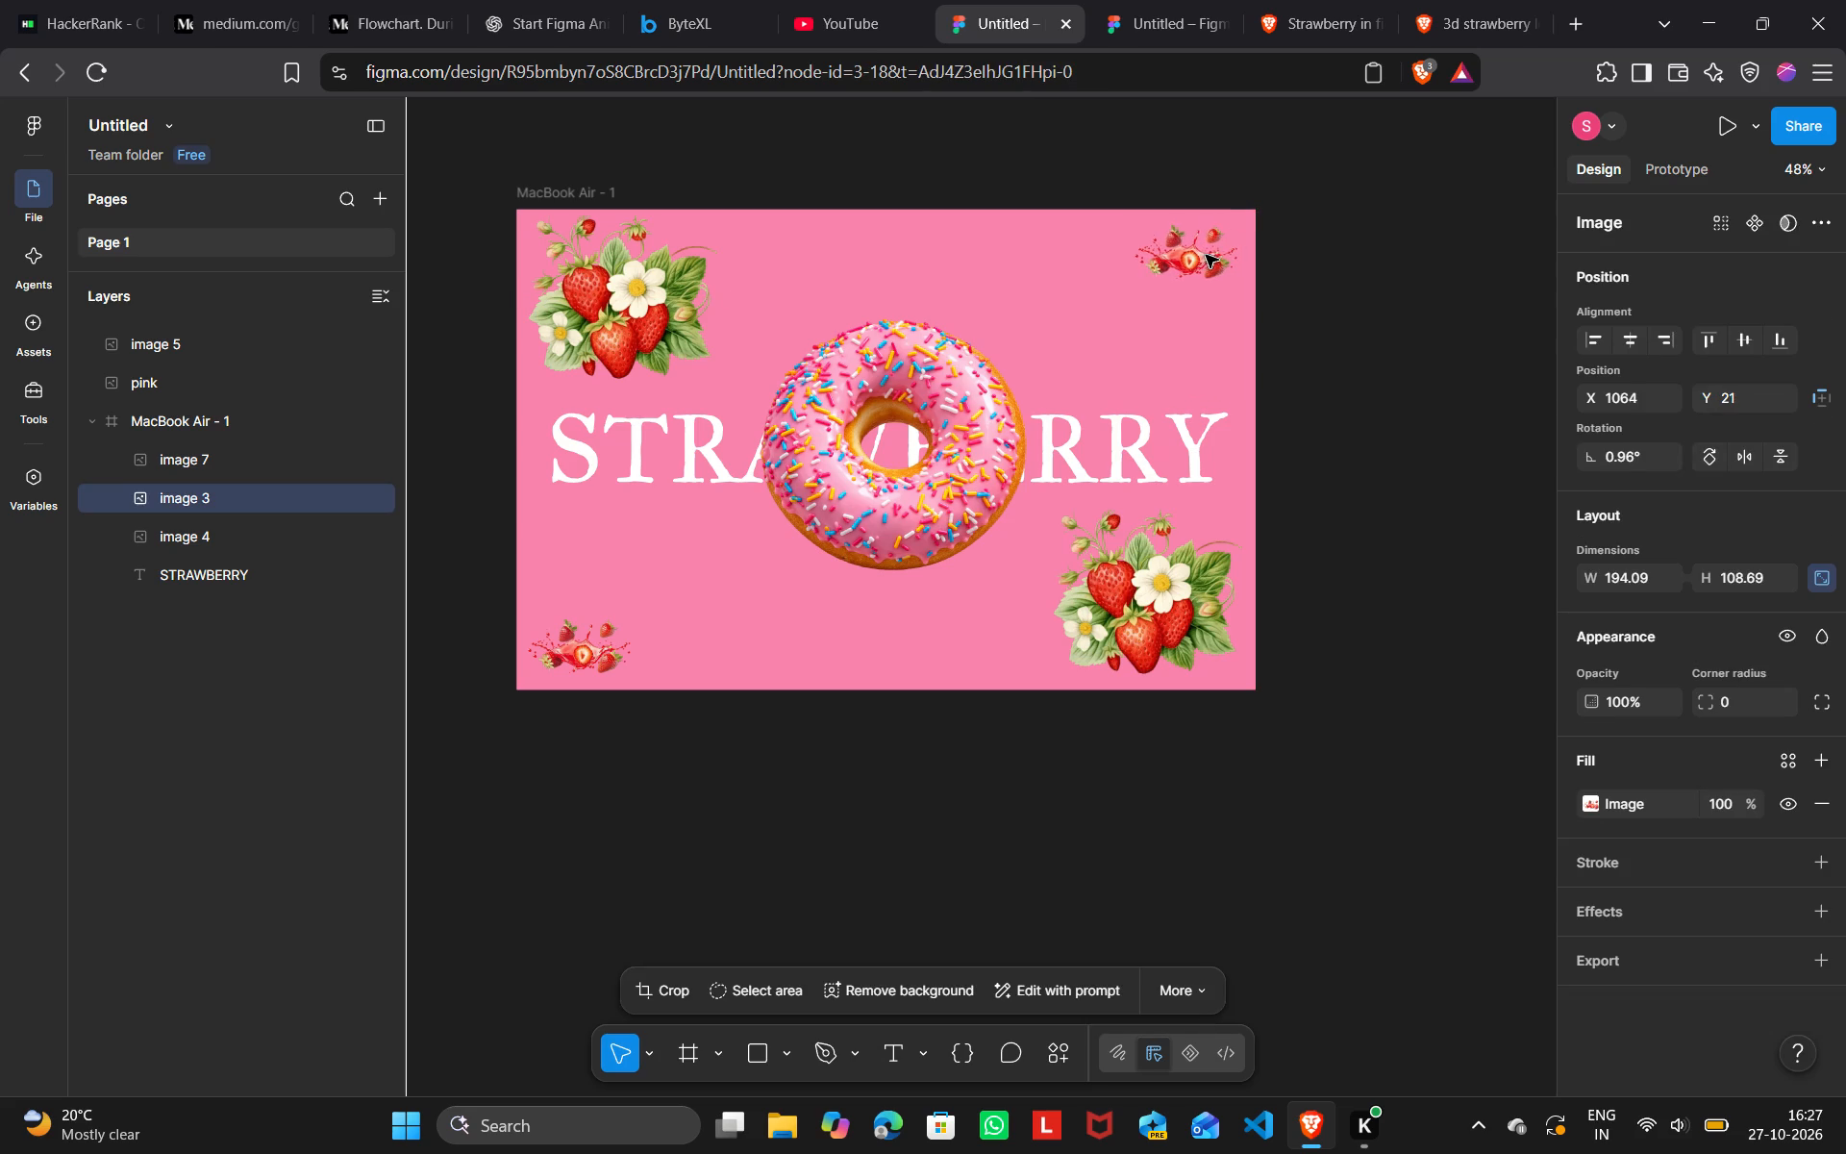
{"action": "left_click", "coordinate": [1402, 193]}
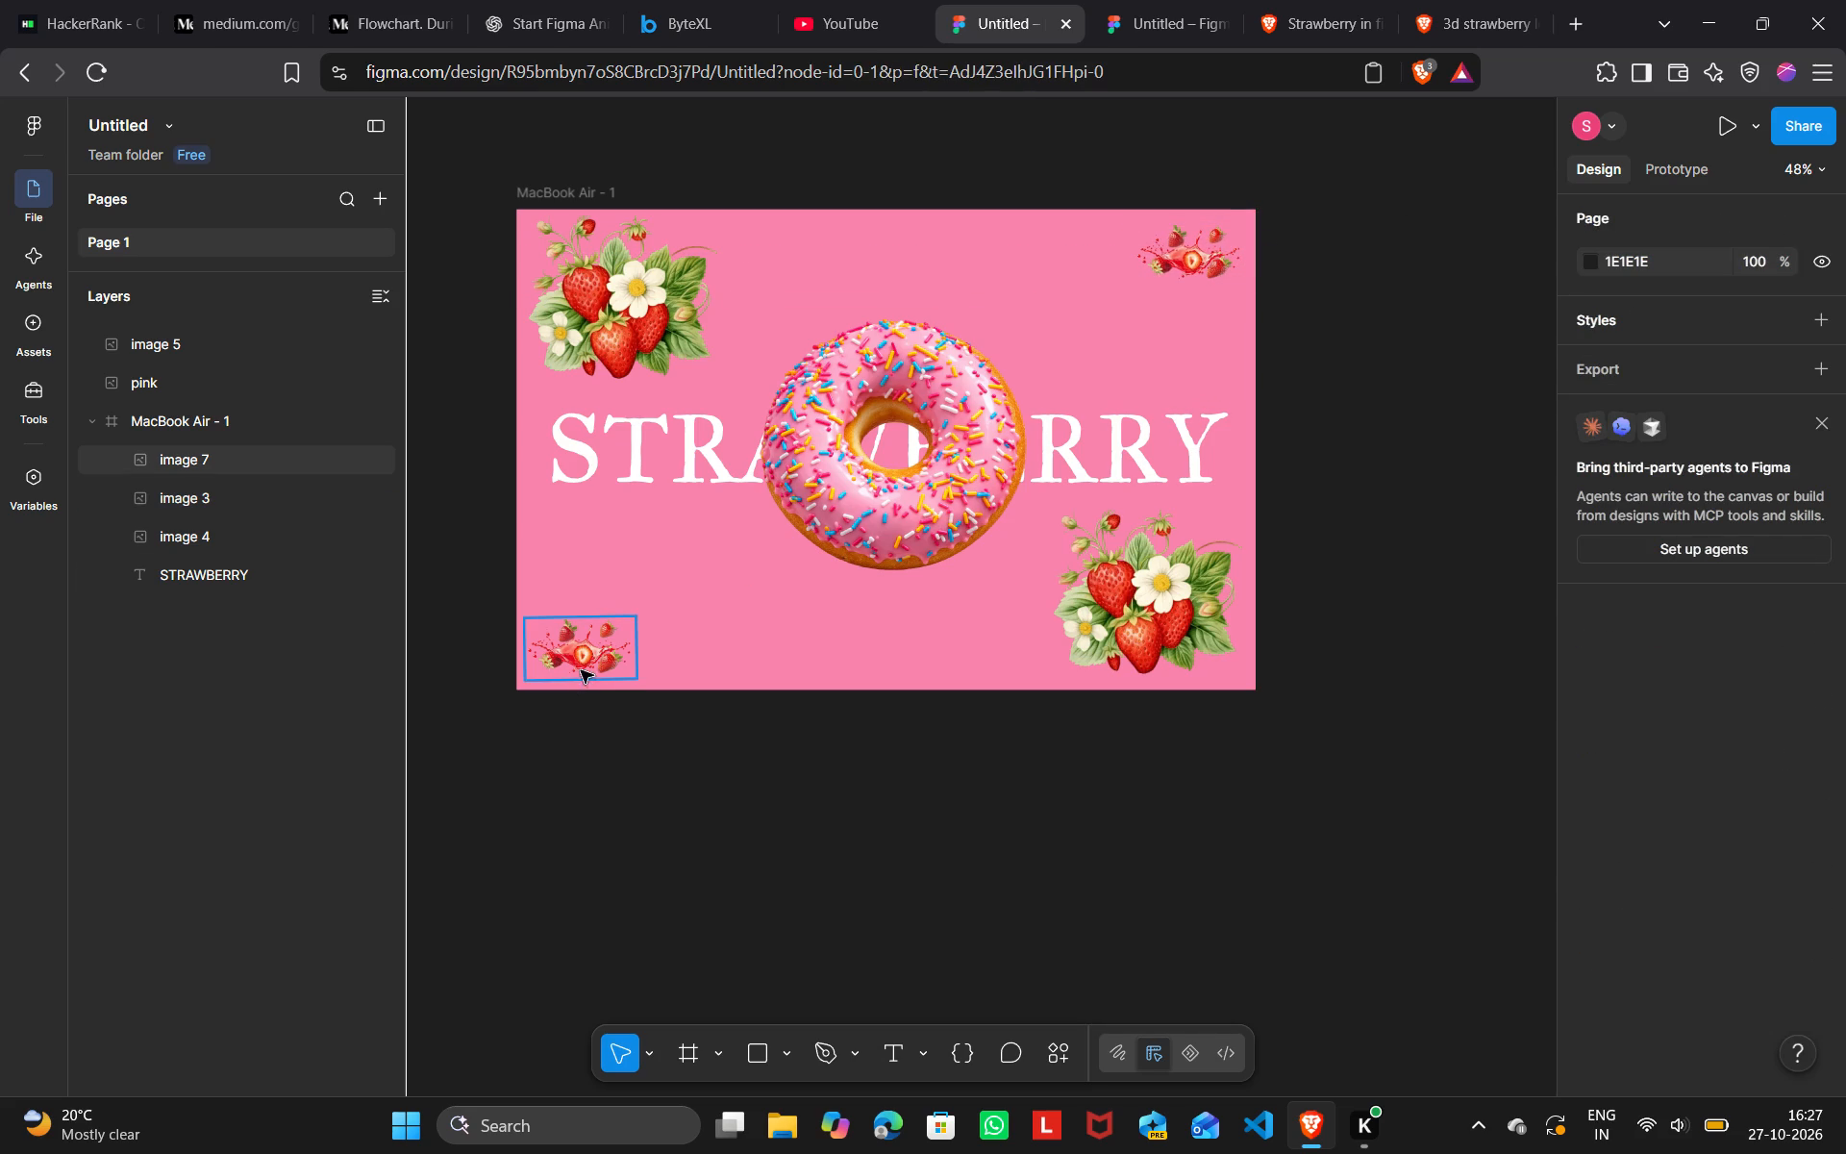
{"action": "left_click", "coordinate": [653, 815]}
Rotate the lower-left splash image clockwise to a diagonal tilt and nudge it toward the frame's corner.
{"action": "scroll", "coordinate": [606, 640], "scroll_direction": "right", "scroll_amount": 3}
{"action": "scroll", "coordinate": [606, 640], "scroll_direction": "up", "scroll_amount": 1}
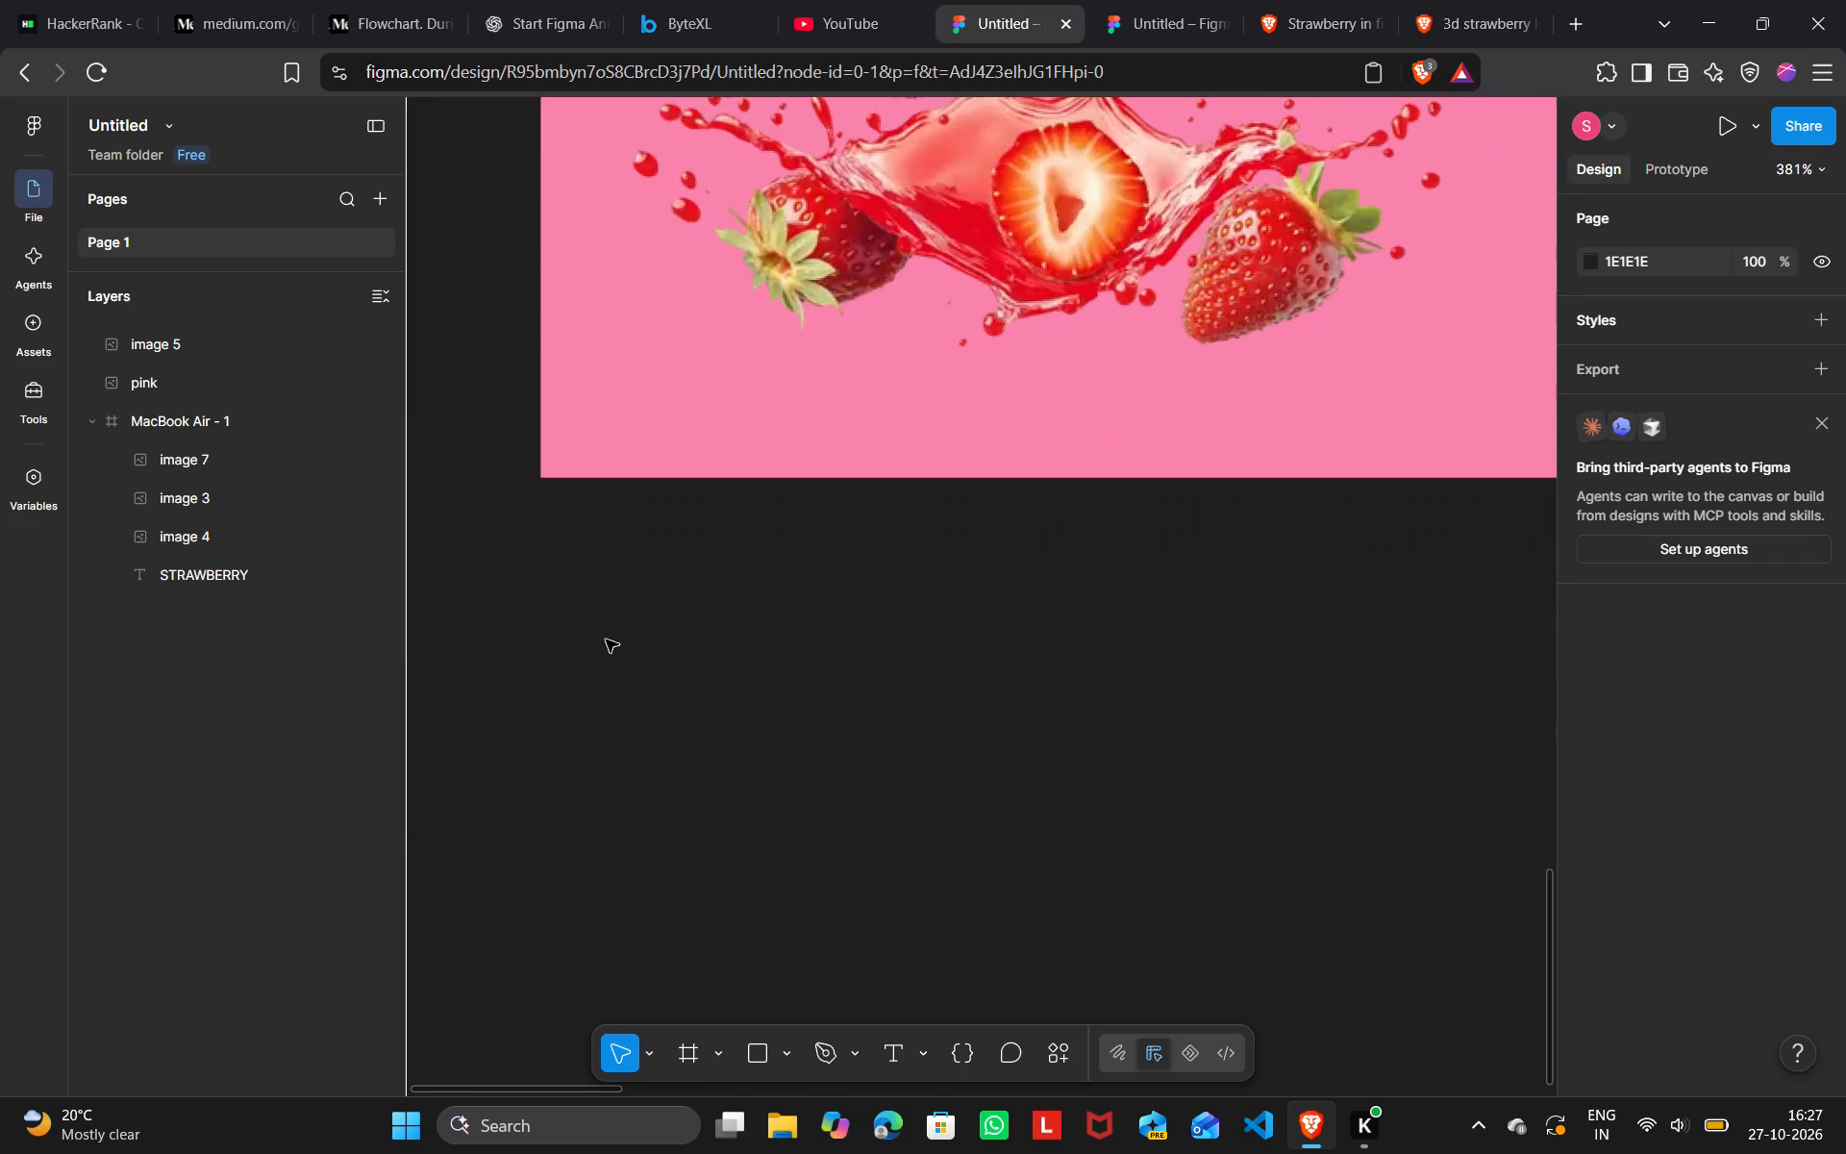
{"action": "scroll", "coordinate": [606, 640], "scroll_direction": "up", "scroll_amount": 1}
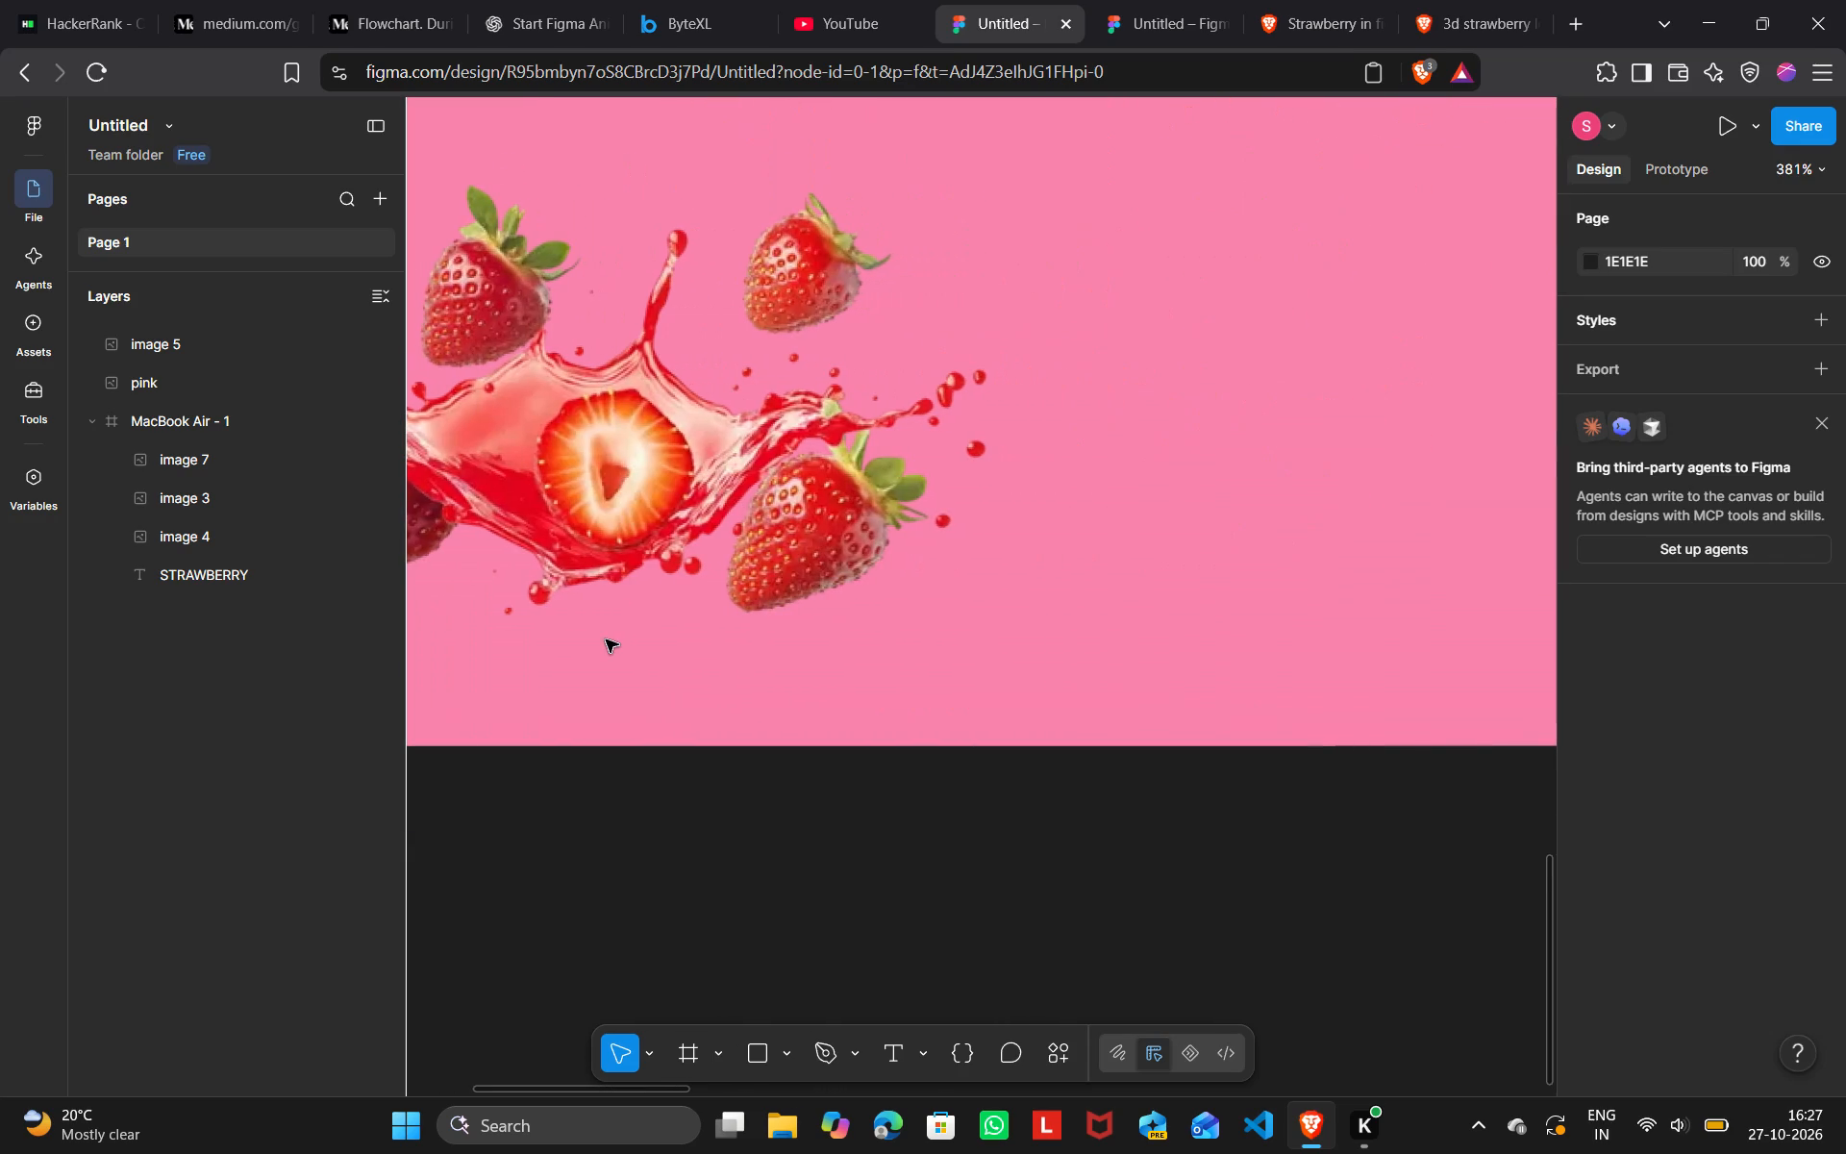
{"action": "scroll", "coordinate": [606, 640], "scroll_direction": "right", "scroll_amount": 2}
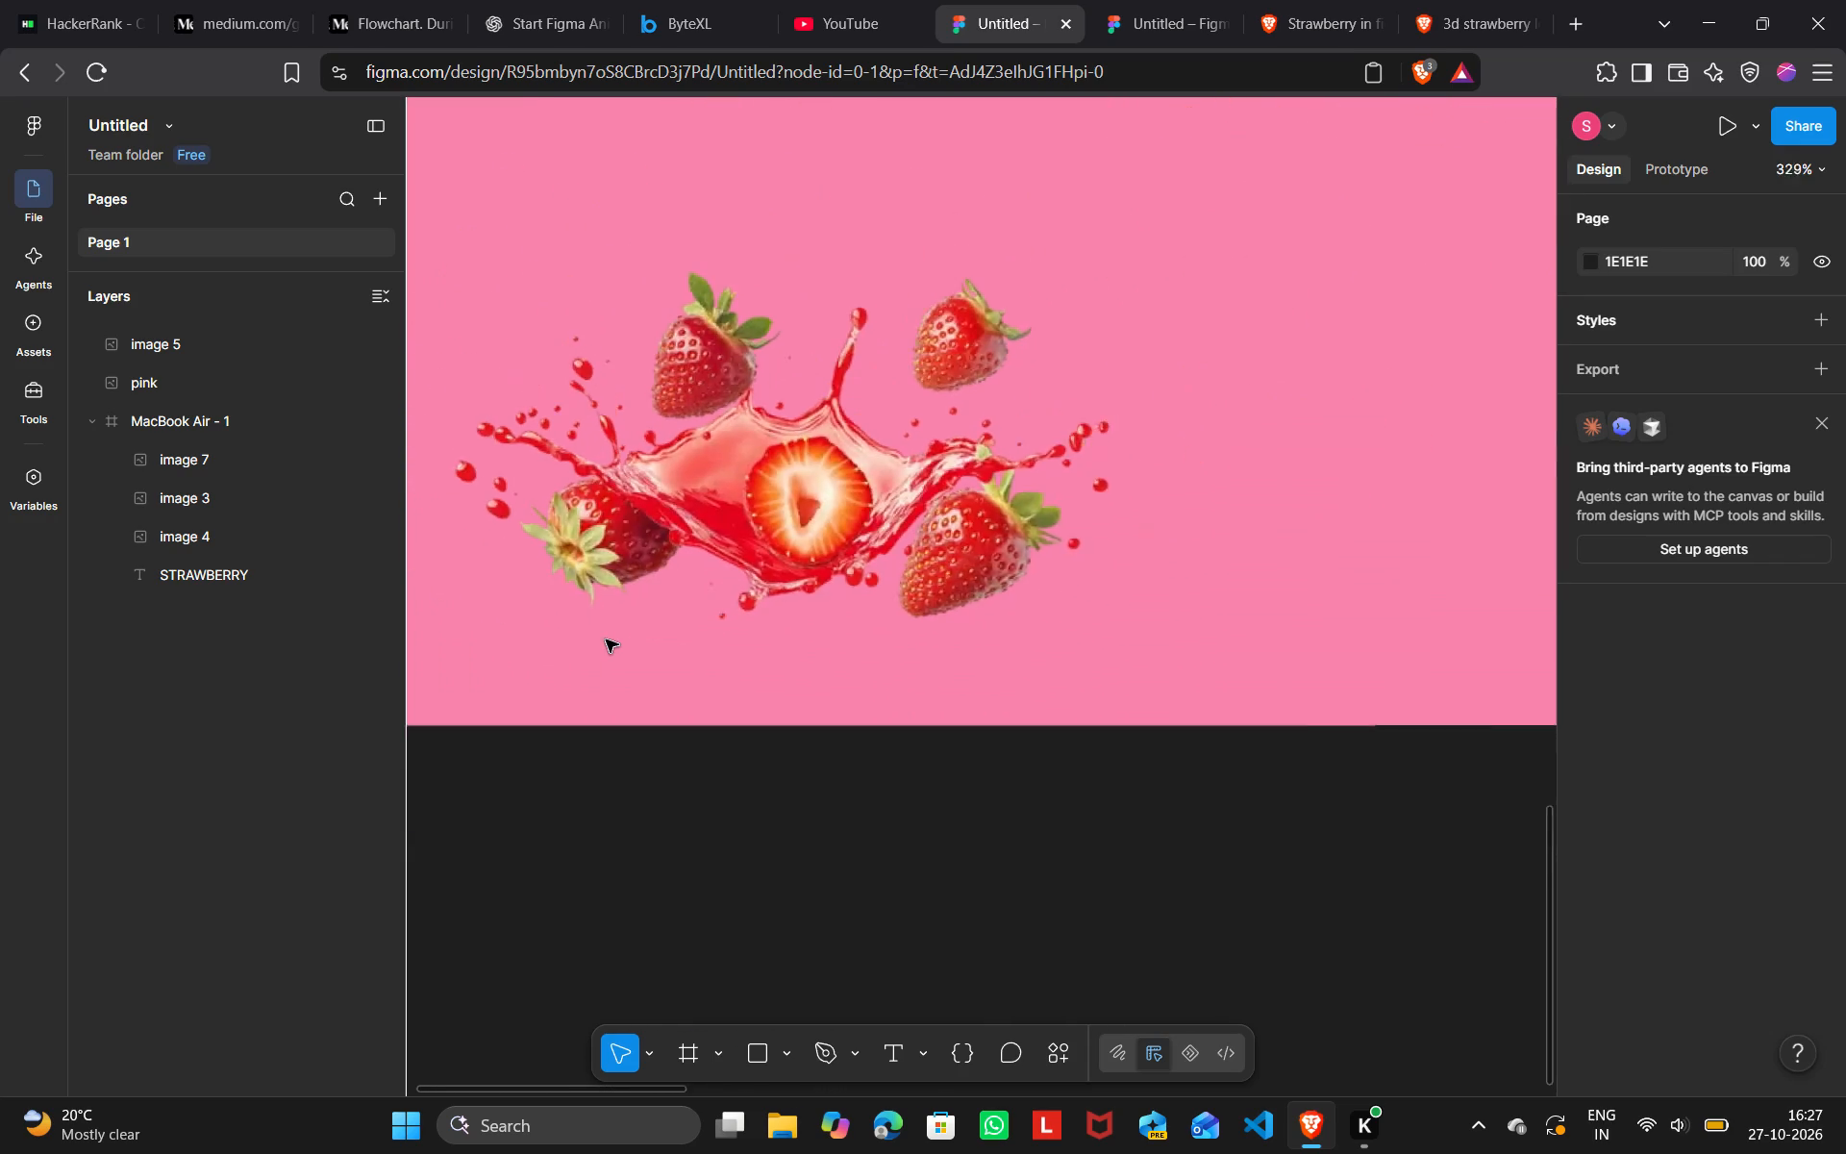
{"action": "left_click", "coordinate": [628, 567]}
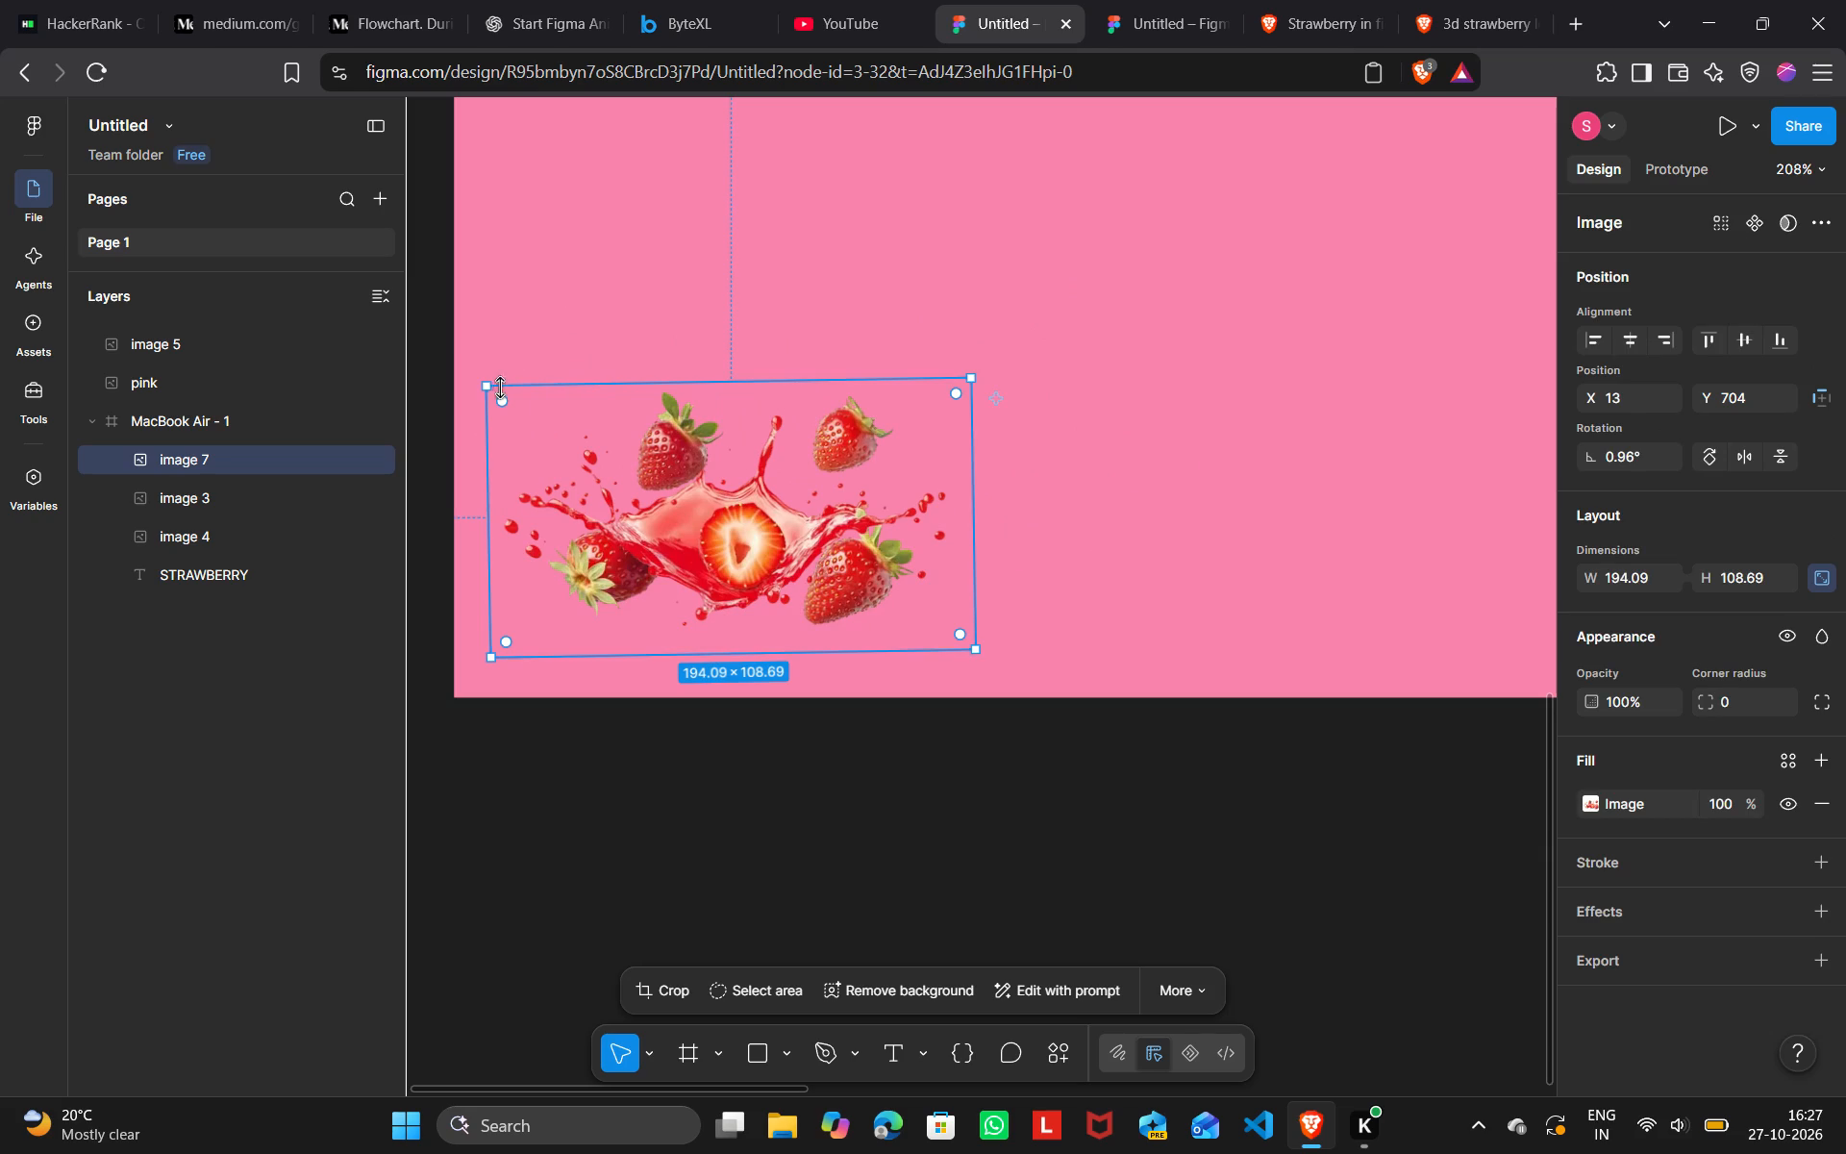
{"action": "left_click_drag", "start_coordinate": [480, 375], "coordinate": [481, 362]}
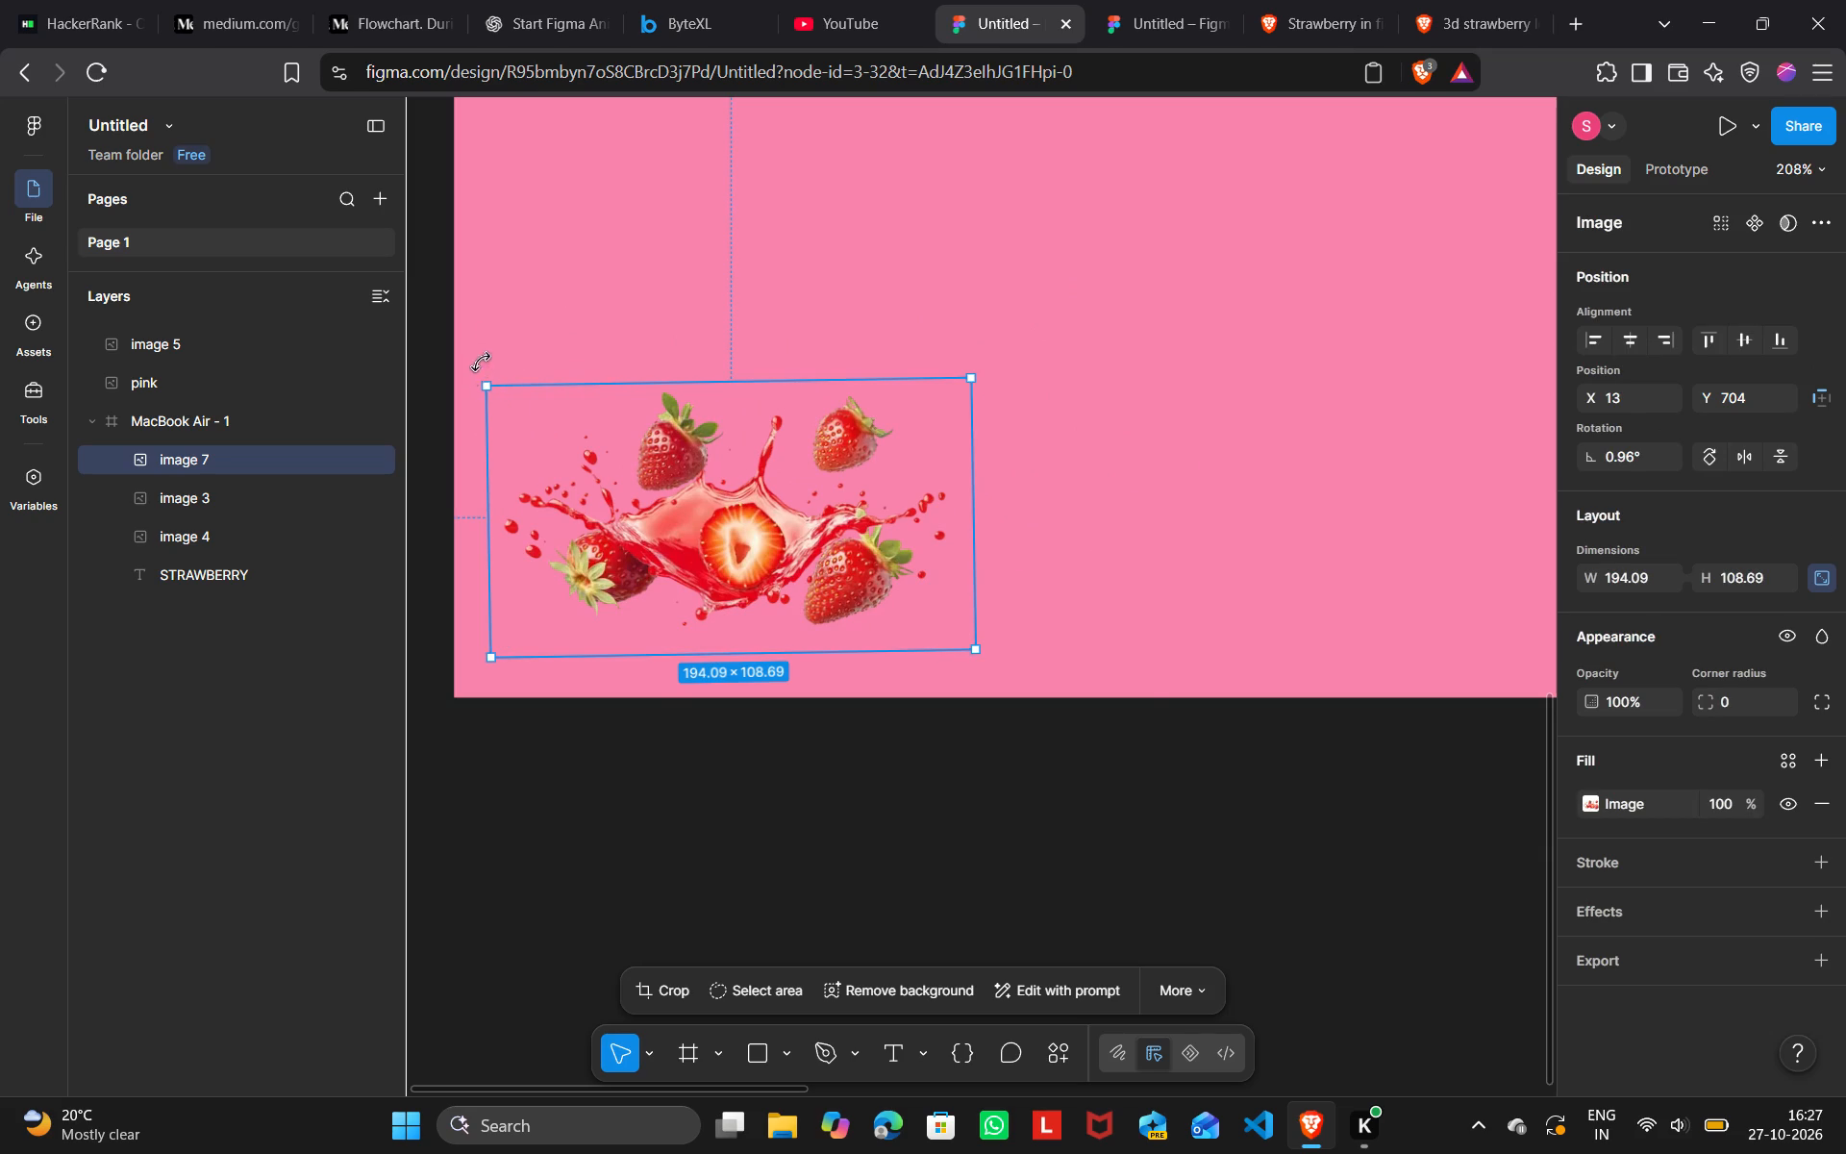
{"action": "left_click_drag", "start_coordinate": [481, 362], "coordinate": [1072, 582]}
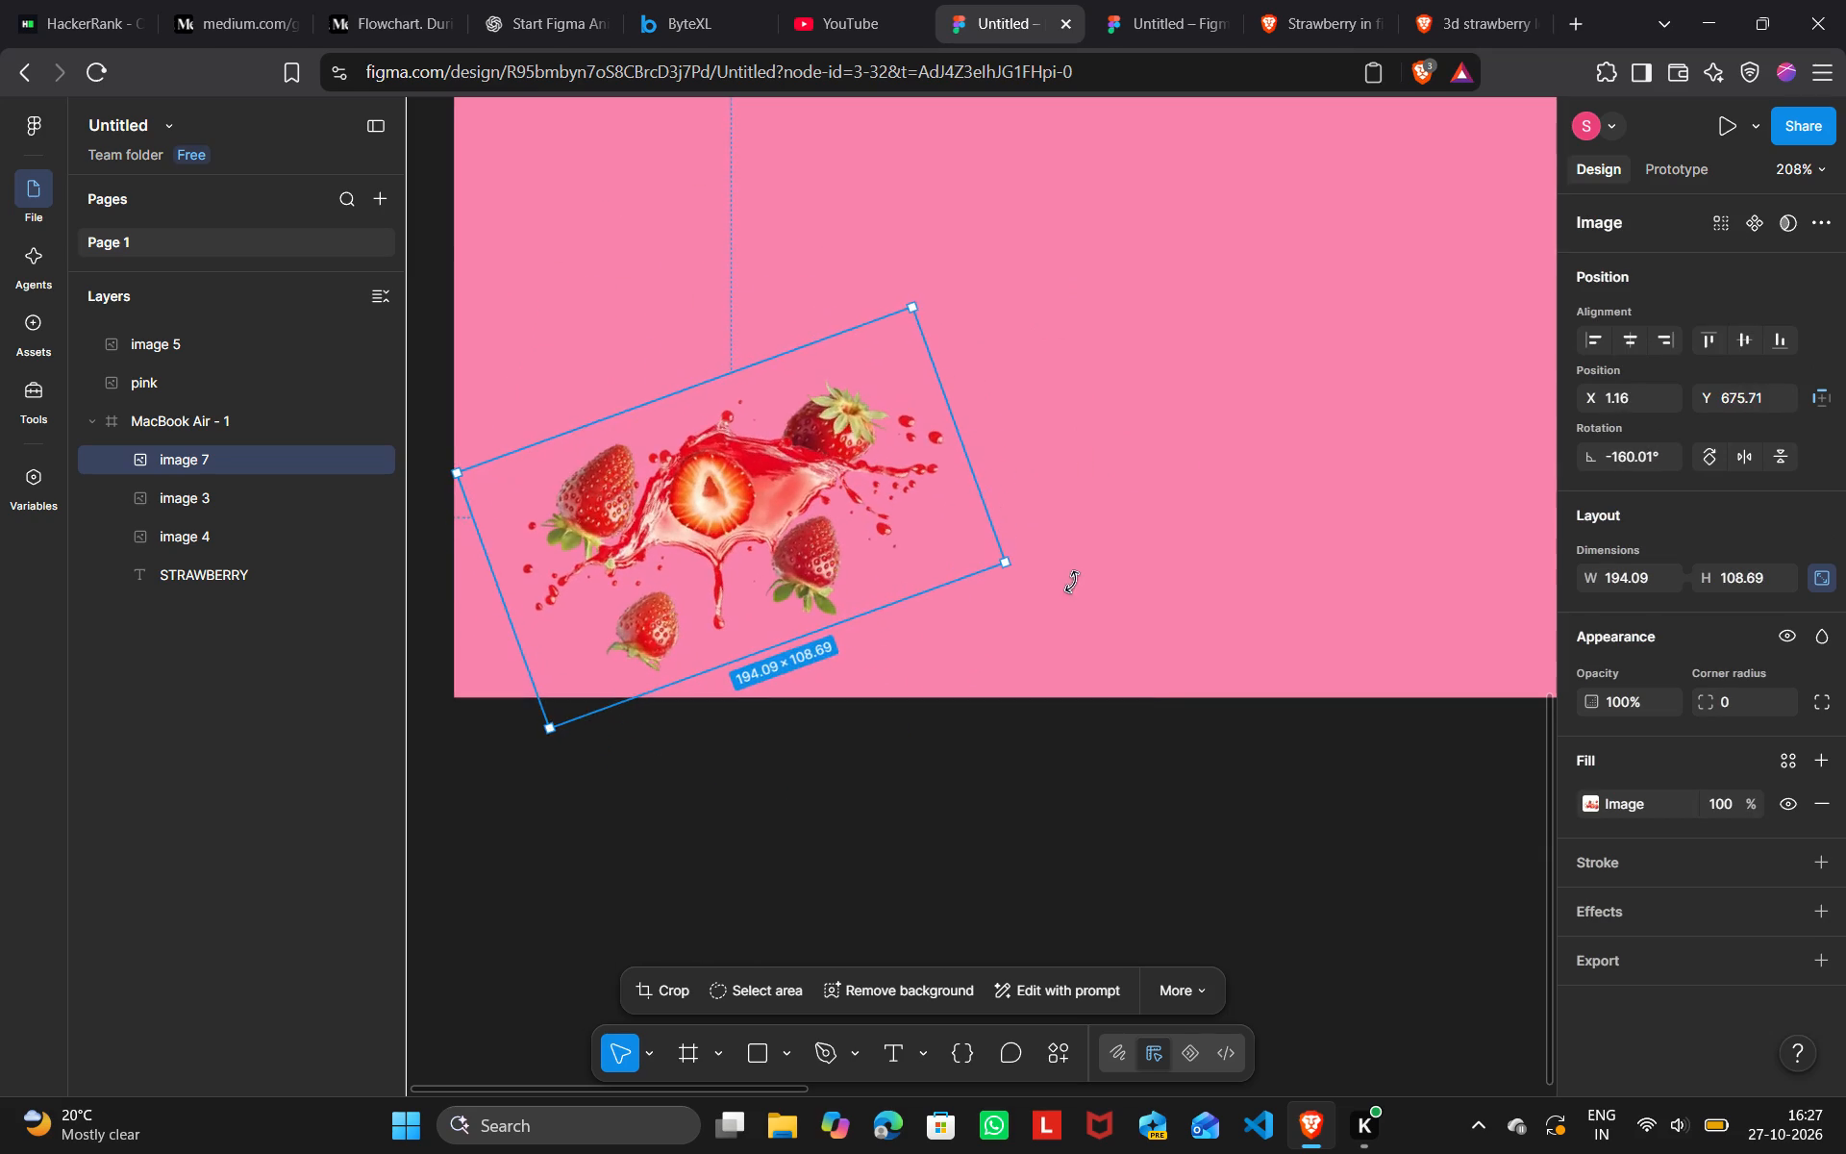
{"action": "left_click_drag", "start_coordinate": [1072, 582], "coordinate": [679, 414]}
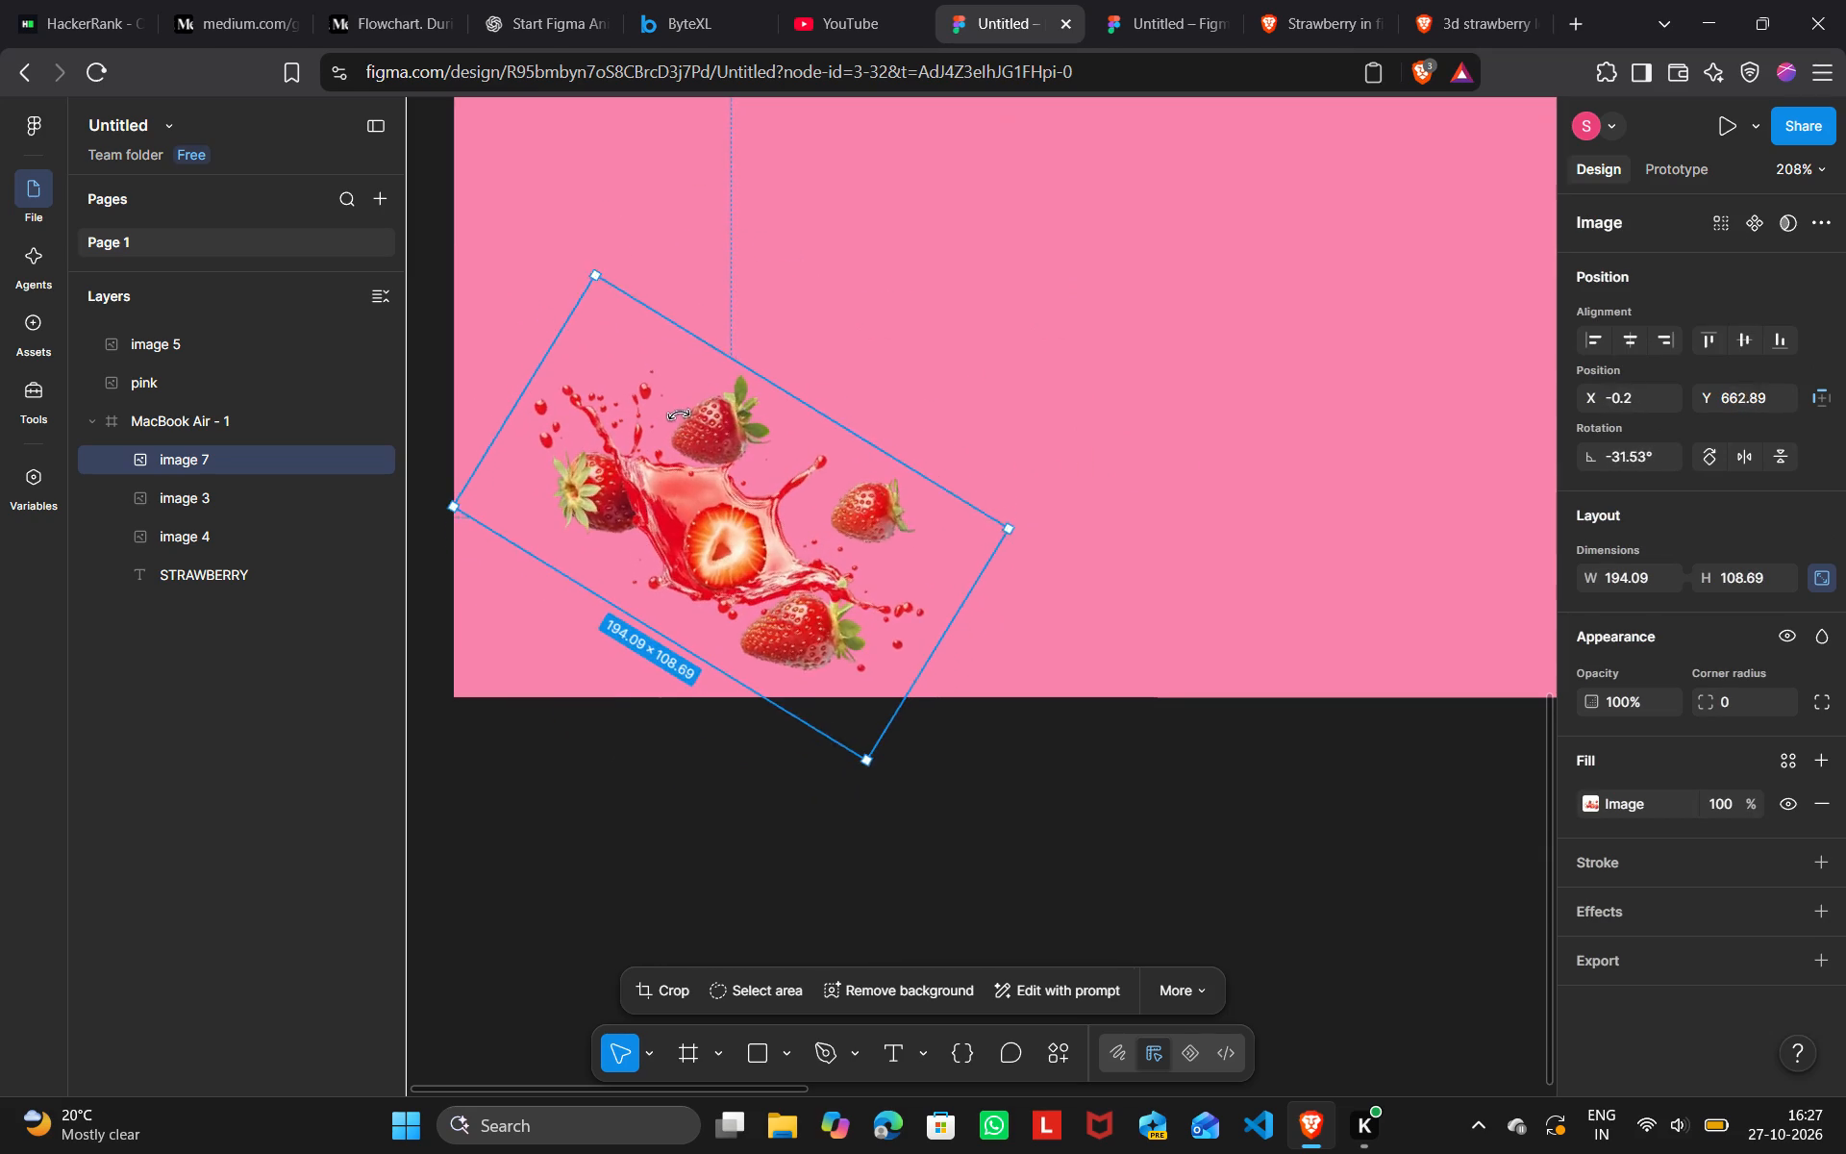
{"action": "left_click_drag", "start_coordinate": [679, 414], "coordinate": [696, 407]}
{"action": "left_click_drag", "start_coordinate": [851, 539], "coordinate": [790, 529]}
{"action": "left_click", "coordinate": [674, 773]}
Rotate the frame's upper-right splash image to about -51° and move it to about X 1092, Y -23.
{"action": "scroll", "coordinate": [674, 773], "scroll_direction": "up", "scroll_amount": 1}
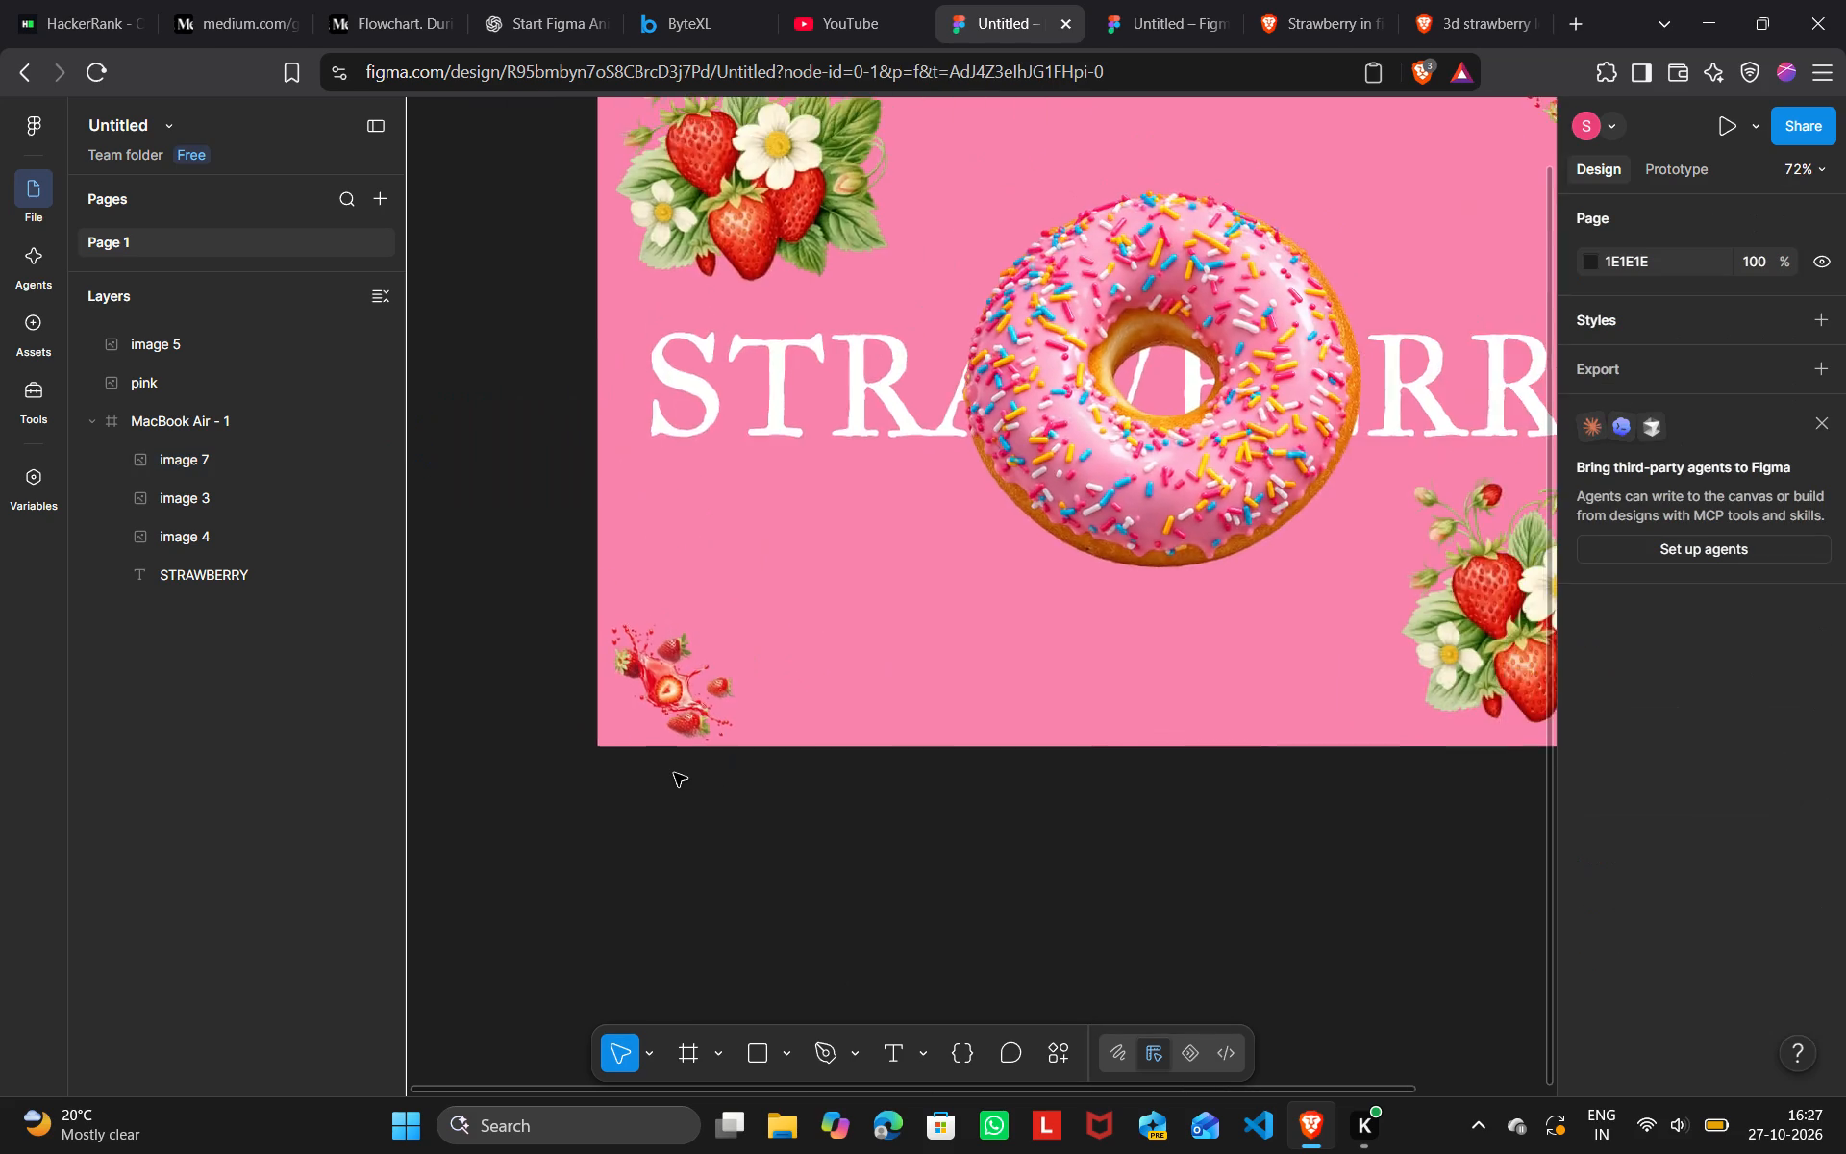
{"action": "scroll", "coordinate": [674, 773], "scroll_direction": "up", "scroll_amount": 1}
{"action": "scroll", "coordinate": [674, 773], "scroll_direction": "left", "scroll_amount": 1}
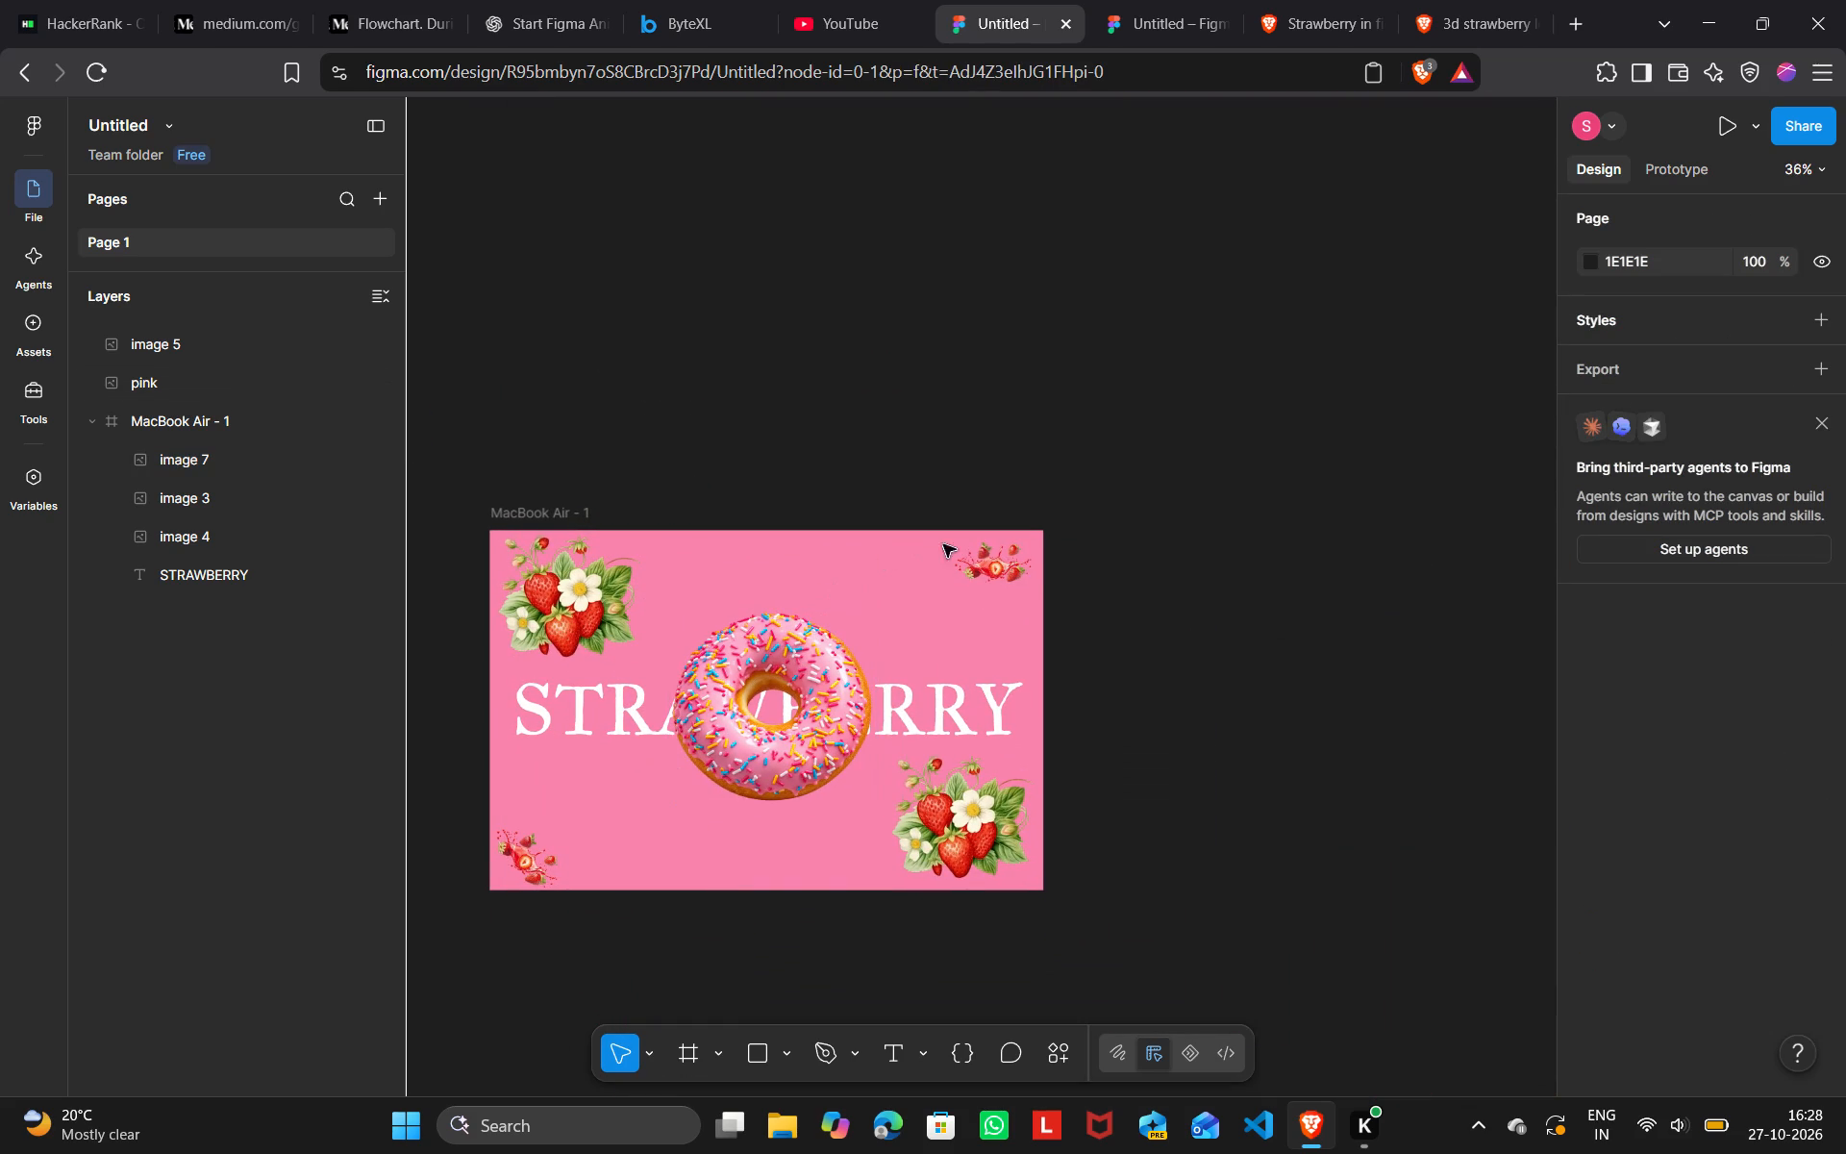
{"action": "left_click", "coordinate": [977, 551]}
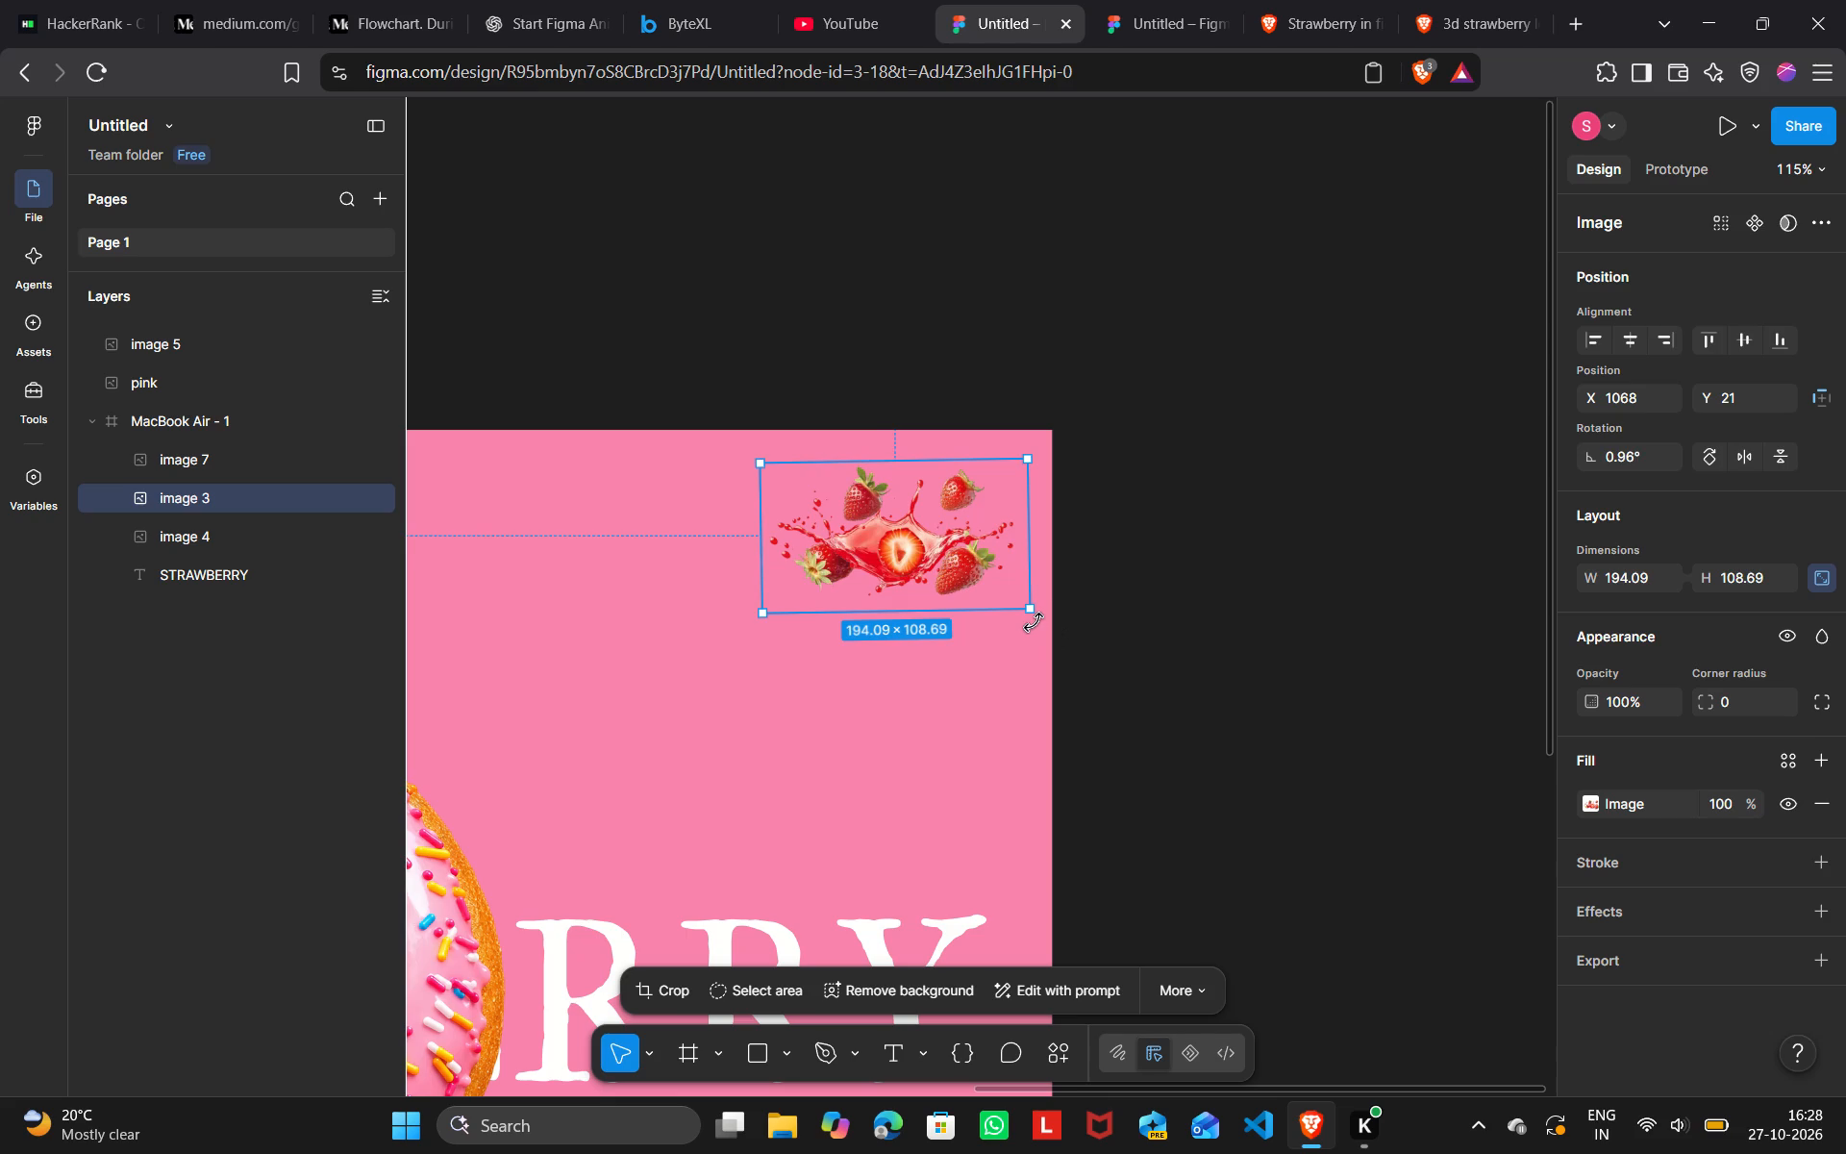
{"action": "left_click_drag", "start_coordinate": [1034, 622], "coordinate": [910, 683]}
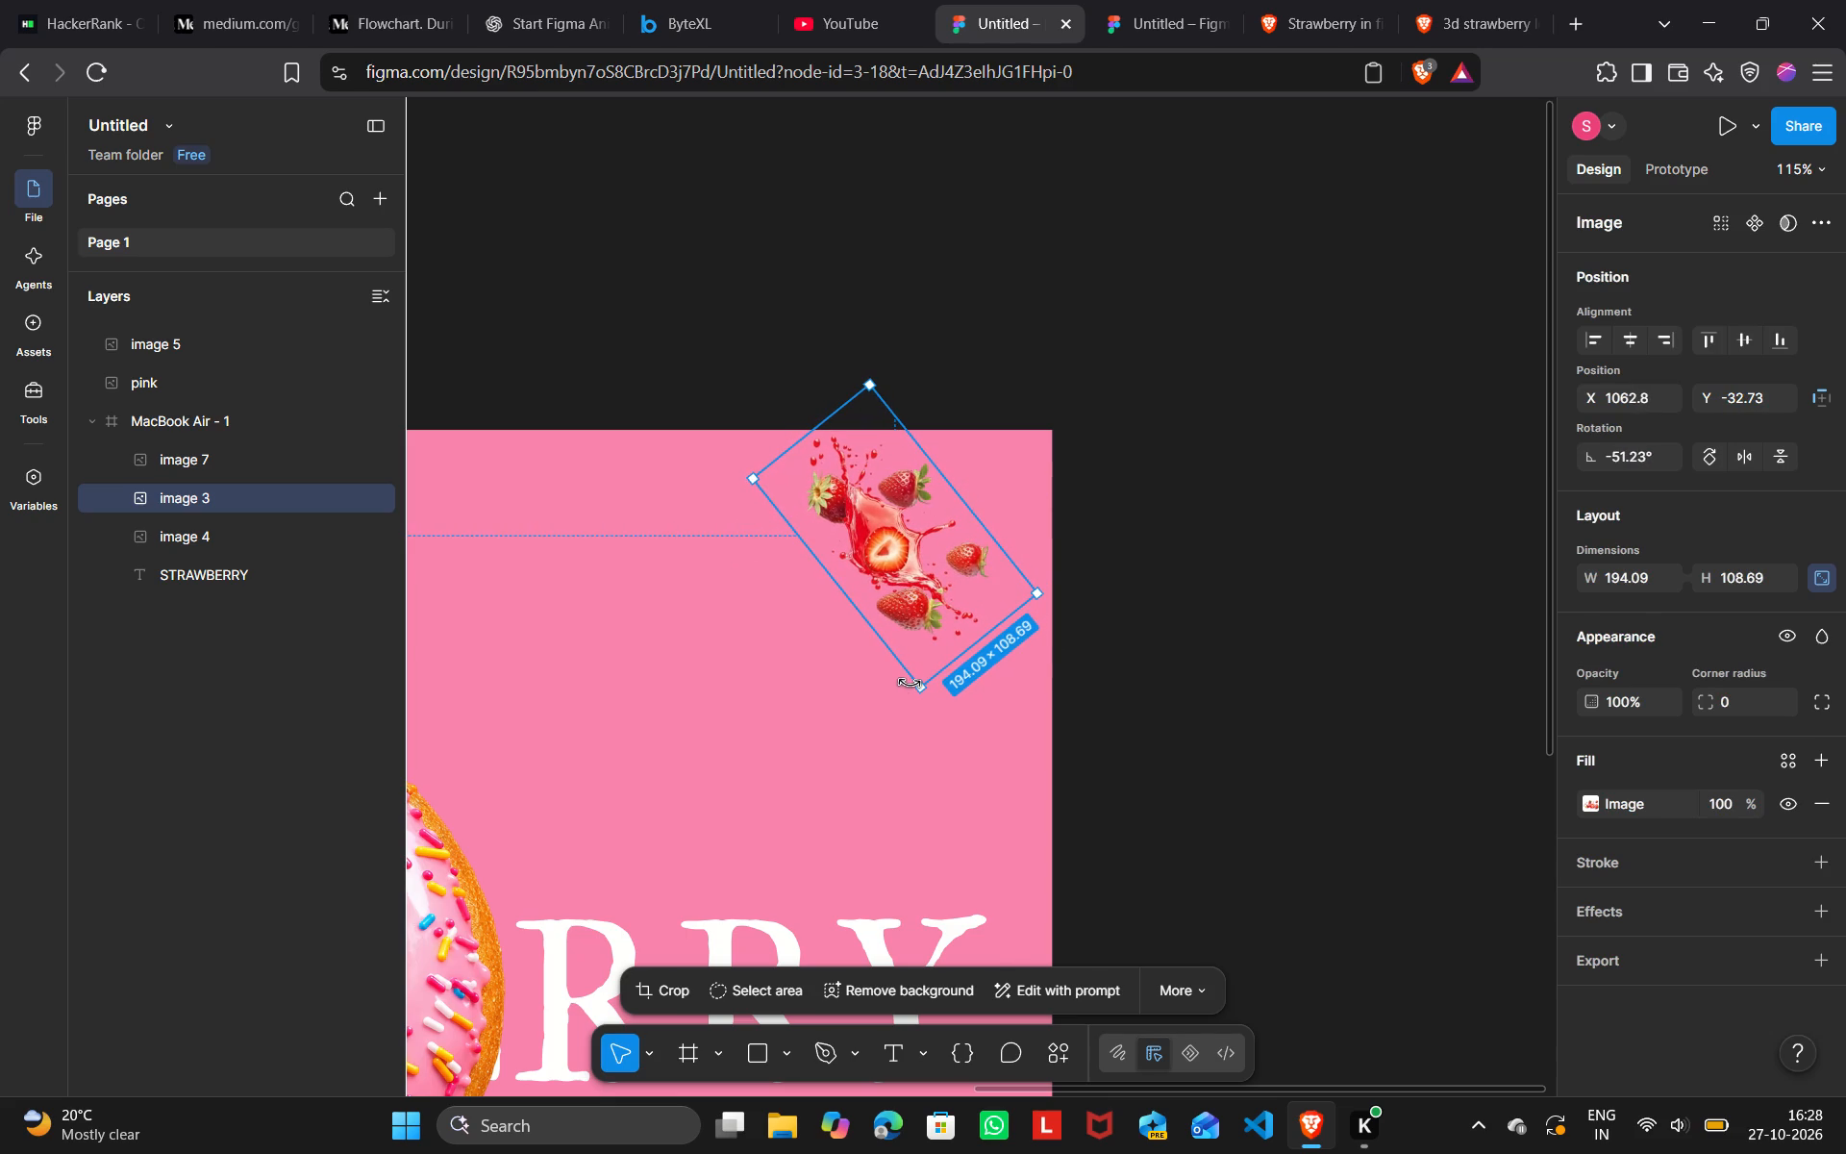
{"action": "left_click_drag", "start_coordinate": [863, 543], "coordinate": [904, 557]}
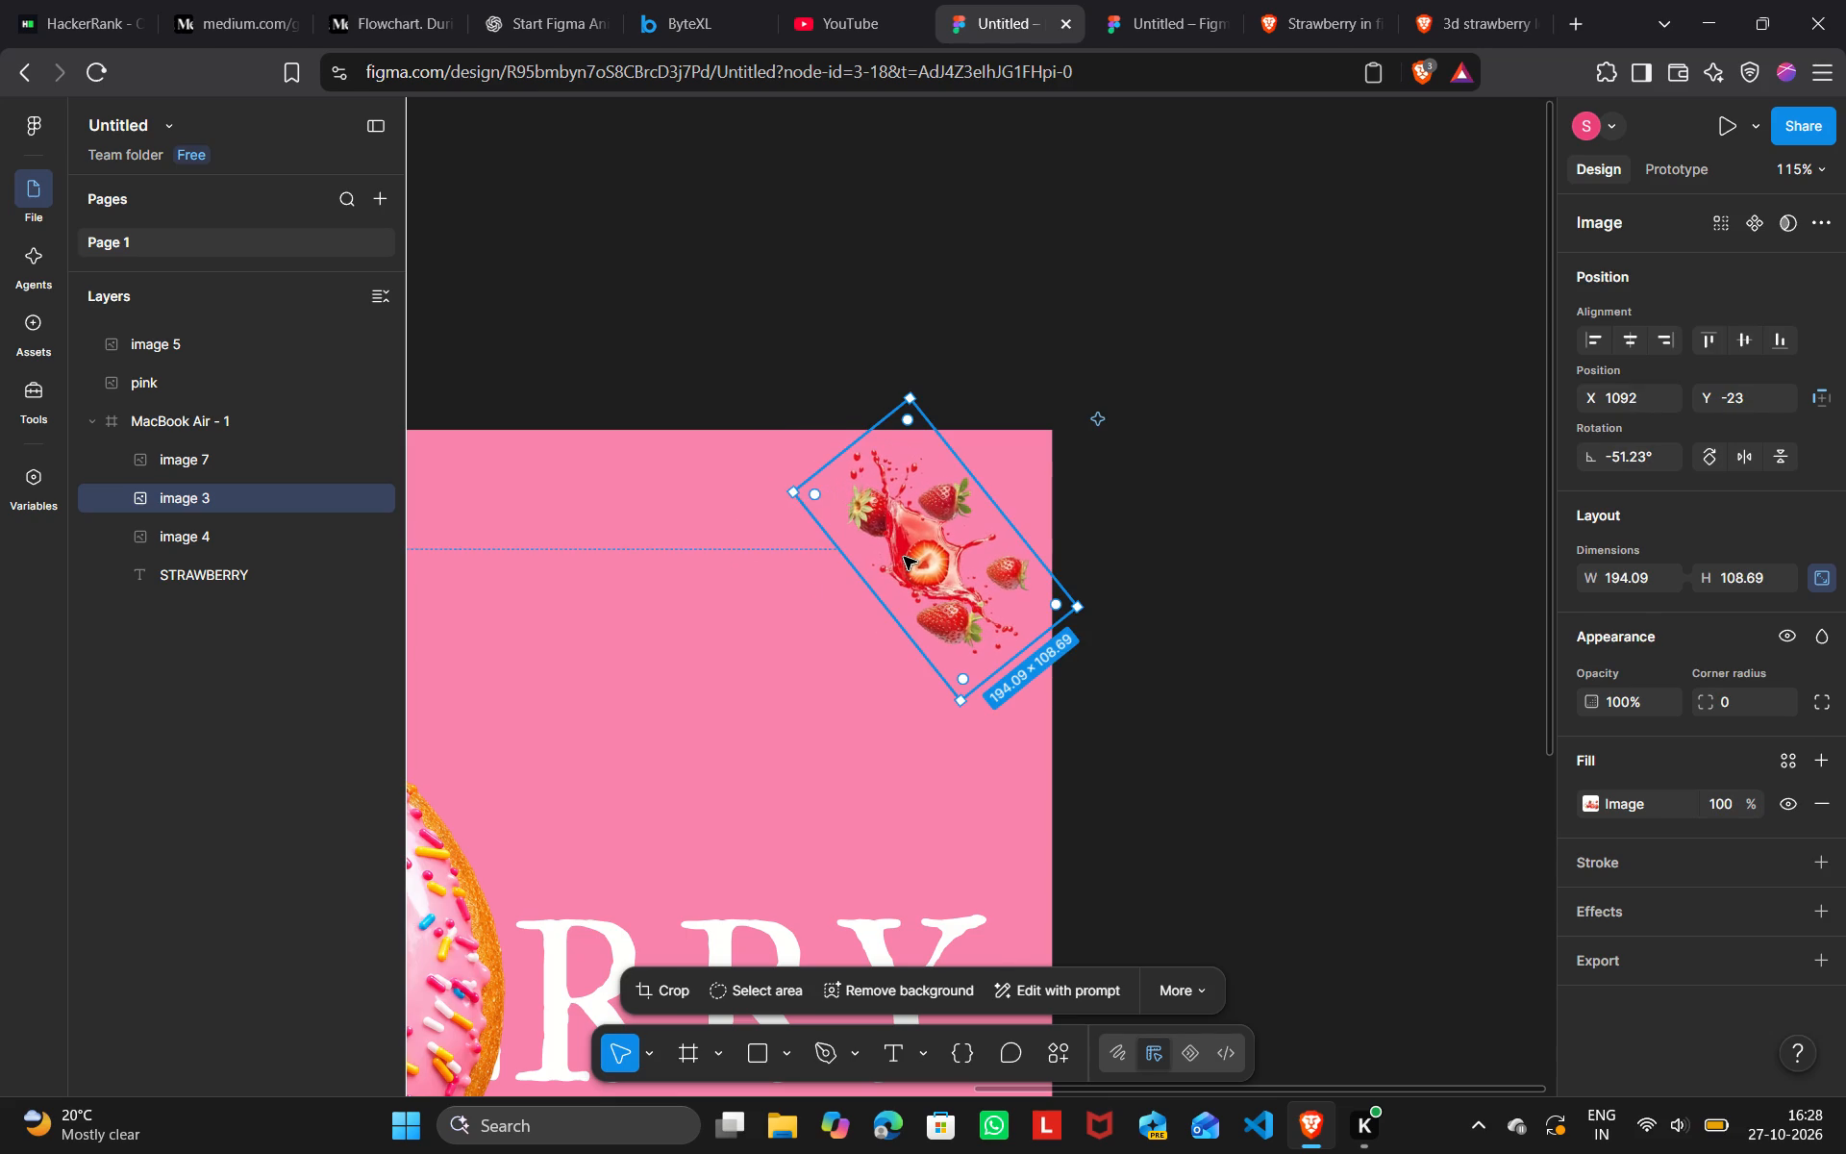
Shrink the upper-left leafy strawberry image to about 246 × 246 and place it at about X 9, Y 0.
{"action": "scroll", "coordinate": [904, 557], "scroll_direction": "right", "scroll_amount": 7}
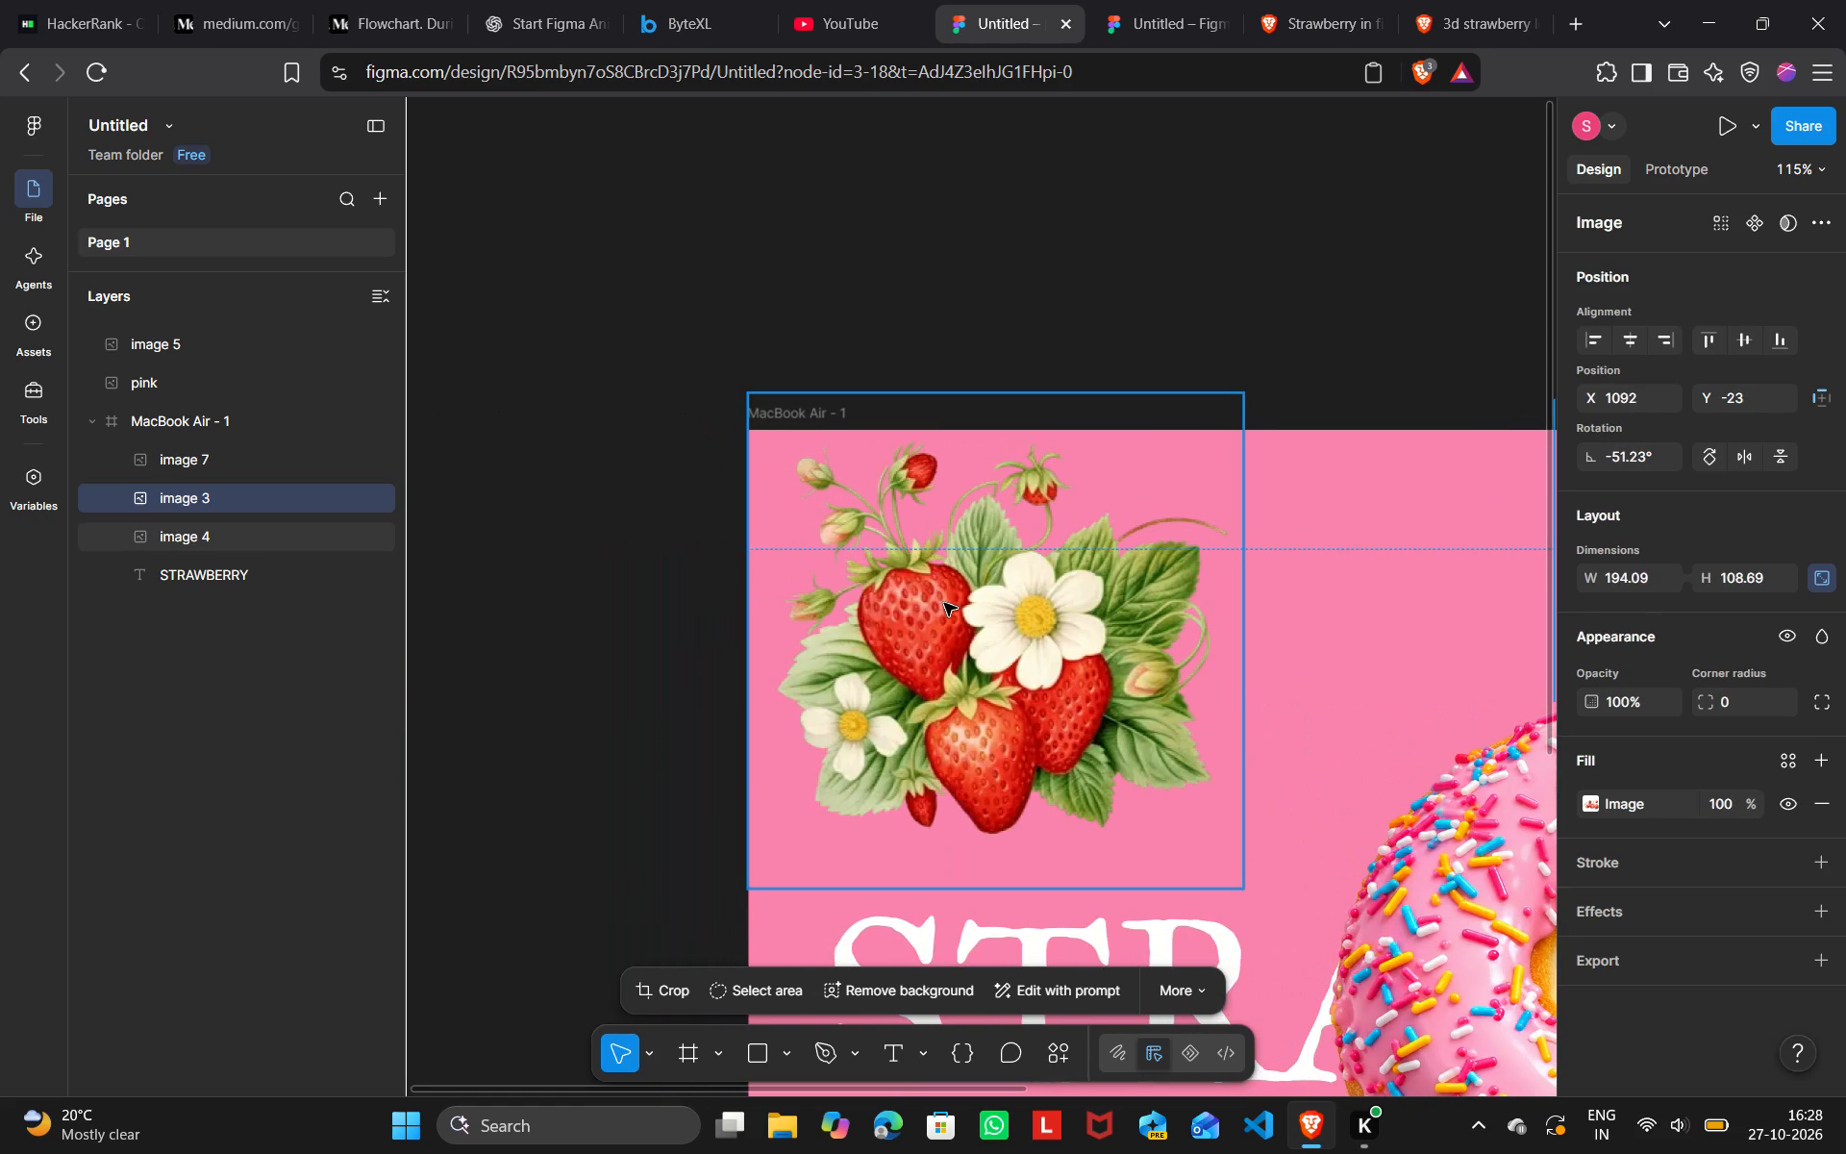
{"action": "left_click", "coordinate": [944, 603]}
{"action": "left_click_drag", "start_coordinate": [1247, 893], "coordinate": [1185, 812]}
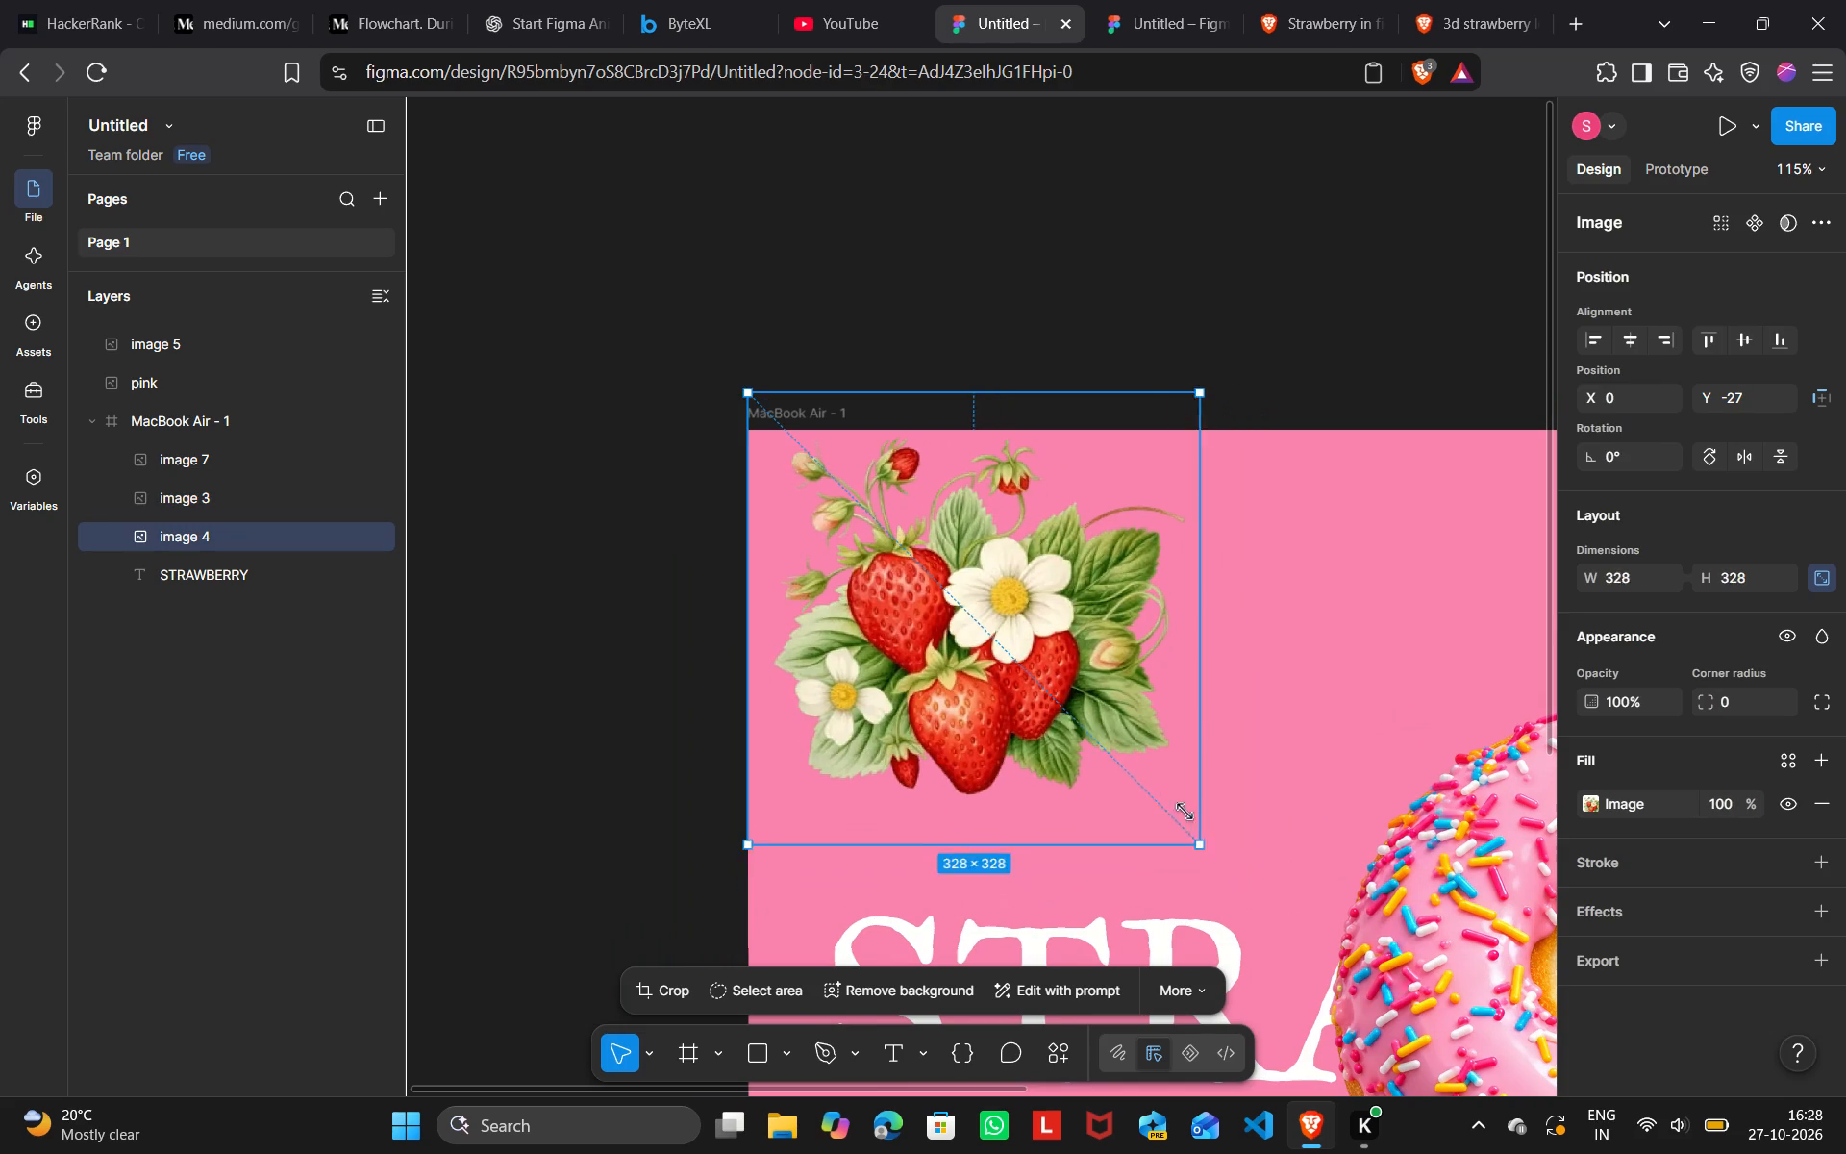
{"action": "left_click_drag", "start_coordinate": [1185, 812], "coordinate": [1055, 732]}
{"action": "left_click_drag", "start_coordinate": [899, 583], "coordinate": [903, 597]}
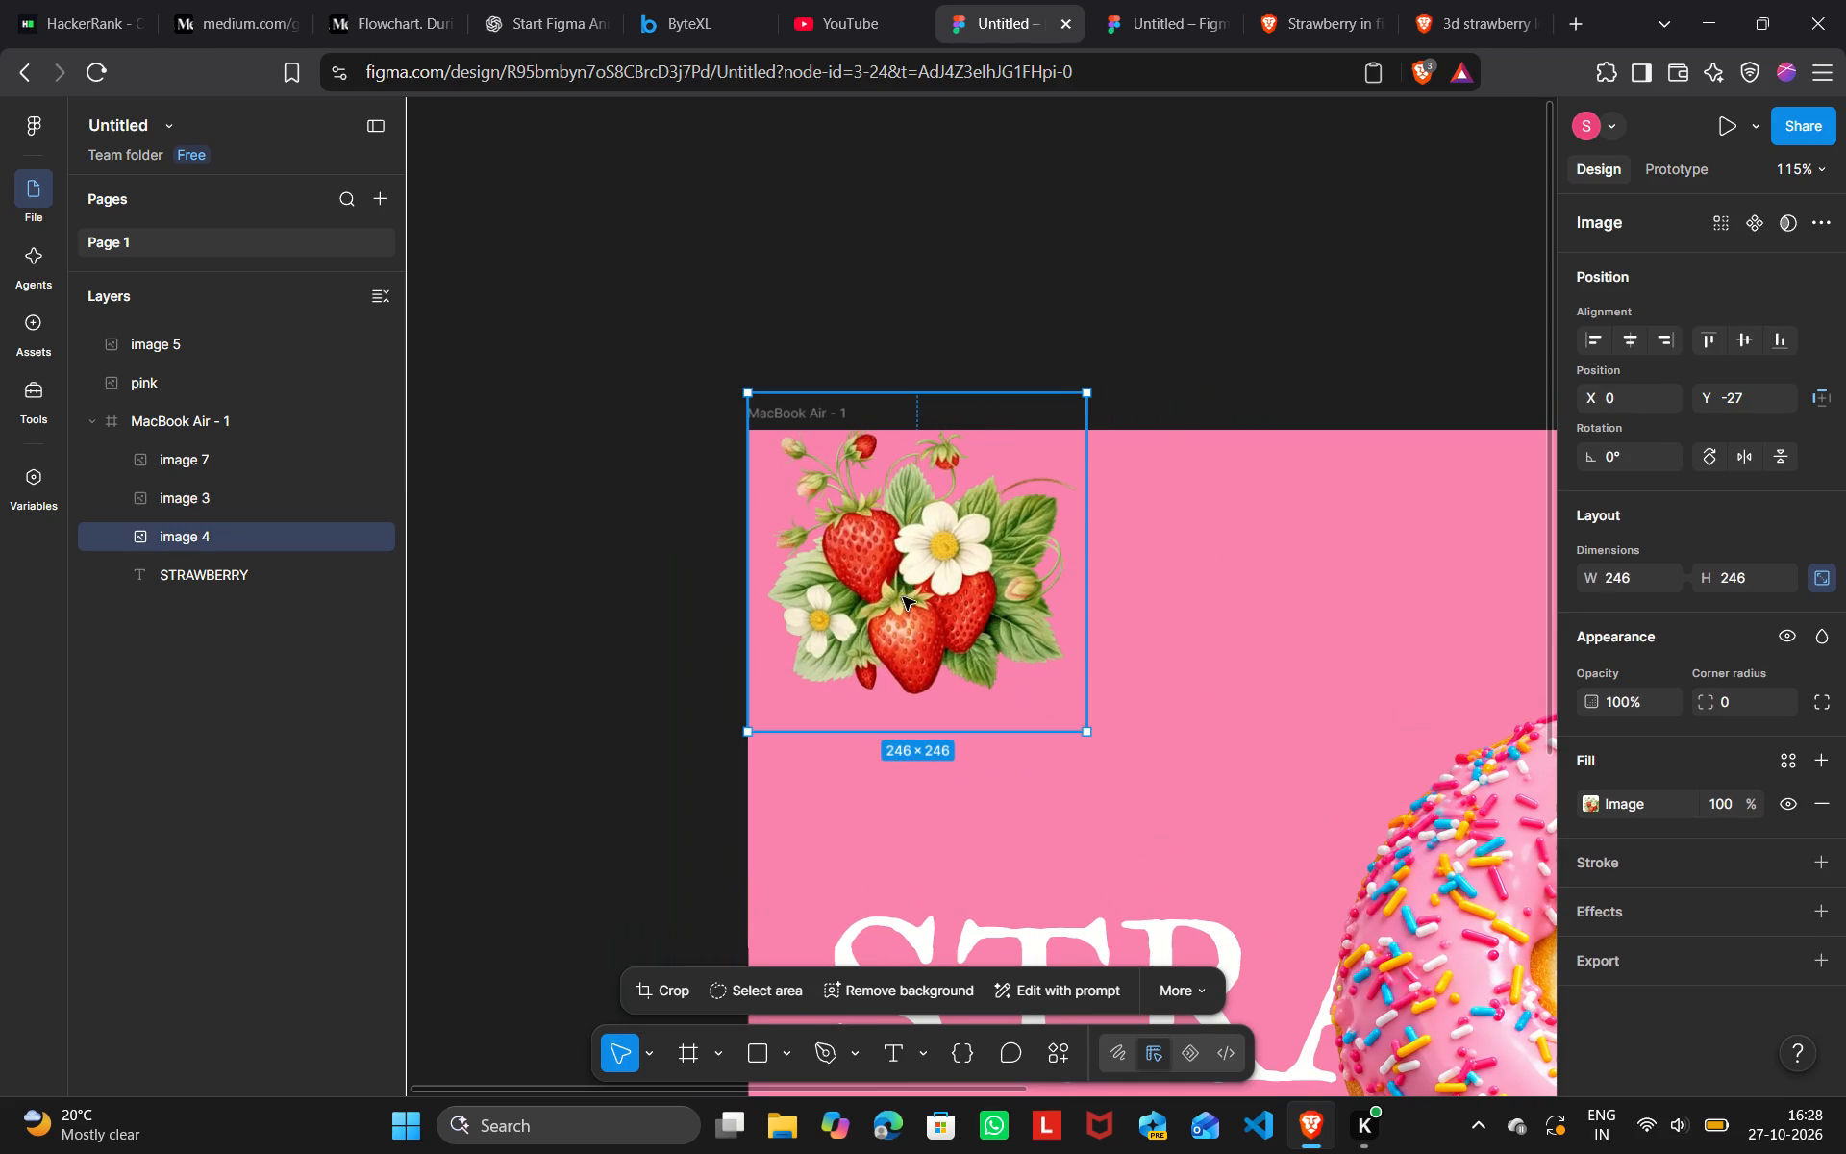
{"action": "left_click_drag", "start_coordinate": [903, 597], "coordinate": [911, 615]}
Shrink the lower-right leafy strawberry image to about 247 × 247 and nudge it toward the frame's corner.
{"action": "scroll", "coordinate": [911, 615], "scroll_direction": "down", "scroll_amount": 4}
{"action": "scroll", "coordinate": [911, 615], "scroll_direction": "left", "scroll_amount": 5}
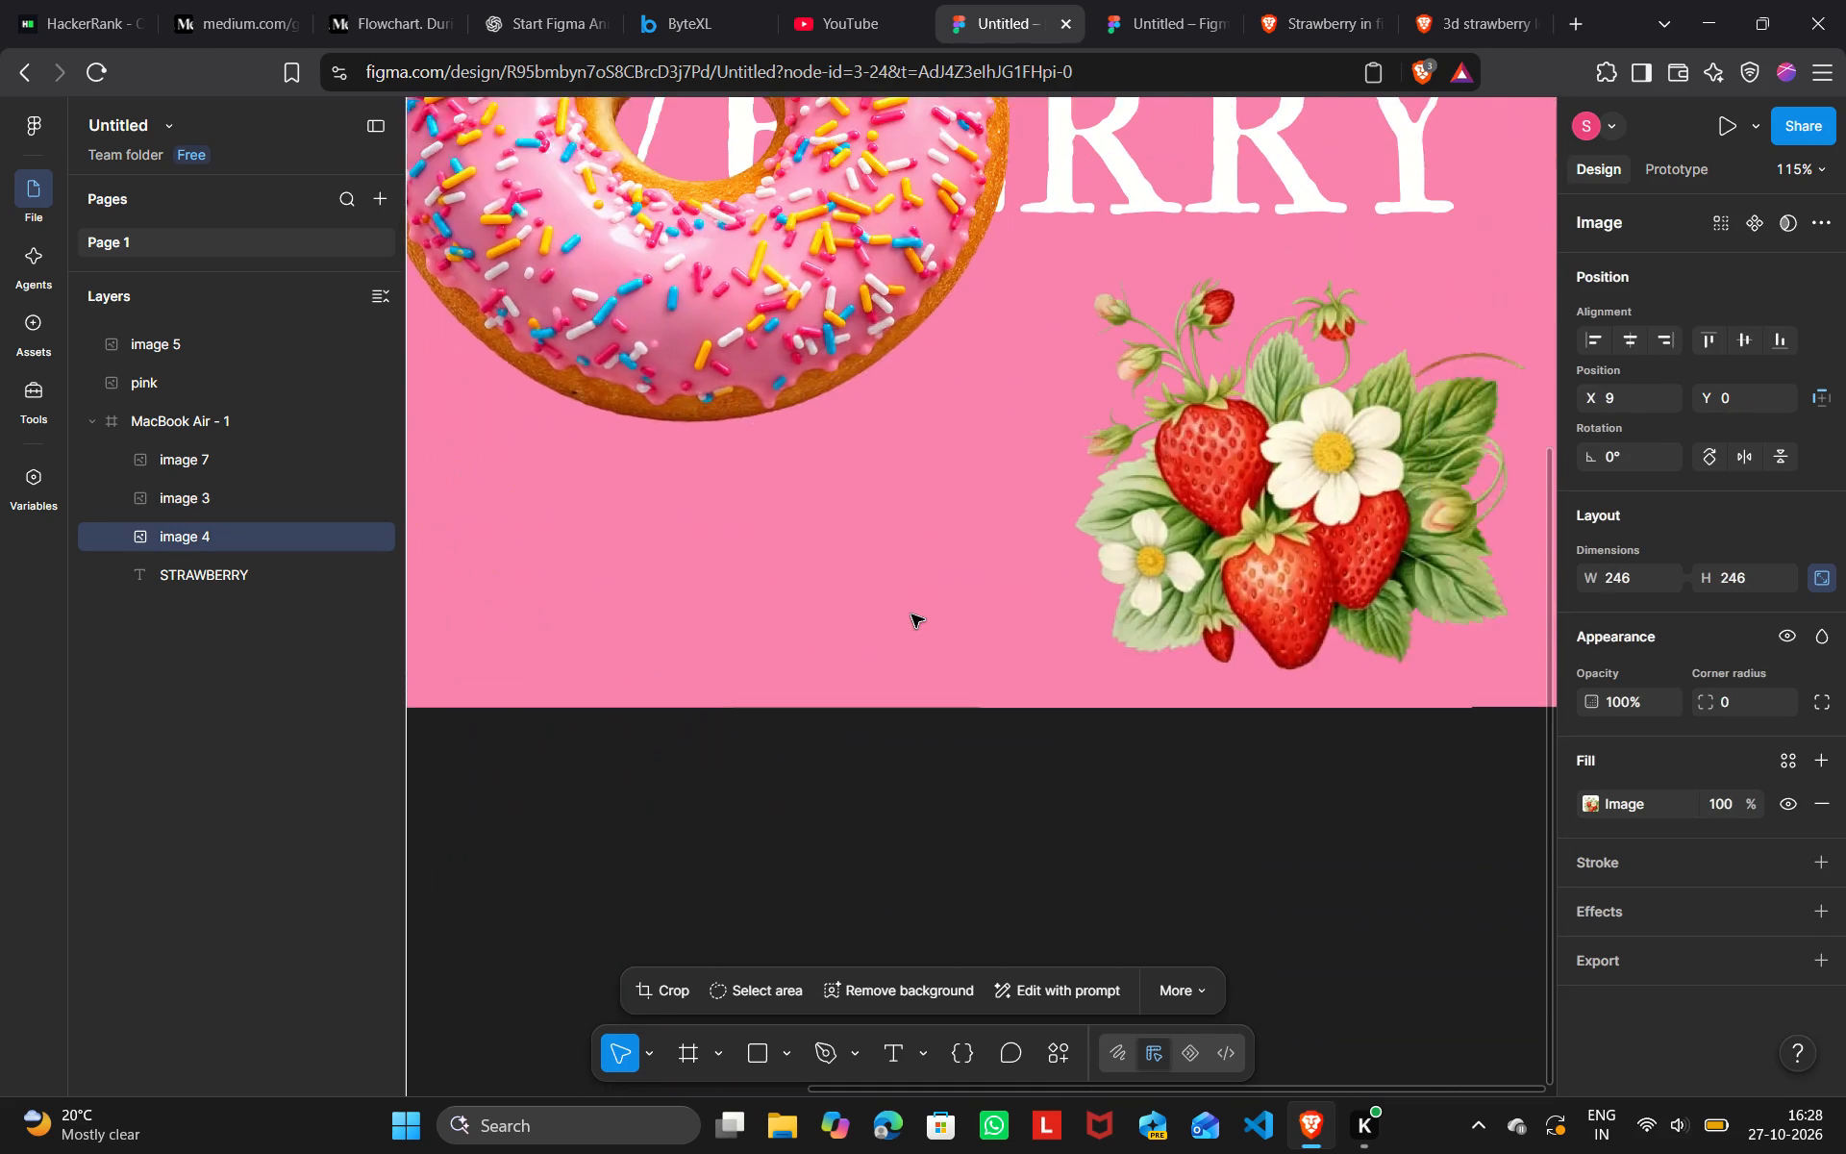
{"action": "scroll", "coordinate": [911, 615], "scroll_direction": "left", "scroll_amount": 1}
{"action": "left_click", "coordinate": [1053, 602]}
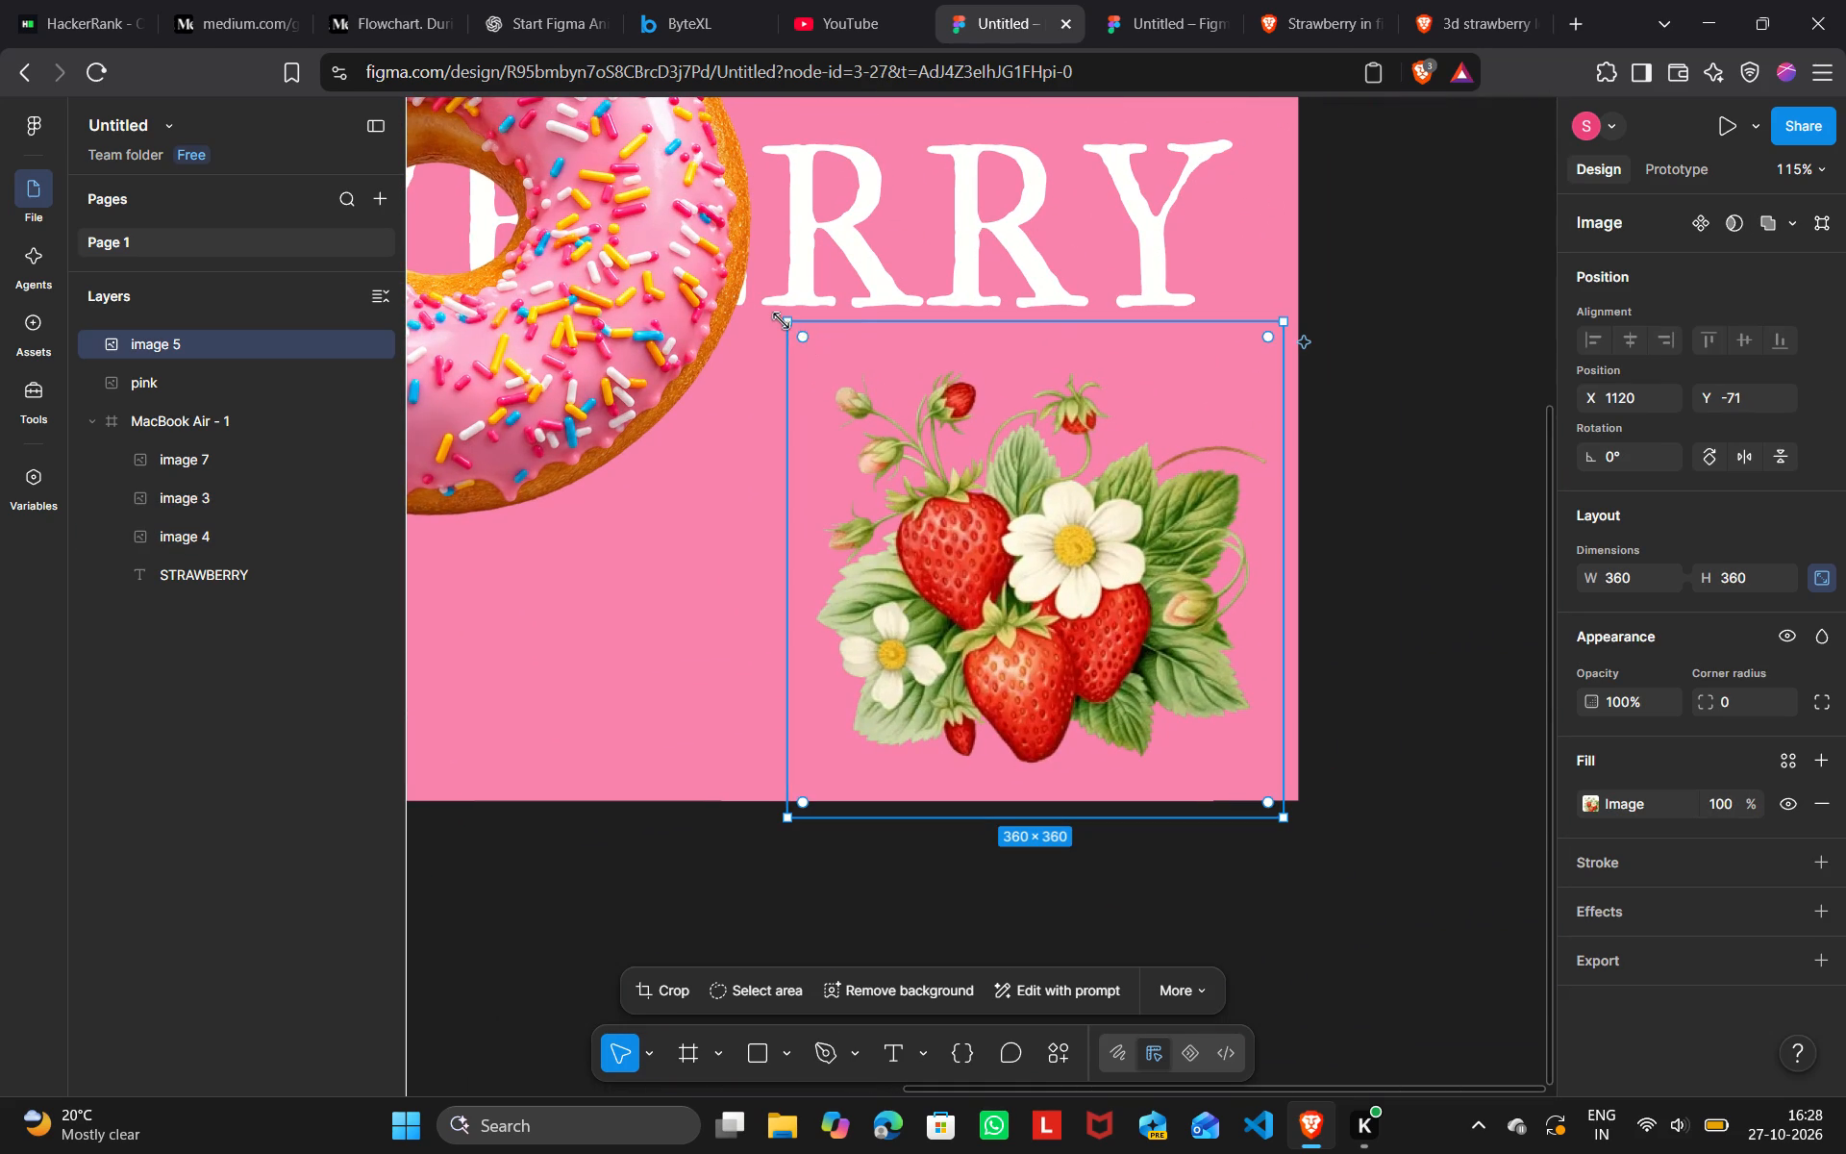
{"action": "left_click_drag", "start_coordinate": [781, 320], "coordinate": [954, 477]}
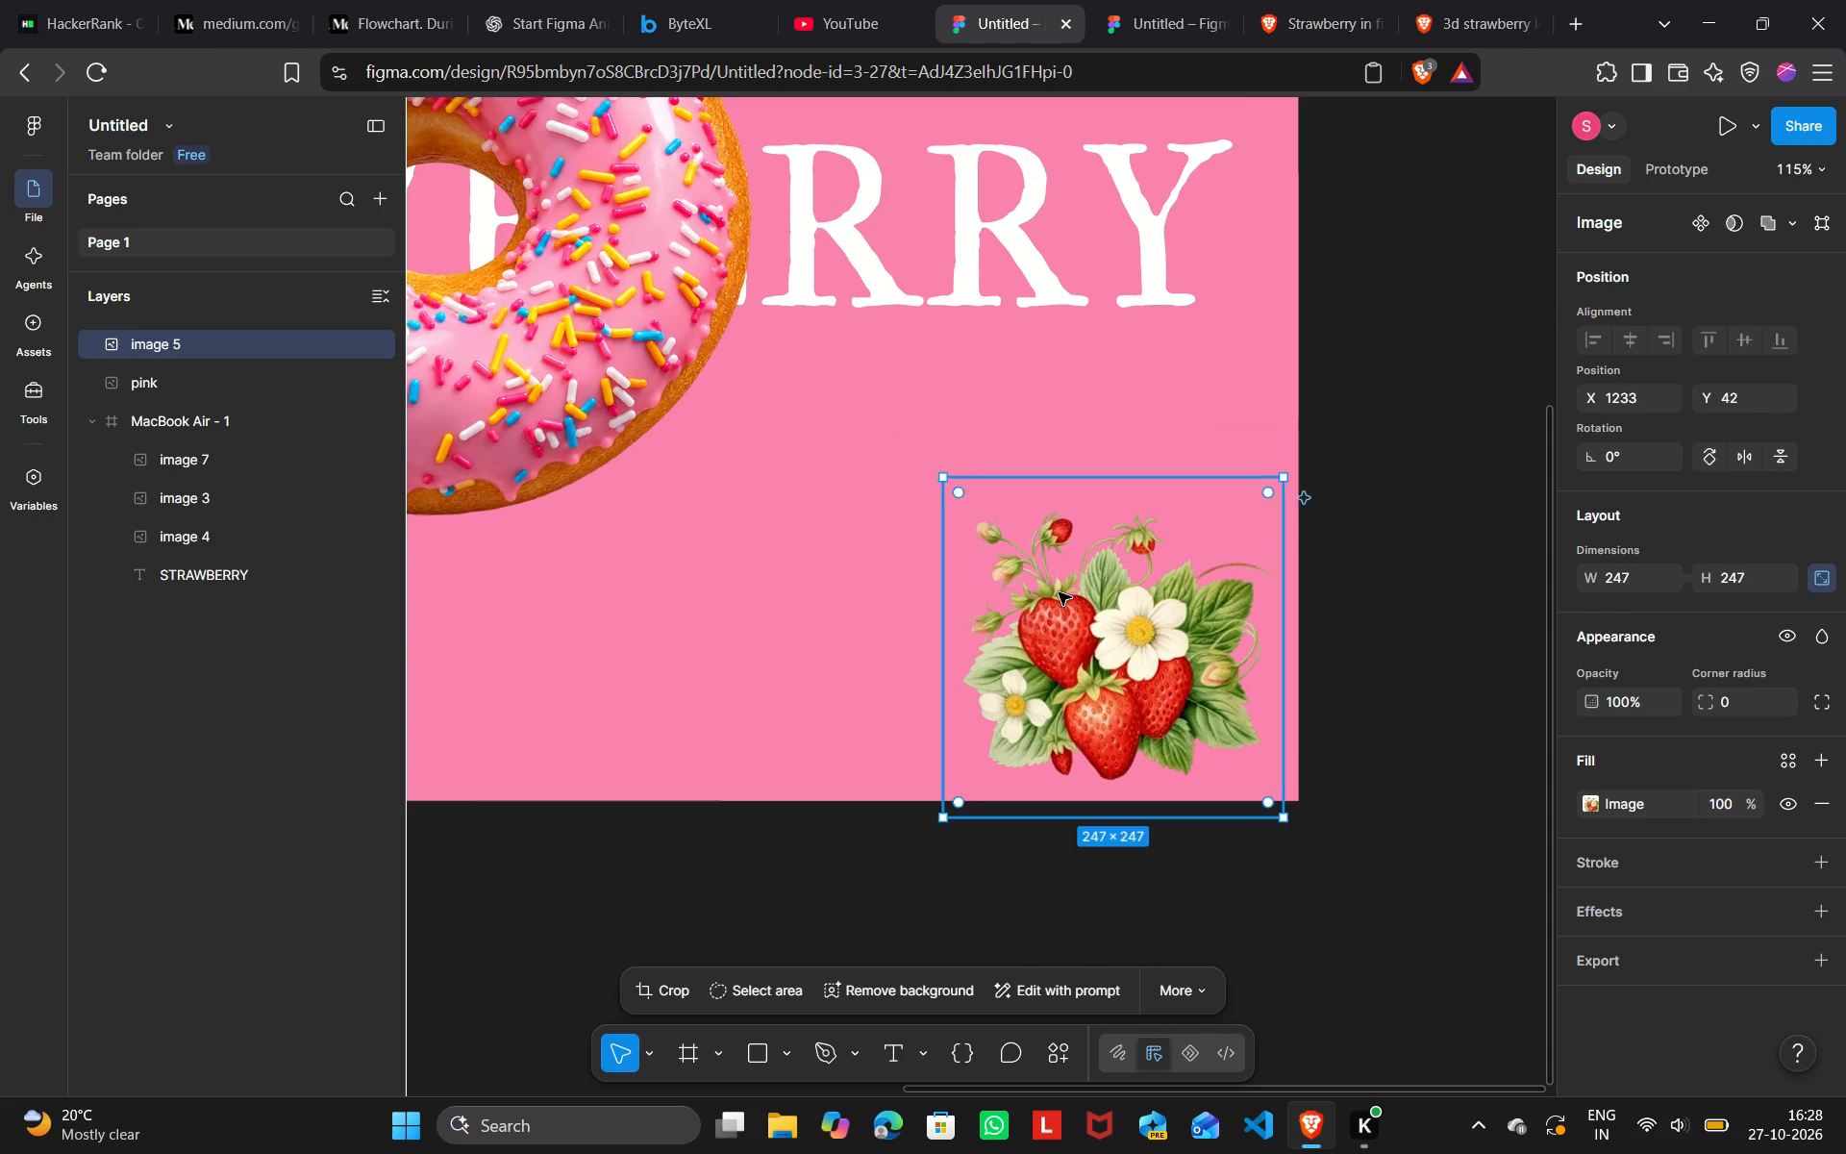
{"action": "left_click_drag", "start_coordinate": [1059, 592], "coordinate": [1077, 590]}
{"action": "left_click", "coordinate": [792, 861]}
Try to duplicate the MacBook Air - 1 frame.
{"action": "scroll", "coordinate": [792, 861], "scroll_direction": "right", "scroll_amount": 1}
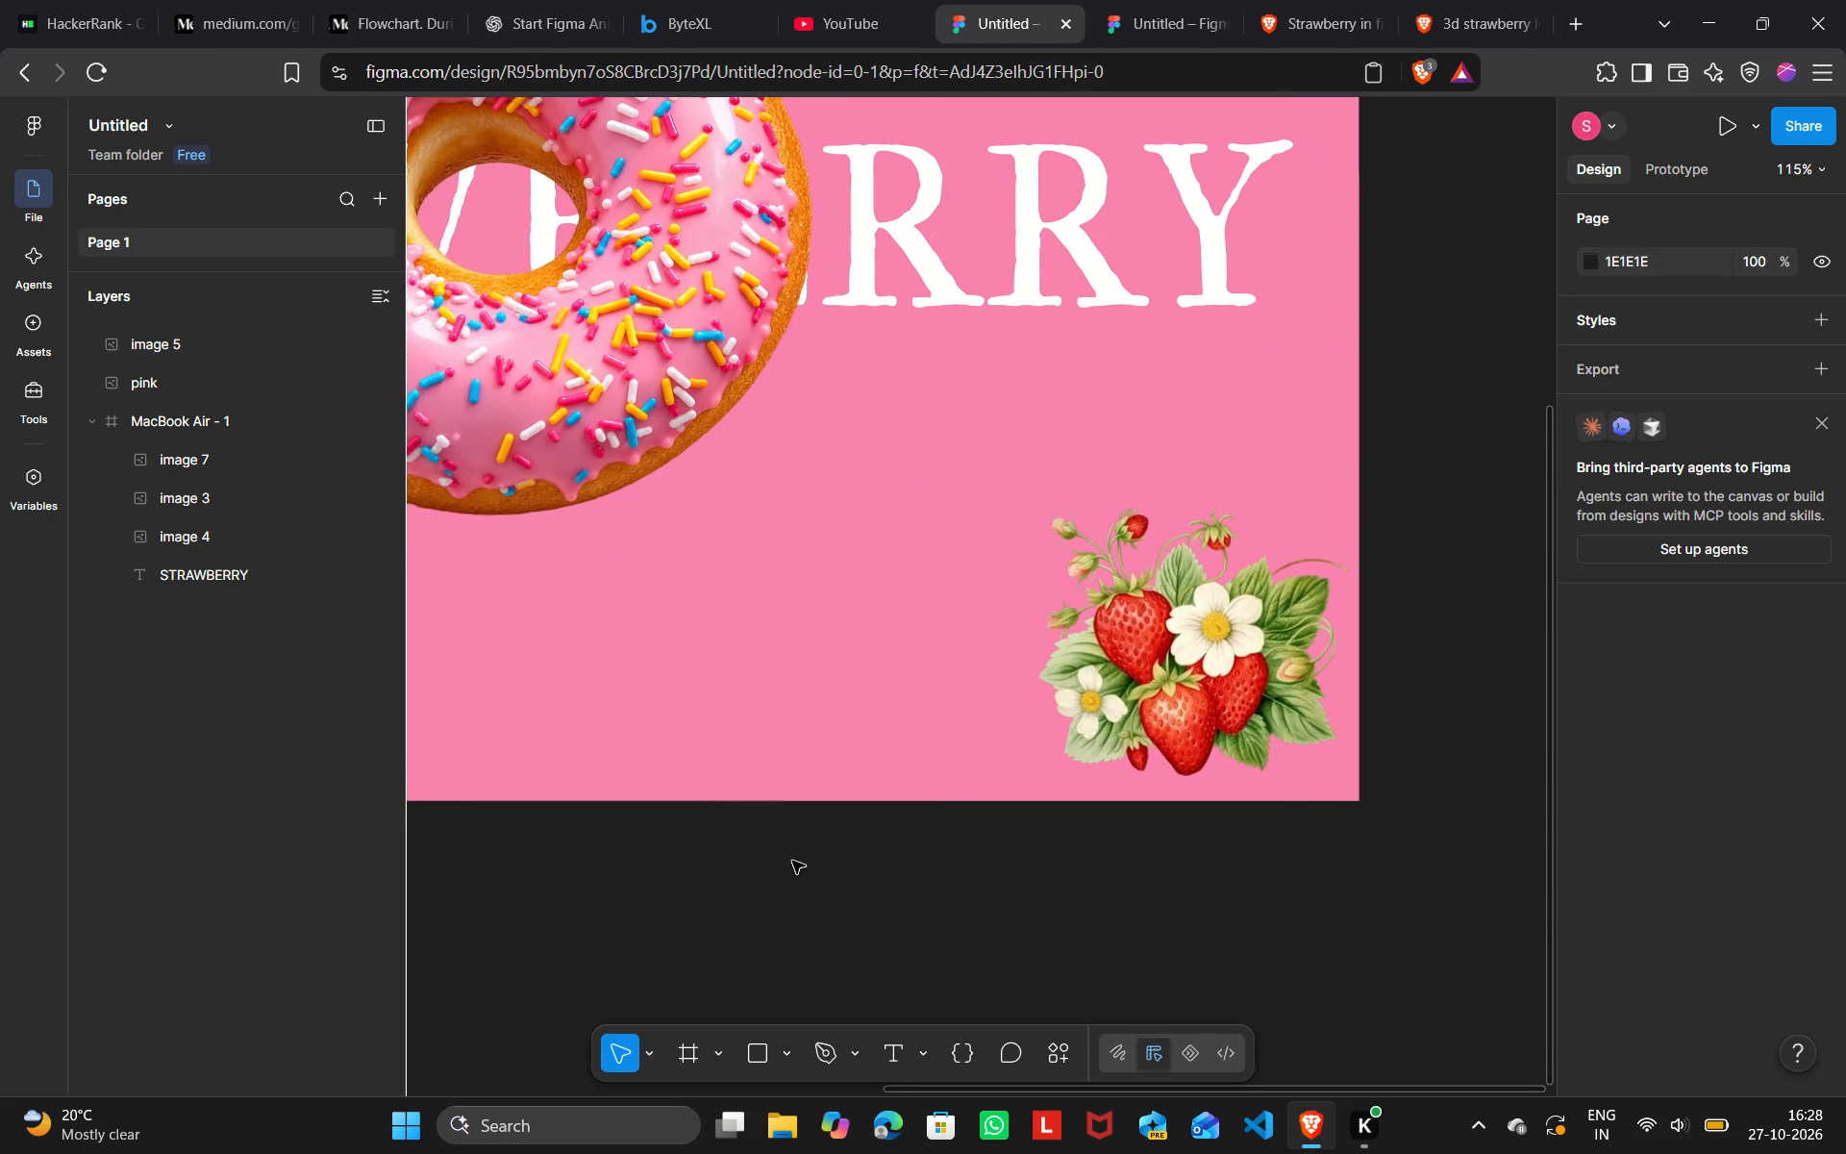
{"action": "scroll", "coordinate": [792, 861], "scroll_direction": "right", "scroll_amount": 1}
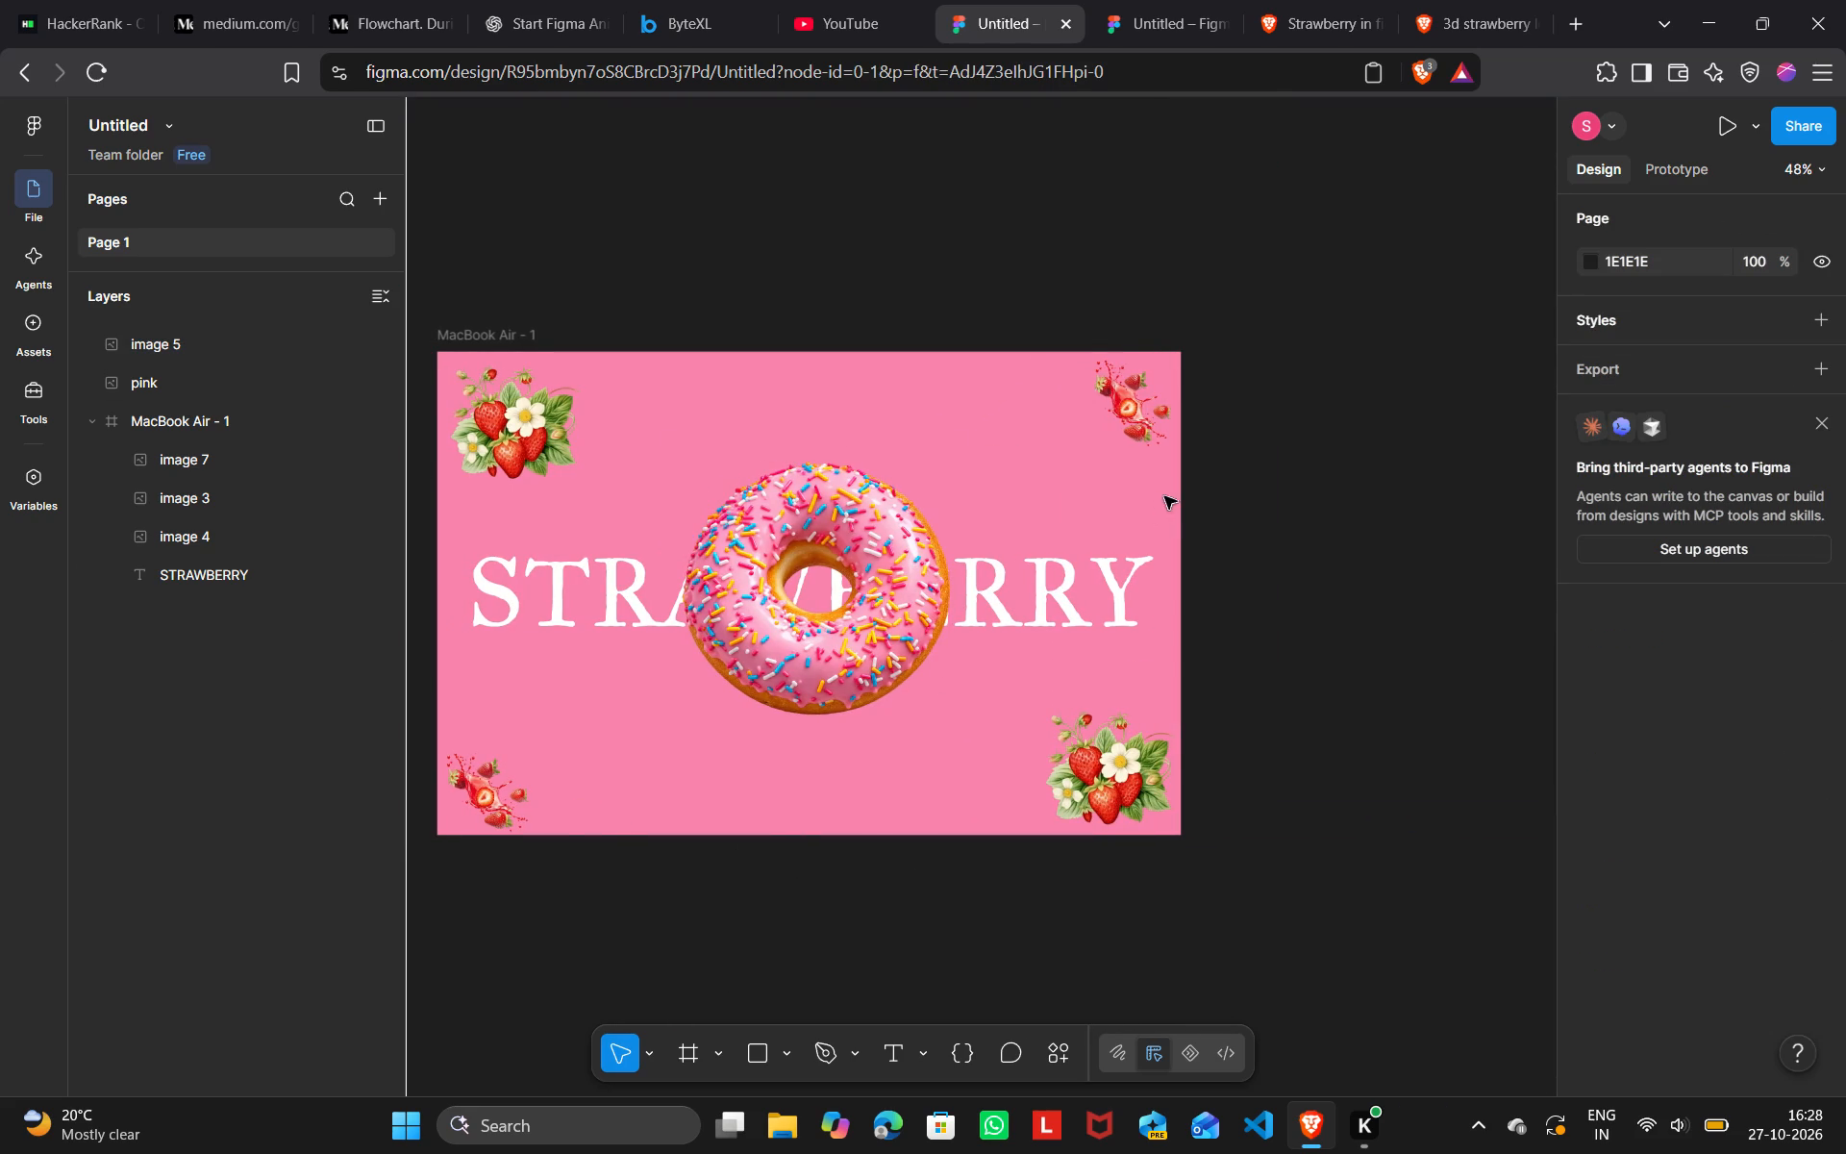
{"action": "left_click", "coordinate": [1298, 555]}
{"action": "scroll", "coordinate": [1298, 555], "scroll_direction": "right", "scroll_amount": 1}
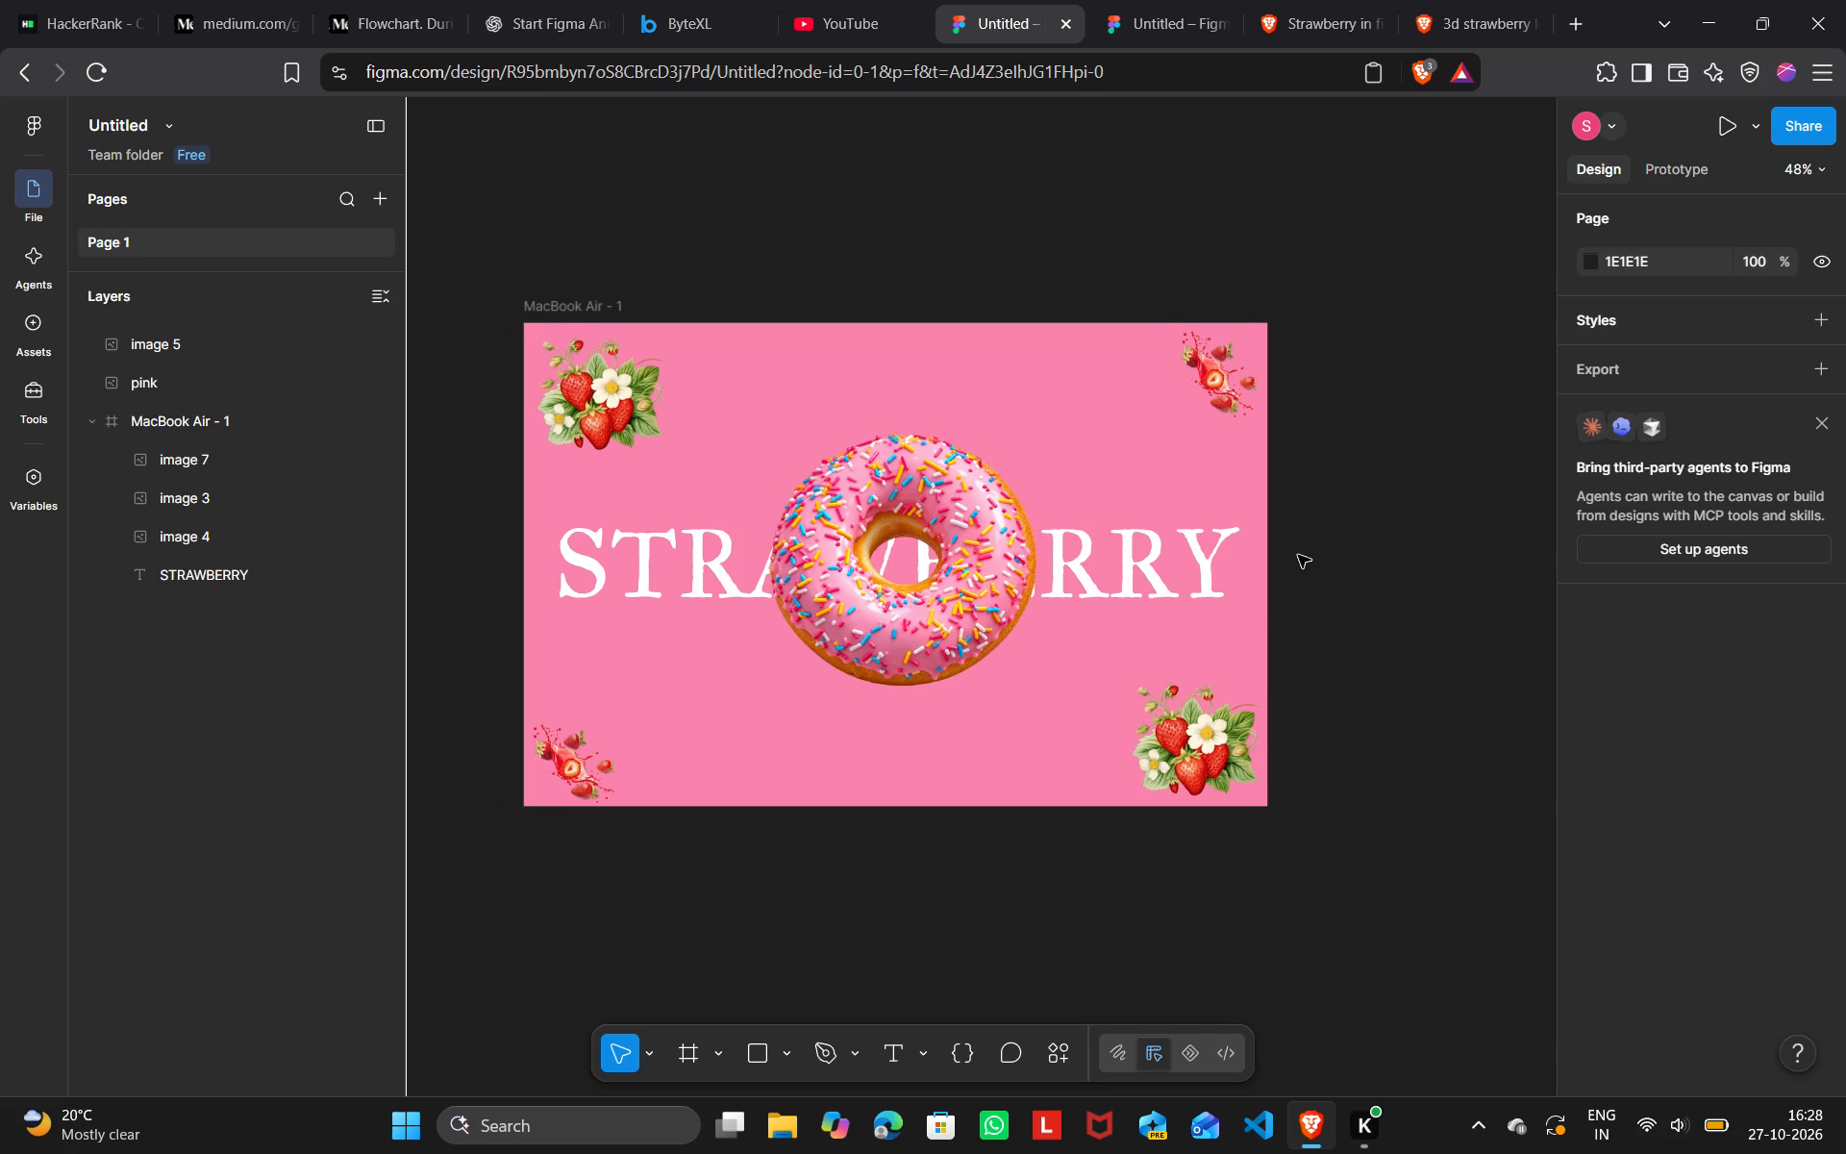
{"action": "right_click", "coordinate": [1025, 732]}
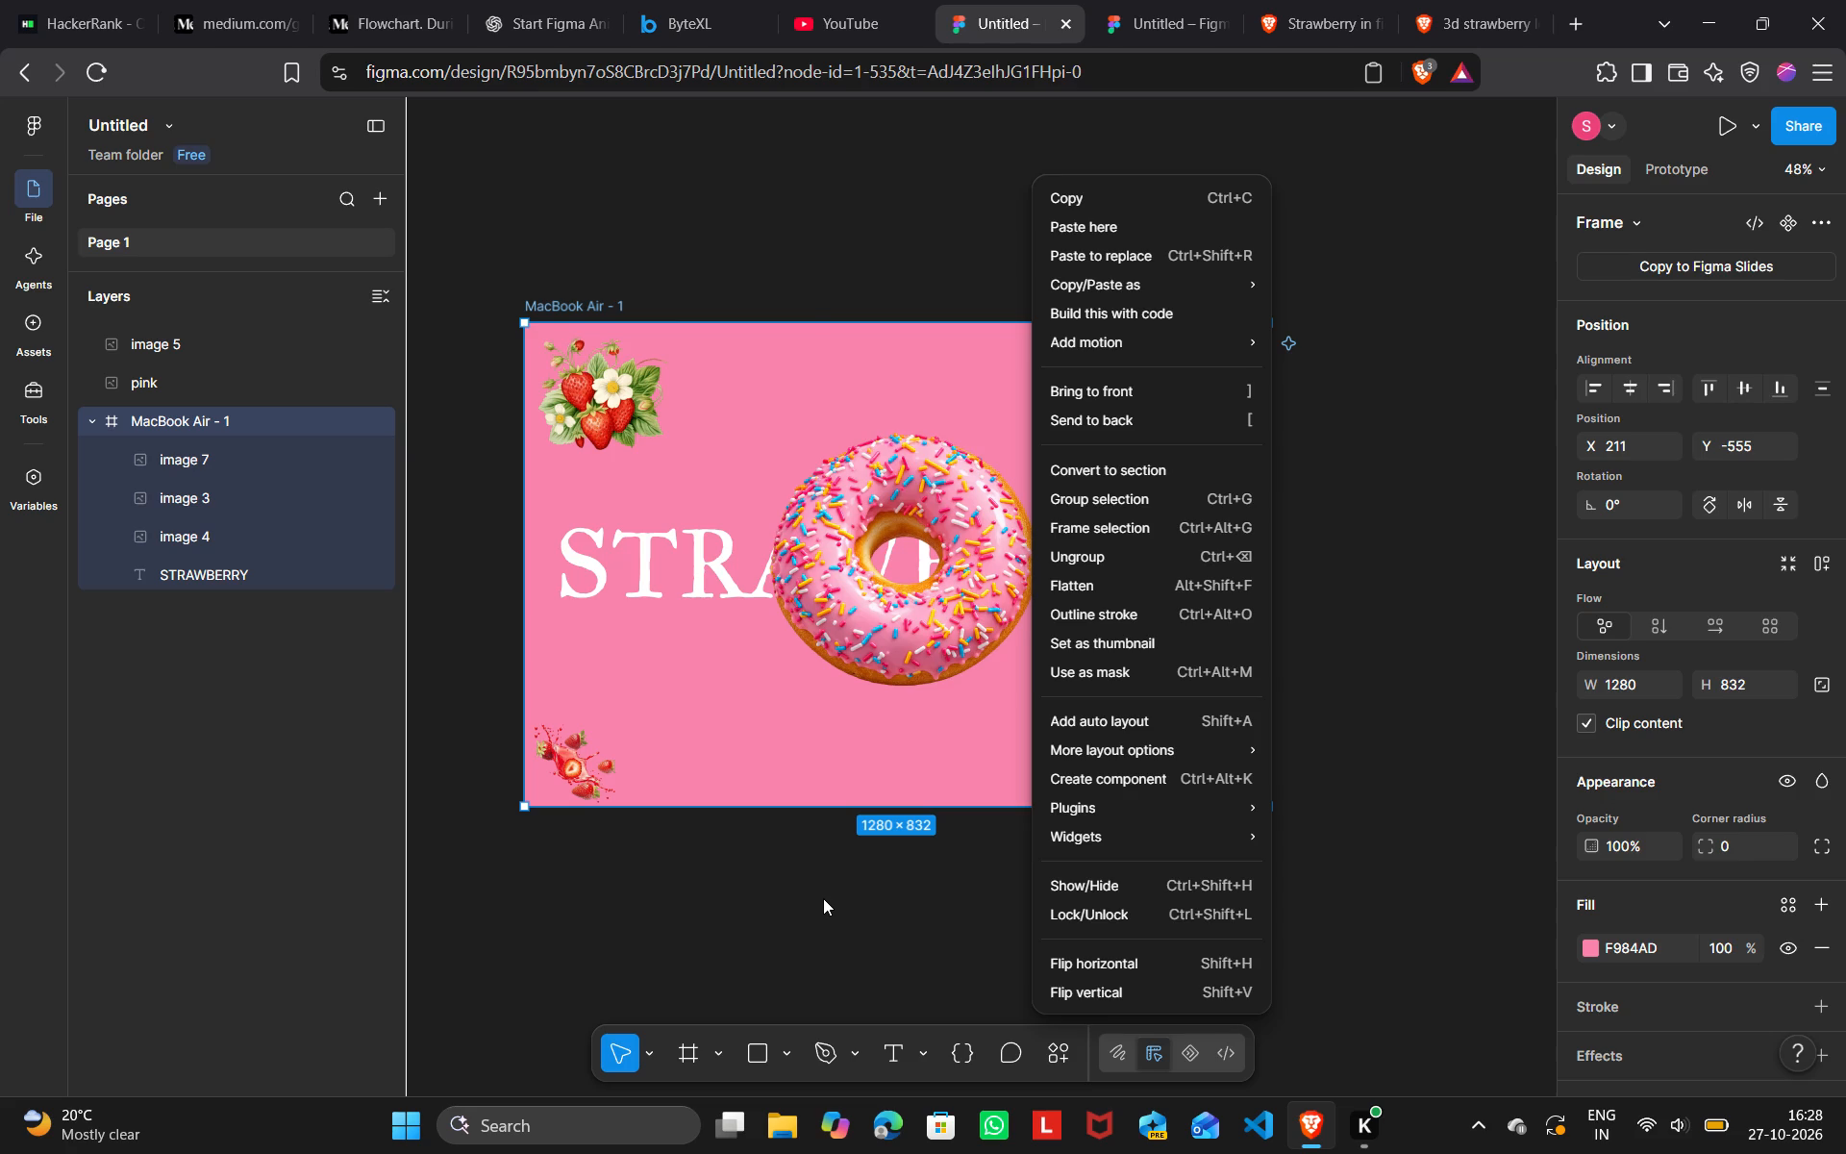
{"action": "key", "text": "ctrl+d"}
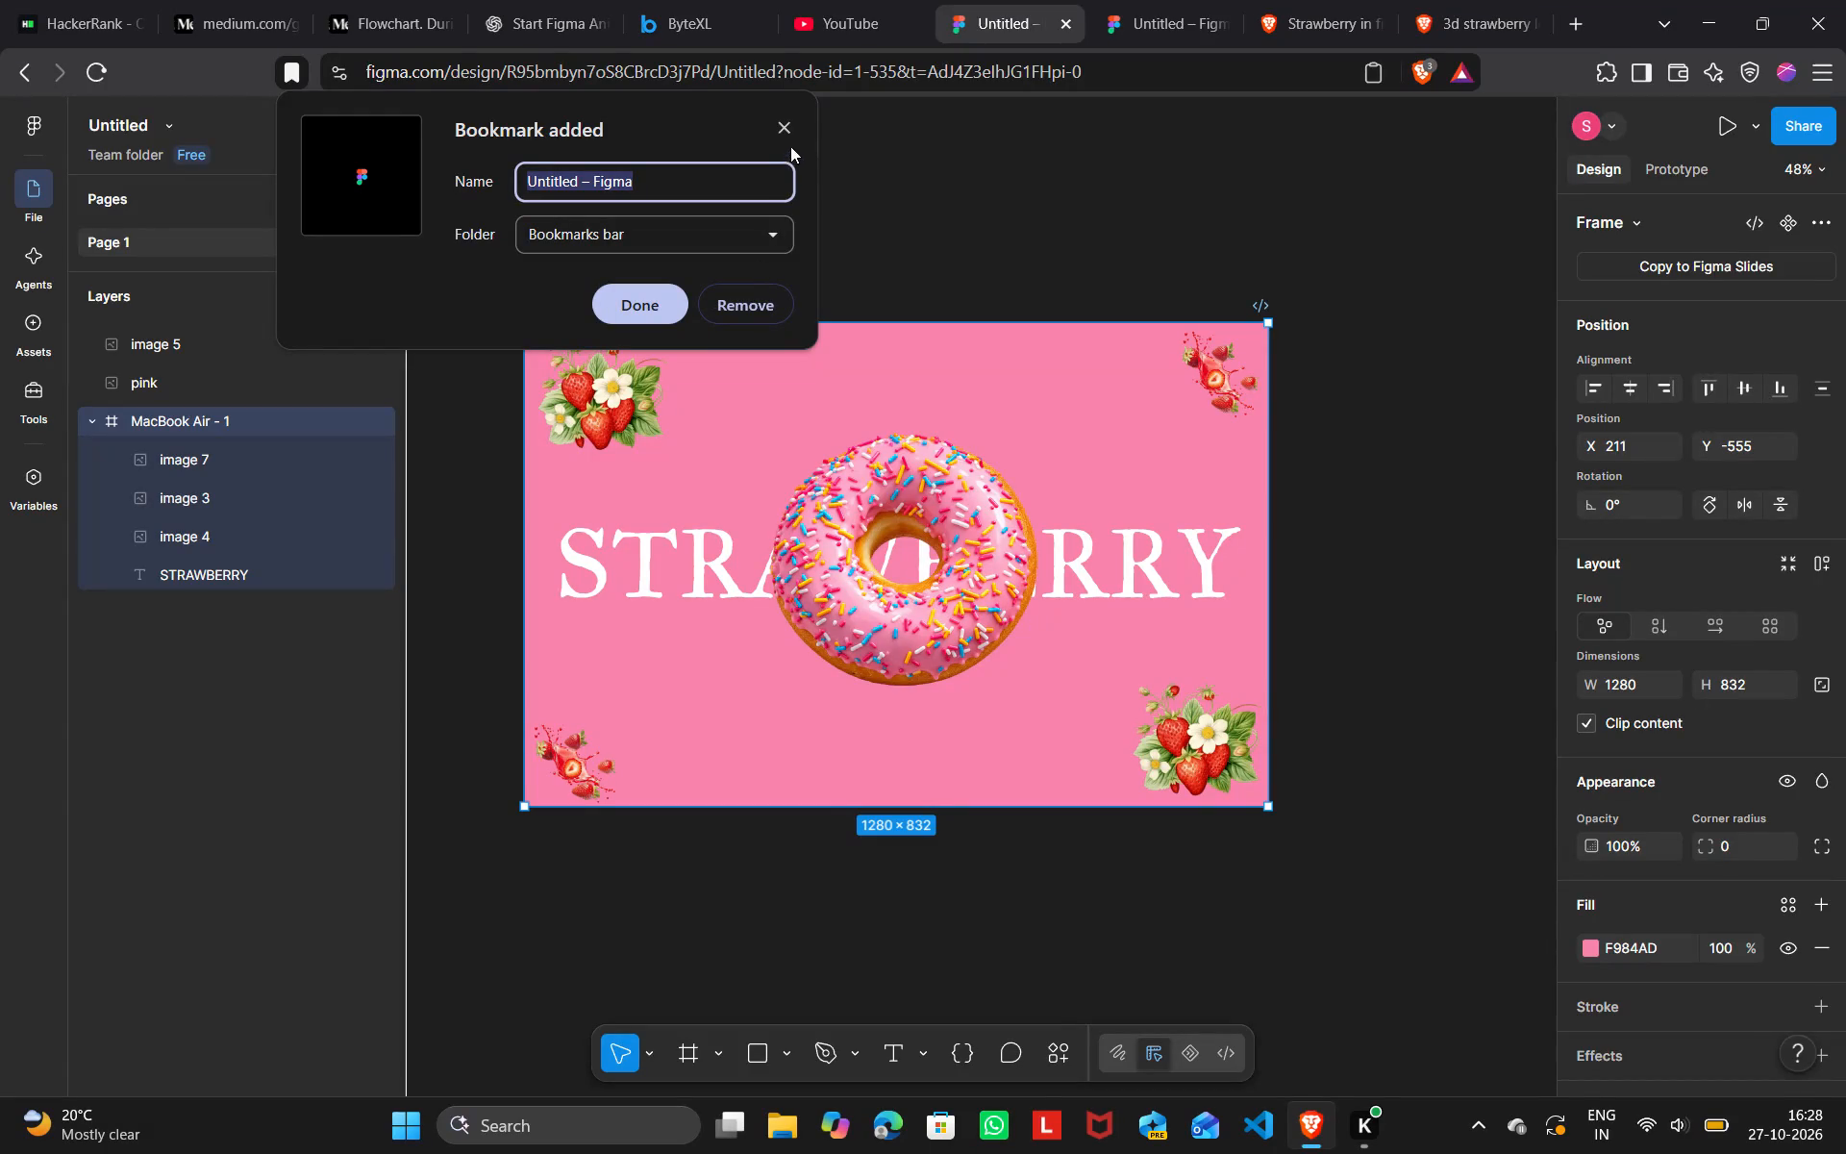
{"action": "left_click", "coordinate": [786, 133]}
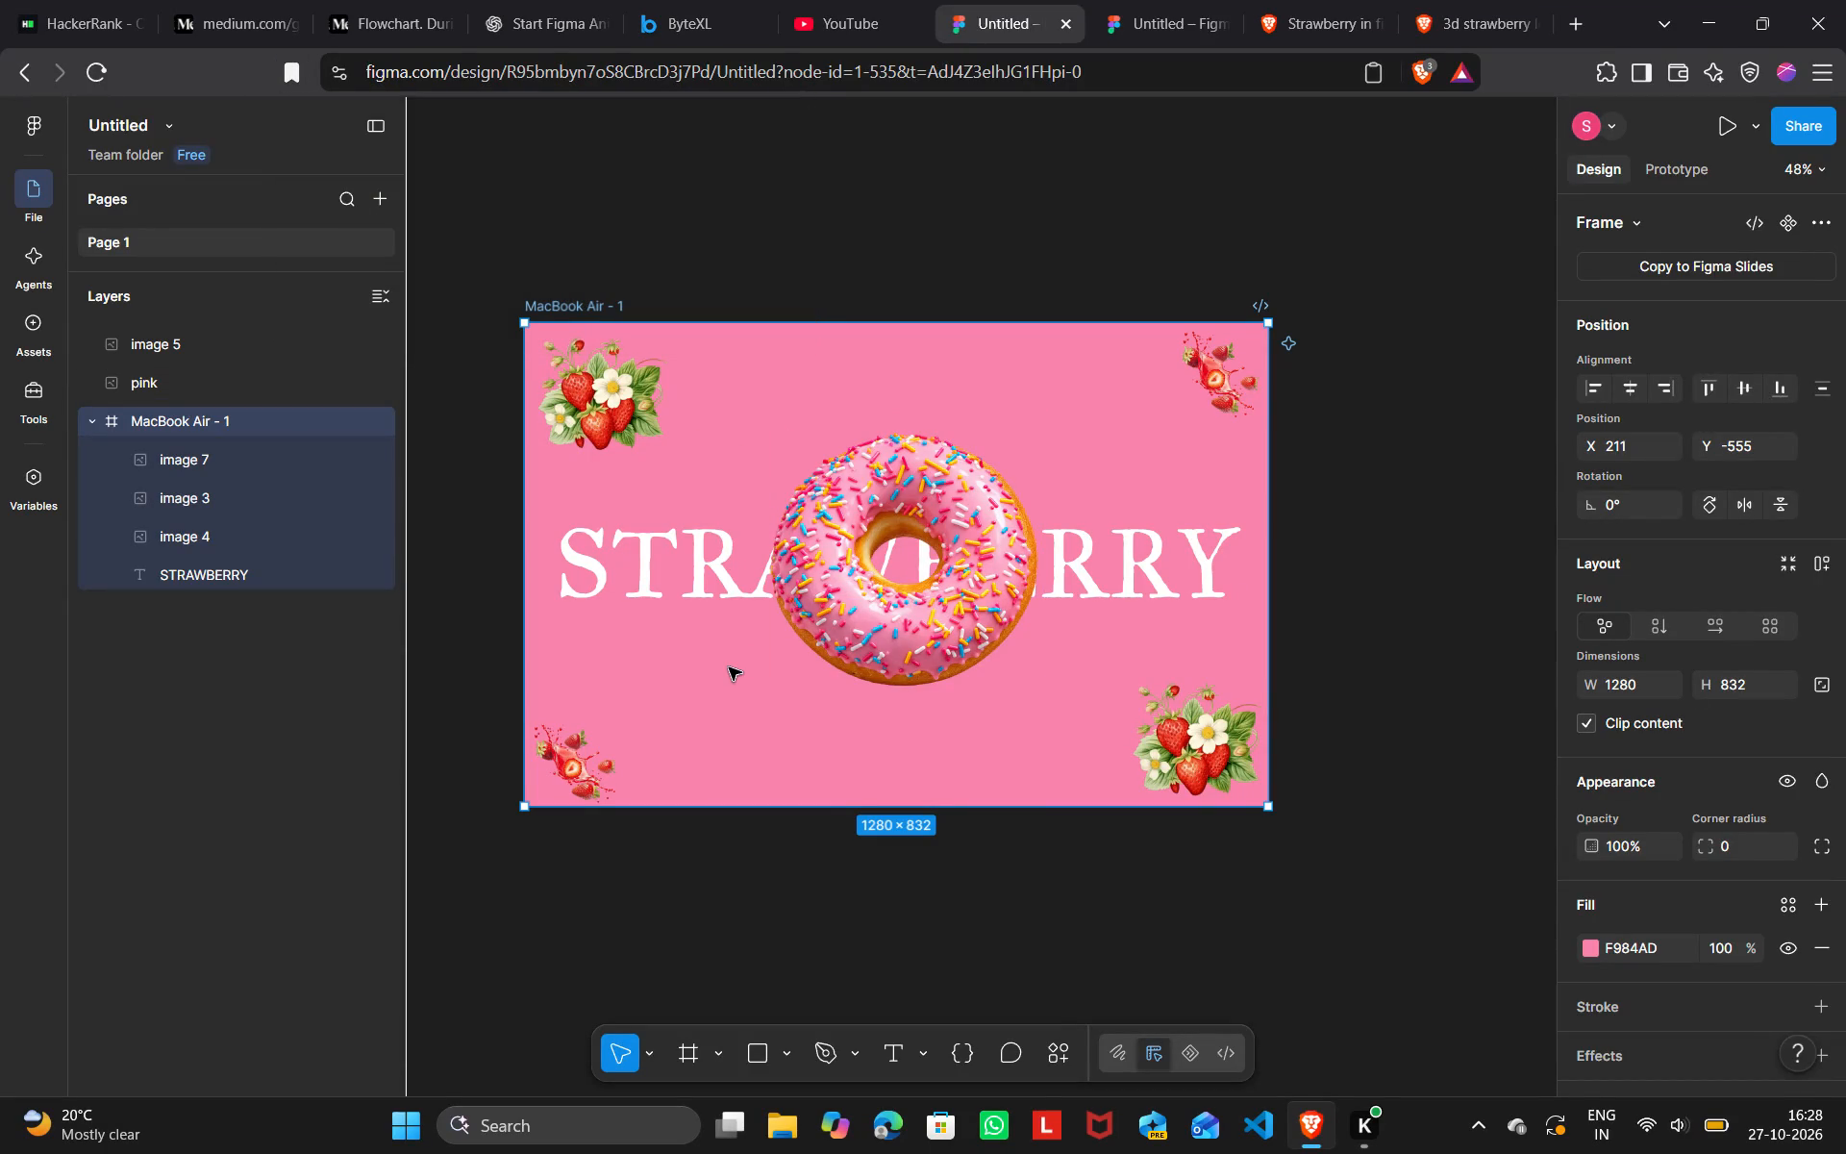
Copy the MacBook Air - 1 frame, paste it below, and align it under the original at about X 211, Y 621.
{"action": "right_click", "coordinate": [729, 667]}
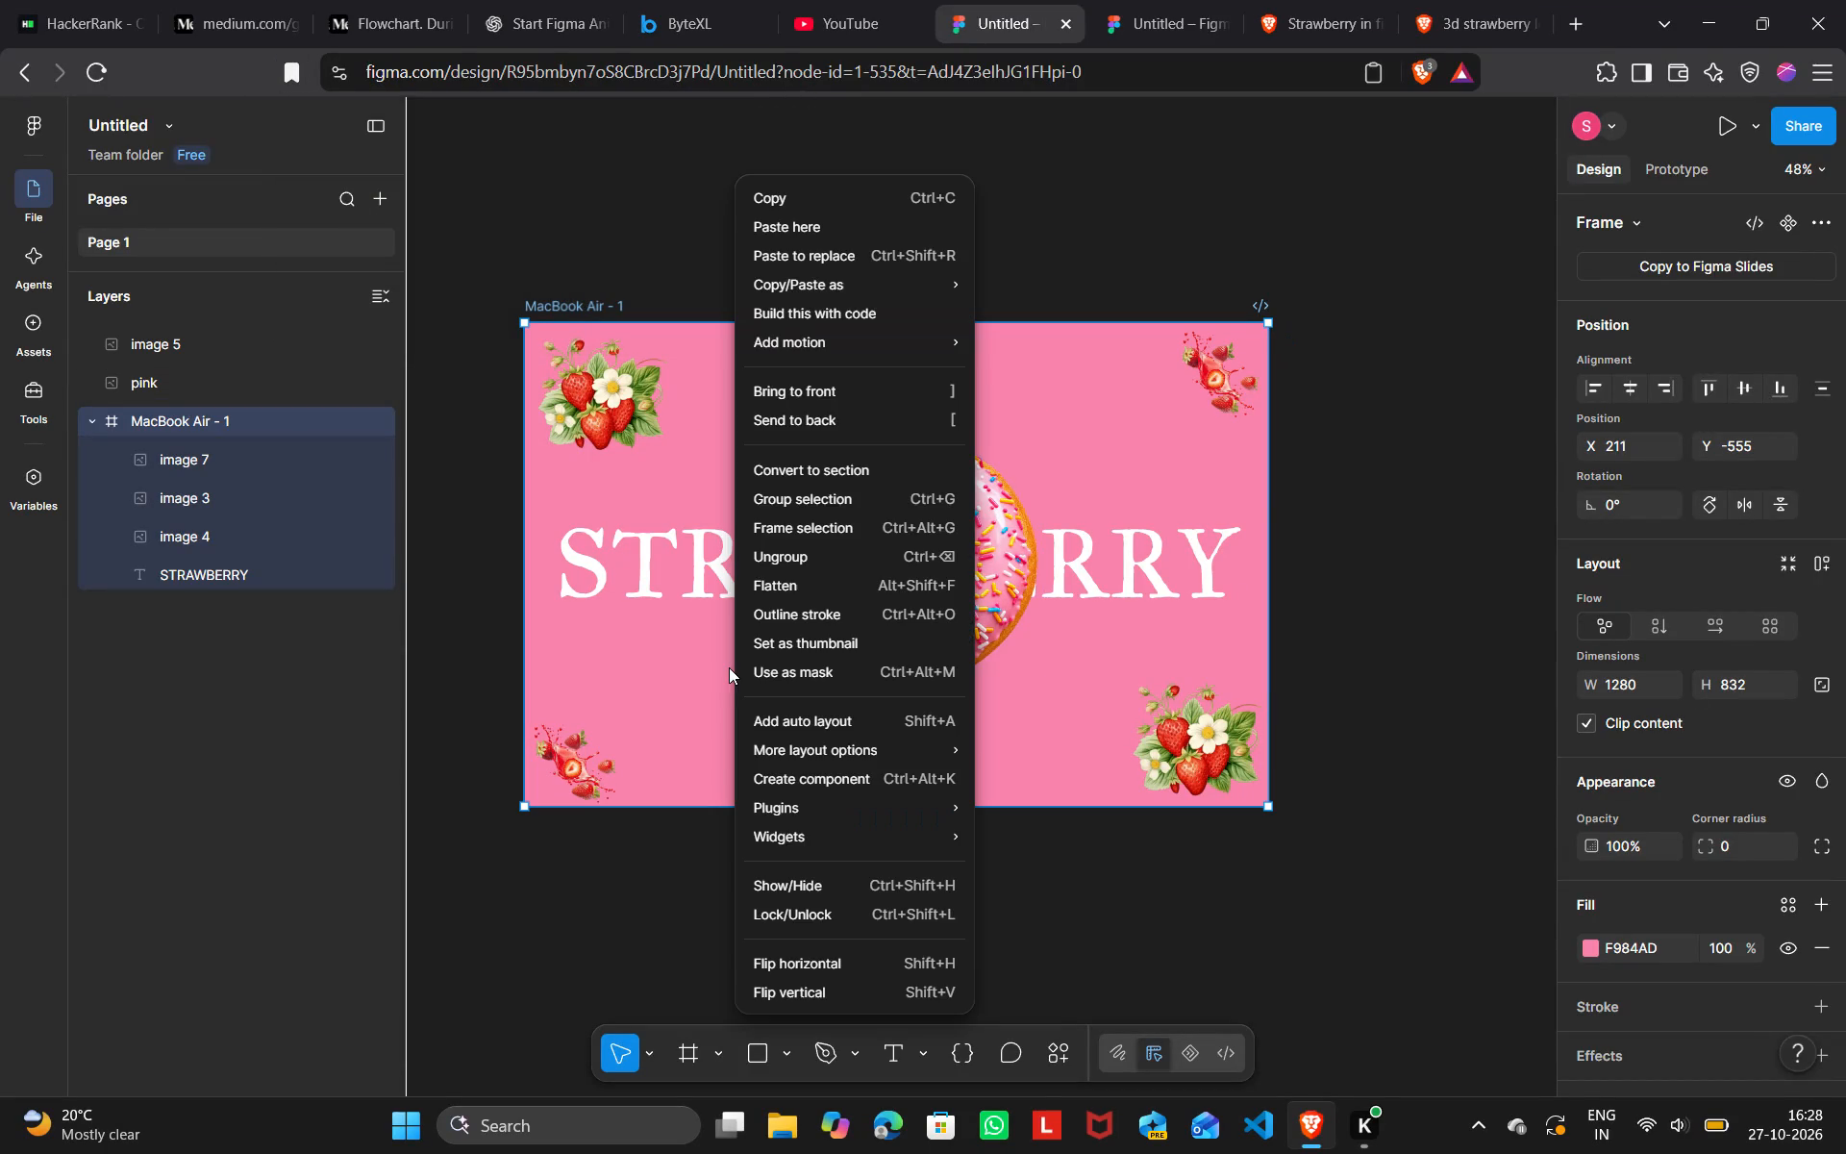
{"action": "left_click", "coordinate": [890, 186]}
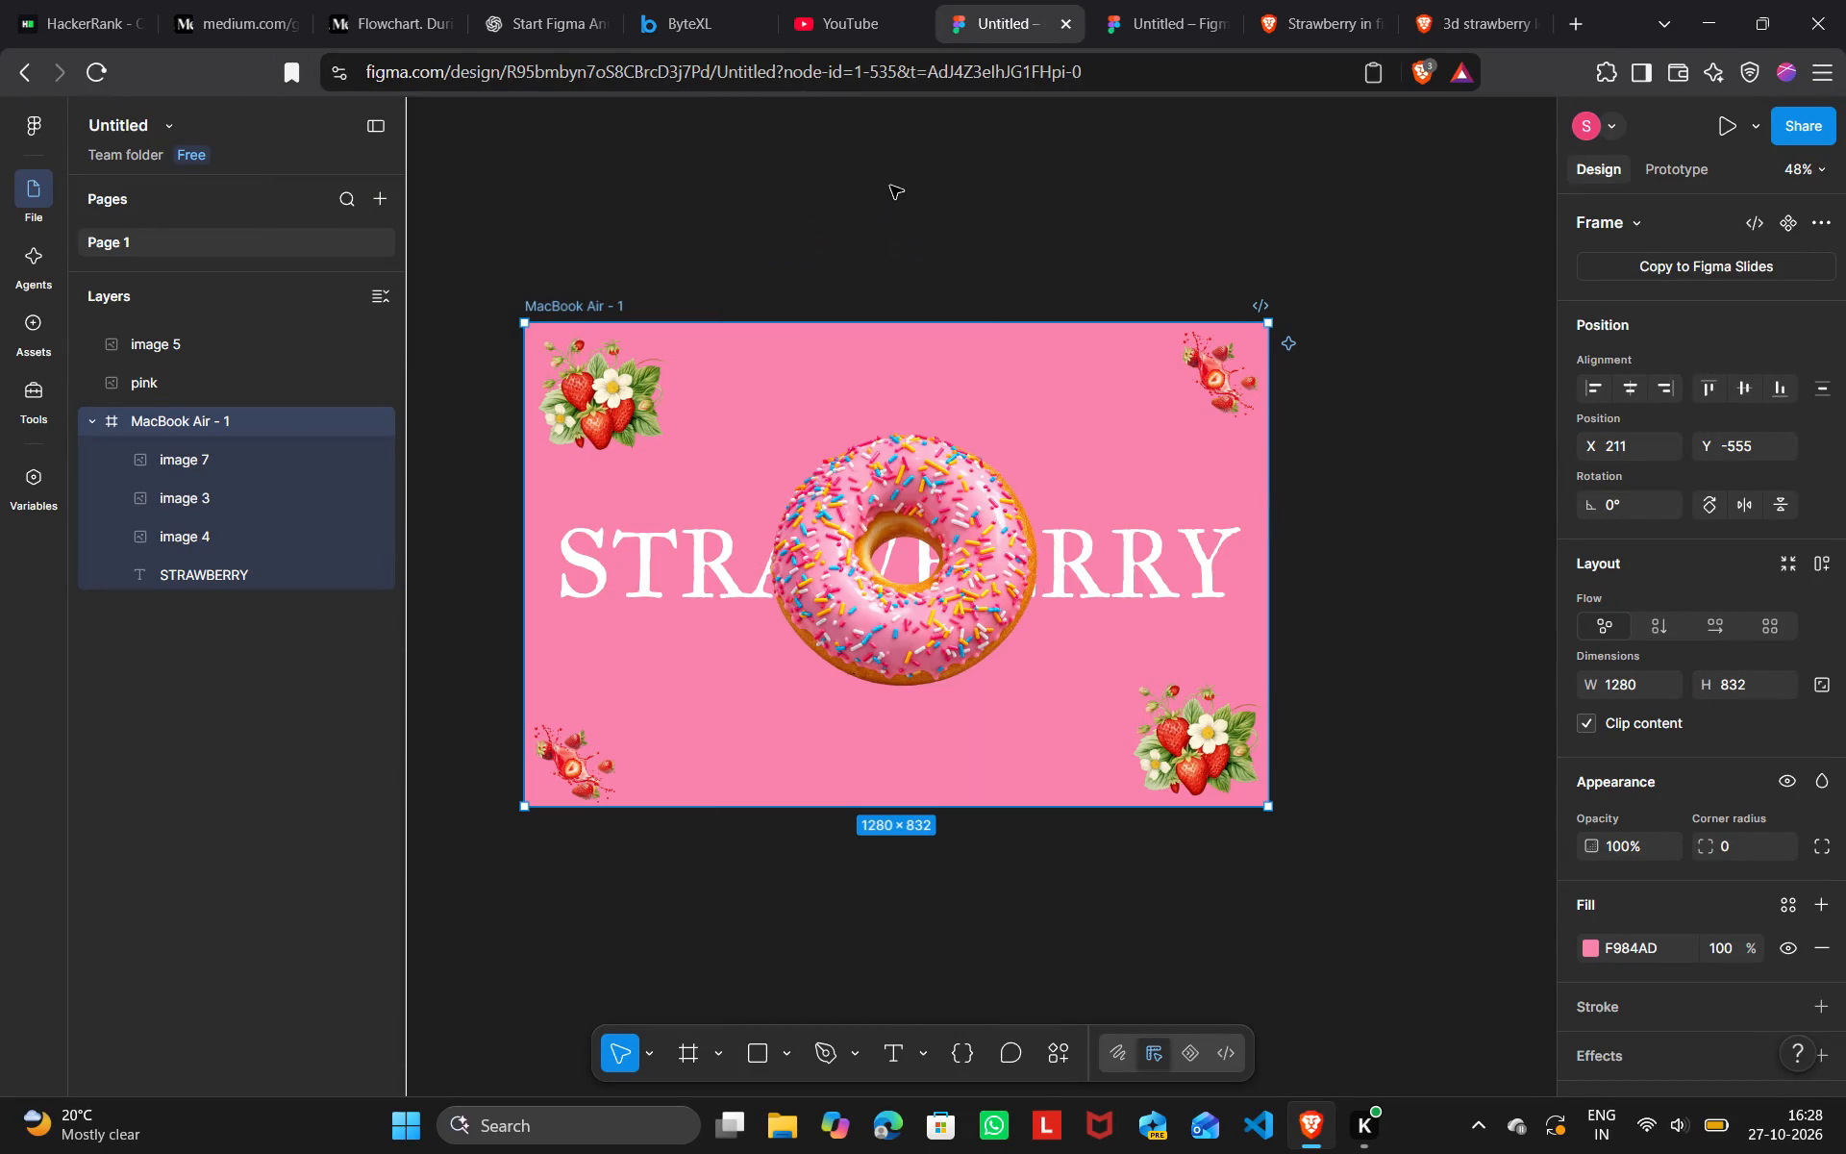
{"action": "scroll", "coordinate": [778, 923], "scroll_direction": "down", "scroll_amount": 3}
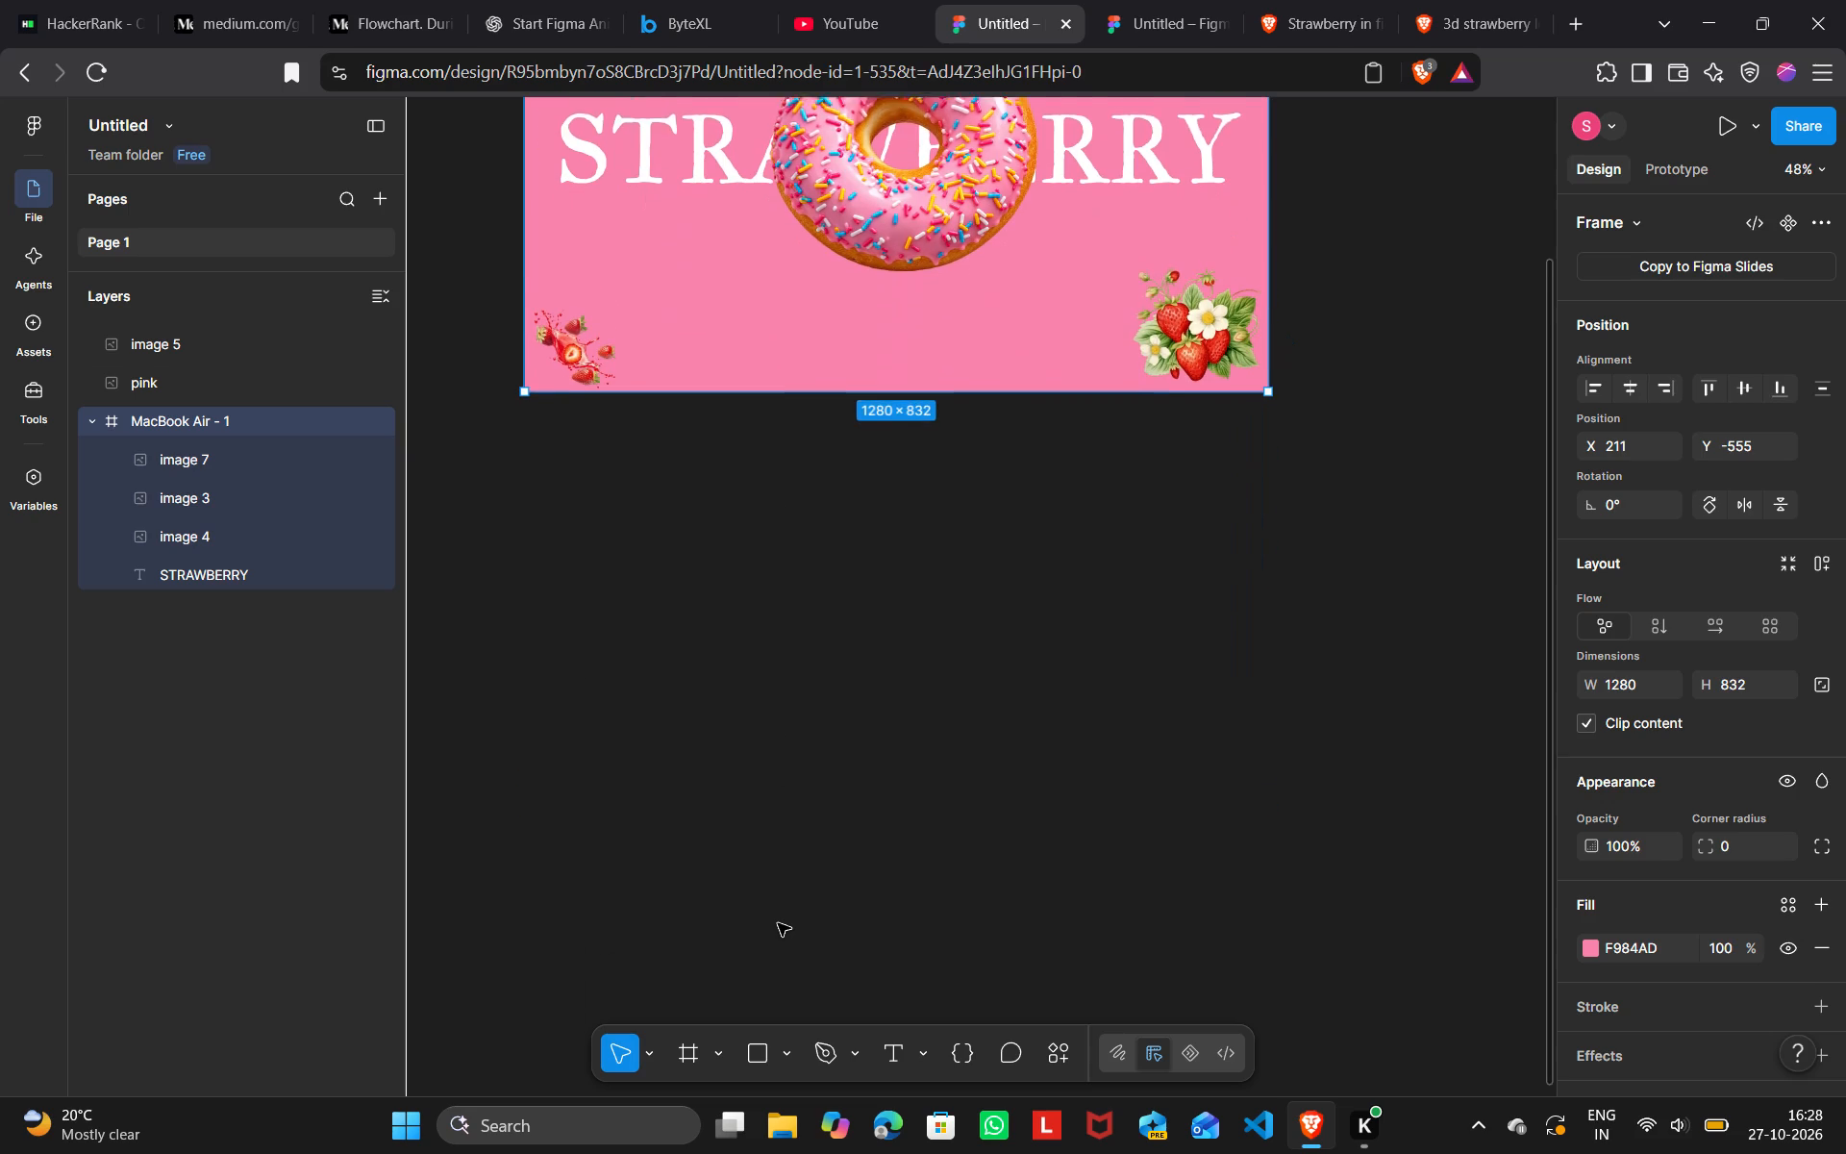
{"action": "right_click", "coordinate": [847, 788]}
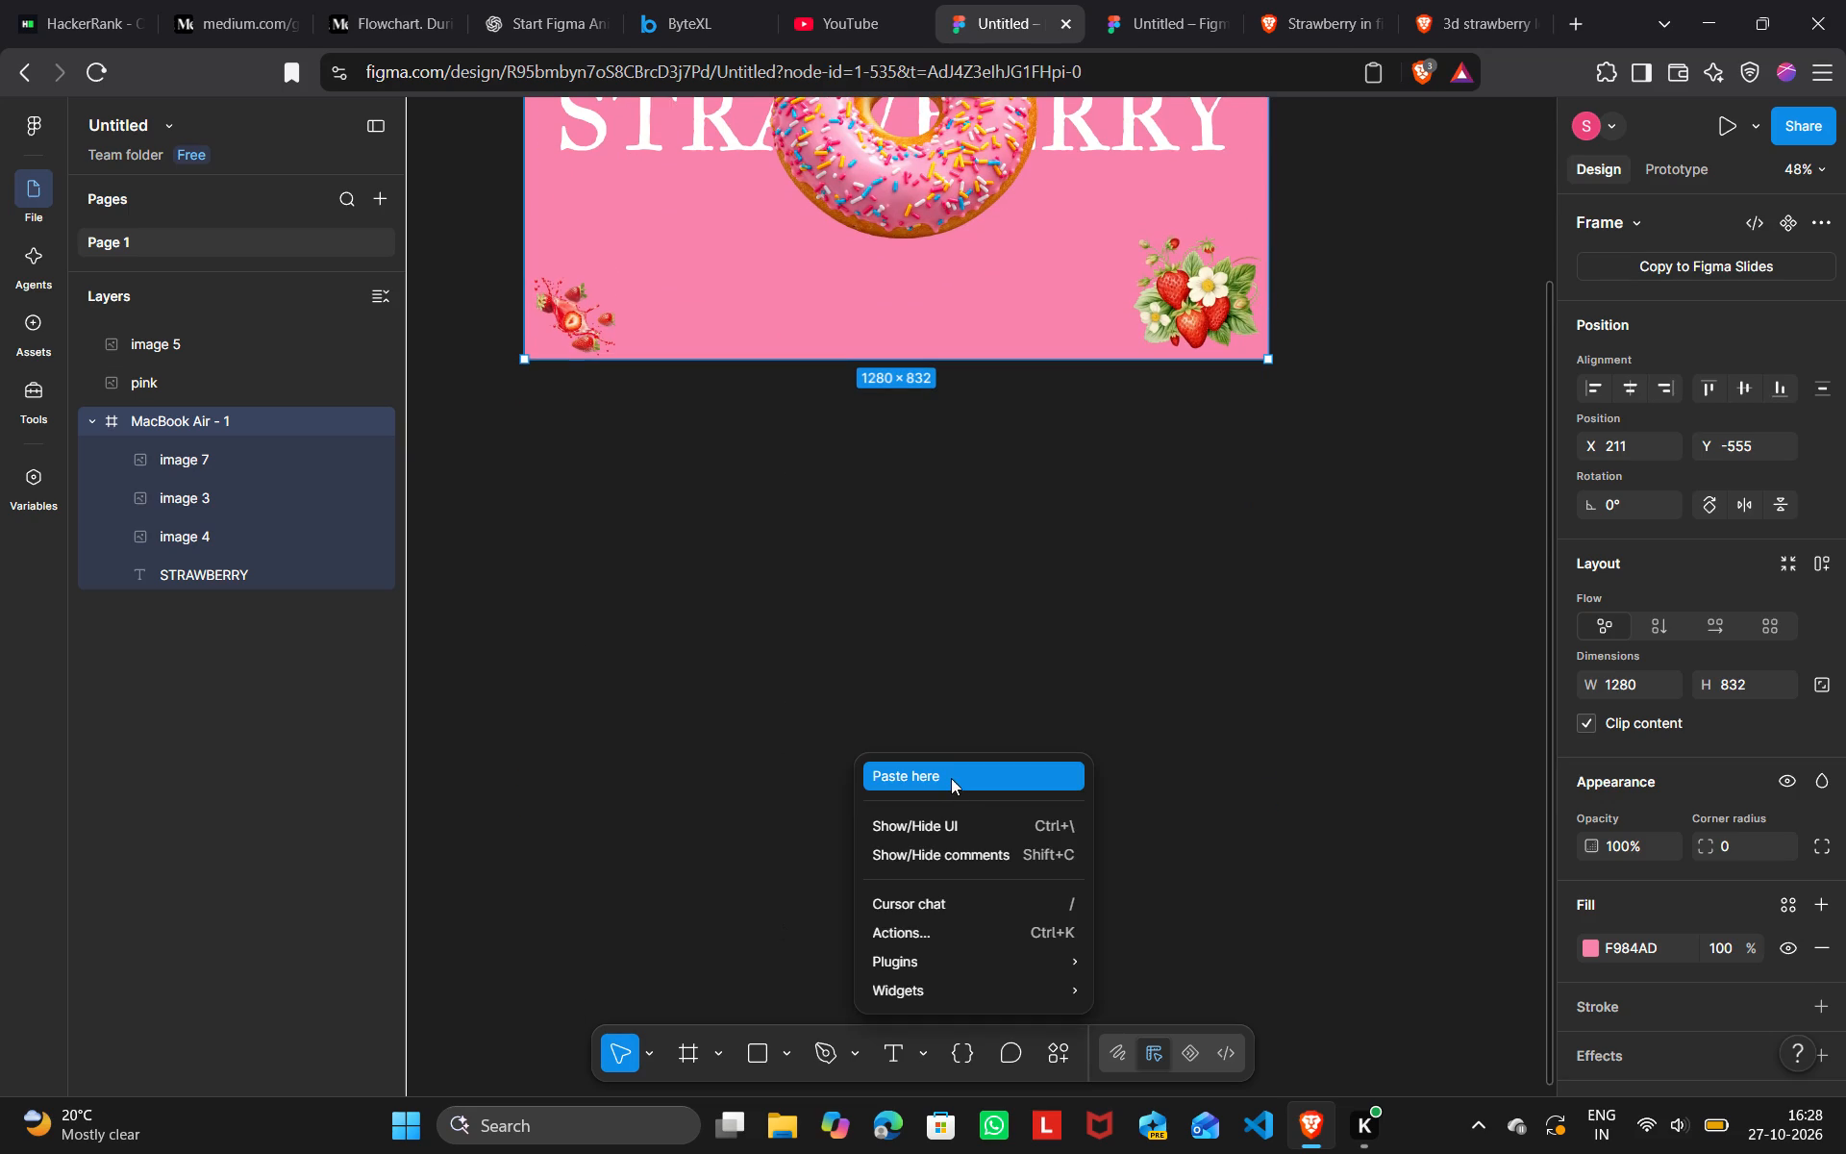
{"action": "left_click", "coordinate": [951, 778]}
{"action": "left_click_drag", "start_coordinate": [1130, 905], "coordinate": [1023, 762]}
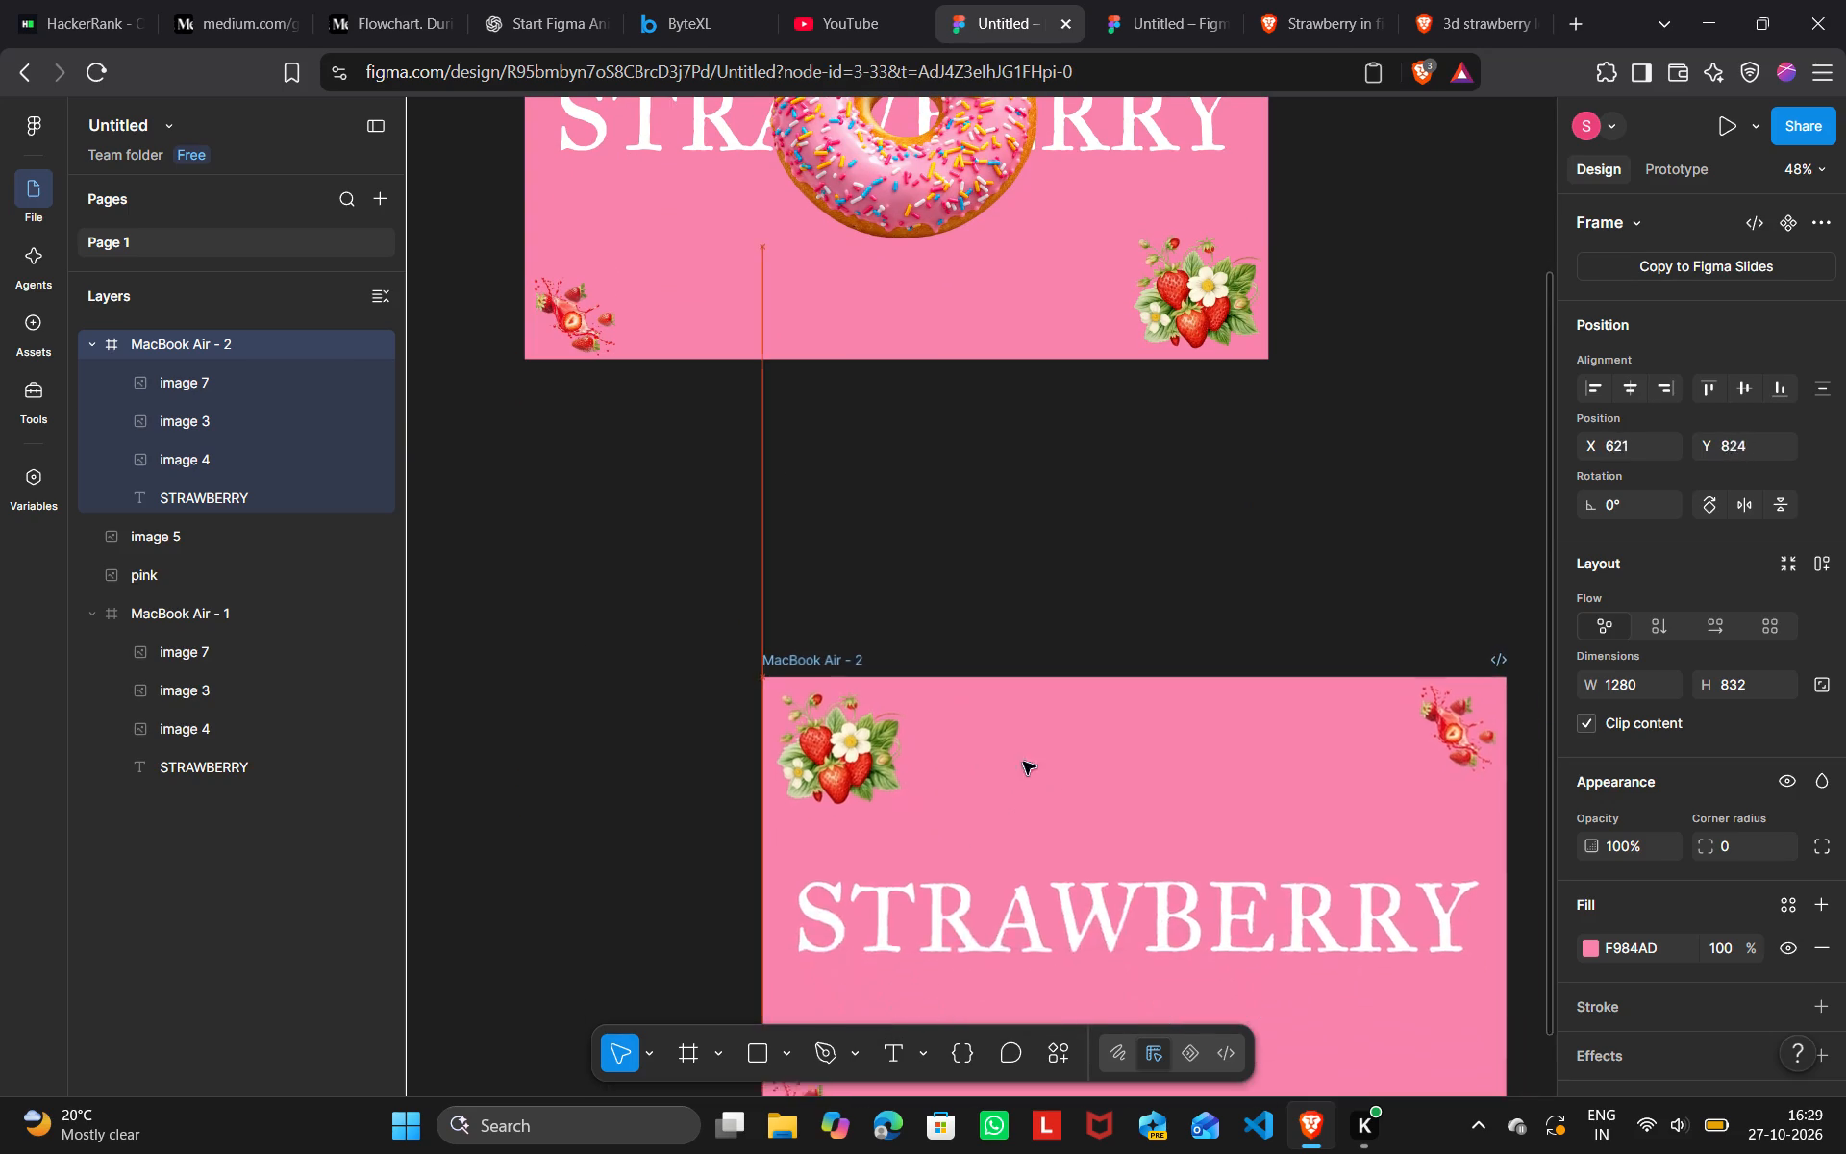
{"action": "left_click_drag", "start_coordinate": [1023, 762], "coordinate": [802, 659]}
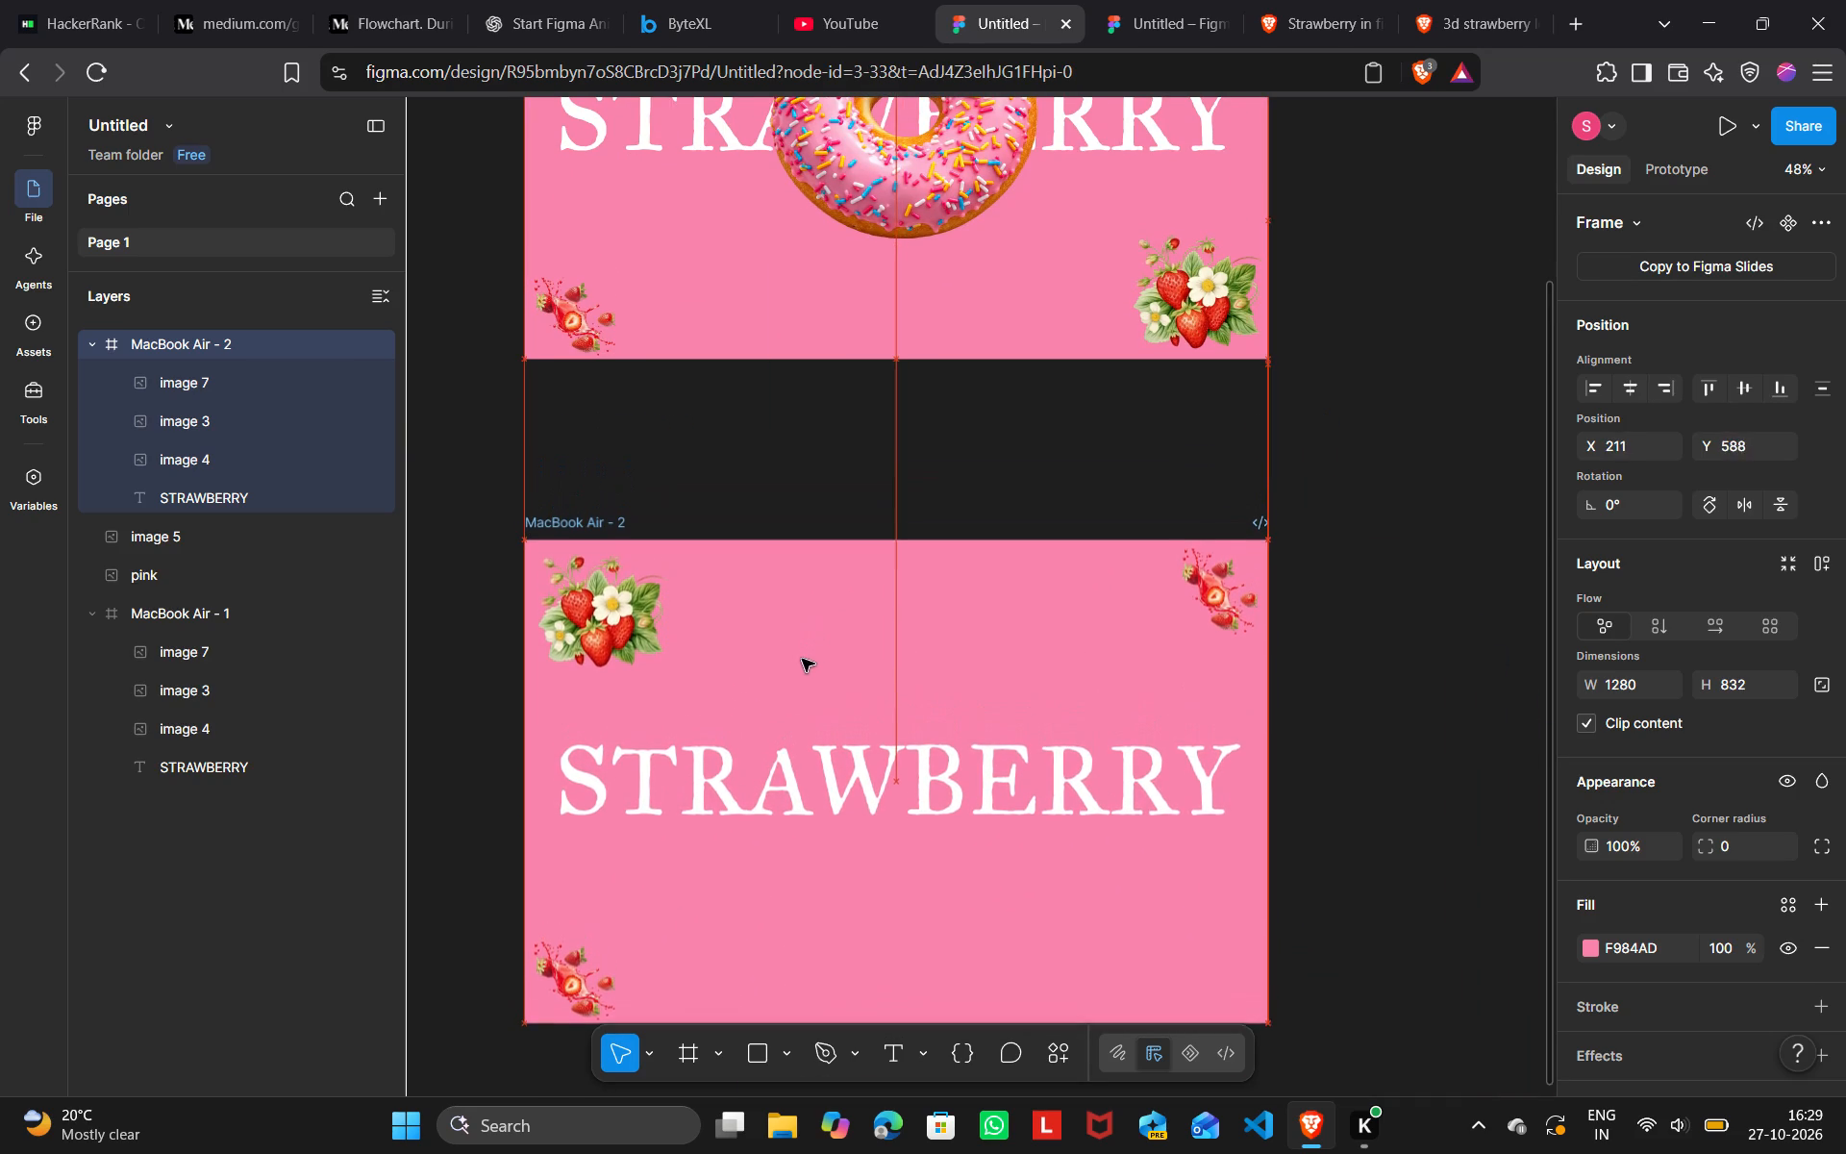
{"action": "left_click_drag", "start_coordinate": [802, 659], "coordinate": [802, 677]}
{"action": "scroll", "coordinate": [802, 677], "scroll_direction": "down", "scroll_amount": 1}
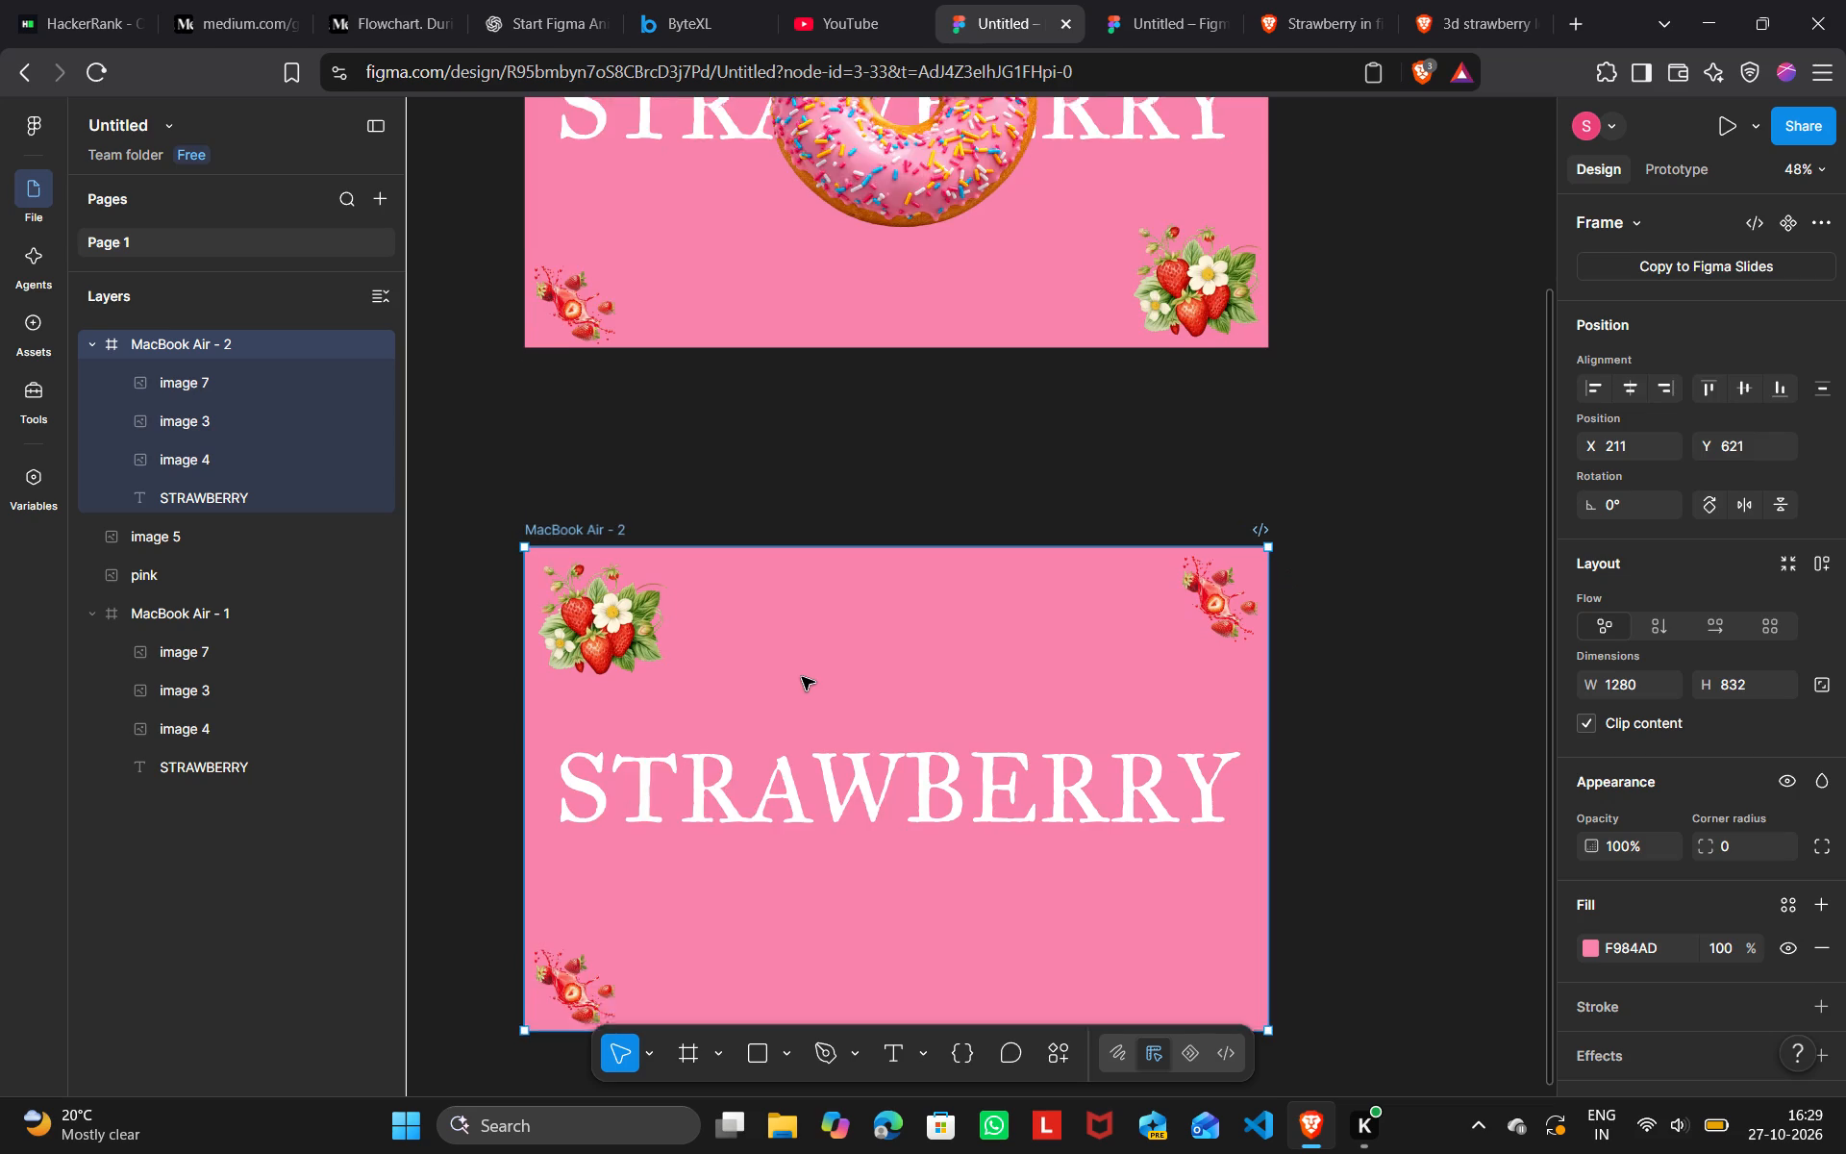
Recolour the MacBook Air - 2 frame's fill from pink to light orange, FFC363.
{"action": "scroll", "coordinate": [802, 677], "scroll_direction": "down", "scroll_amount": 1}
{"action": "scroll", "coordinate": [901, 658], "scroll_direction": "up", "scroll_amount": 1}
{"action": "scroll", "coordinate": [901, 658], "scroll_direction": "down", "scroll_amount": 1}
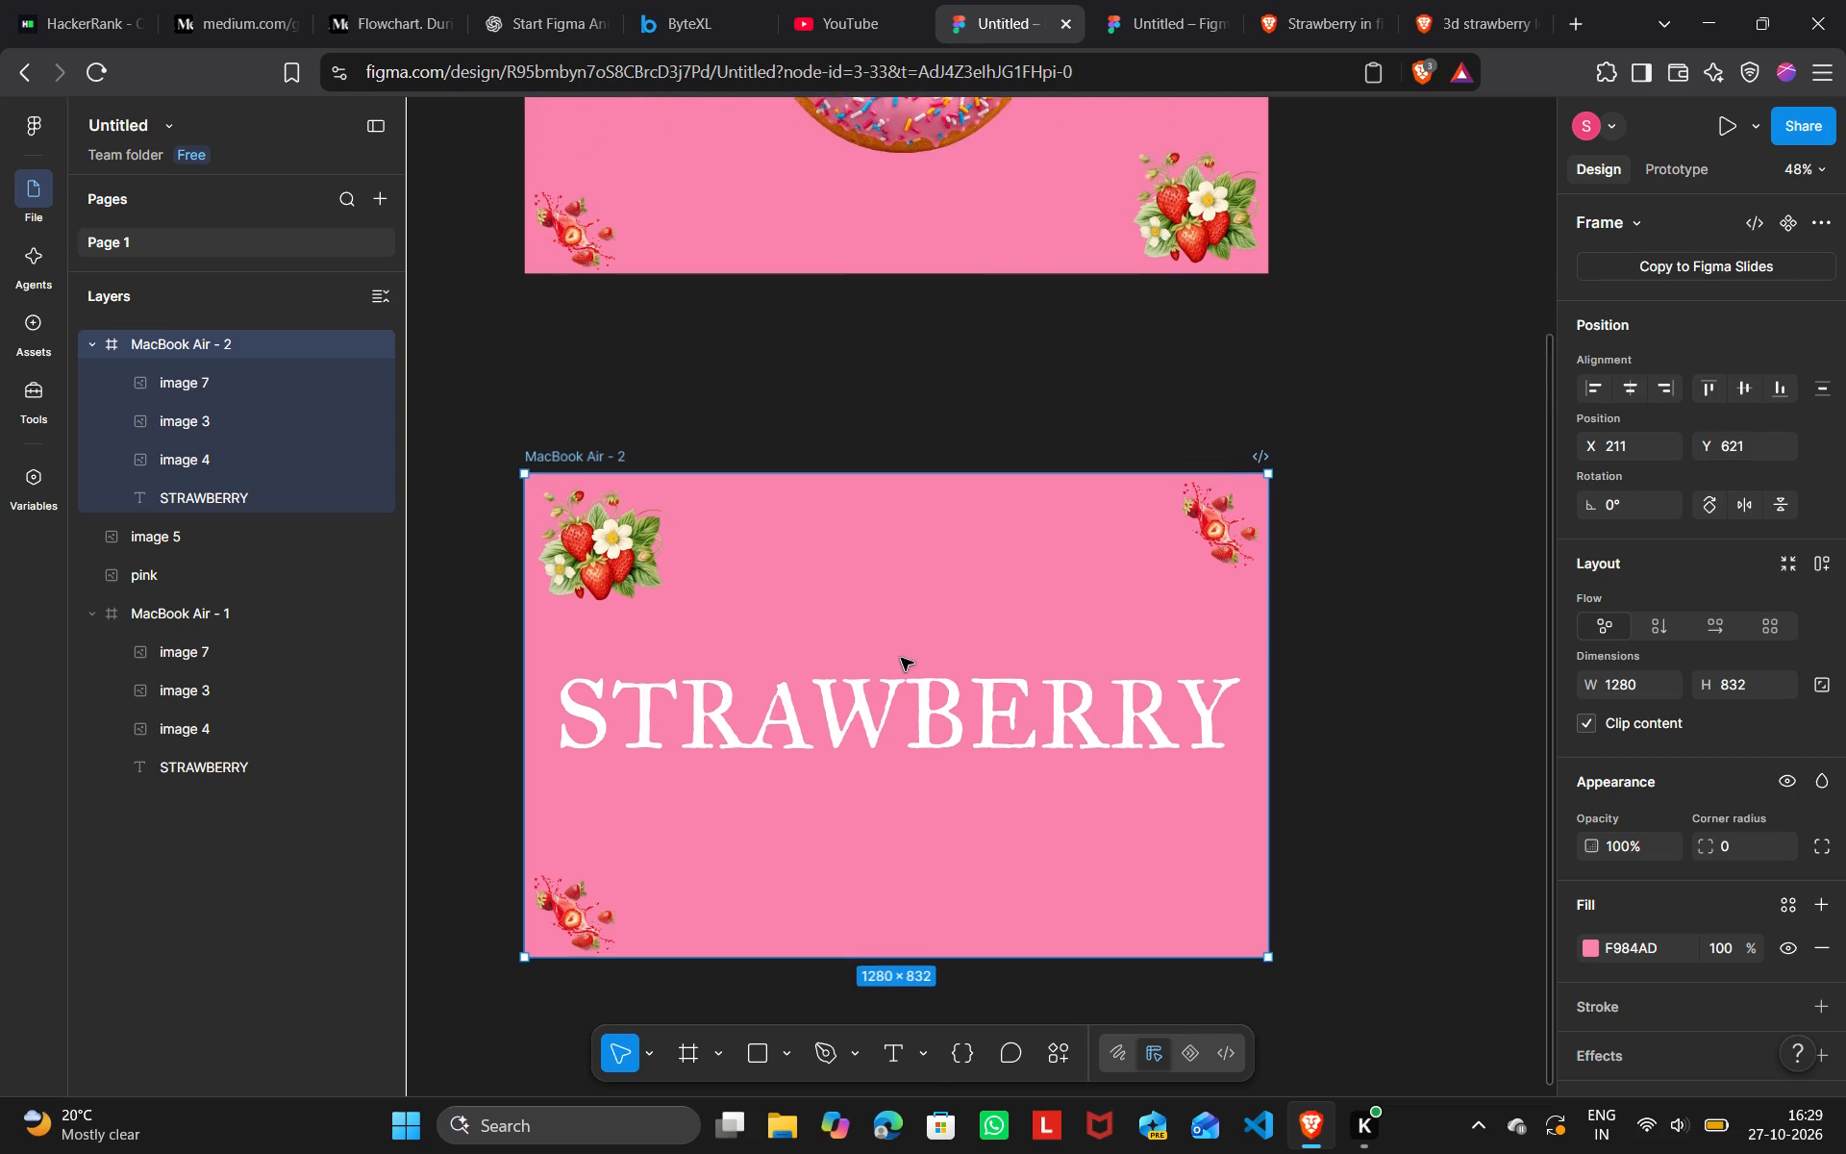
{"action": "scroll", "coordinate": [901, 658], "scroll_direction": "down", "scroll_amount": 1}
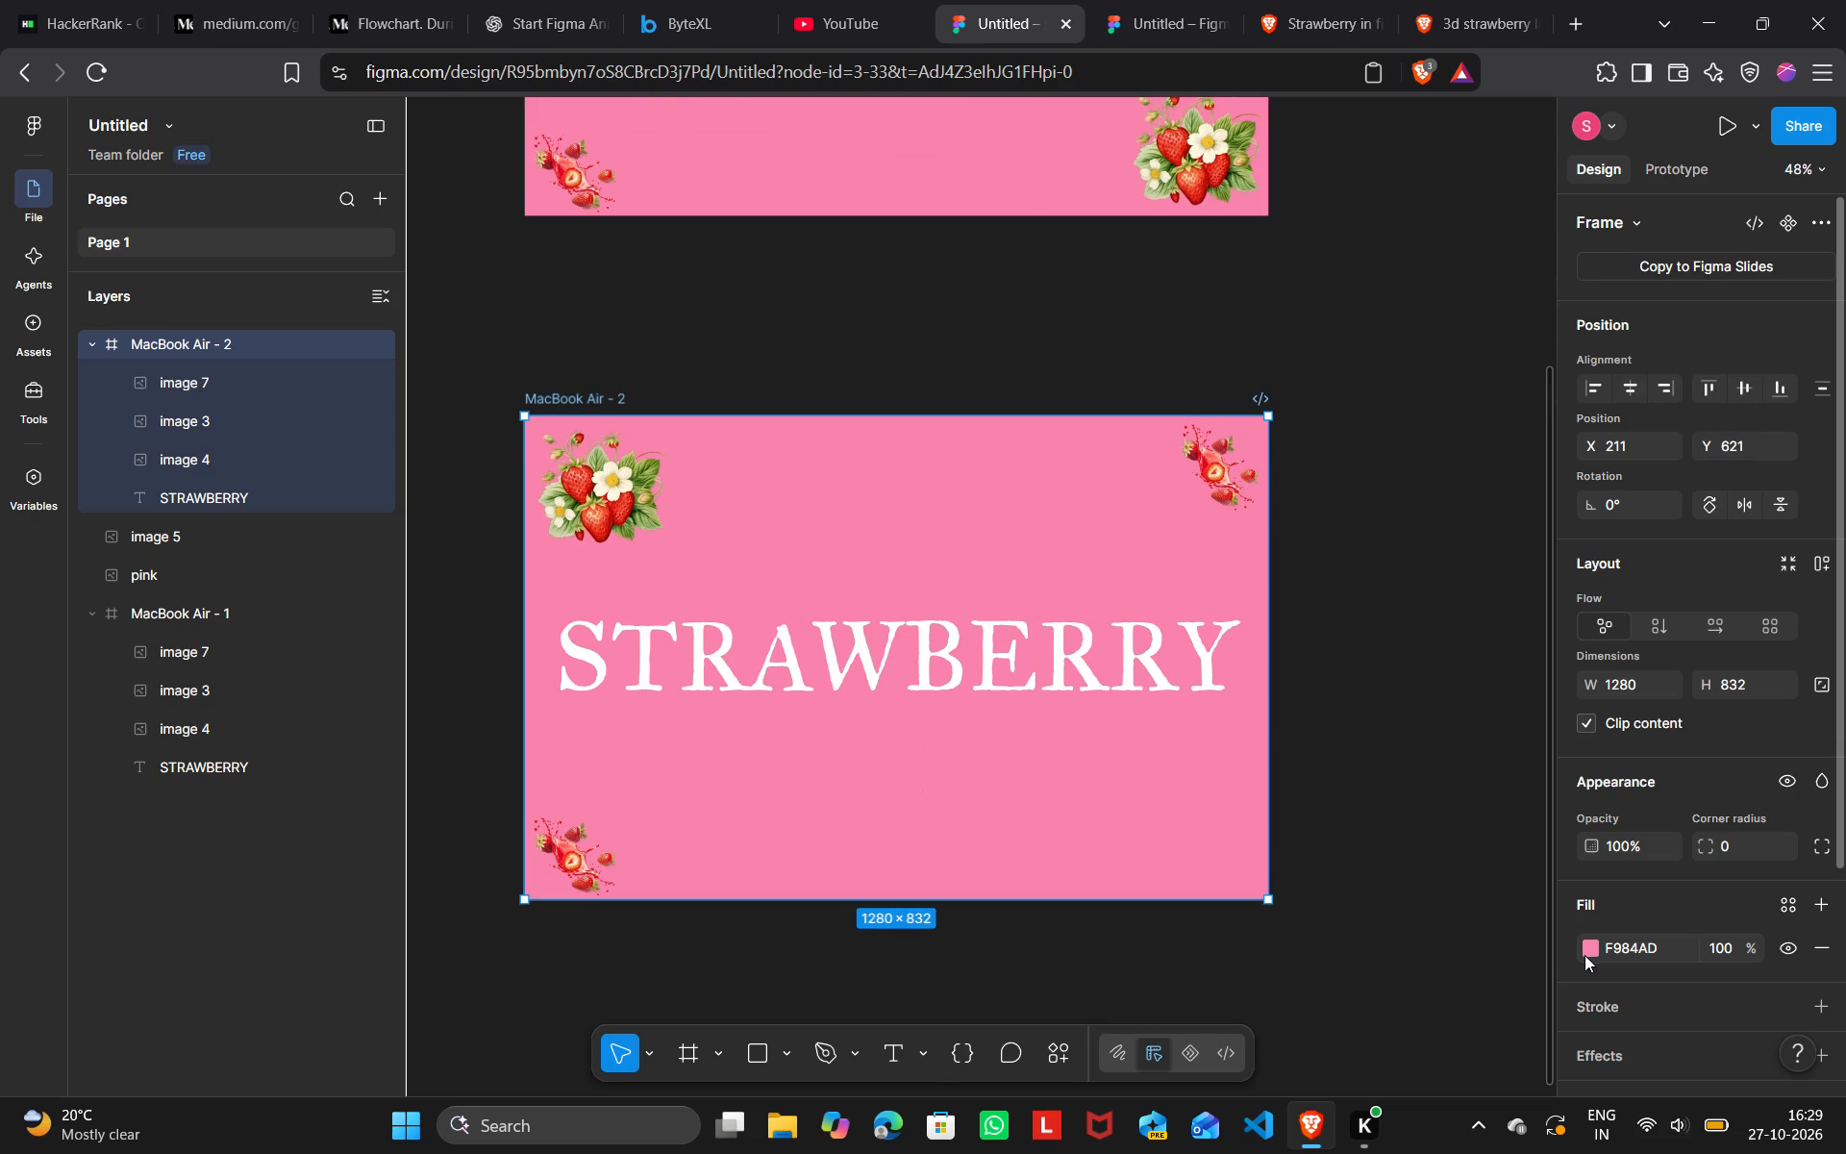
{"action": "left_click", "coordinate": [1597, 952]}
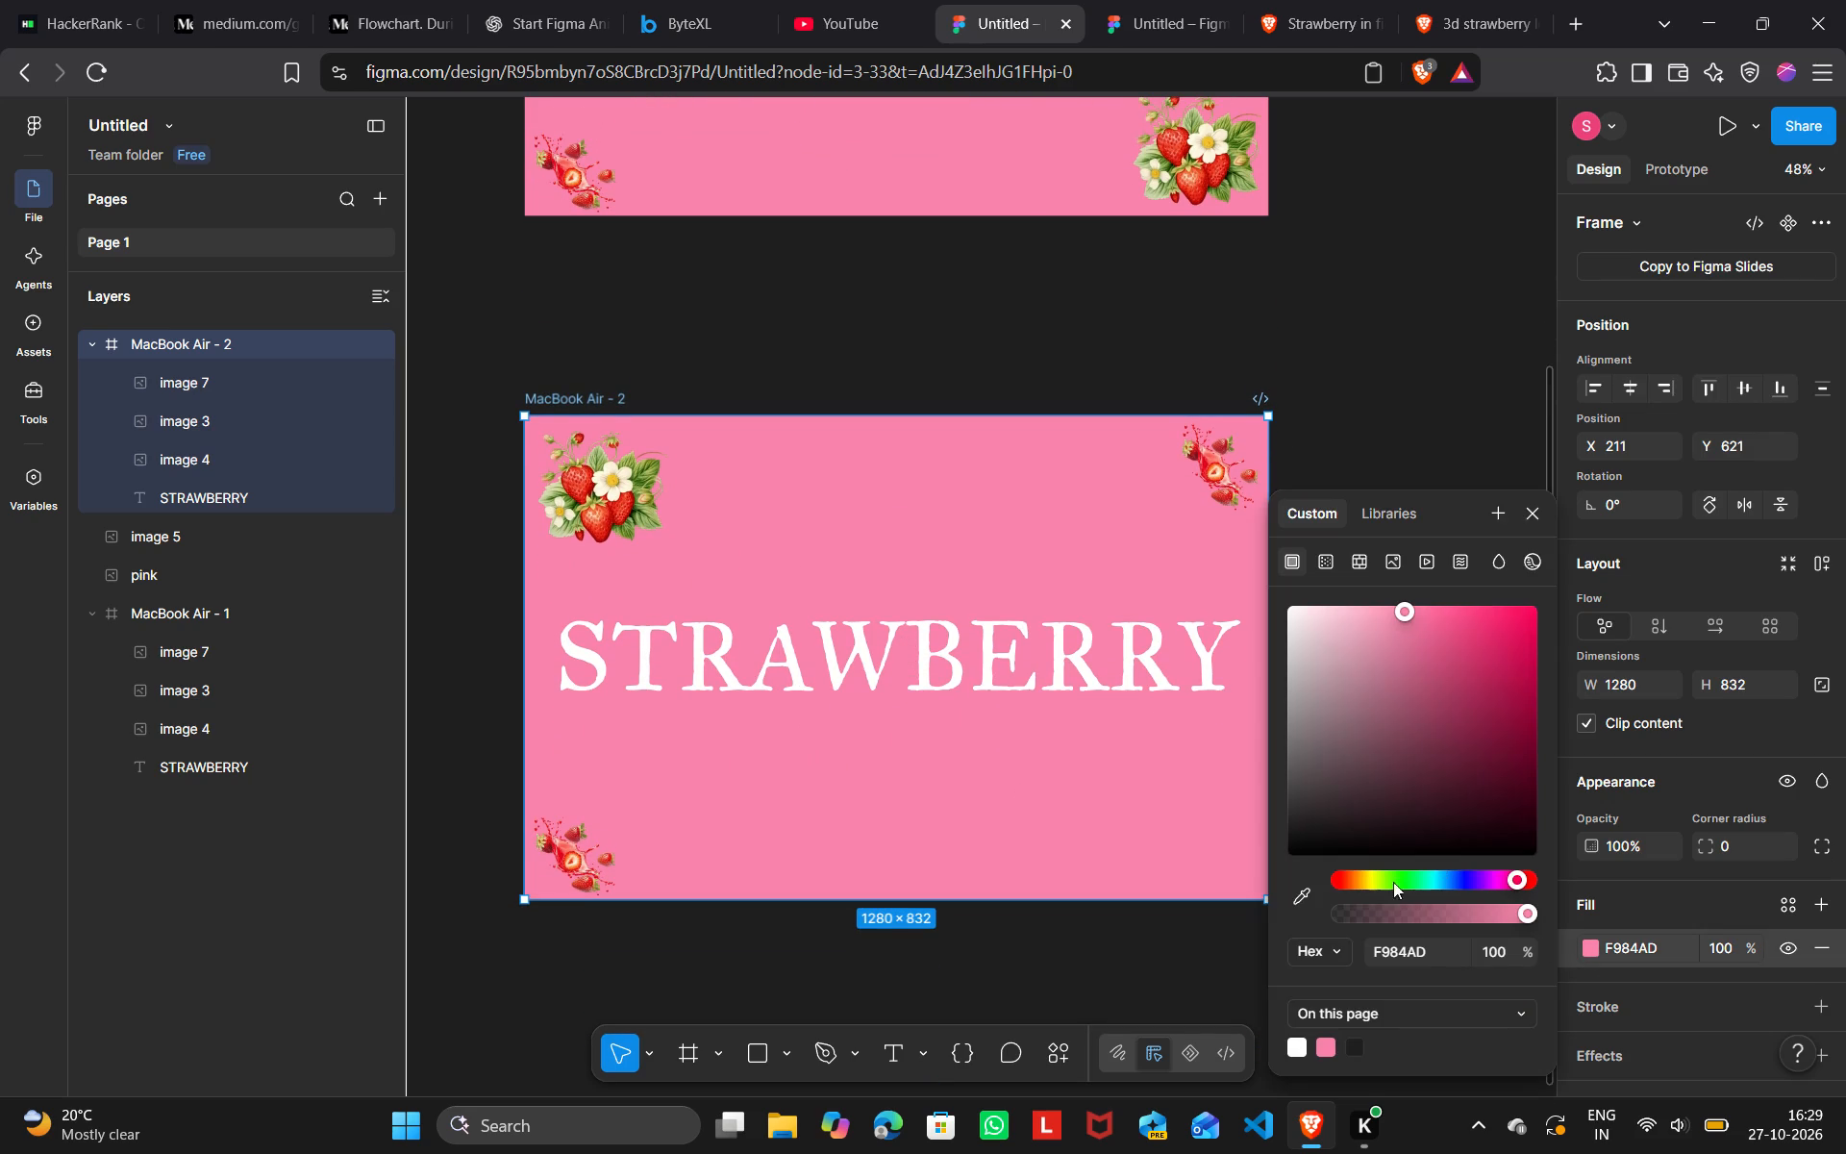
{"action": "left_click", "coordinate": [1350, 878]}
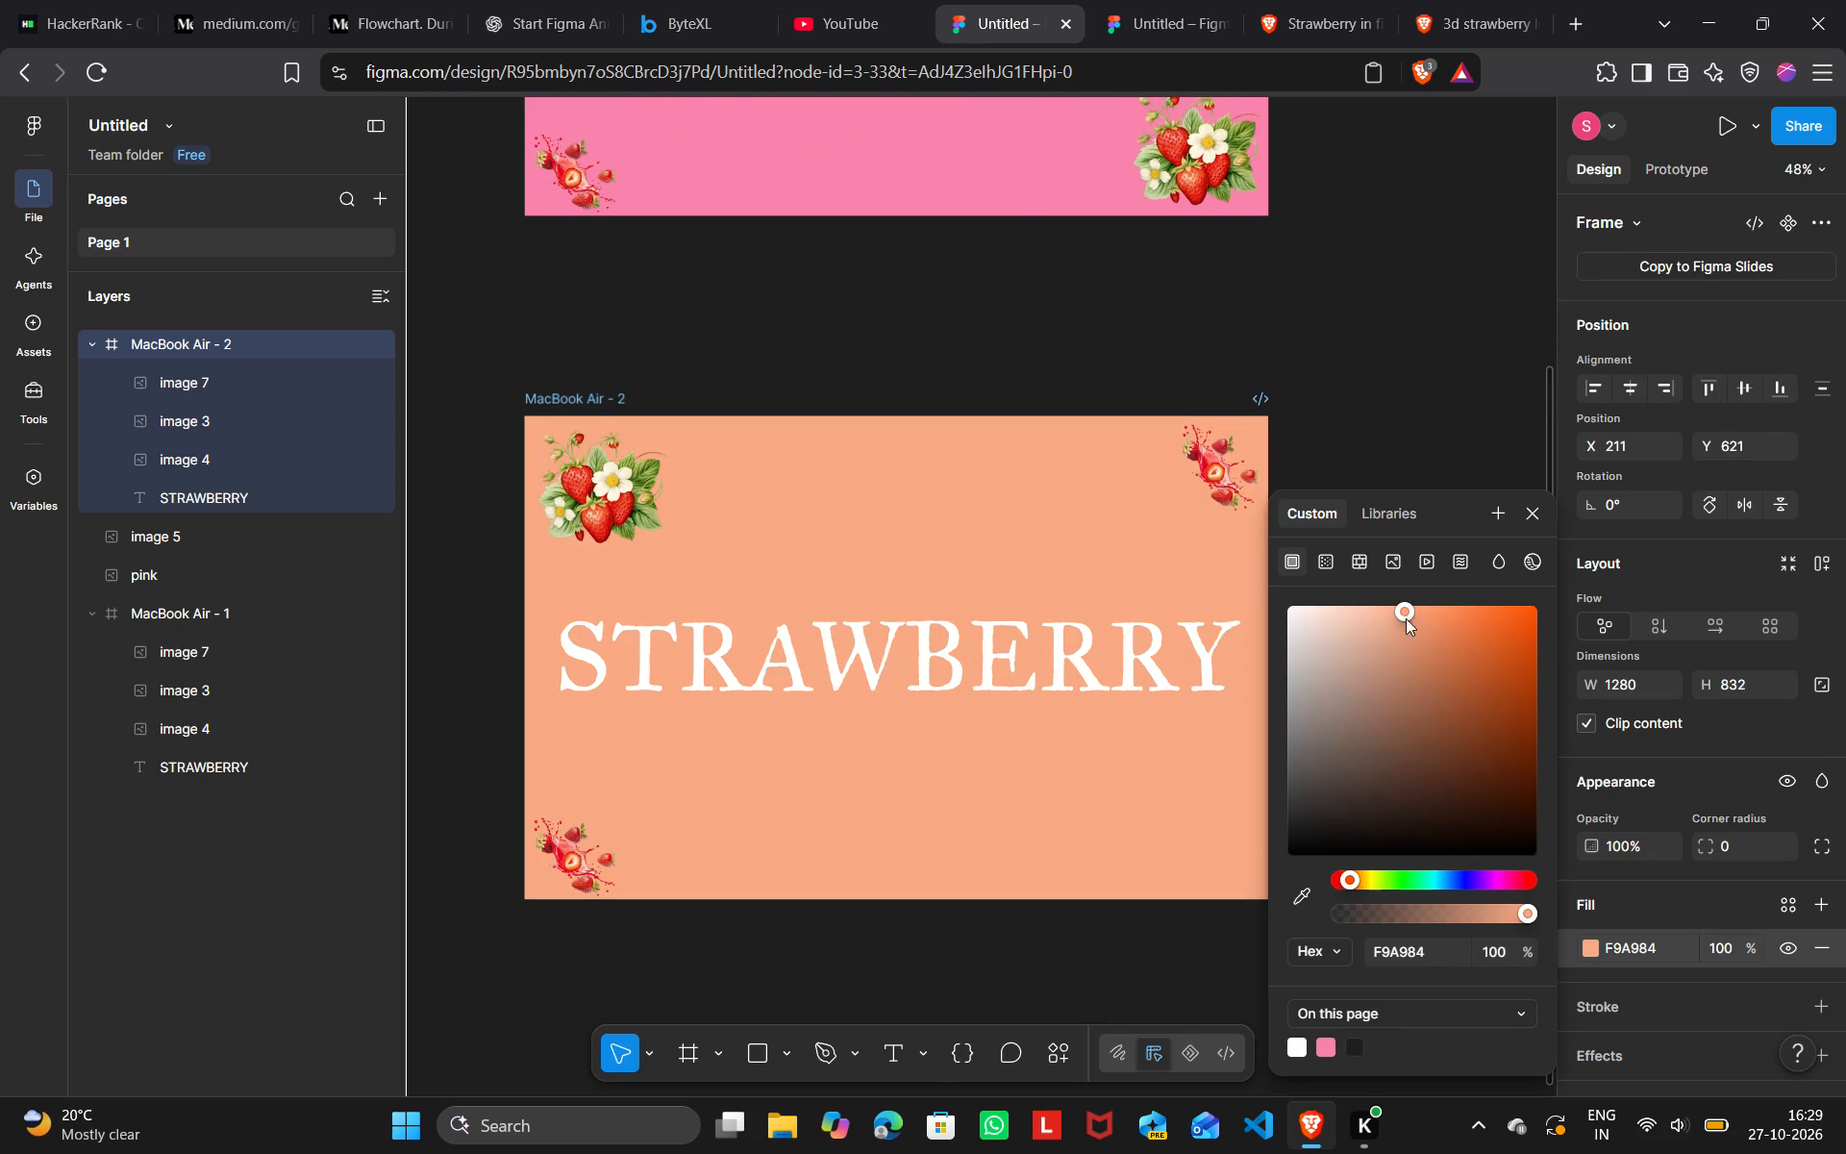
{"action": "left_click_drag", "start_coordinate": [1395, 610], "coordinate": [1451, 618]}
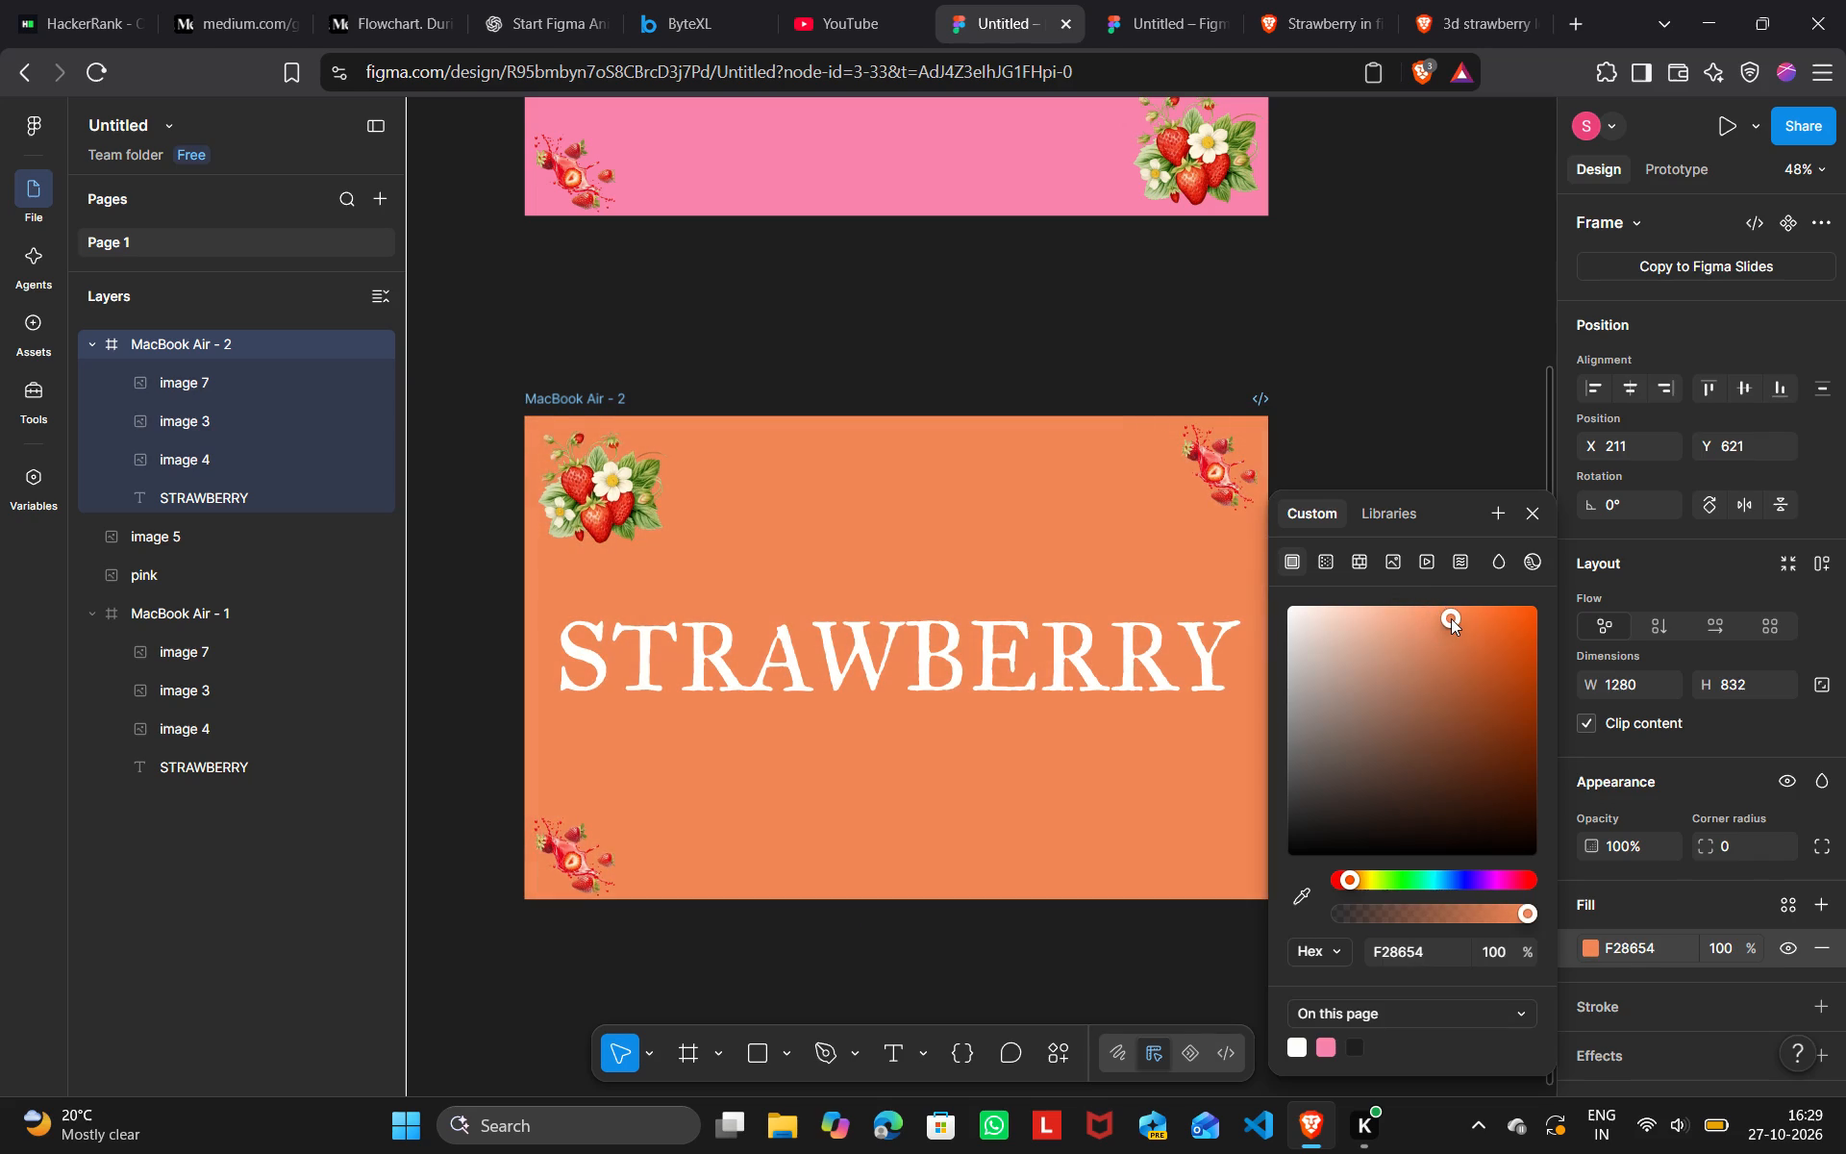
{"action": "left_click_drag", "start_coordinate": [1451, 618], "coordinate": [1434, 616]}
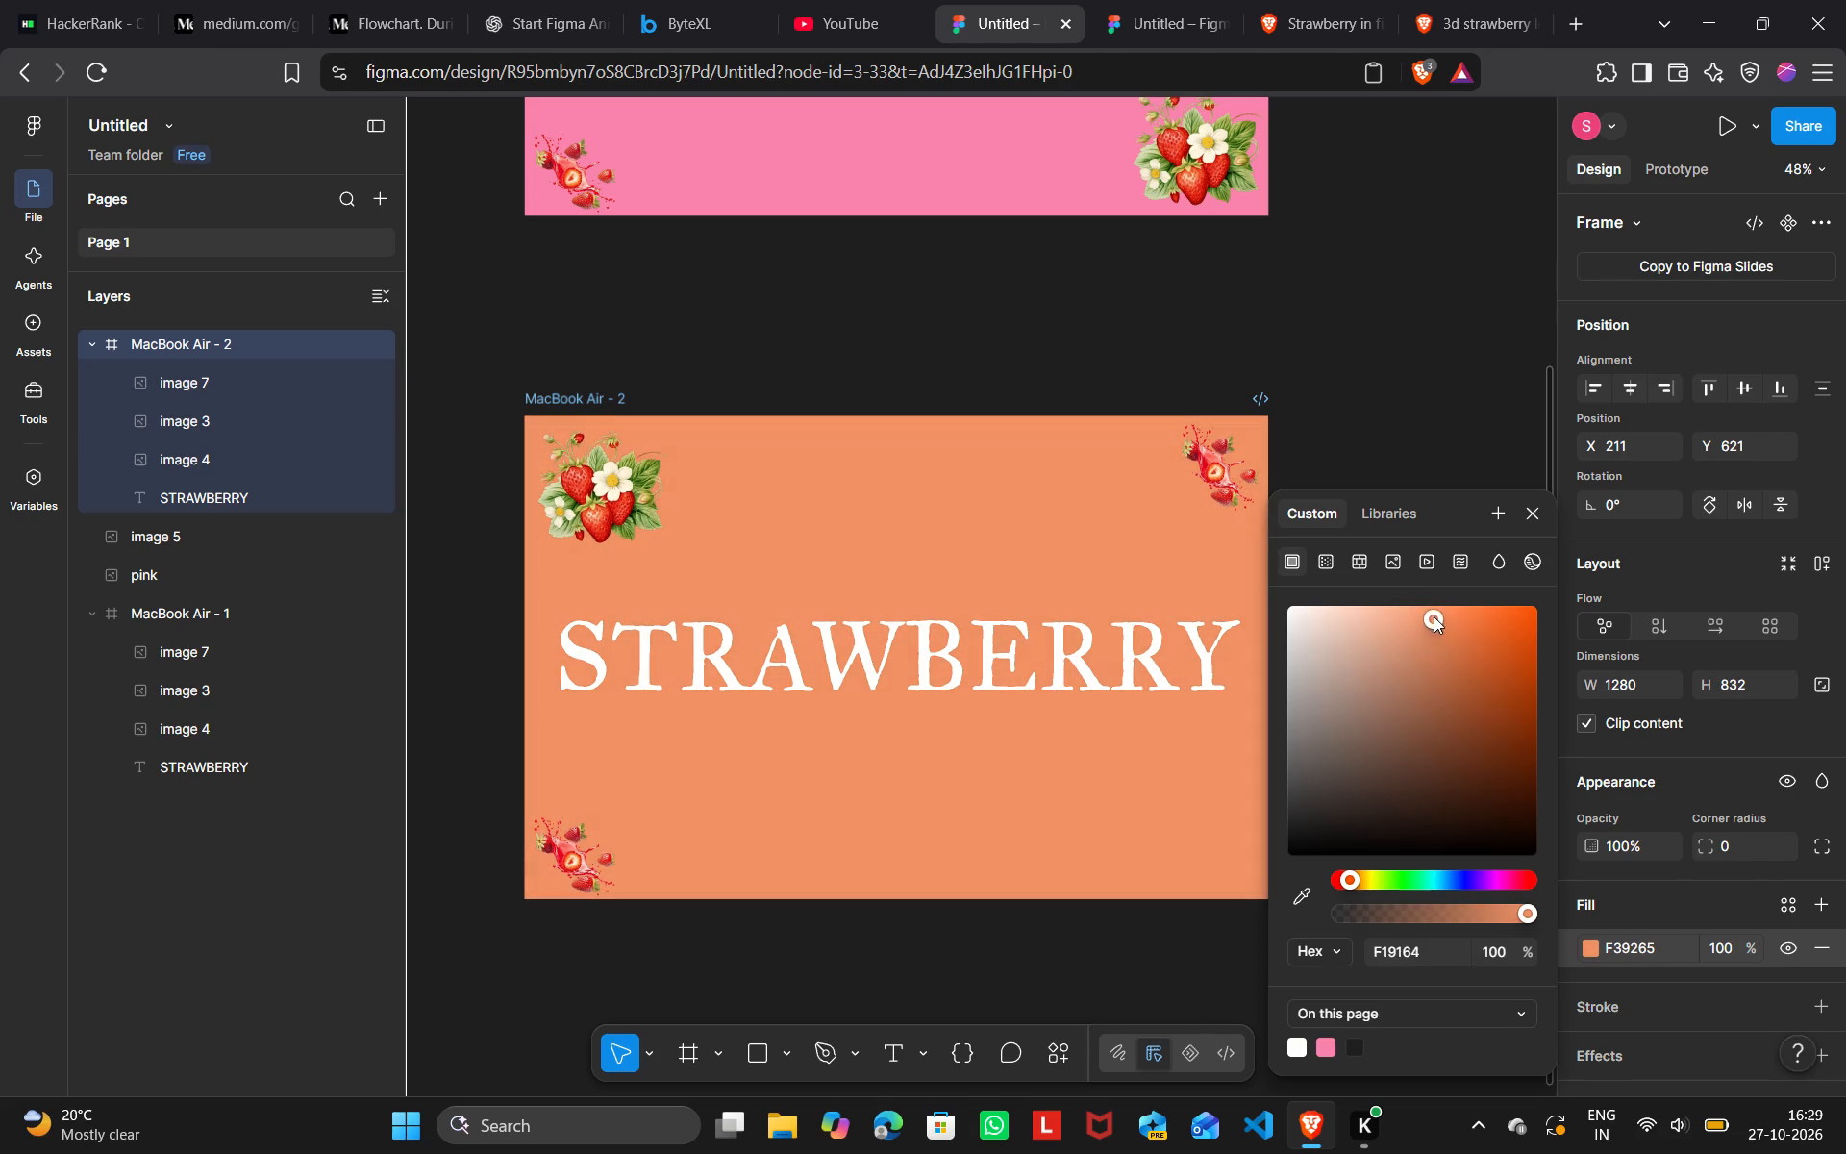
{"action": "left_click", "coordinate": [1360, 873]}
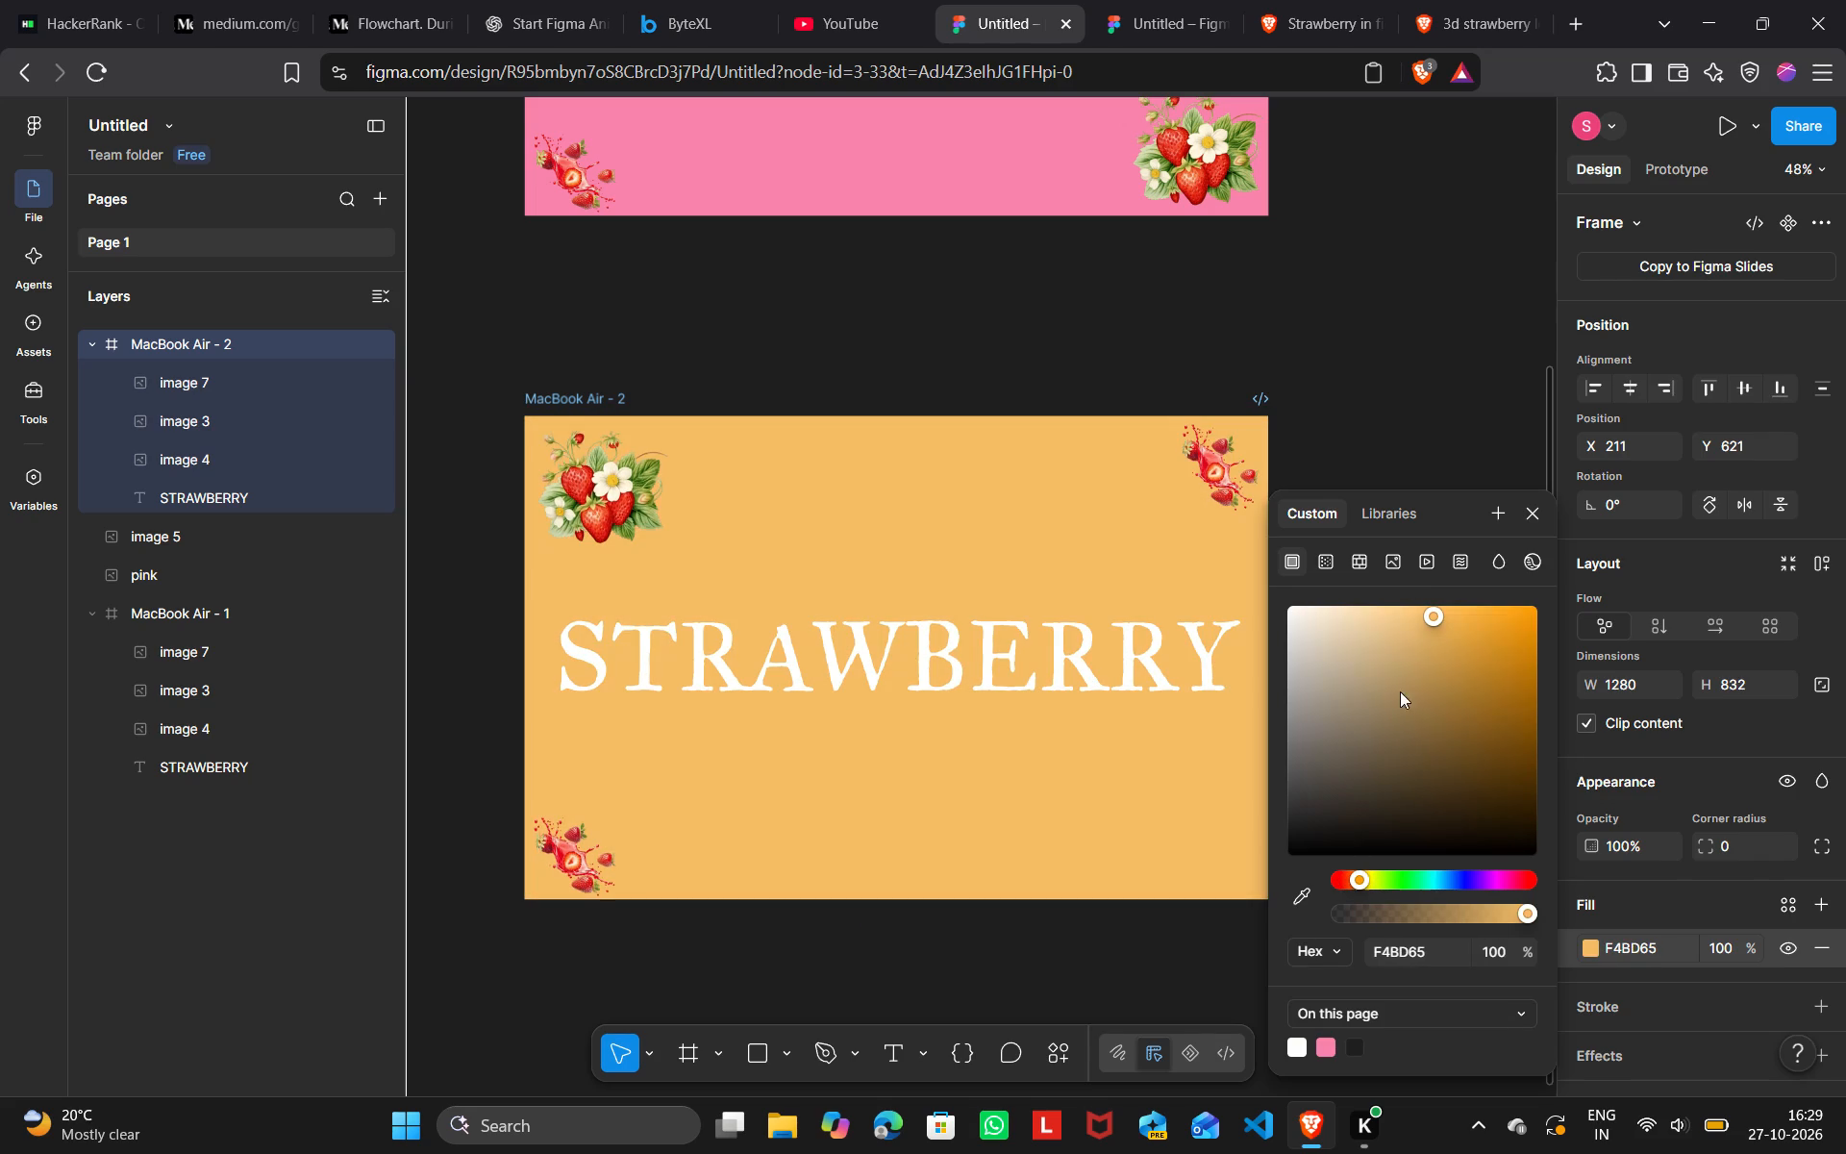
{"action": "left_click", "coordinate": [1500, 626]}
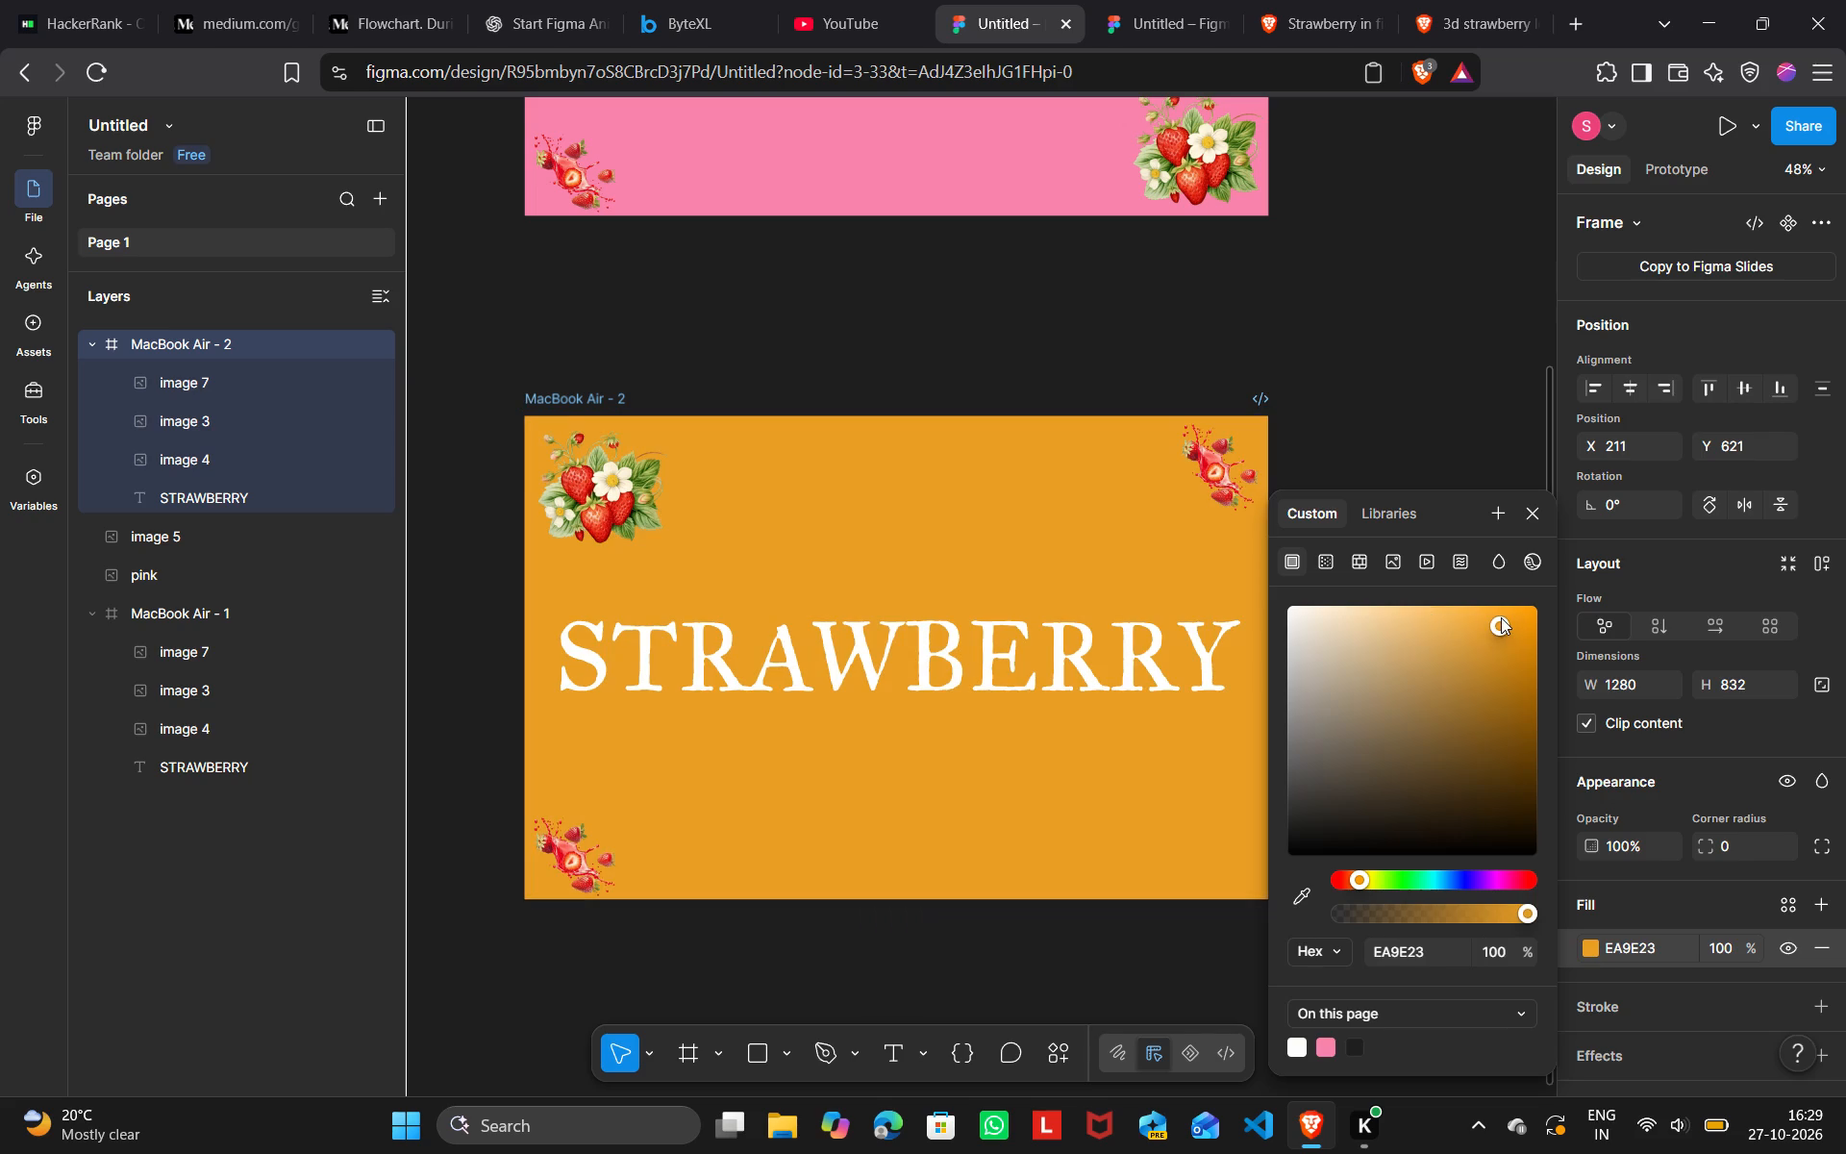
{"action": "left_click", "coordinate": [1501, 617]}
{"action": "left_click_drag", "start_coordinate": [1501, 617], "coordinate": [1440, 595]}
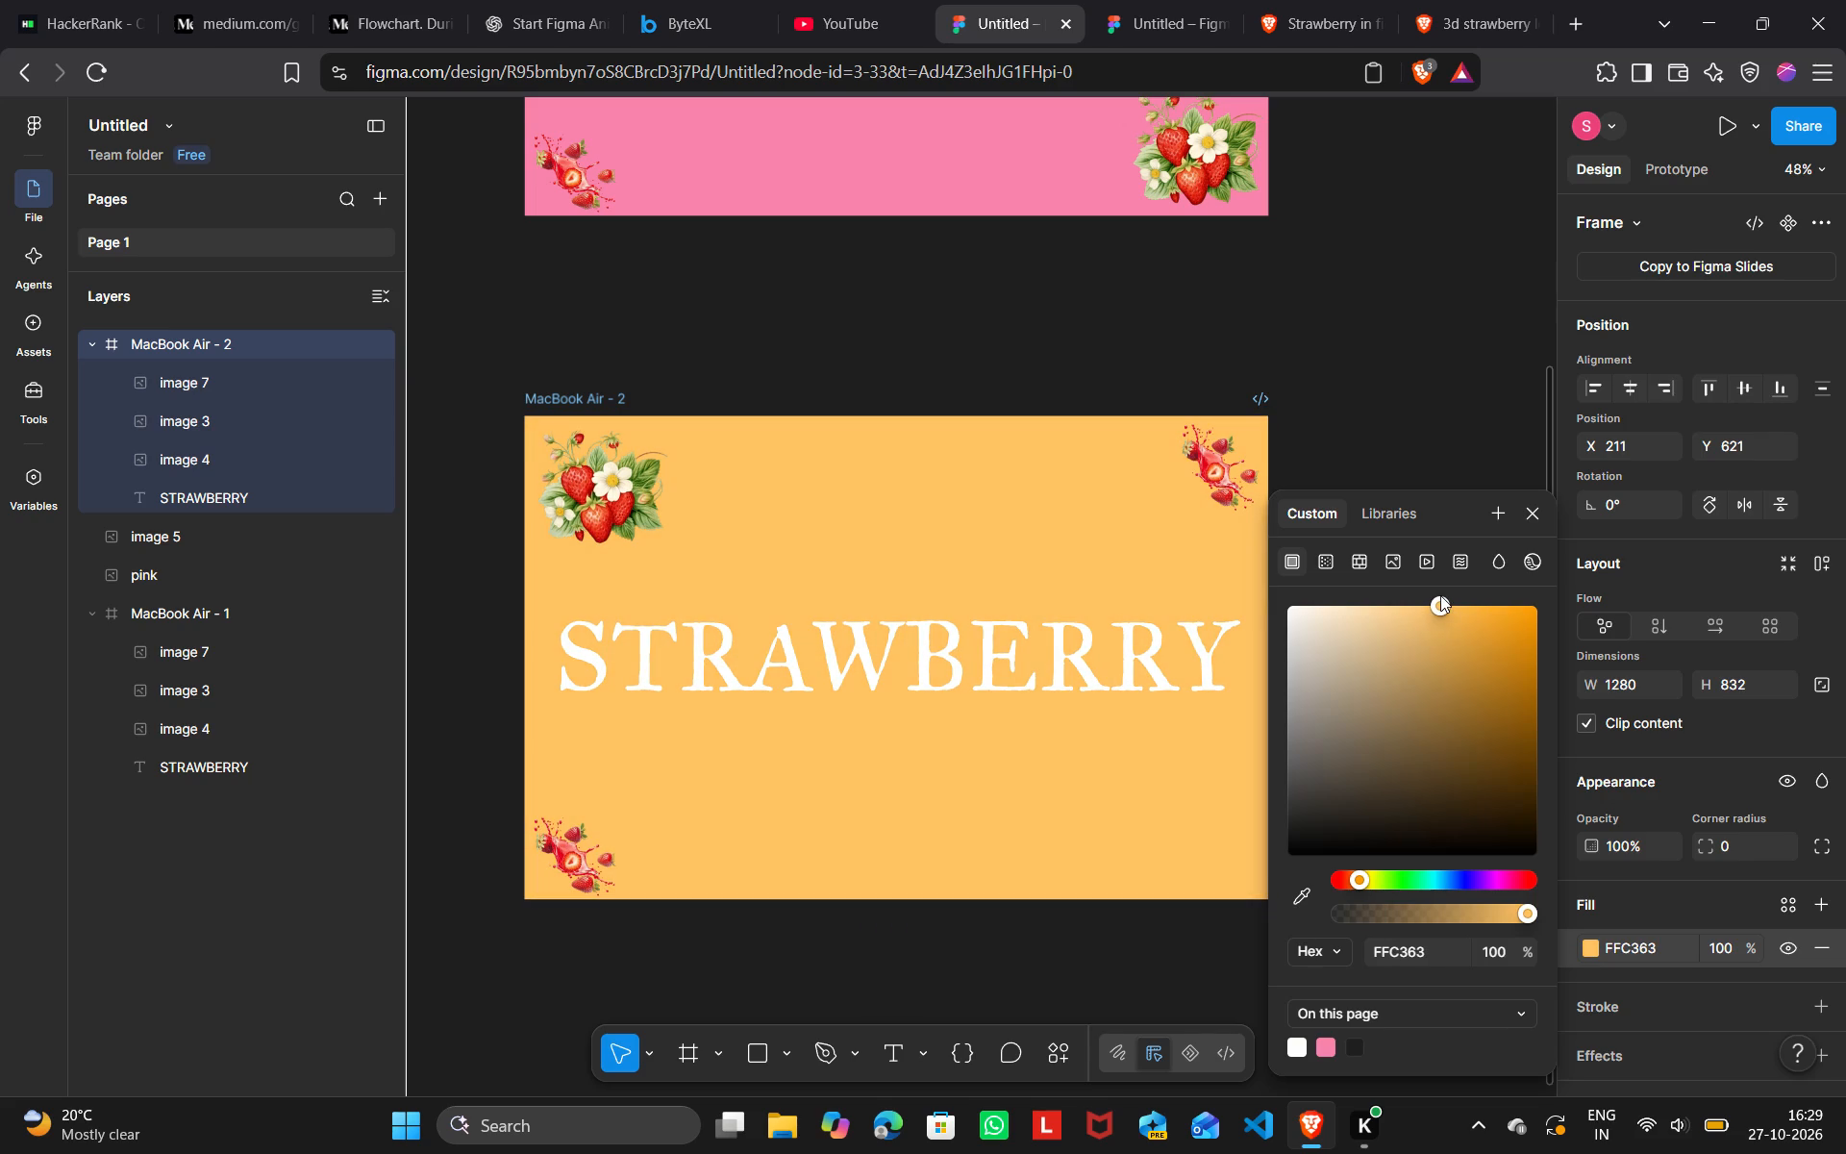
{"action": "left_click", "coordinate": [1405, 349]}
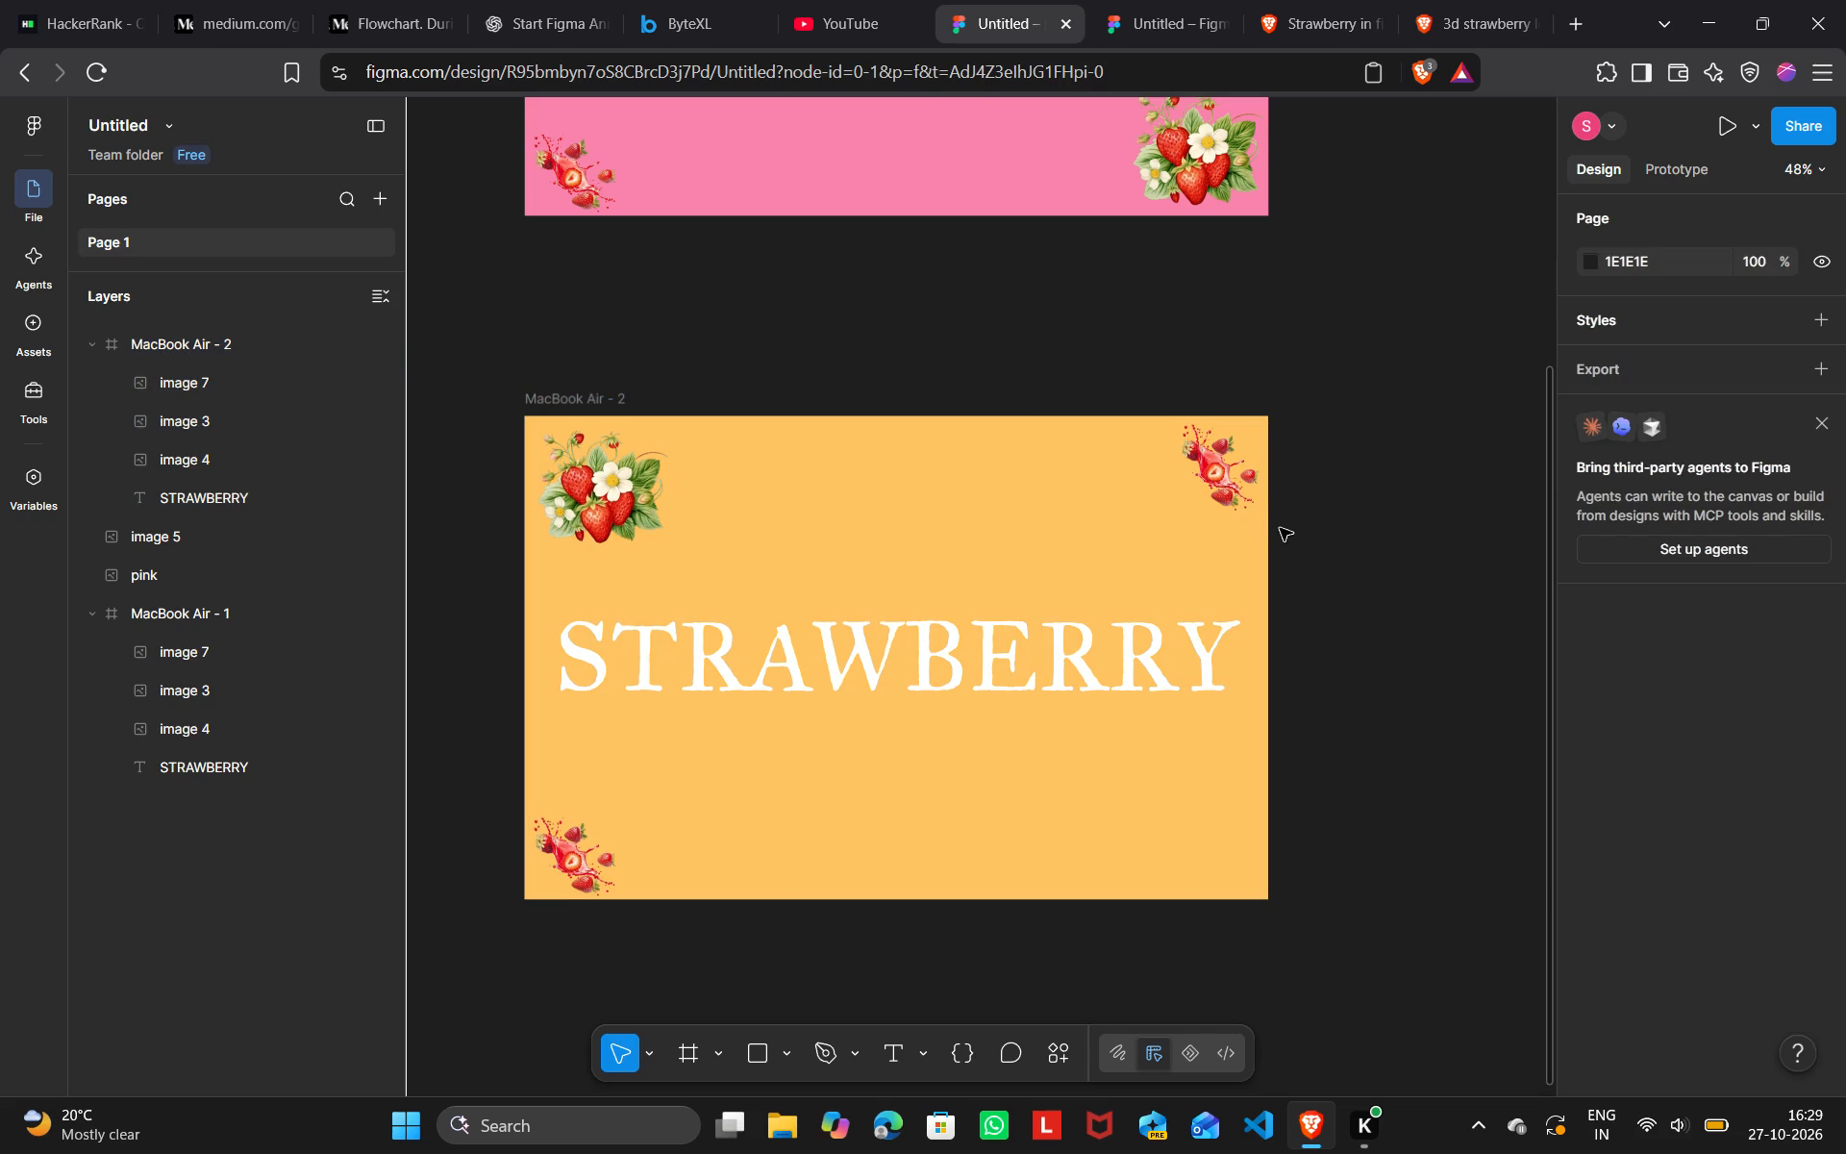
Copy the central orange donut from the other Figma file's MacBook Air - 5 frame and place it over MacBook Air - 2's lettering at about X 390, Y 187.
{"action": "scroll", "coordinate": [1286, 522], "scroll_direction": "up", "scroll_amount": 1}
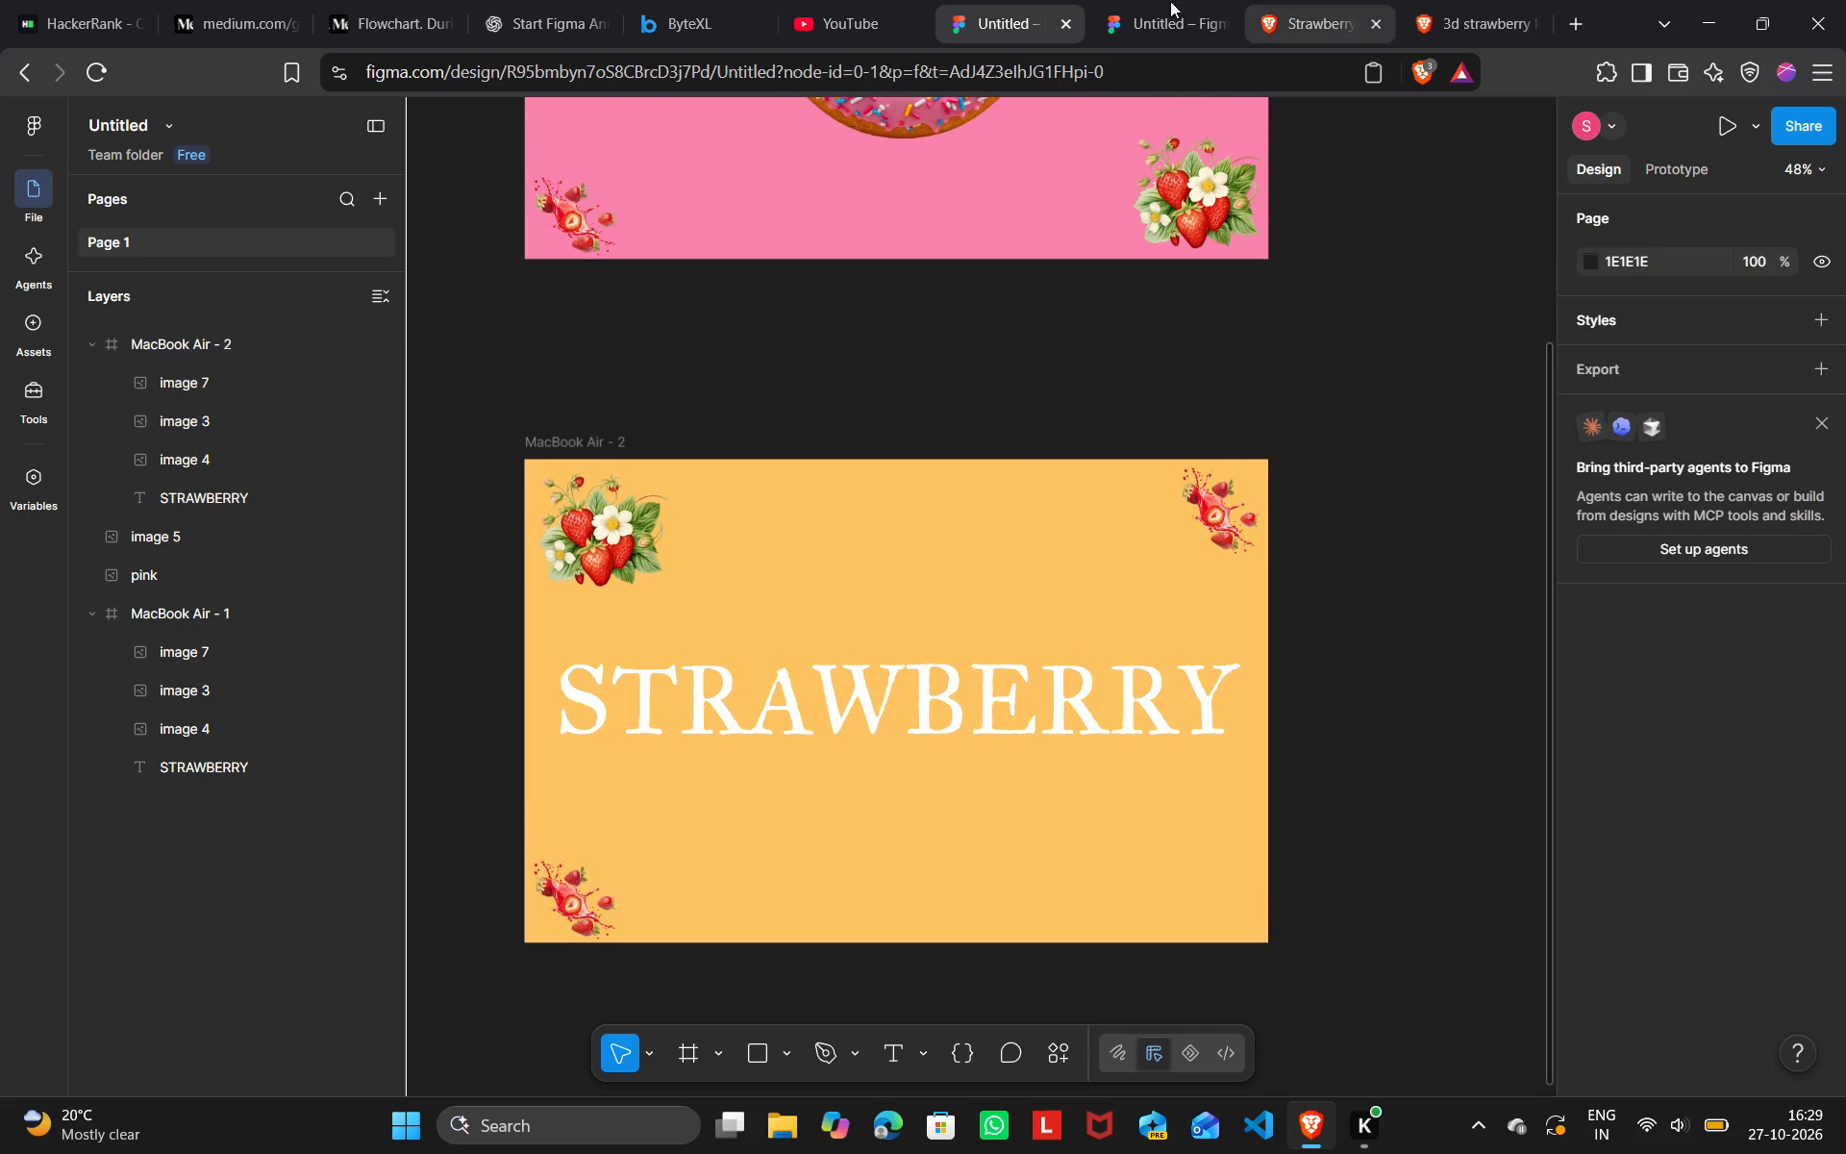
{"action": "left_click", "coordinate": [1133, 1]}
{"action": "scroll", "coordinate": [967, 782], "scroll_direction": "down", "scroll_amount": 4}
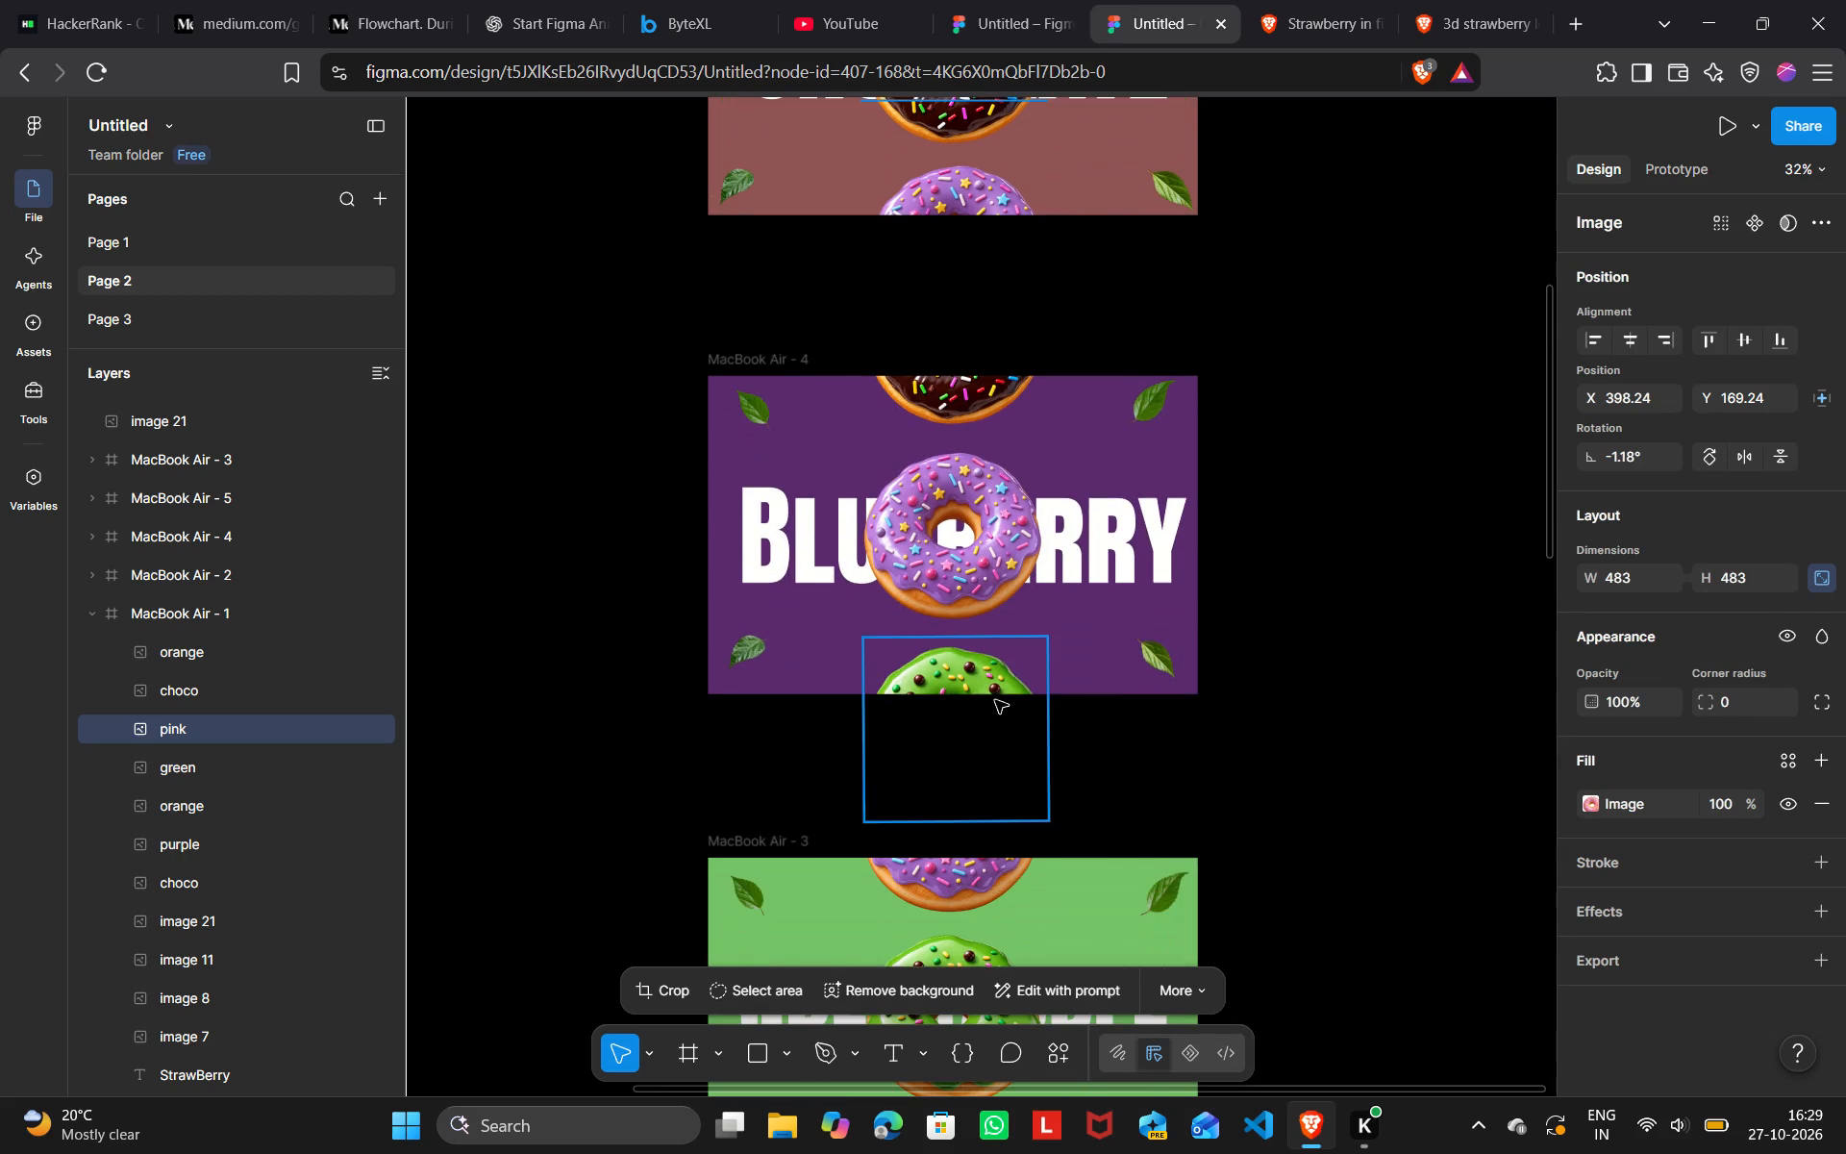
{"action": "scroll", "coordinate": [995, 700], "scroll_direction": "down", "scroll_amount": 4}
{"action": "left_click", "coordinate": [969, 700]}
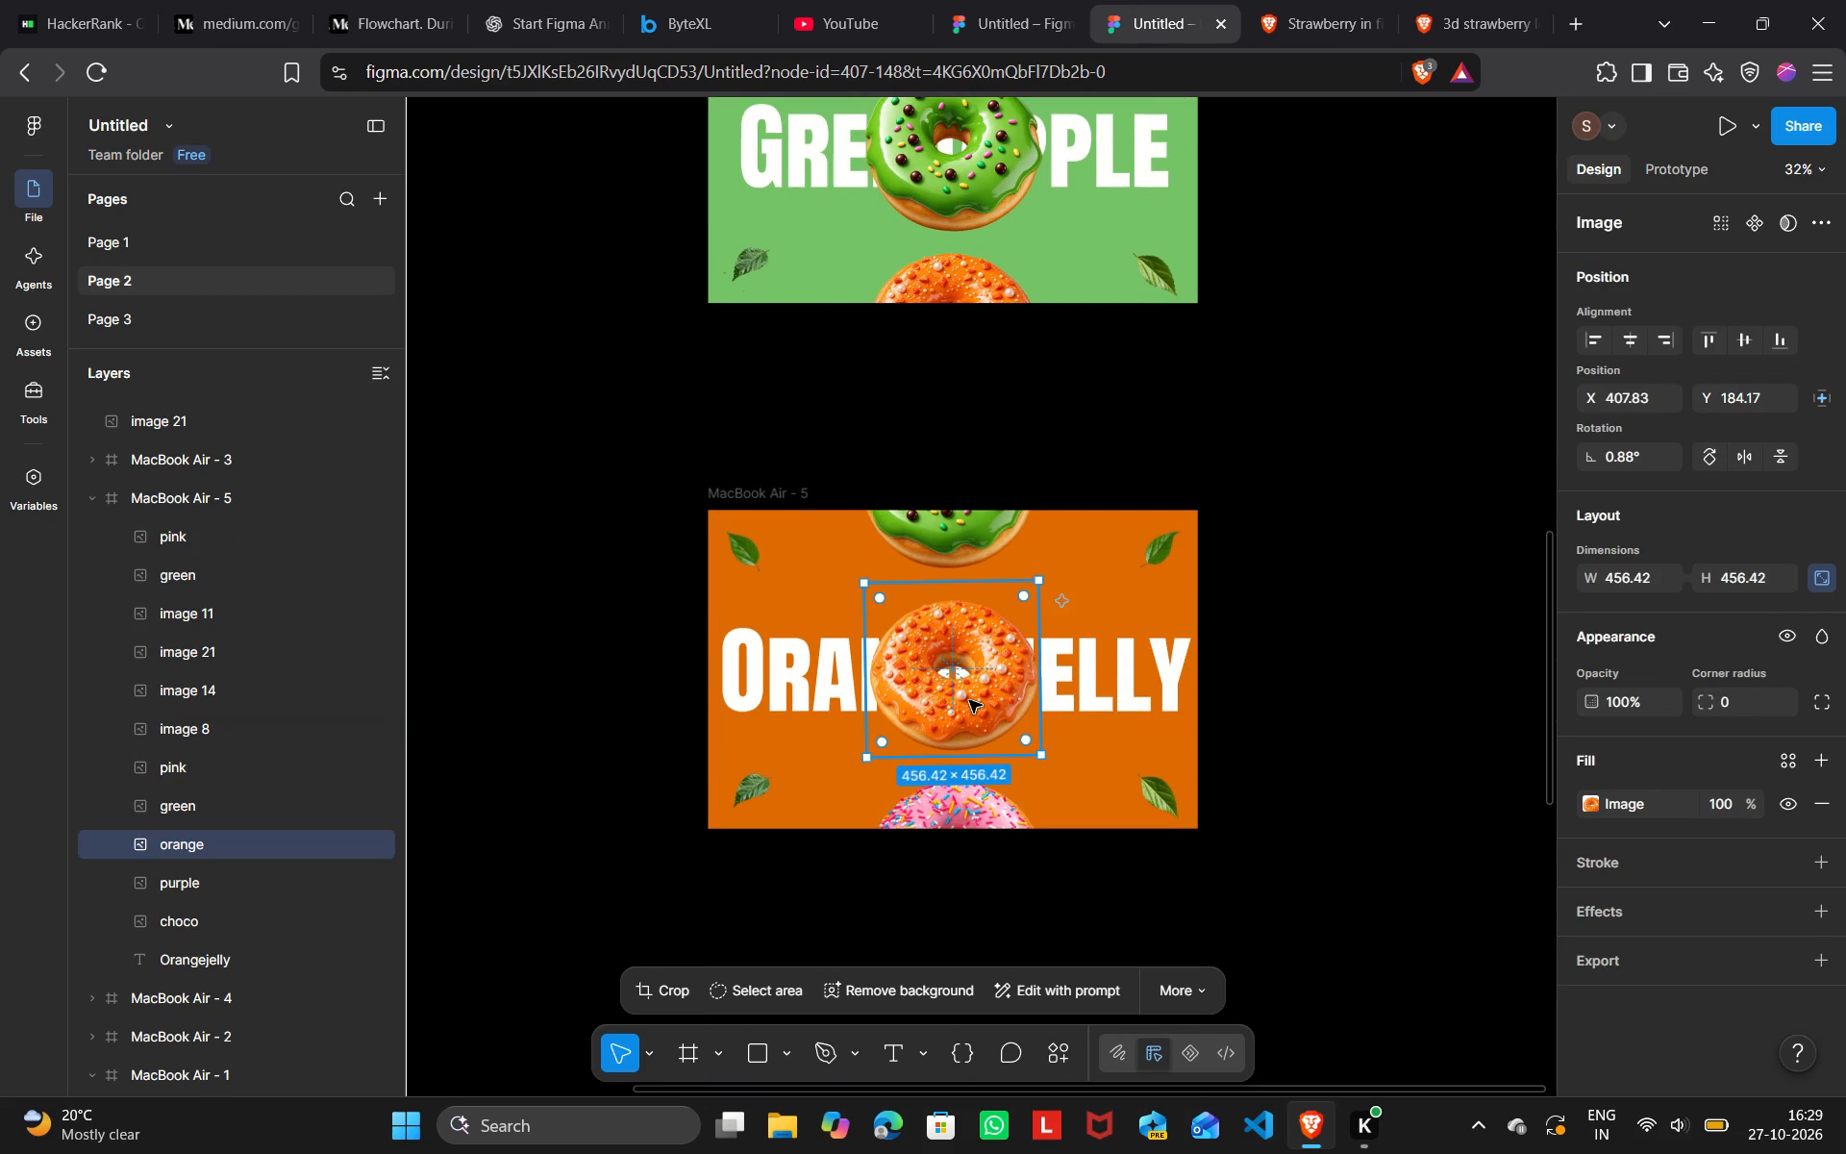
{"action": "key", "text": "ctrl+c"}
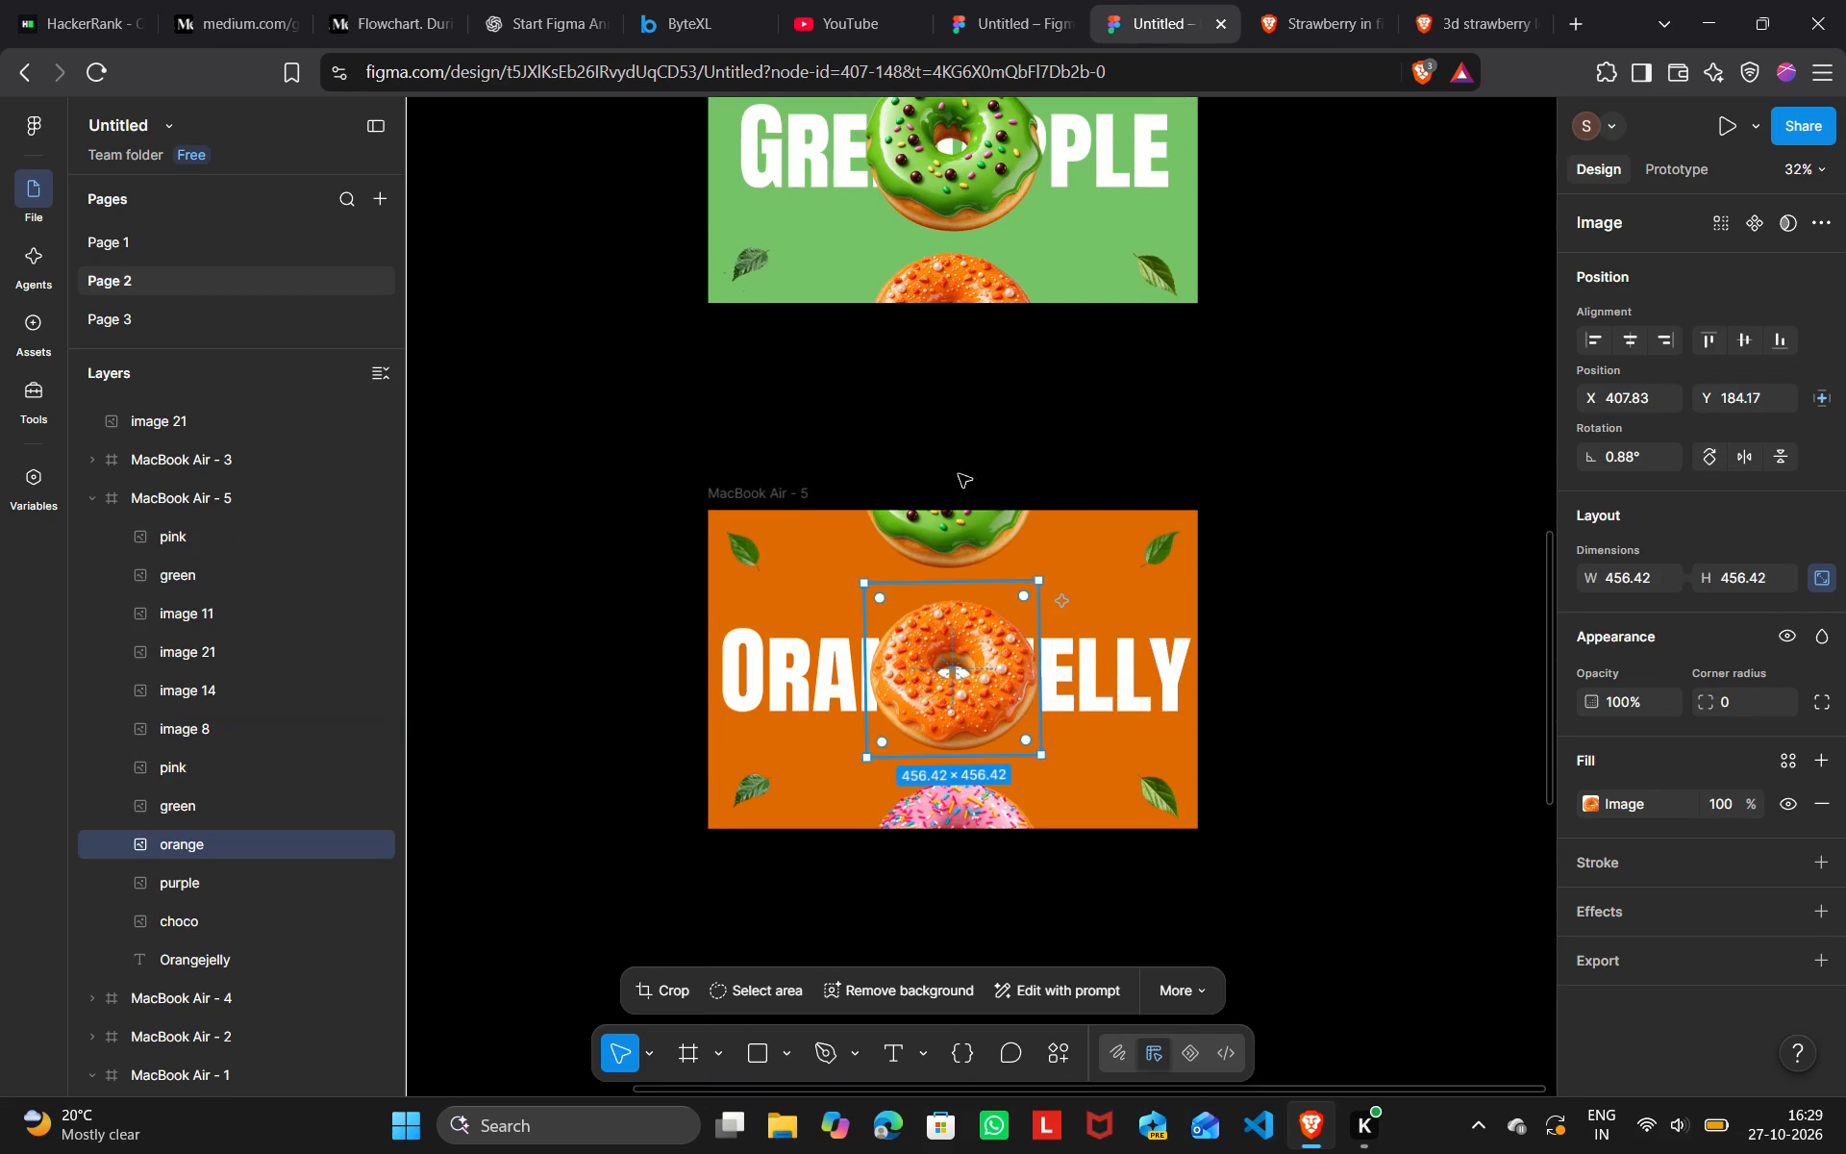
{"action": "left_click", "coordinate": [1000, 15]}
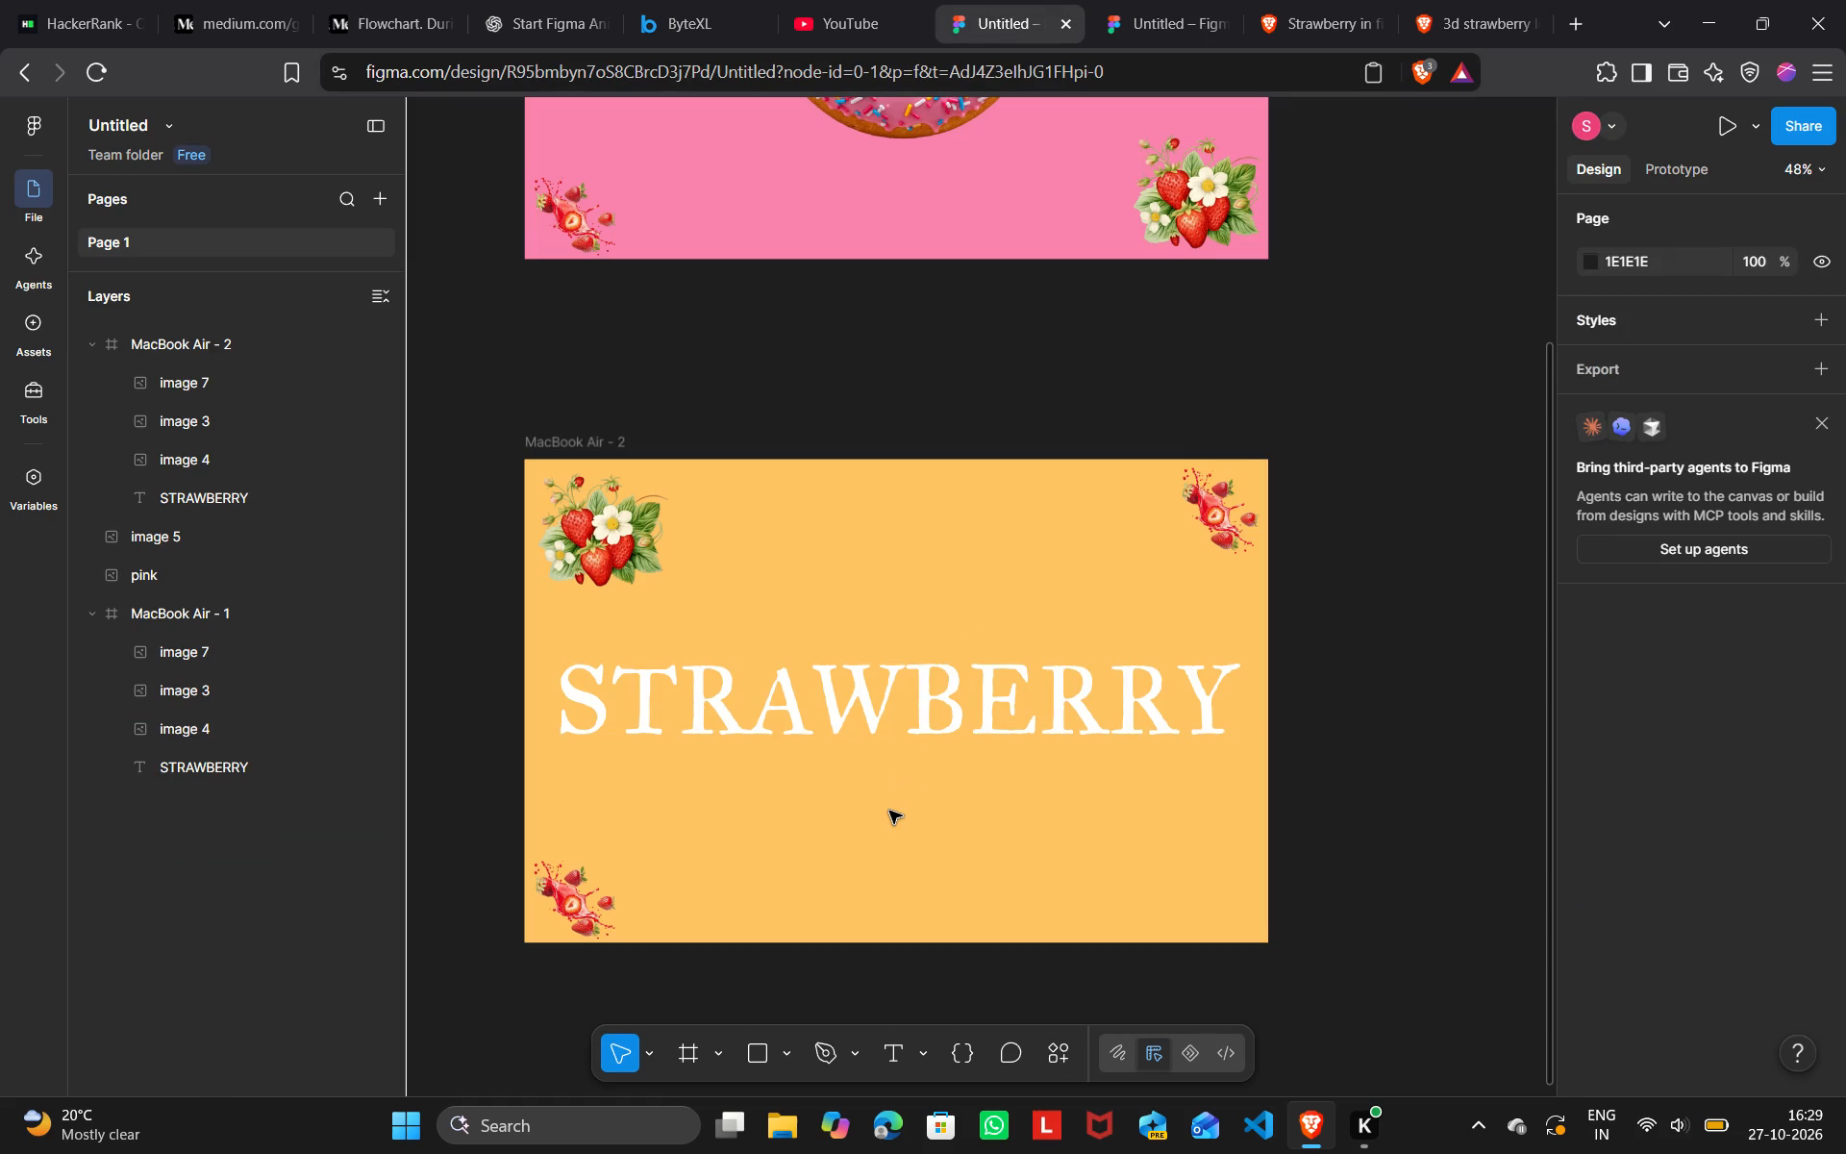
{"action": "key", "text": "ctrl+v"}
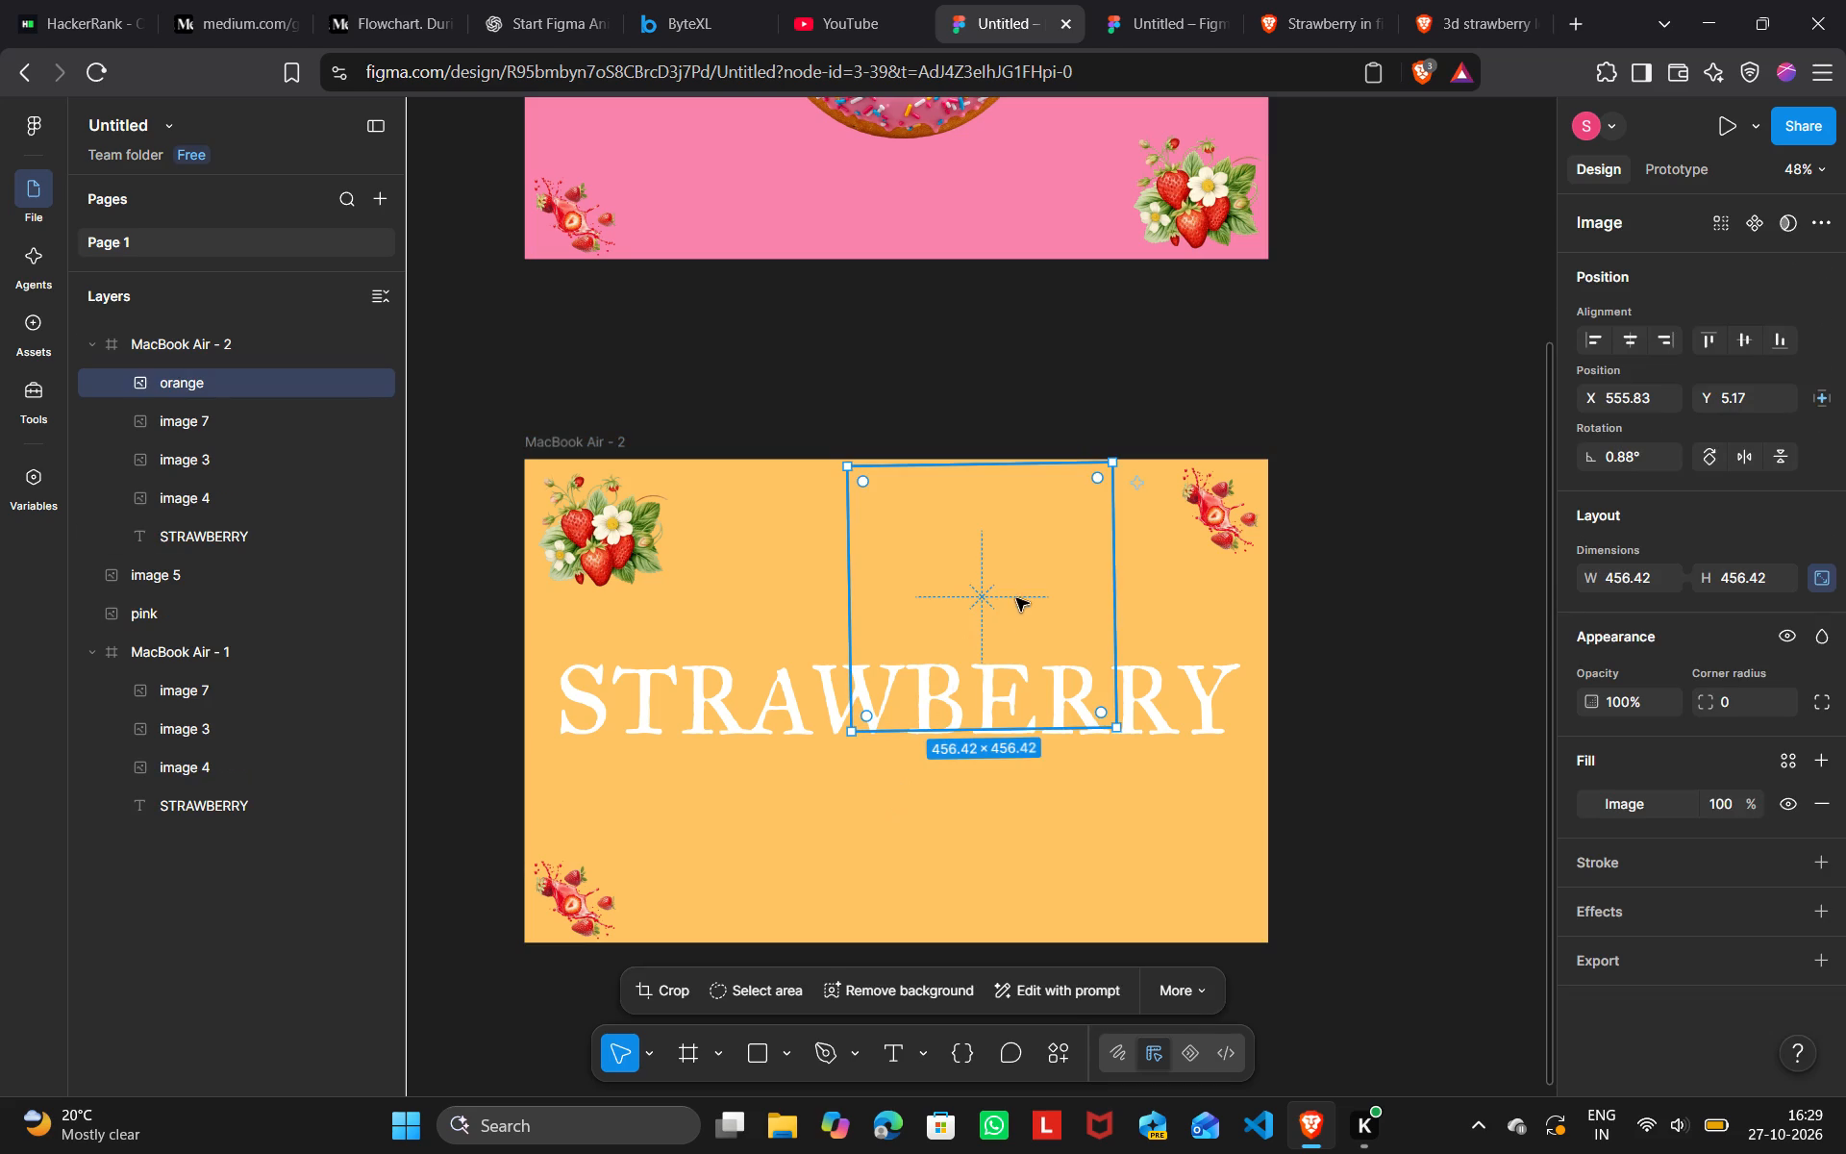
{"action": "left_click_drag", "start_coordinate": [999, 588], "coordinate": [905, 692]}
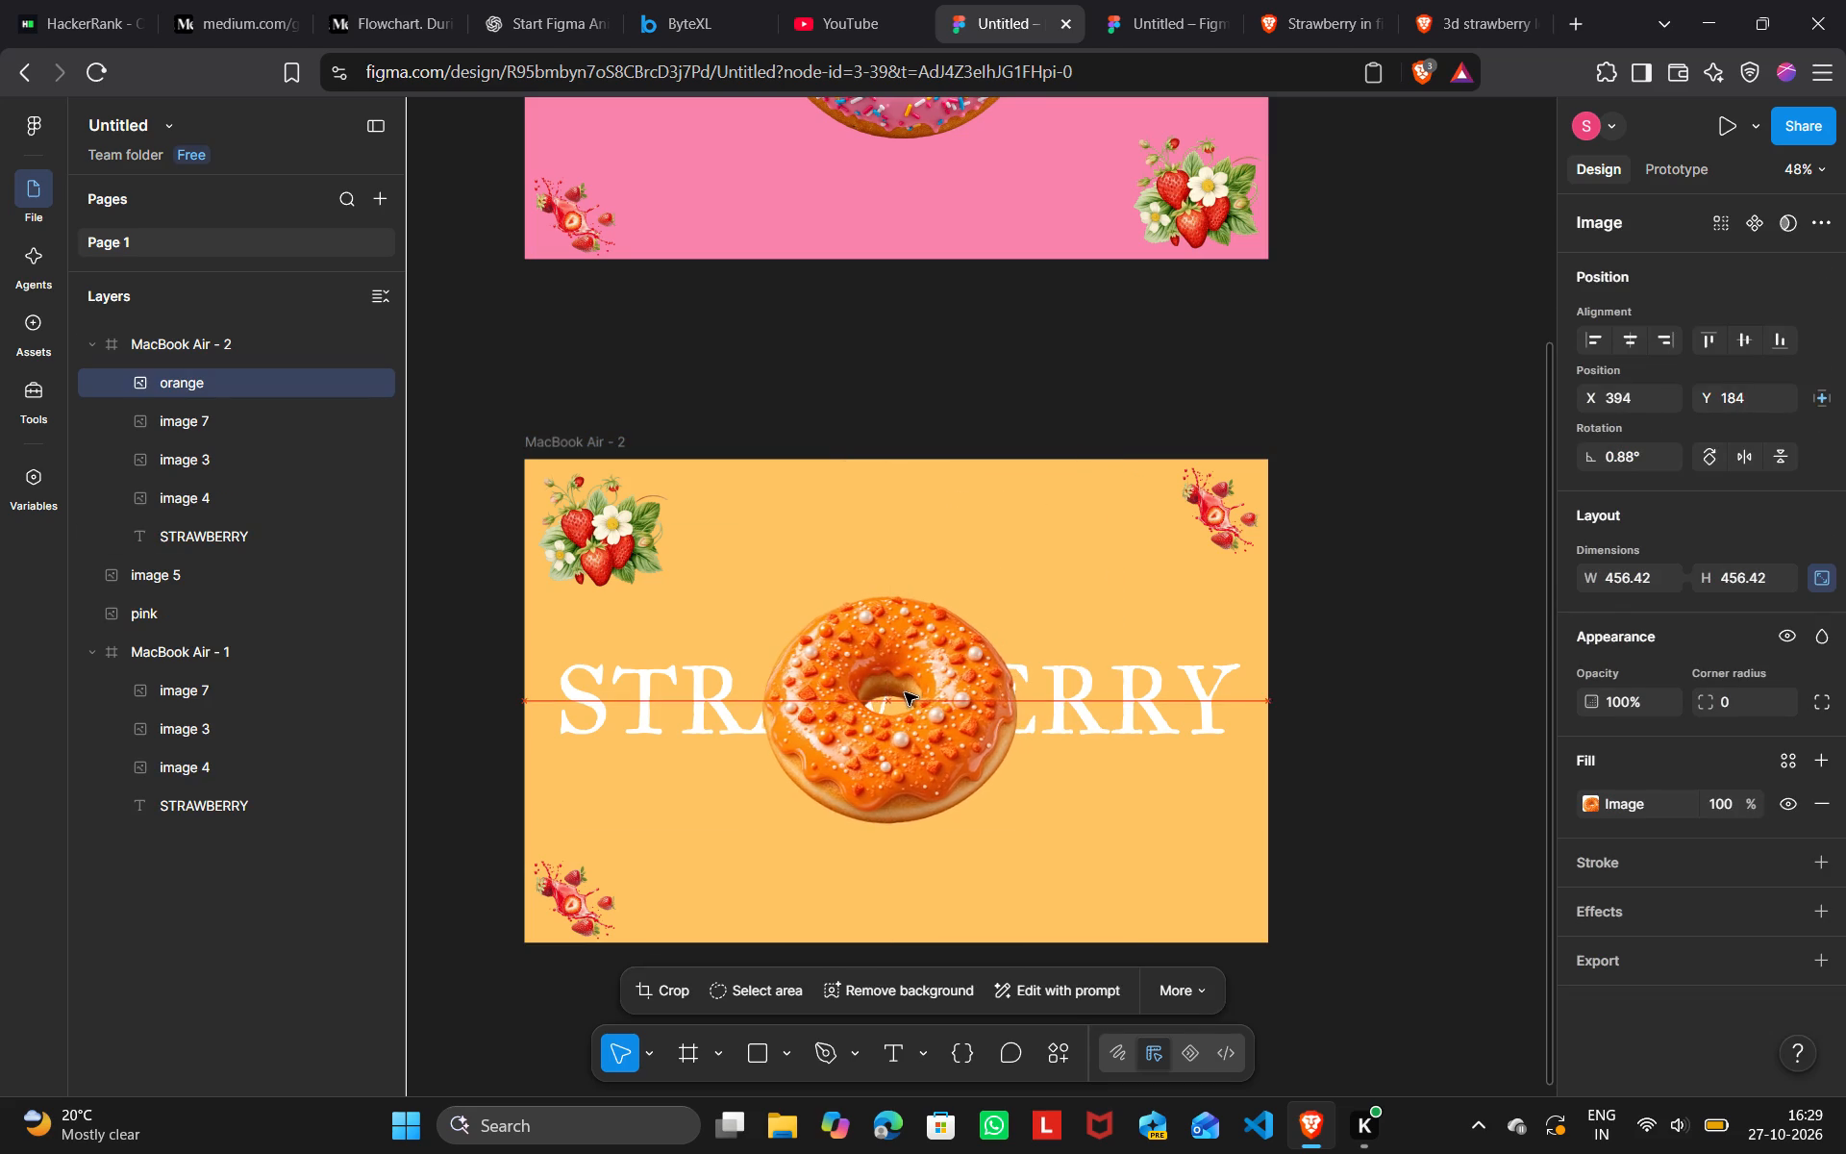
{"action": "left_click_drag", "start_coordinate": [905, 692], "coordinate": [903, 693]}
{"action": "left_click", "coordinate": [846, 415]}
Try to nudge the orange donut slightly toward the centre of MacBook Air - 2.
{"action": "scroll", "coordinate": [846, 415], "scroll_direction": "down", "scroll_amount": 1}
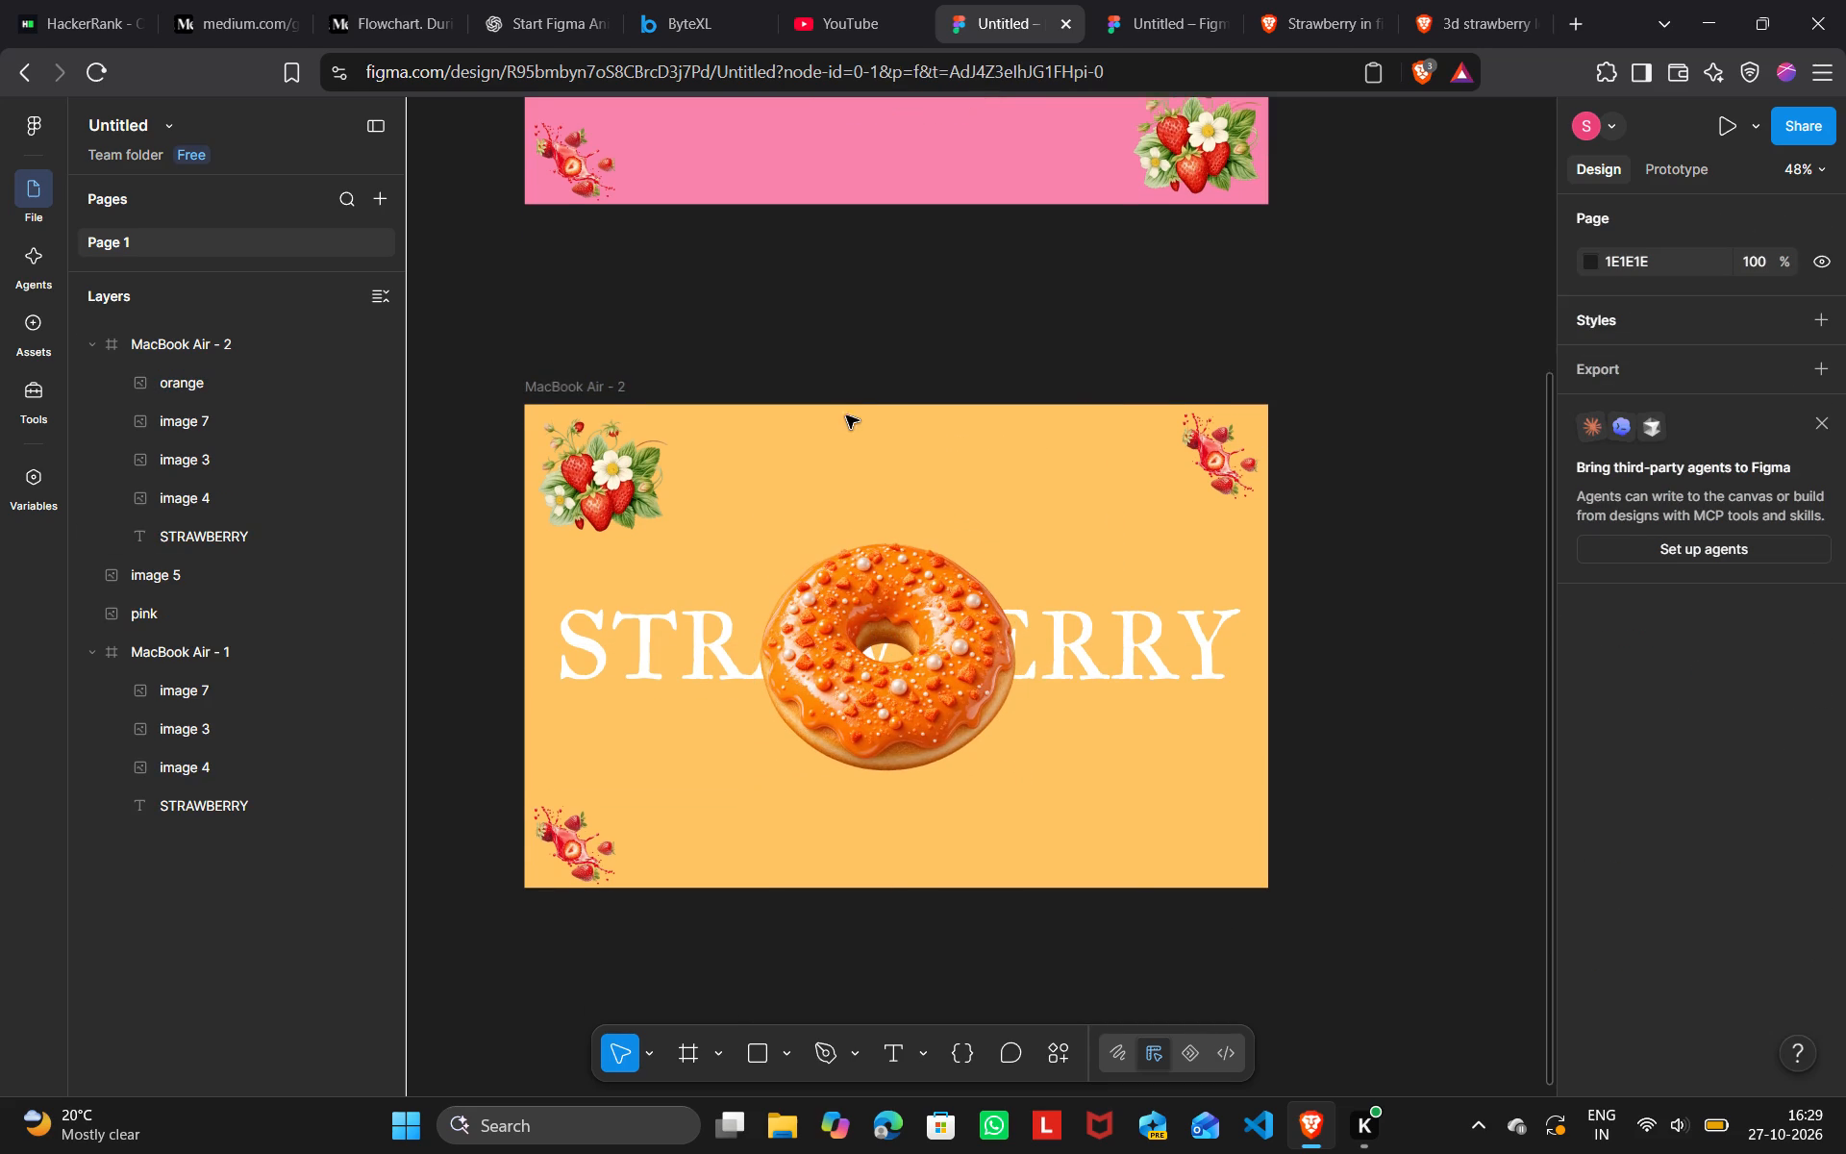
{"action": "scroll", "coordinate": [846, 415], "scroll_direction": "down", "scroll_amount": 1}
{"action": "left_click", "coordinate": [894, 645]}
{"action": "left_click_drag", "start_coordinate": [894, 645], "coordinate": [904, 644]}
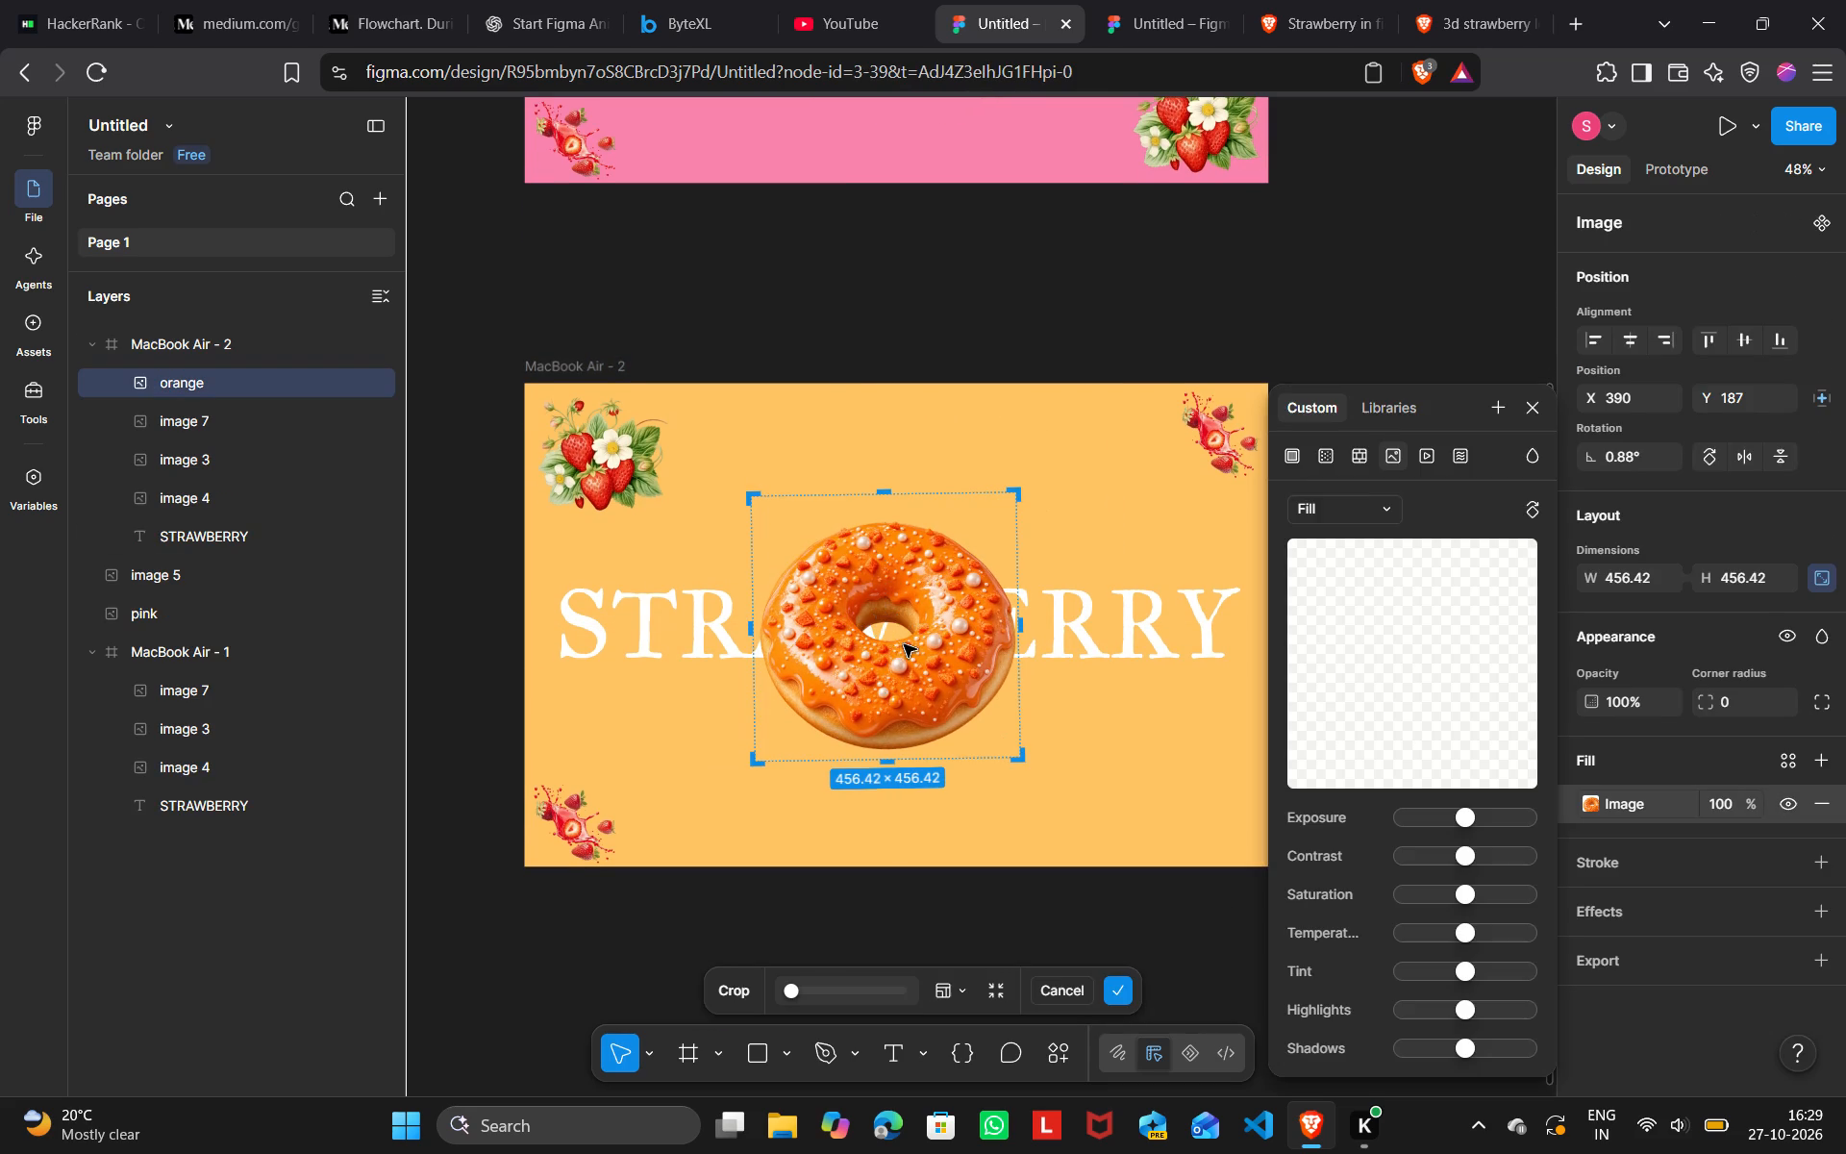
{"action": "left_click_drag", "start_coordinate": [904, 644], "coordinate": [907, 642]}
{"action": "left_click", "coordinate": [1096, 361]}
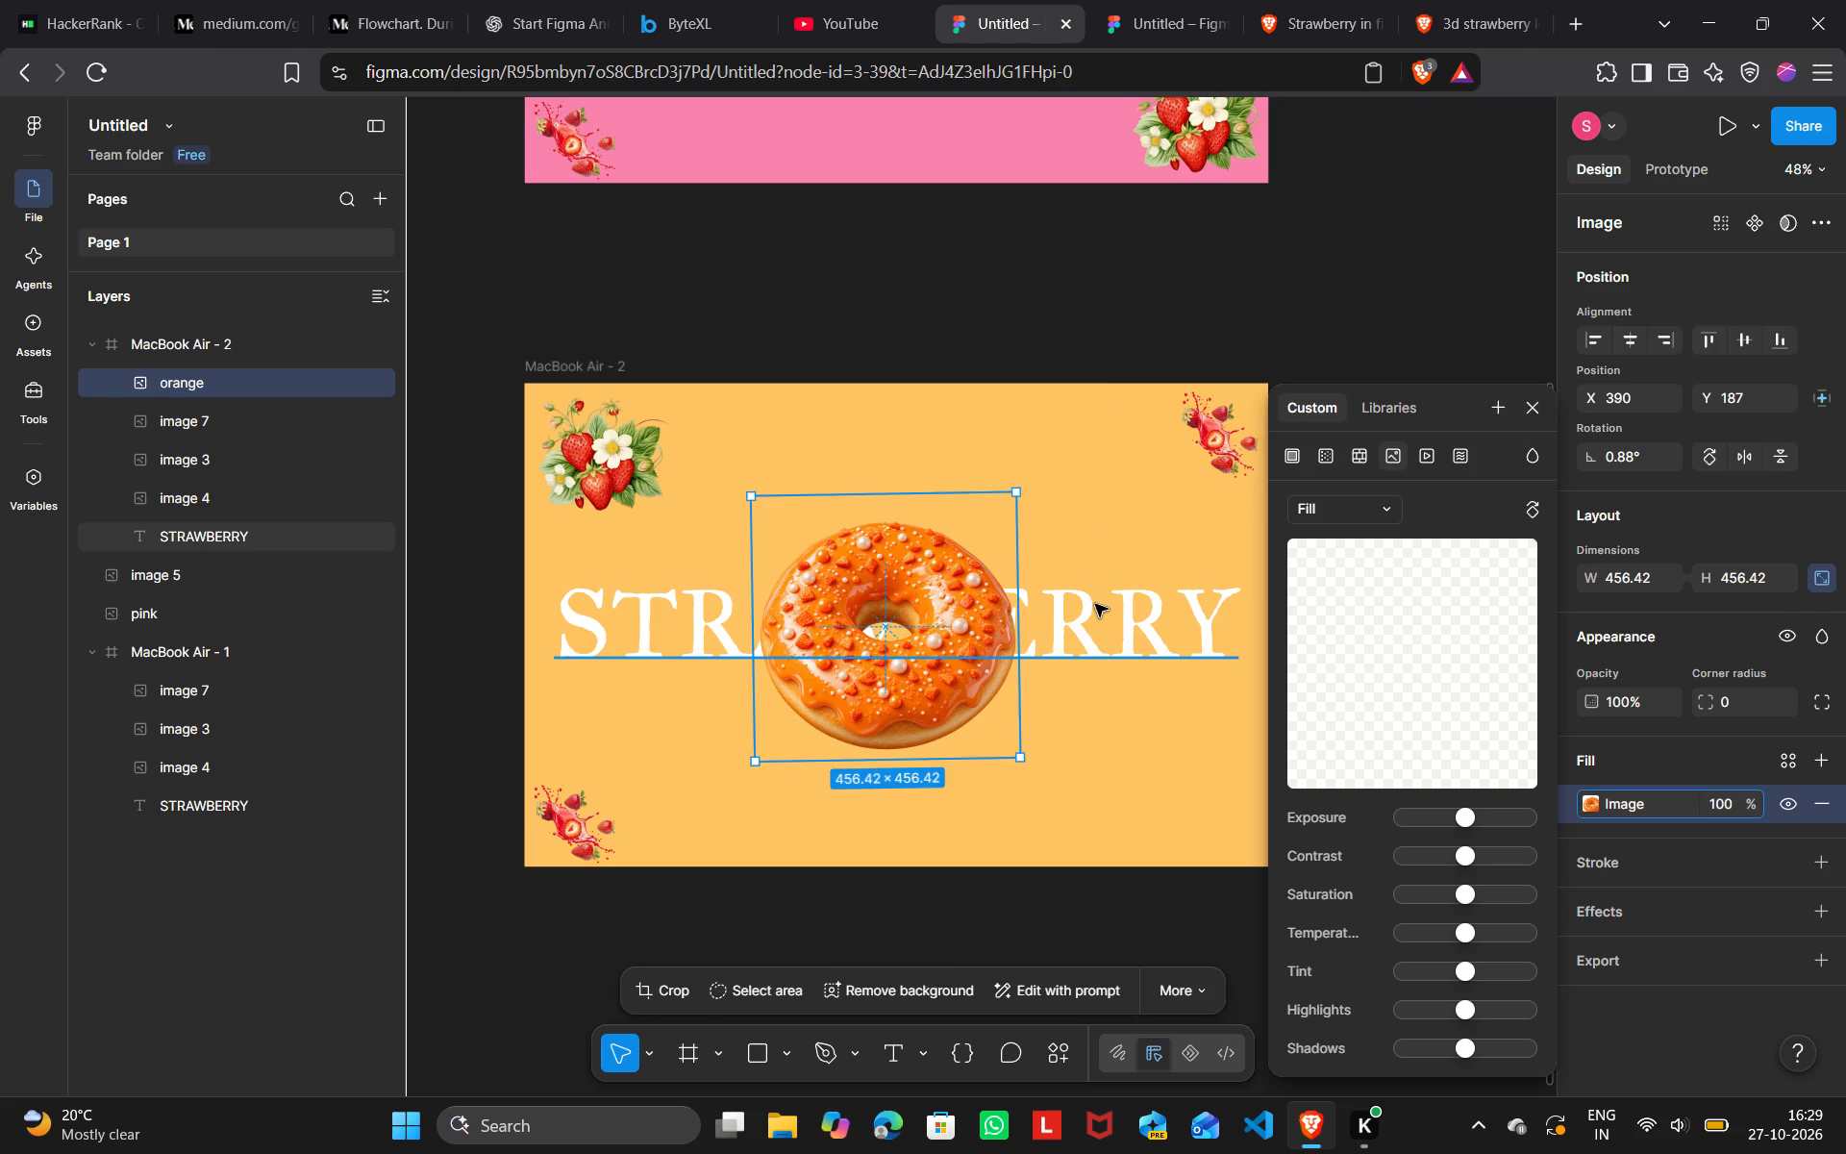
Delete the STRAWBERRY text from the MacBook Air - 2 frame.
{"action": "left_click", "coordinate": [1095, 606]}
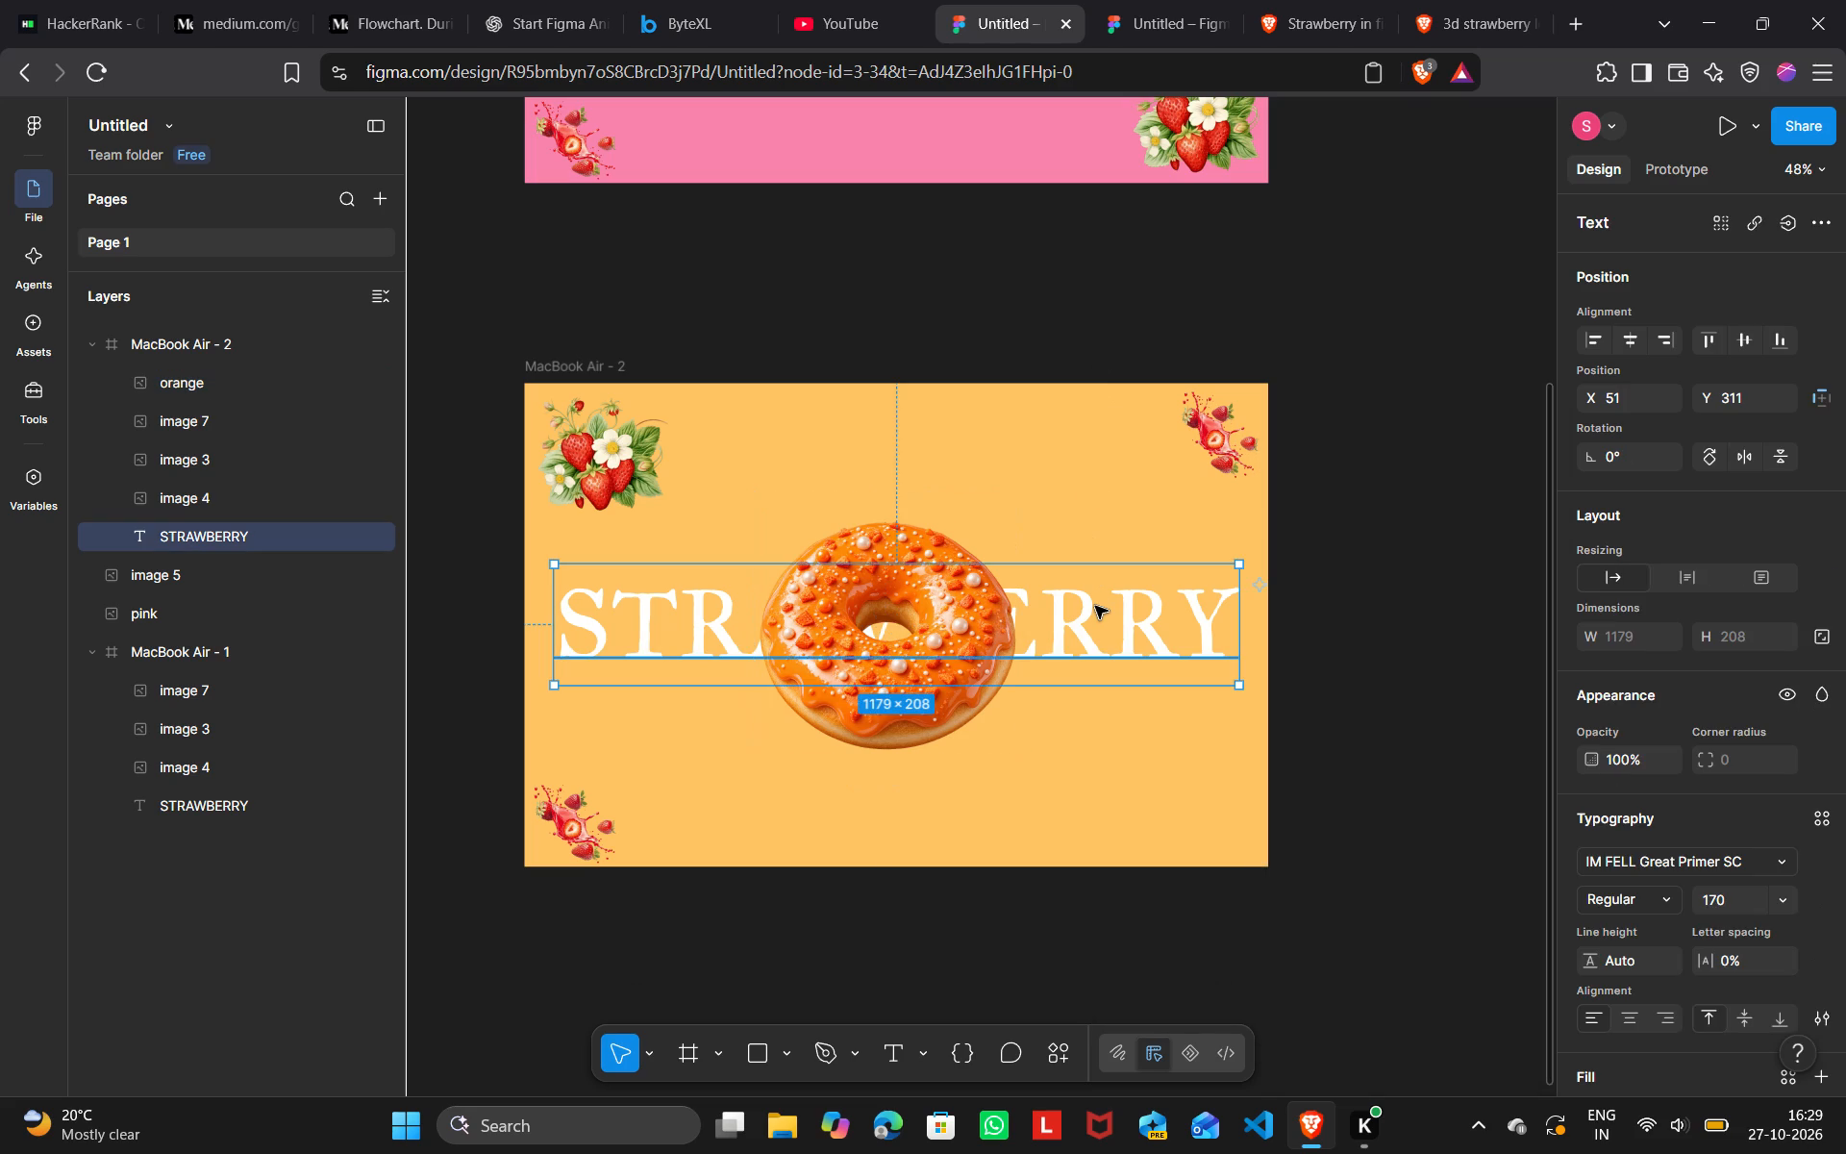
{"action": "key", "text": "BackSpace"}
{"action": "key", "text": "BackSpace"}
{"action": "key", "text": "BackSpace"}
{"action": "key", "text": "BackSpace"}
{"action": "key", "text": "BackSpace"}
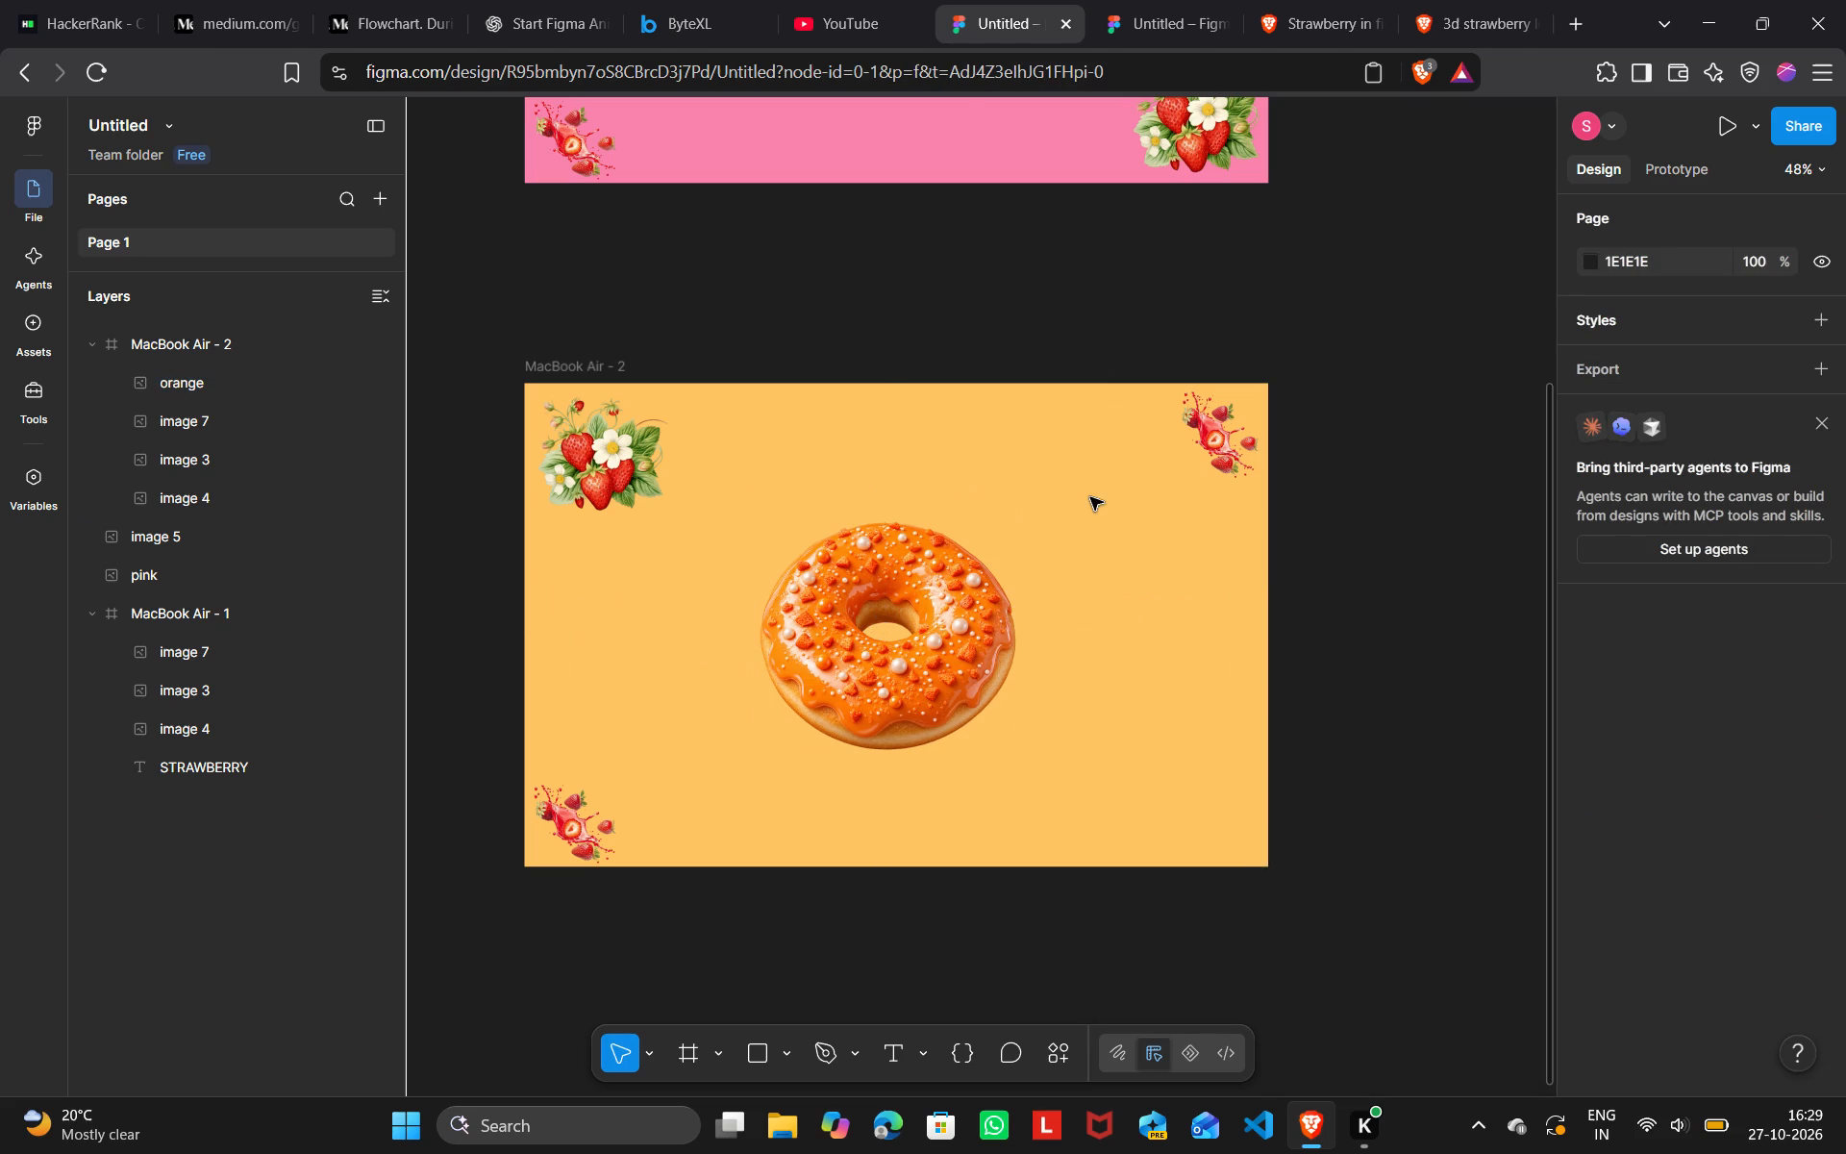
Duplicate the STRAWBERRY text of MacBook Air - 1 and move the copy into MacBook Air - 2 at about X 50, Y 374.
{"action": "scroll", "coordinate": [1090, 497], "scroll_direction": "up", "scroll_amount": 1}
{"action": "left_click", "coordinate": [1104, 175]}
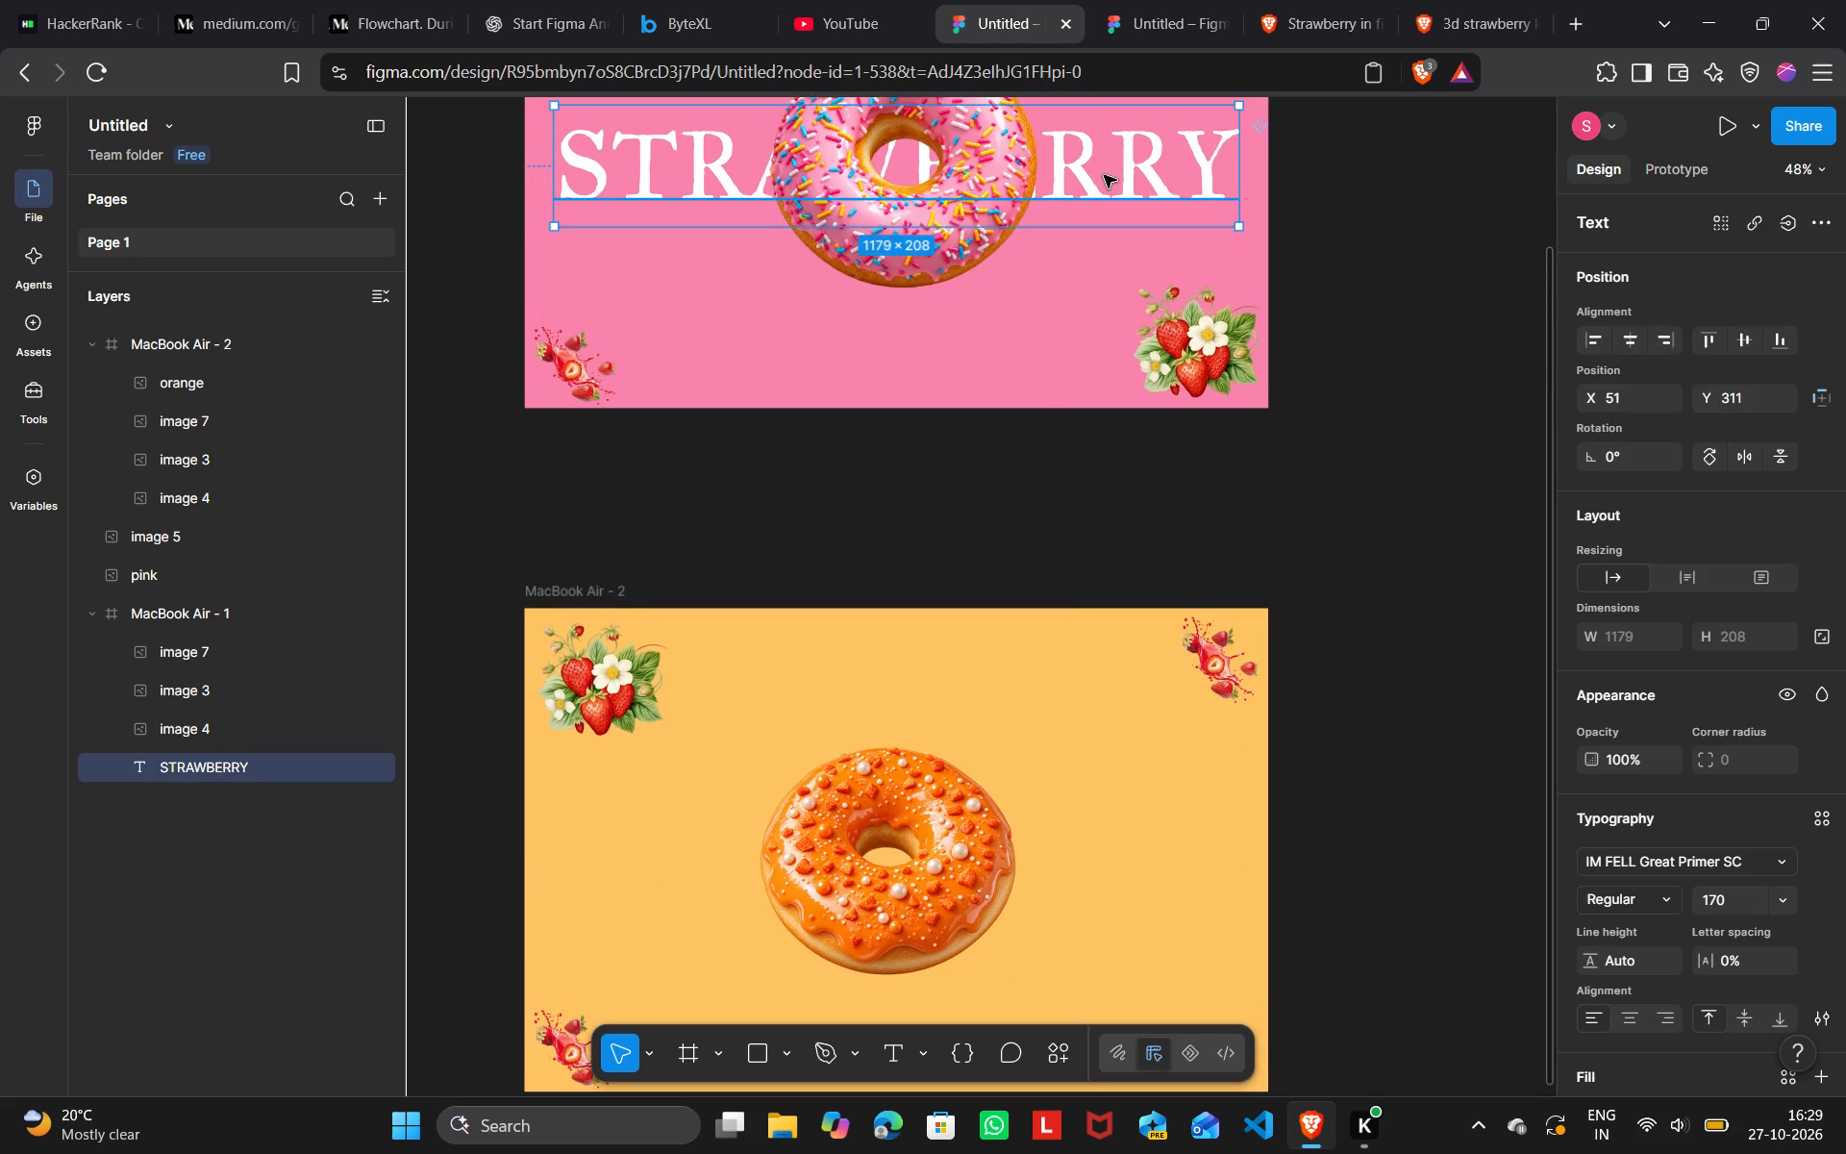
{"action": "key", "text": "ctrl+d"}
{"action": "left_click_drag", "start_coordinate": [1104, 175], "coordinate": [1104, 215]}
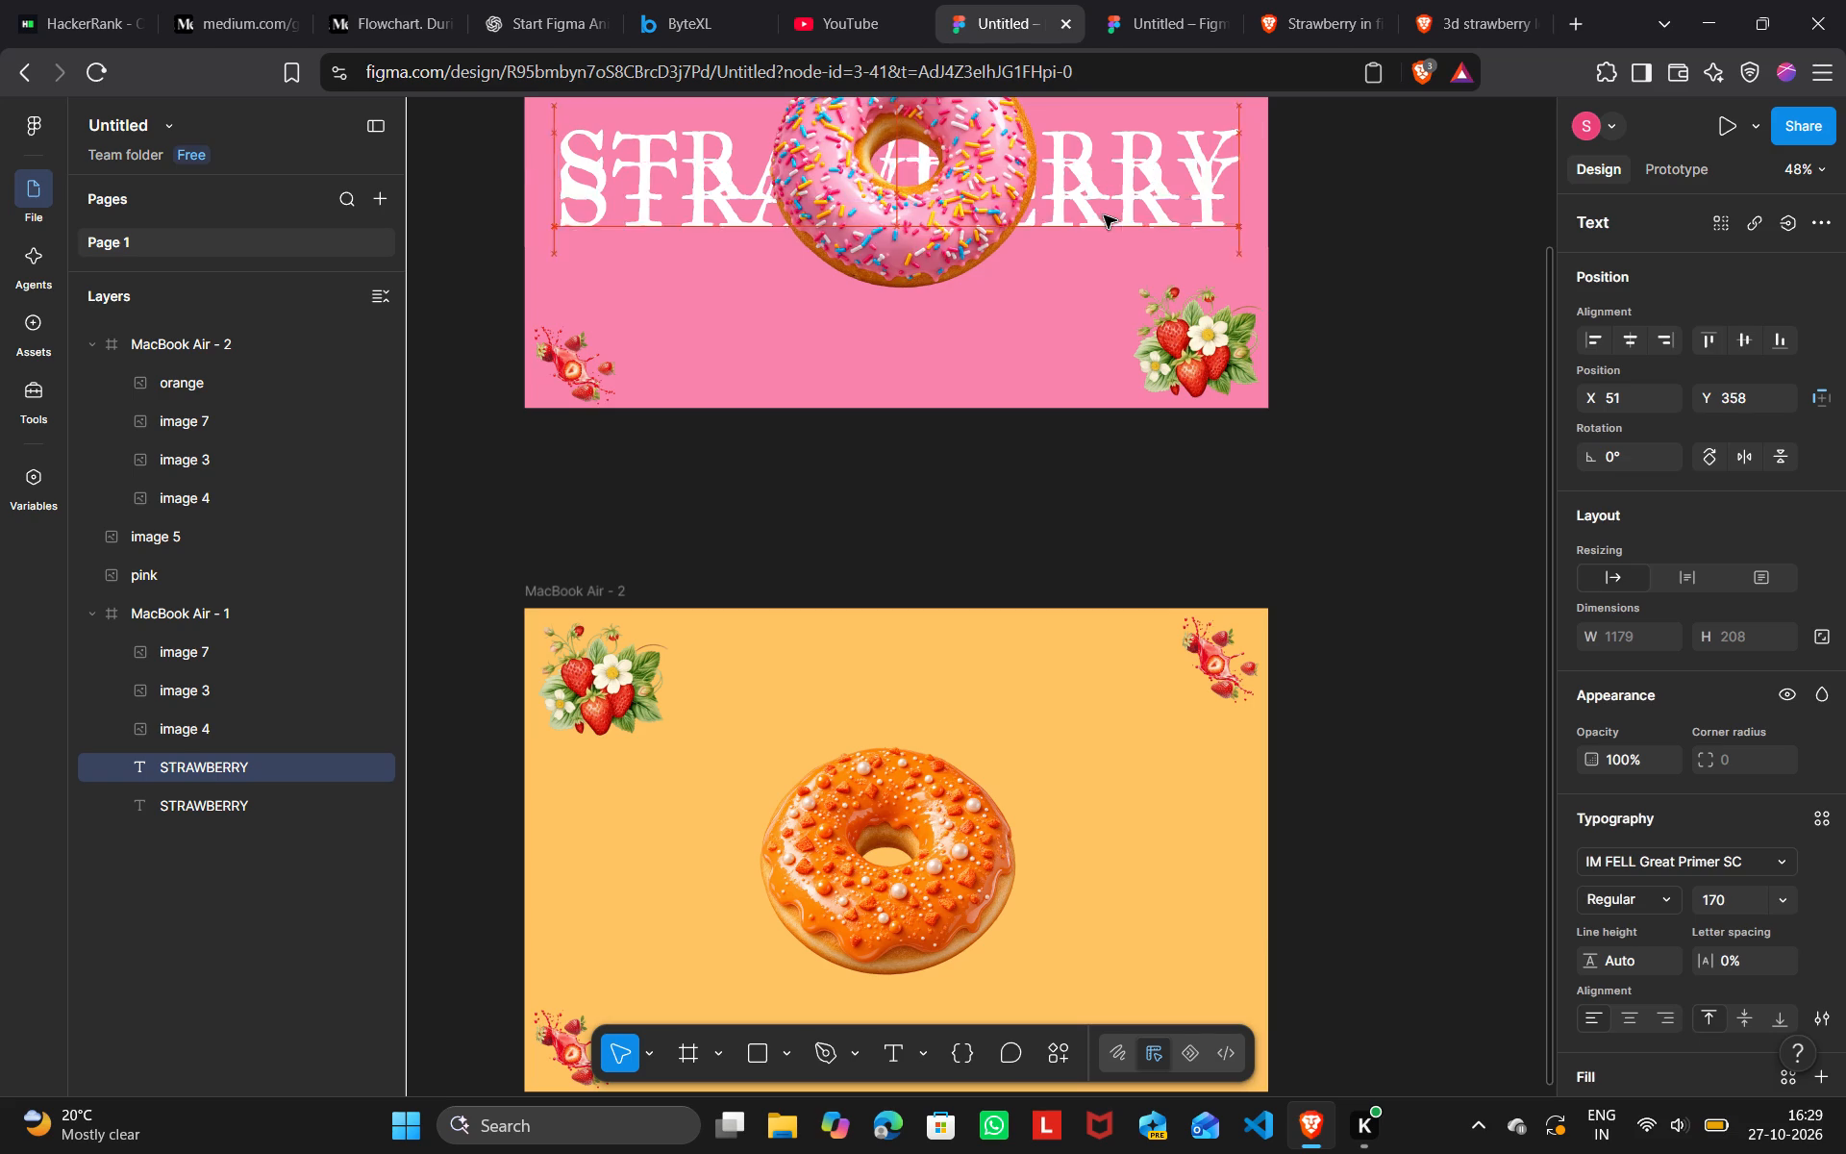
{"action": "left_click_drag", "start_coordinate": [1104, 215], "coordinate": [1116, 867]}
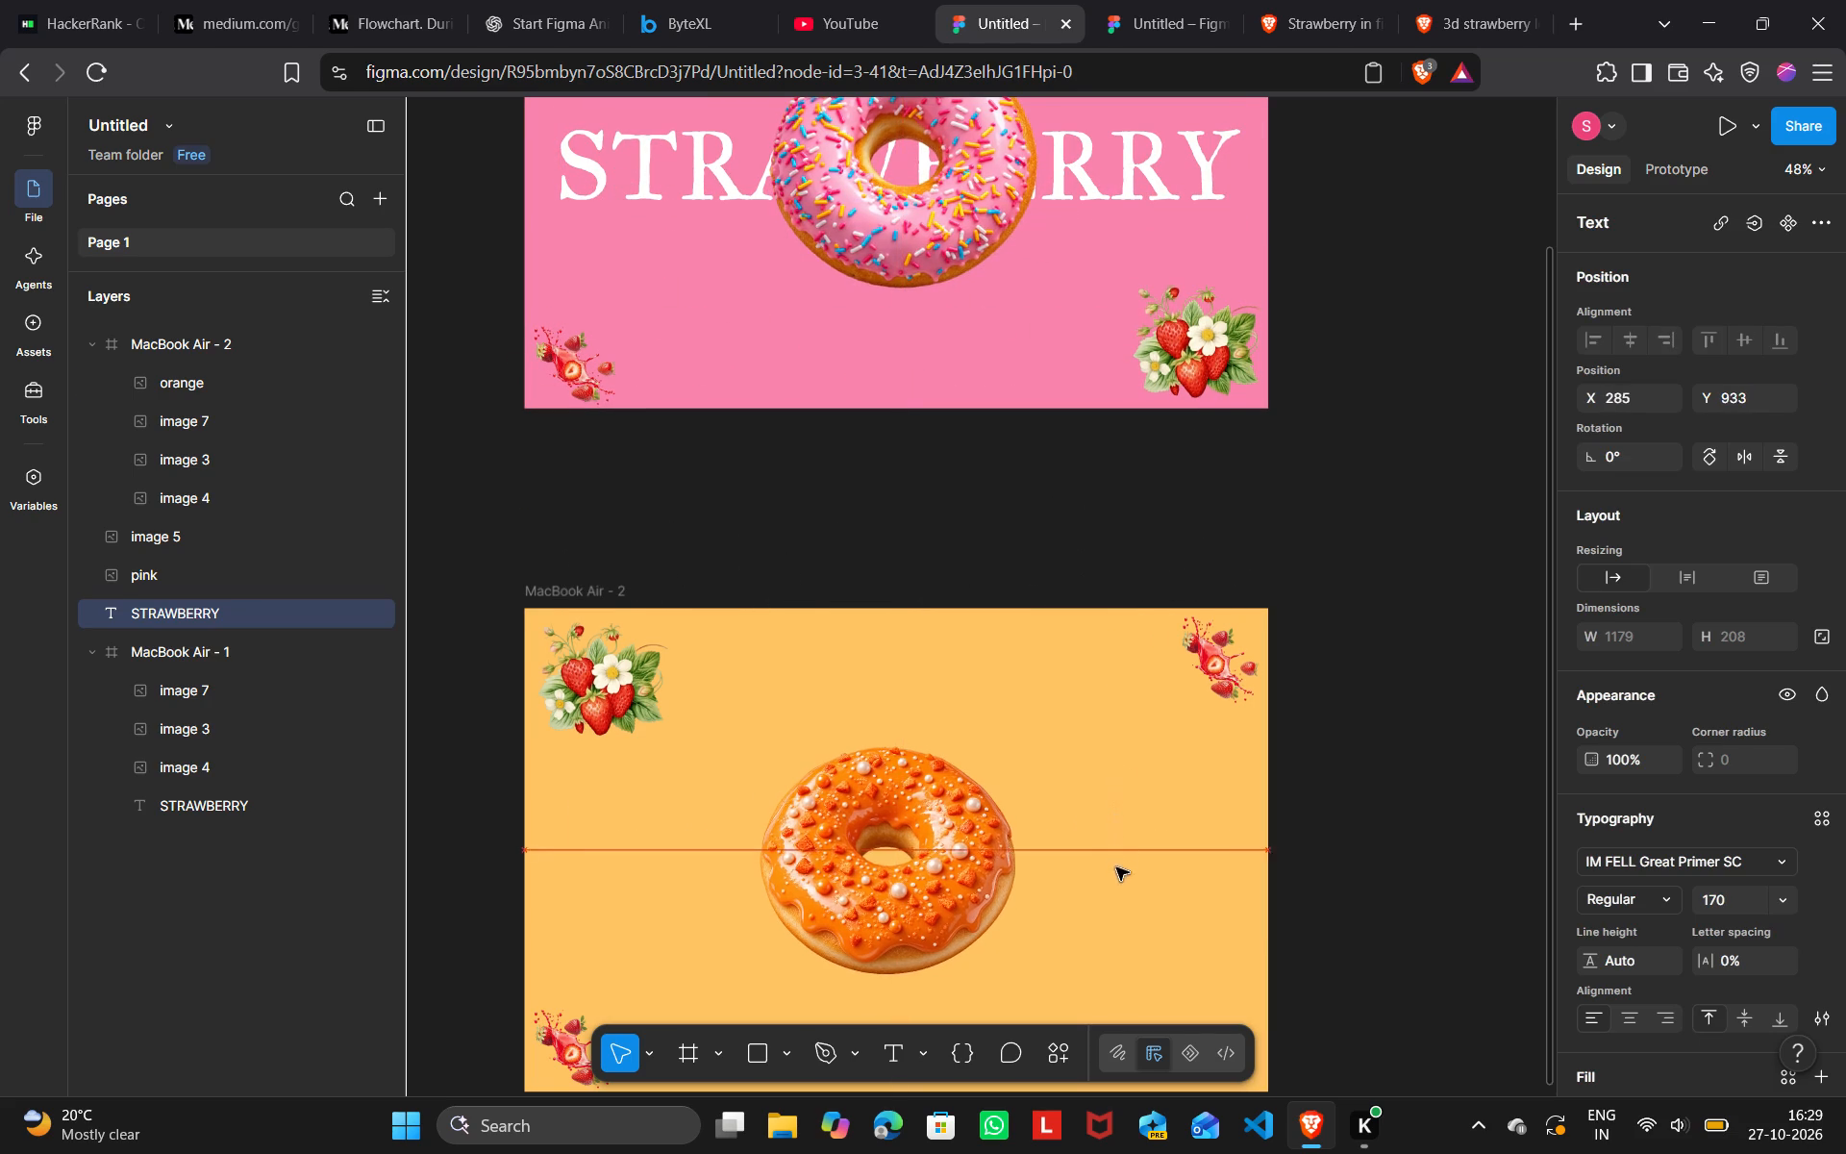
{"action": "left_click_drag", "start_coordinate": [1116, 867], "coordinate": [1106, 895]}
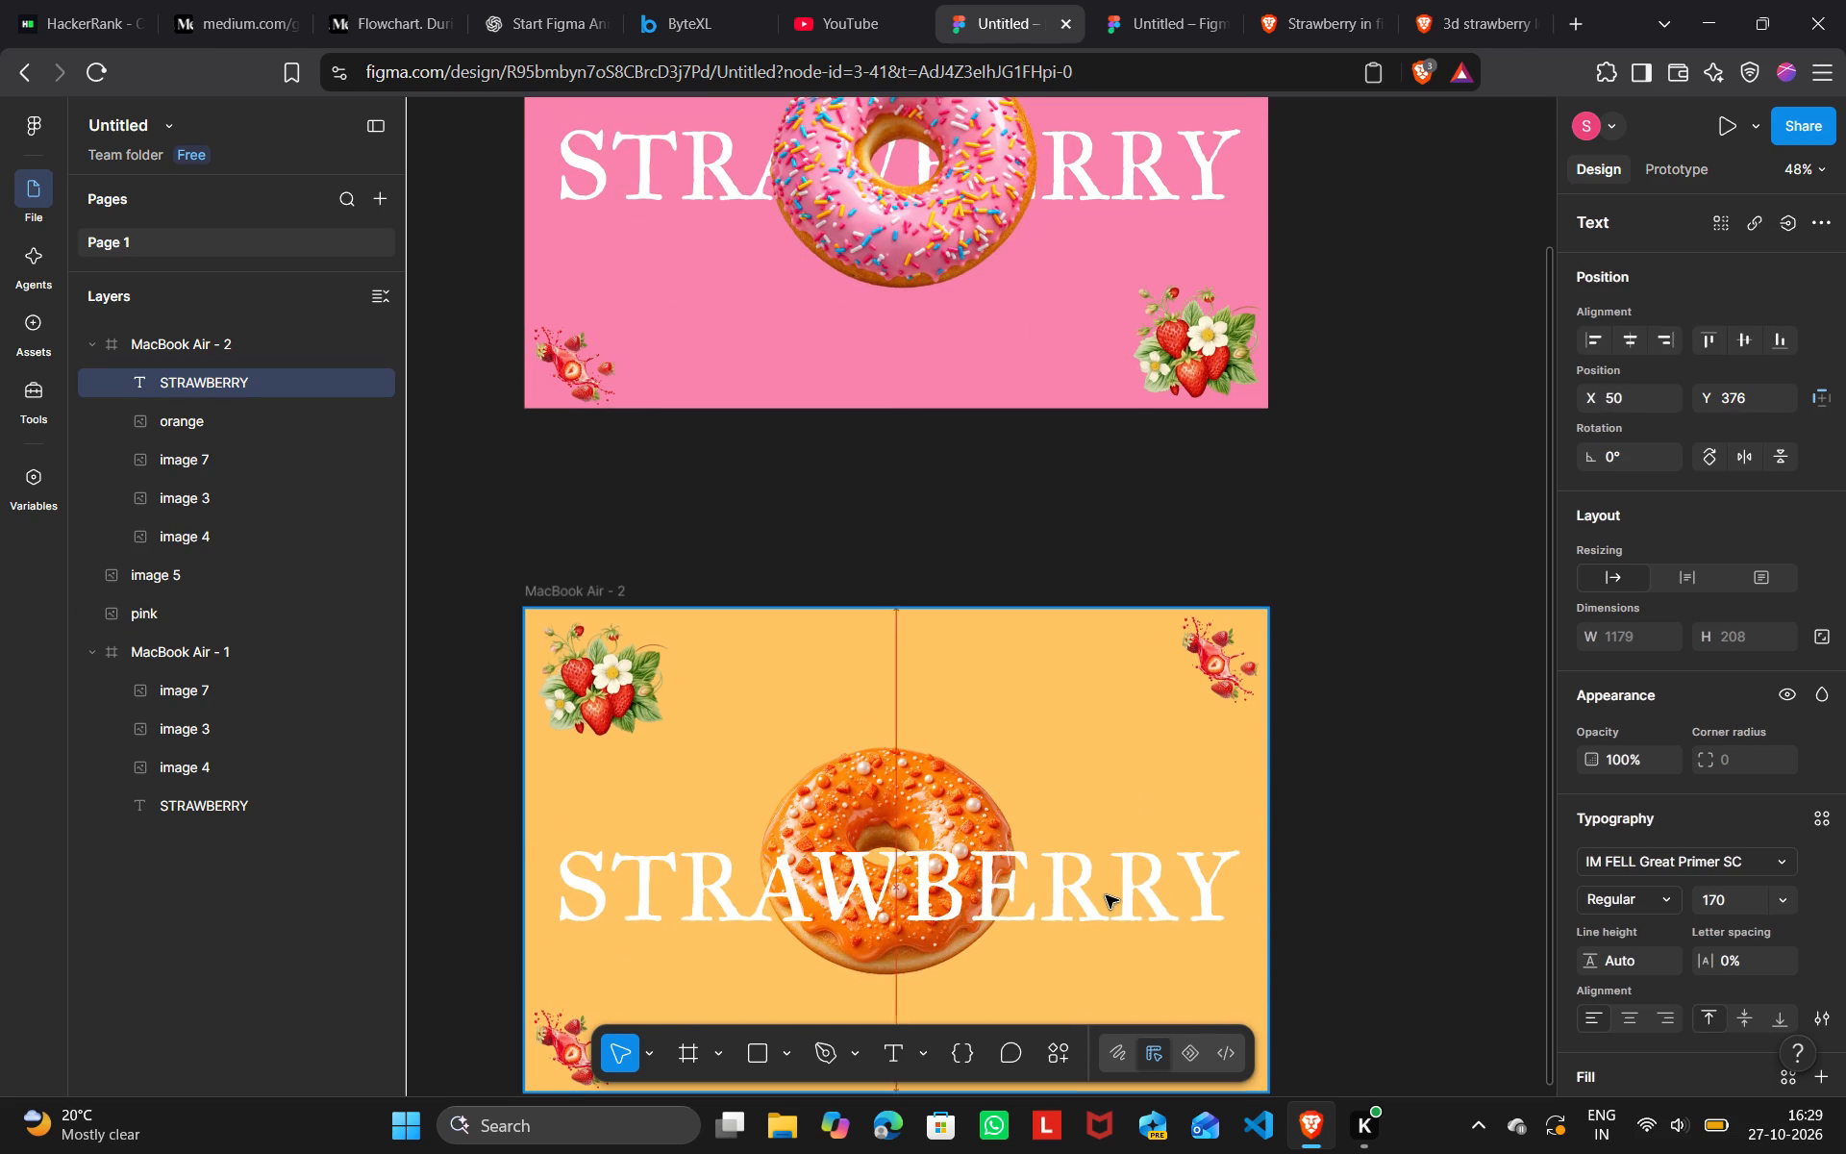
Replace the wording of the copied text in MacBook Air - 2 with CARAMEL.
{"action": "left_click", "coordinate": [1106, 895]}
{"action": "double_click", "coordinate": [1106, 895]}
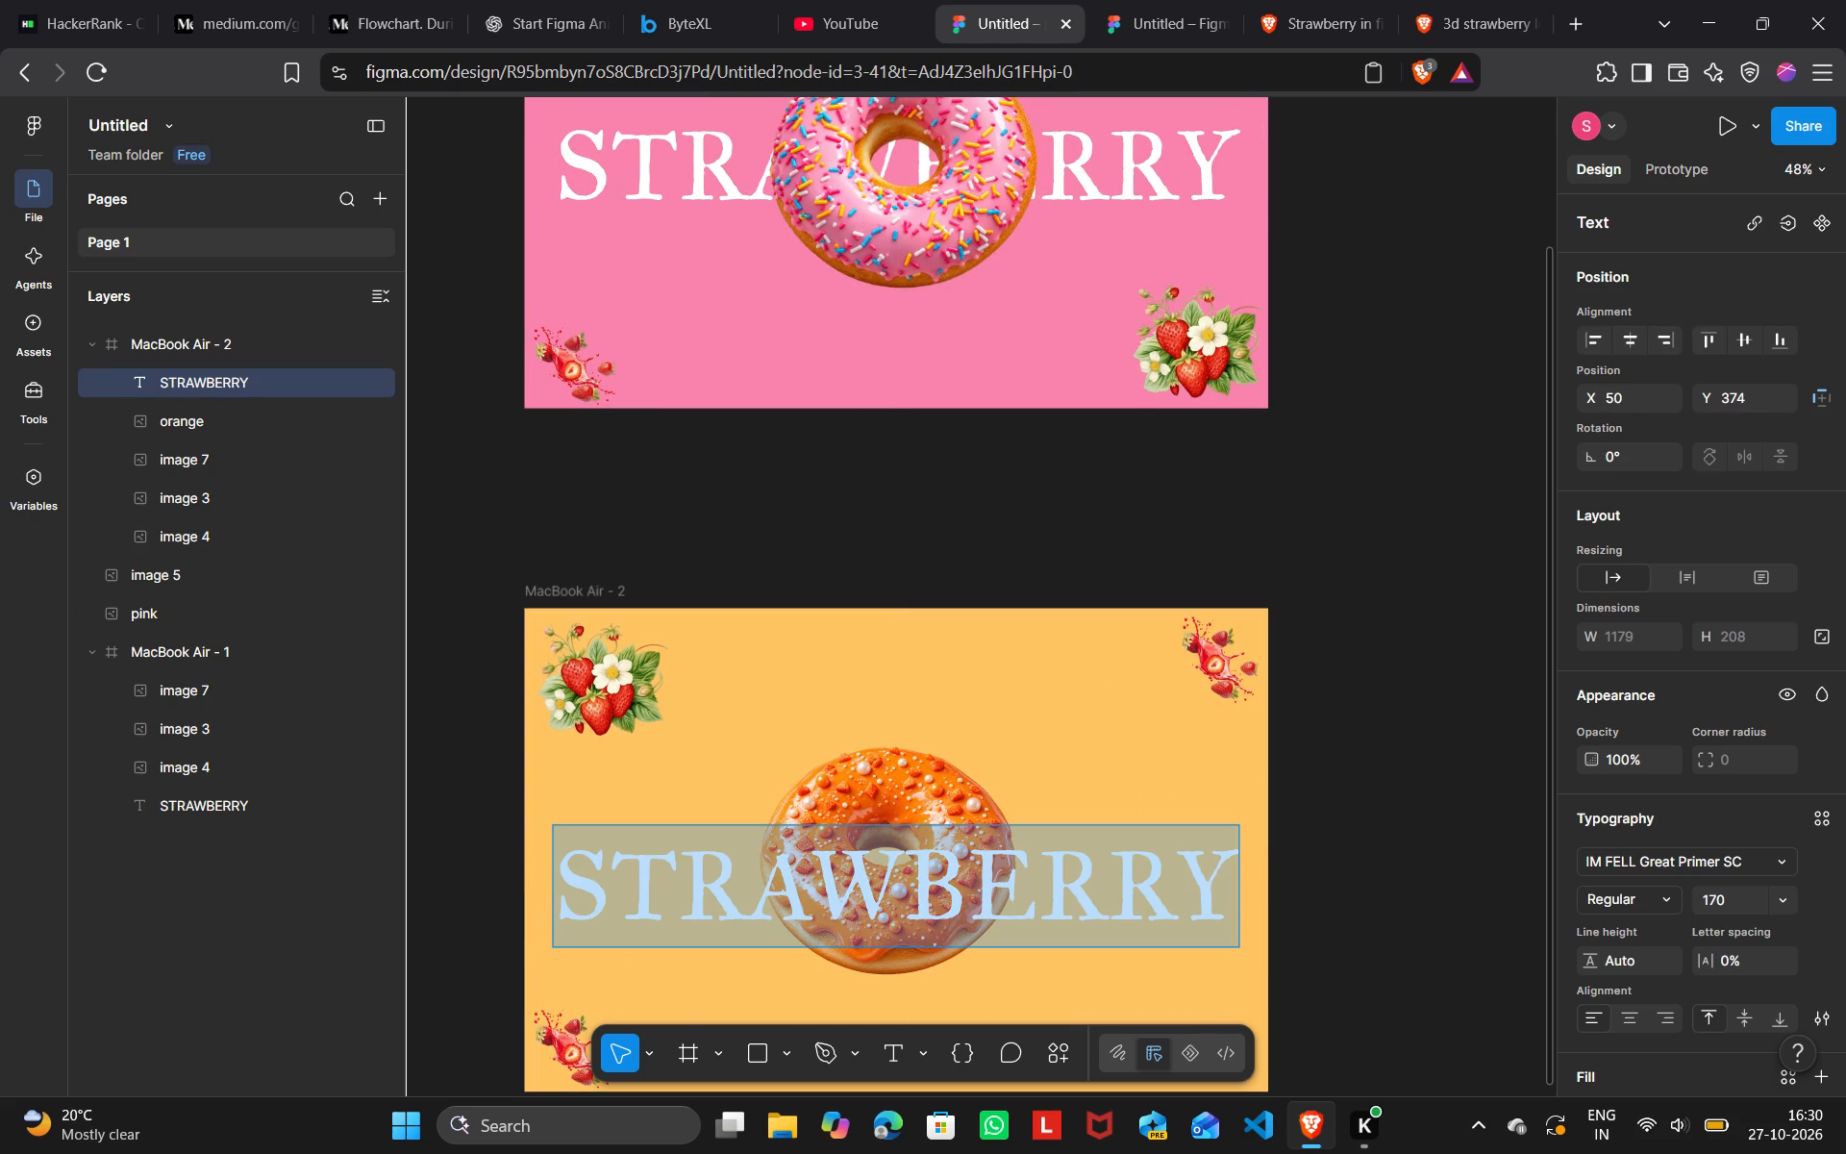
{"action": "left_click", "coordinate": [1217, 891]}
{"action": "key", "text": "BackSpace"}
{"action": "key", "text": "BackSpace"}
{"action": "key", "text": "BackSpace"}
{"action": "key", "text": "BackSpace"}
{"action": "key", "text": "BackSpace"}
{"action": "key", "text": "BackSpace"}
{"action": "key", "text": "BackSpace"}
{"action": "key", "text": "BackSpace"}
{"action": "key", "text": "BackSpace"}
{"action": "key", "text": "BackSpace"}
{"action": "key", "text": "BackSpace"}
{"action": "key", "text": "BackSpace"}
{"action": "key", "text": "BackSpace"}
{"action": "key", "text": "BackSpace"}
{"action": "key", "text": "BackSpace"}
{"action": "key", "text": "BackSpace"}
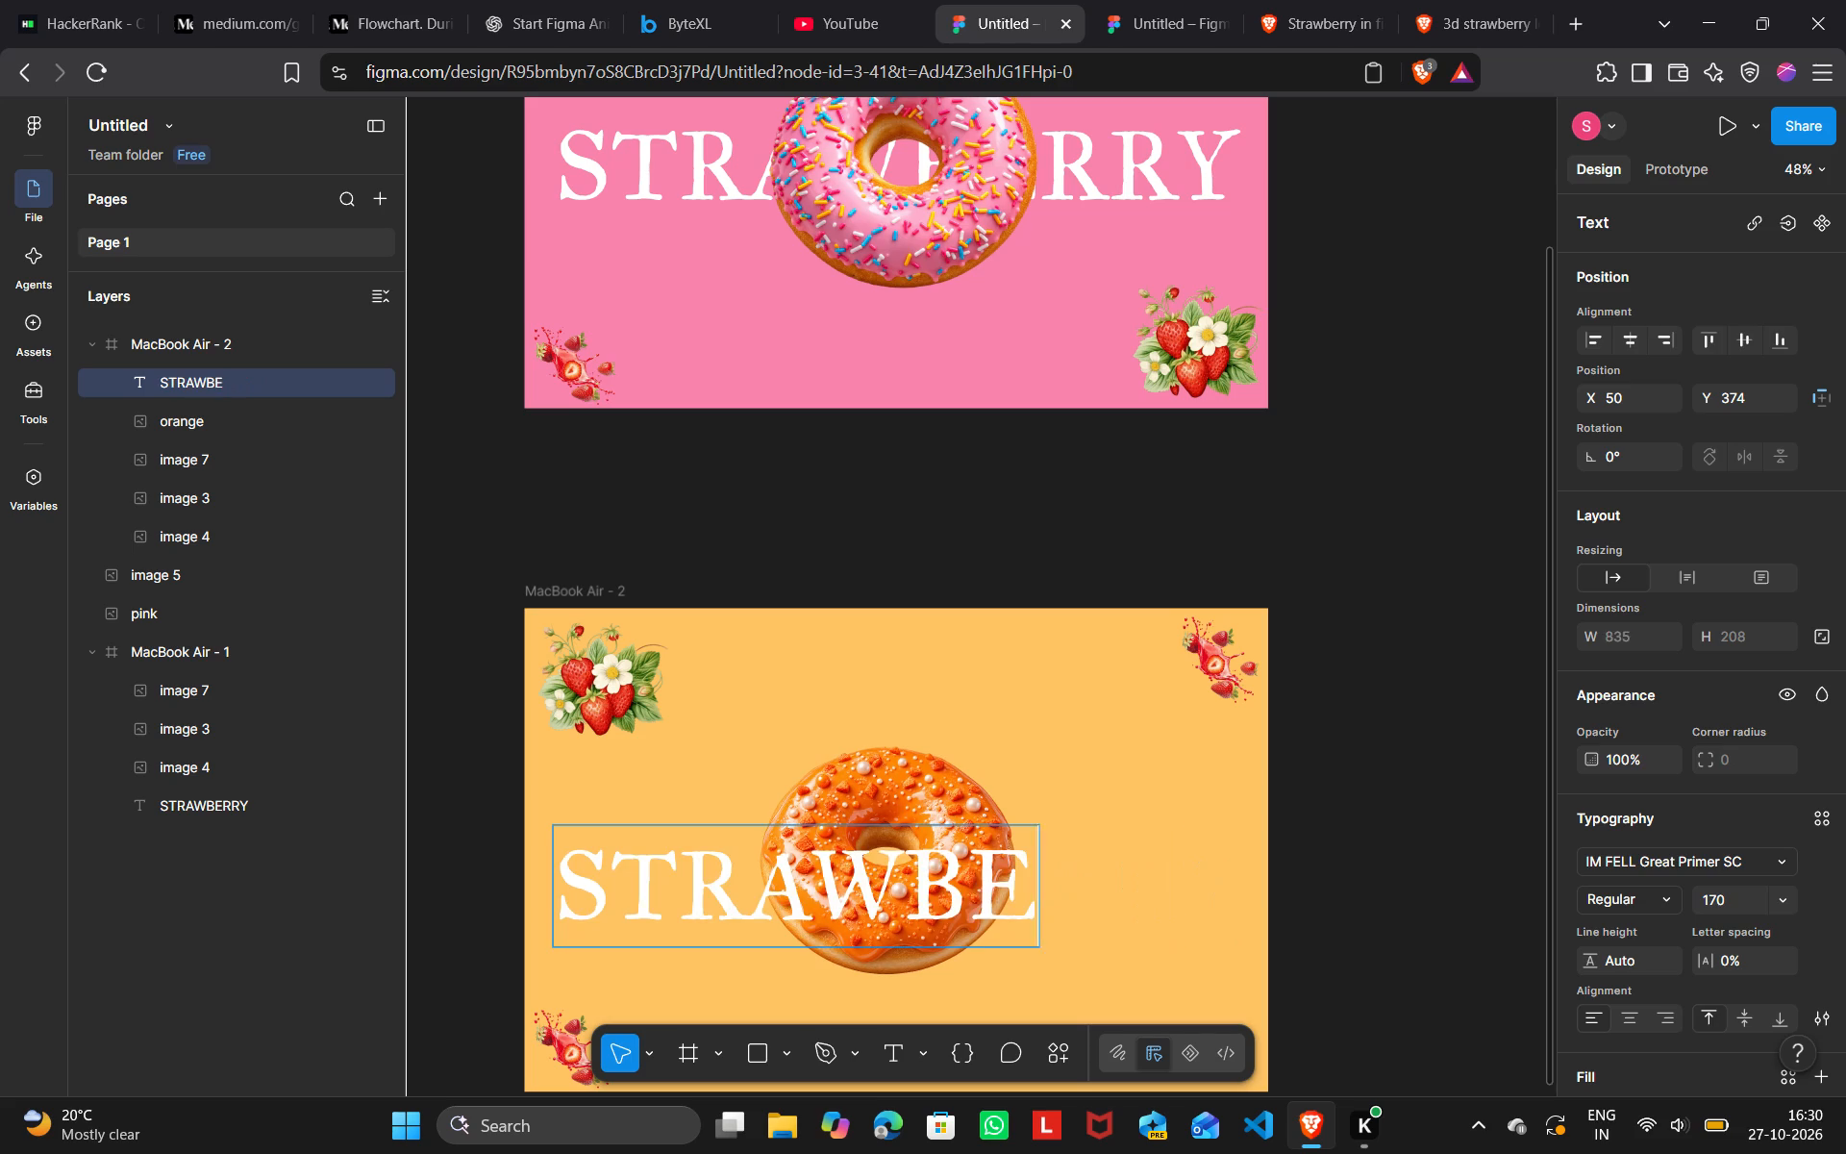
{"action": "type", "text": "Ca"}
{"action": "key", "text": "BackSpace"}
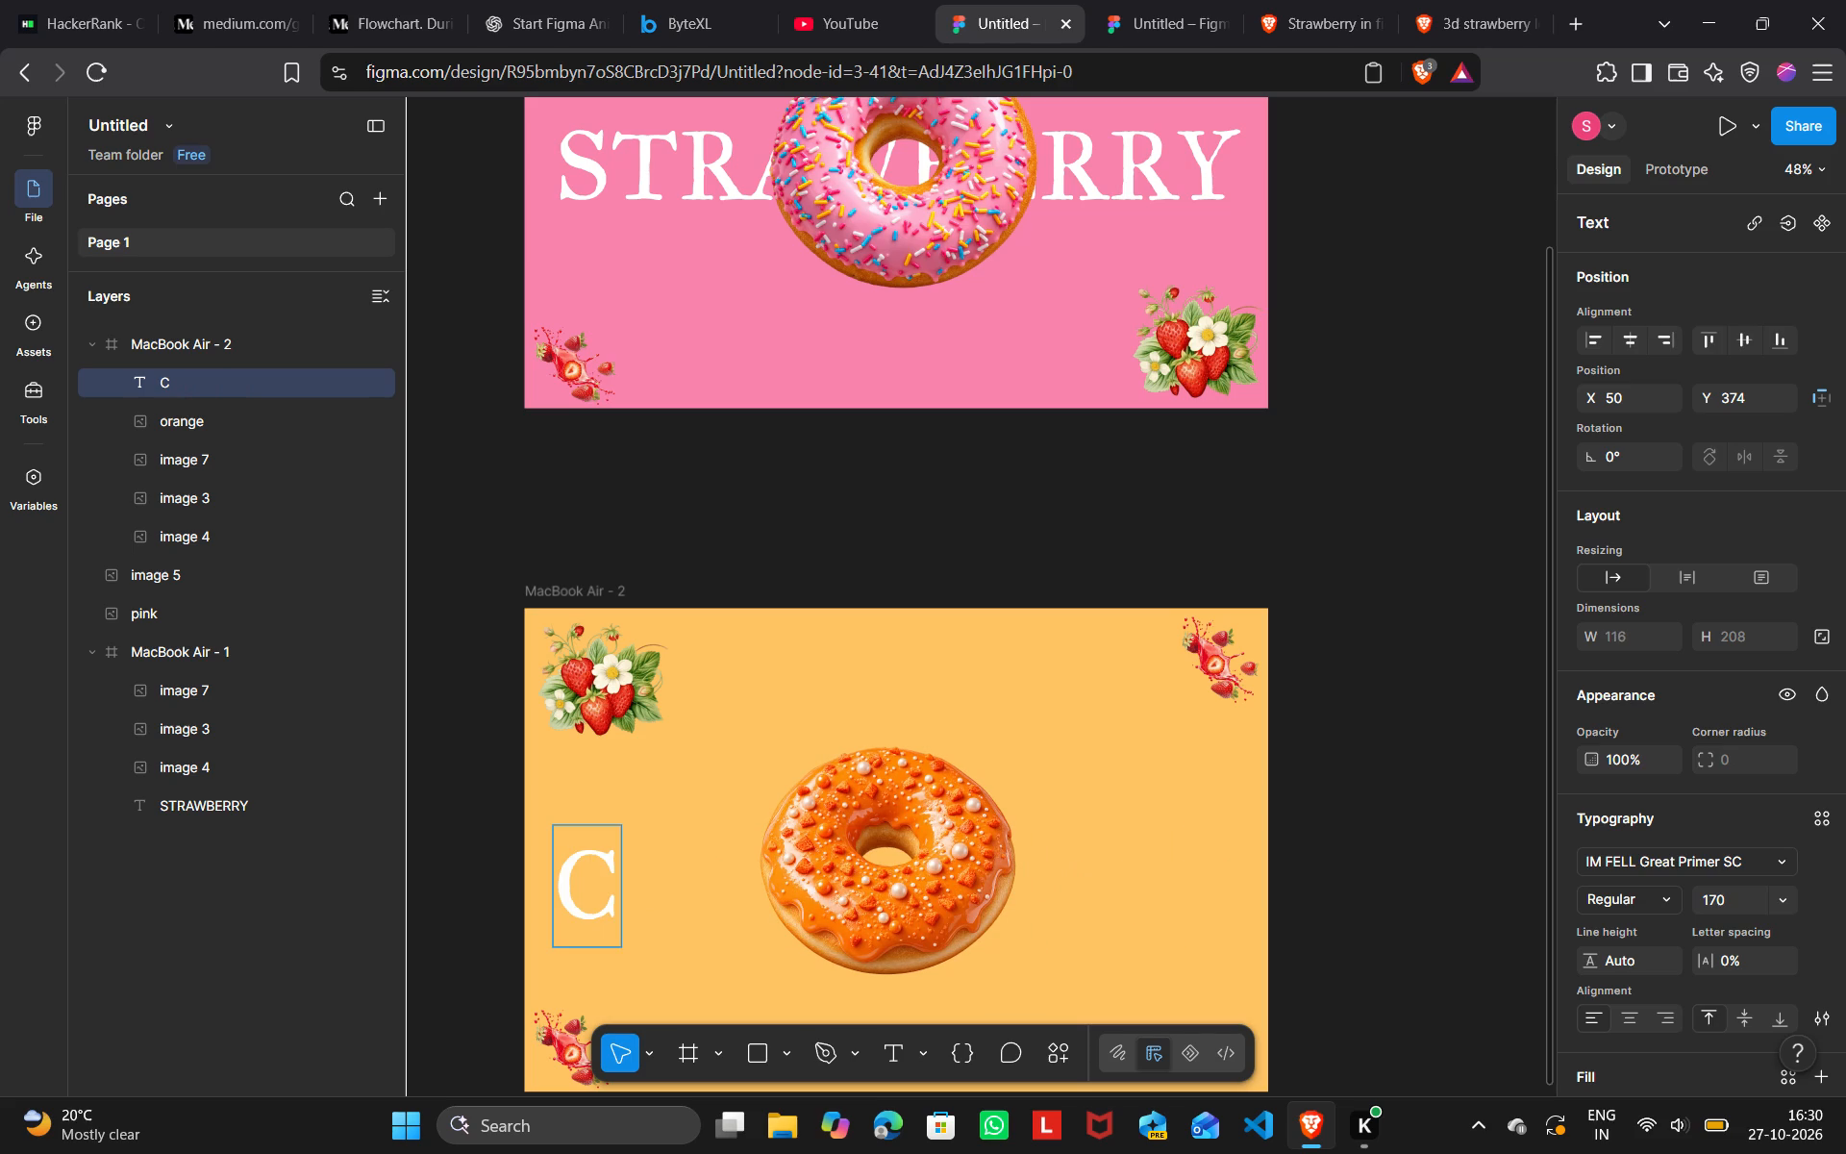
{"action": "type", "text": "ARA"}
{"action": "key", "text": "shift+m"}
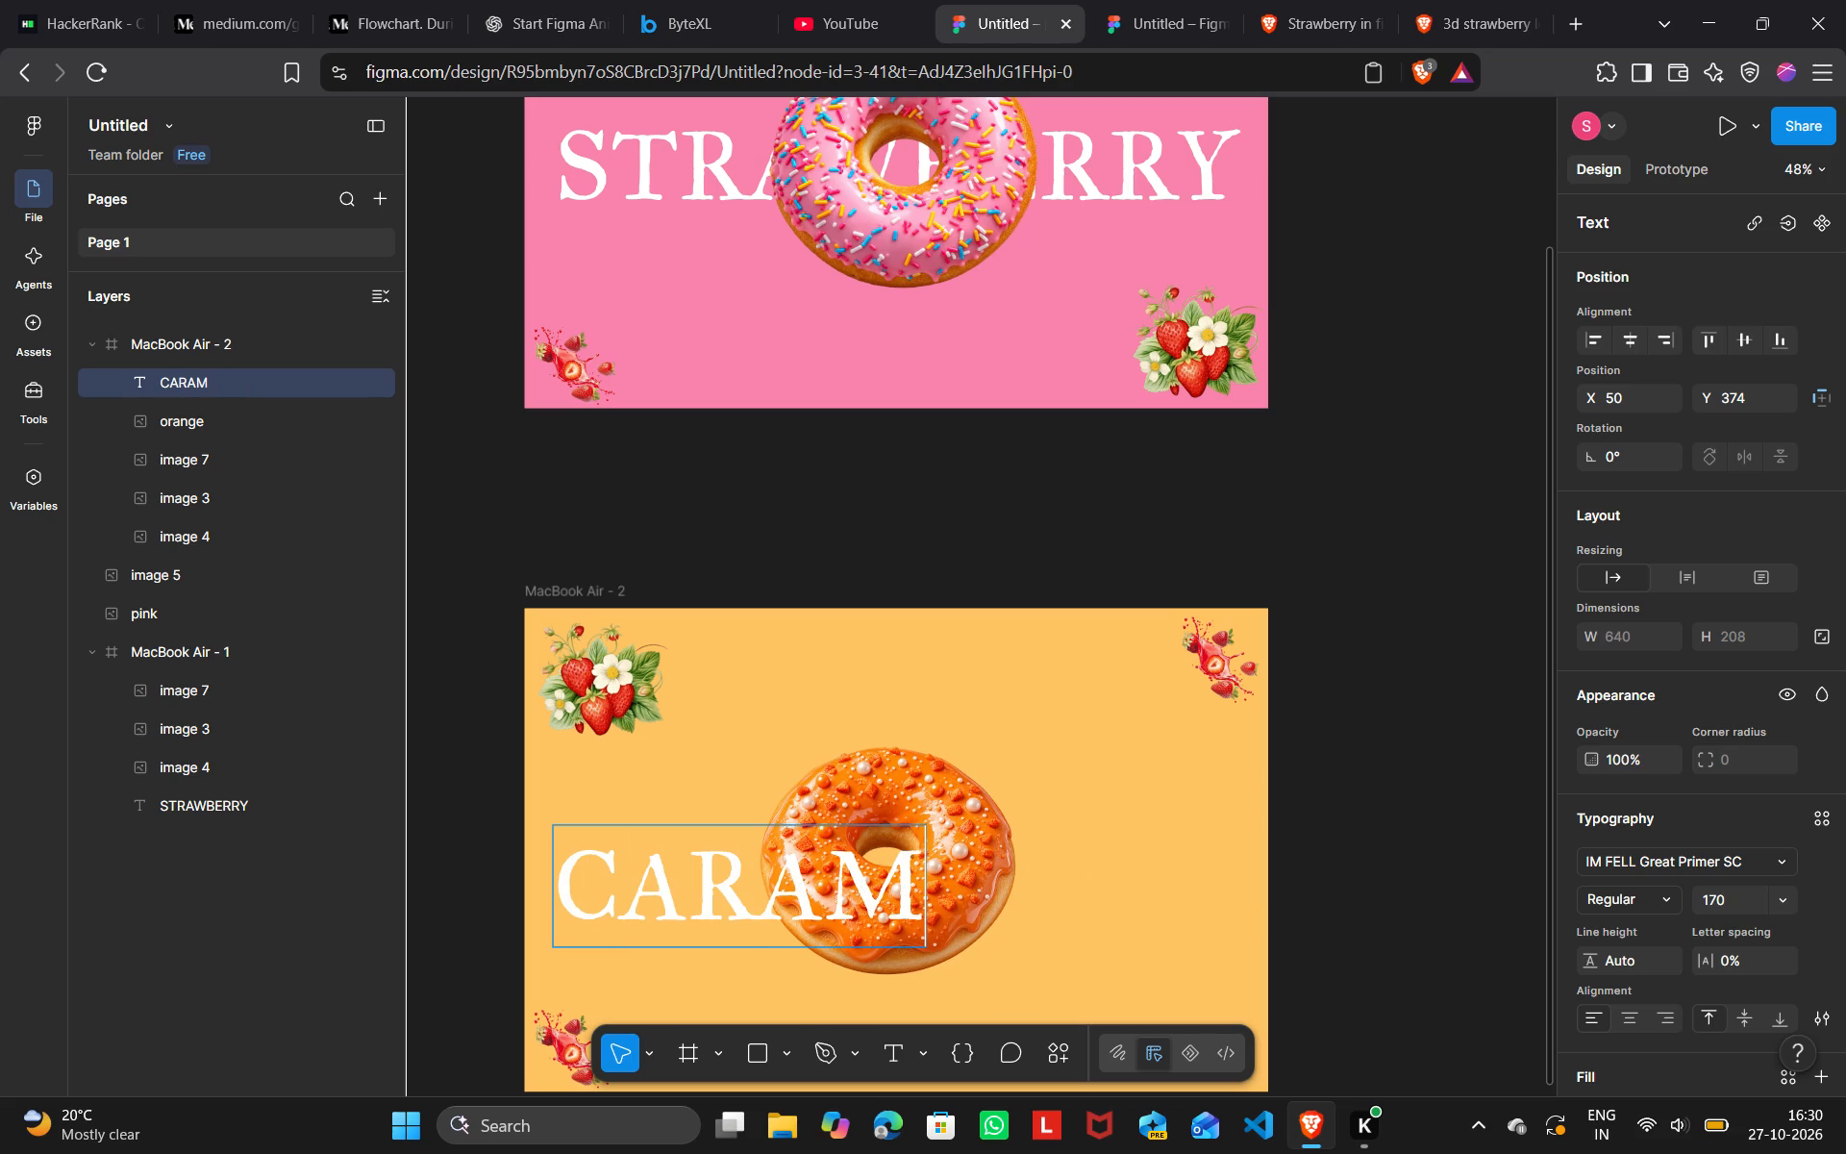
{"action": "type", "text": "EL"}
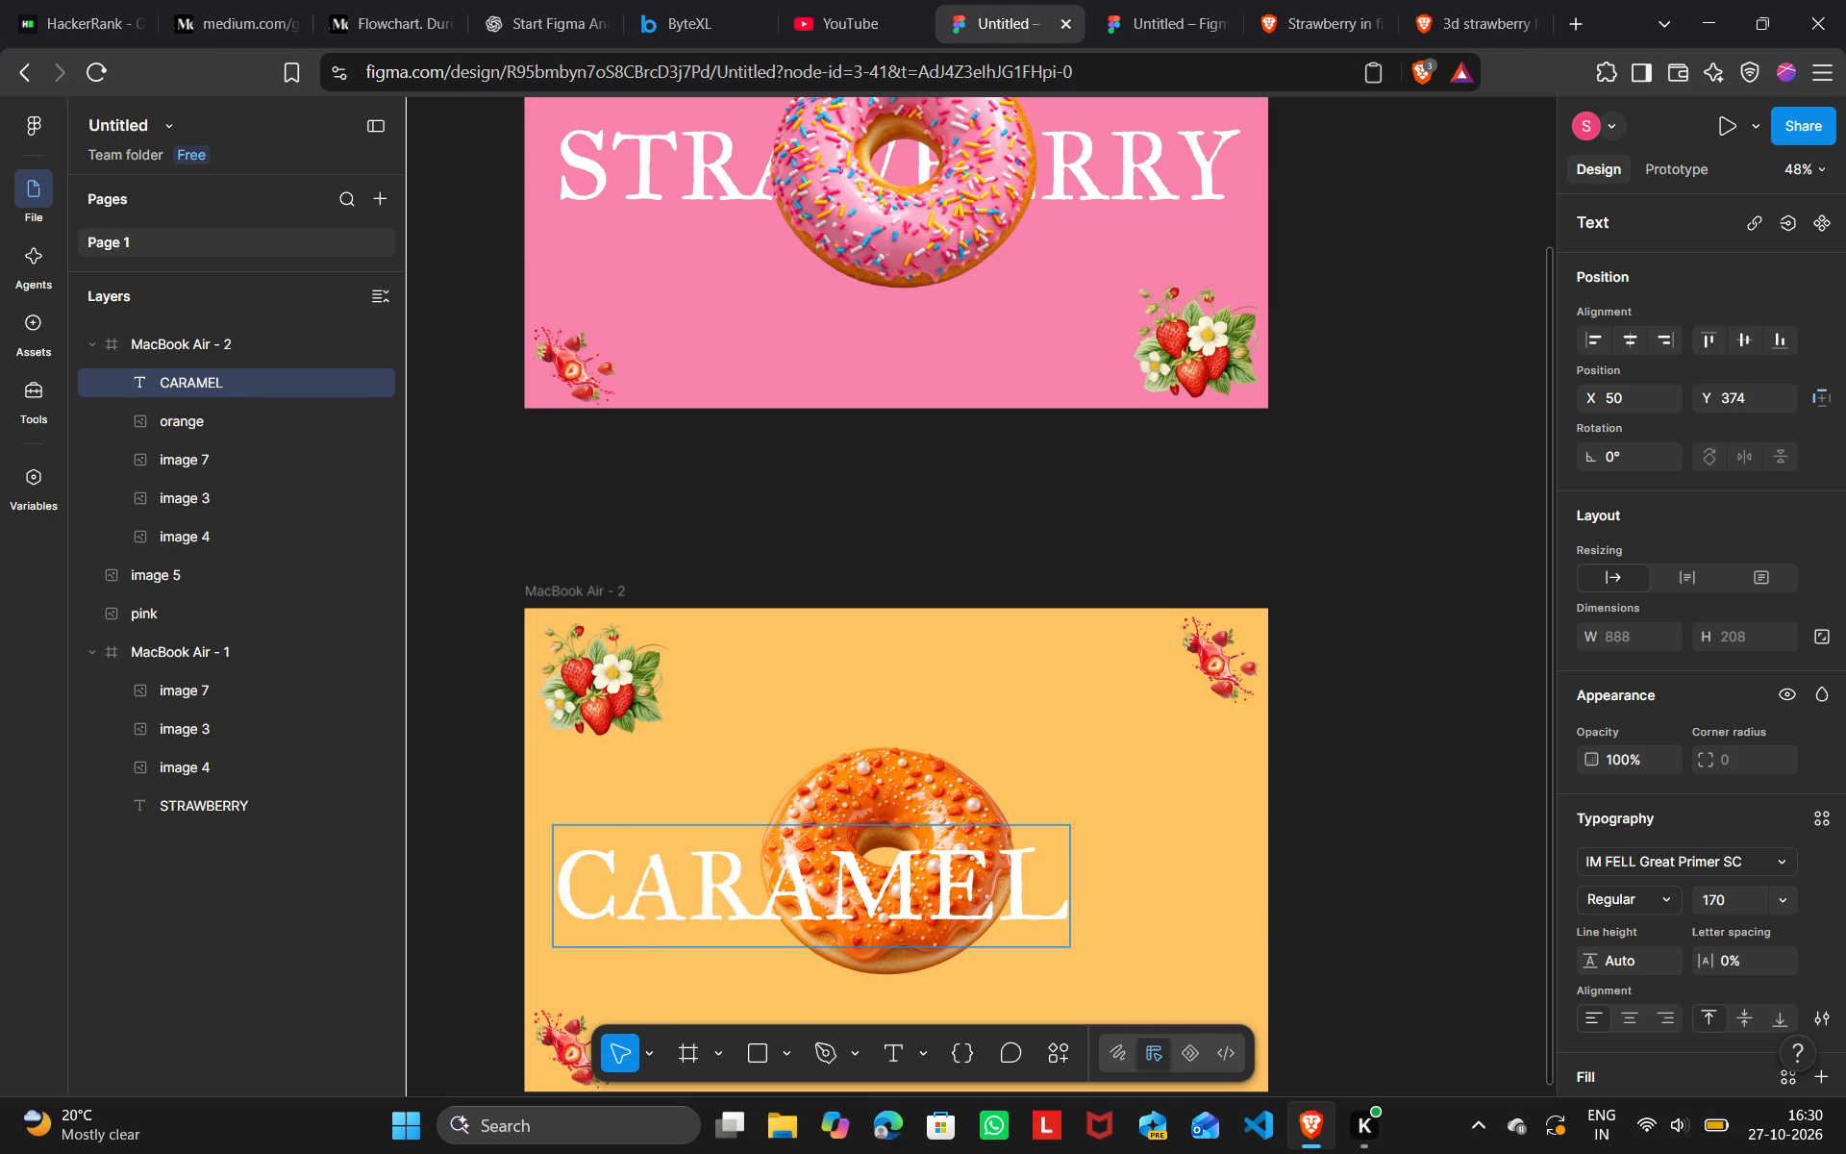
Insert ORANGE directly in front of CARAMEL in the MacBook Air - 2 text.
{"action": "key", "text": "Left"}
{"action": "key", "text": "Left"}
{"action": "key", "text": "Left"}
{"action": "key", "text": "Left"}
{"action": "key", "text": "Left"}
{"action": "key", "text": "Left"}
{"action": "key", "text": "Left"}
{"action": "key", "text": "Left"}
{"action": "key", "text": "Left"}
{"action": "key", "text": "Left"}
{"action": "key", "text": "Left"}
{"action": "key", "text": "Left"}
{"action": "key", "text": "Left"}
{"action": "key", "text": "Left"}
{"action": "type", "text": "ORANGE"}
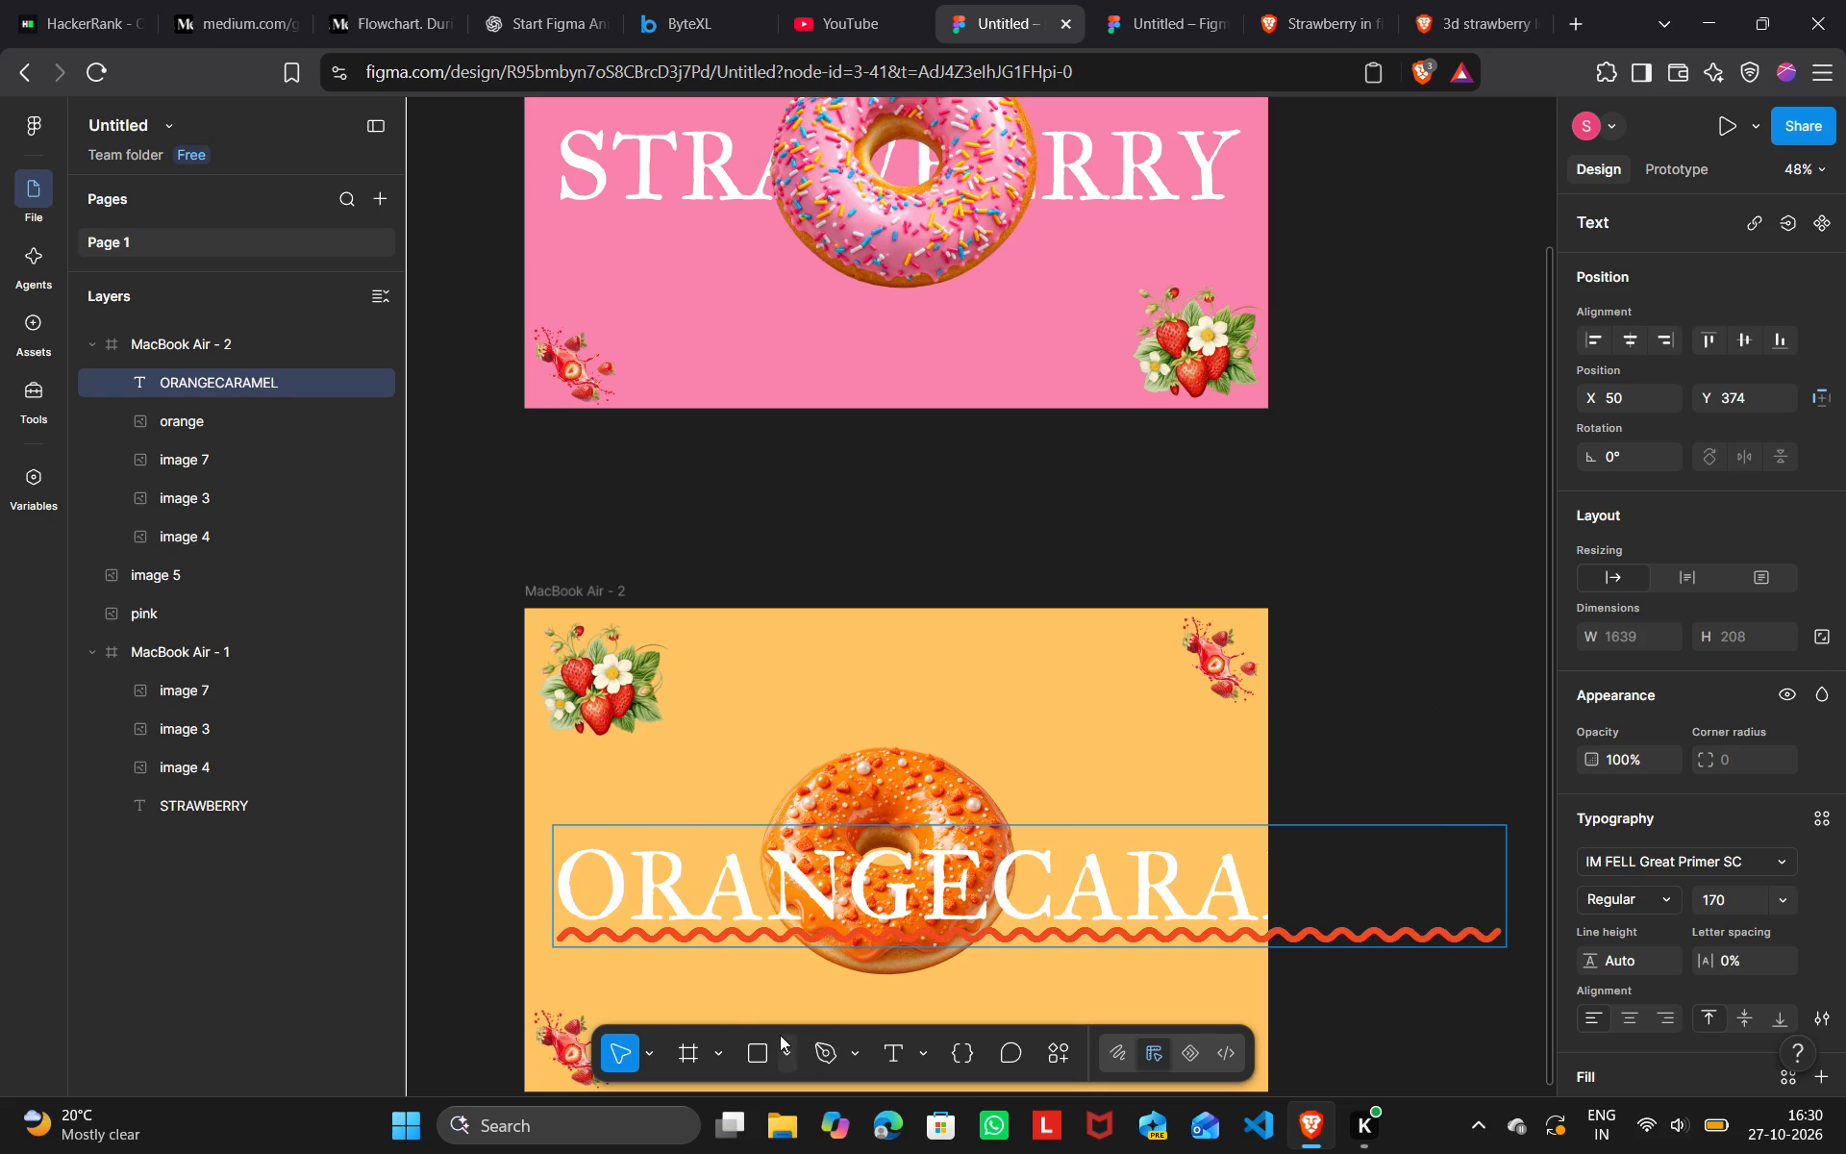
Set the font size of the whole ORANGECARAMEL text in MacBook Air - 2 to 128.
{"action": "left_click", "coordinate": [555, 880]}
{"action": "left_click_drag", "start_coordinate": [555, 880], "coordinate": [641, 891]}
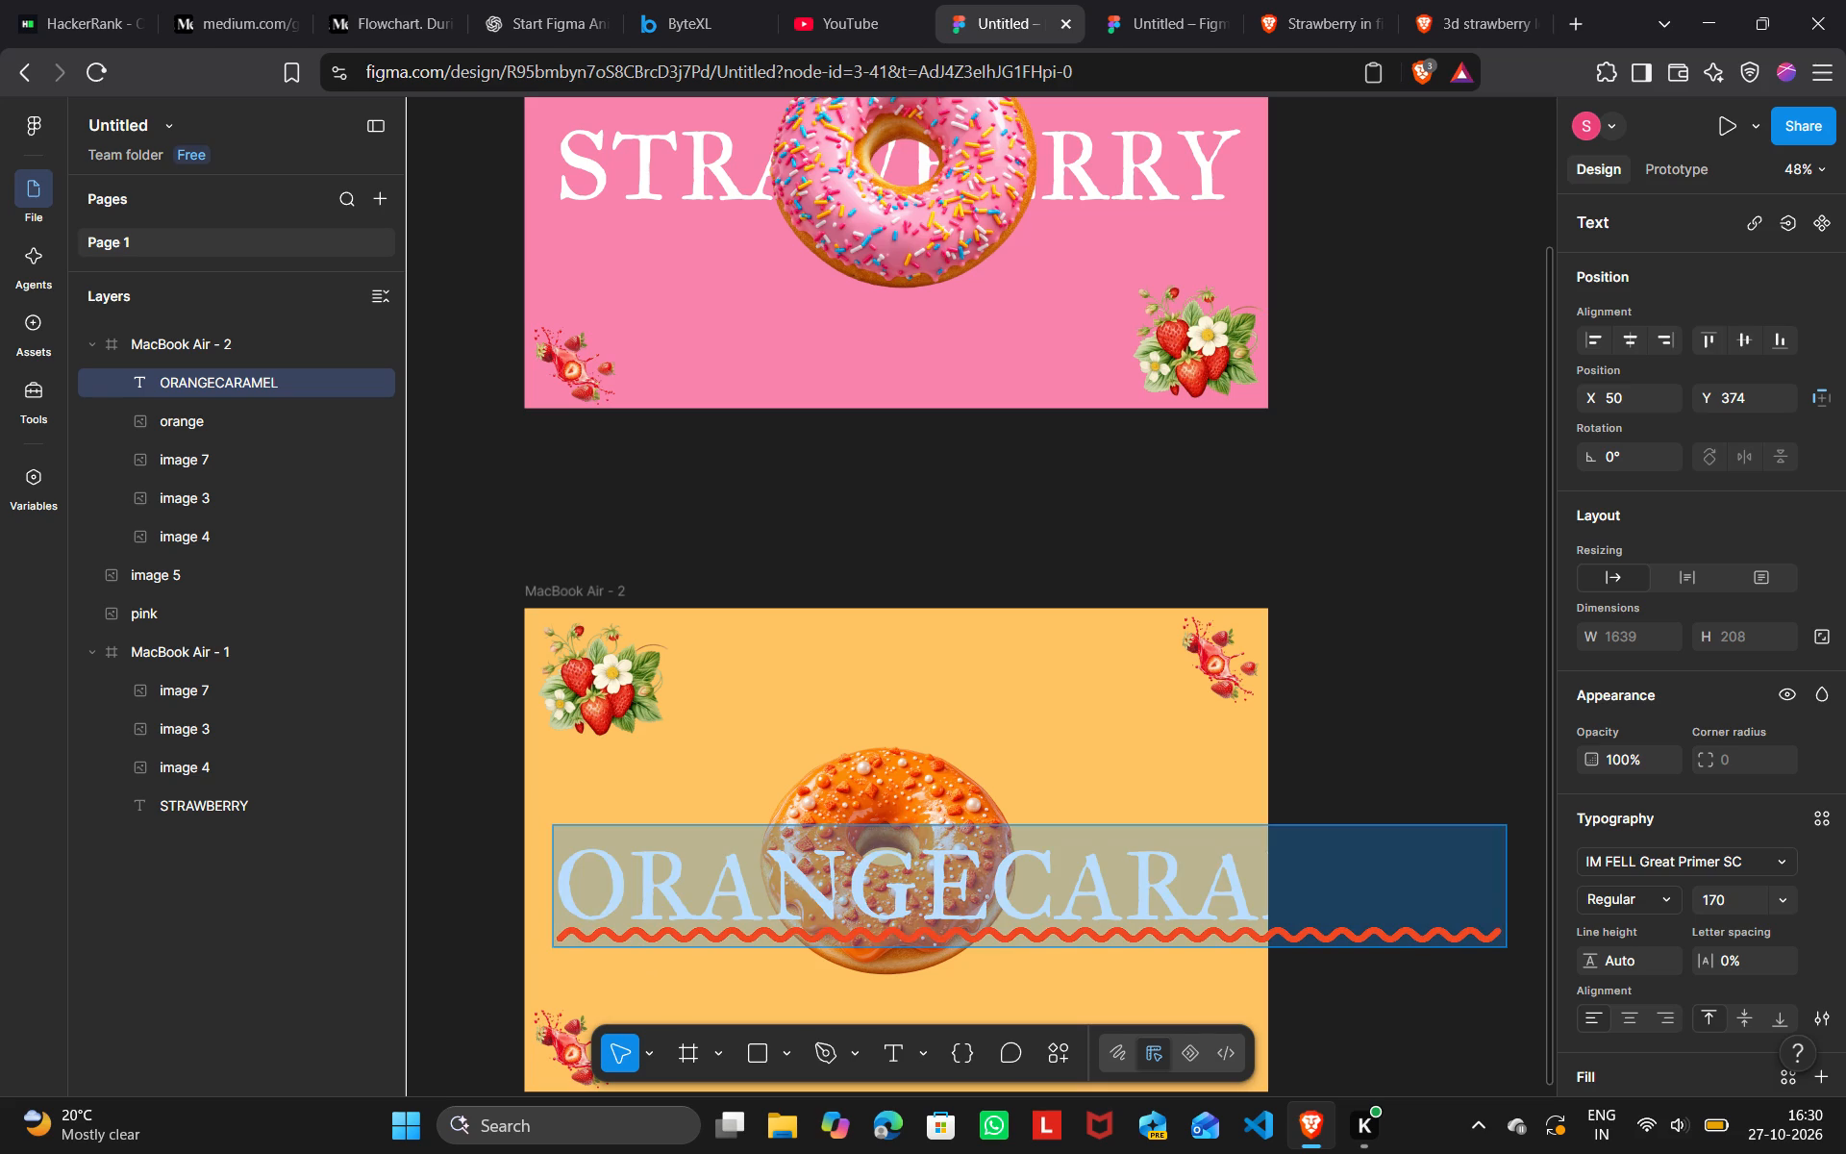
{"action": "left_click_drag", "start_coordinate": [641, 891], "coordinate": [1233, 944]}
{"action": "left_click", "coordinate": [1758, 903]}
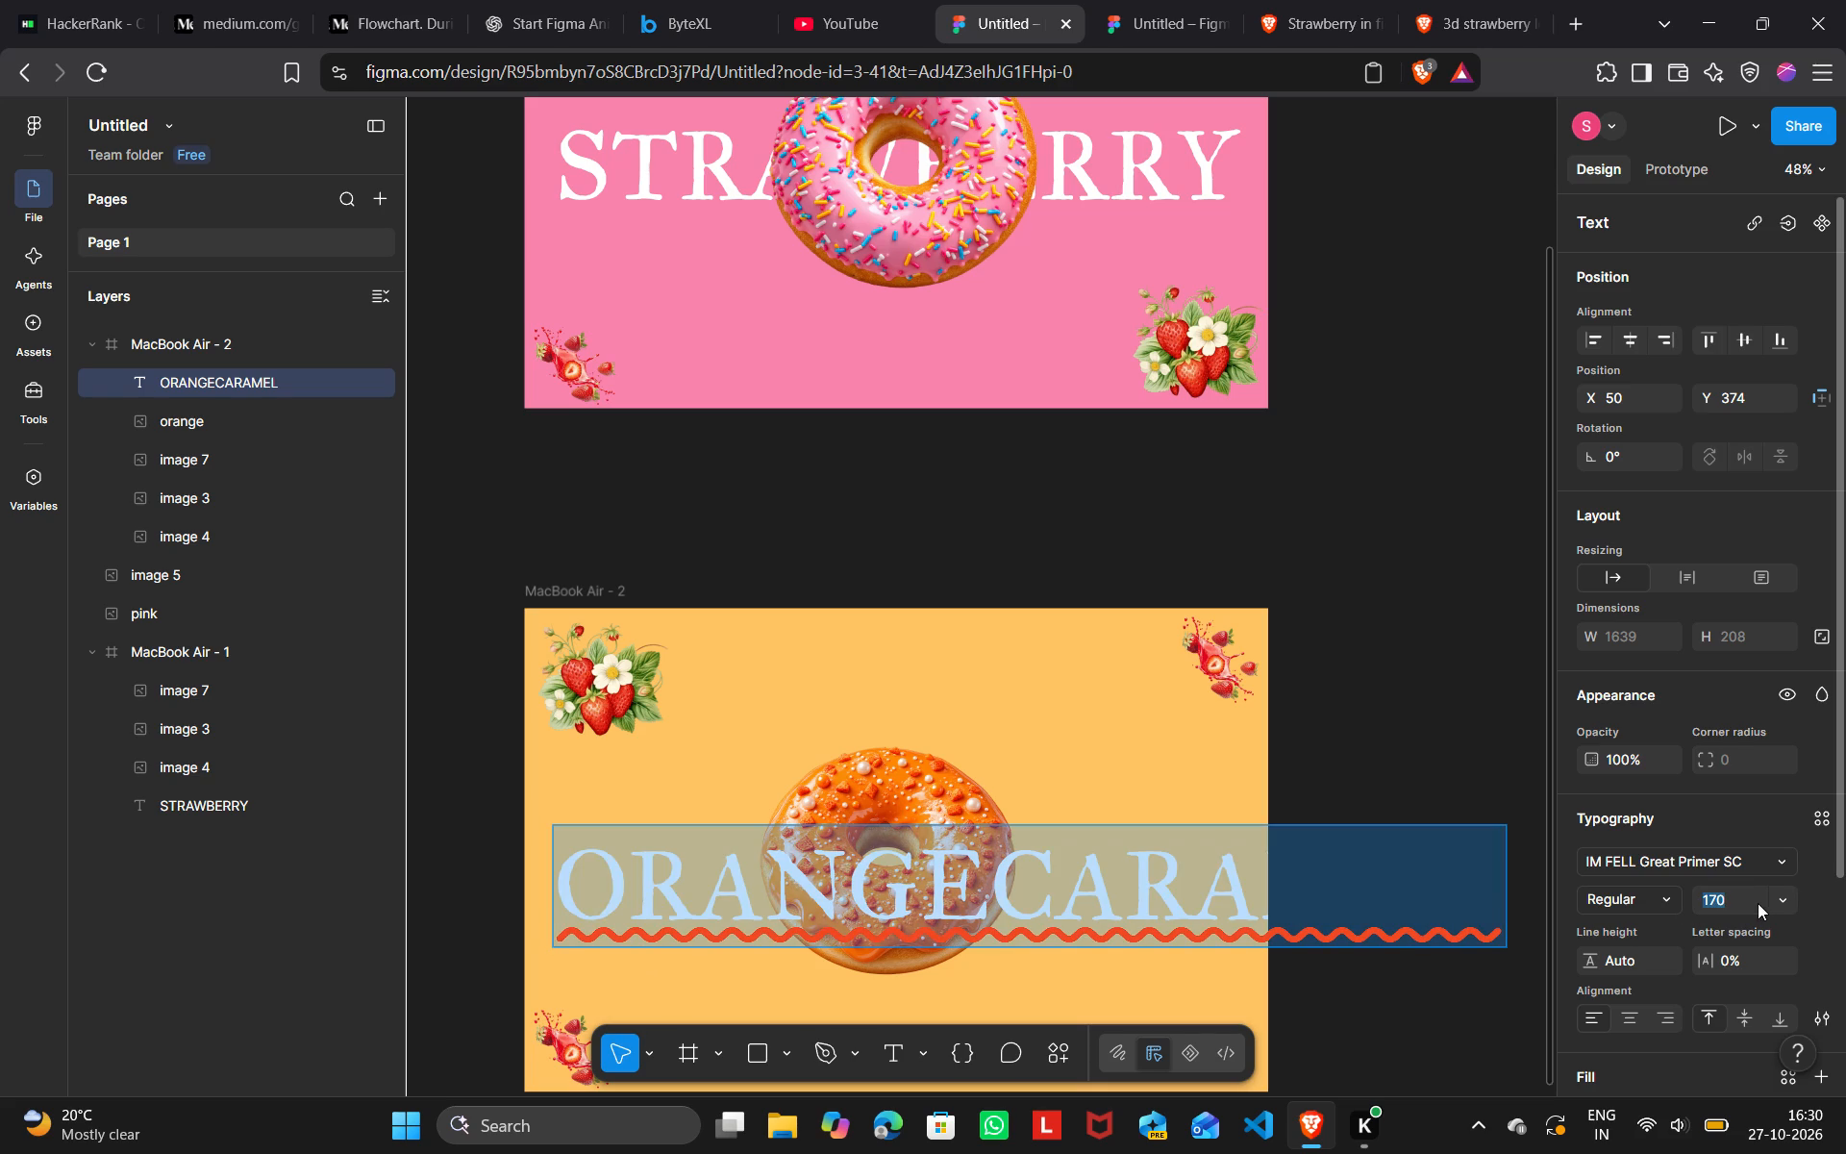
{"action": "left_click", "coordinate": [1783, 904]}
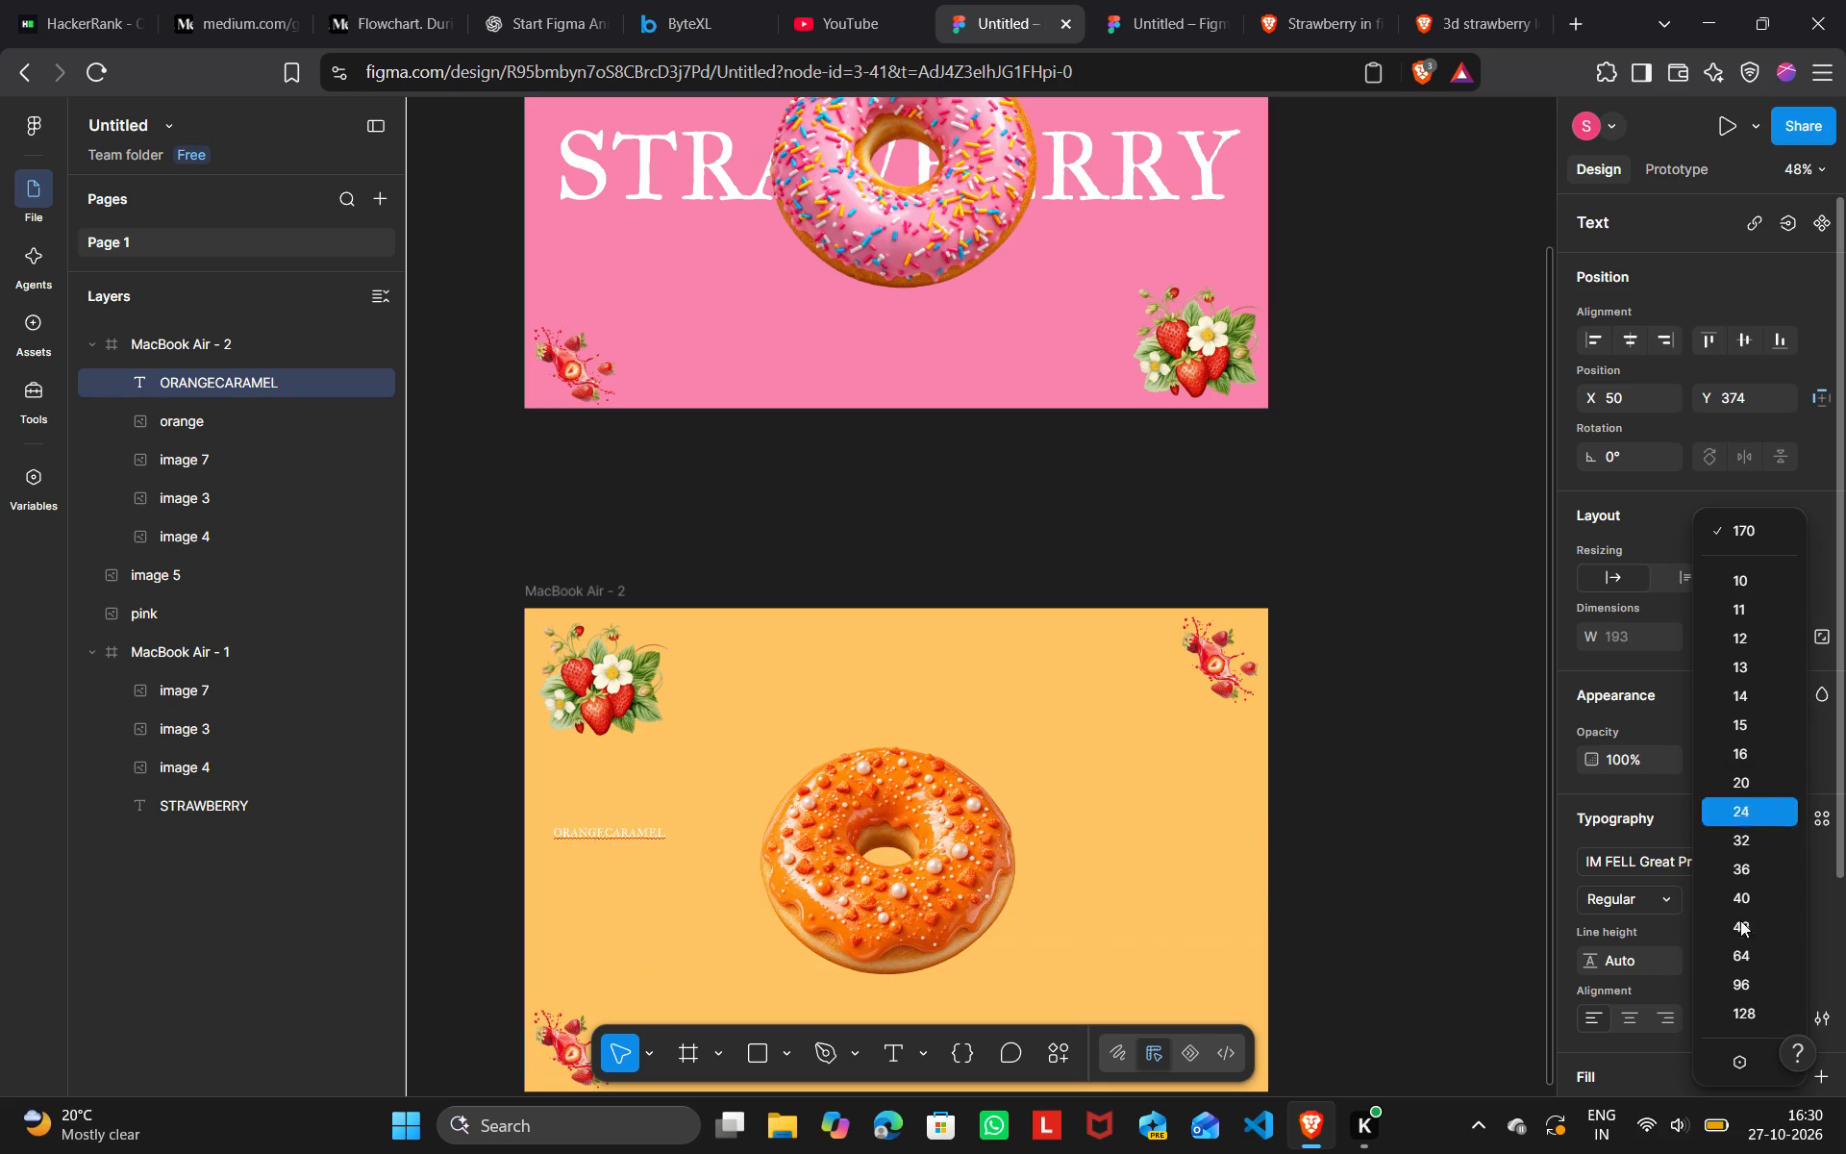
{"action": "left_click", "coordinate": [1742, 1017]}
{"action": "left_click", "coordinate": [1455, 777]}
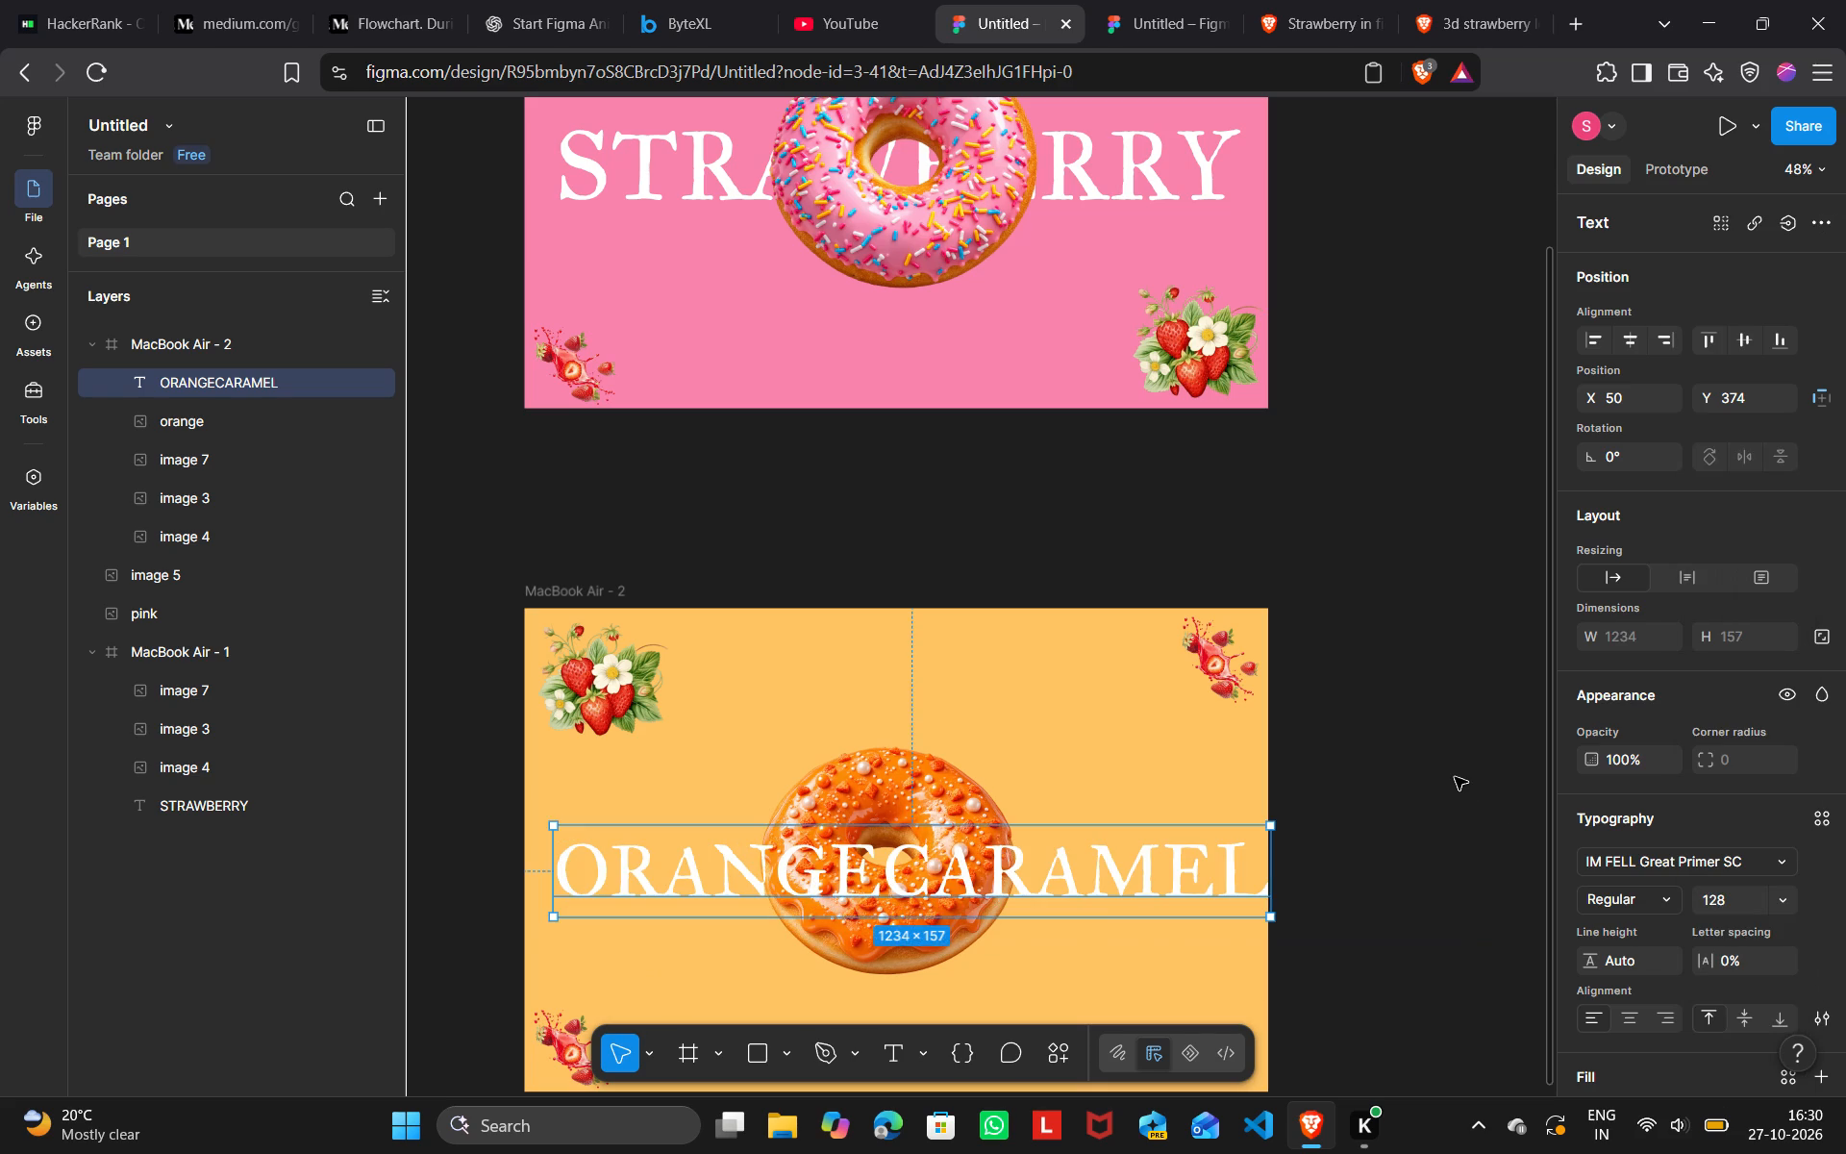
{"action": "left_click", "coordinate": [1455, 777]}
Move the ORANGECARAMEL text within MacBook Air - 2 to about X 23, Y 395.
{"action": "left_click_drag", "start_coordinate": [1205, 884], "coordinate": [1173, 886]}
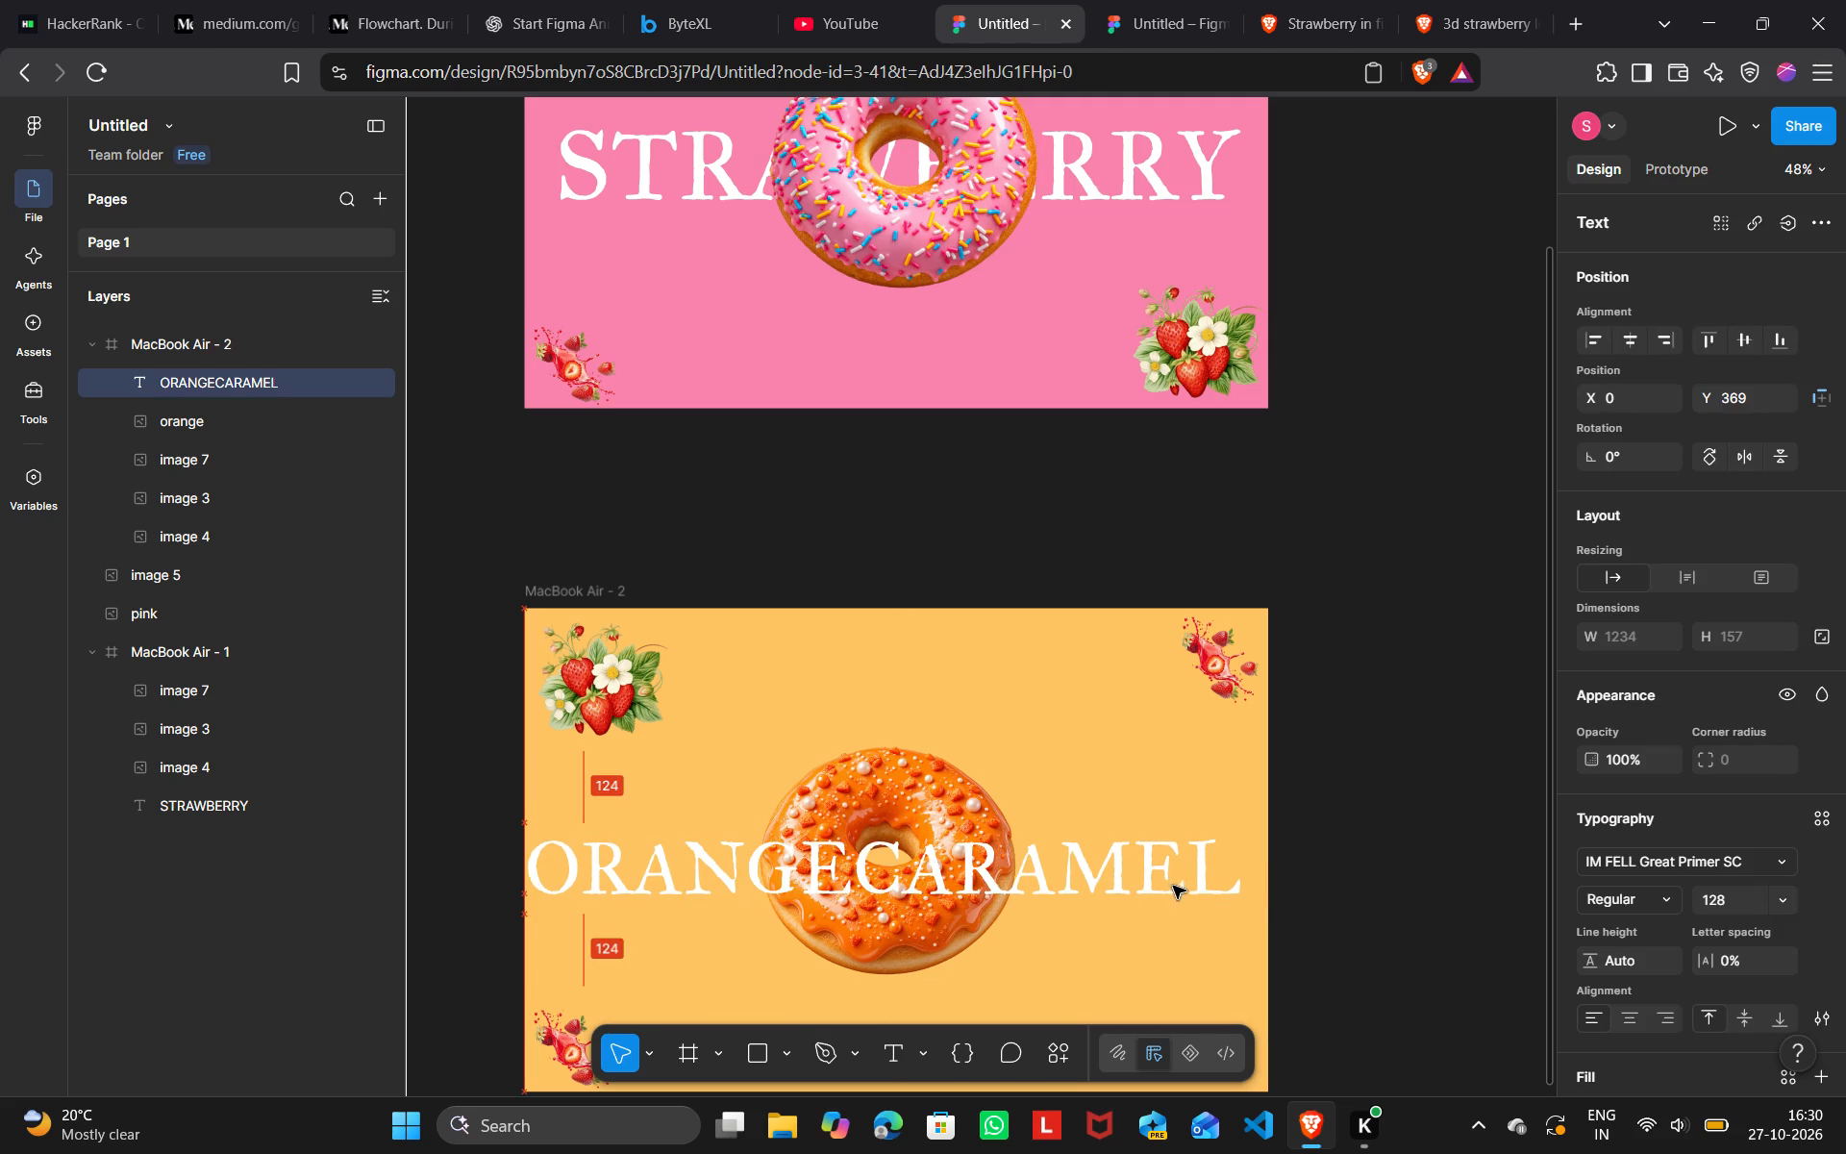
{"action": "left_click_drag", "start_coordinate": [1173, 886], "coordinate": [1188, 895]}
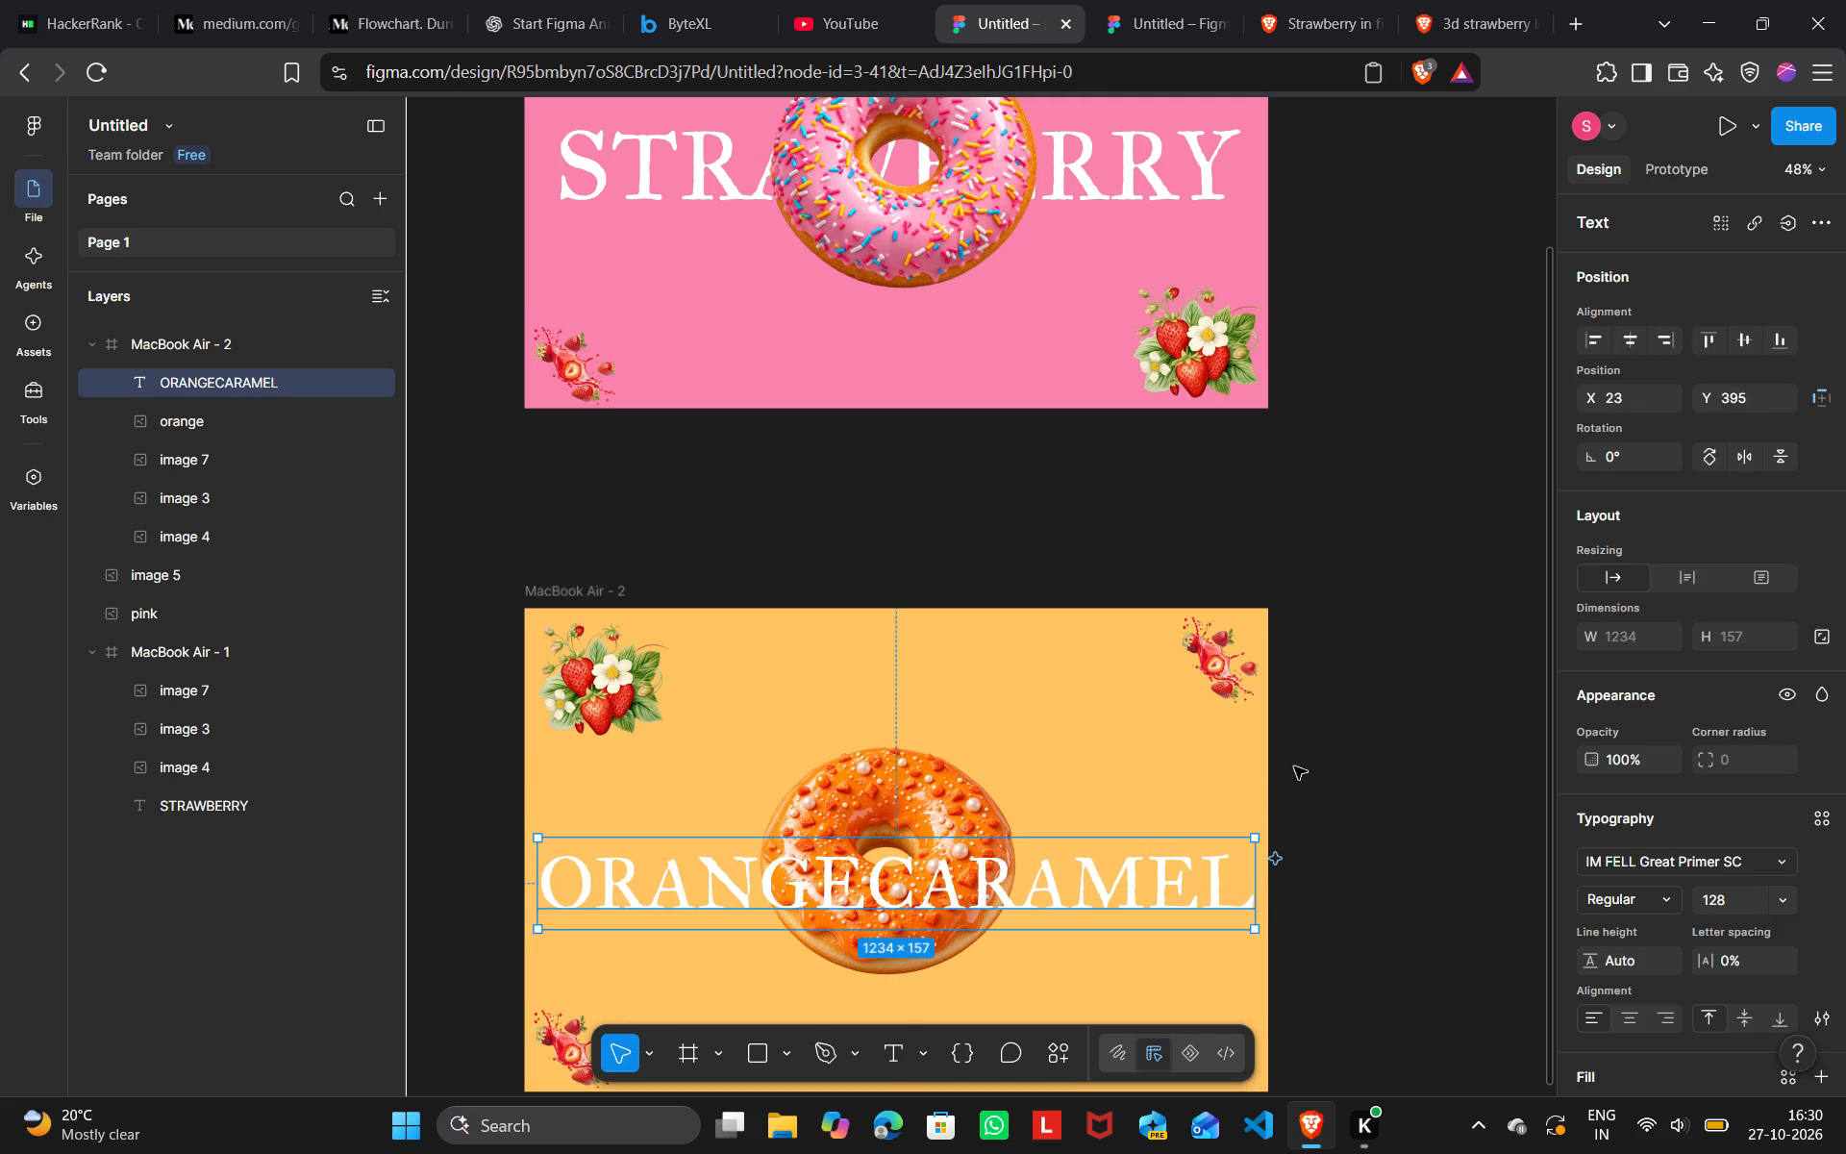
{"action": "scroll", "coordinate": [1327, 728], "scroll_direction": "down", "scroll_amount": 1}
{"action": "left_click", "coordinate": [1327, 728]}
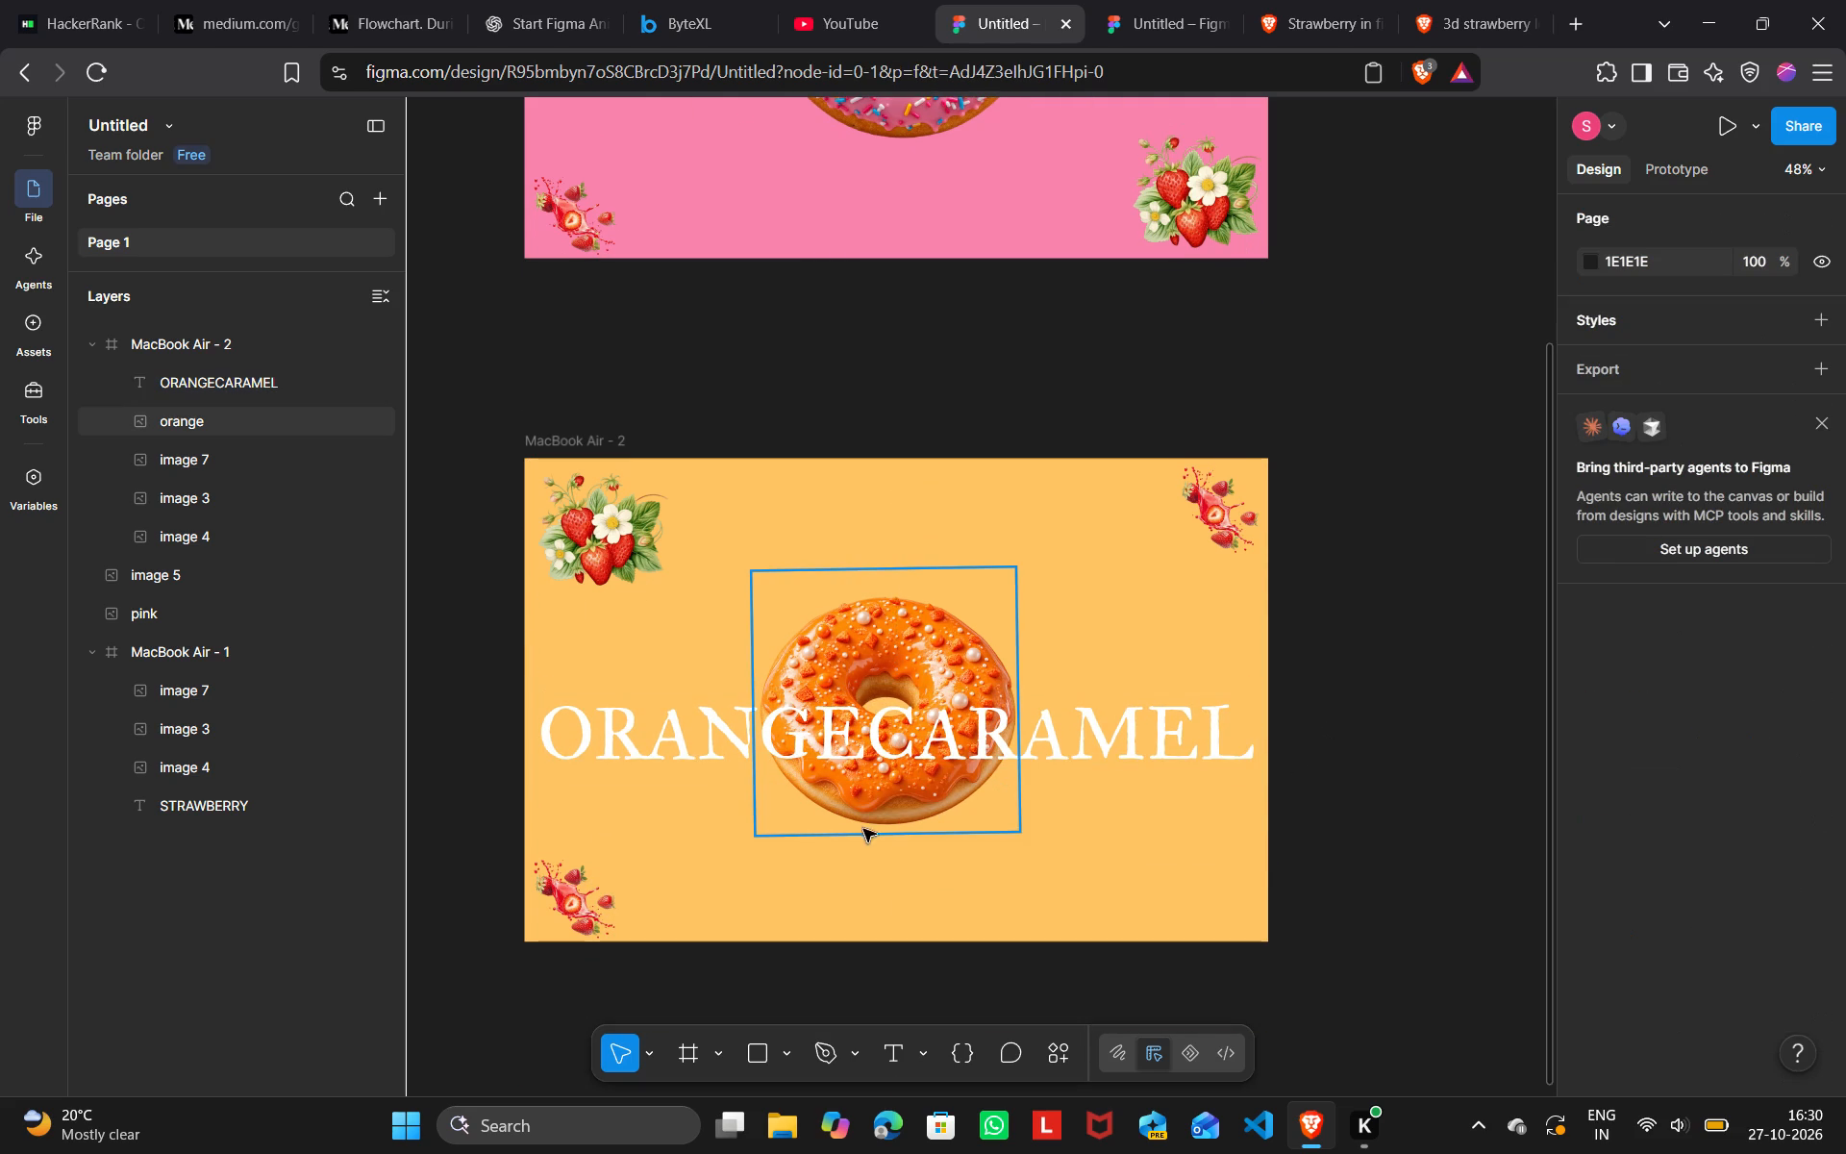
Reorder the layers of MacBook Air - 2 so the orange donut image sits above the ORANGECARAMEL text.
{"action": "left_click", "coordinate": [854, 818]}
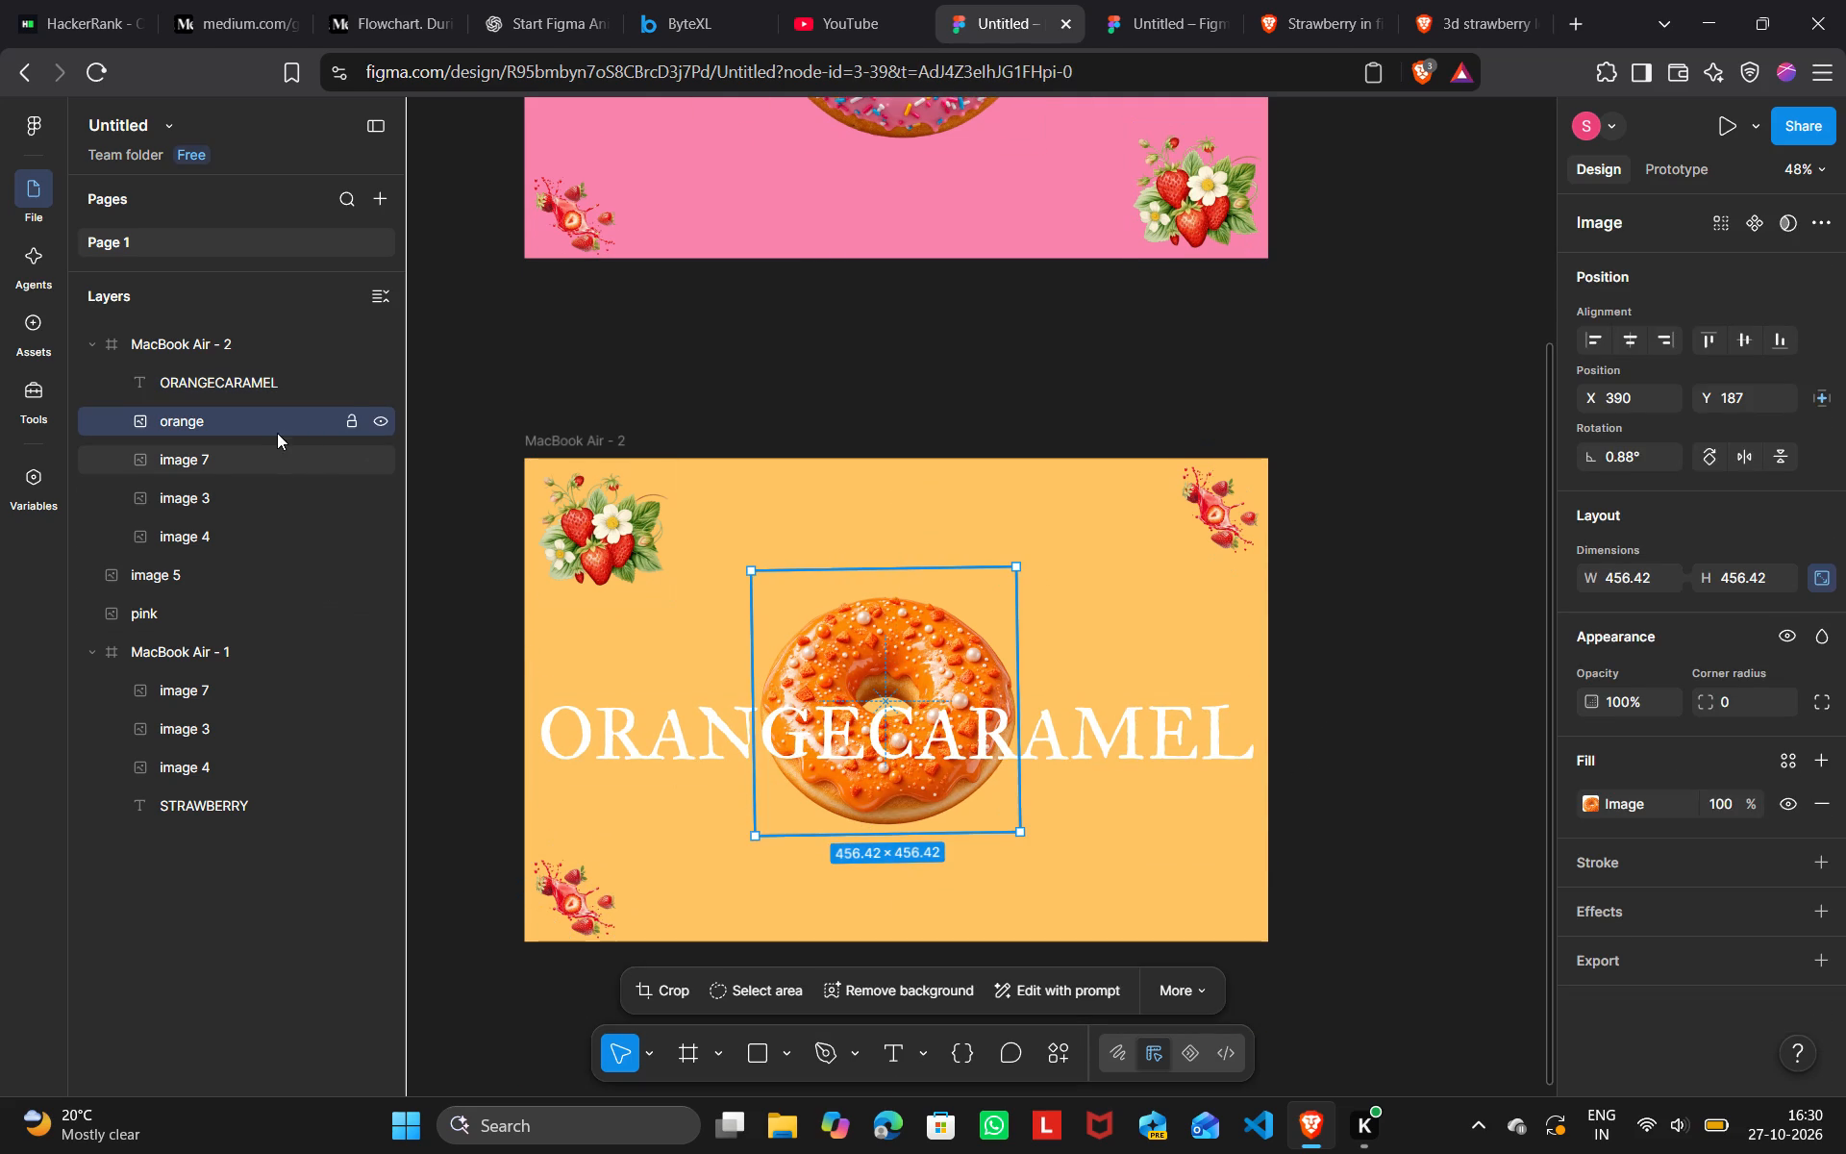
{"action": "left_click_drag", "start_coordinate": [273, 424], "coordinate": [263, 371]}
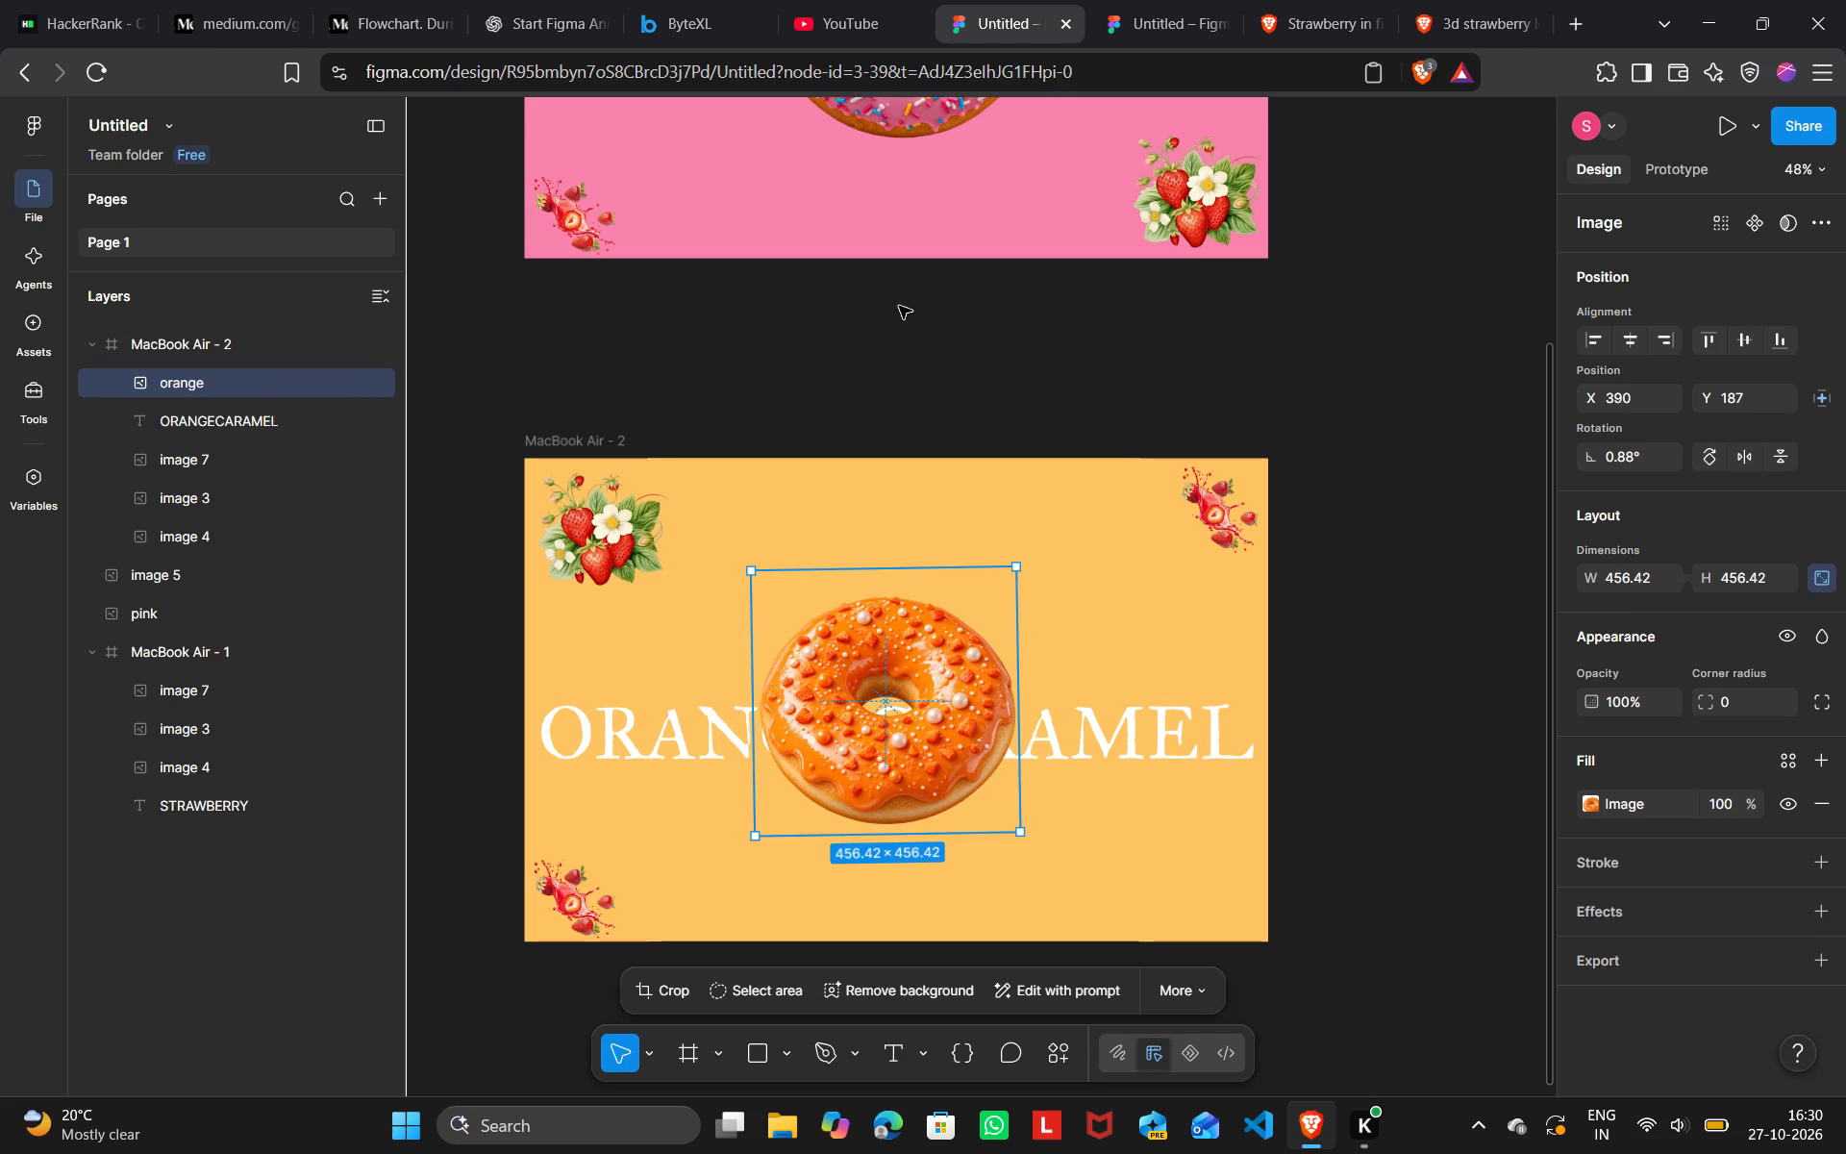
{"action": "left_click", "coordinate": [1025, 328]}
Nudge the ORANGECARAMEL text upward behind the donut to Y 355.
{"action": "left_click", "coordinate": [1080, 736]}
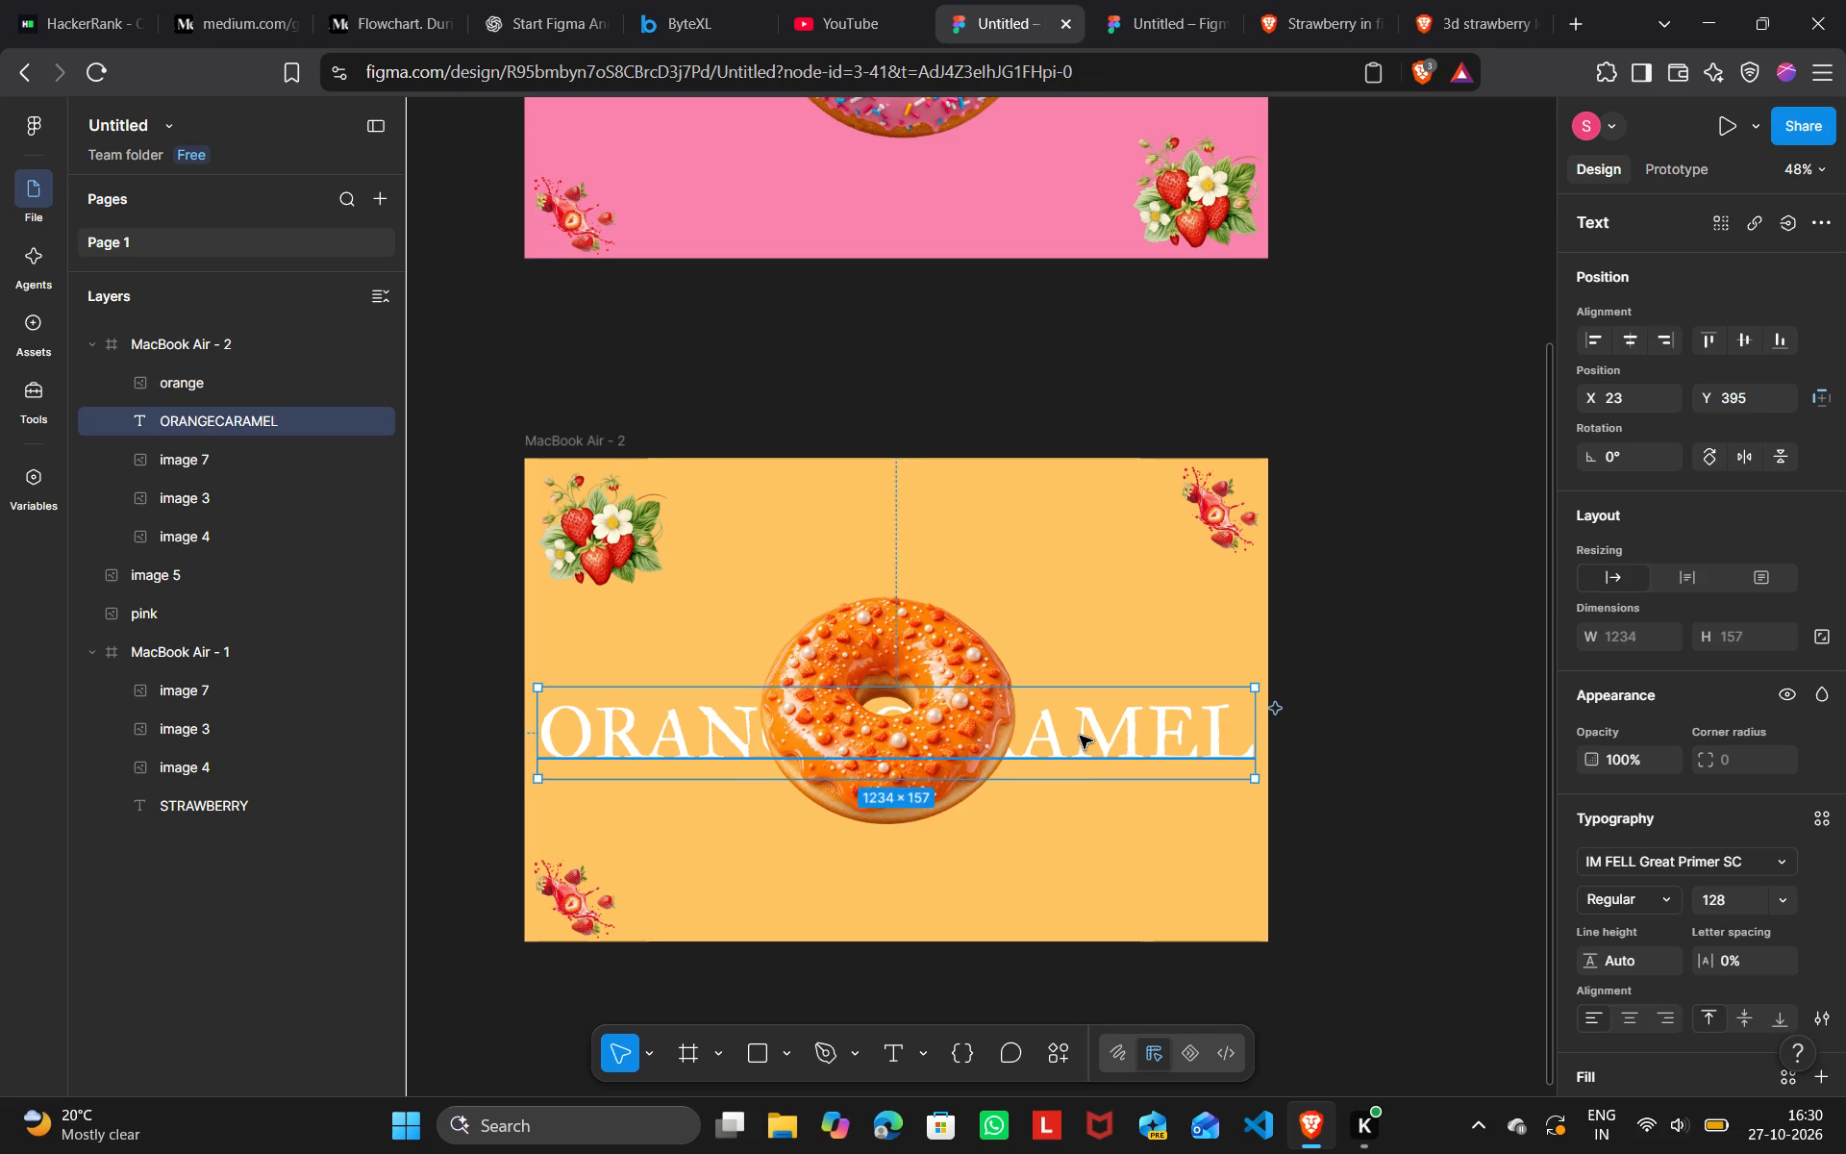
{"action": "key", "text": "Up"}
{"action": "key", "text": "Up"}
{"action": "key", "text": "Up"}
{"action": "key", "text": "Up"}
{"action": "key", "text": "Up"}
{"action": "key", "text": "Up"}
{"action": "key", "text": "Up"}
{"action": "key", "text": "Up"}
{"action": "key", "text": "Up"}
{"action": "key", "text": "Up"}
{"action": "key", "text": "Up"}
{"action": "key", "text": "Up"}
{"action": "key", "text": "Up"}
{"action": "key", "text": "Up"}
{"action": "key", "text": "Up"}
{"action": "key", "text": "Up"}
{"action": "key", "text": "Up"}
{"action": "key", "text": "Up"}
{"action": "key", "text": "Up"}
{"action": "key", "text": "Up"}
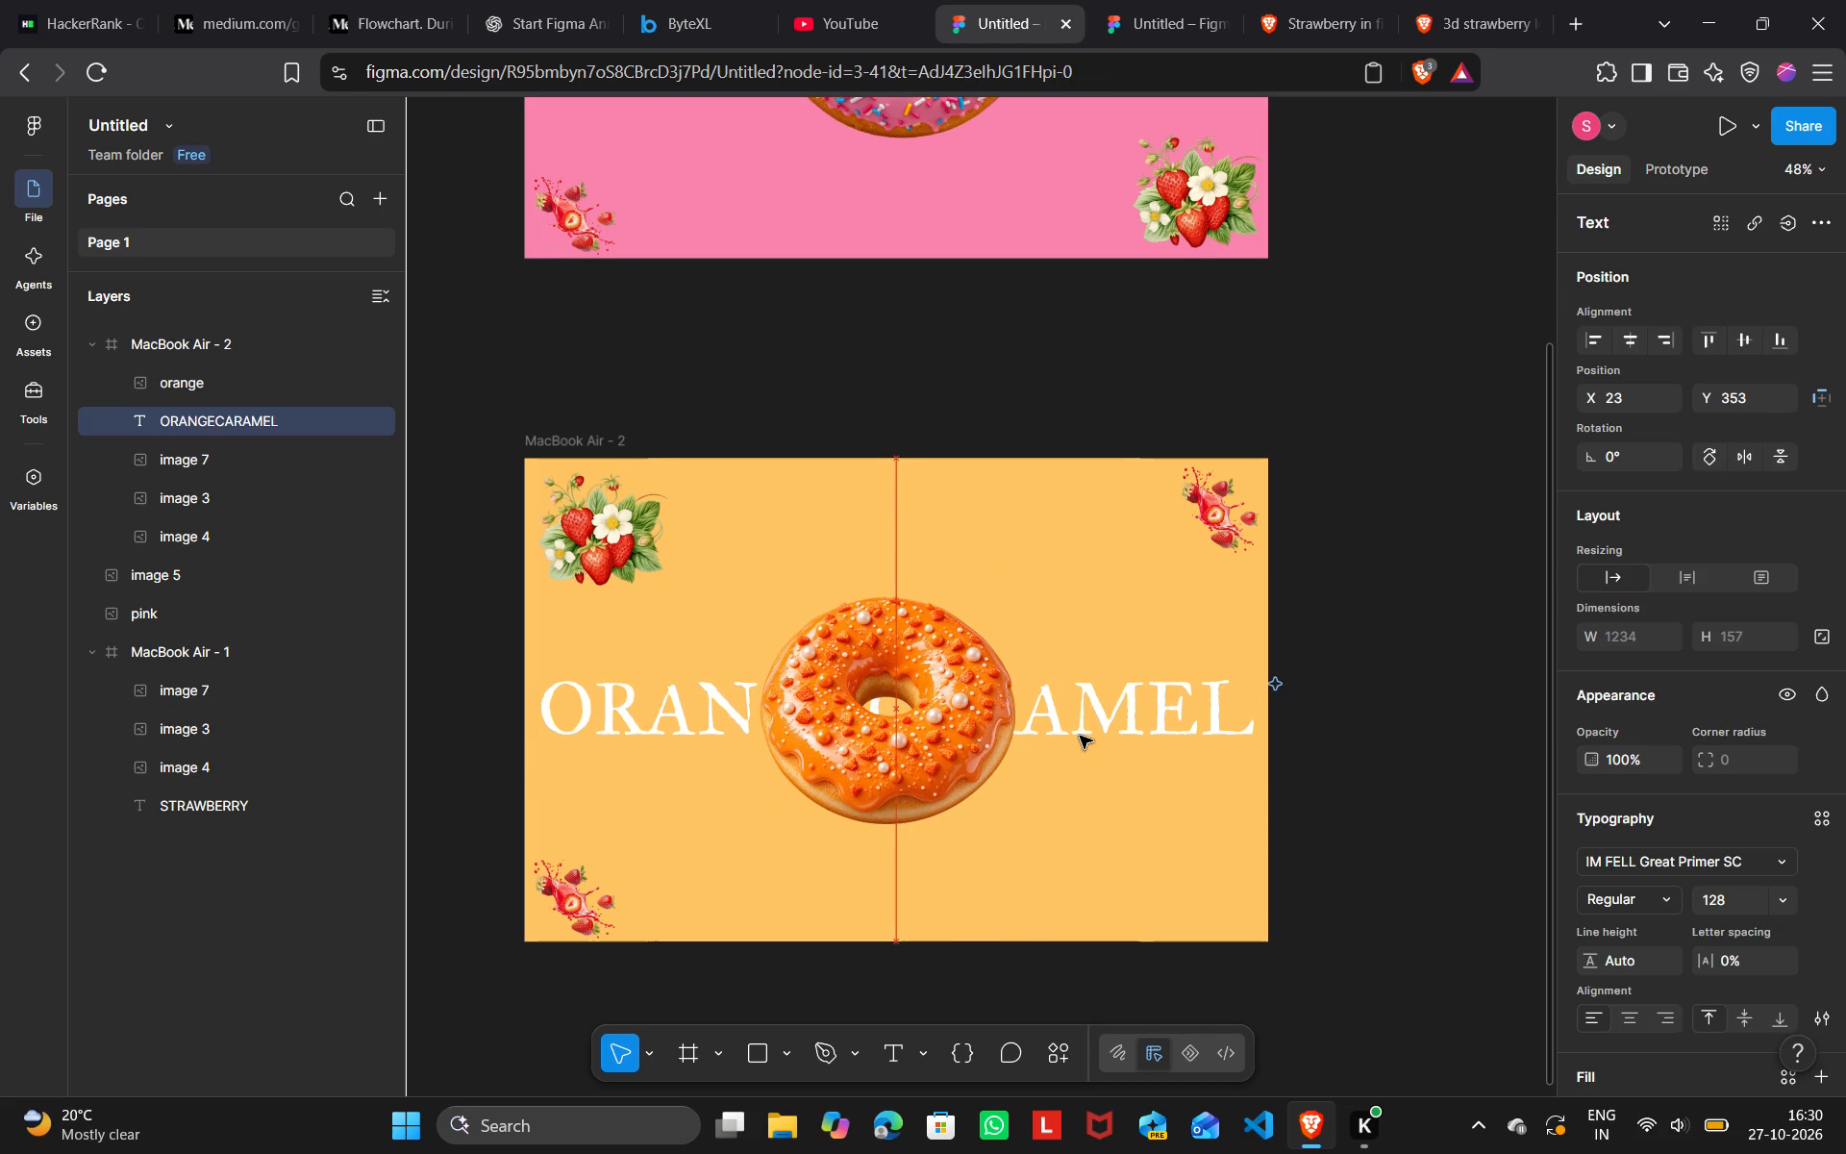
{"action": "key", "text": "Down"}
{"action": "key", "text": "Down"}
{"action": "left_click", "coordinate": [1330, 763]}
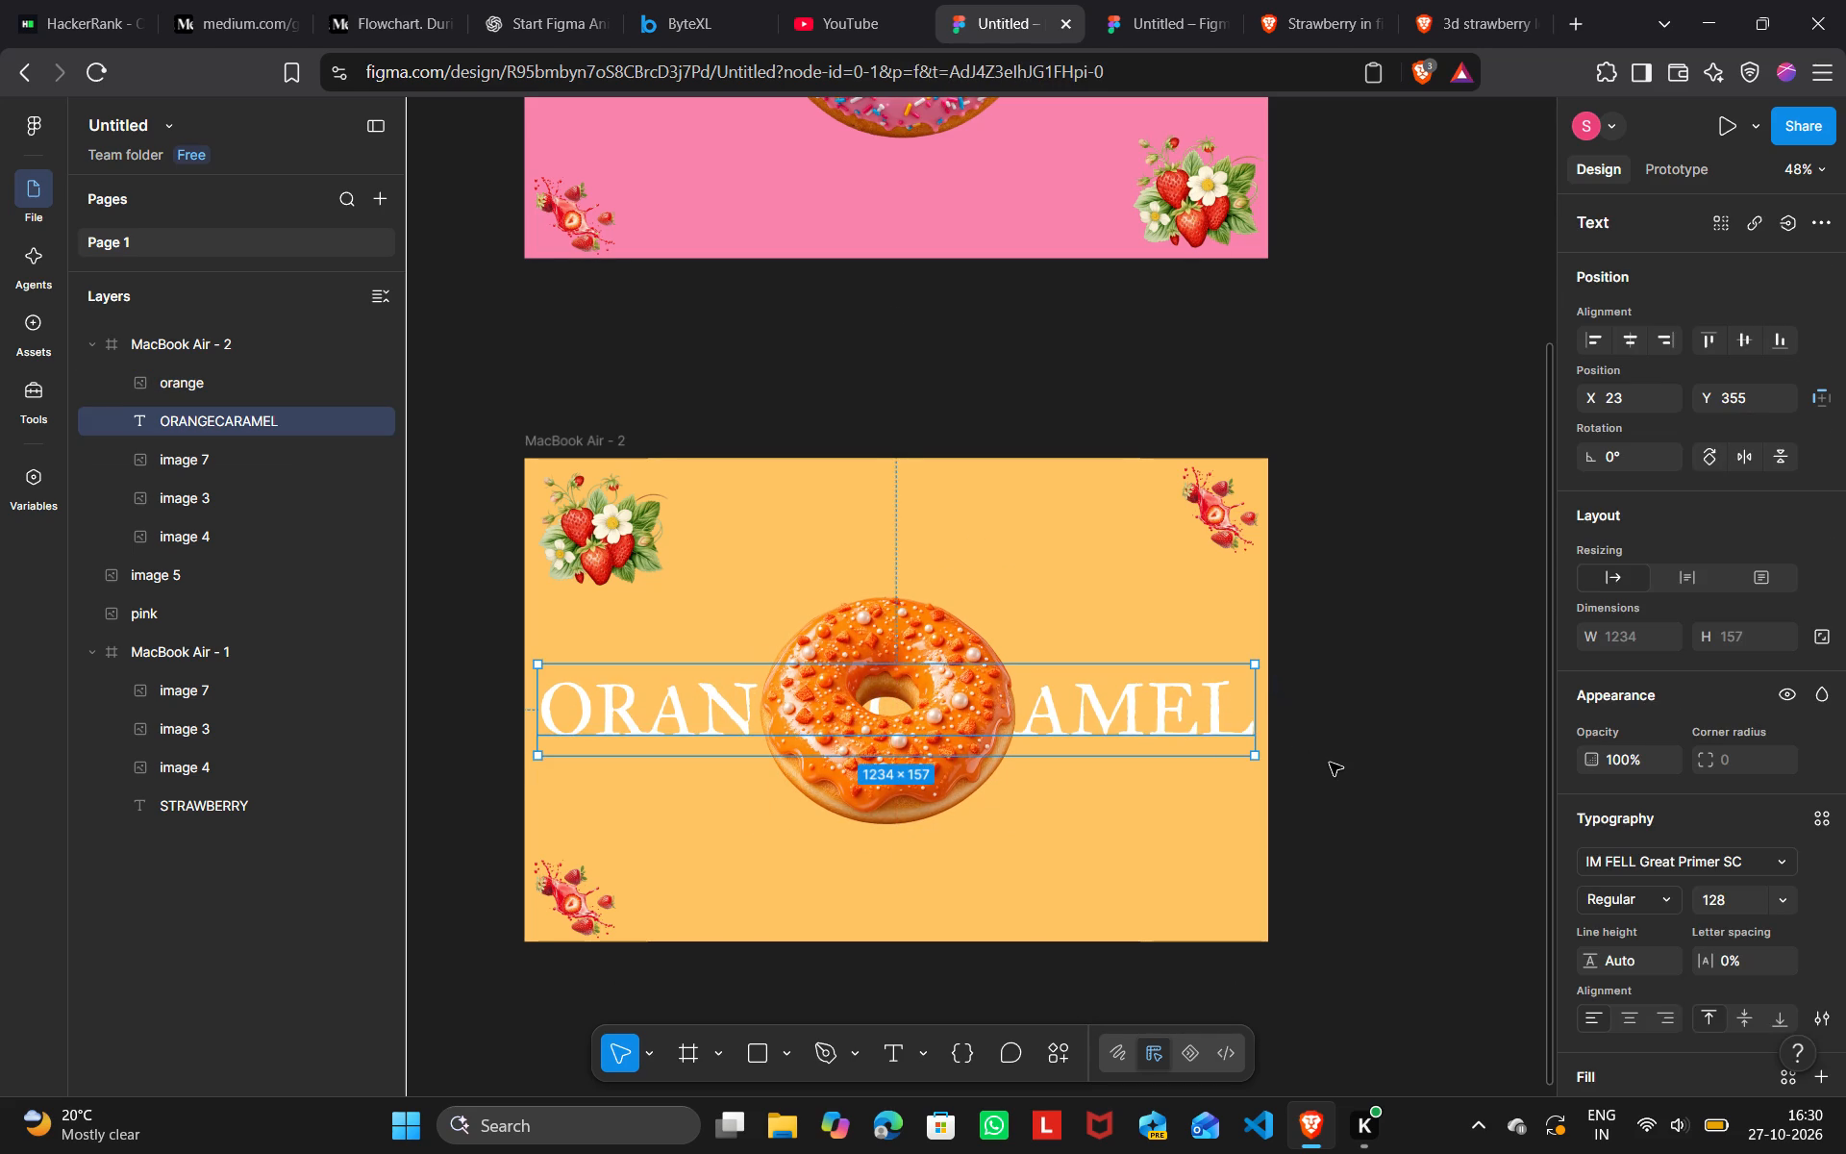
Delete the three strawberry corner images (image 3, image 4 and image 7) from MacBook Air - 2.
{"action": "left_click", "coordinate": [1193, 511]}
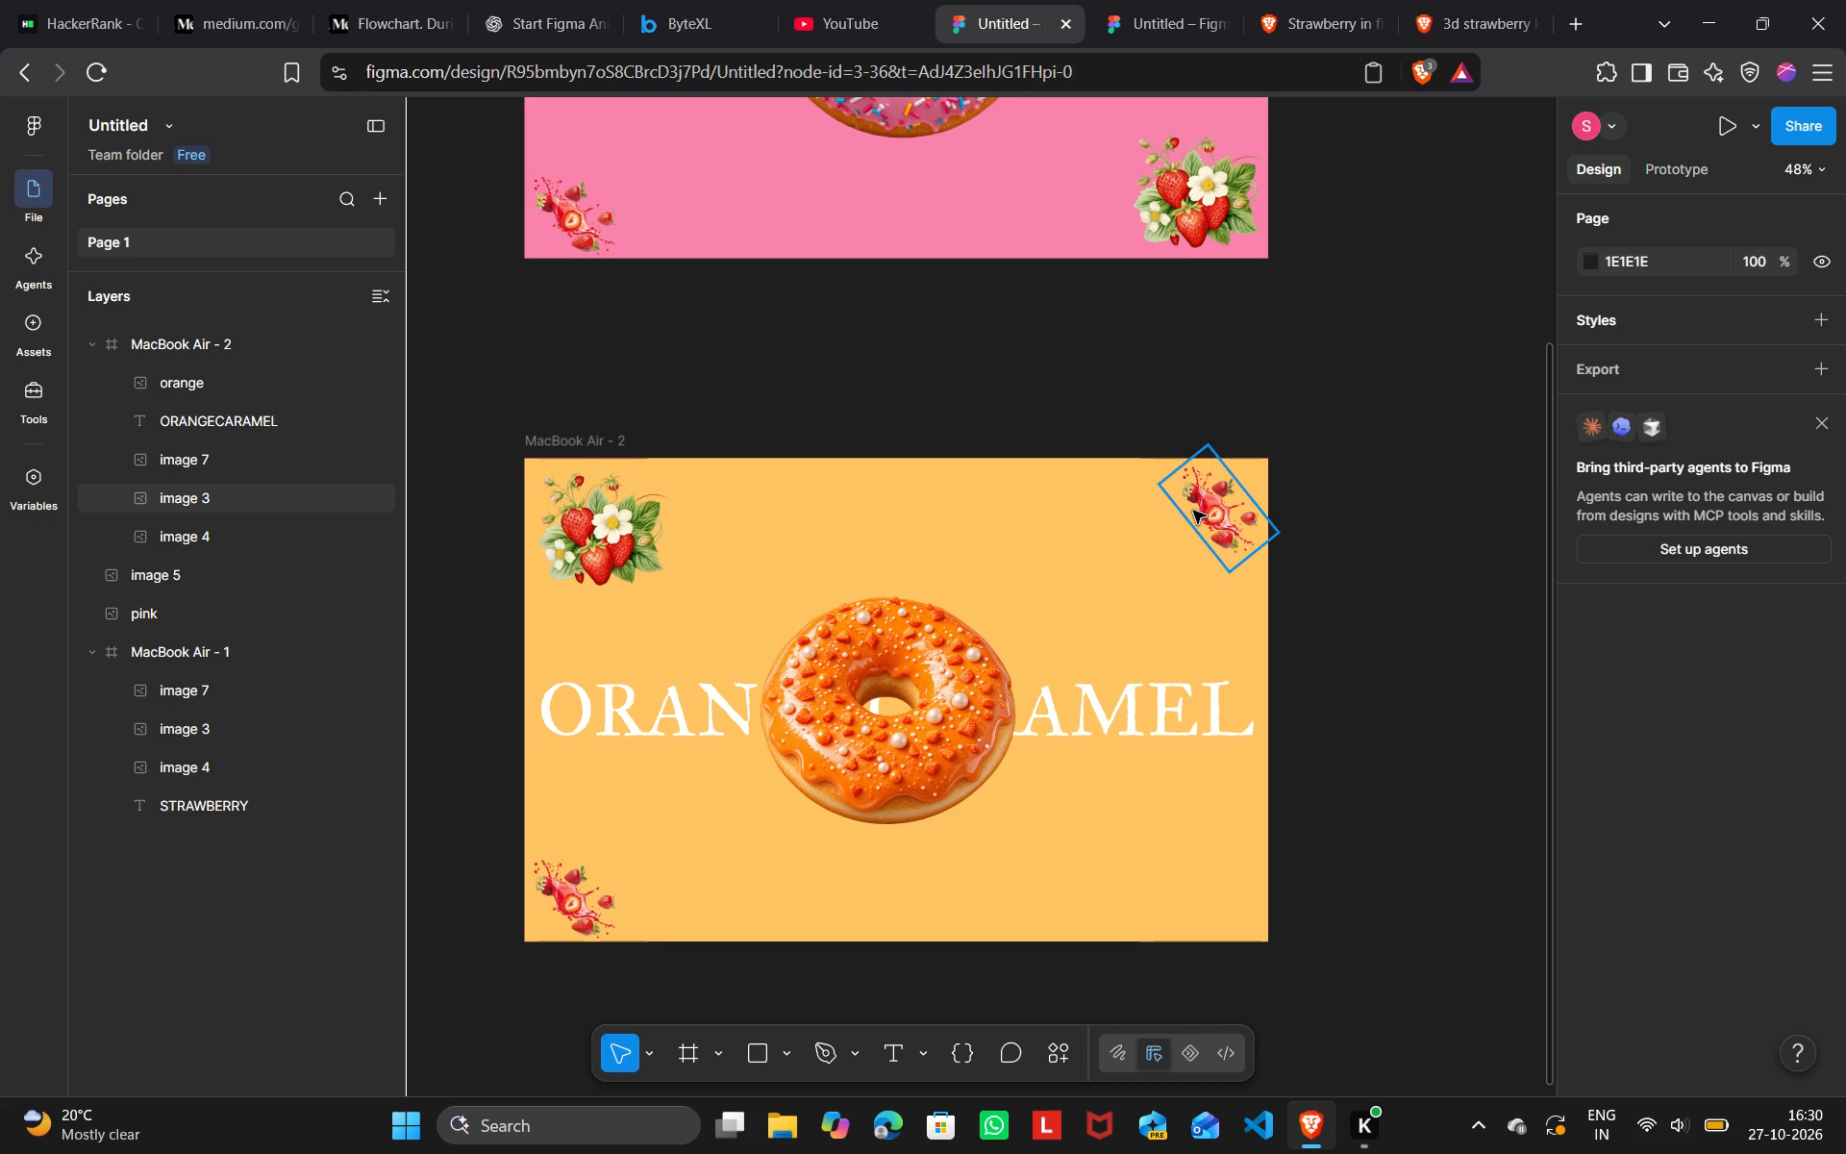
{"action": "key", "text": "Delete"}
{"action": "left_click", "coordinate": [609, 574]}
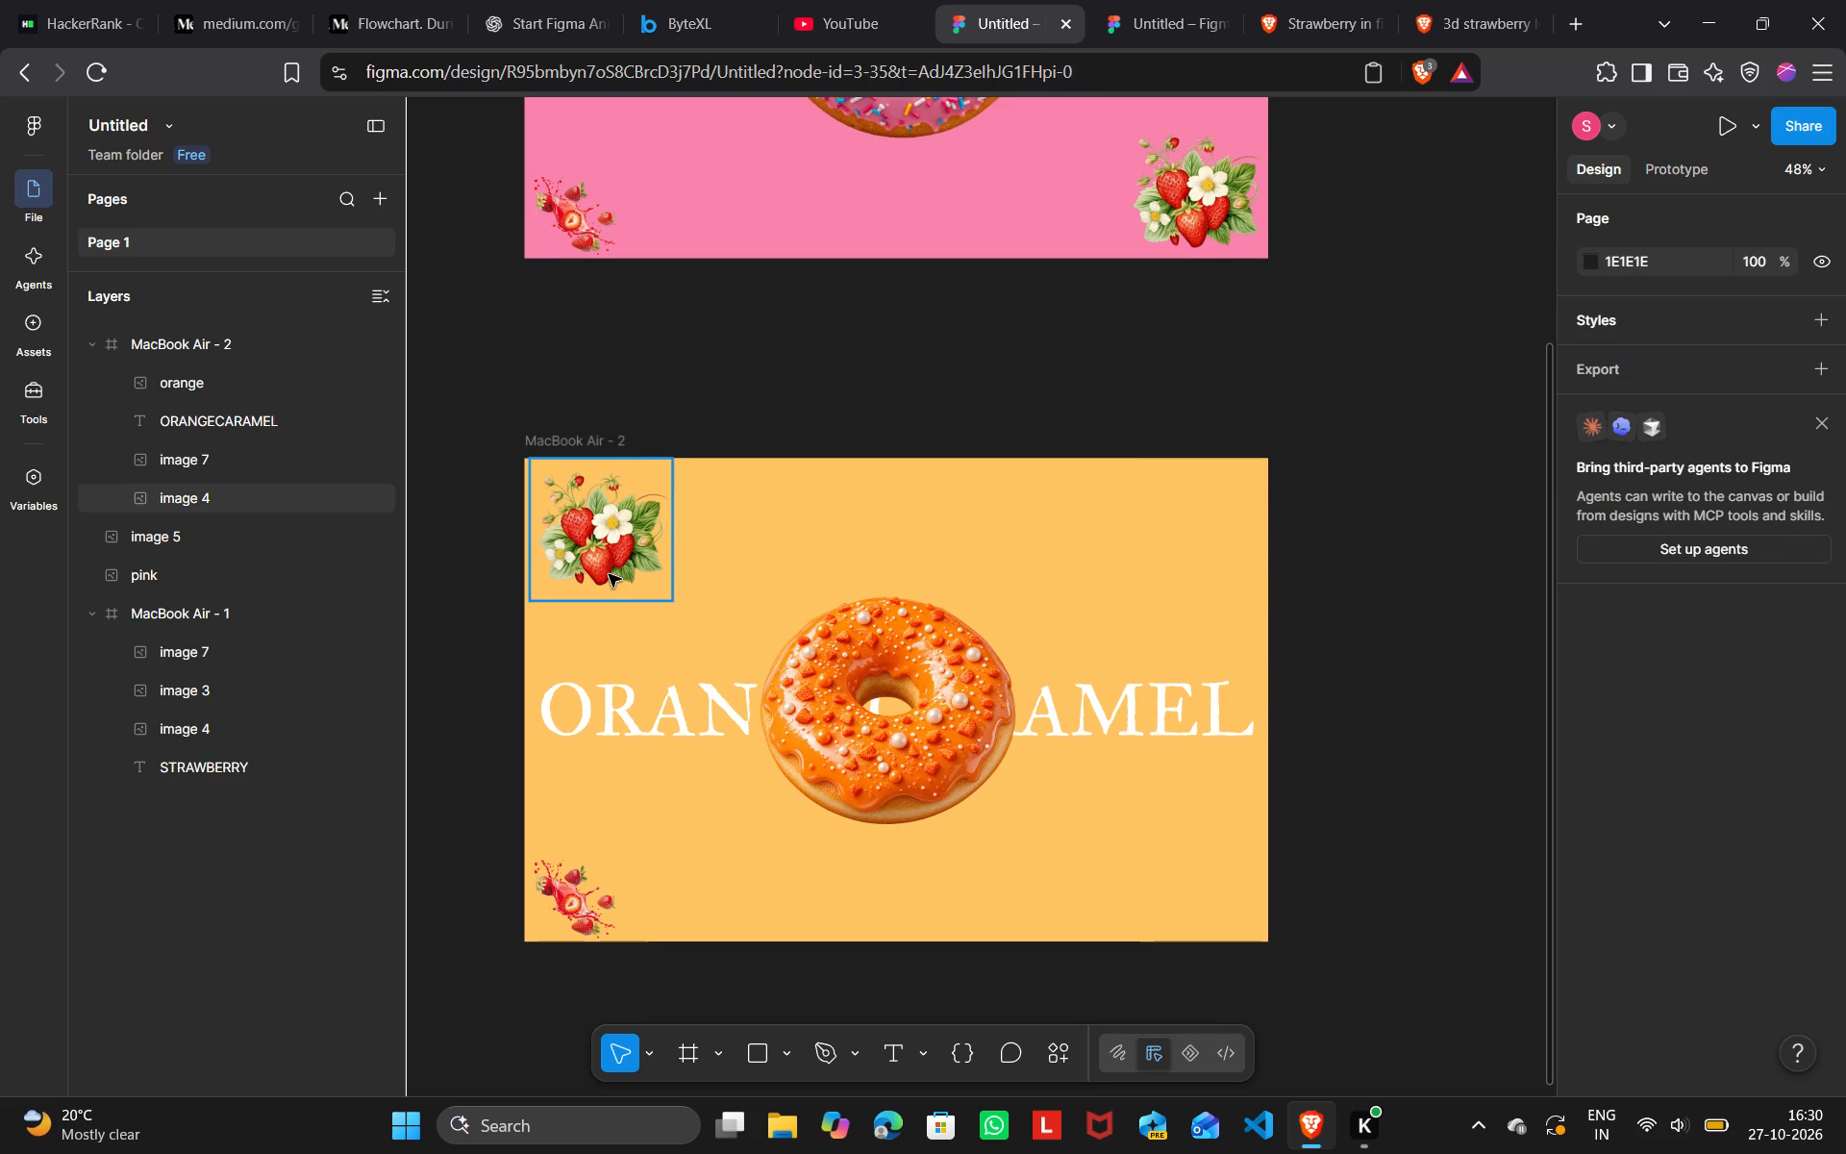
{"action": "key", "text": "Delete"}
{"action": "scroll", "coordinate": [609, 574], "scroll_direction": "down", "scroll_amount": 1}
{"action": "left_click", "coordinate": [578, 677]}
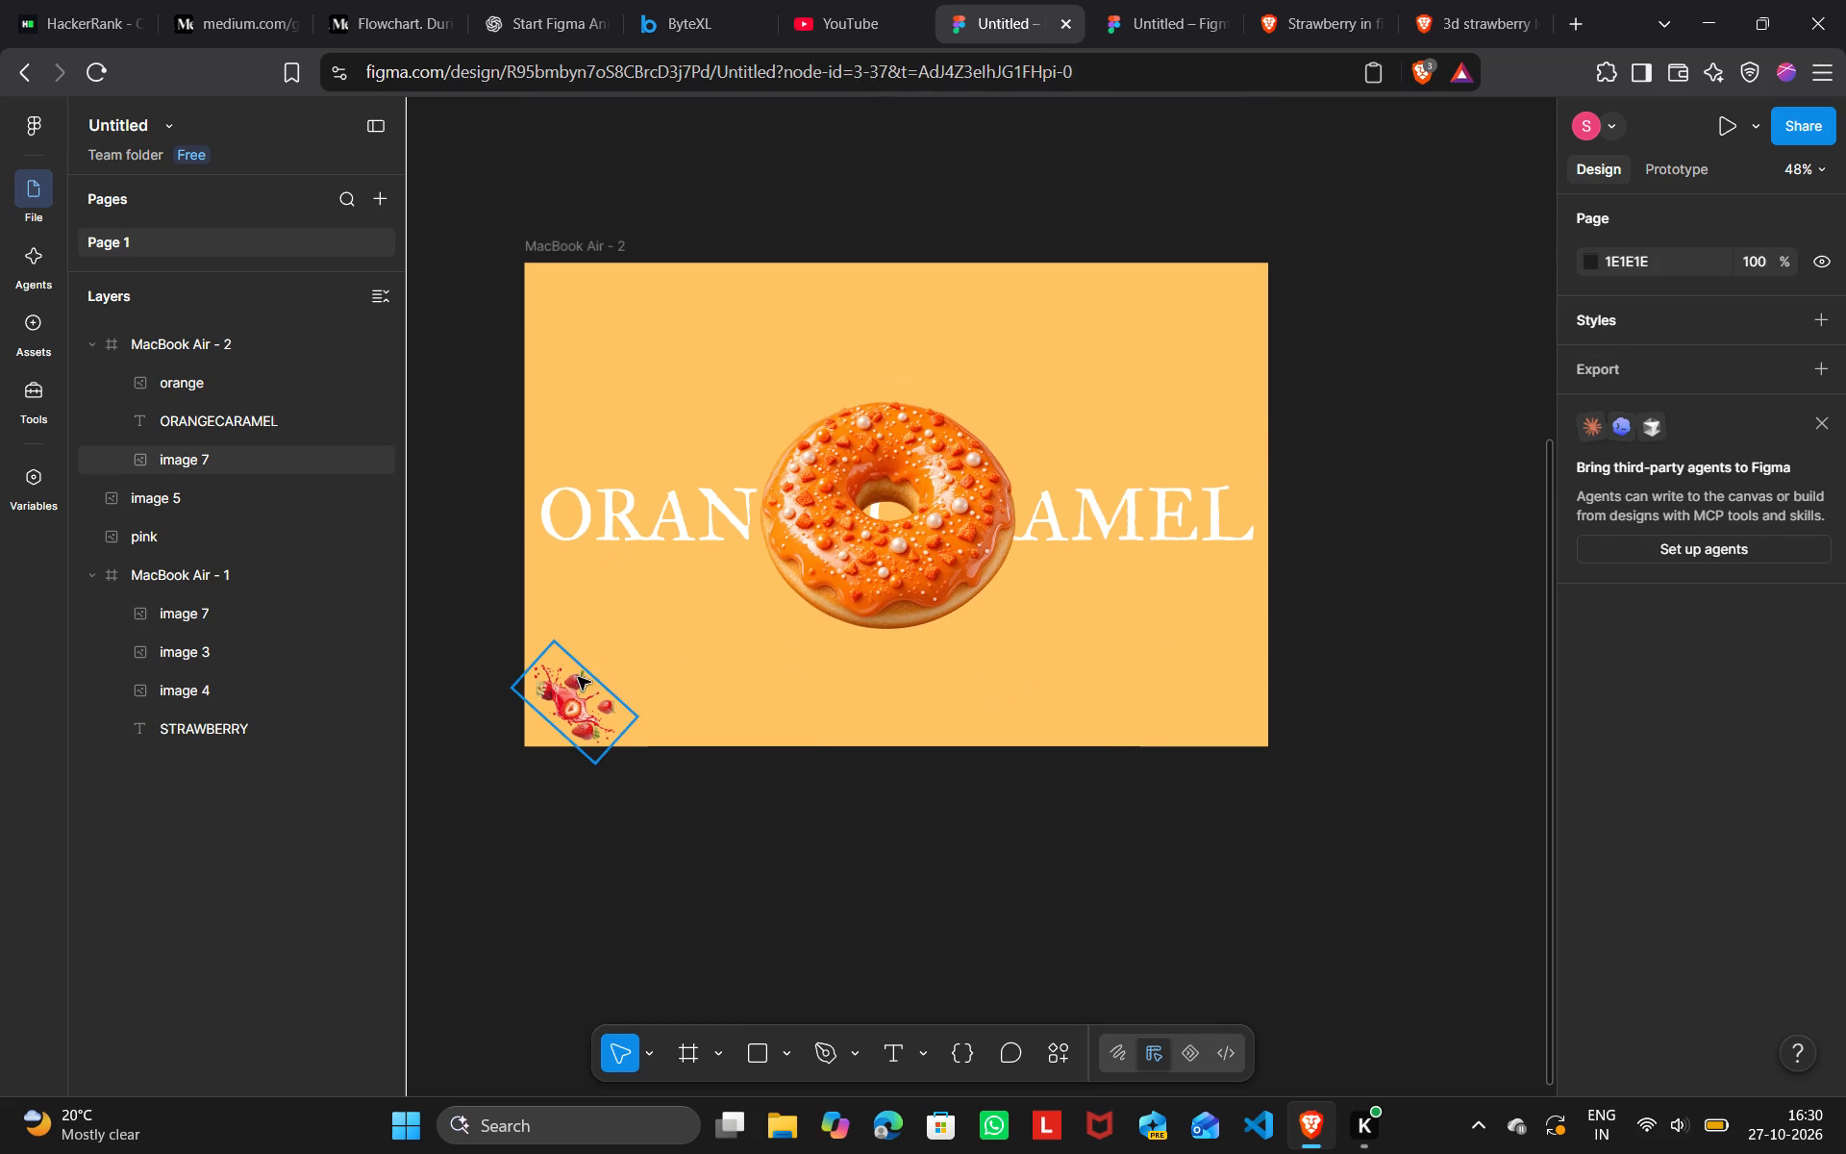
{"action": "key", "text": "Delete"}
{"action": "left_click", "coordinate": [838, 969]}
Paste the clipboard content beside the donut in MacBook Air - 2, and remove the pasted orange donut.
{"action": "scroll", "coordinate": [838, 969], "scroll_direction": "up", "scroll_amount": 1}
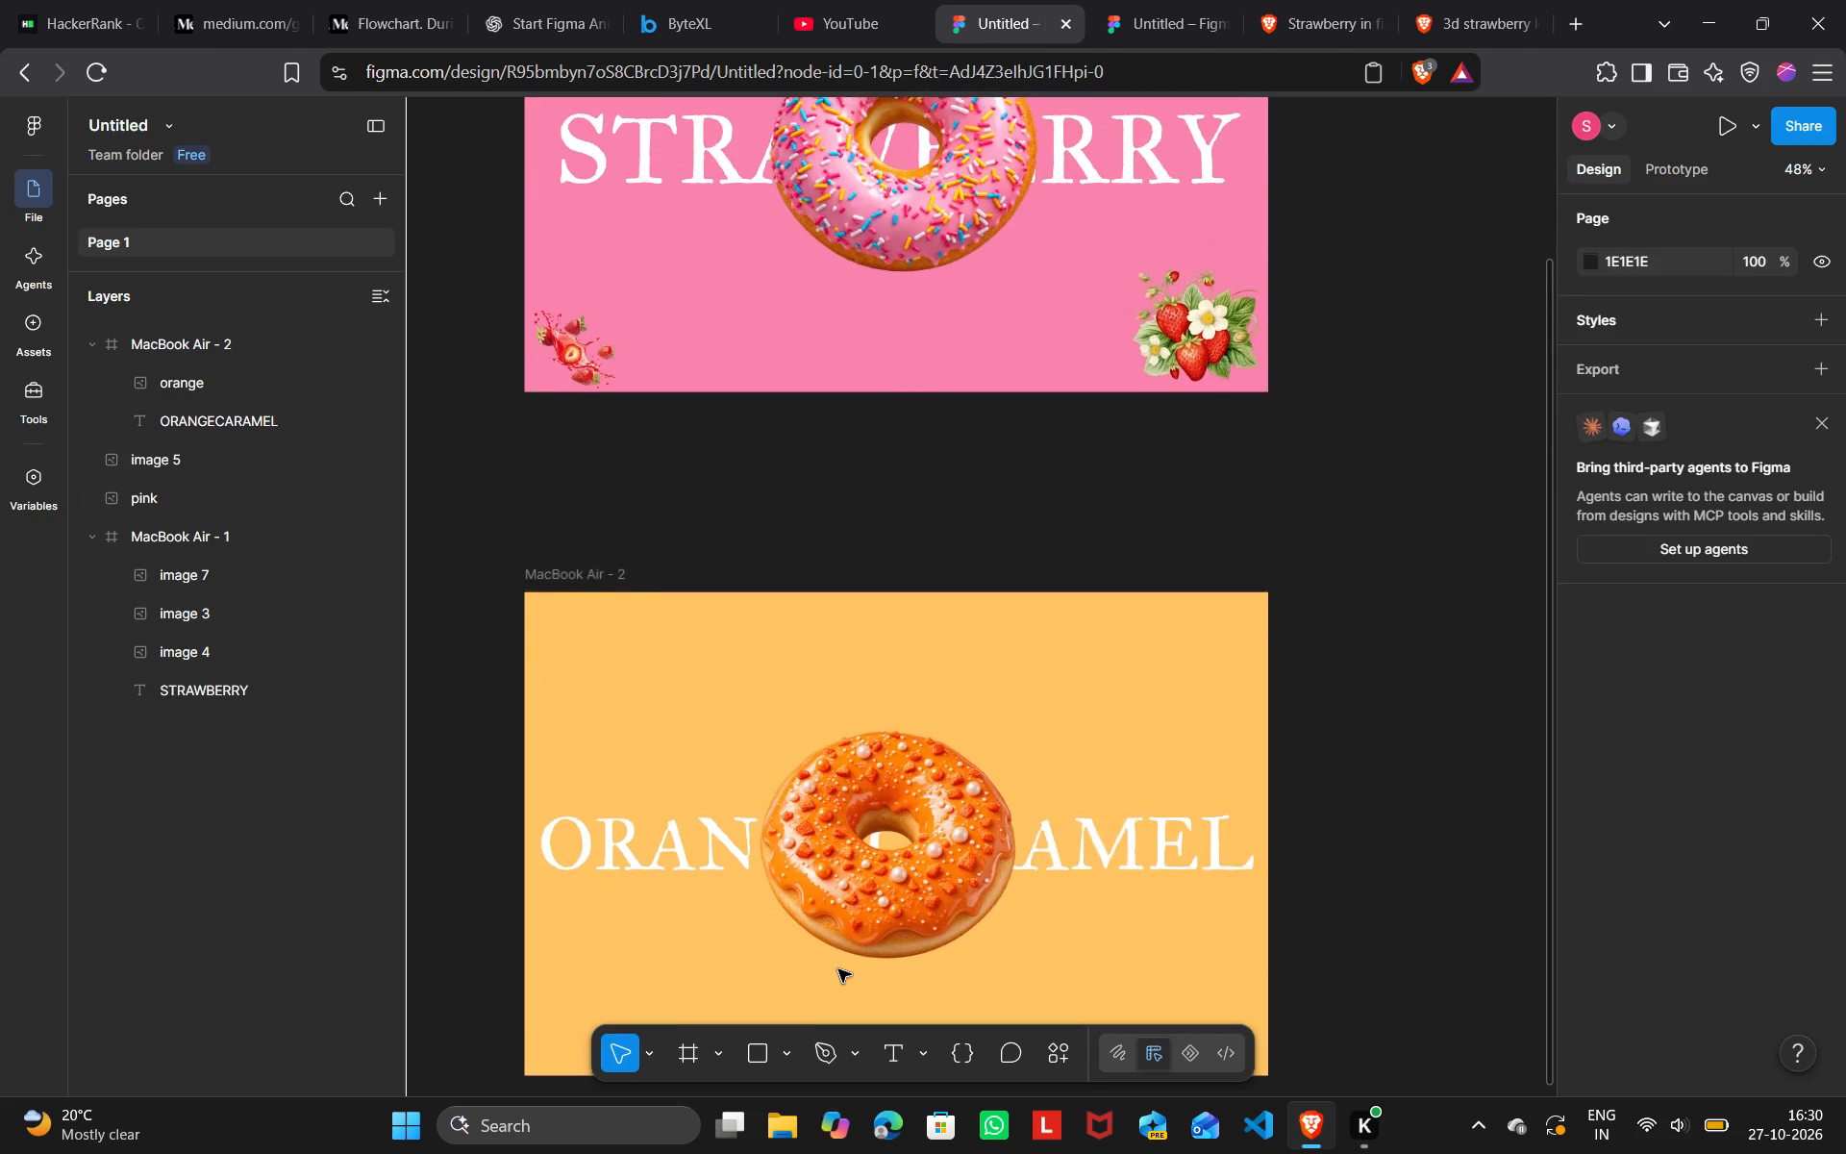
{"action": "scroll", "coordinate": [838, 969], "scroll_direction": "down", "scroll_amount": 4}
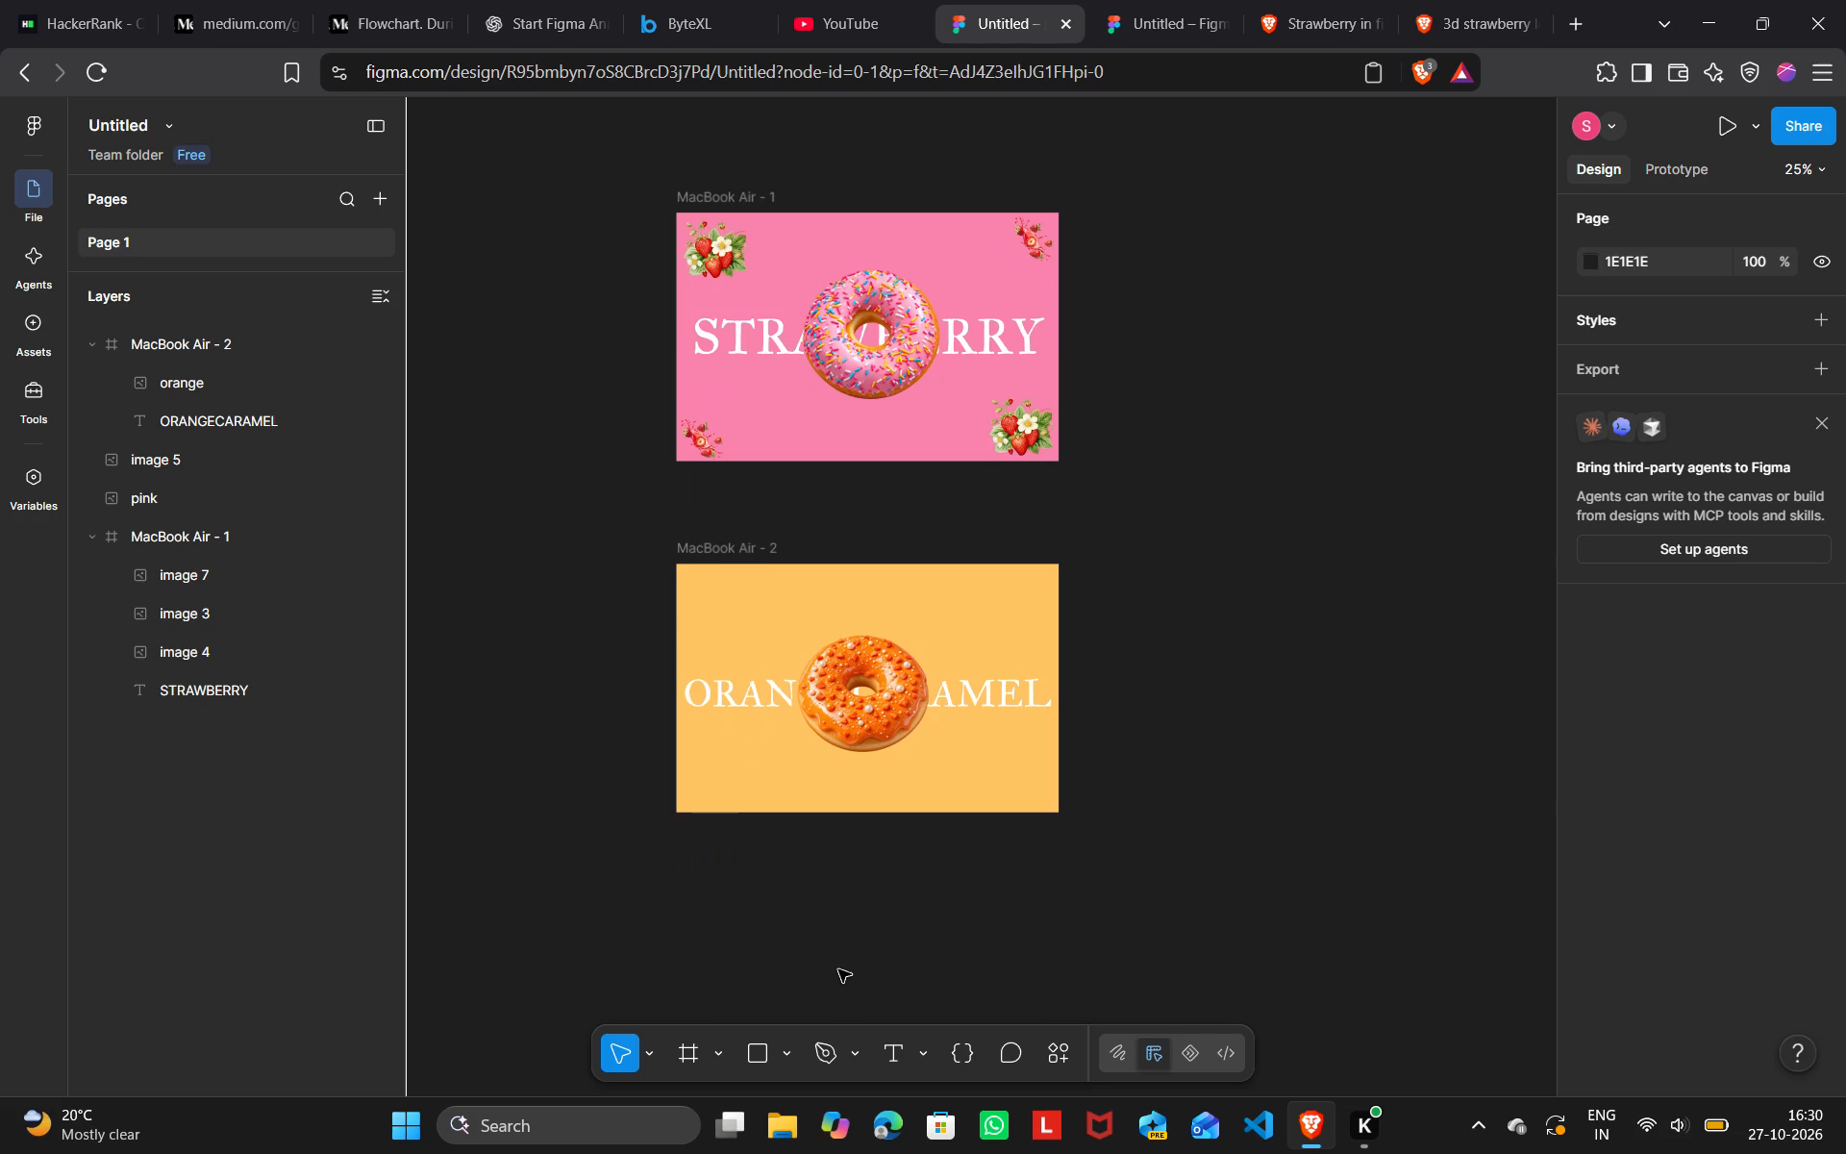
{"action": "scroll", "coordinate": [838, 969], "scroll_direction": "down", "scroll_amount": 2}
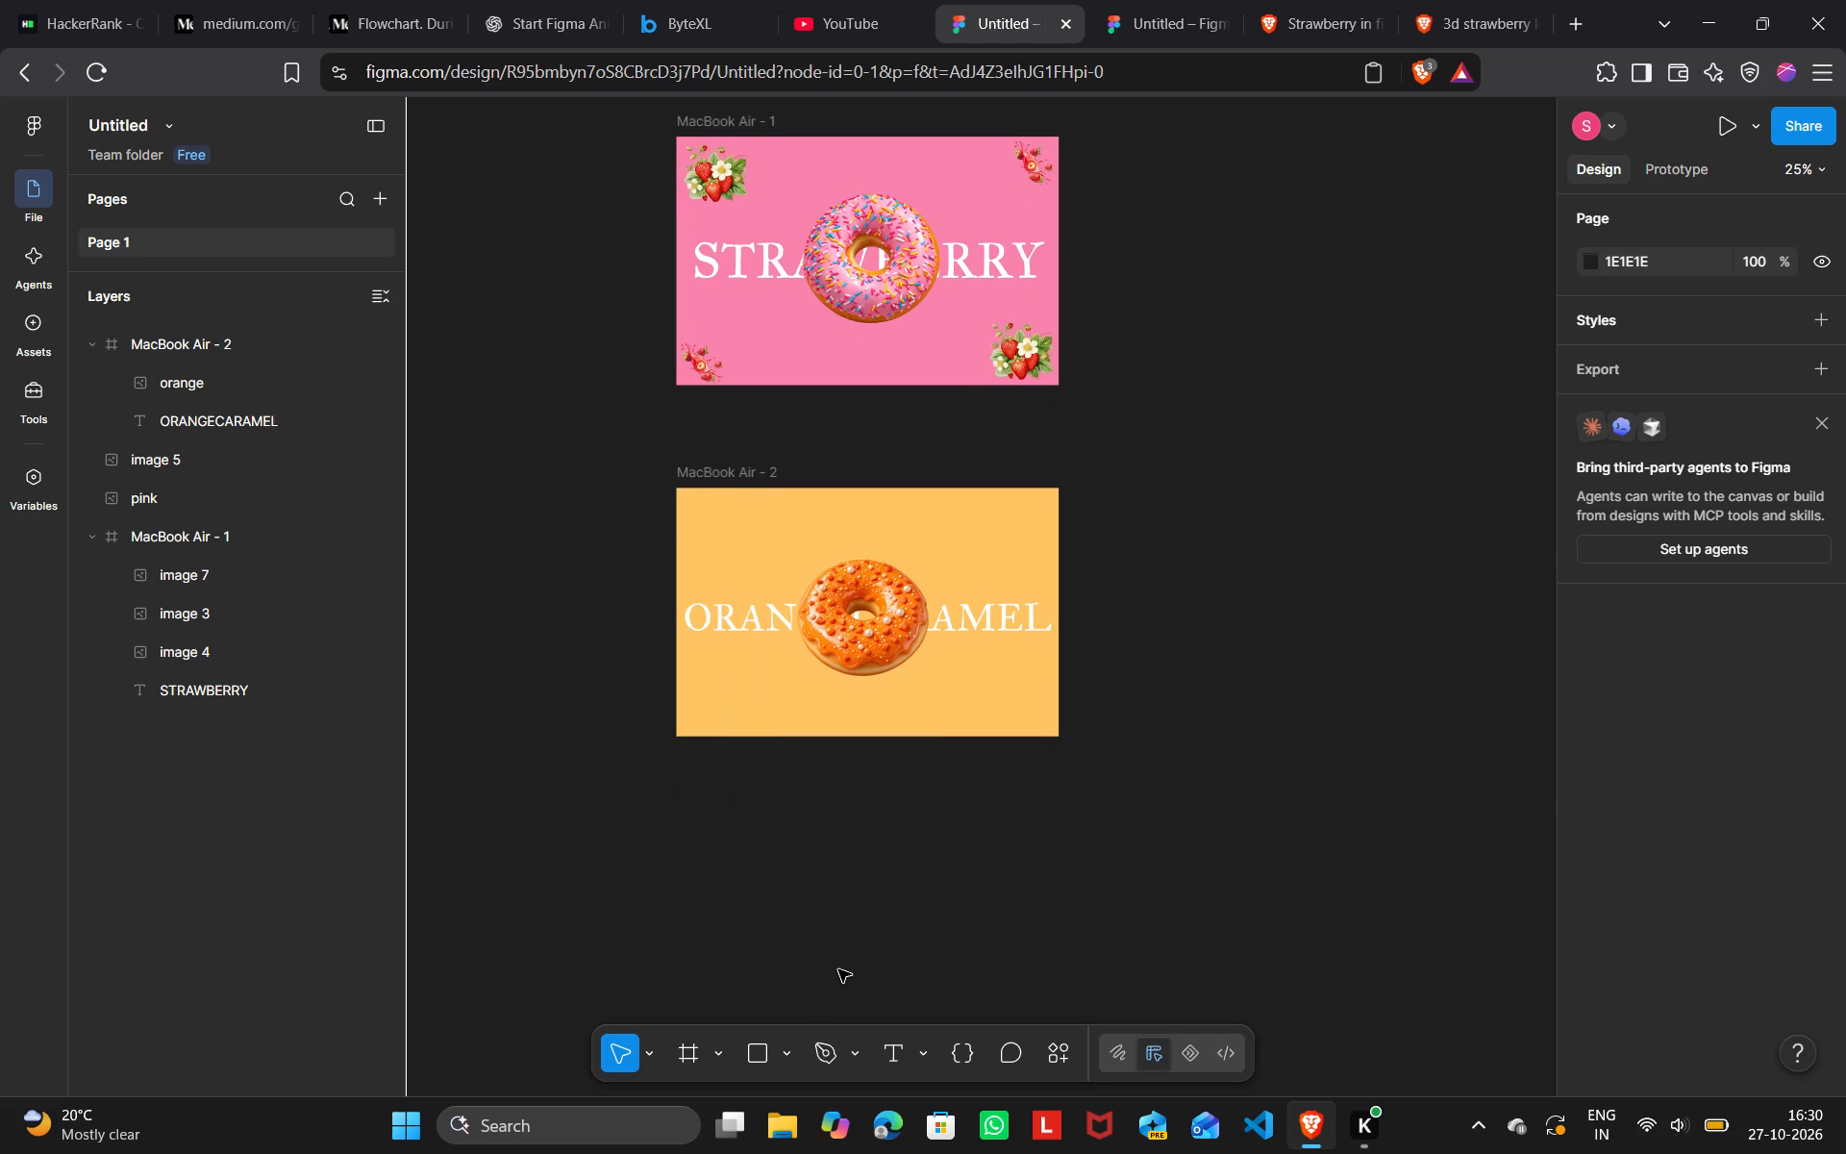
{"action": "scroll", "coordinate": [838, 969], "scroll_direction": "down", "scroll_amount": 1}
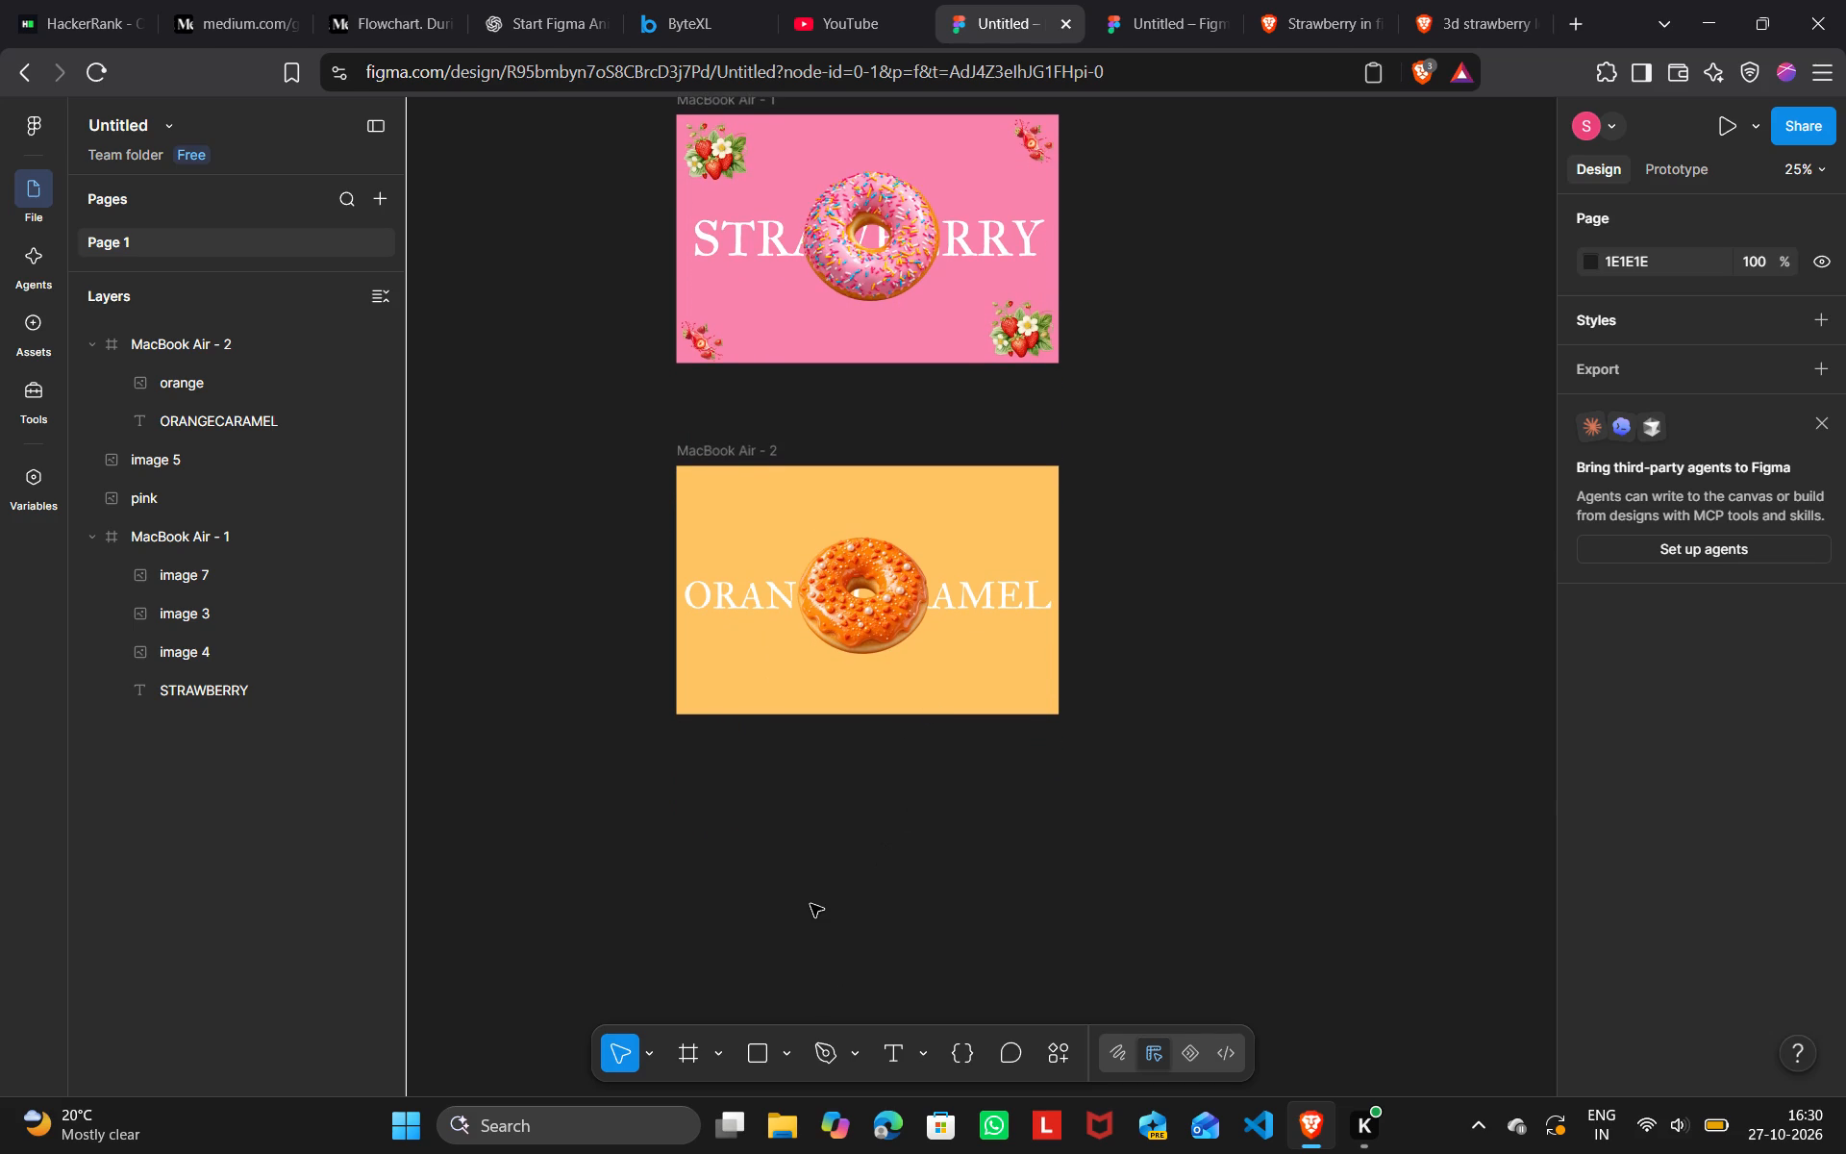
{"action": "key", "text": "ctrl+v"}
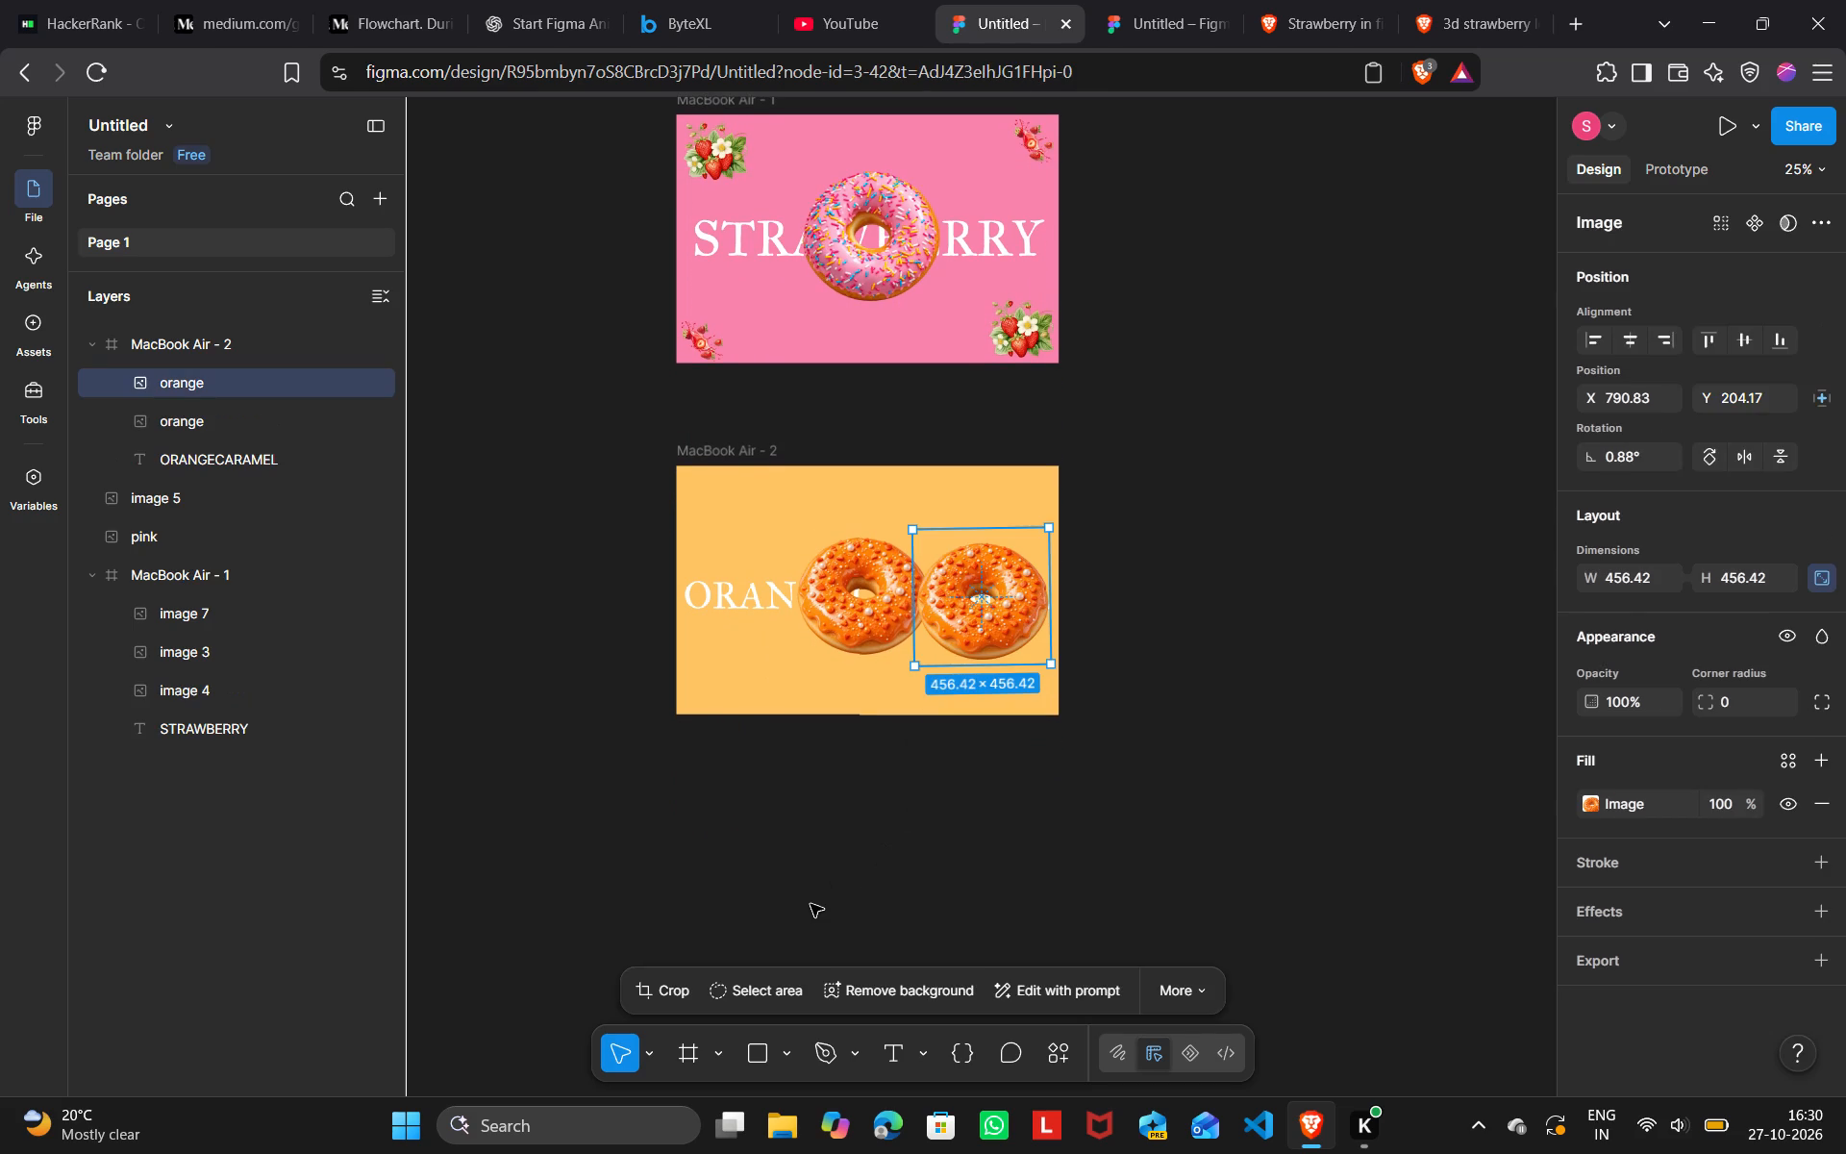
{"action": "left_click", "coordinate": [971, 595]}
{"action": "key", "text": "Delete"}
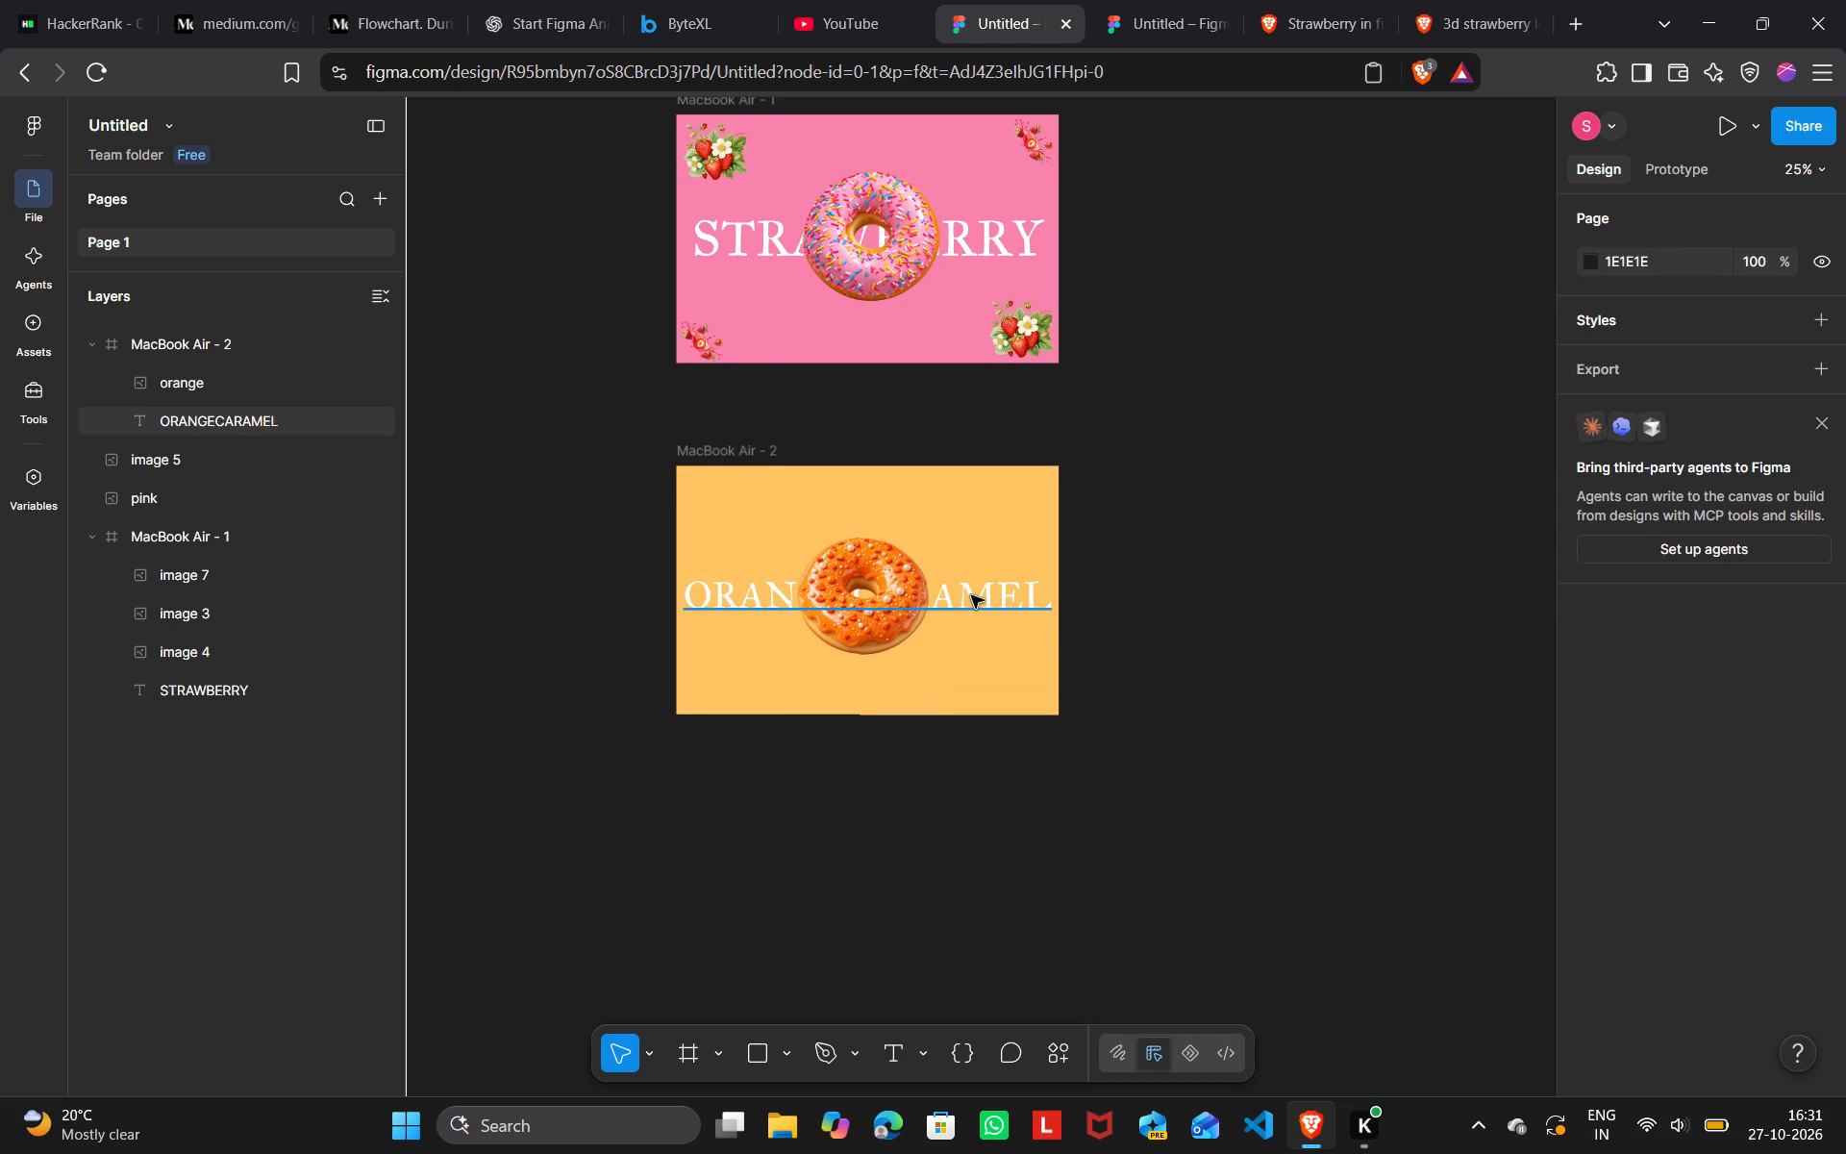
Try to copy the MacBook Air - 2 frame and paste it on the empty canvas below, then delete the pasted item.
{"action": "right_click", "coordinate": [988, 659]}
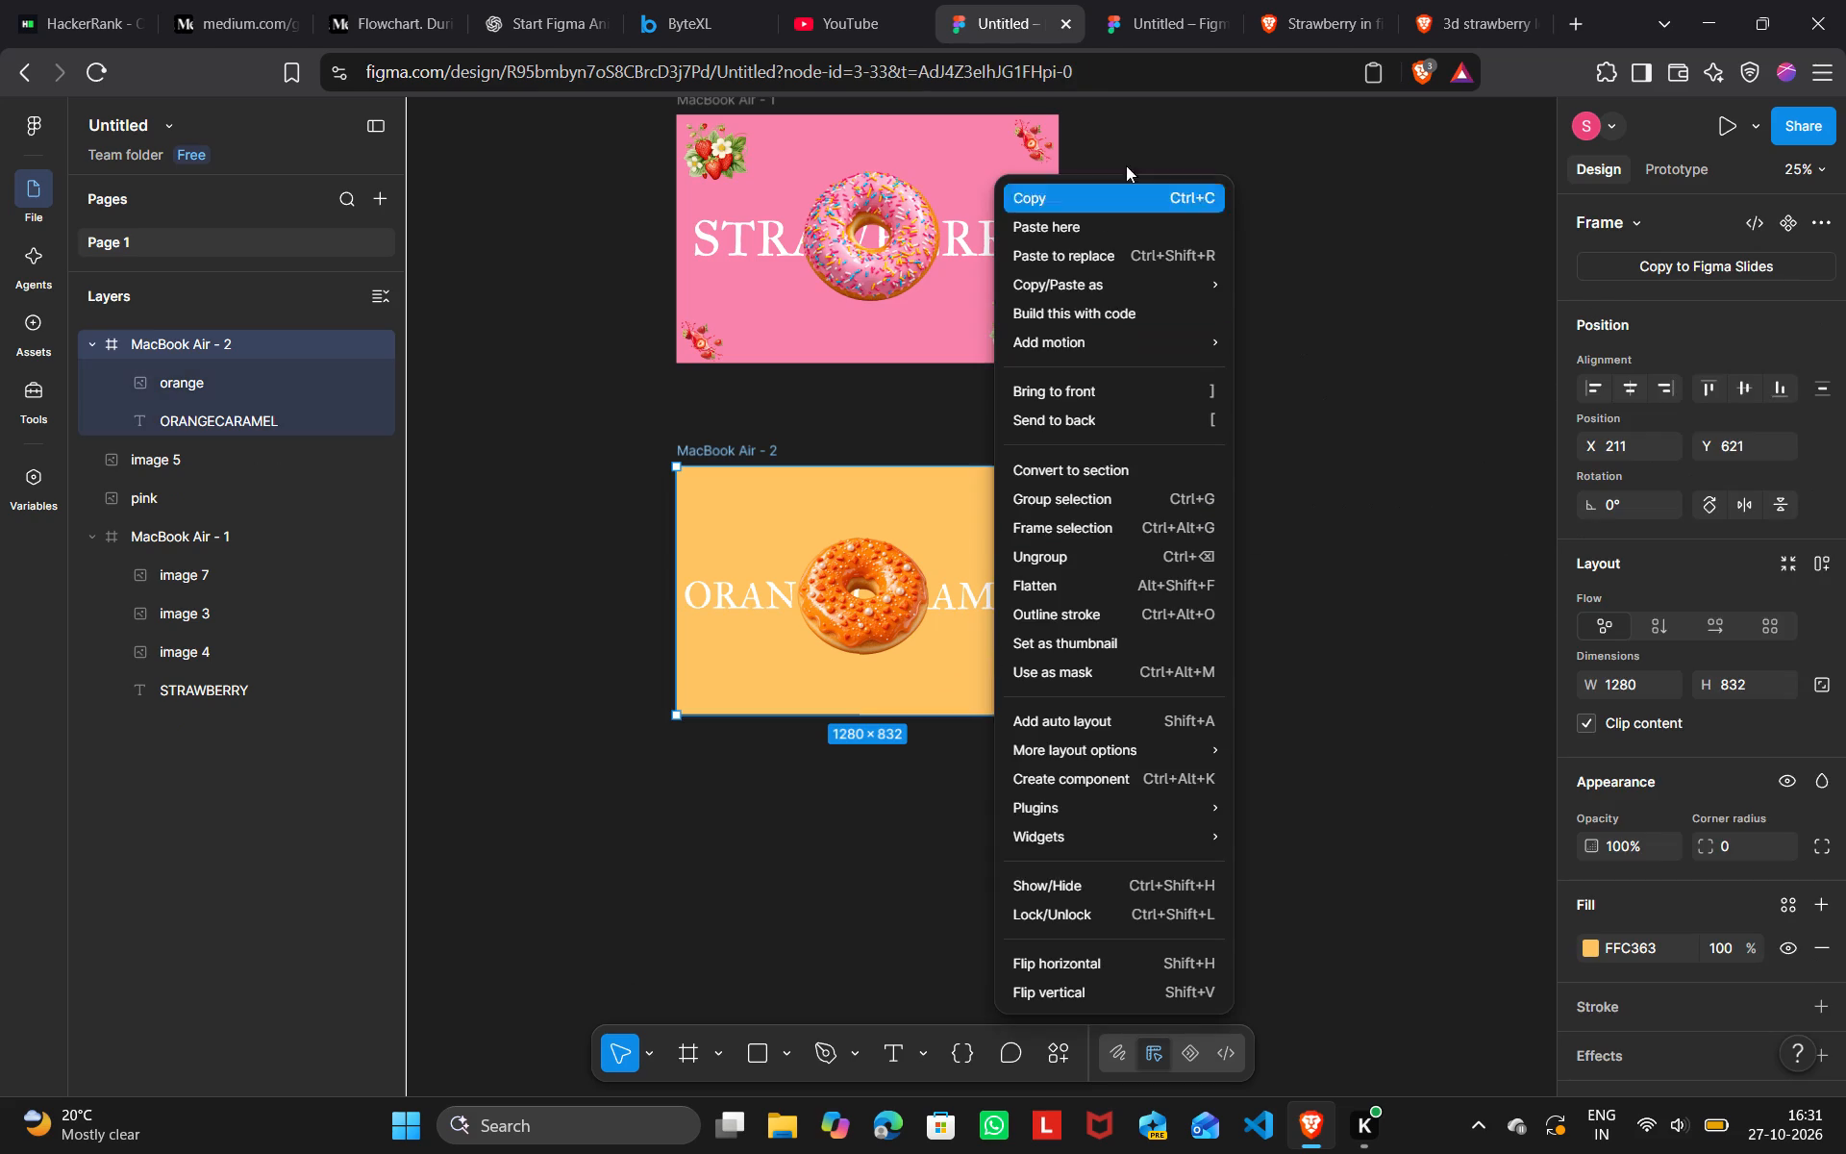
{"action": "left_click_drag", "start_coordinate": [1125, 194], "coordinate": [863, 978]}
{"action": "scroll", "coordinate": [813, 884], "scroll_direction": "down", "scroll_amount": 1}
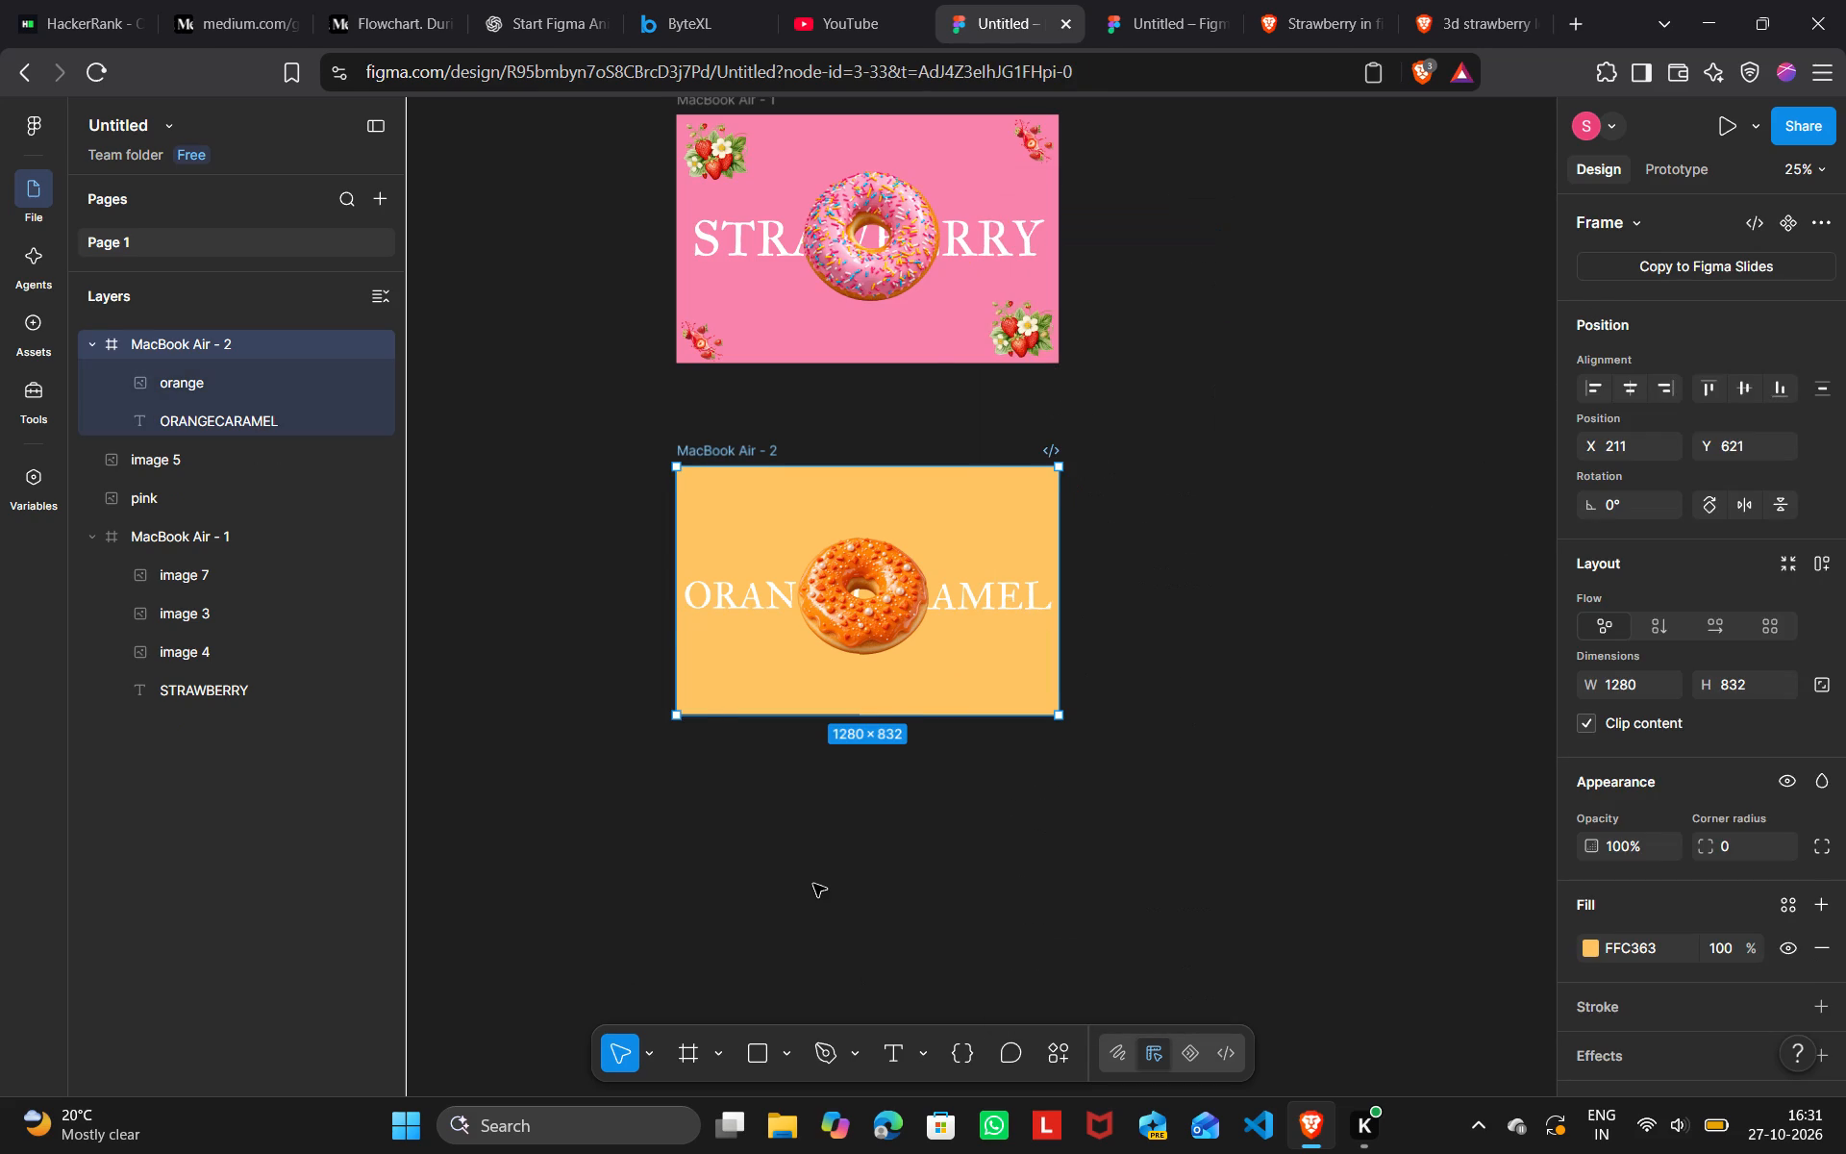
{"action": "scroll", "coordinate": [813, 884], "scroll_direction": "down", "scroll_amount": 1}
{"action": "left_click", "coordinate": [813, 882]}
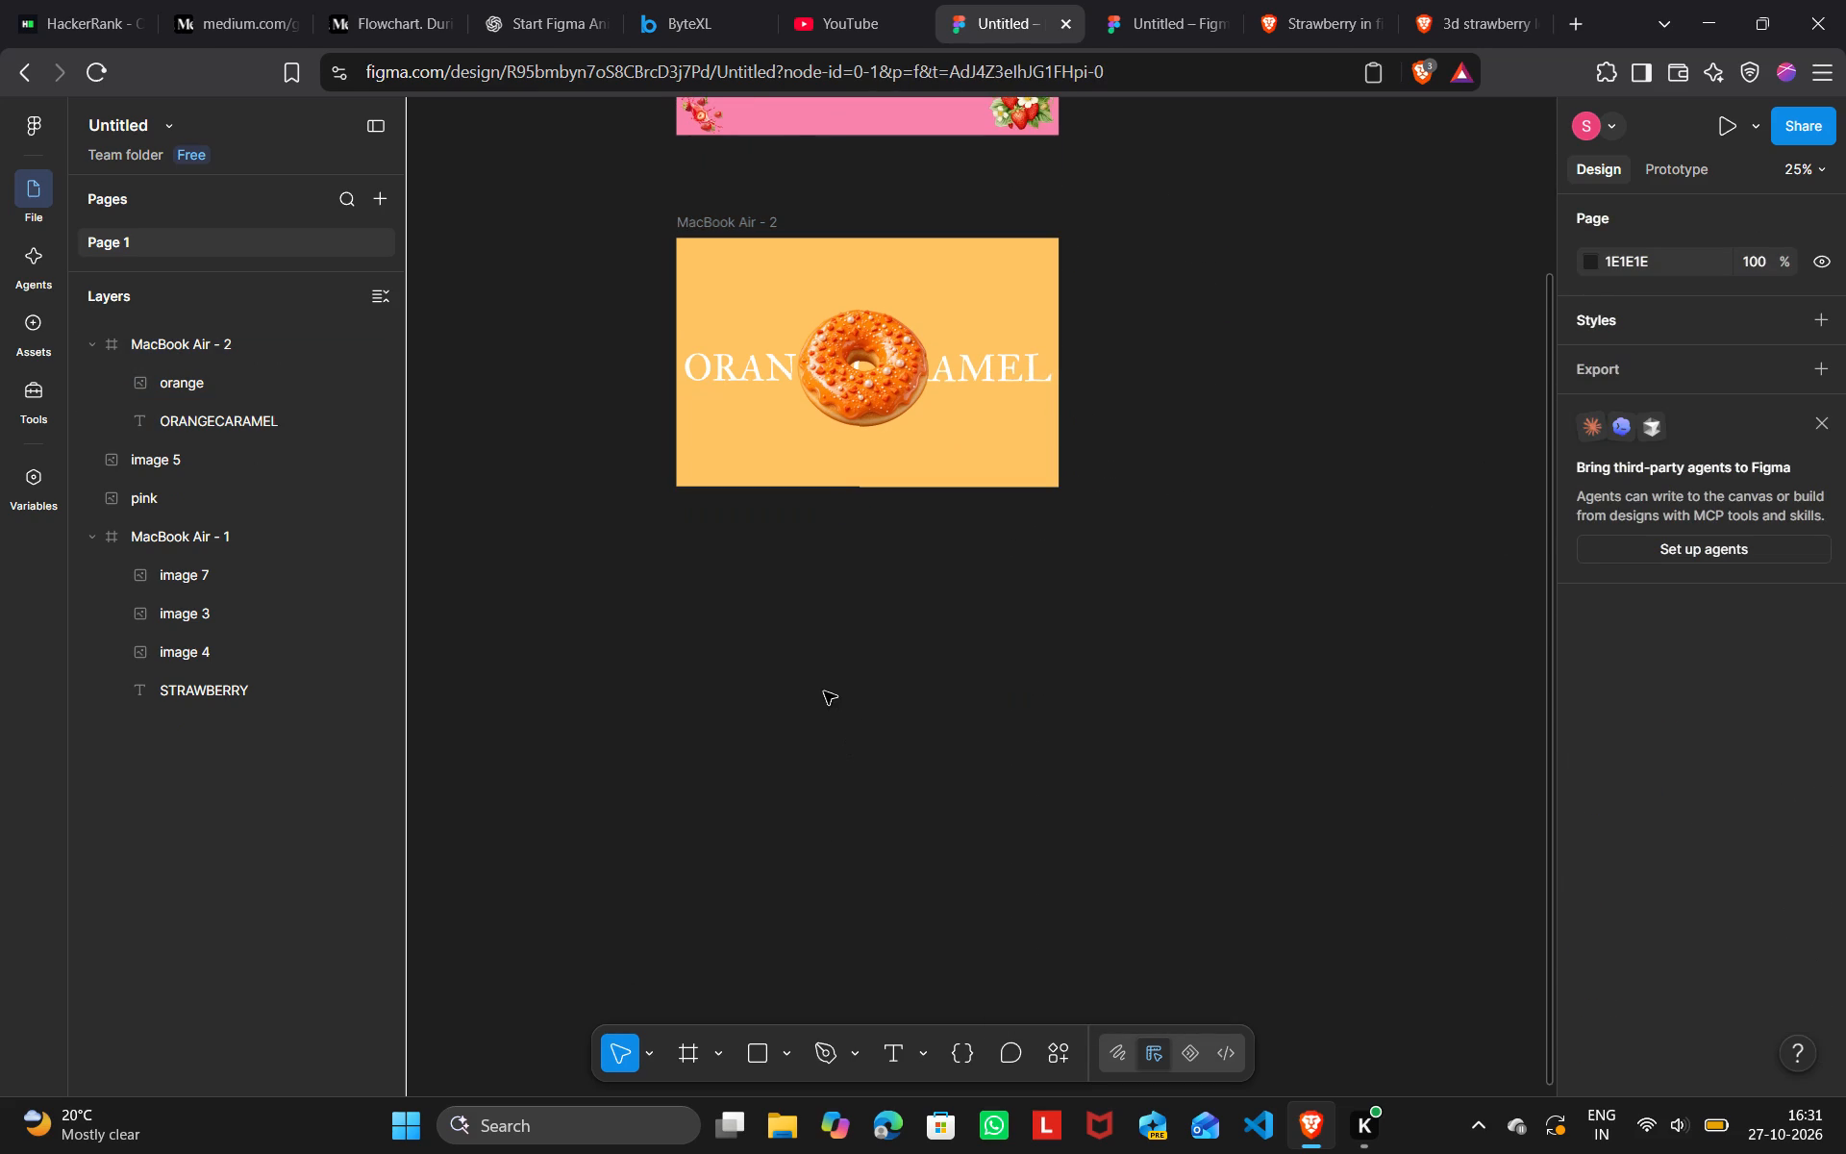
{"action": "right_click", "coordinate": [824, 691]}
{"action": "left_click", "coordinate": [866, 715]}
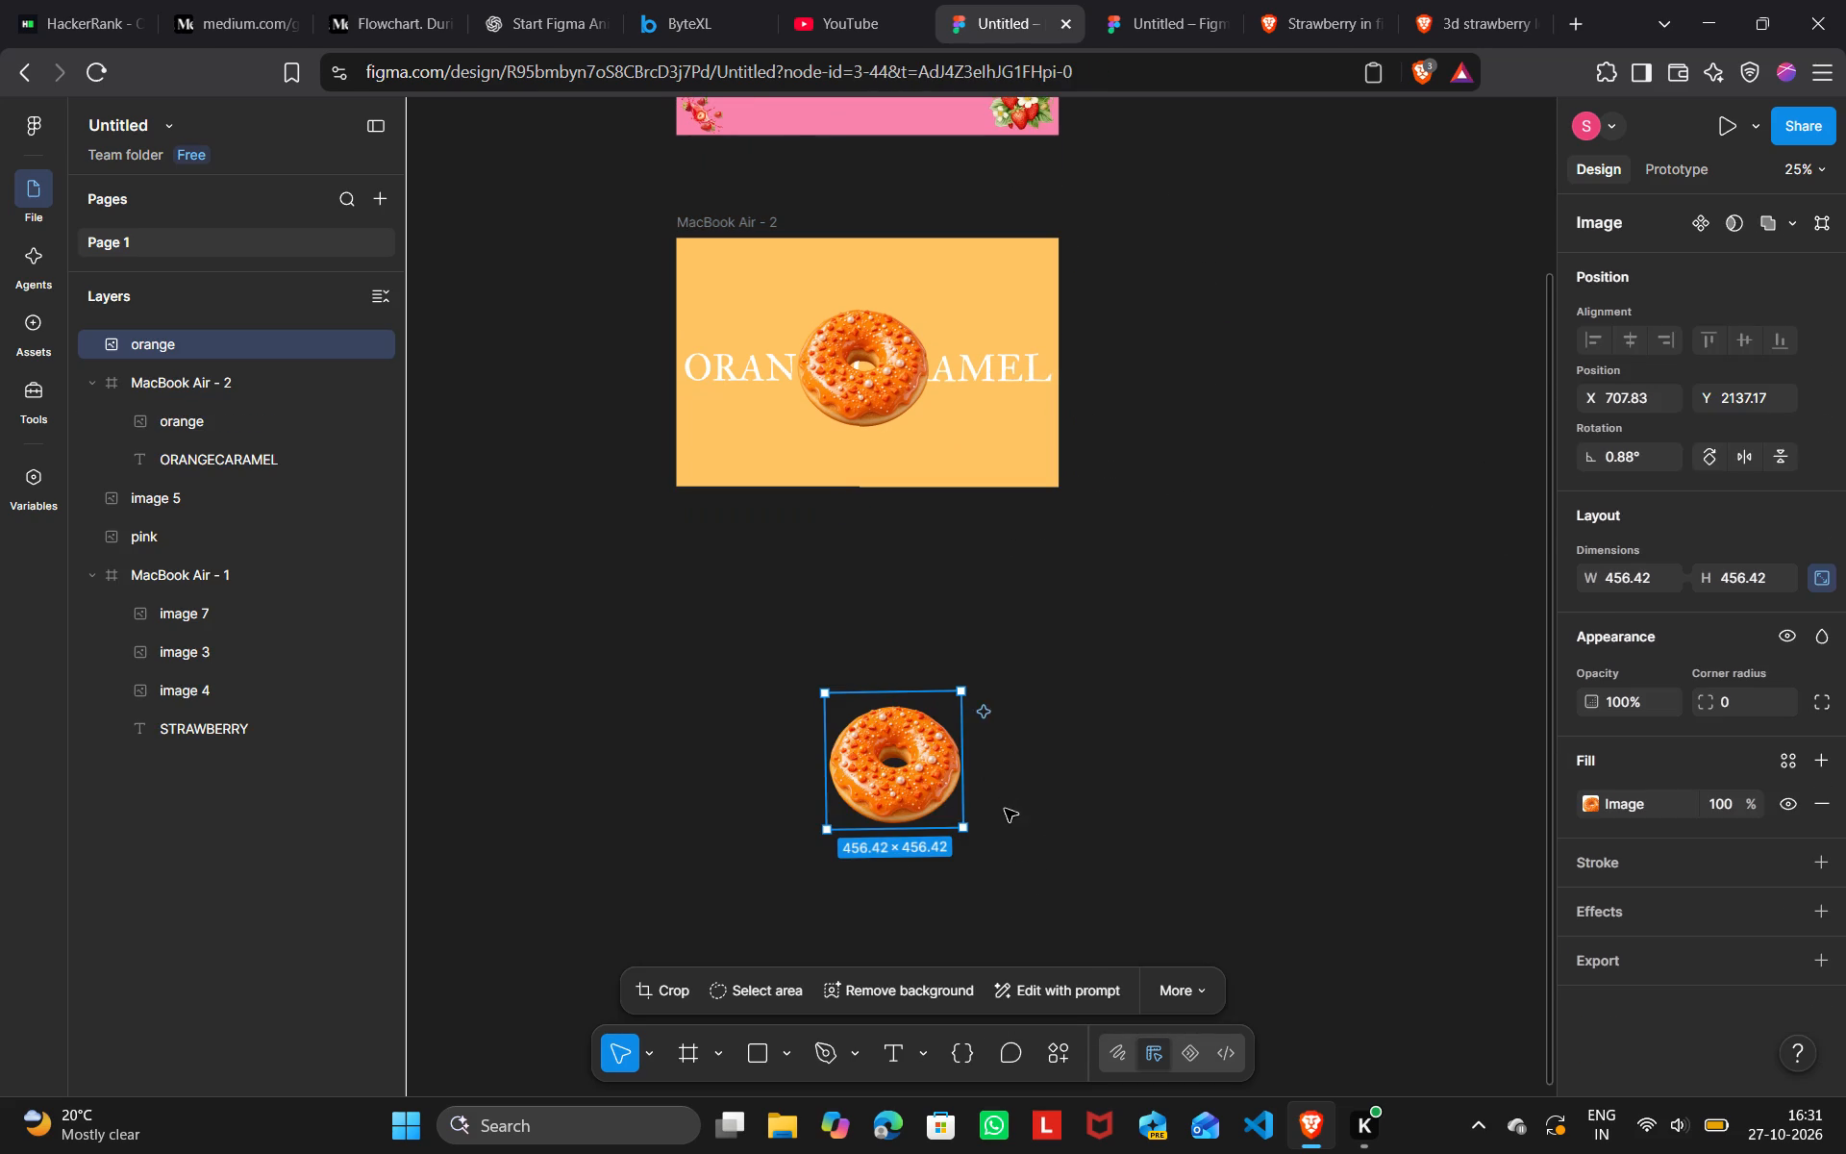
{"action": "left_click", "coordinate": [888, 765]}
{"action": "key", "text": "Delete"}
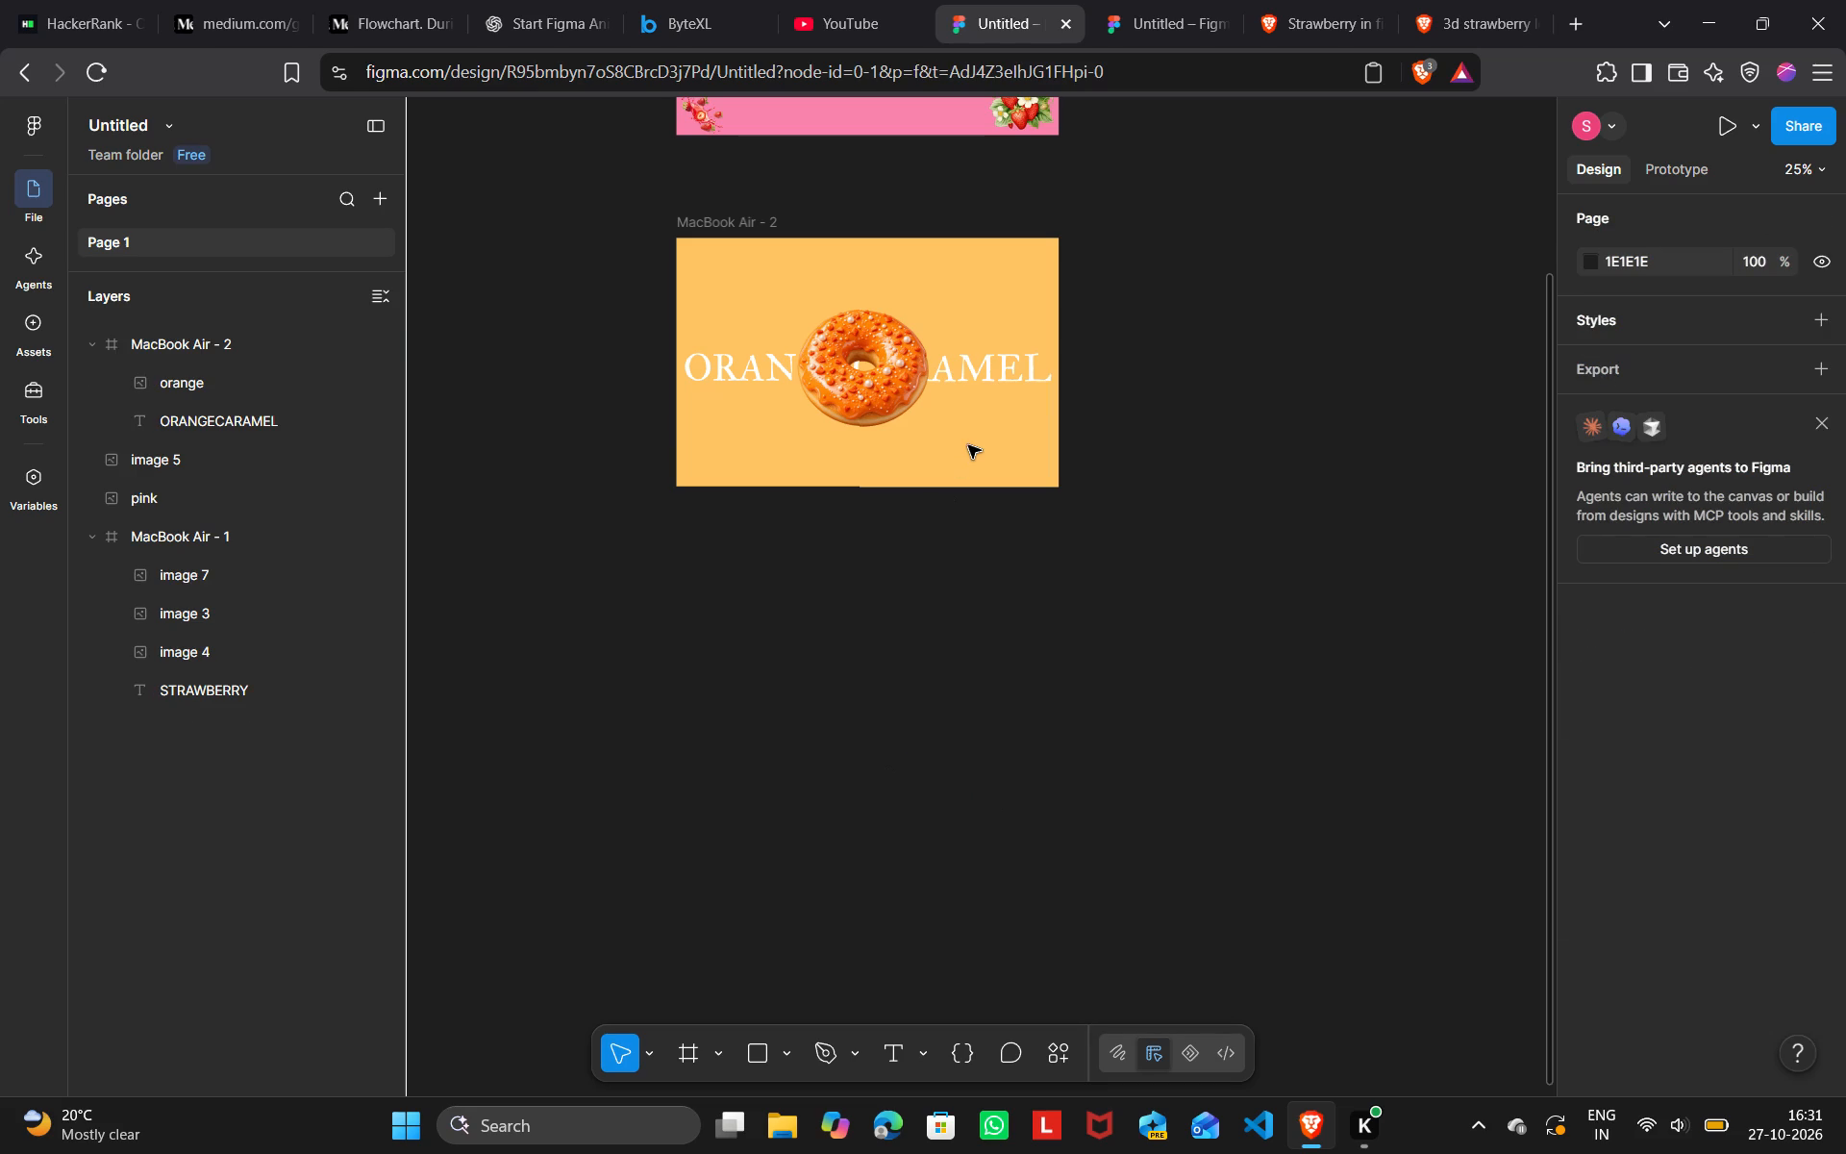
Copy the MacBook Air - 2 frame and paste the duplicate on the empty canvas below it.
{"action": "right_click", "coordinate": [969, 449]}
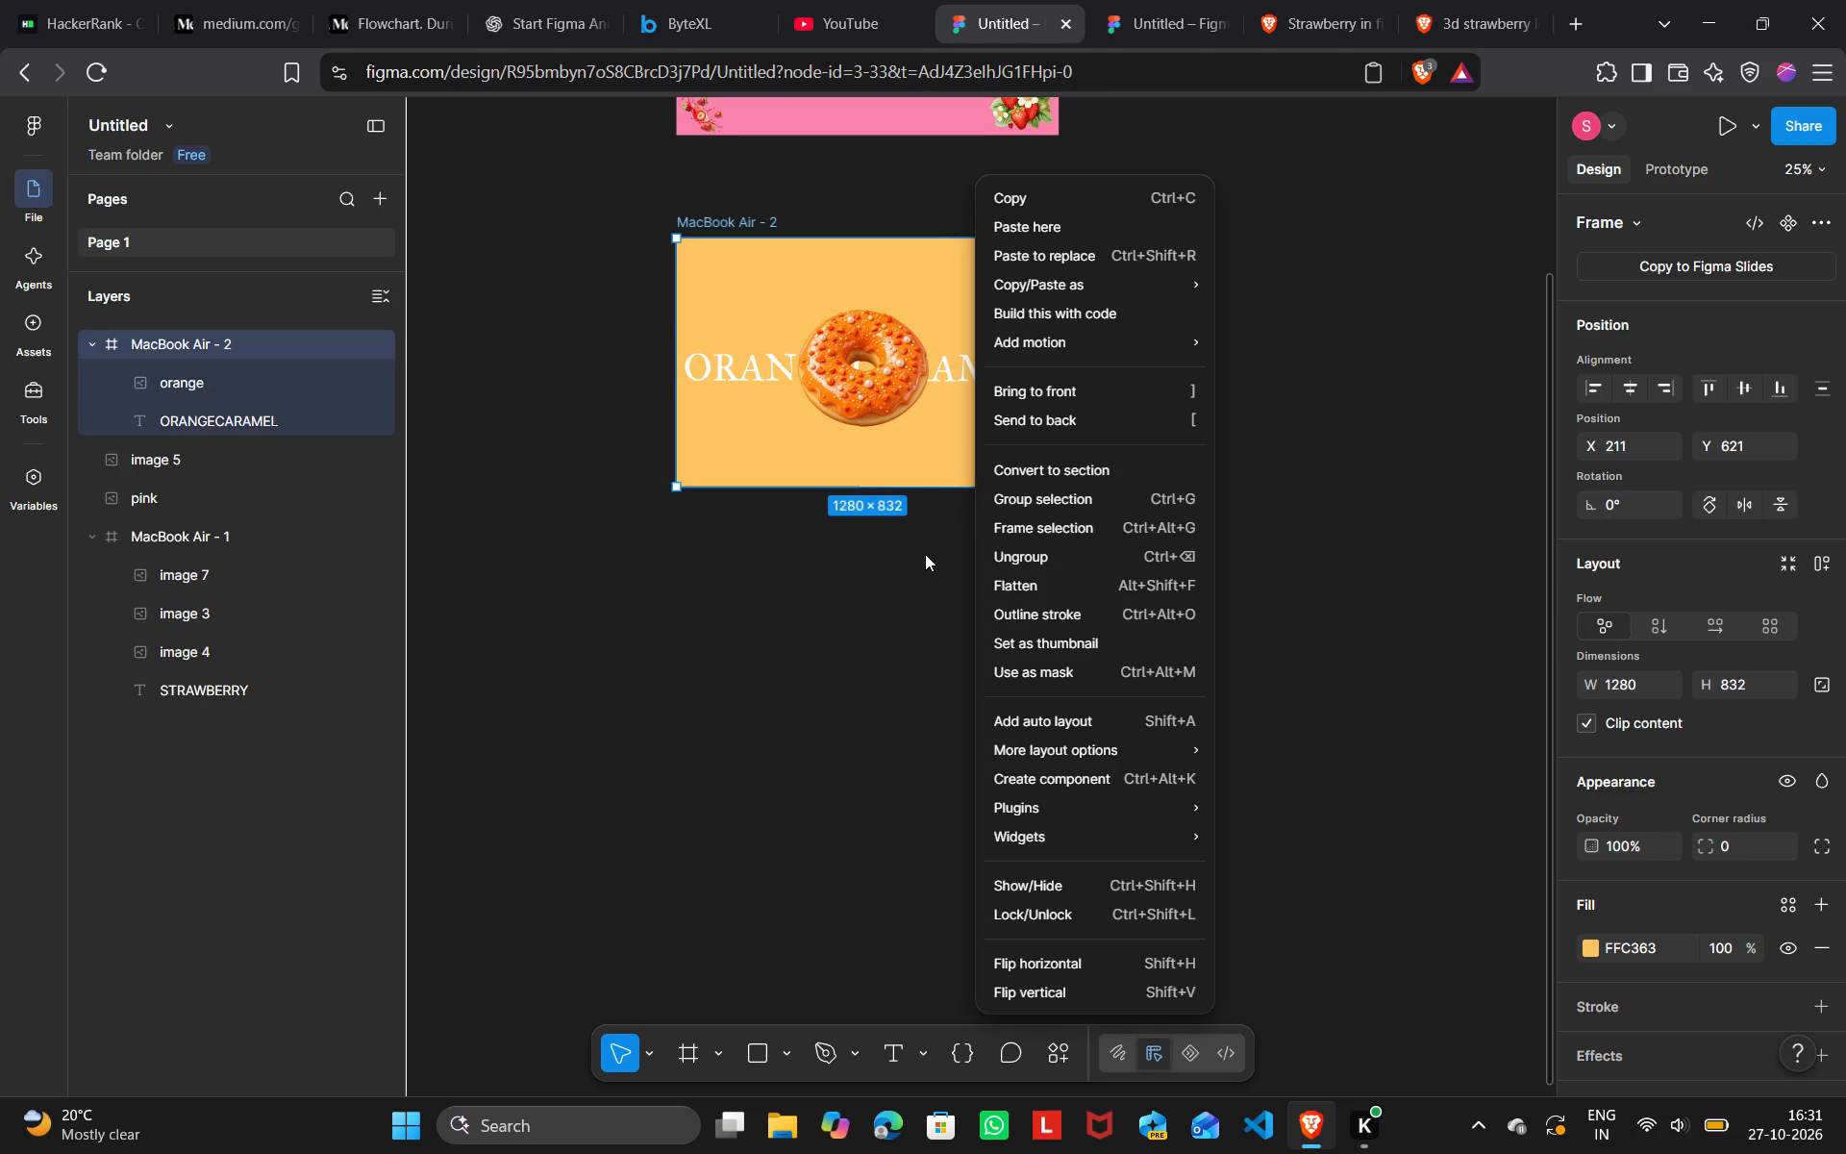
{"action": "left_click", "coordinate": [1124, 207]}
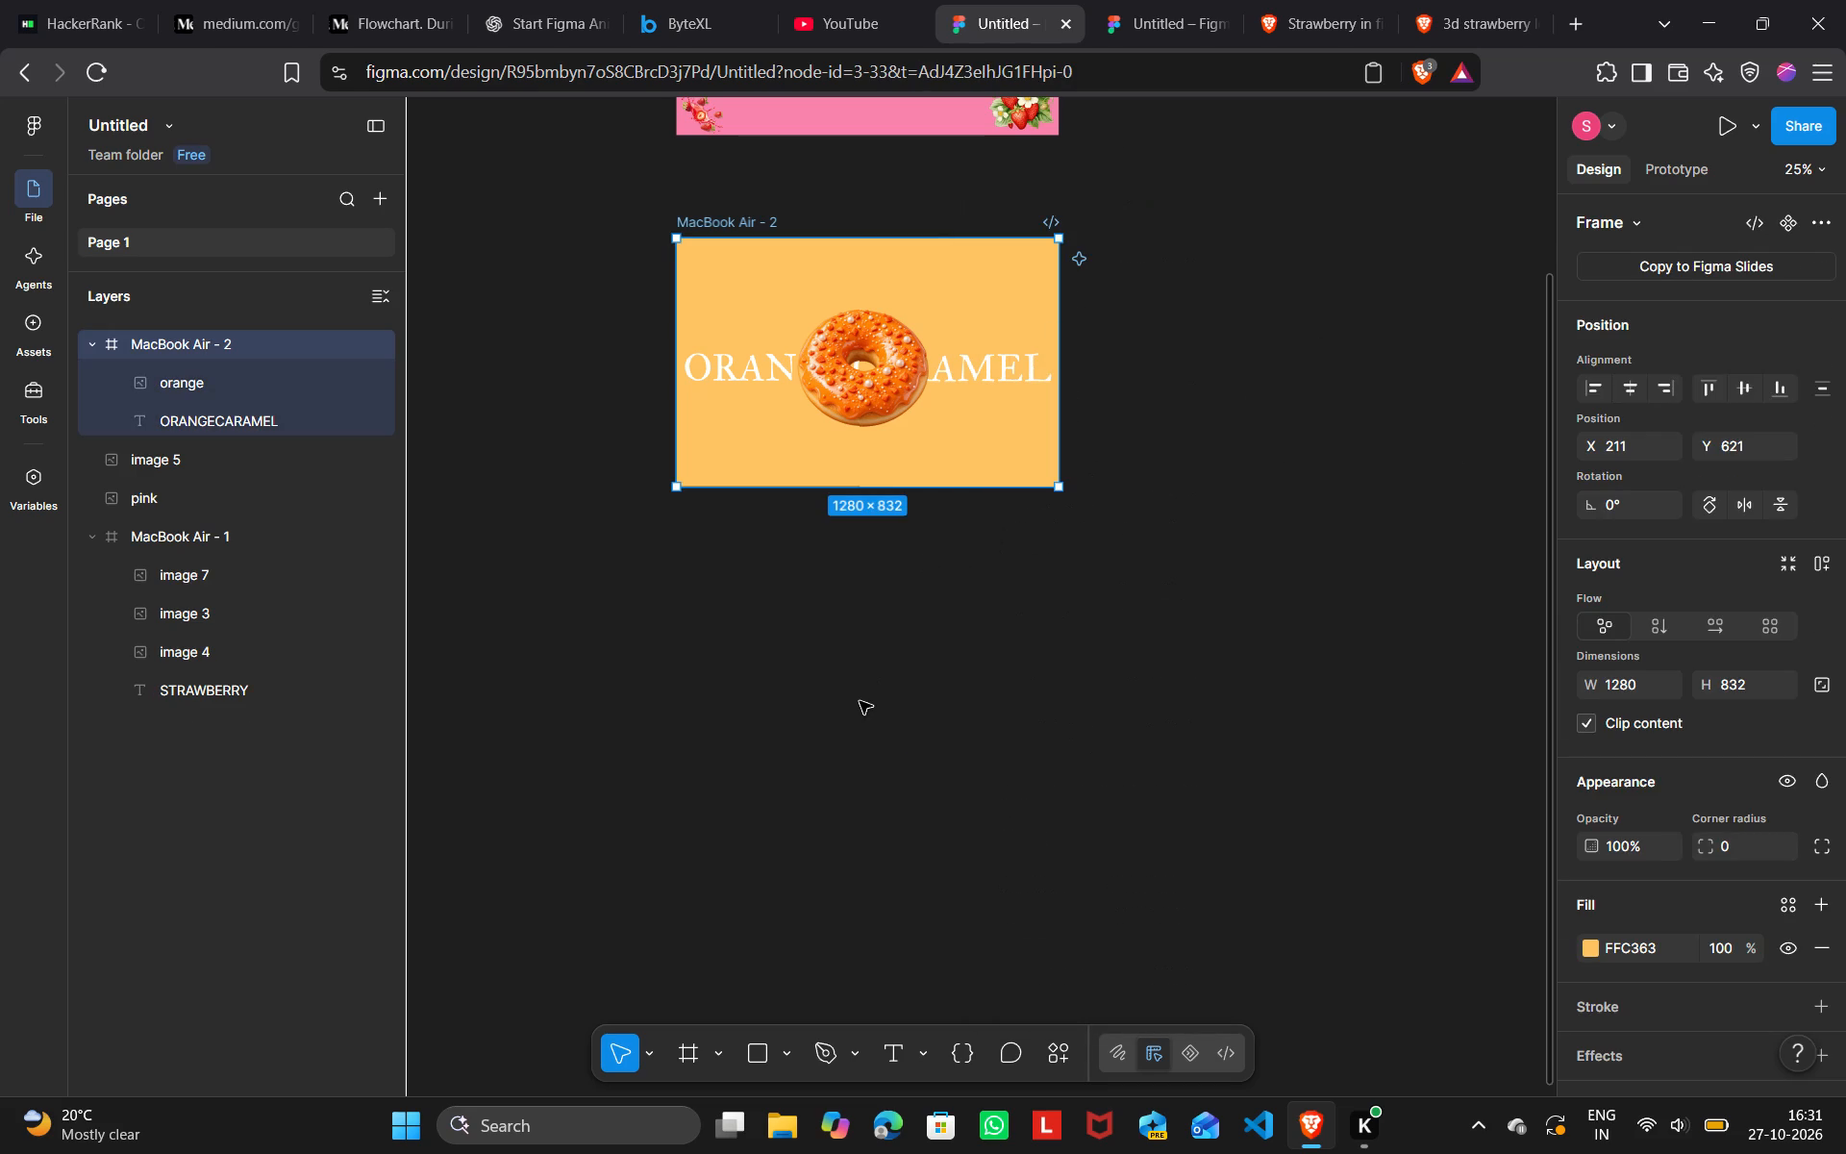
{"action": "right_click", "coordinate": [860, 701]}
{"action": "left_click", "coordinate": [965, 719]}
Move the duplicated frame directly below MacBook Air - 2, aligned with it at X 211, Y 1952.
{"action": "left_click", "coordinate": [1024, 804]}
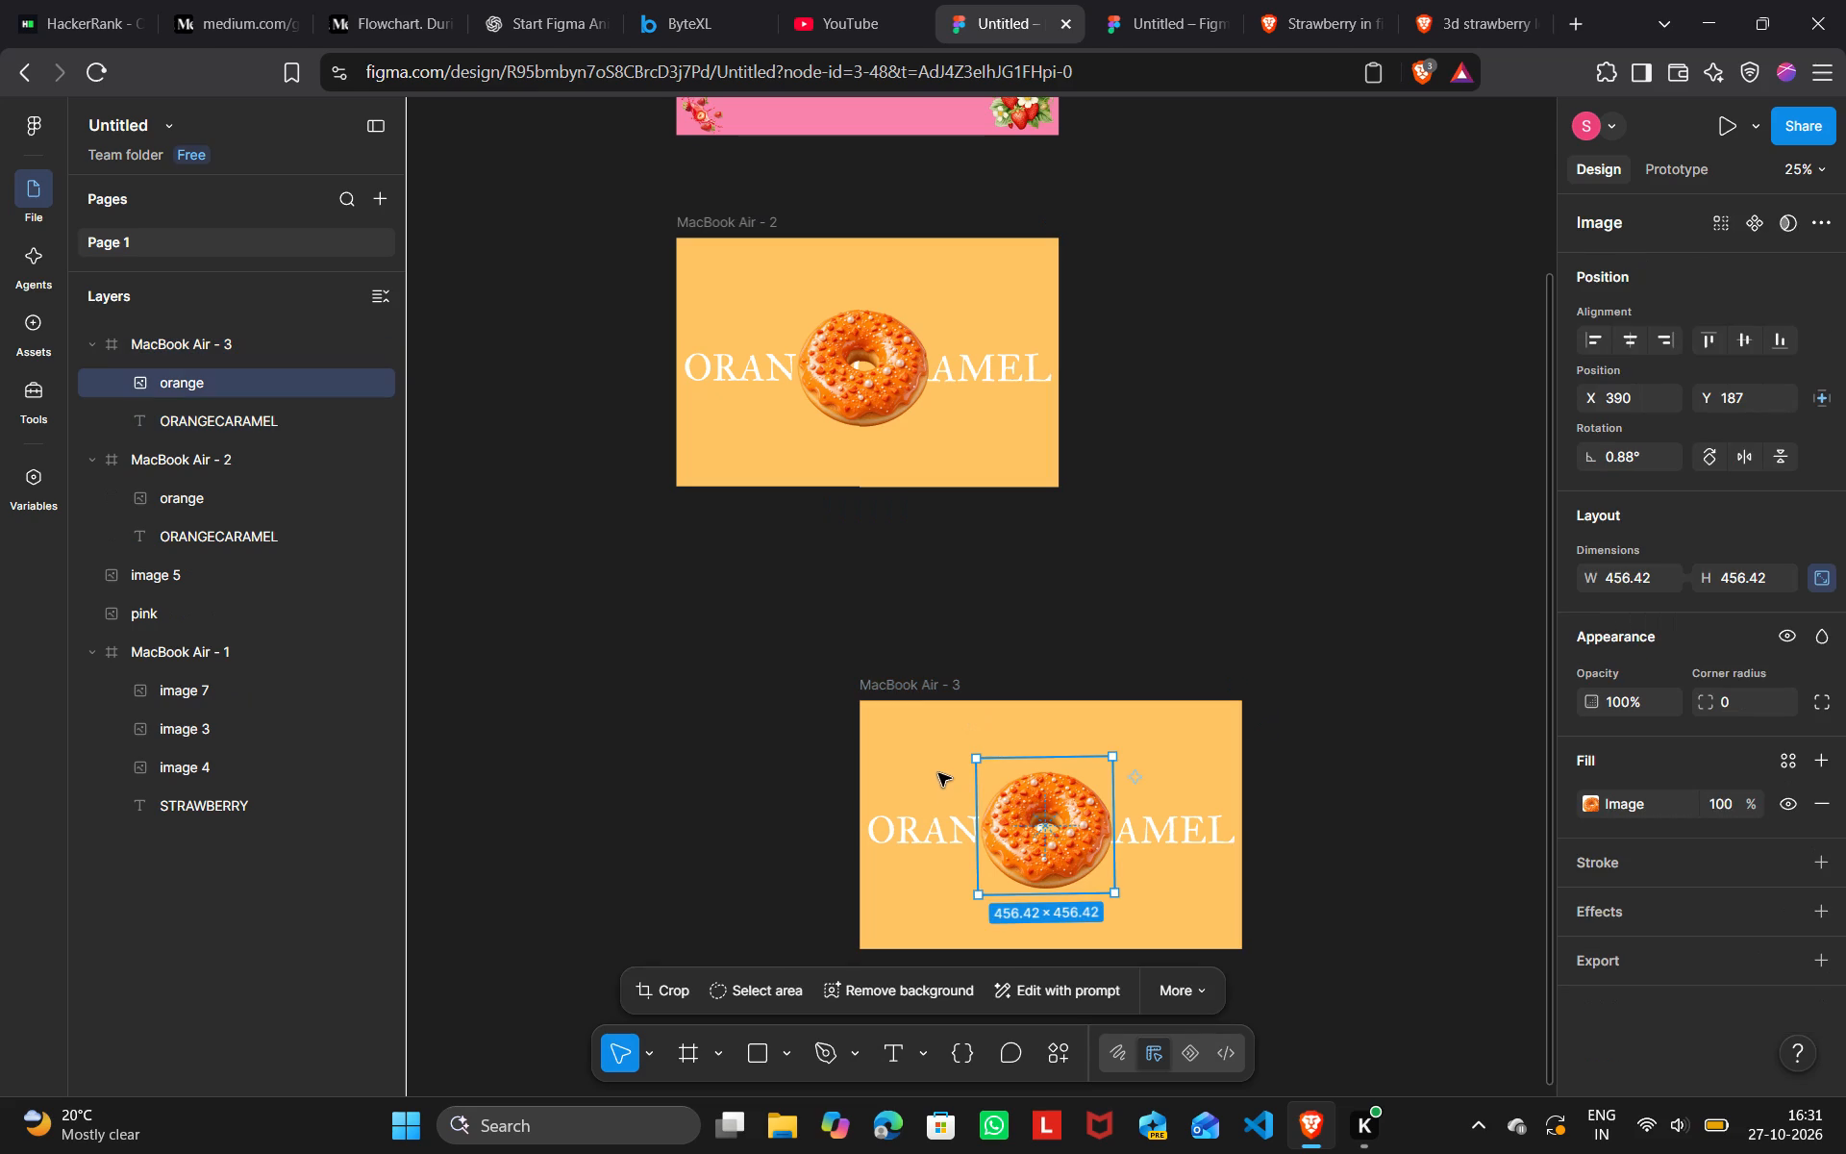
{"action": "left_click", "coordinate": [916, 676]}
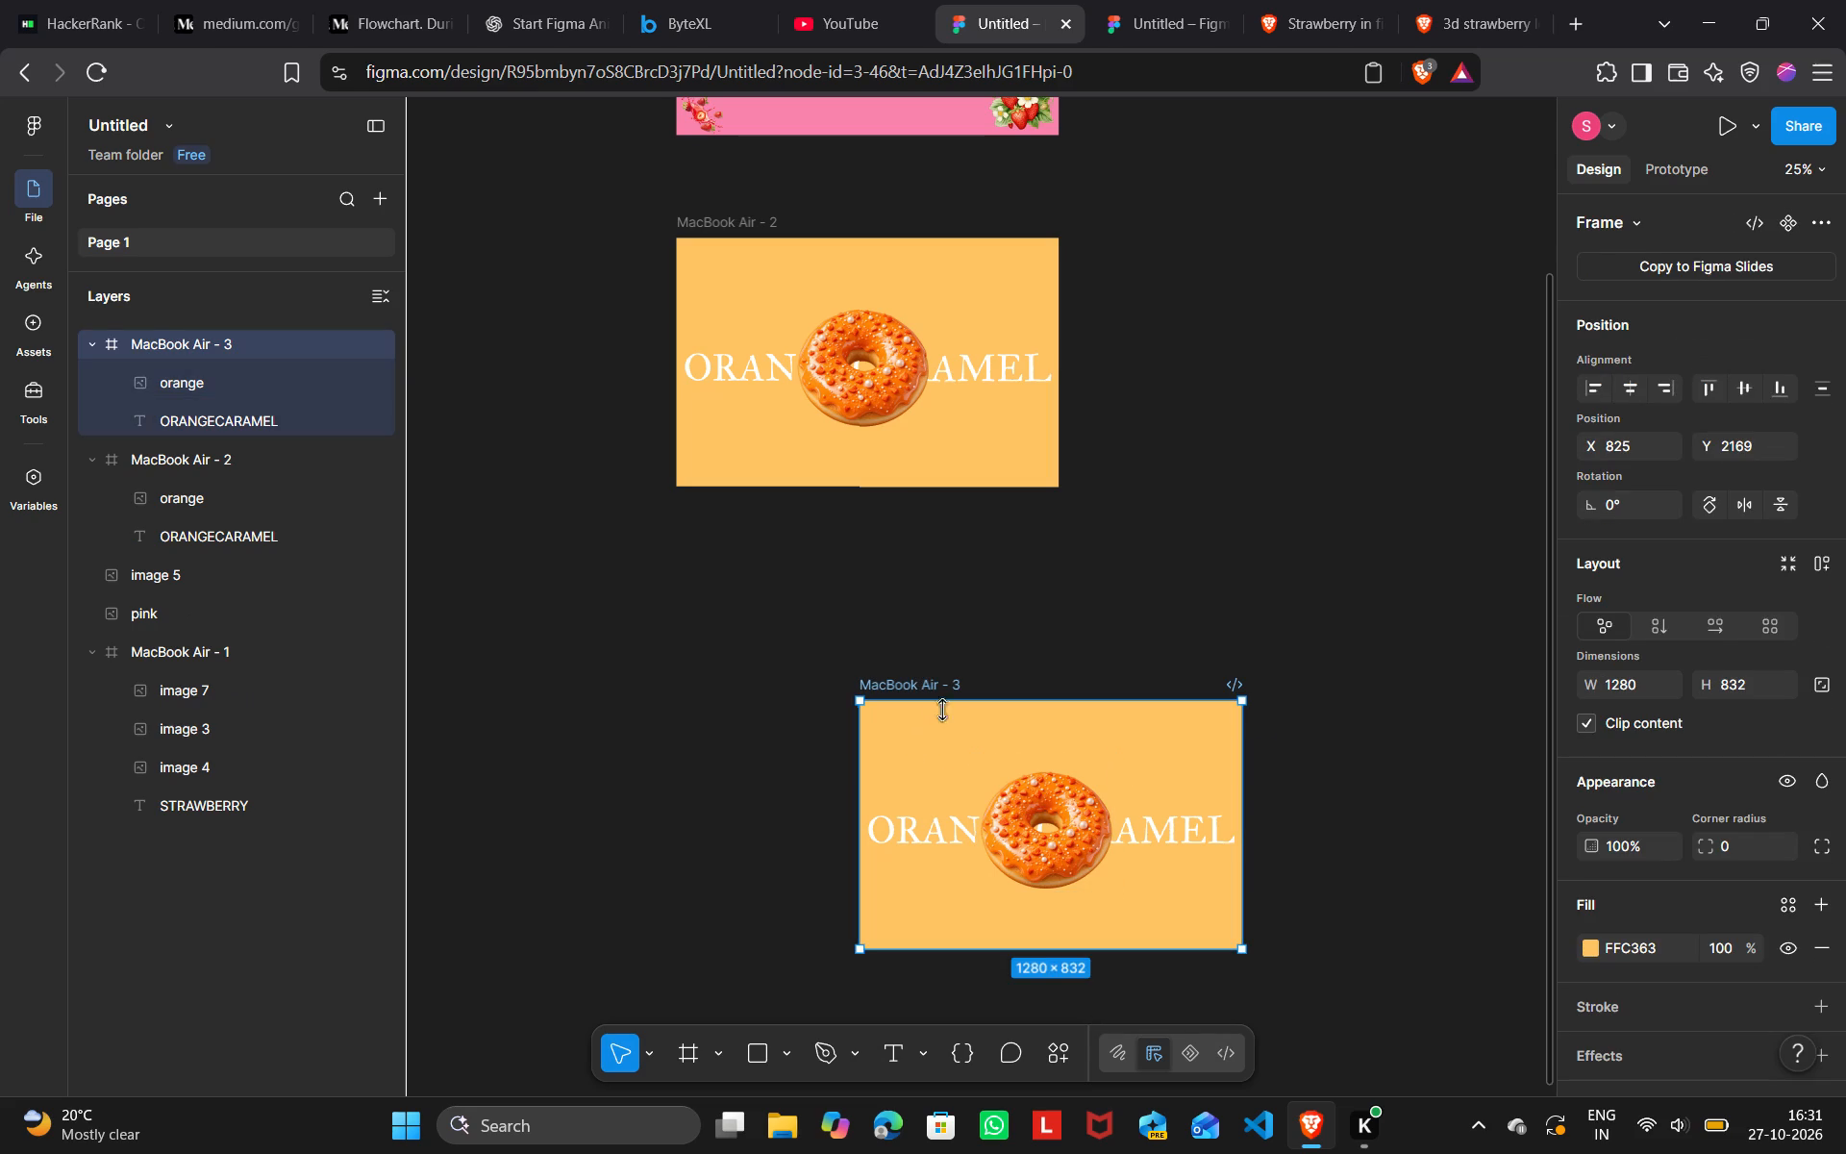
{"action": "left_click_drag", "start_coordinate": [961, 734], "coordinate": [778, 655]}
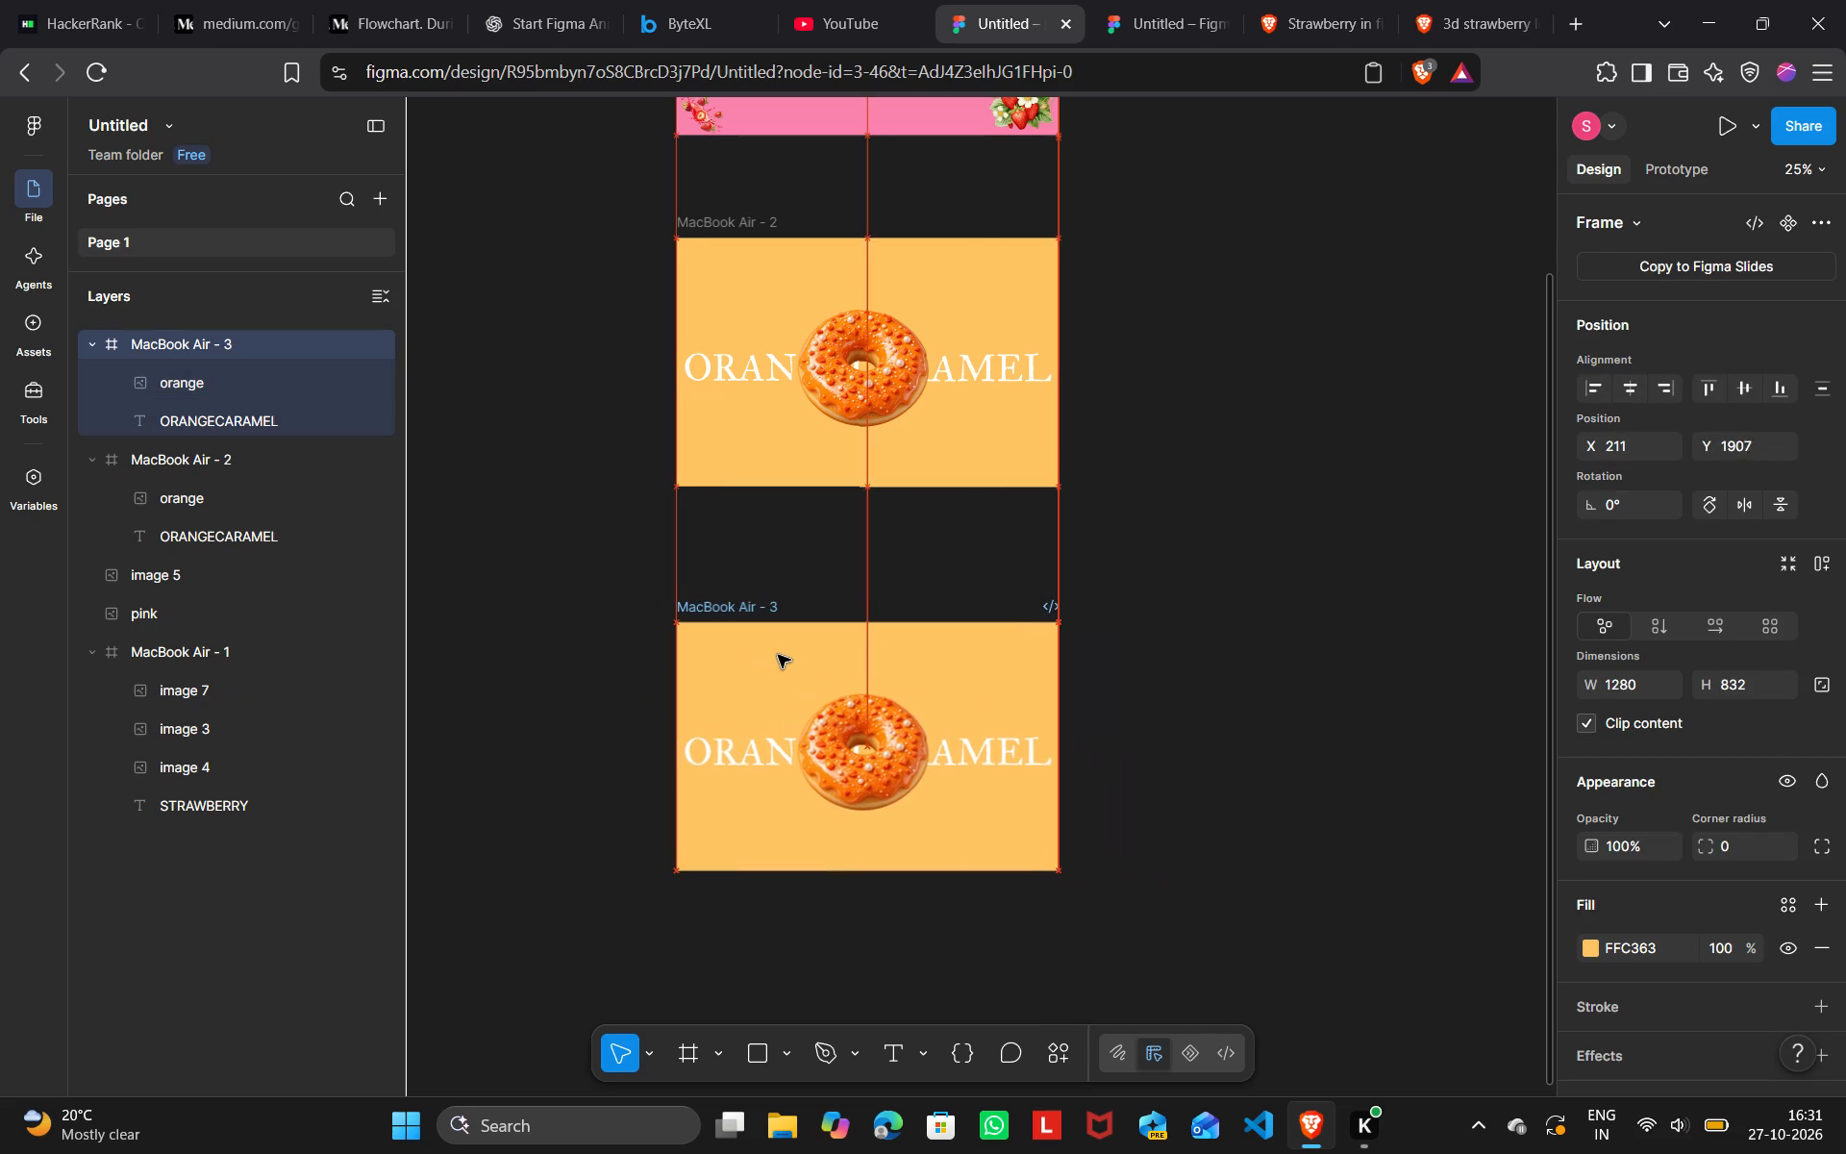
{"action": "left_click_drag", "start_coordinate": [778, 655], "coordinate": [779, 668]}
Duplicate the MacBook Air - 3 frame and place the copy directly below it at X 211, Y 3163.
{"action": "scroll", "coordinate": [779, 668], "scroll_direction": "down", "scroll_amount": 3}
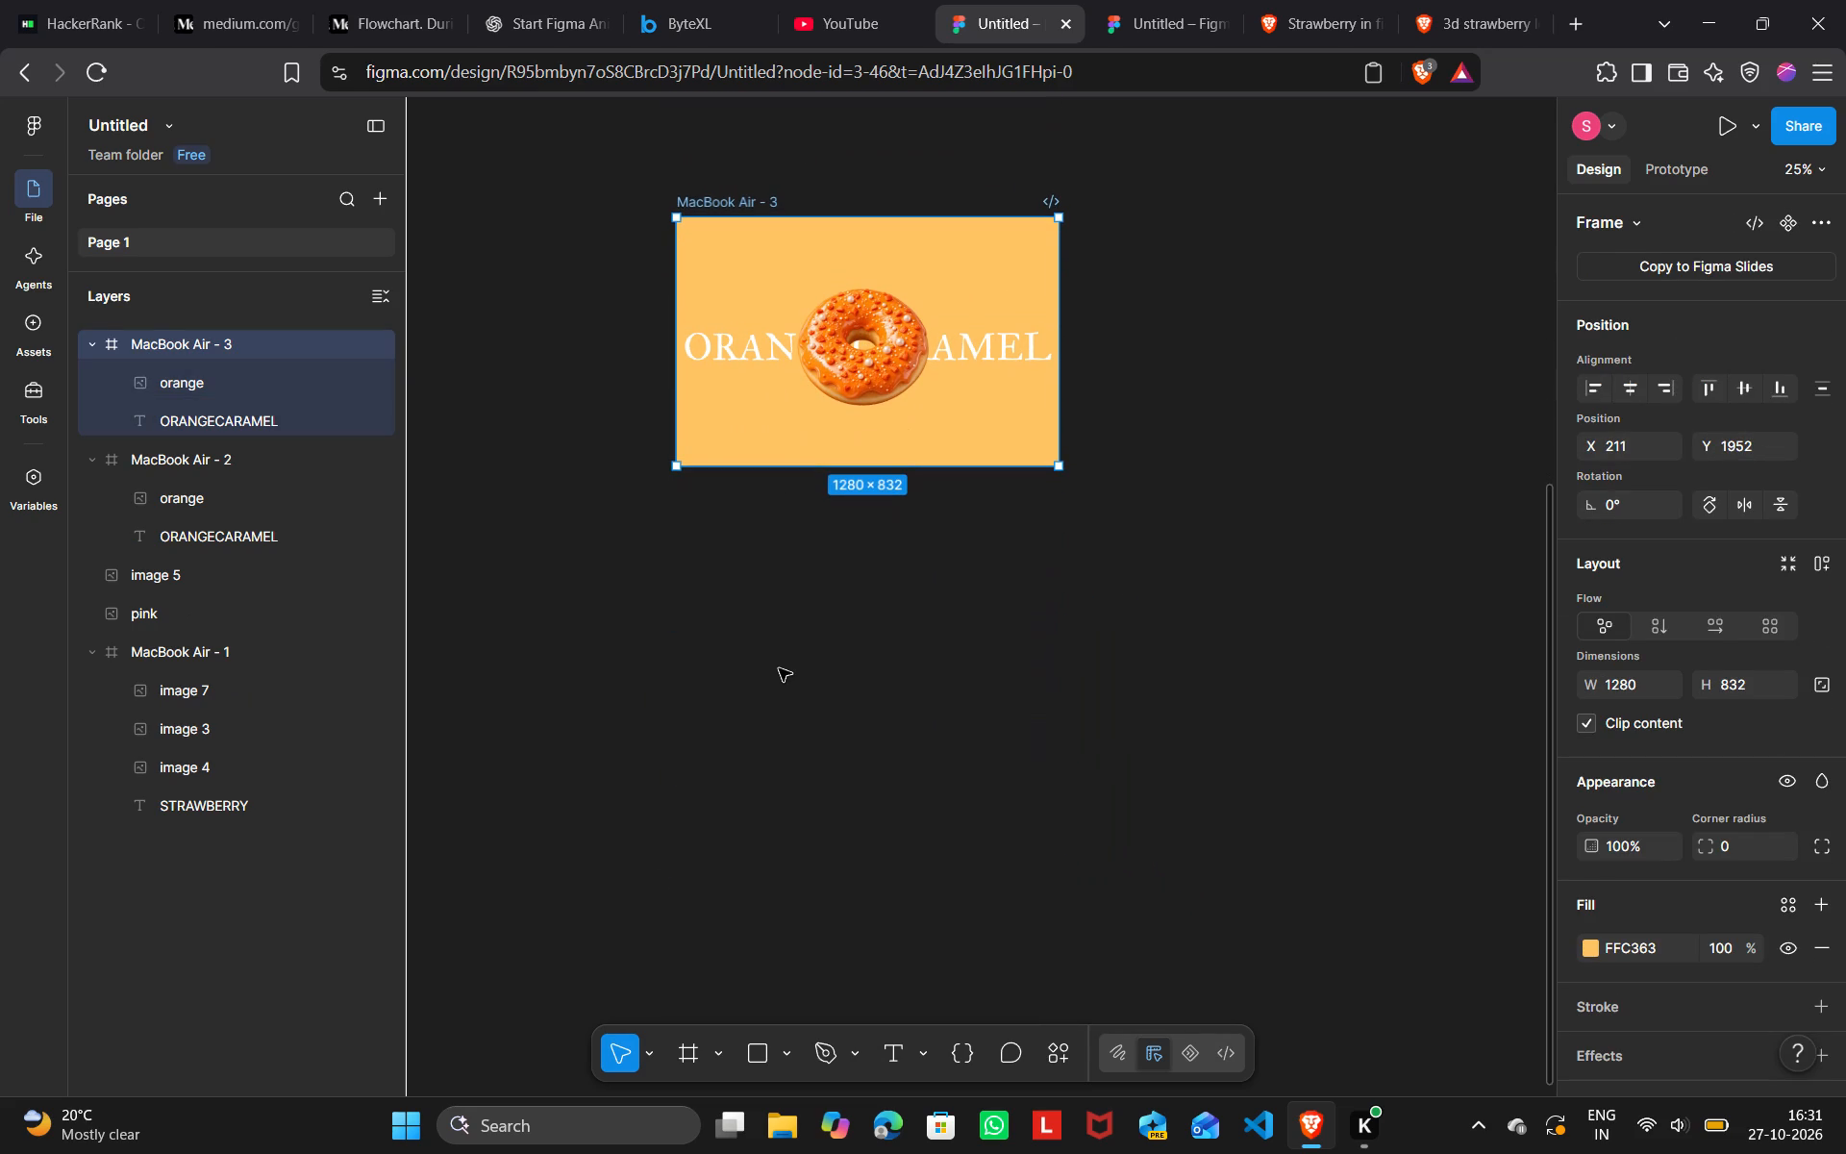
{"action": "left_click", "coordinate": [779, 668]}
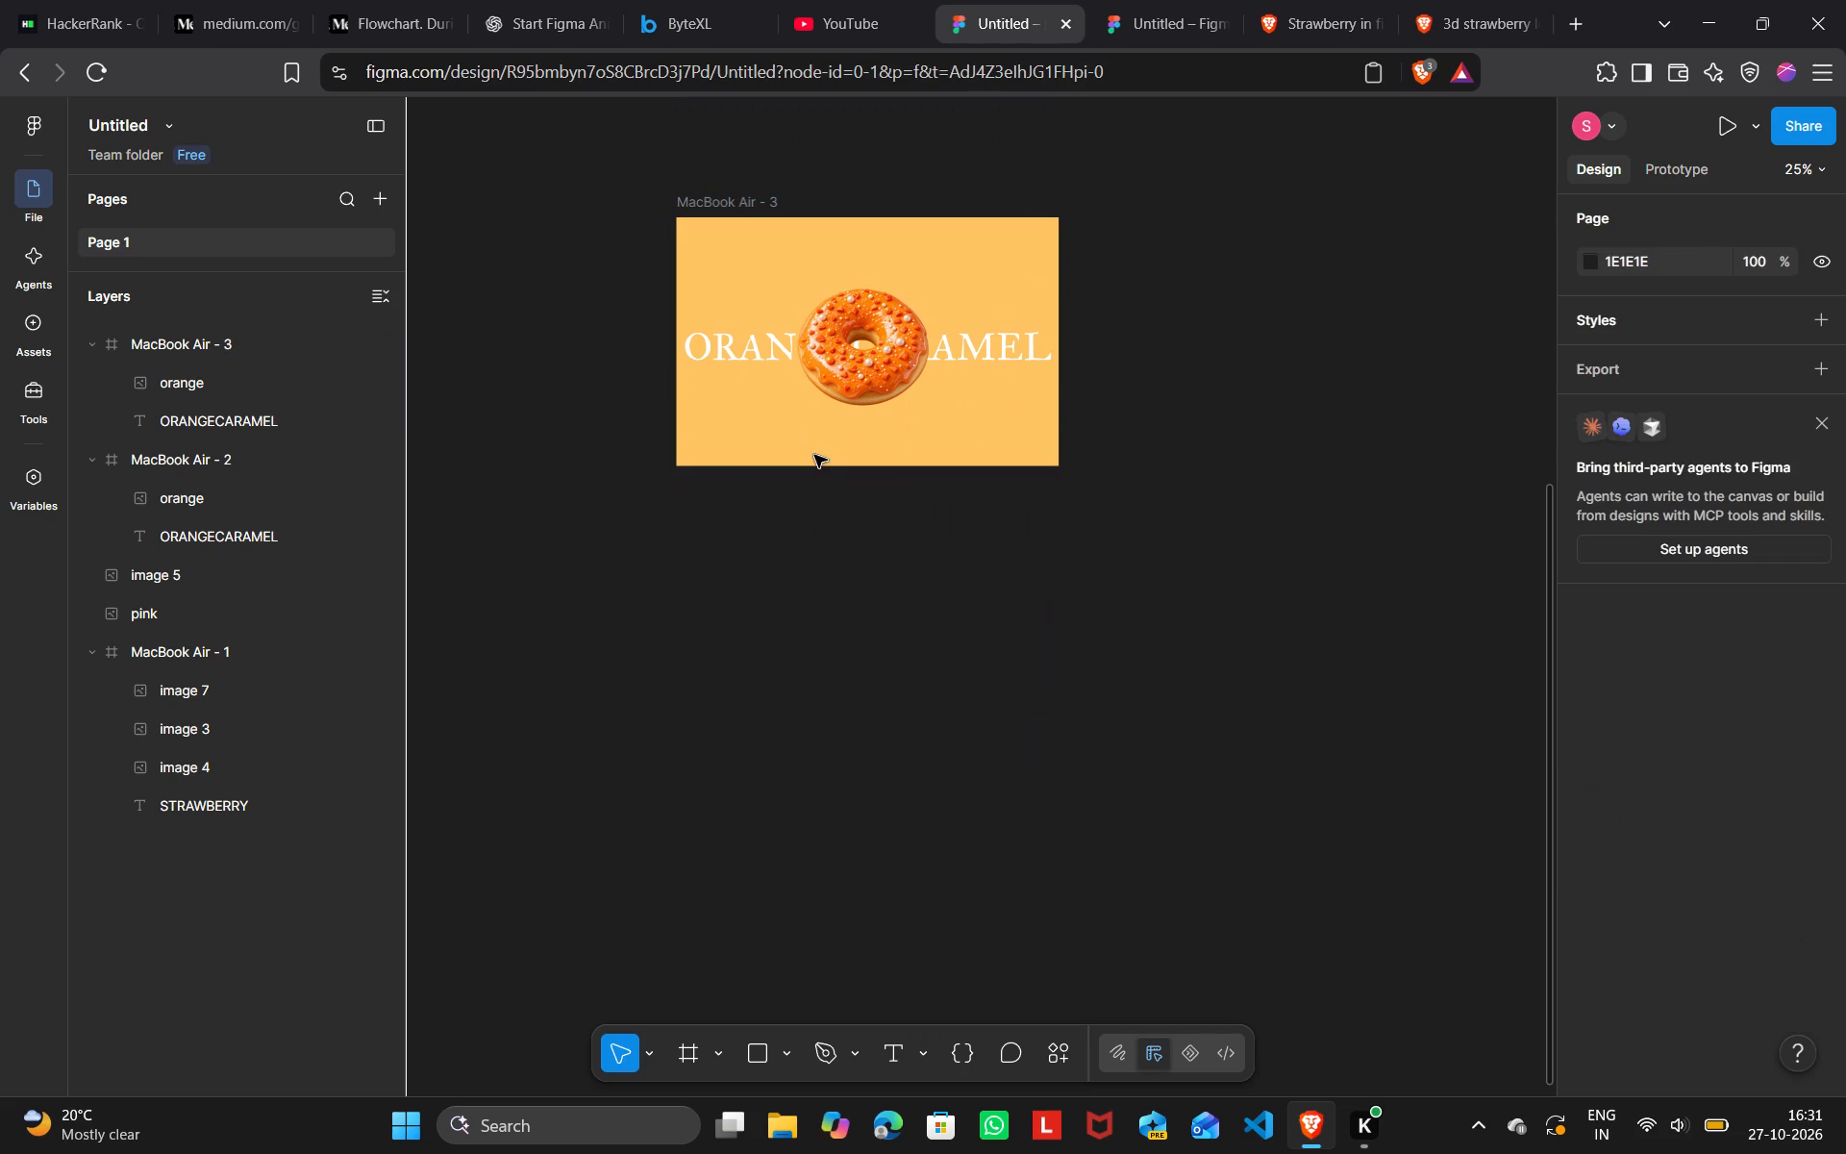
{"action": "right_click", "coordinate": [801, 439]}
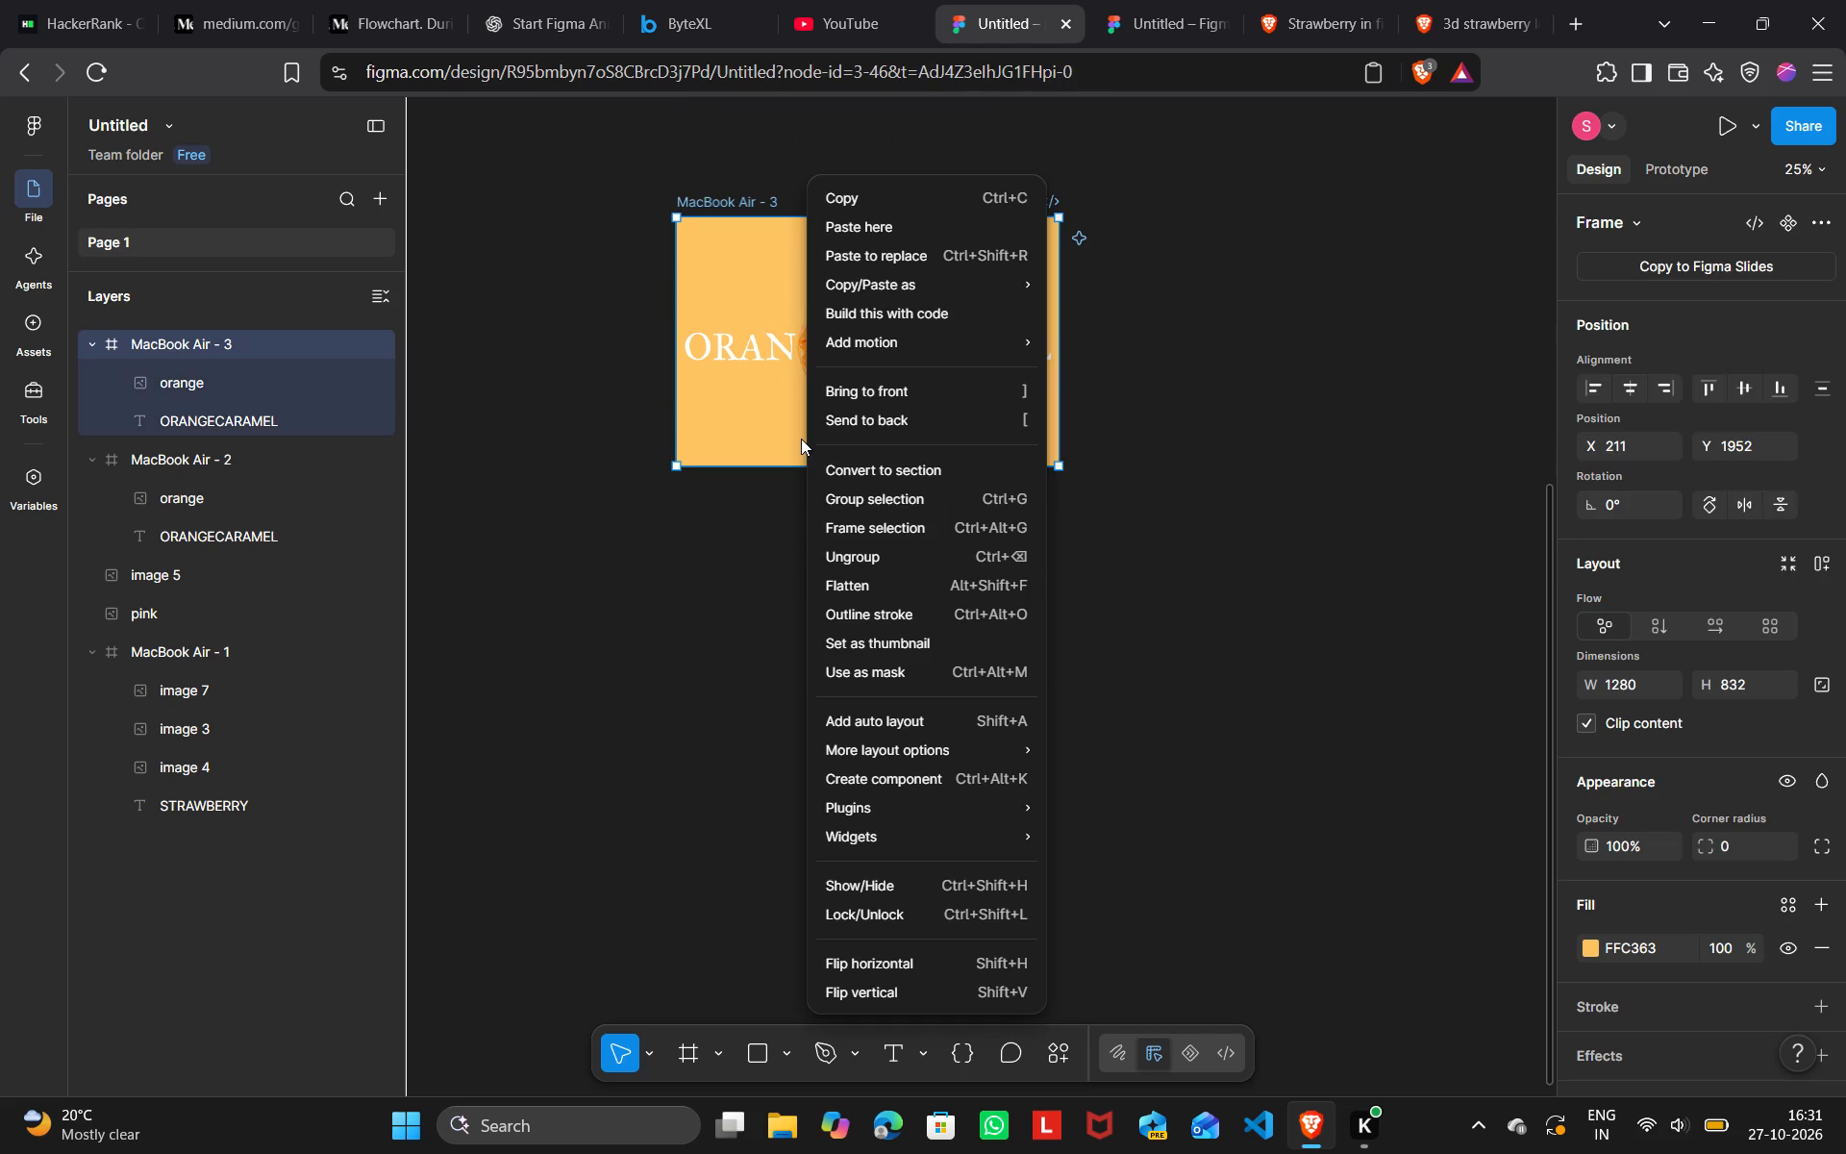
{"action": "left_click", "coordinate": [732, 537]}
{"action": "key", "text": "ctrl+d"}
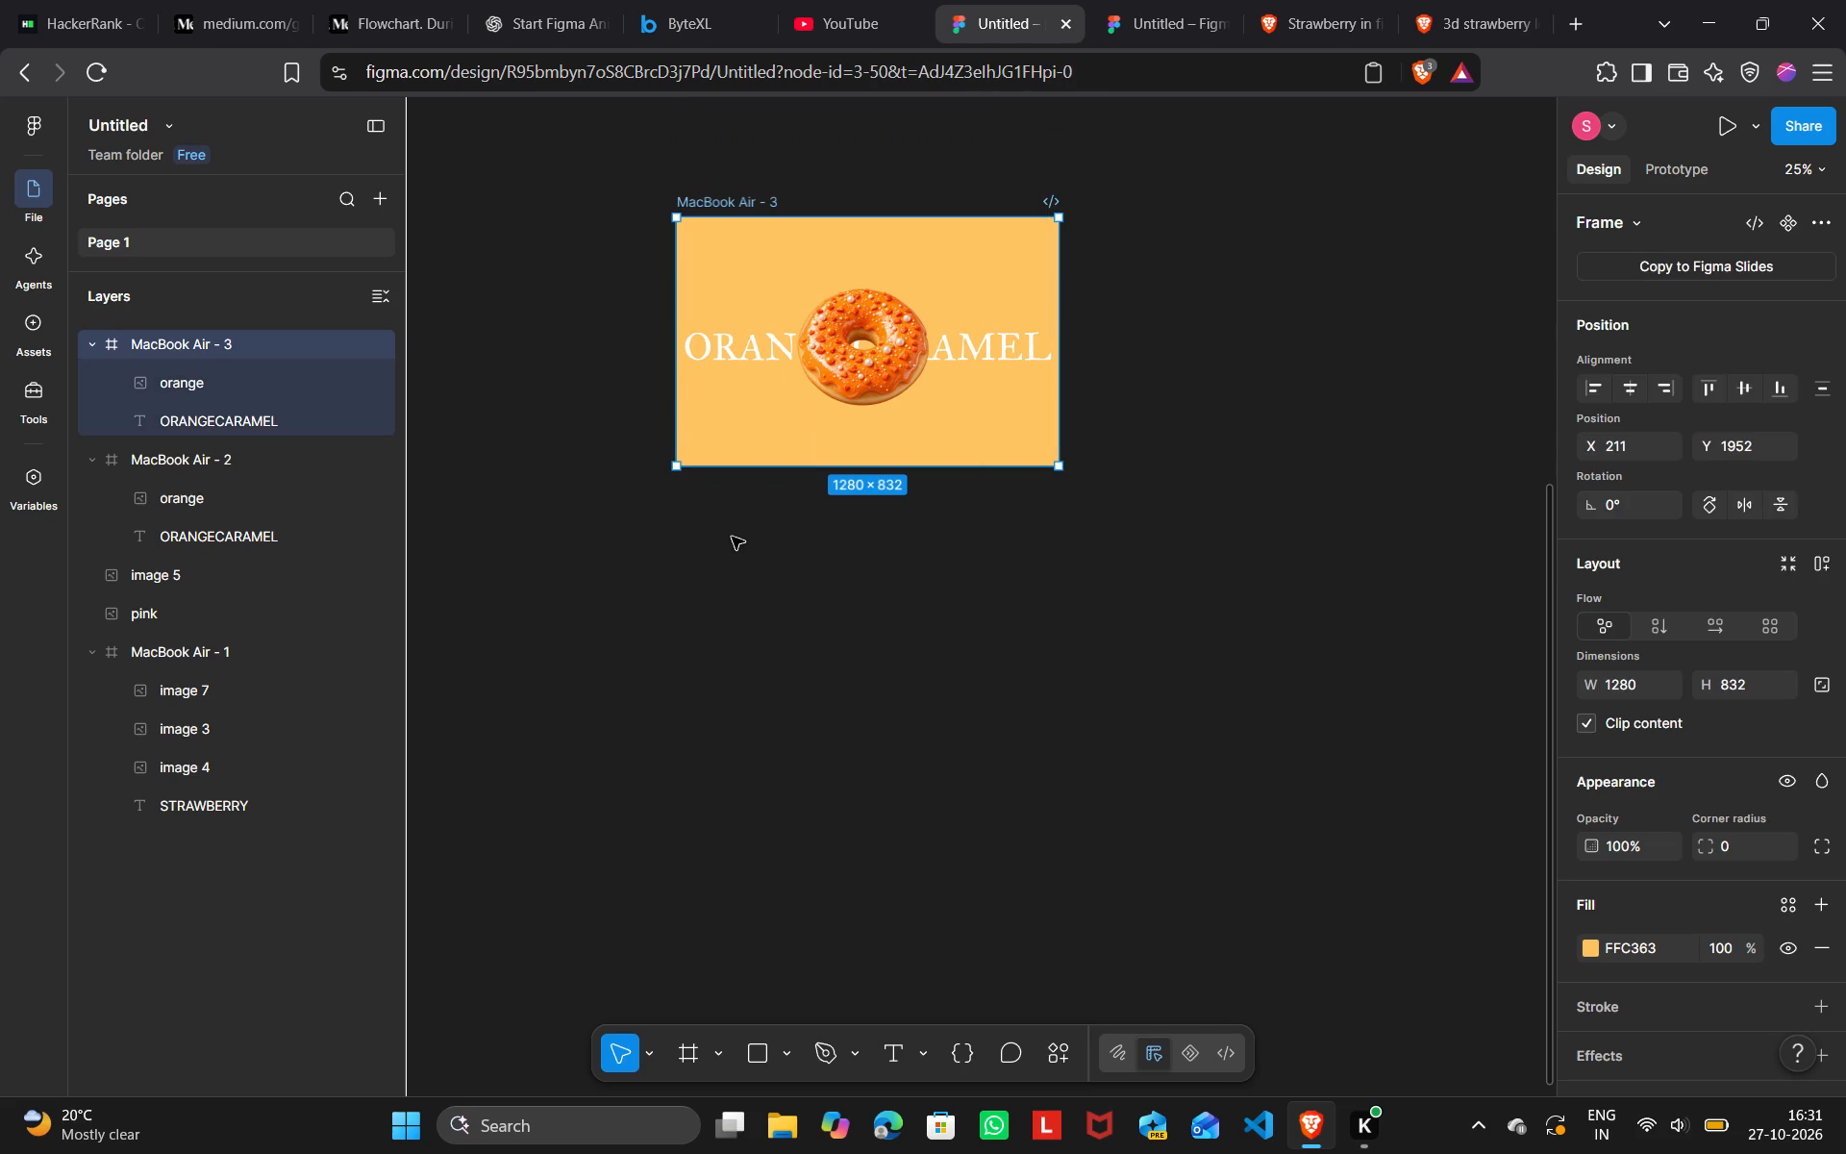
{"action": "left_click_drag", "start_coordinate": [1174, 432], "coordinate": [785, 796]}
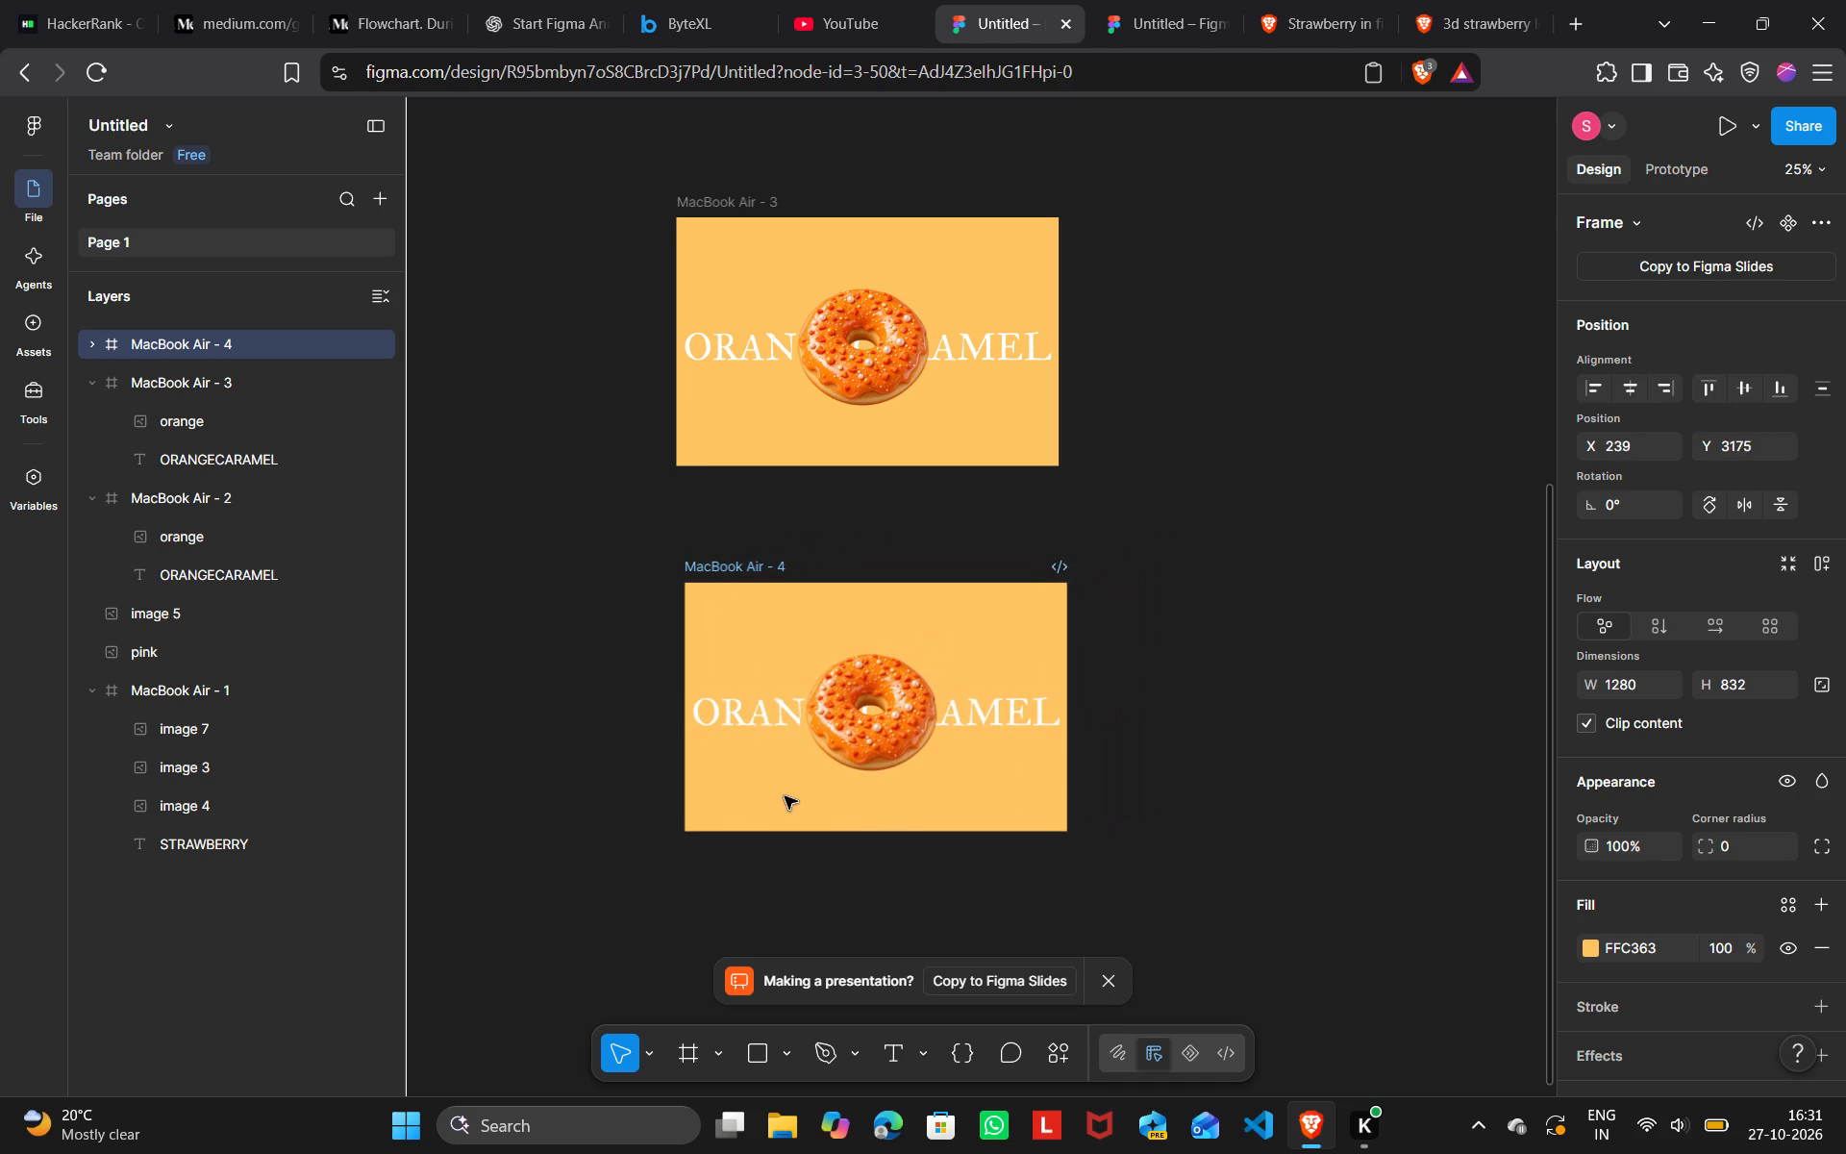
{"action": "left_click_drag", "start_coordinate": [785, 796], "coordinate": [781, 793]}
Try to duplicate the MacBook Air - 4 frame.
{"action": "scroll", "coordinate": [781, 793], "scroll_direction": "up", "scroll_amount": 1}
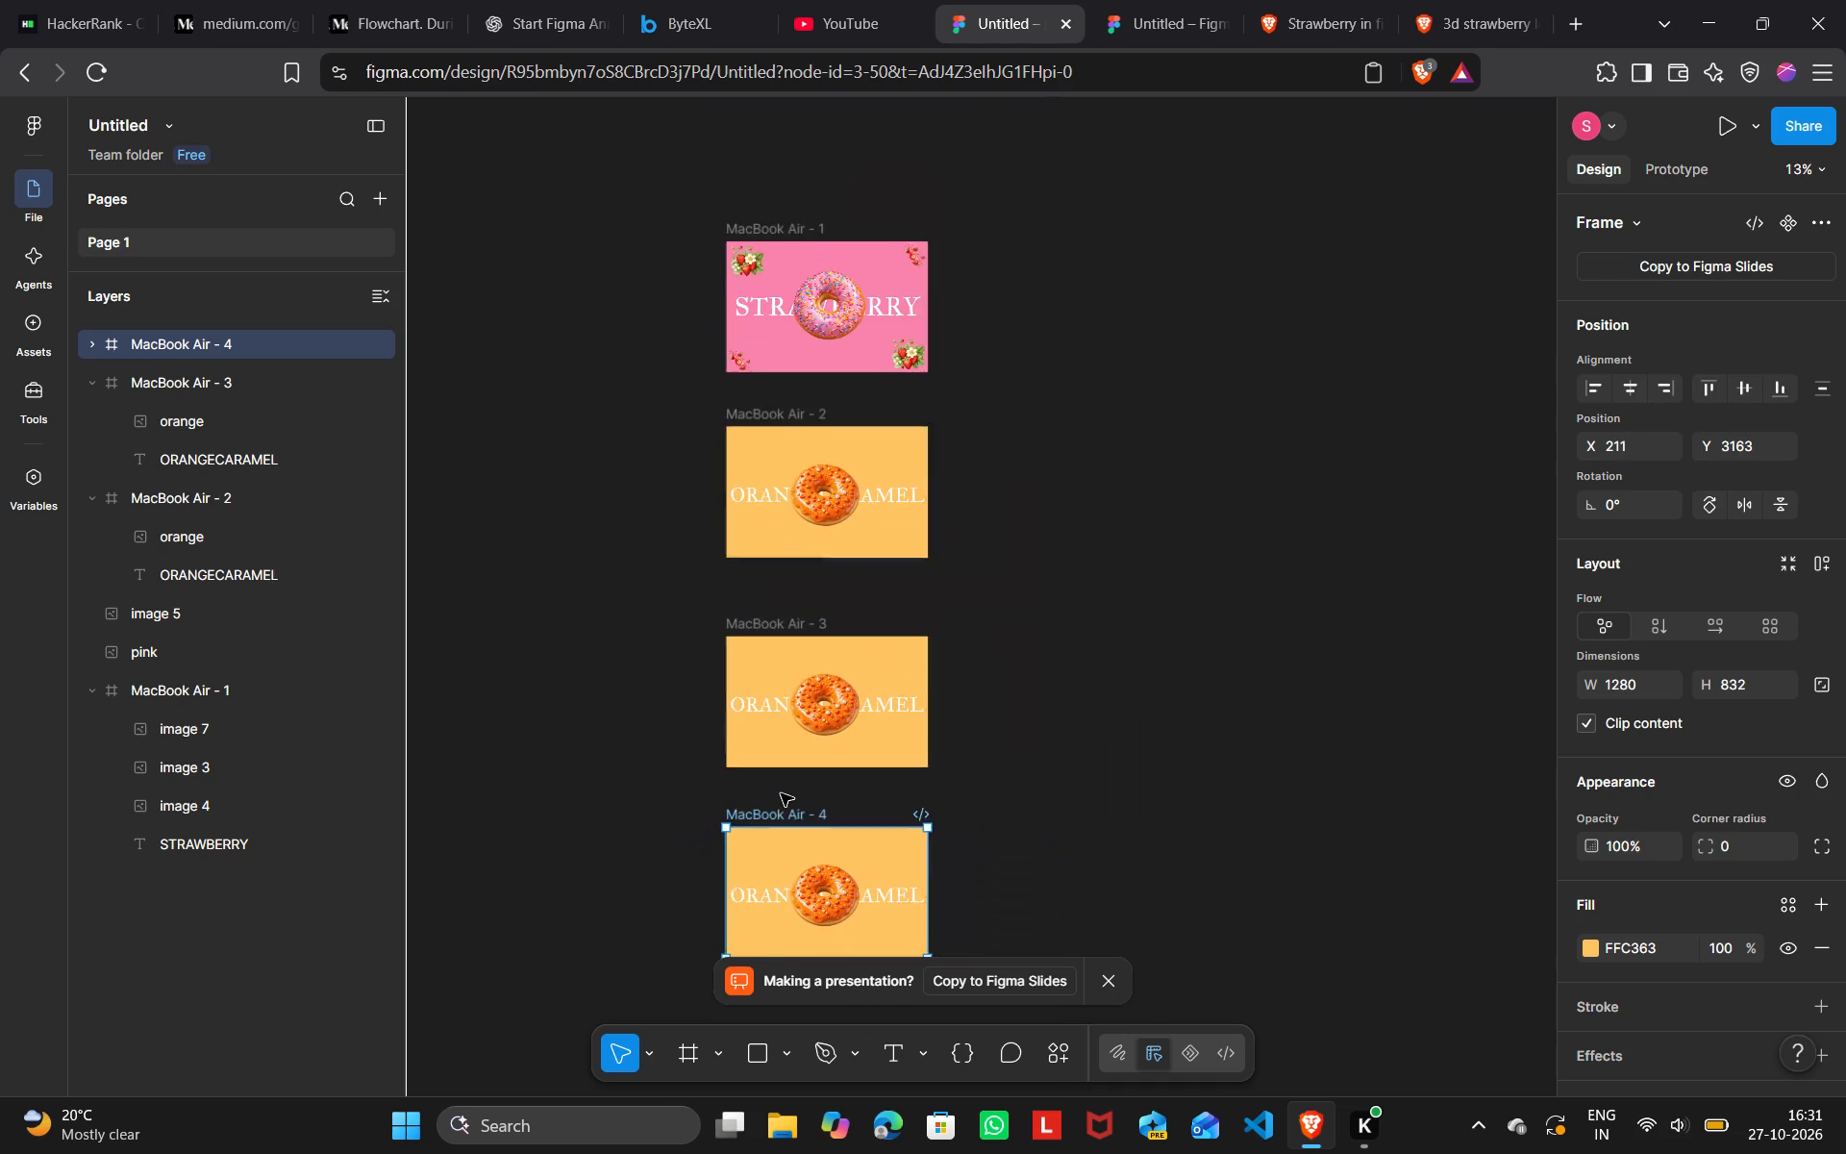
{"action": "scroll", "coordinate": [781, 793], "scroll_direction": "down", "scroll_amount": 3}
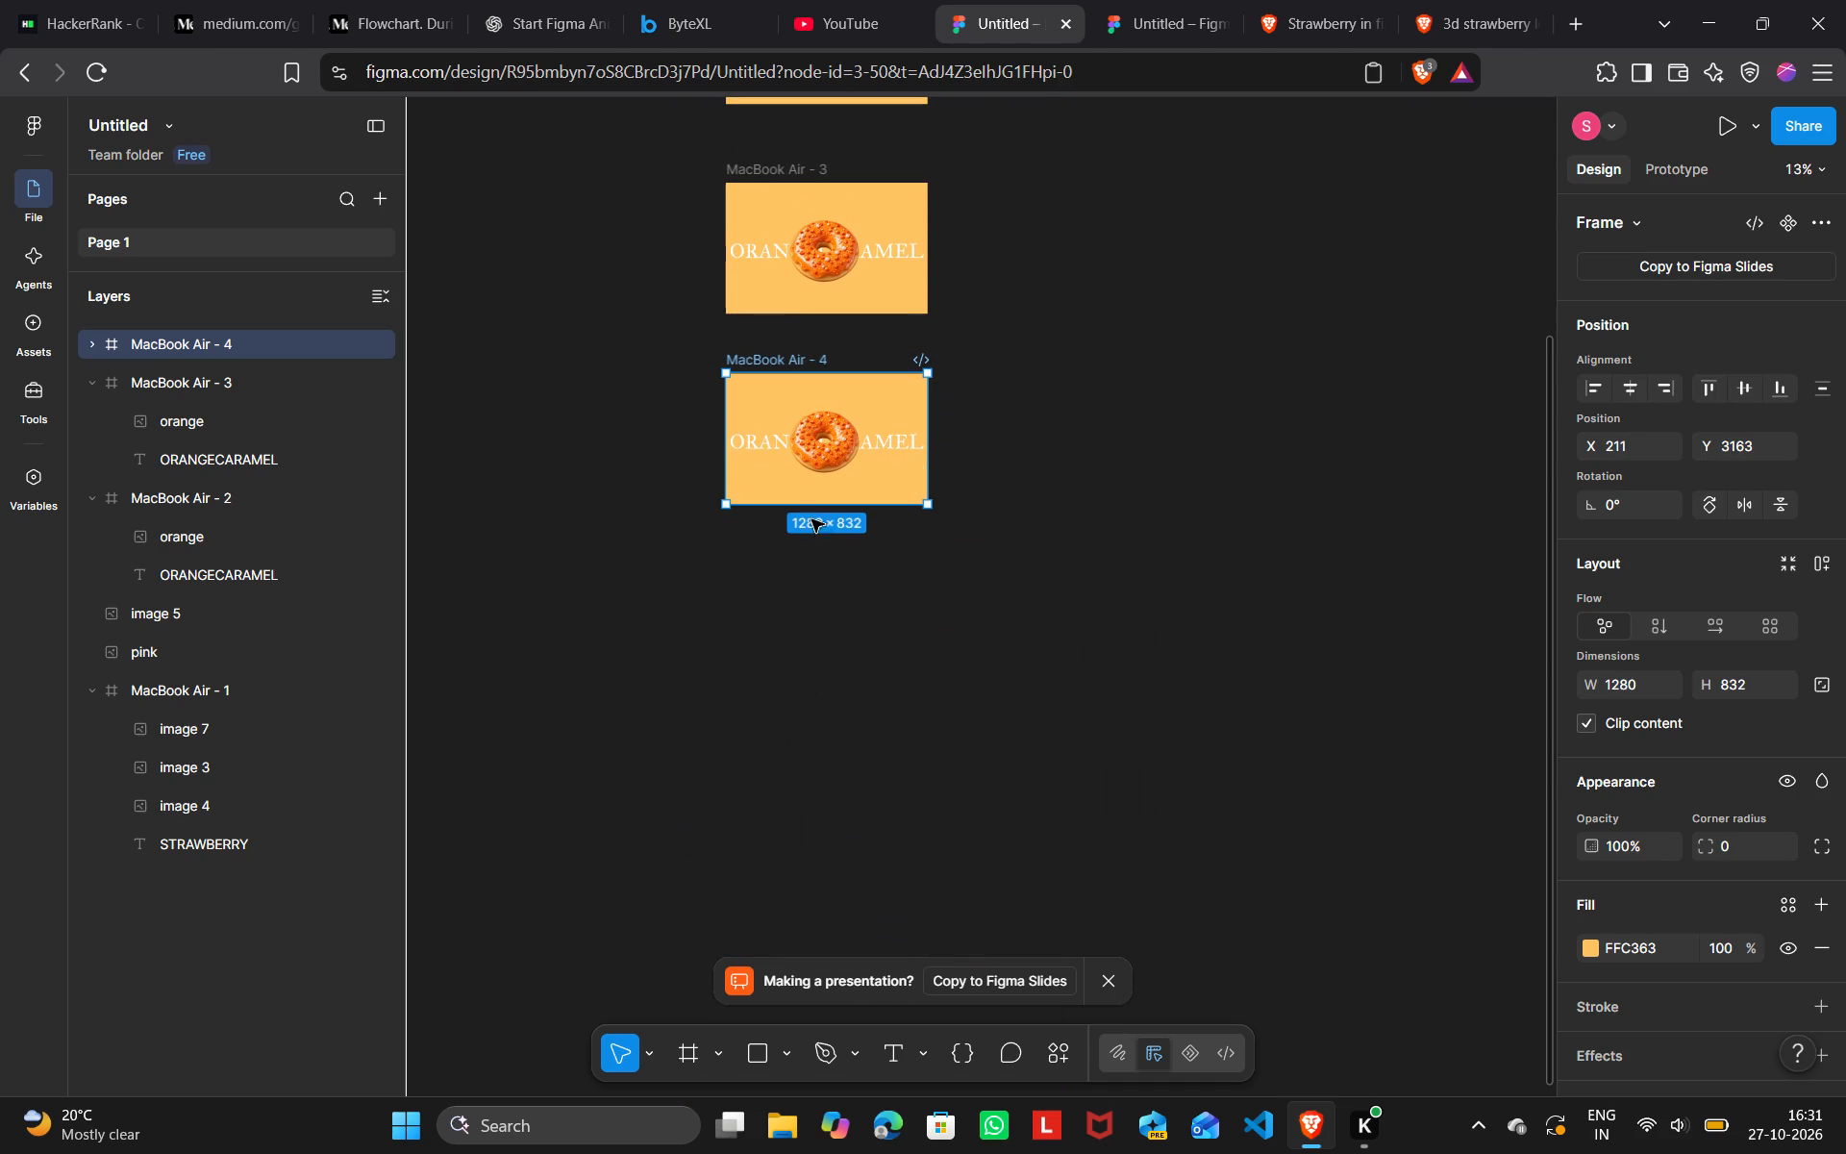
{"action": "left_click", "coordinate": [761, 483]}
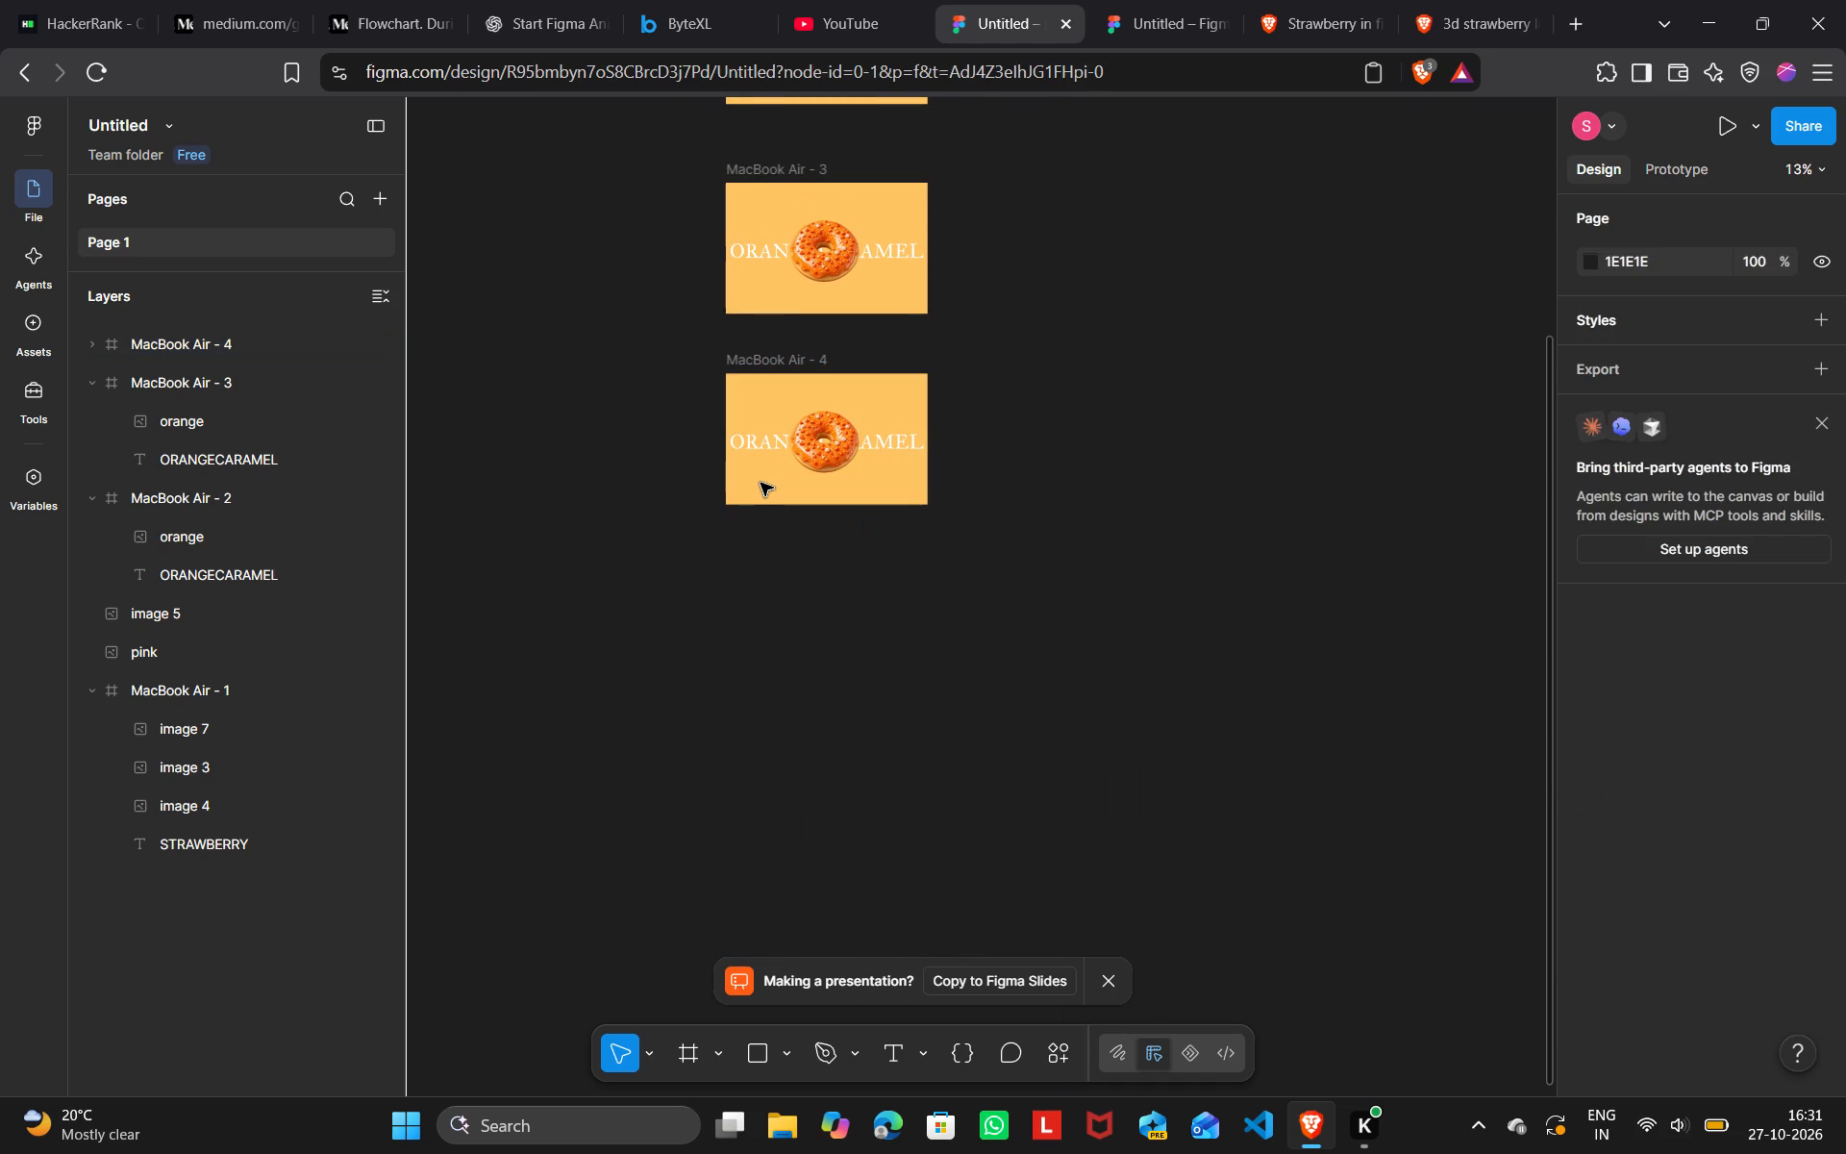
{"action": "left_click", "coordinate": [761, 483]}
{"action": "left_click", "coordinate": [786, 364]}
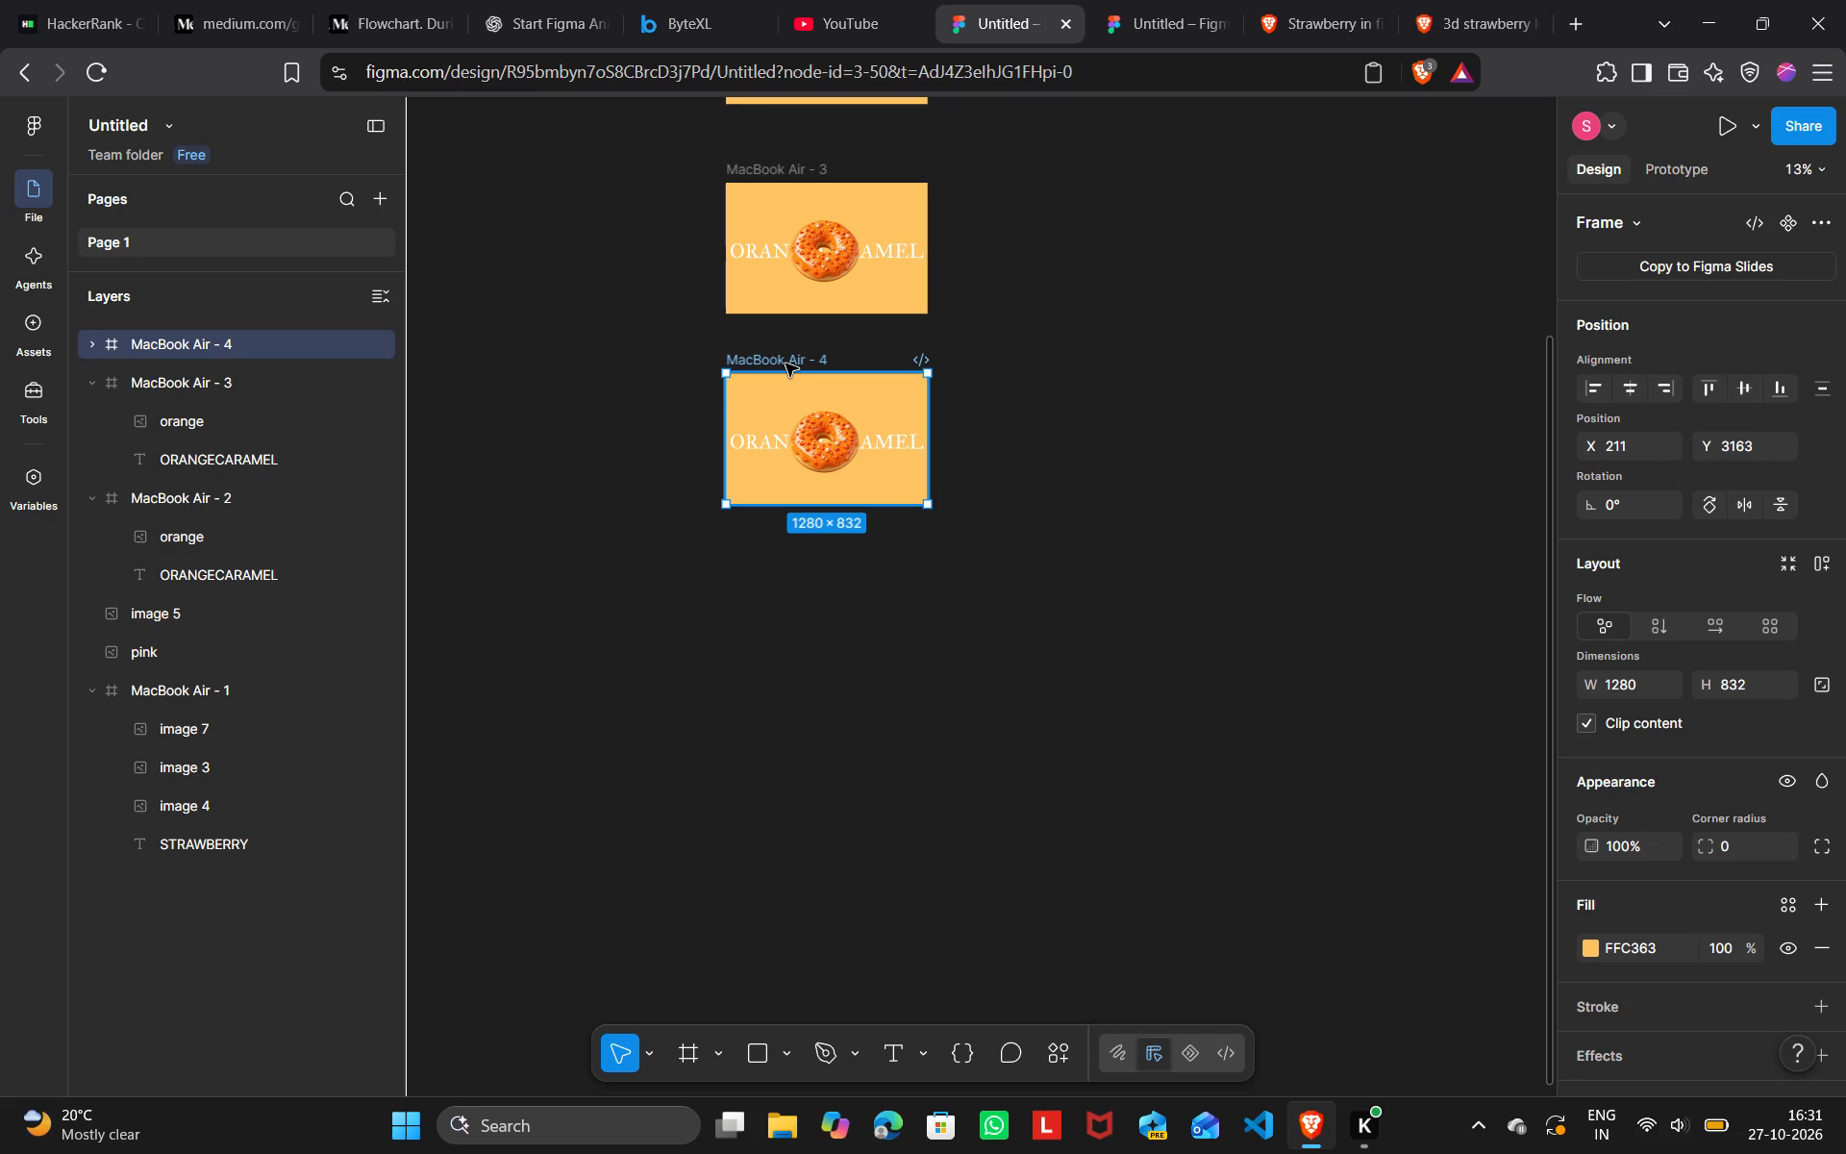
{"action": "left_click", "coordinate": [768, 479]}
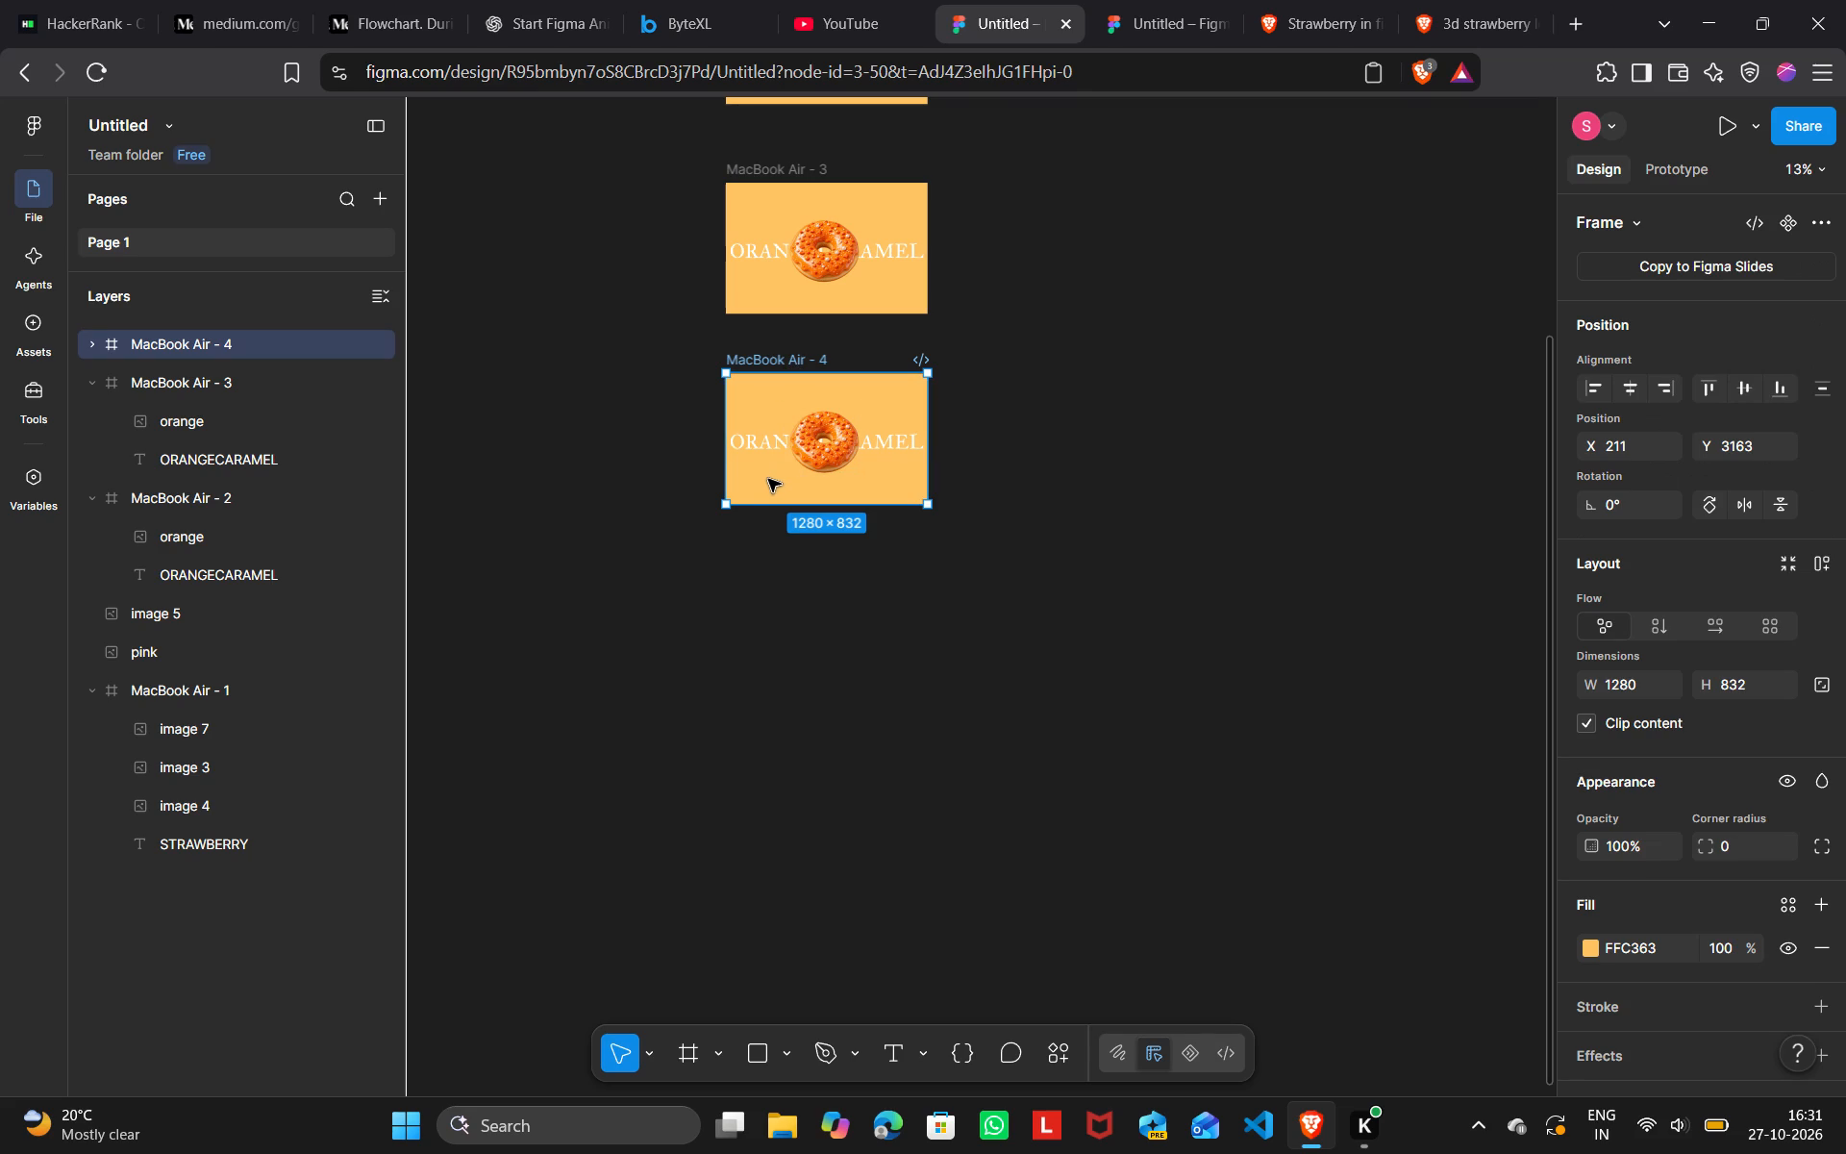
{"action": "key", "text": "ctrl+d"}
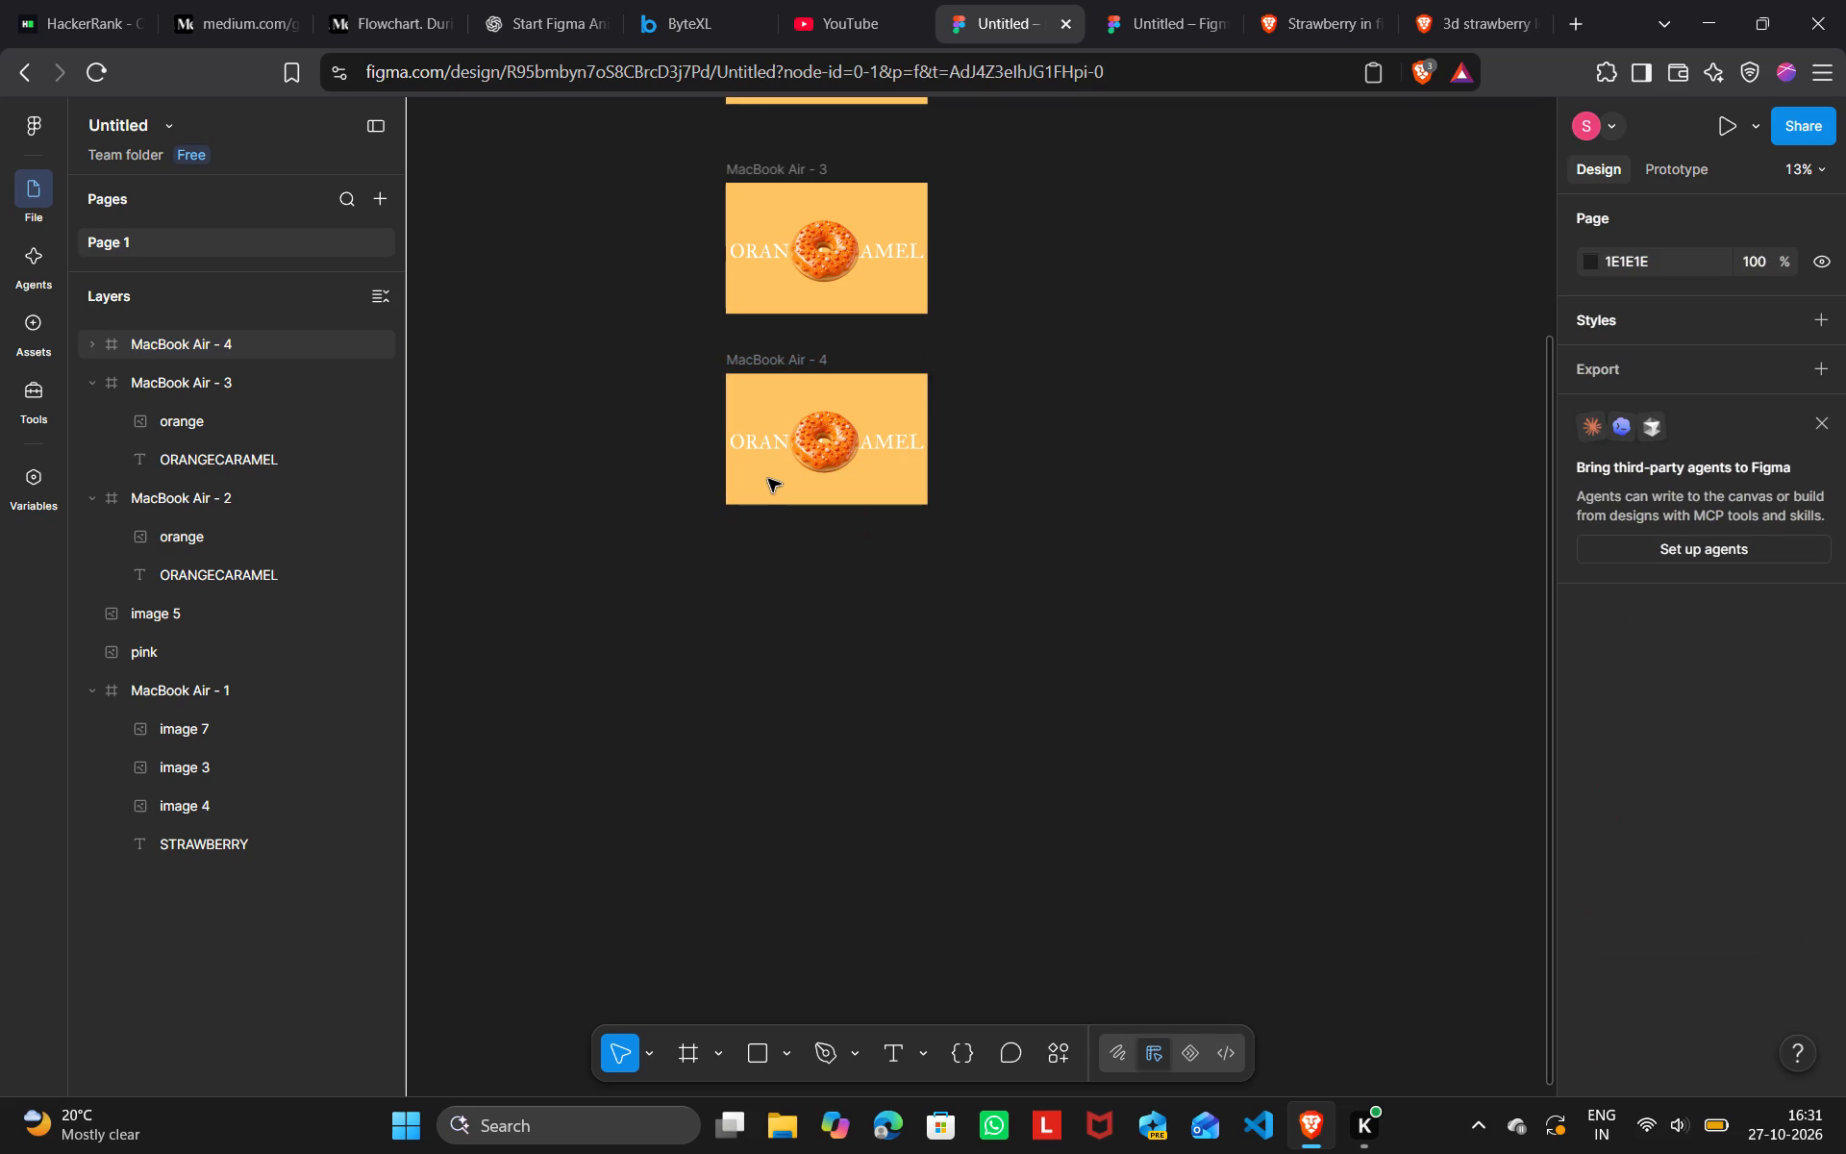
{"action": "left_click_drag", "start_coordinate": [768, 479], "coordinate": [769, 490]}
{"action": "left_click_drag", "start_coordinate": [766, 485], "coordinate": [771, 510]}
Move the MacBook Air - 4 frame down to X 211, Y 3283, keeping it aligned with the frames above.
{"action": "left_click_drag", "start_coordinate": [796, 357], "coordinate": [797, 392]}
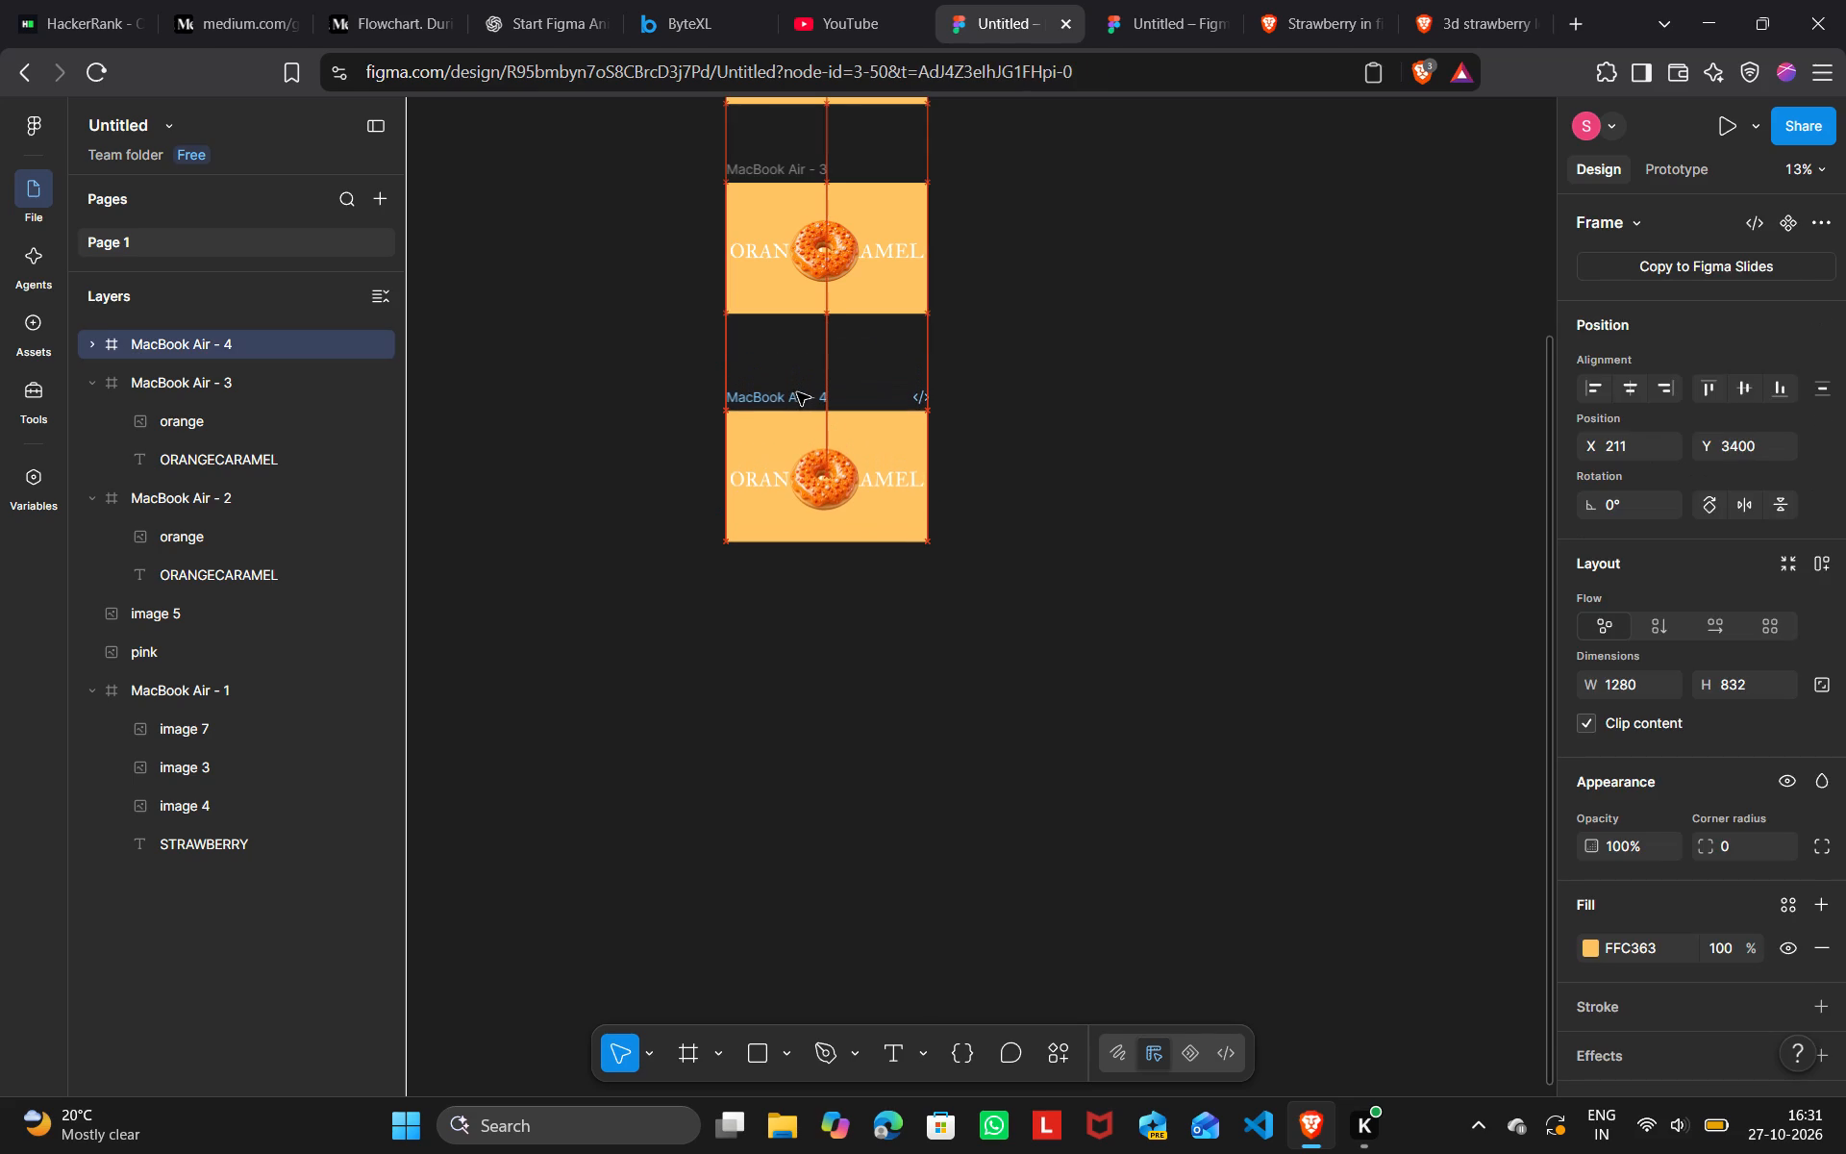
{"action": "left_click_drag", "start_coordinate": [797, 392], "coordinate": [795, 381]}
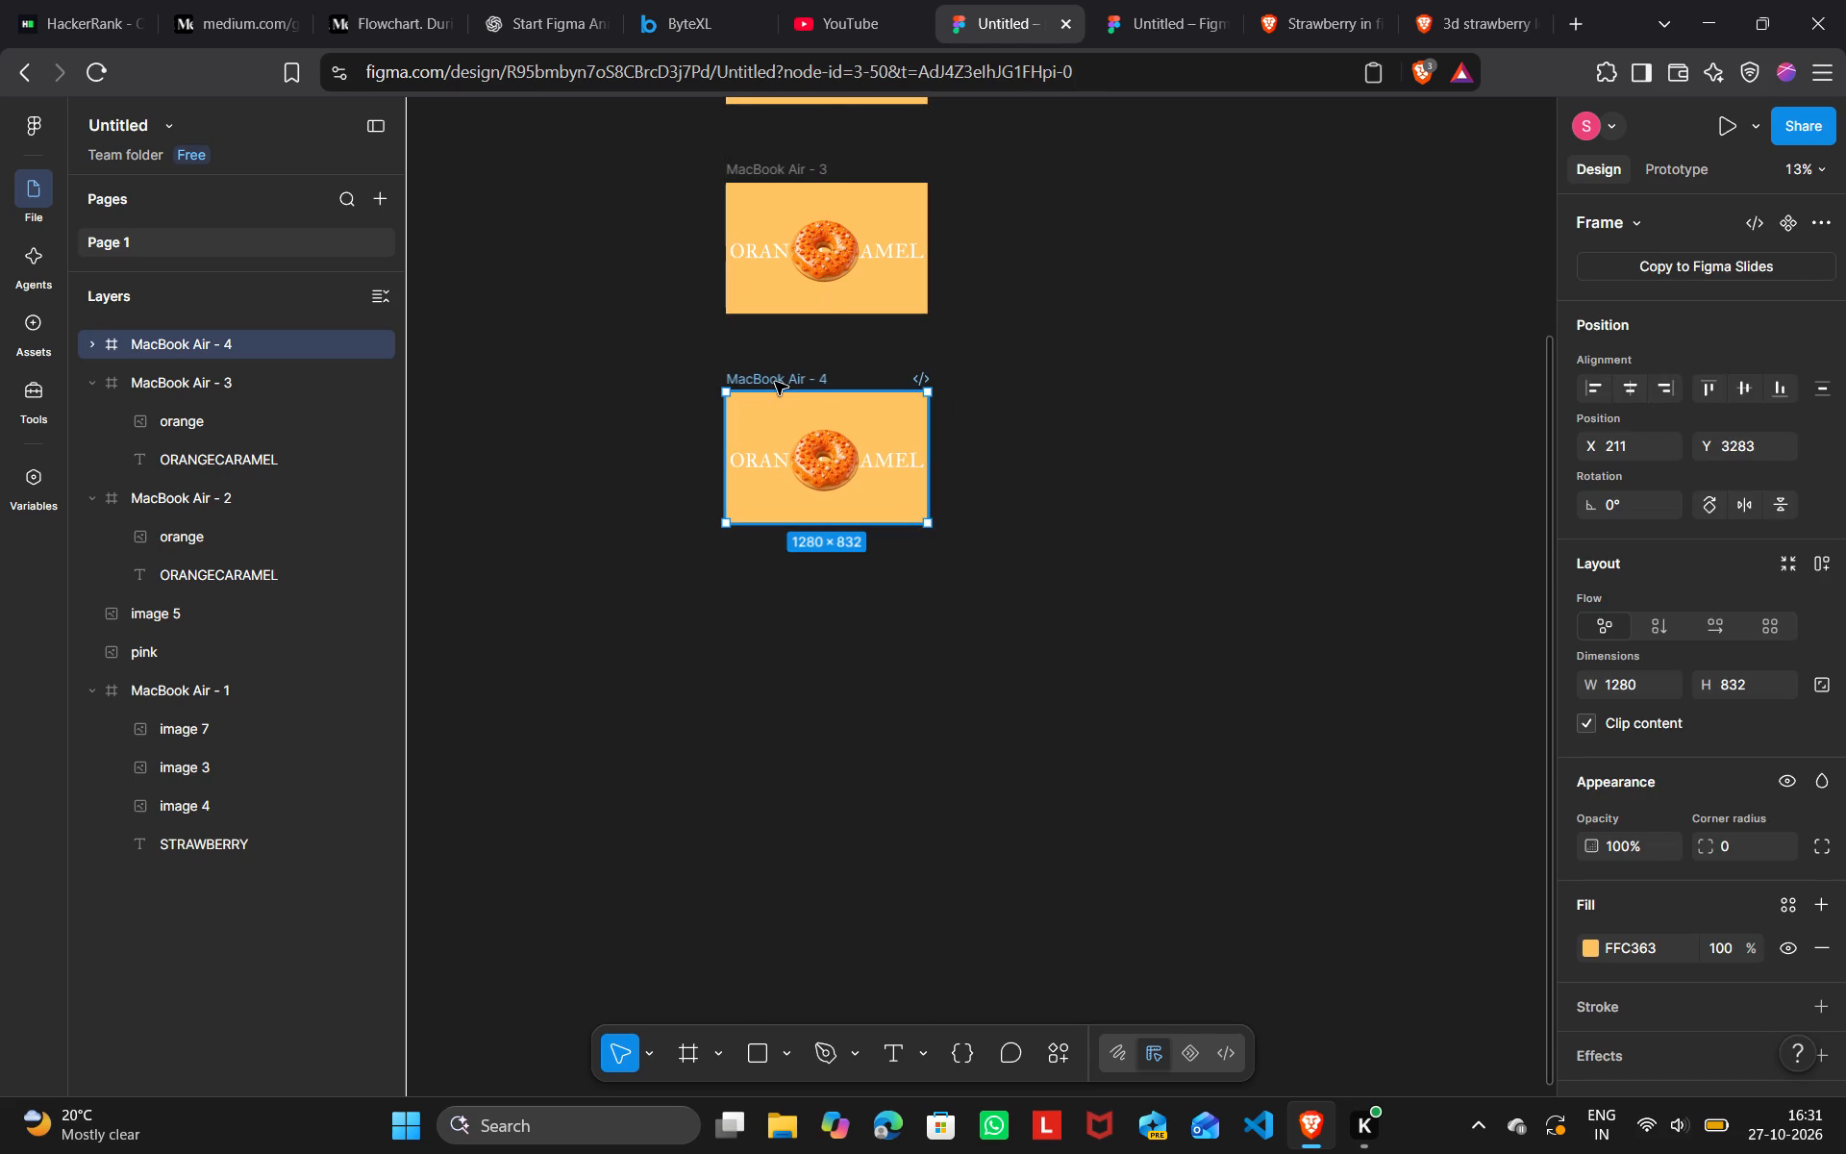
Paste another copy of the ORANGECARAMEL frame and place it directly below MacBook Air - 4 at X 211, Y 4614.
{"action": "left_click", "coordinate": [775, 382]}
{"action": "key", "text": "ctrl+v"}
{"action": "left_click_drag", "start_coordinate": [1089, 495], "coordinate": [882, 707]}
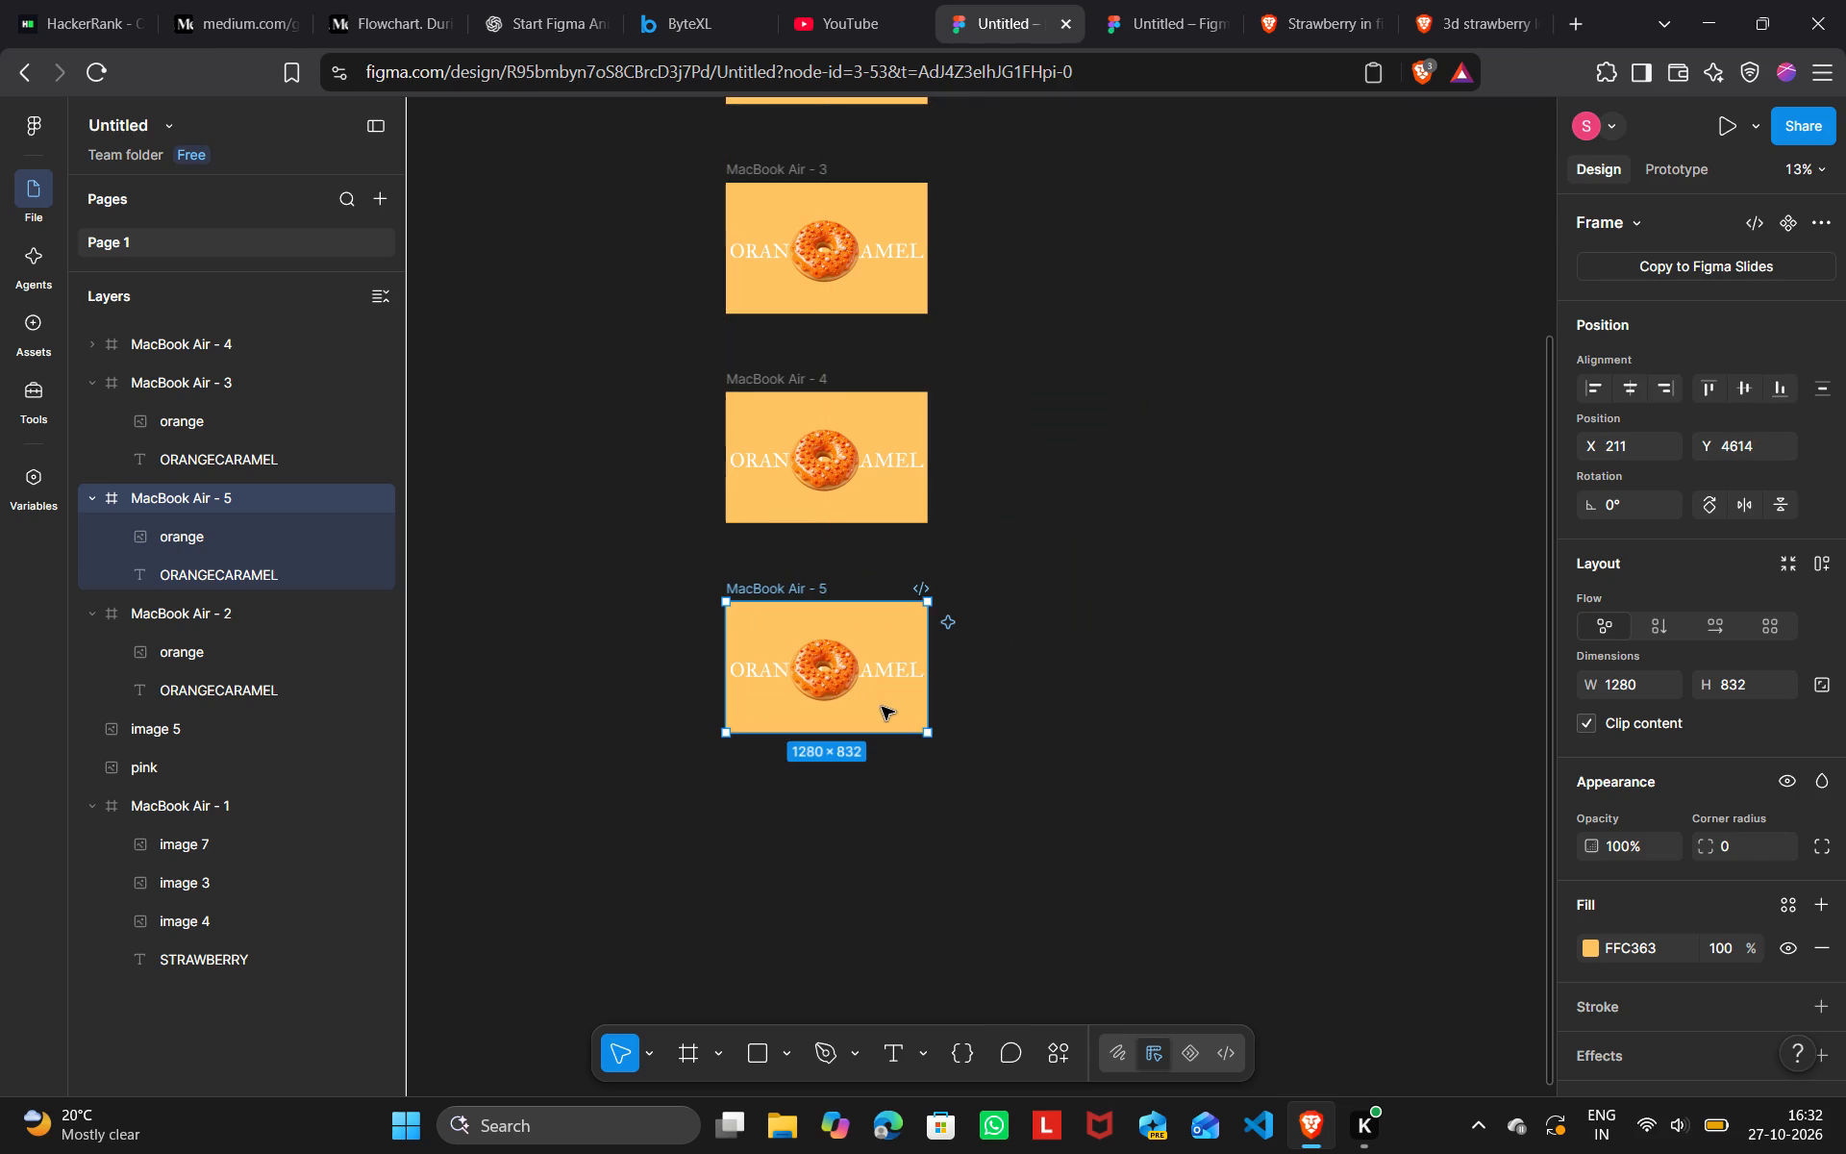
{"action": "left_click", "coordinate": [1153, 450]}
{"action": "scroll", "coordinate": [1153, 450], "scroll_direction": "up", "scroll_amount": 1}
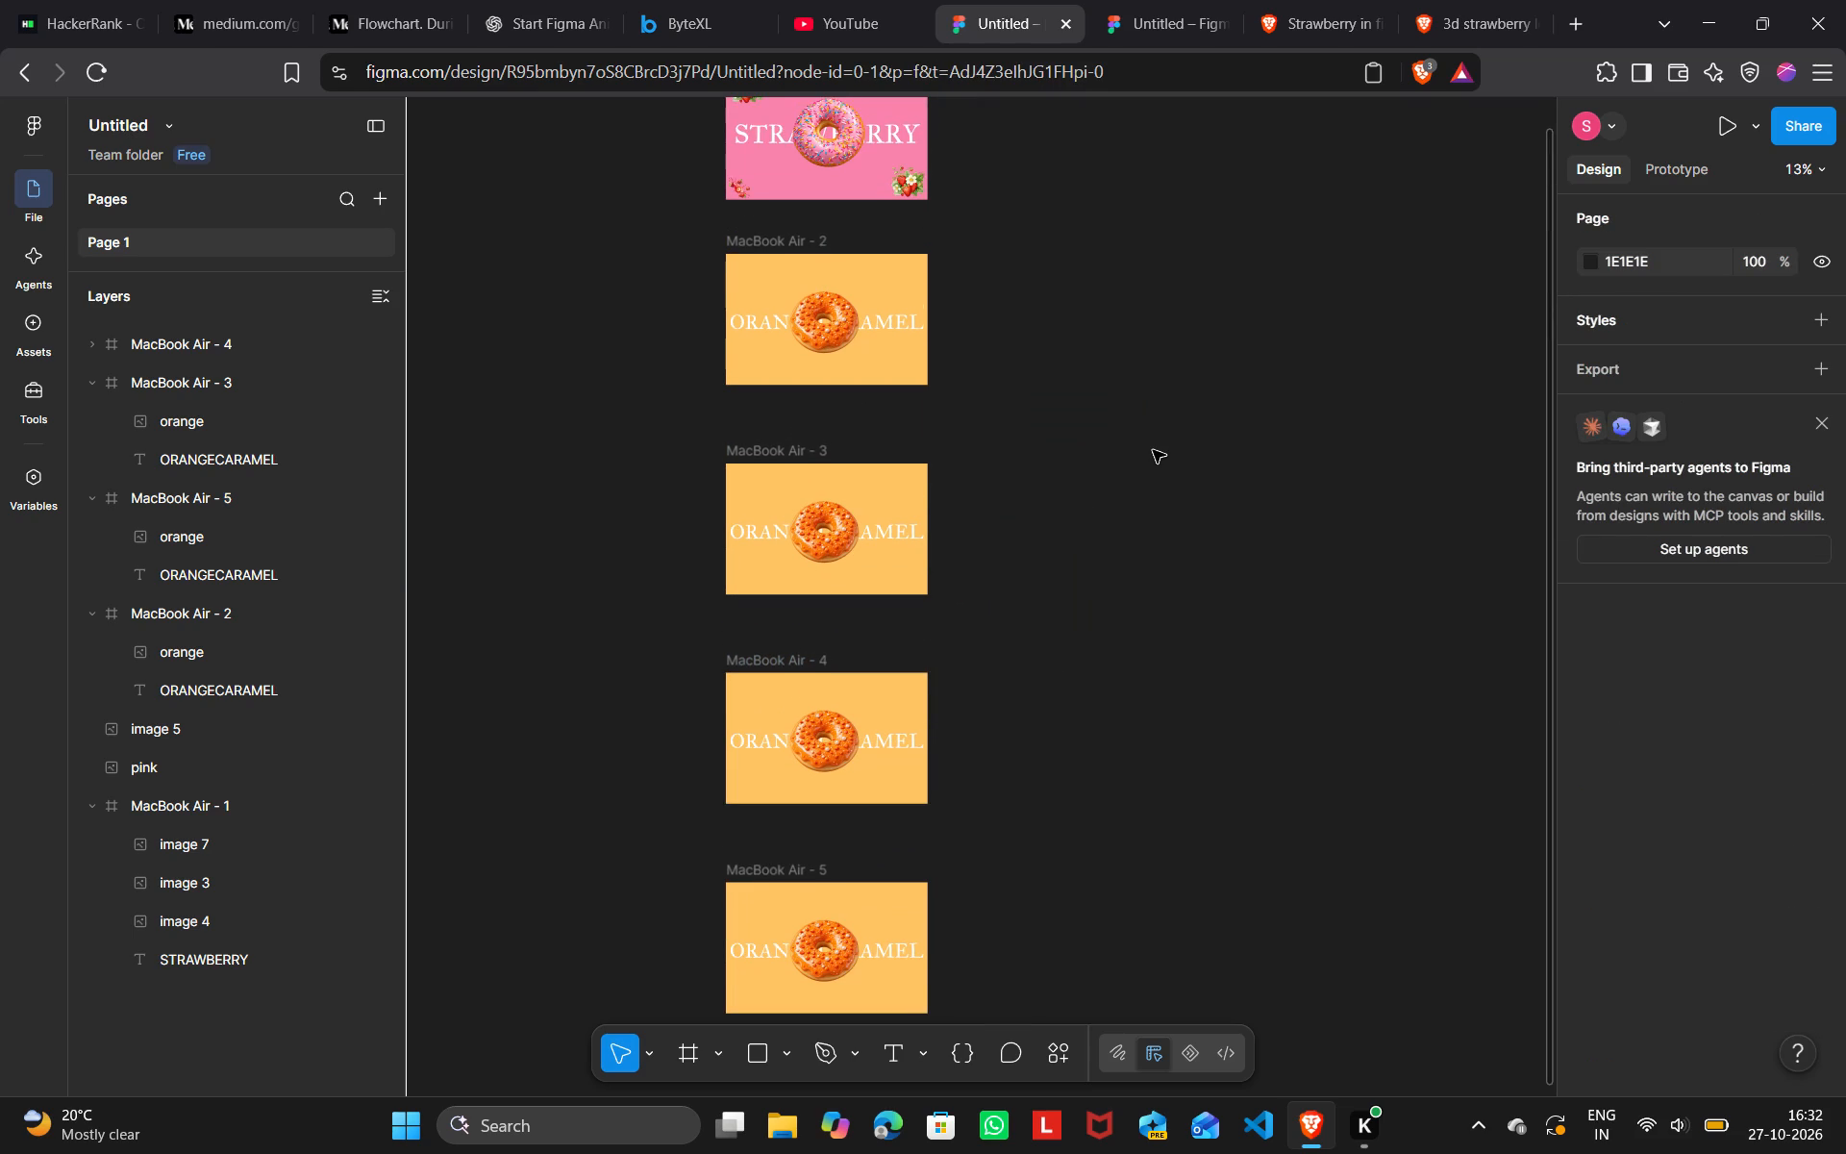
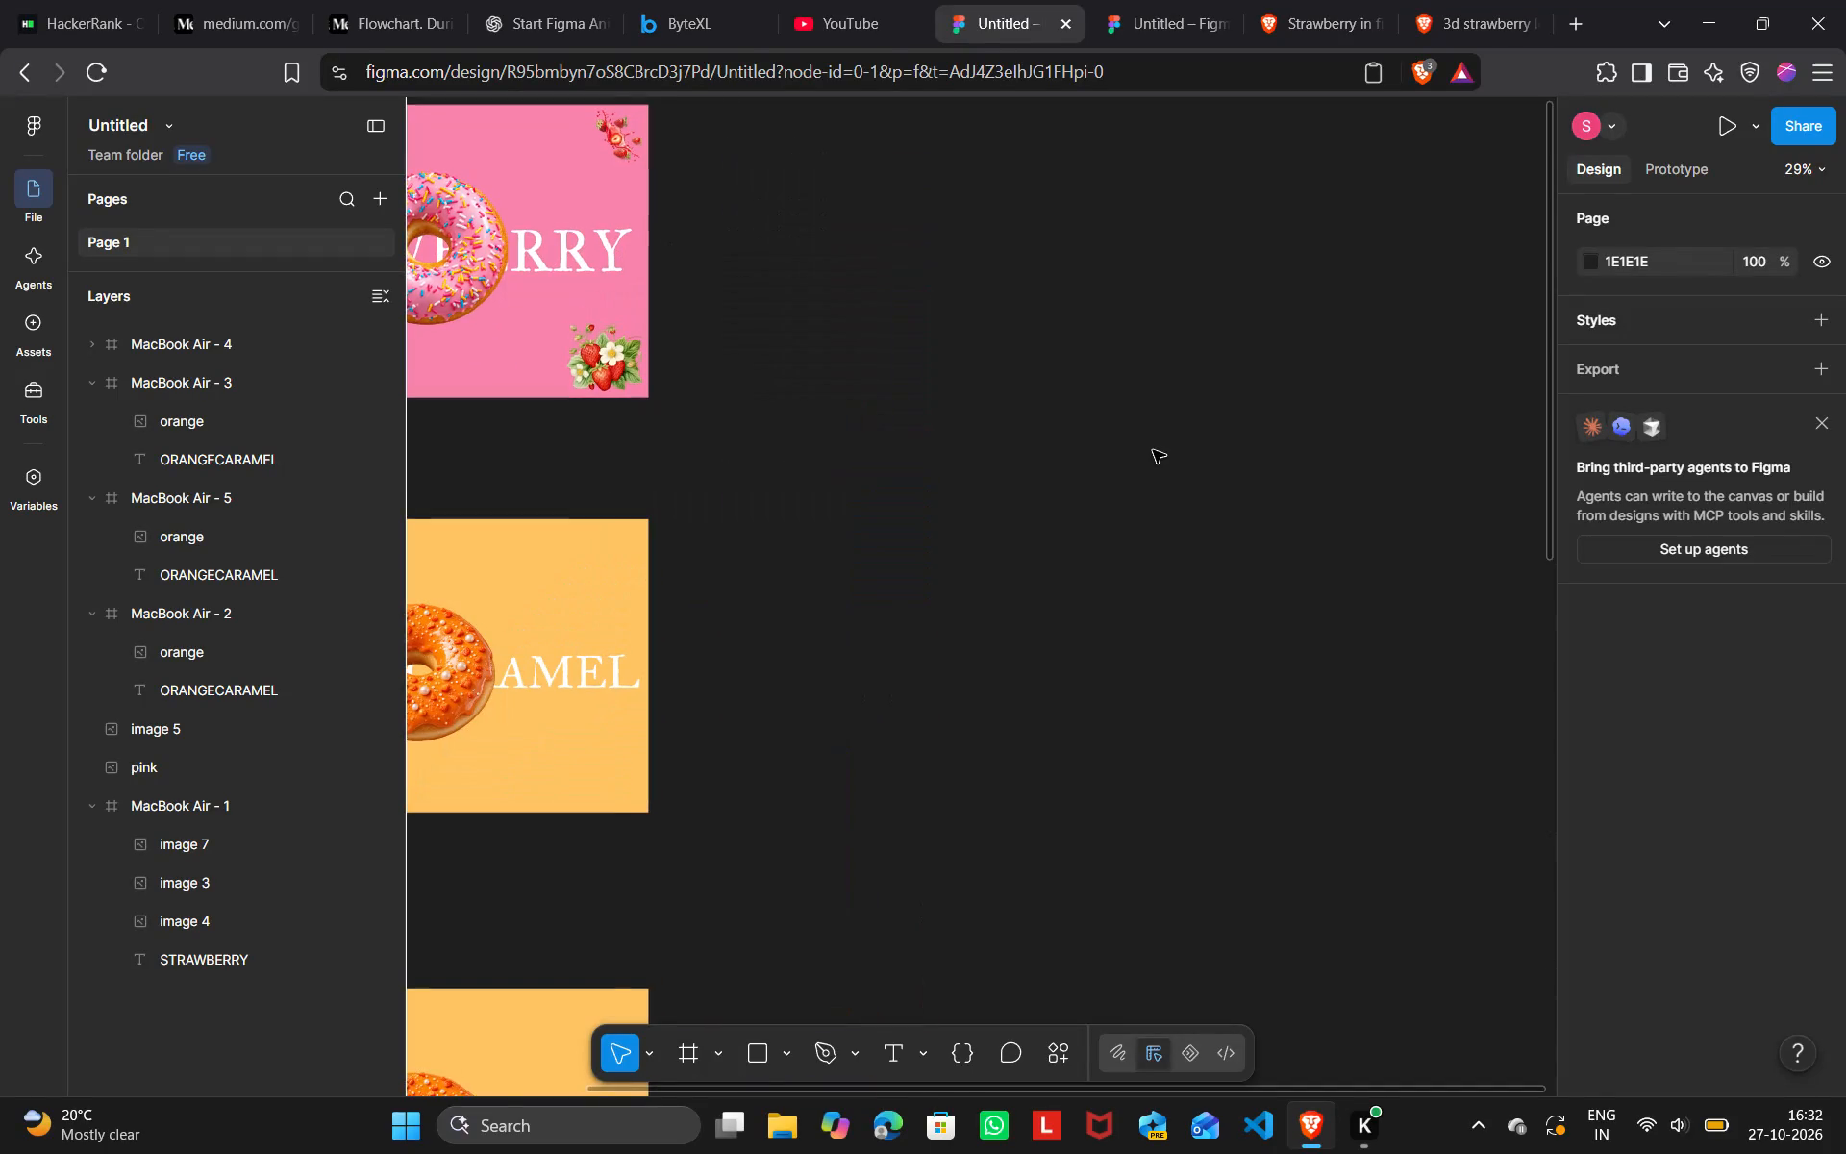
Reposition the upper-left strawberry cluster (image 4) in the MacBook Air - 1 frame to X 0, Y -15.
{"action": "scroll", "coordinate": [1153, 450], "scroll_direction": "right", "scroll_amount": 2}
{"action": "scroll", "coordinate": [1153, 450], "scroll_direction": "up", "scroll_amount": 1}
{"action": "scroll", "coordinate": [1153, 450], "scroll_direction": "right", "scroll_amount": 2}
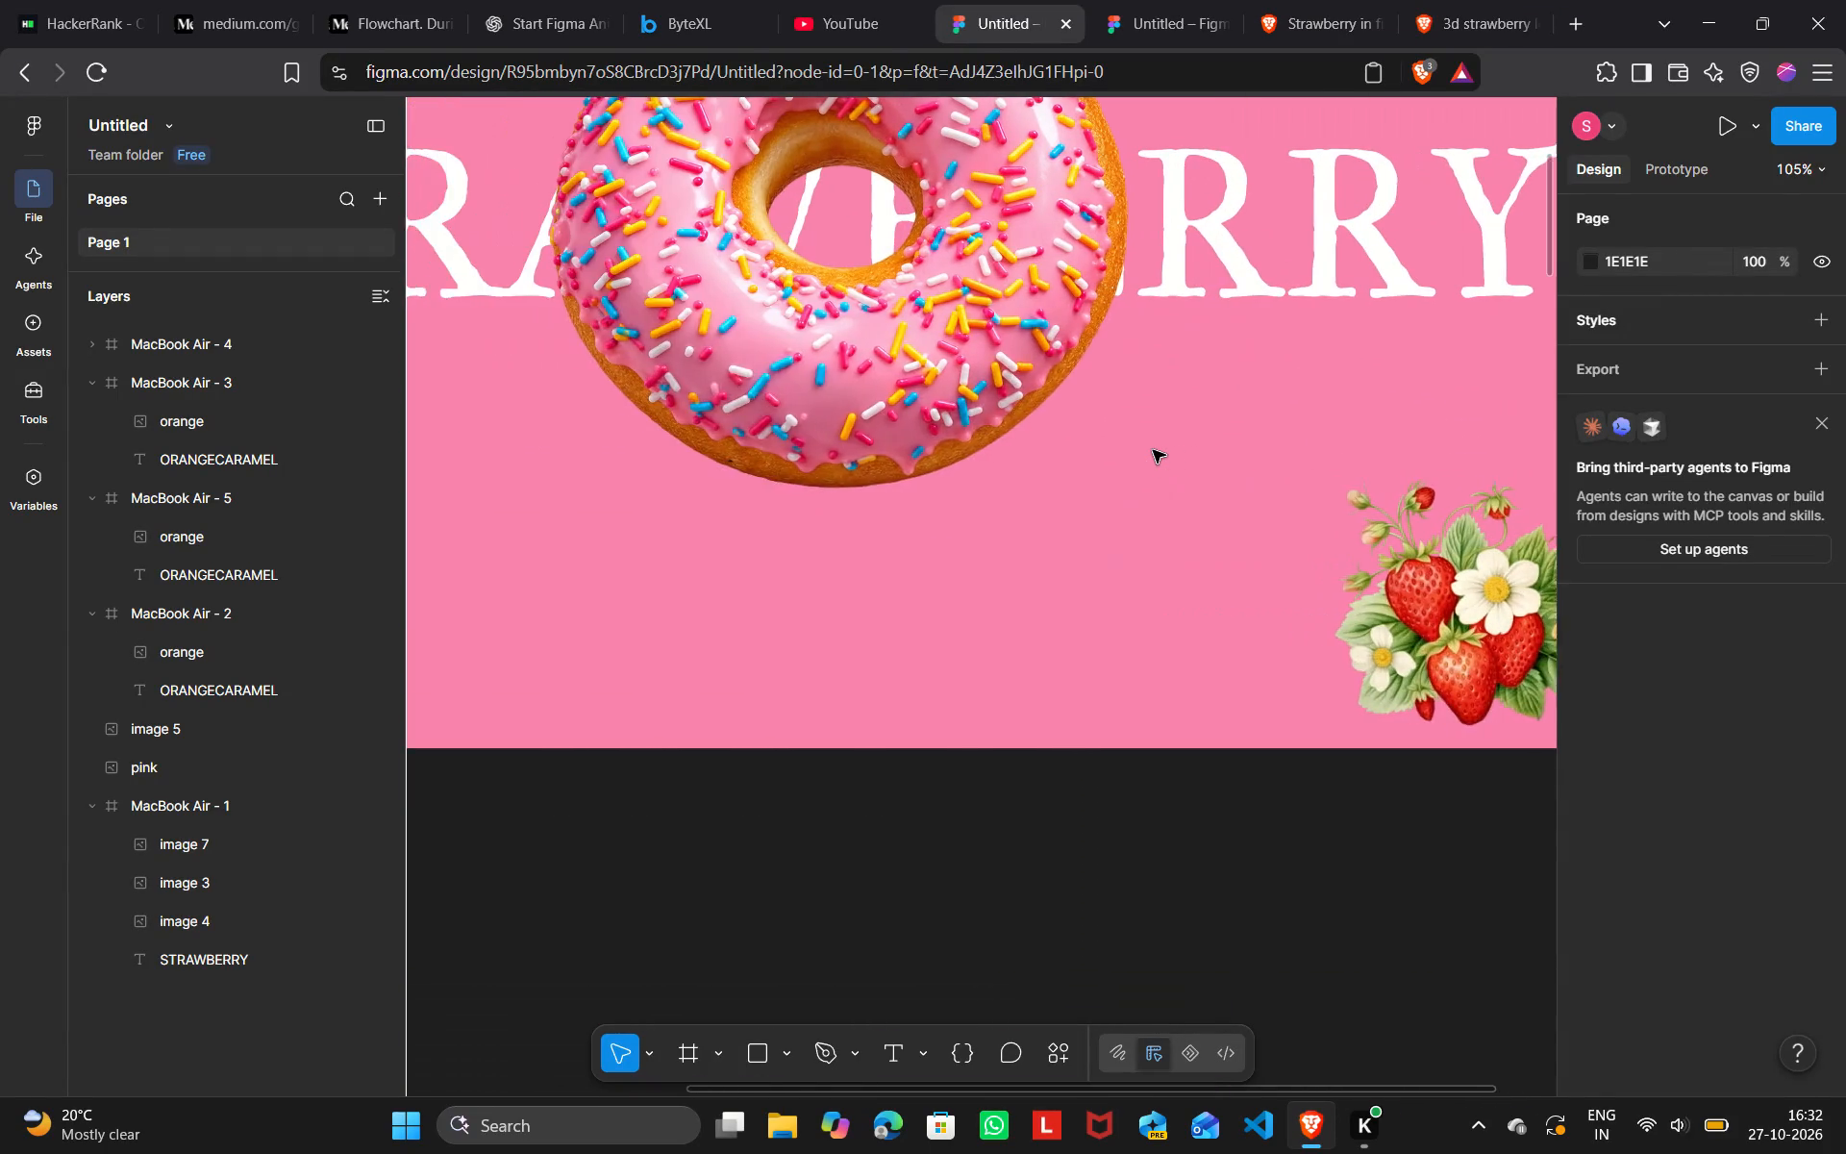
{"action": "scroll", "coordinate": [1153, 450], "scroll_direction": "up", "scroll_amount": 3}
{"action": "scroll", "coordinate": [1153, 450], "scroll_direction": "right", "scroll_amount": 7}
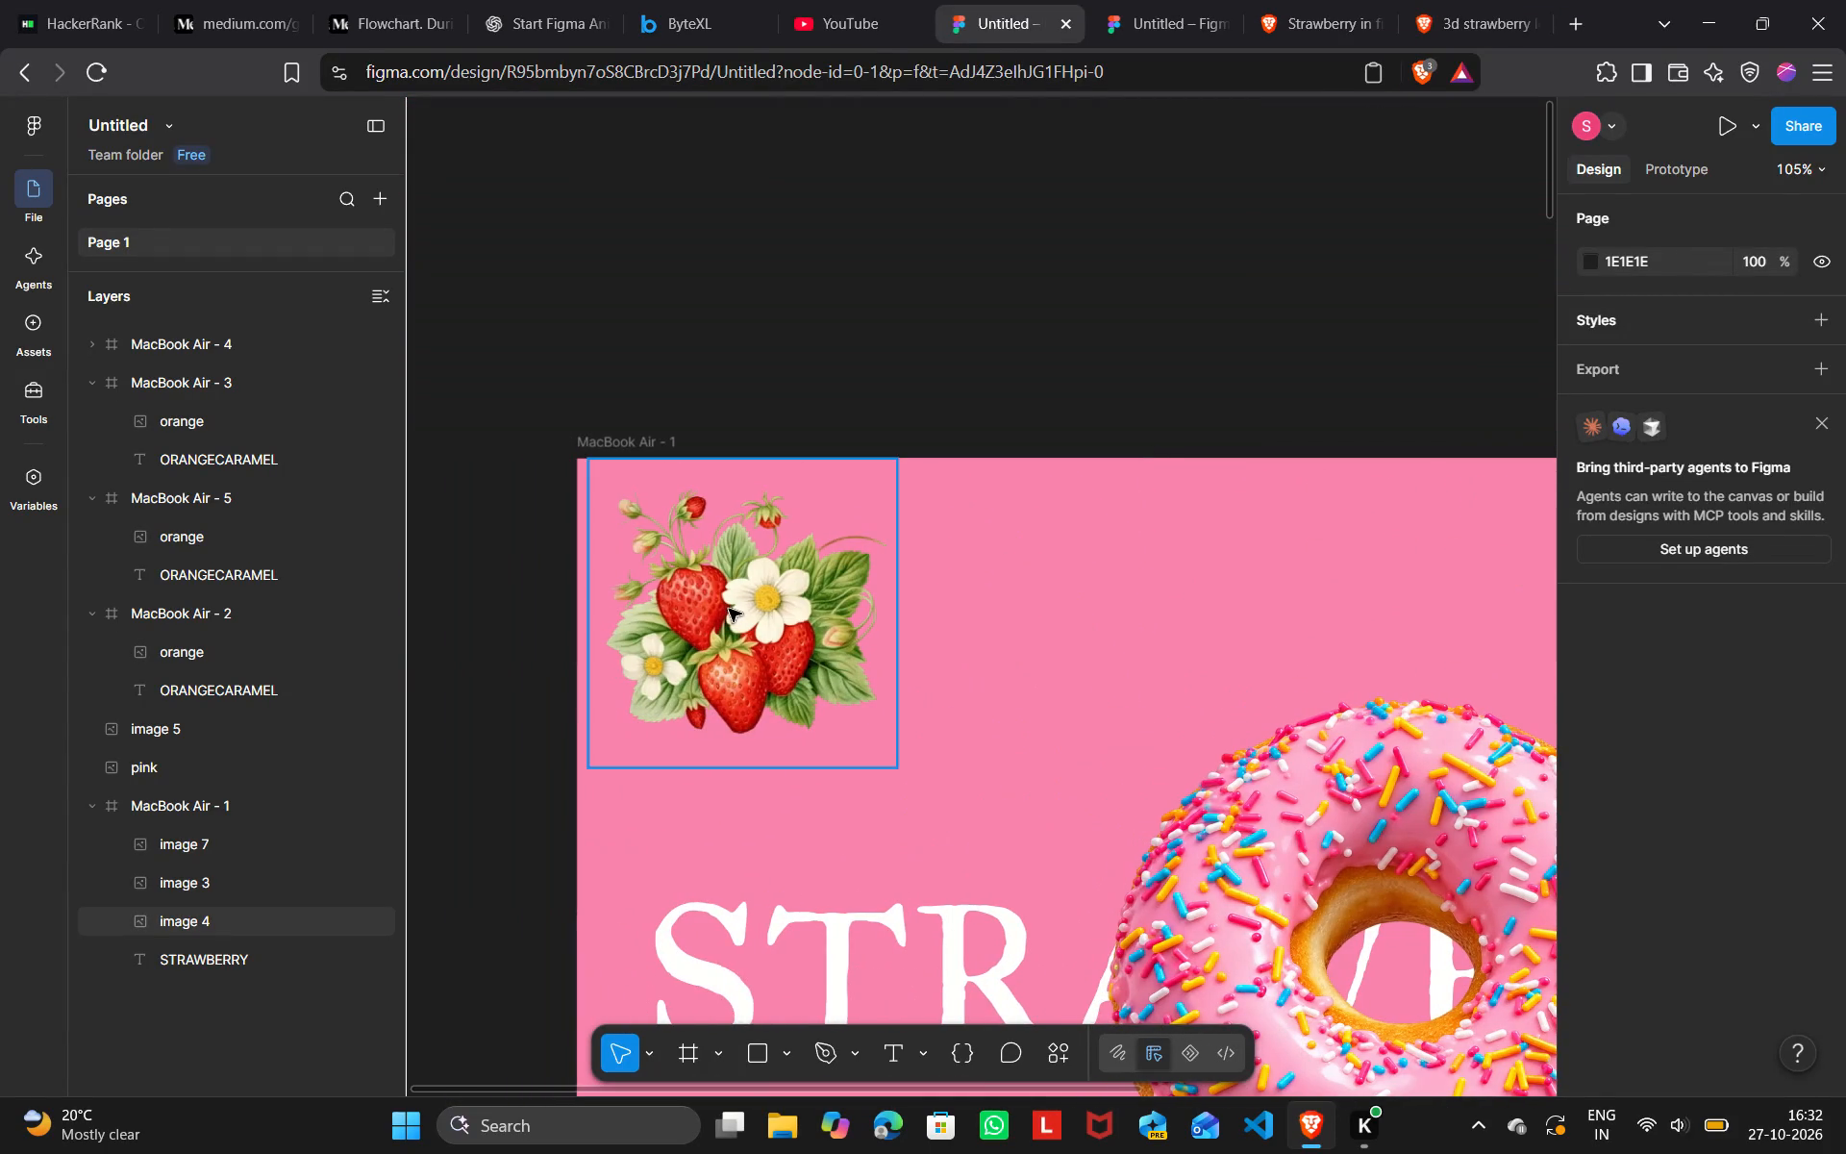
{"action": "left_click_drag", "start_coordinate": [728, 609], "coordinate": [708, 594]}
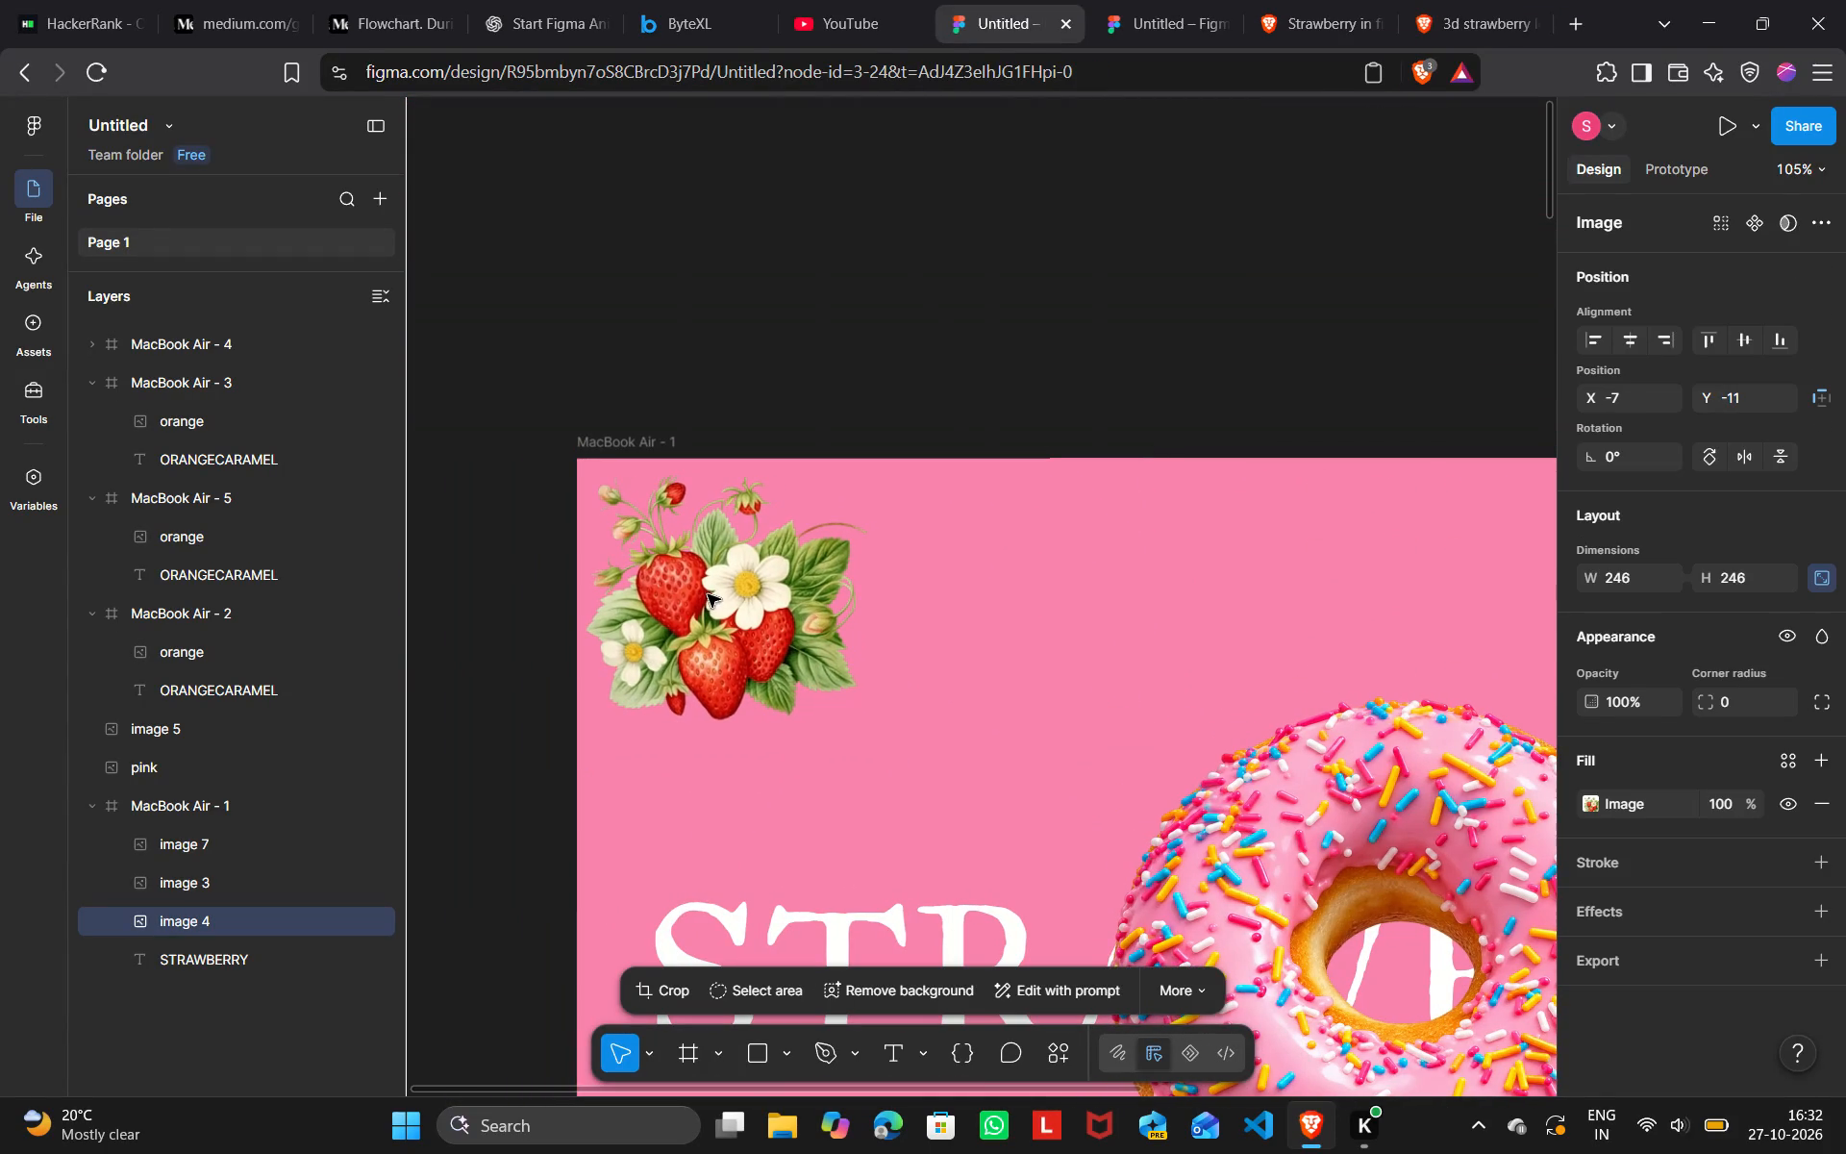
{"action": "left_click_drag", "start_coordinate": [708, 594], "coordinate": [714, 590]}
{"action": "left_click", "coordinate": [736, 378]}
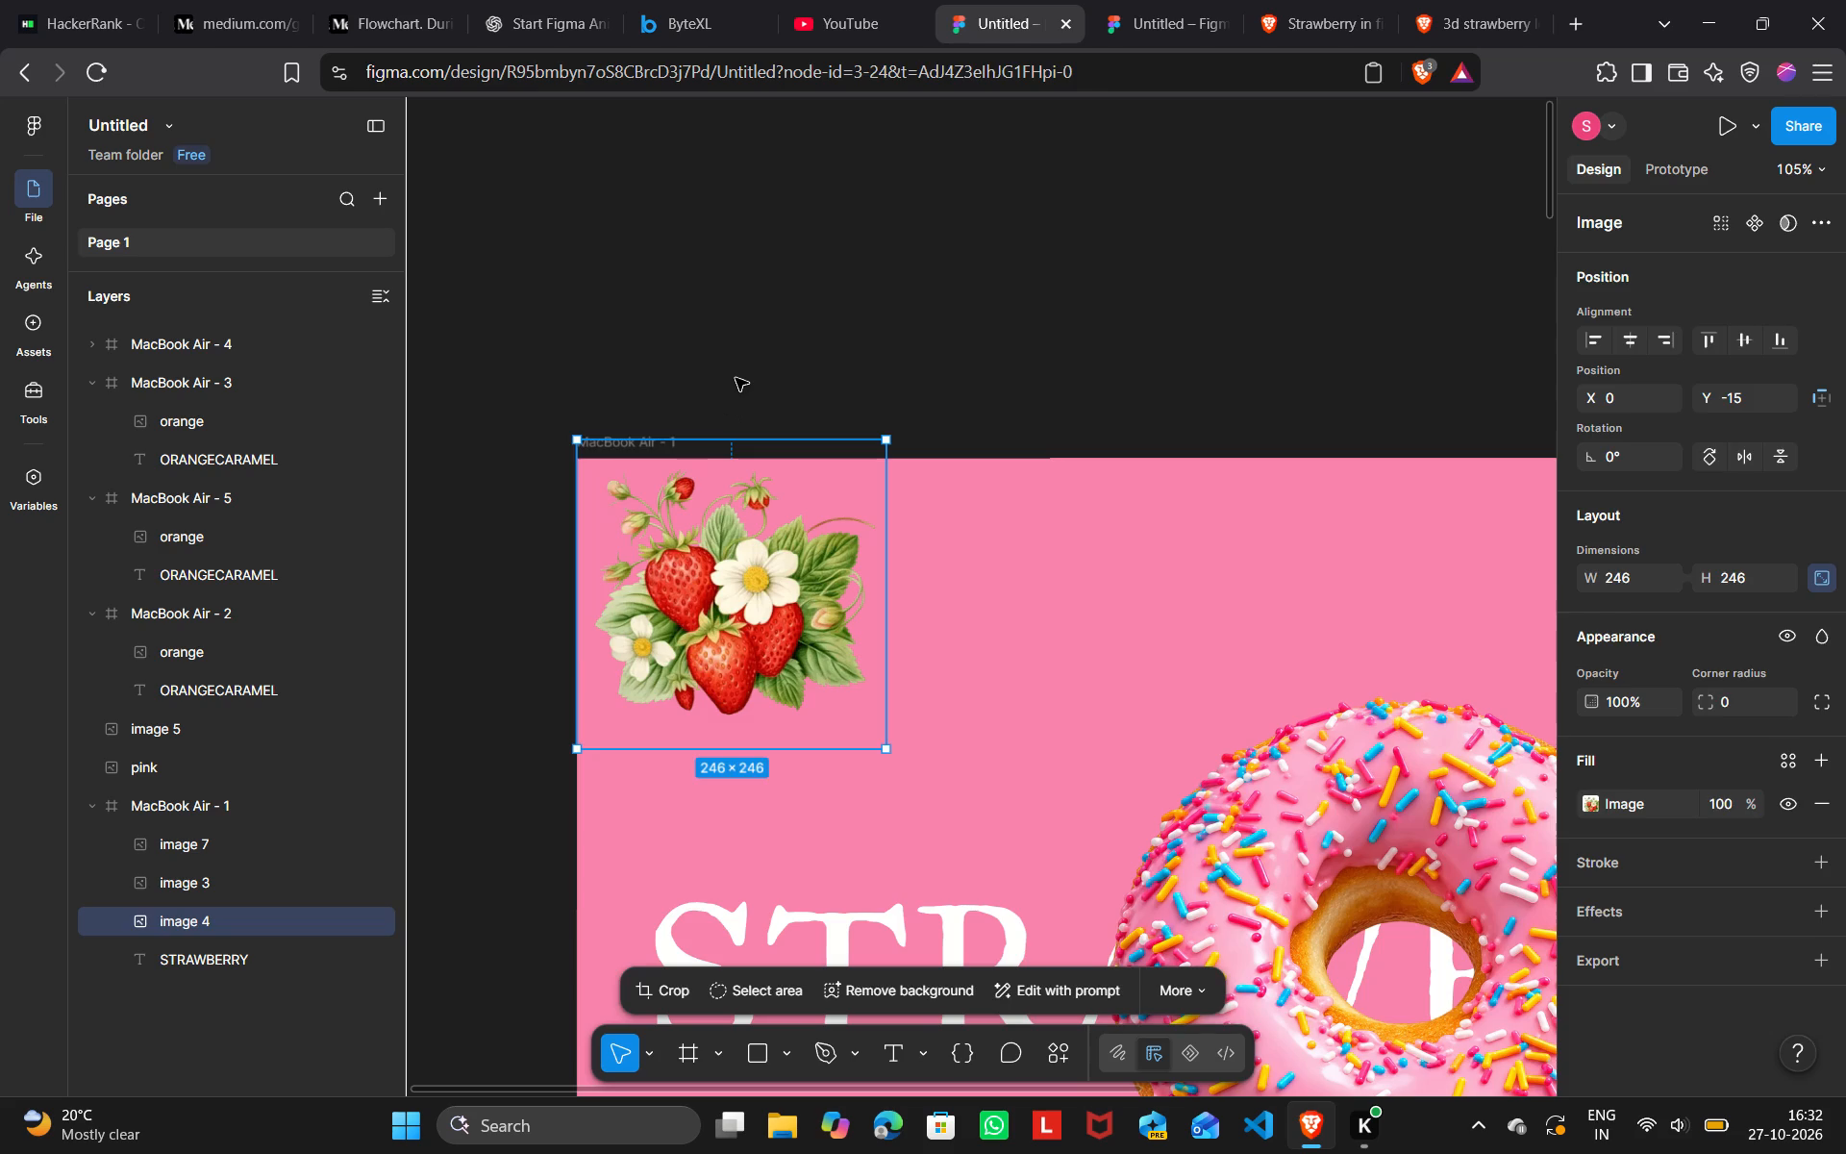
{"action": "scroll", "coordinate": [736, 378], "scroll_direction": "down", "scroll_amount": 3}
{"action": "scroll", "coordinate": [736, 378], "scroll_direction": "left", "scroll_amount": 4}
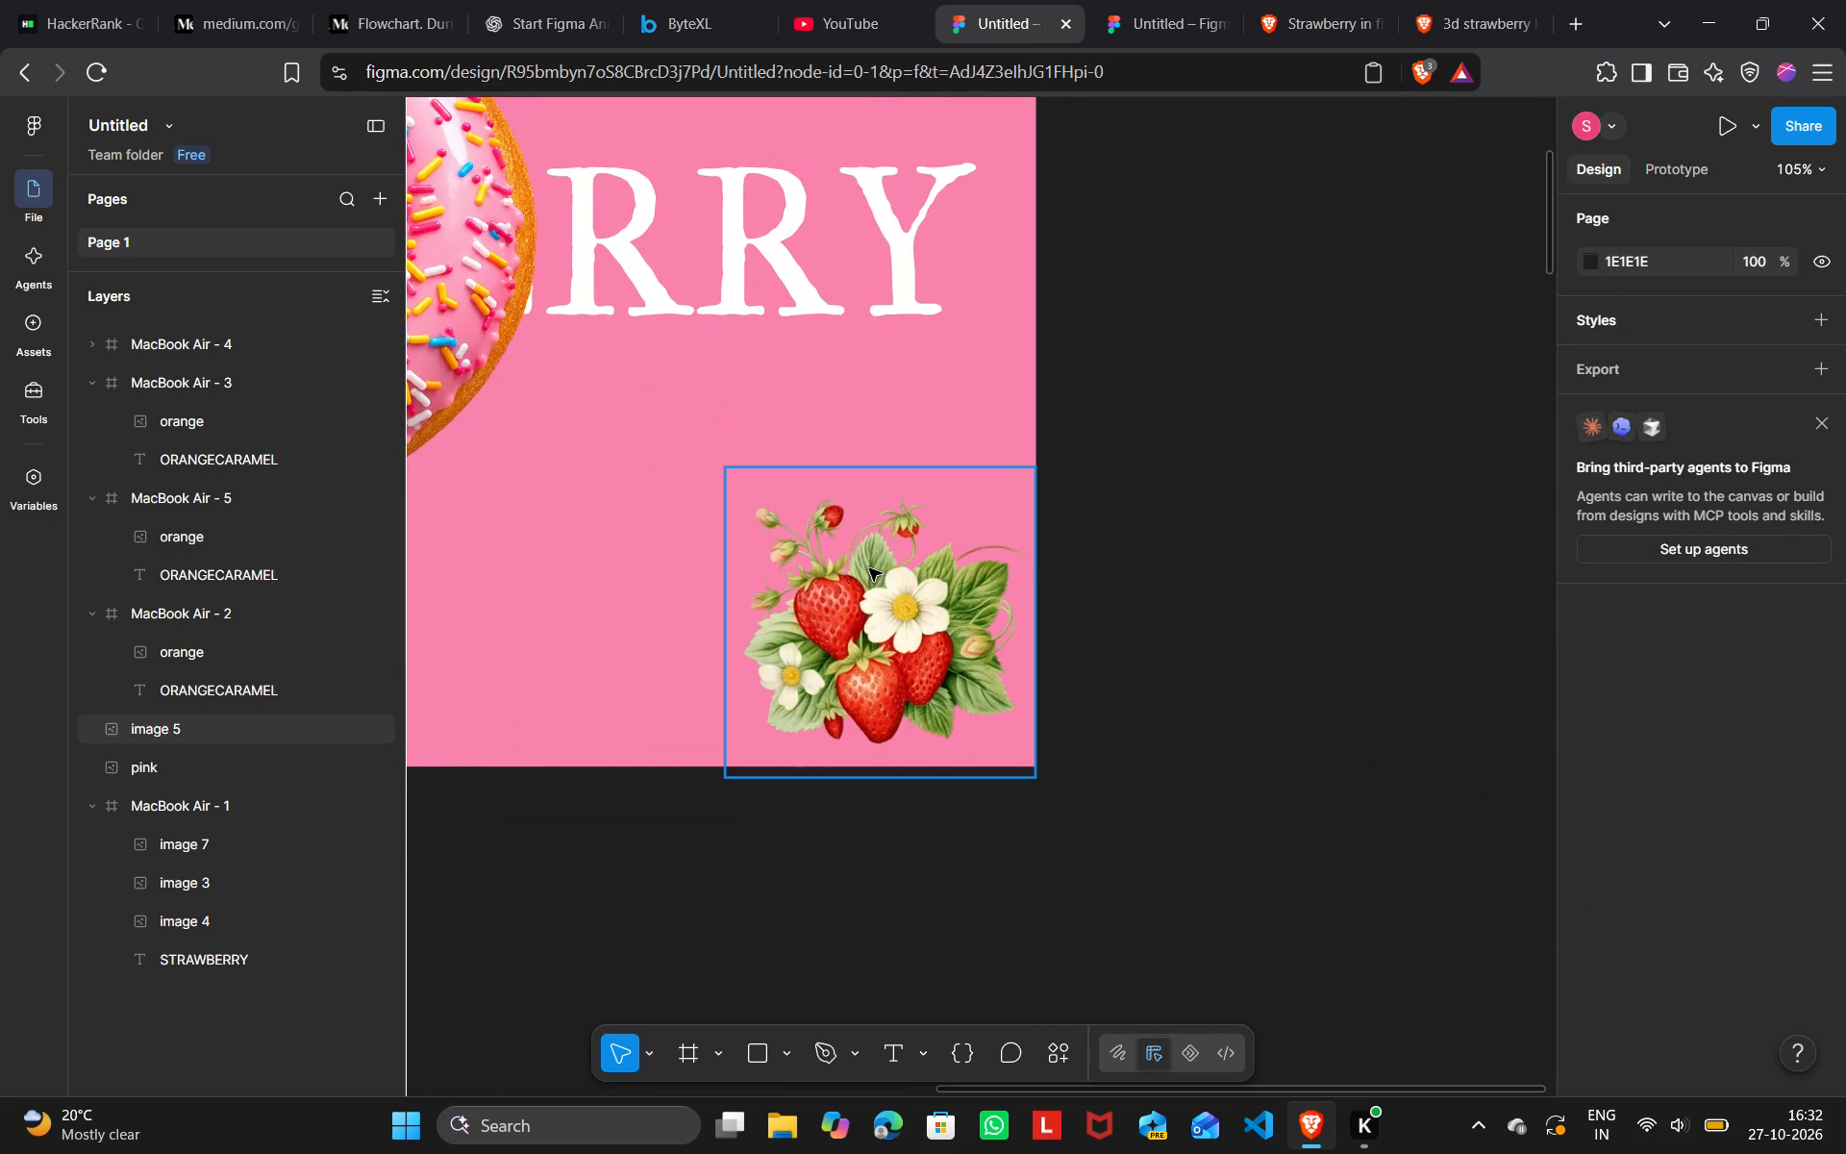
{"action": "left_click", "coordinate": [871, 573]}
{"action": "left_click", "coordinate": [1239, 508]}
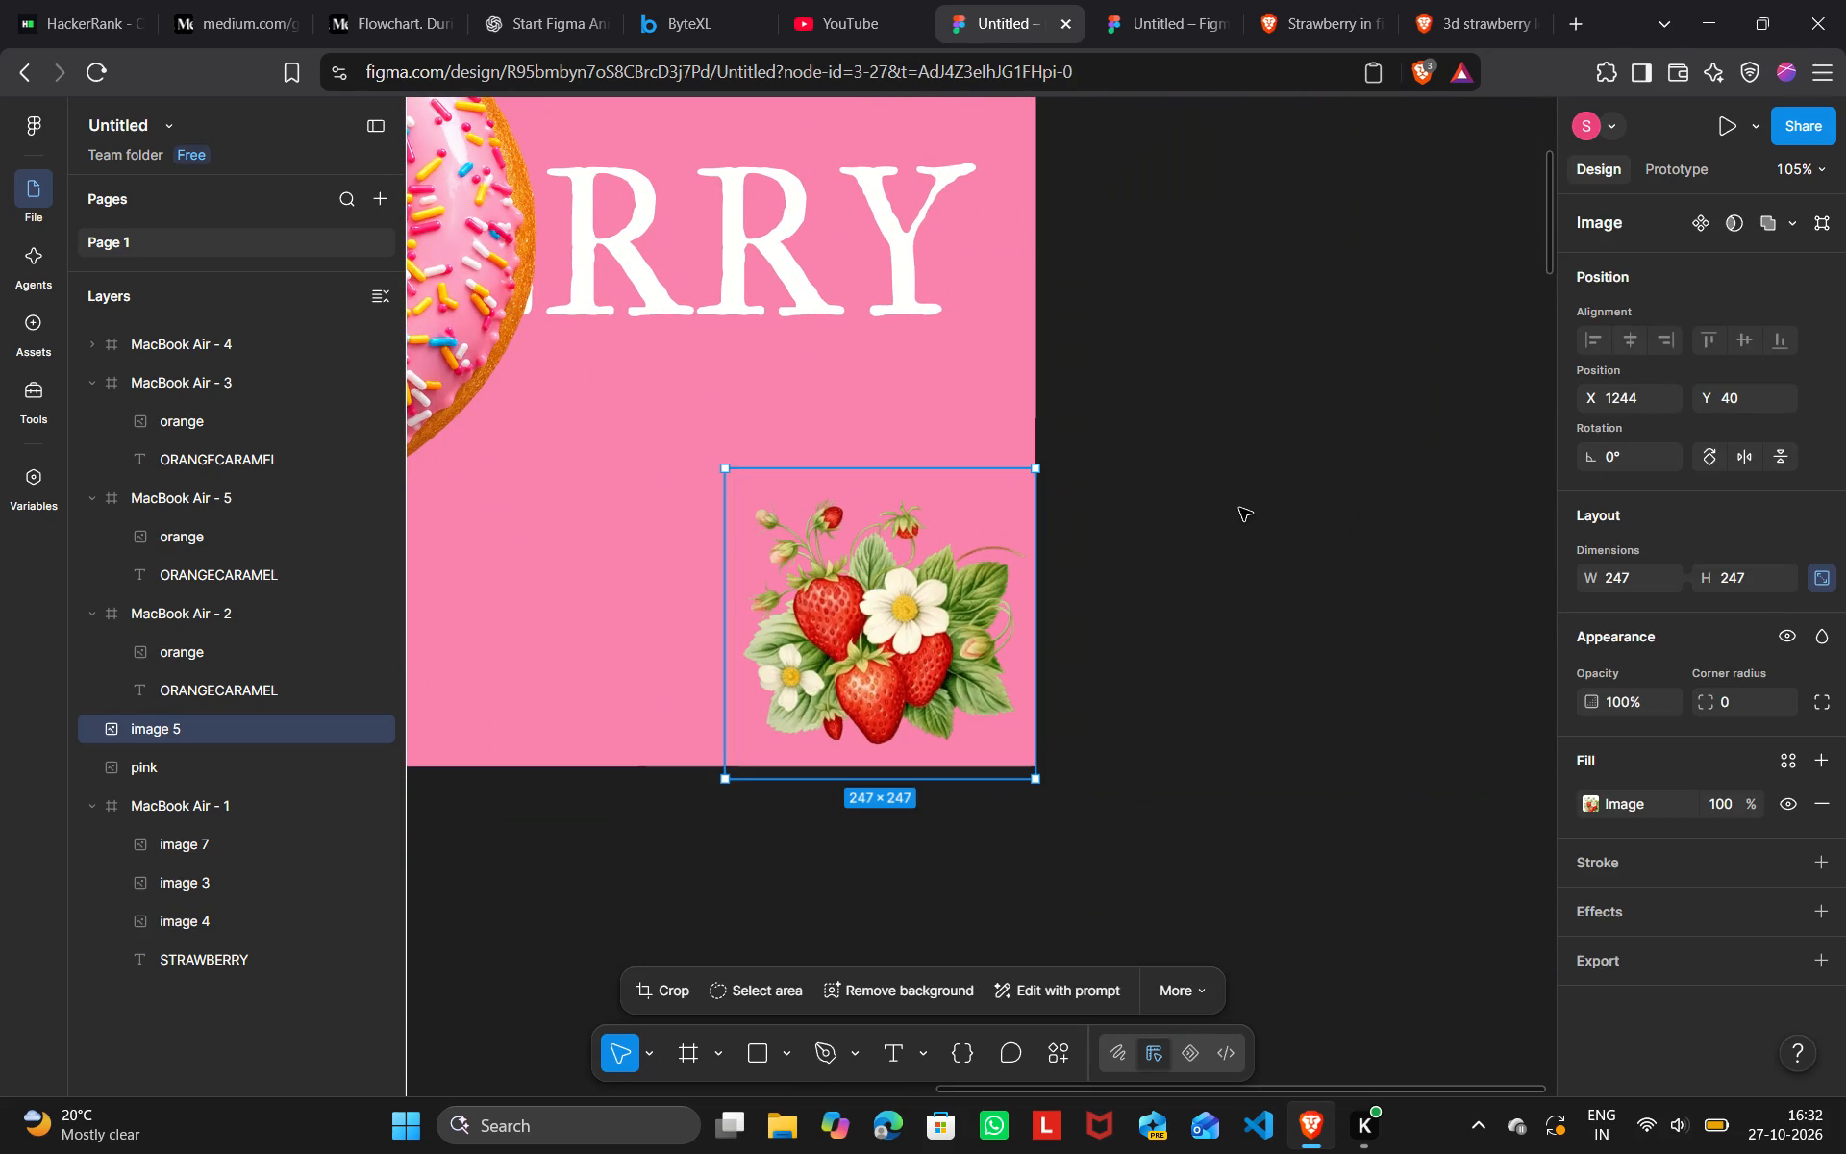
Delete the orange donut images from the MacBook Air - 3, MacBook Air - 4 and MacBook Air - 5 frames.
{"action": "scroll", "coordinate": [1239, 508], "scroll_direction": "down", "scroll_amount": 3}
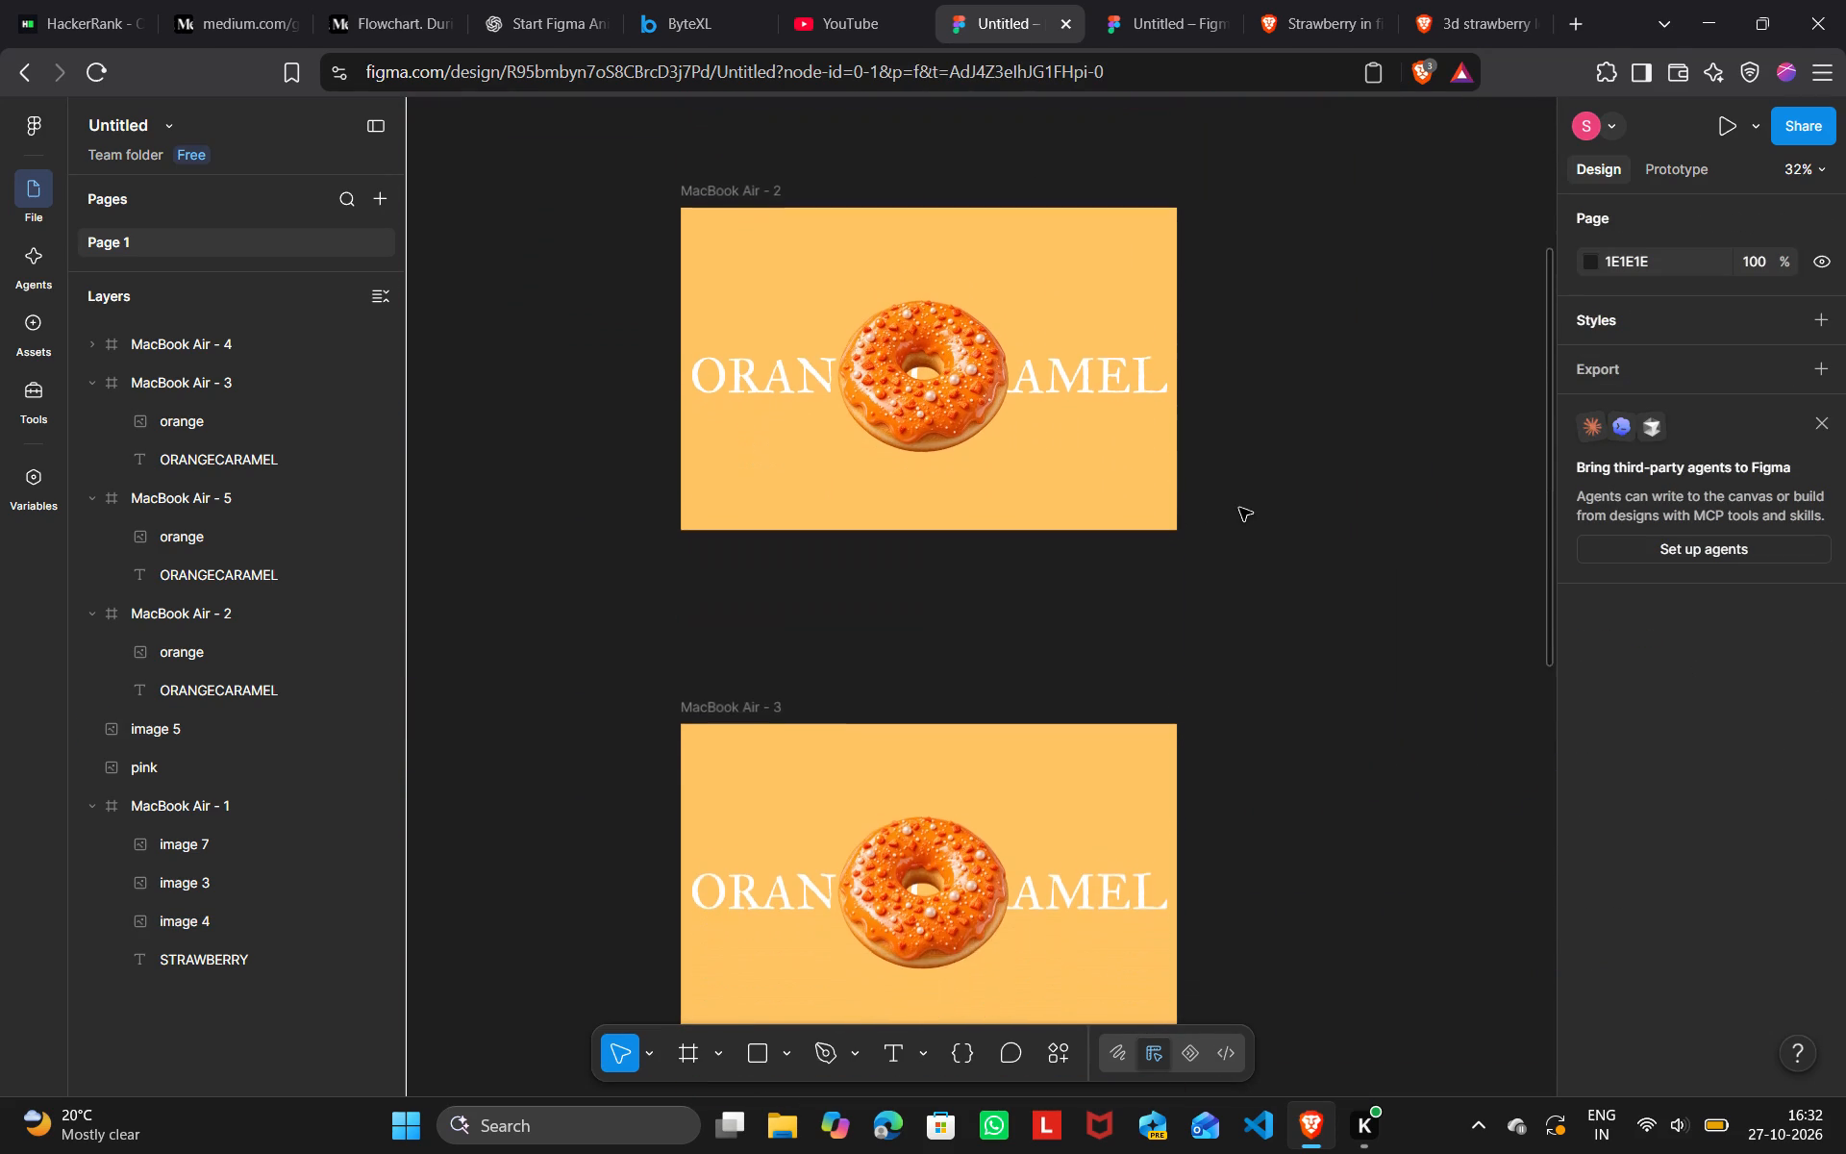
{"action": "scroll", "coordinate": [1065, 713], "scroll_direction": "down", "scroll_amount": 2}
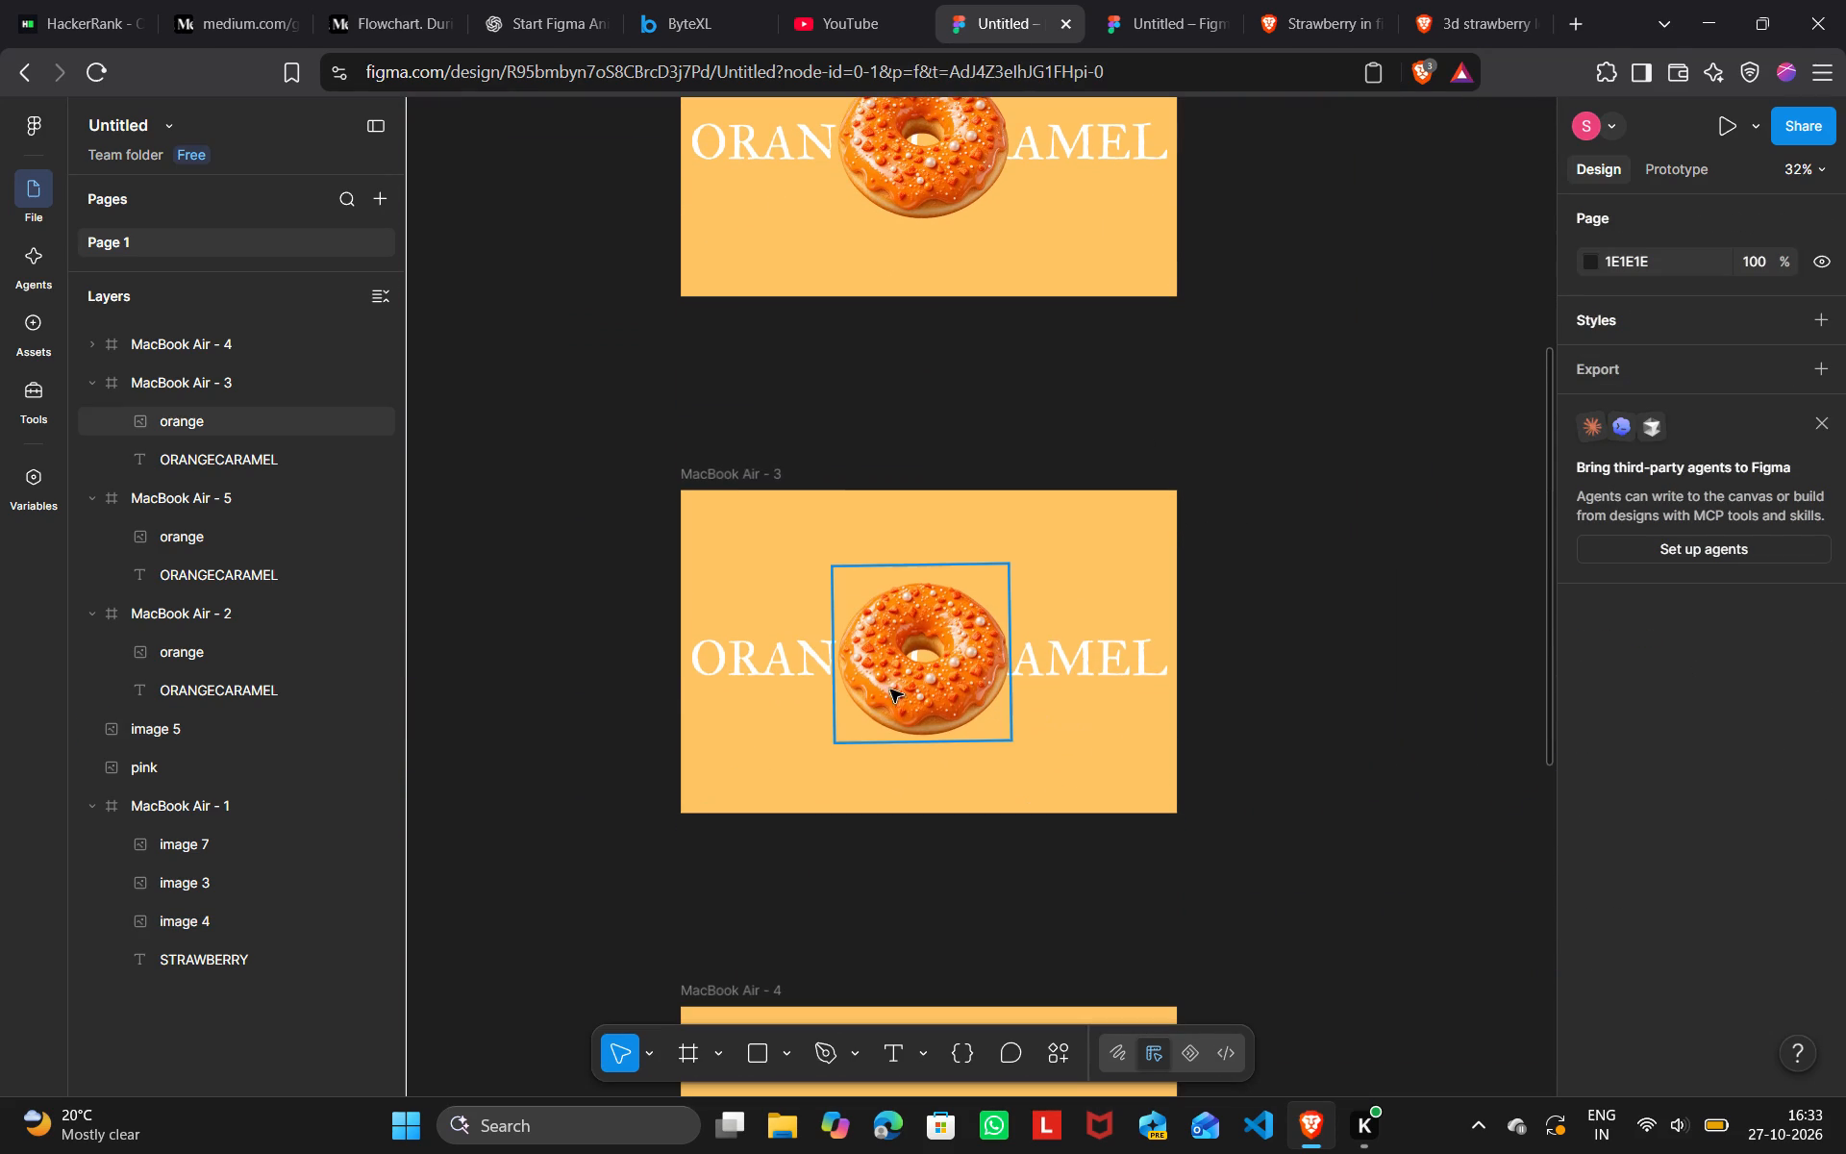
{"action": "left_click", "coordinate": [888, 689]}
{"action": "key", "text": "Delete"}
{"action": "scroll", "coordinate": [888, 689], "scroll_direction": "down", "scroll_amount": 4}
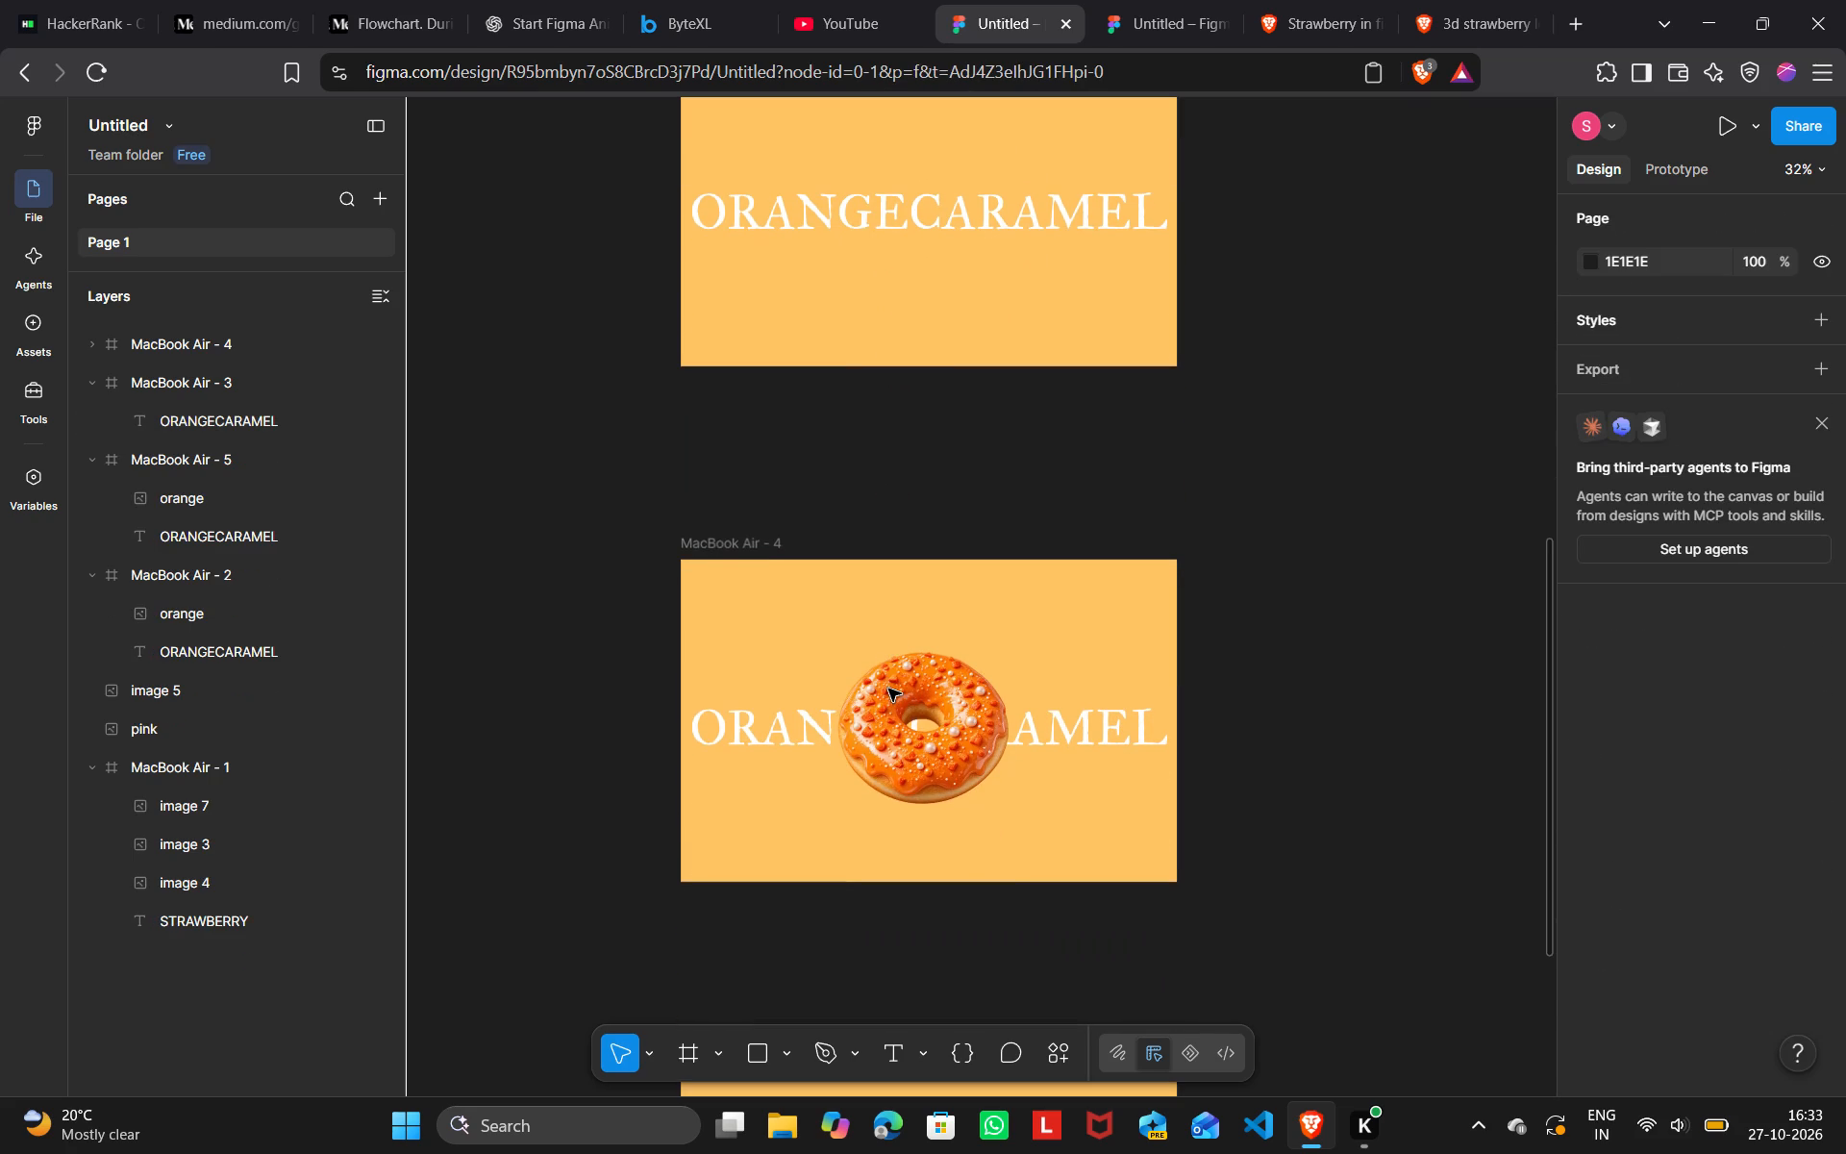
{"action": "left_click", "coordinate": [888, 689]}
{"action": "key", "text": "Delete"}
{"action": "scroll", "coordinate": [888, 689], "scroll_direction": "down", "scroll_amount": 1}
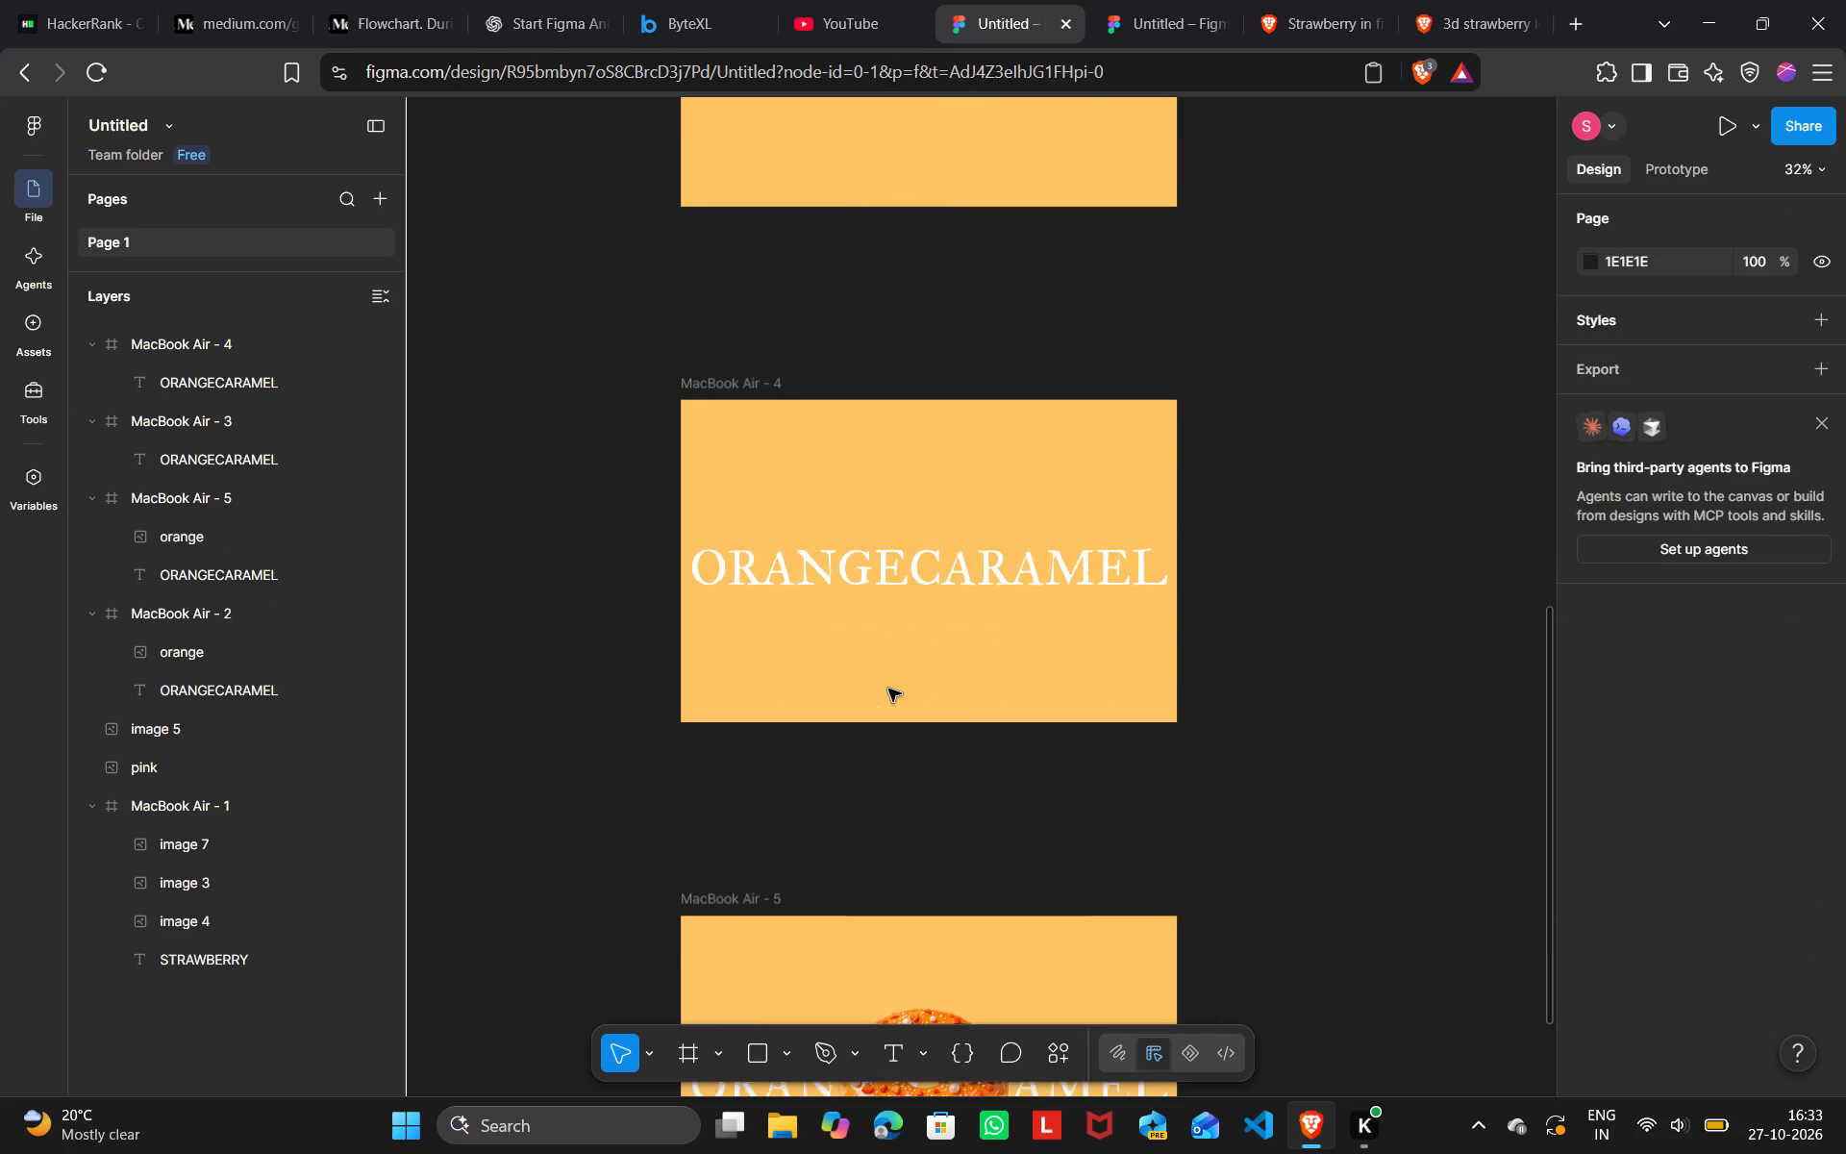
{"action": "scroll", "coordinate": [888, 689], "scroll_direction": "down", "scroll_amount": 3}
{"action": "left_click", "coordinate": [905, 880]}
{"action": "key", "text": "Delete"}
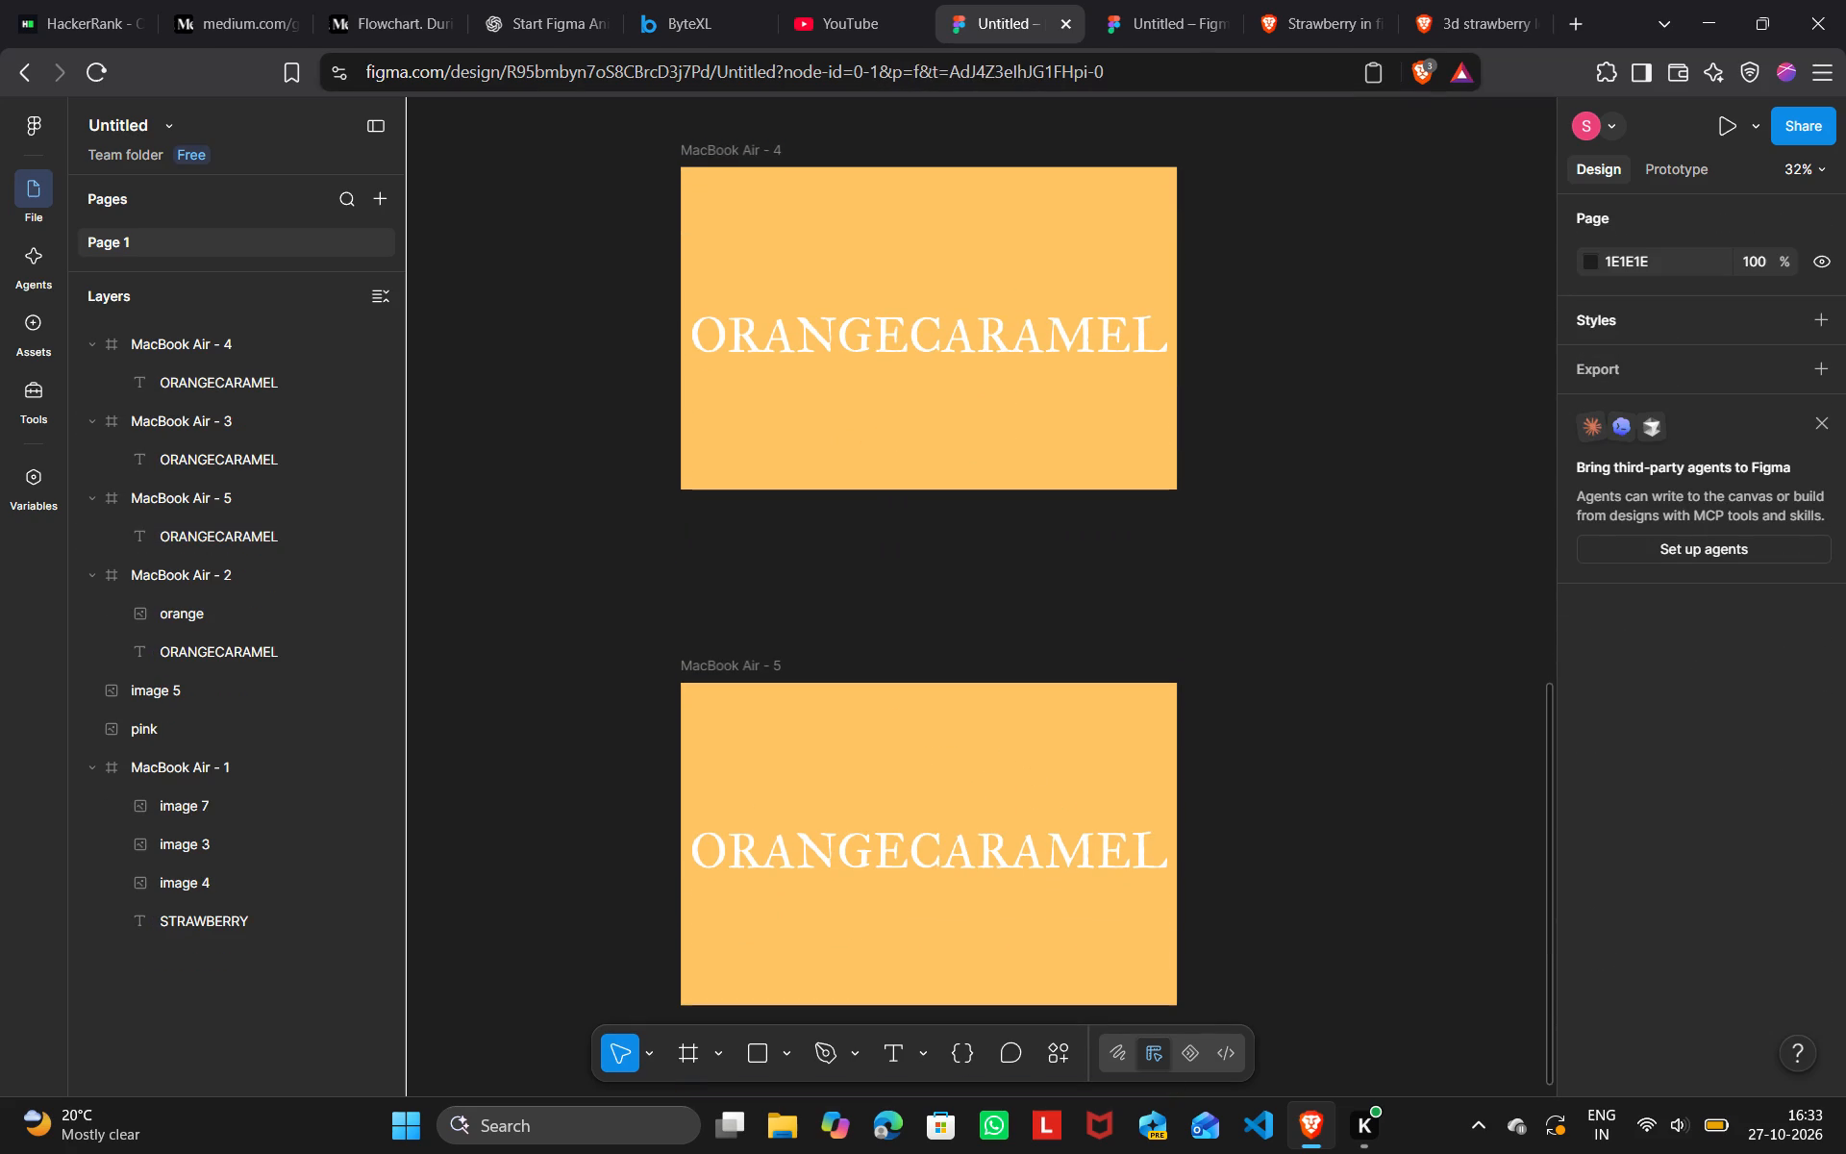
Switch to the other Untitled Figma file and rotate the green donut in its Greenapple frame to about 1.38°.
{"action": "left_click", "coordinate": [1180, 27]}
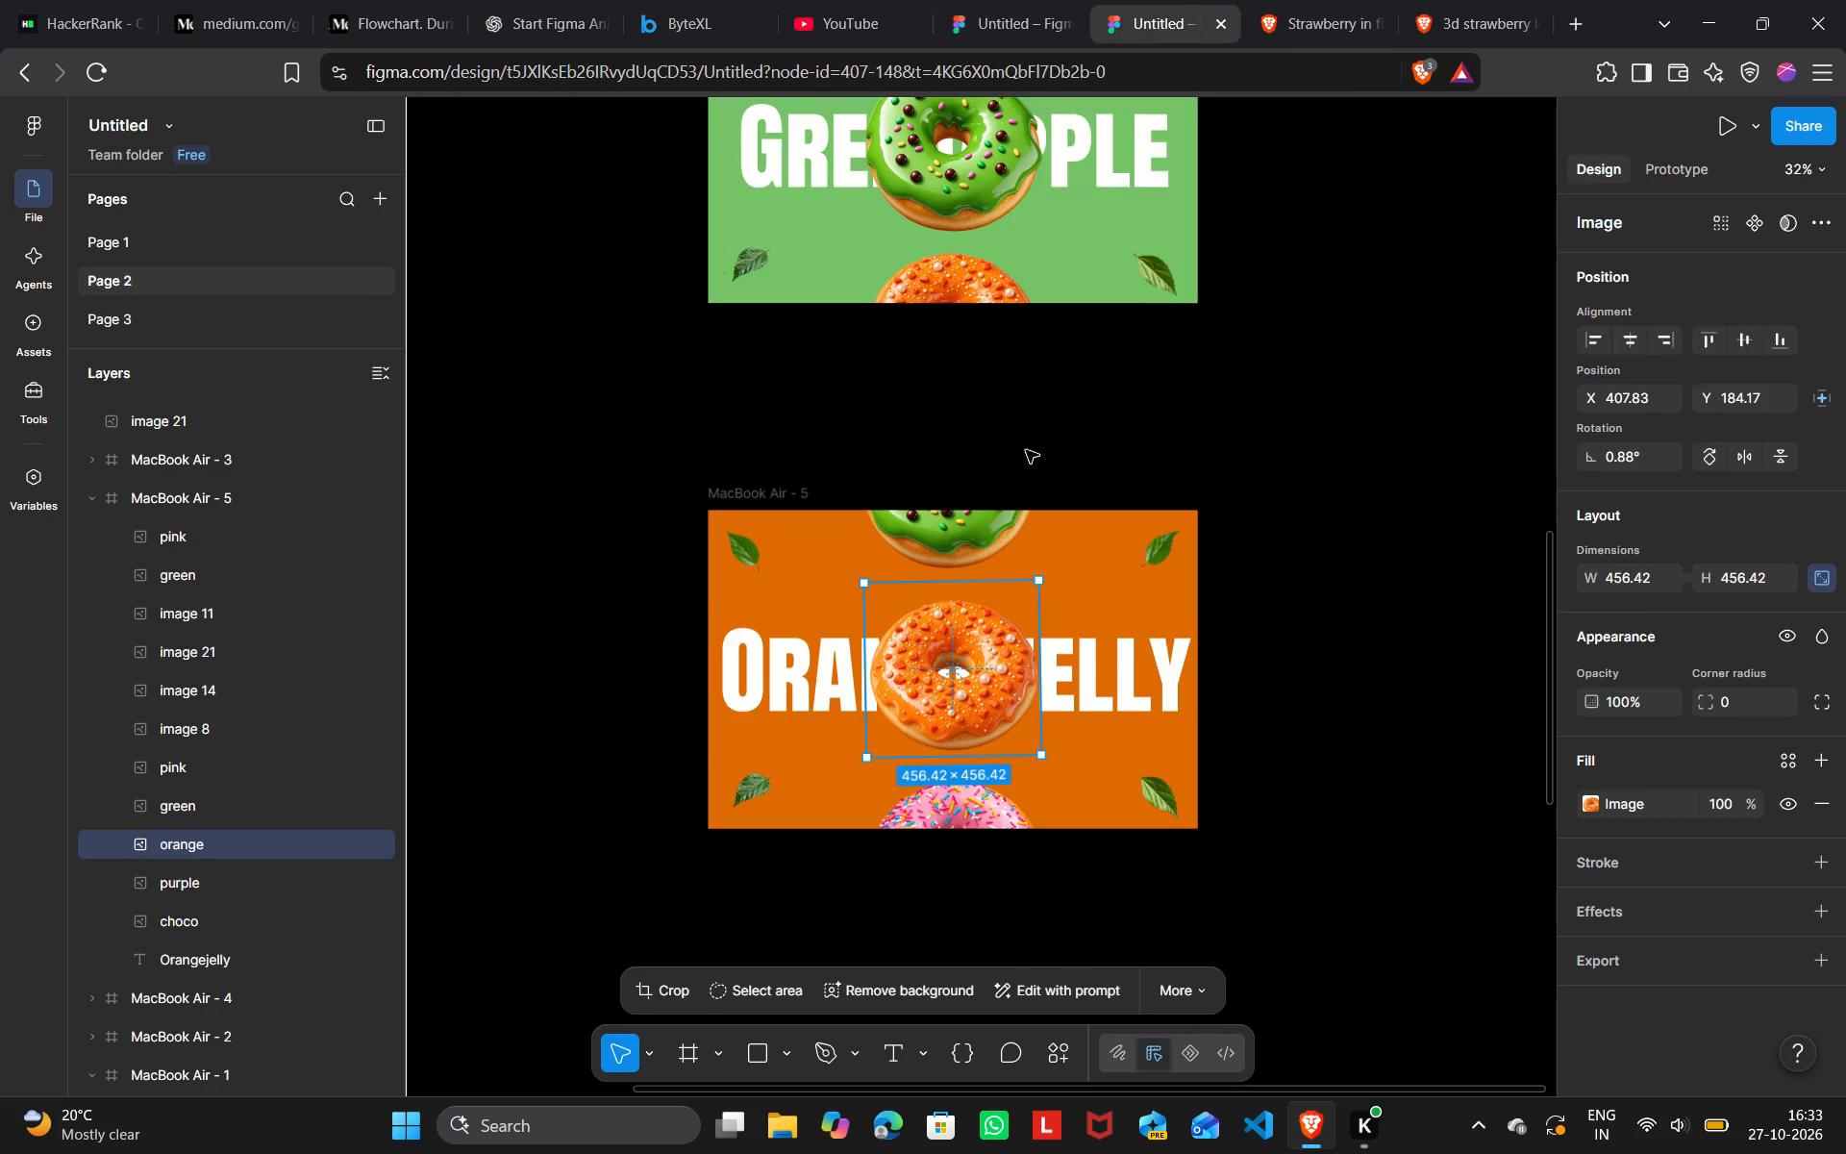
{"action": "scroll", "coordinate": [1026, 450], "scroll_direction": "up", "scroll_amount": 1}
{"action": "left_click", "coordinate": [985, 492]}
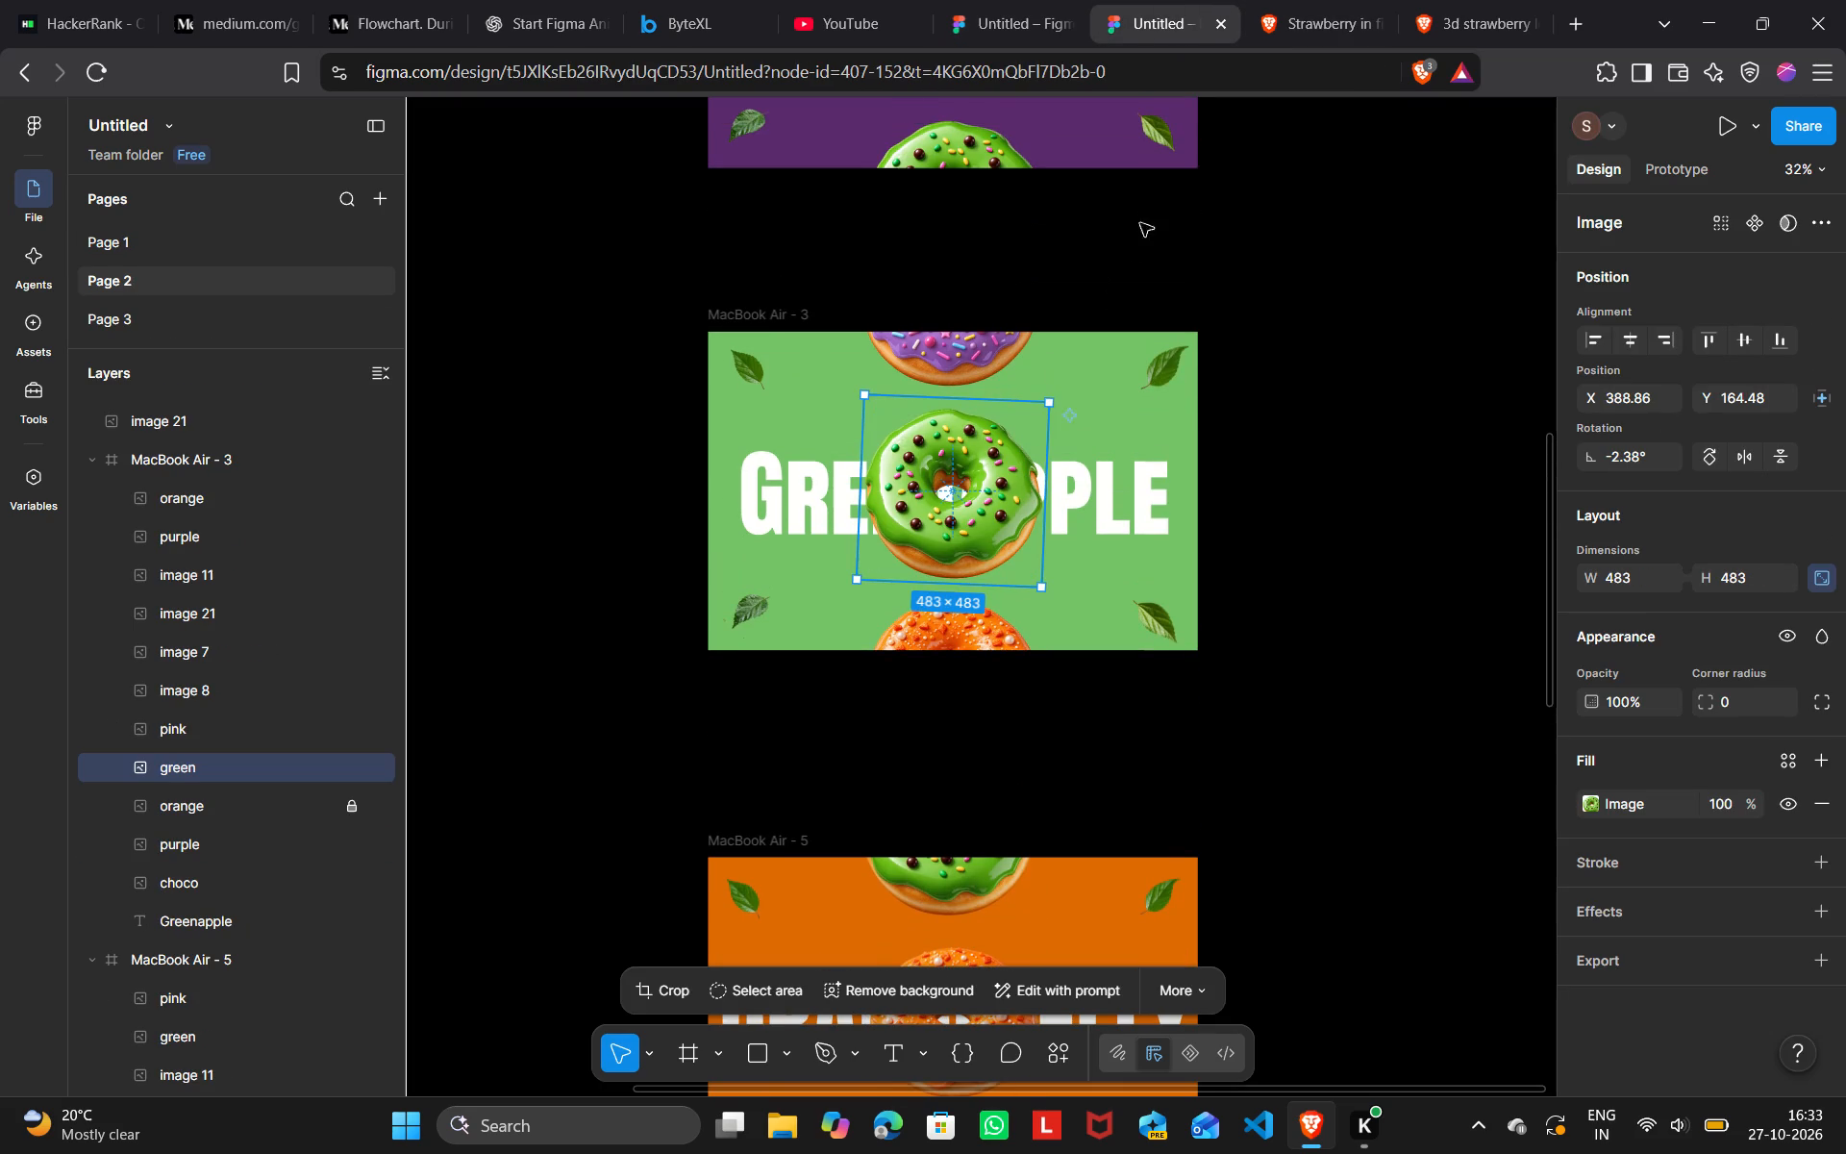
{"action": "left_click", "coordinate": [1052, 390]}
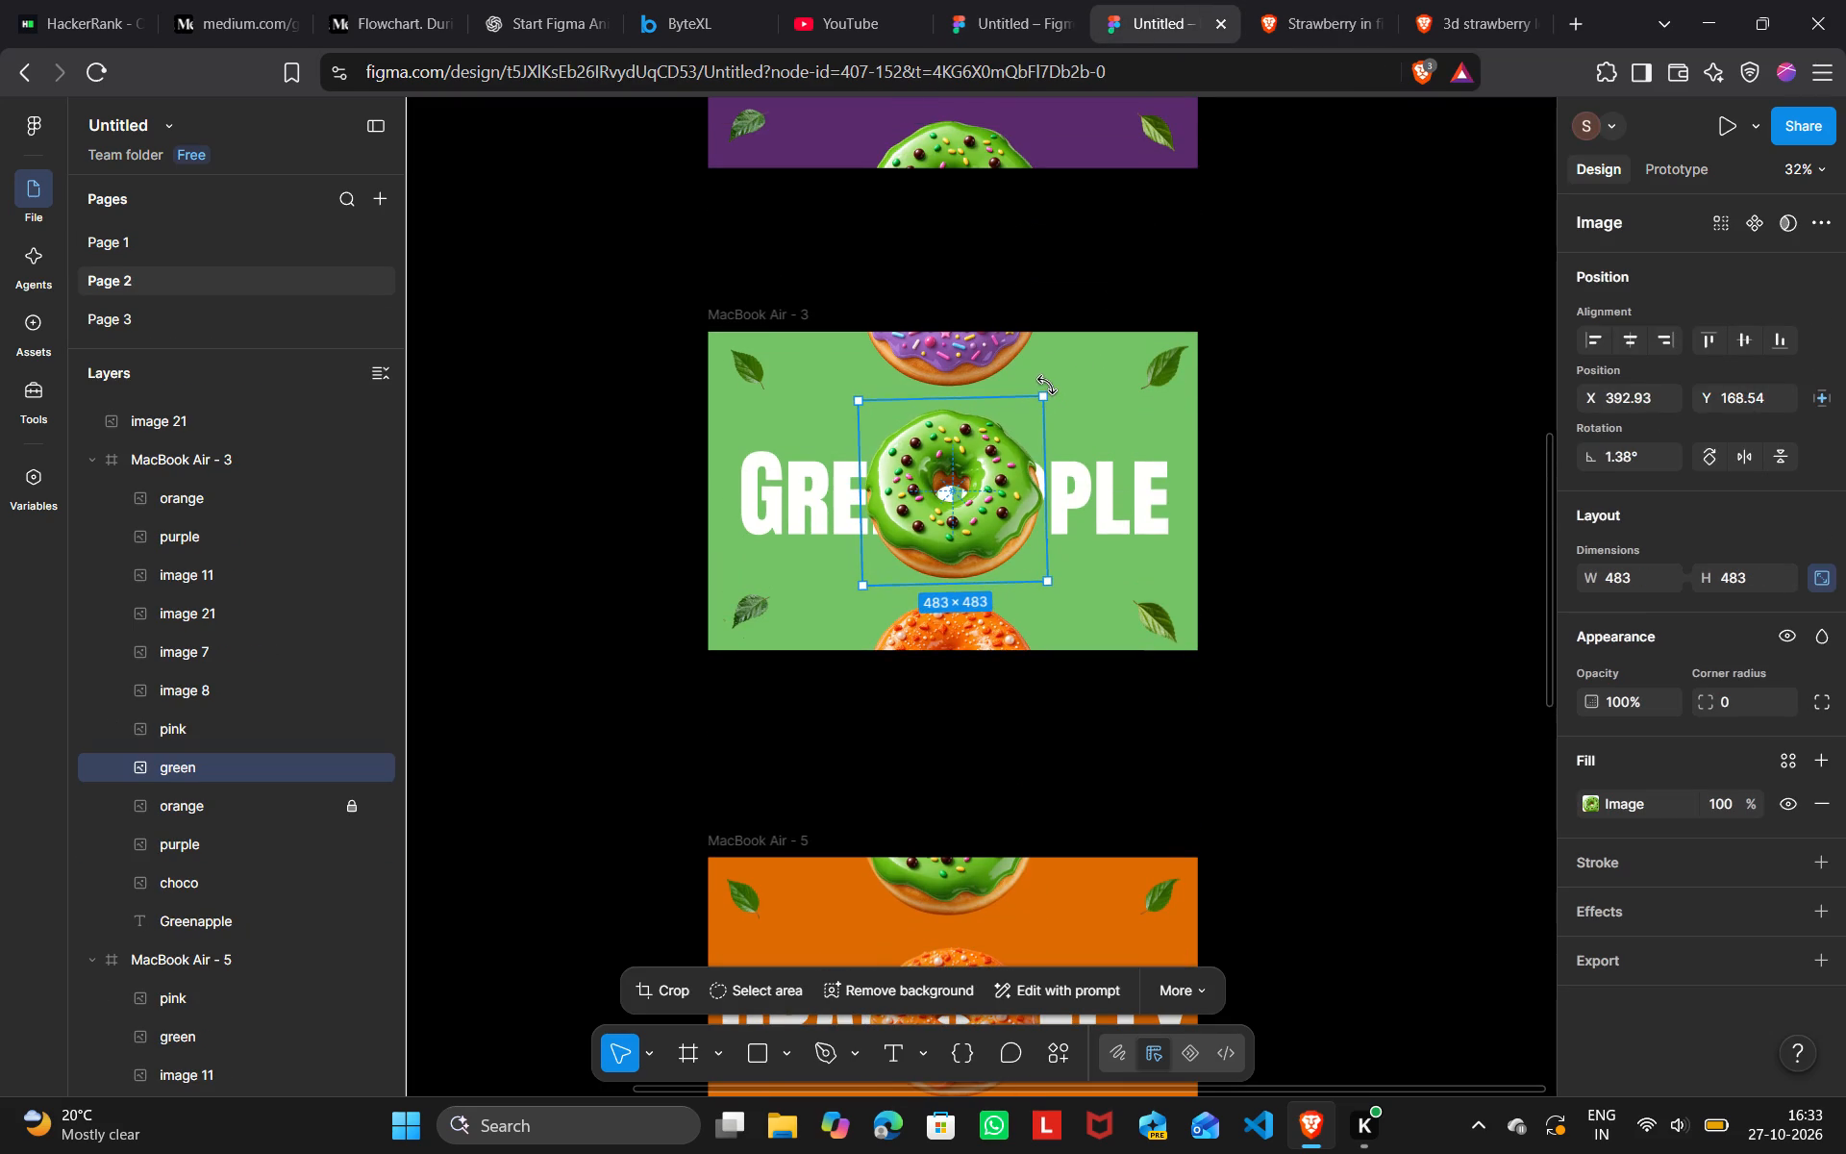
{"action": "left_click", "coordinate": [1097, 196]}
Copy the purple donut from the Blueberry frame into the ORANGECARAMEL file and place it over the middle of MacBook Air - 4's text.
{"action": "scroll", "coordinate": [1097, 196], "scroll_direction": "up", "scroll_amount": 3}
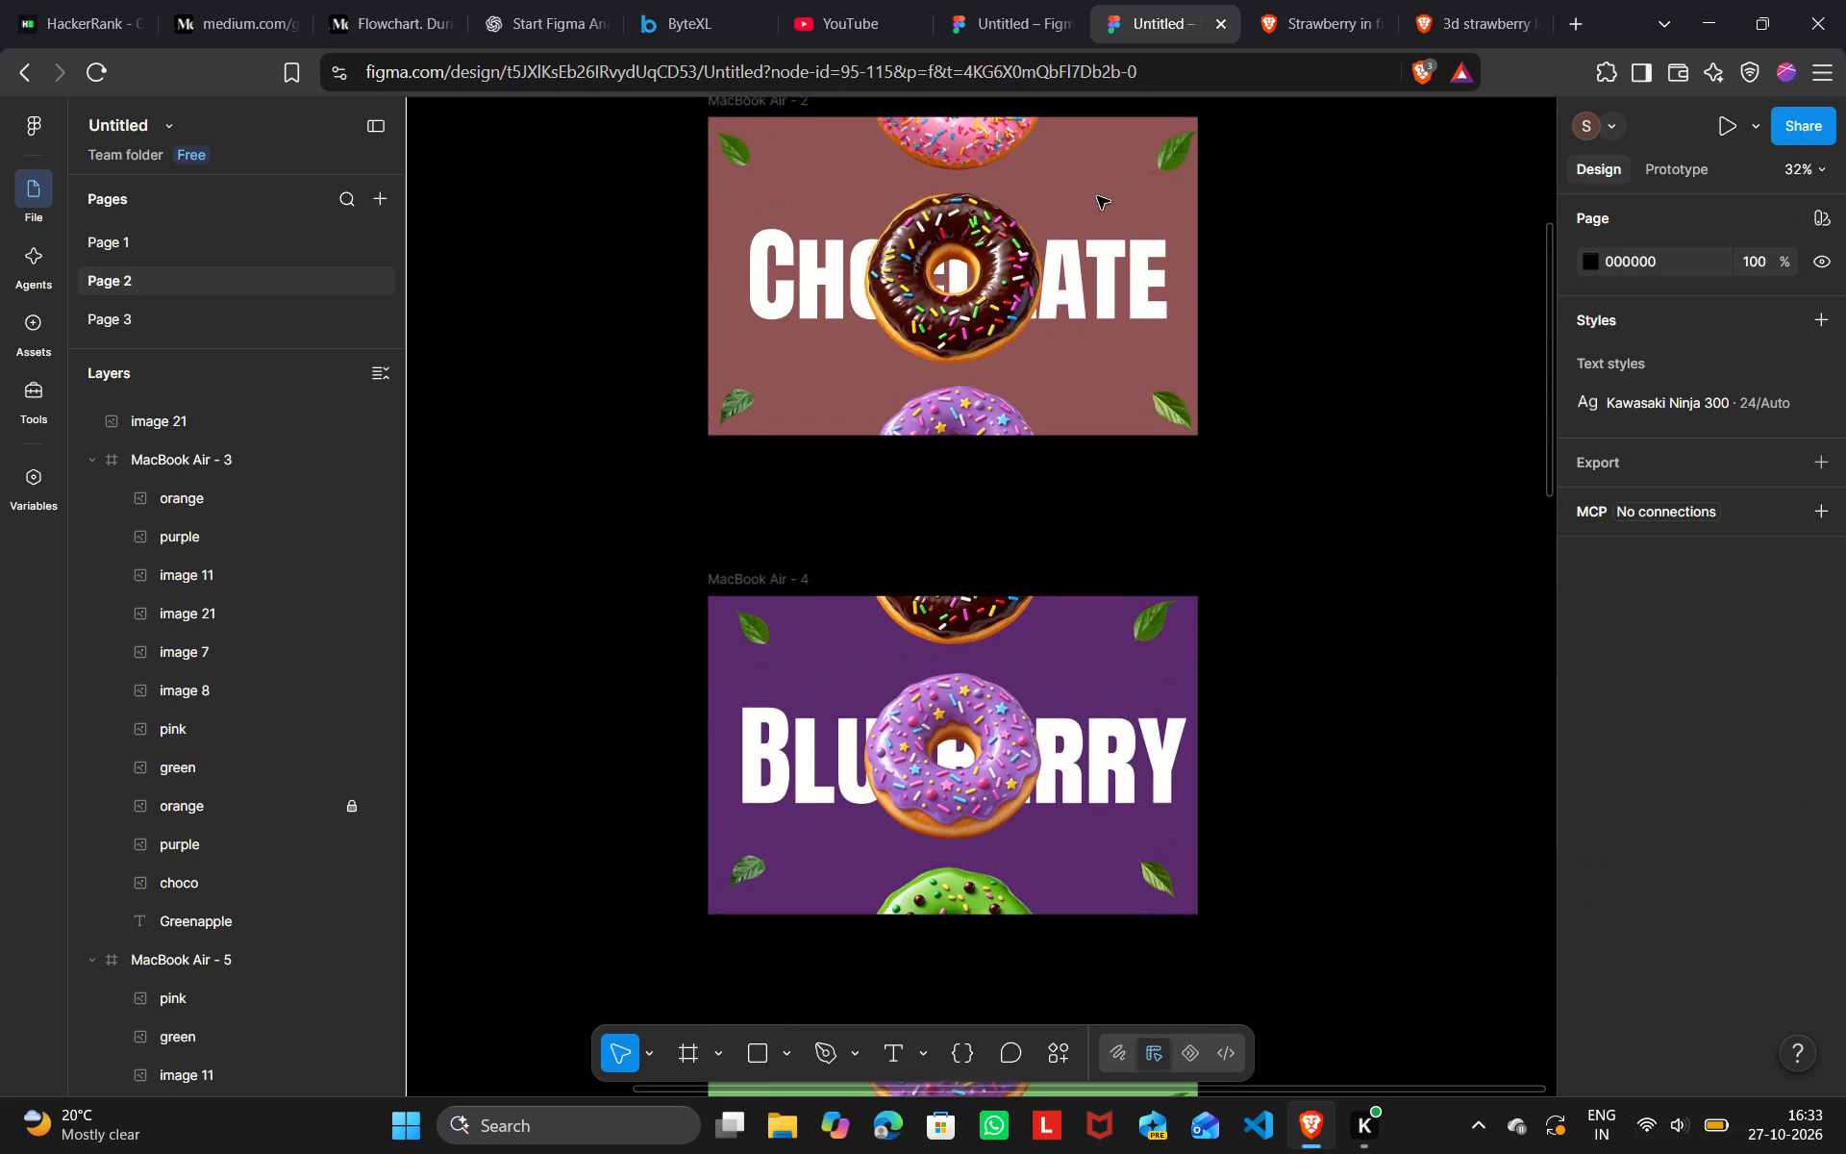
{"action": "left_click", "coordinate": [938, 762]}
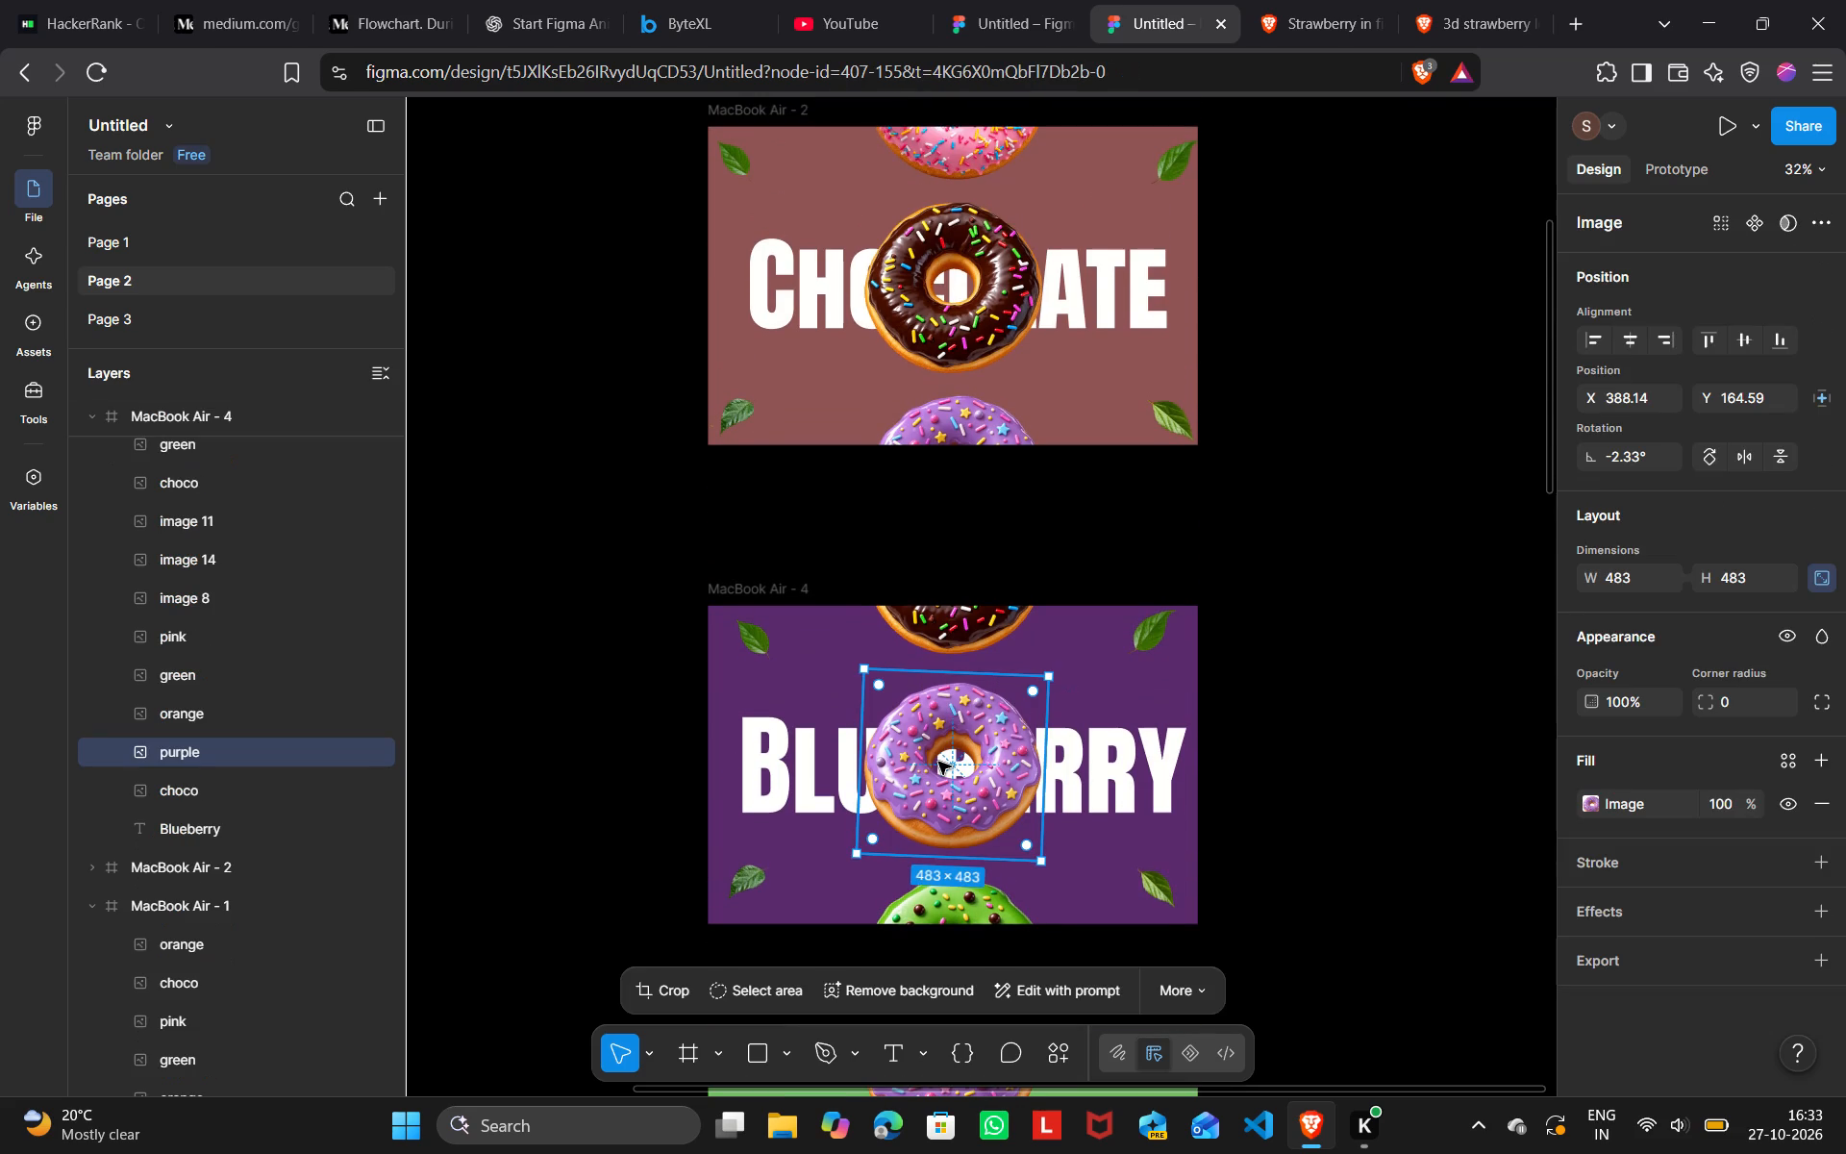
{"action": "key", "text": "ctrl+c"}
{"action": "left_click", "coordinate": [979, 5]}
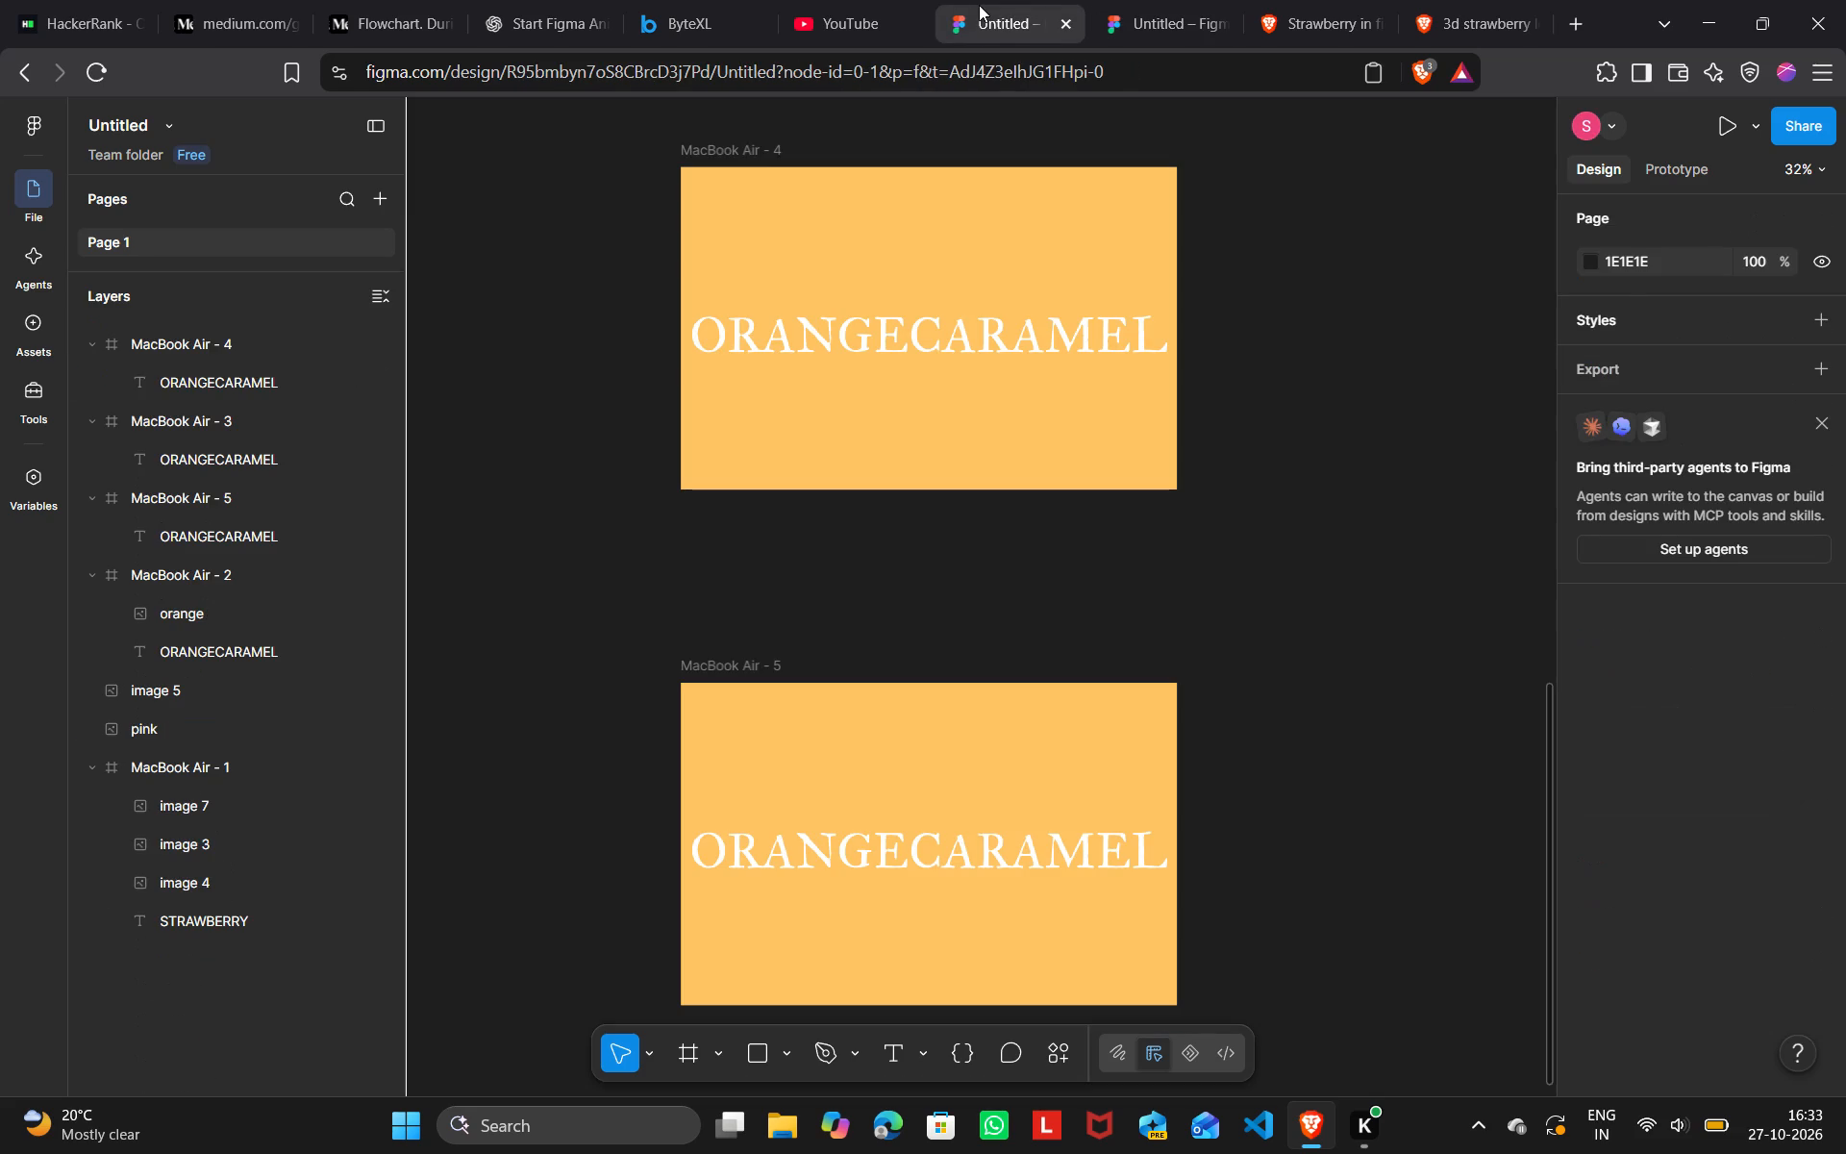
{"action": "key", "text": "ctrl+v"}
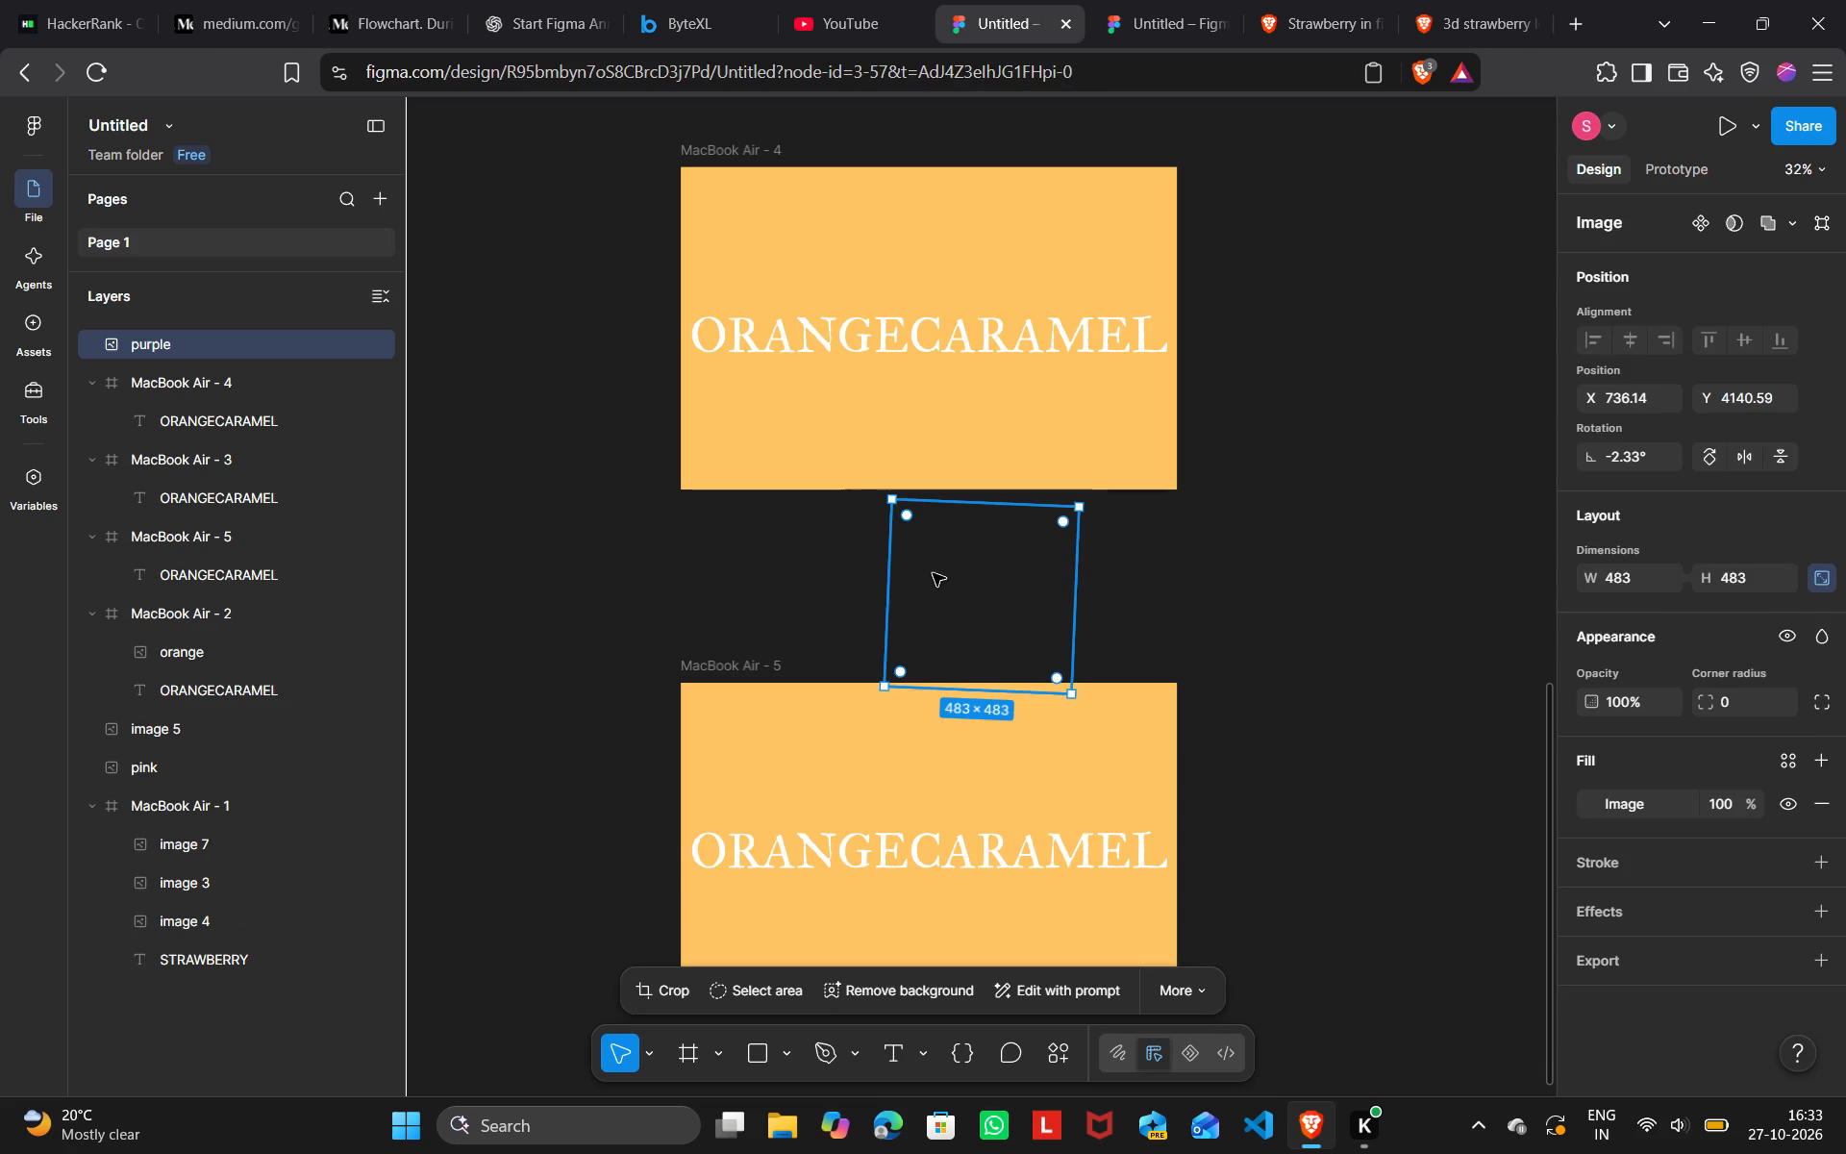
{"action": "left_click_drag", "start_coordinate": [953, 590], "coordinate": [914, 336]}
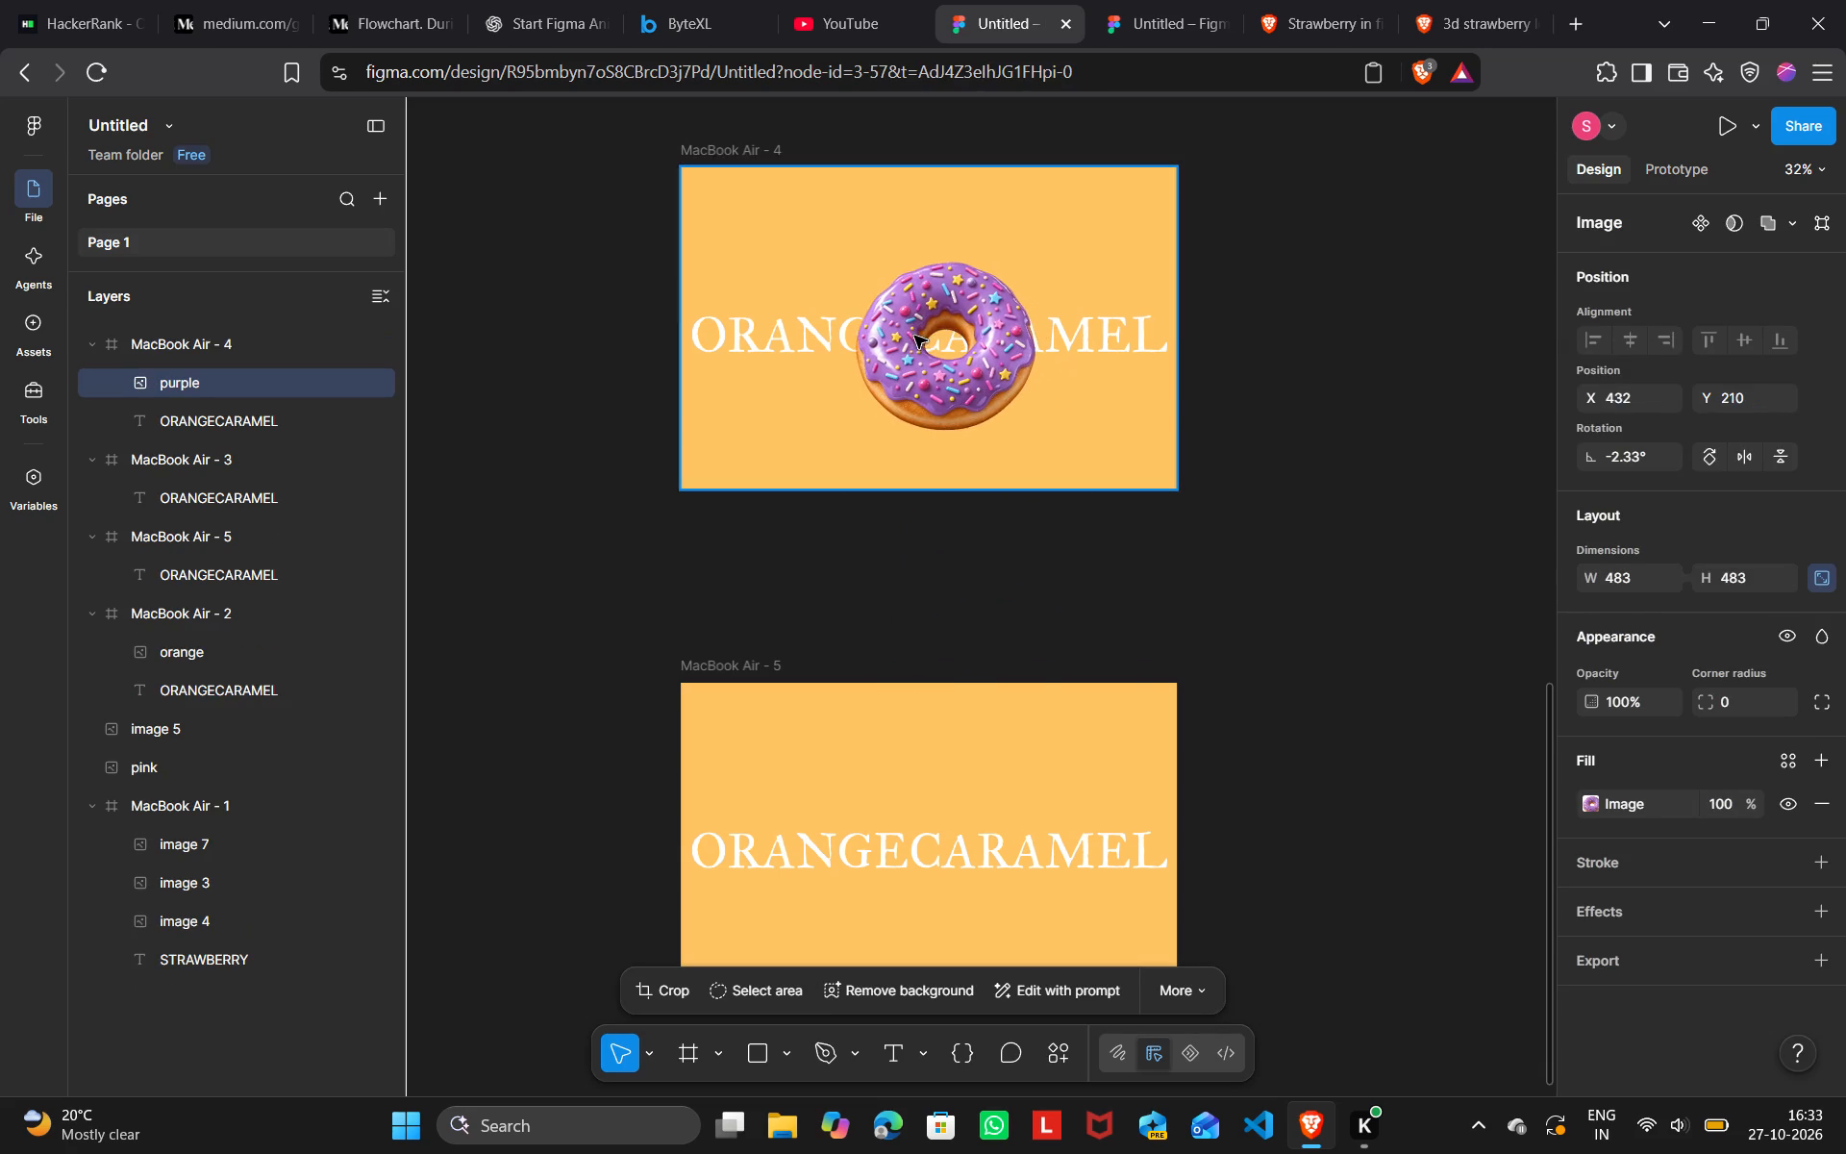
{"action": "left_click_drag", "start_coordinate": [914, 336], "coordinate": [913, 332]}
Rotate the purple donut in MacBook Air - 4 to about 0.71° so it sits nearly upright.
{"action": "left_click_drag", "start_coordinate": [1048, 236], "coordinate": [1038, 229]}
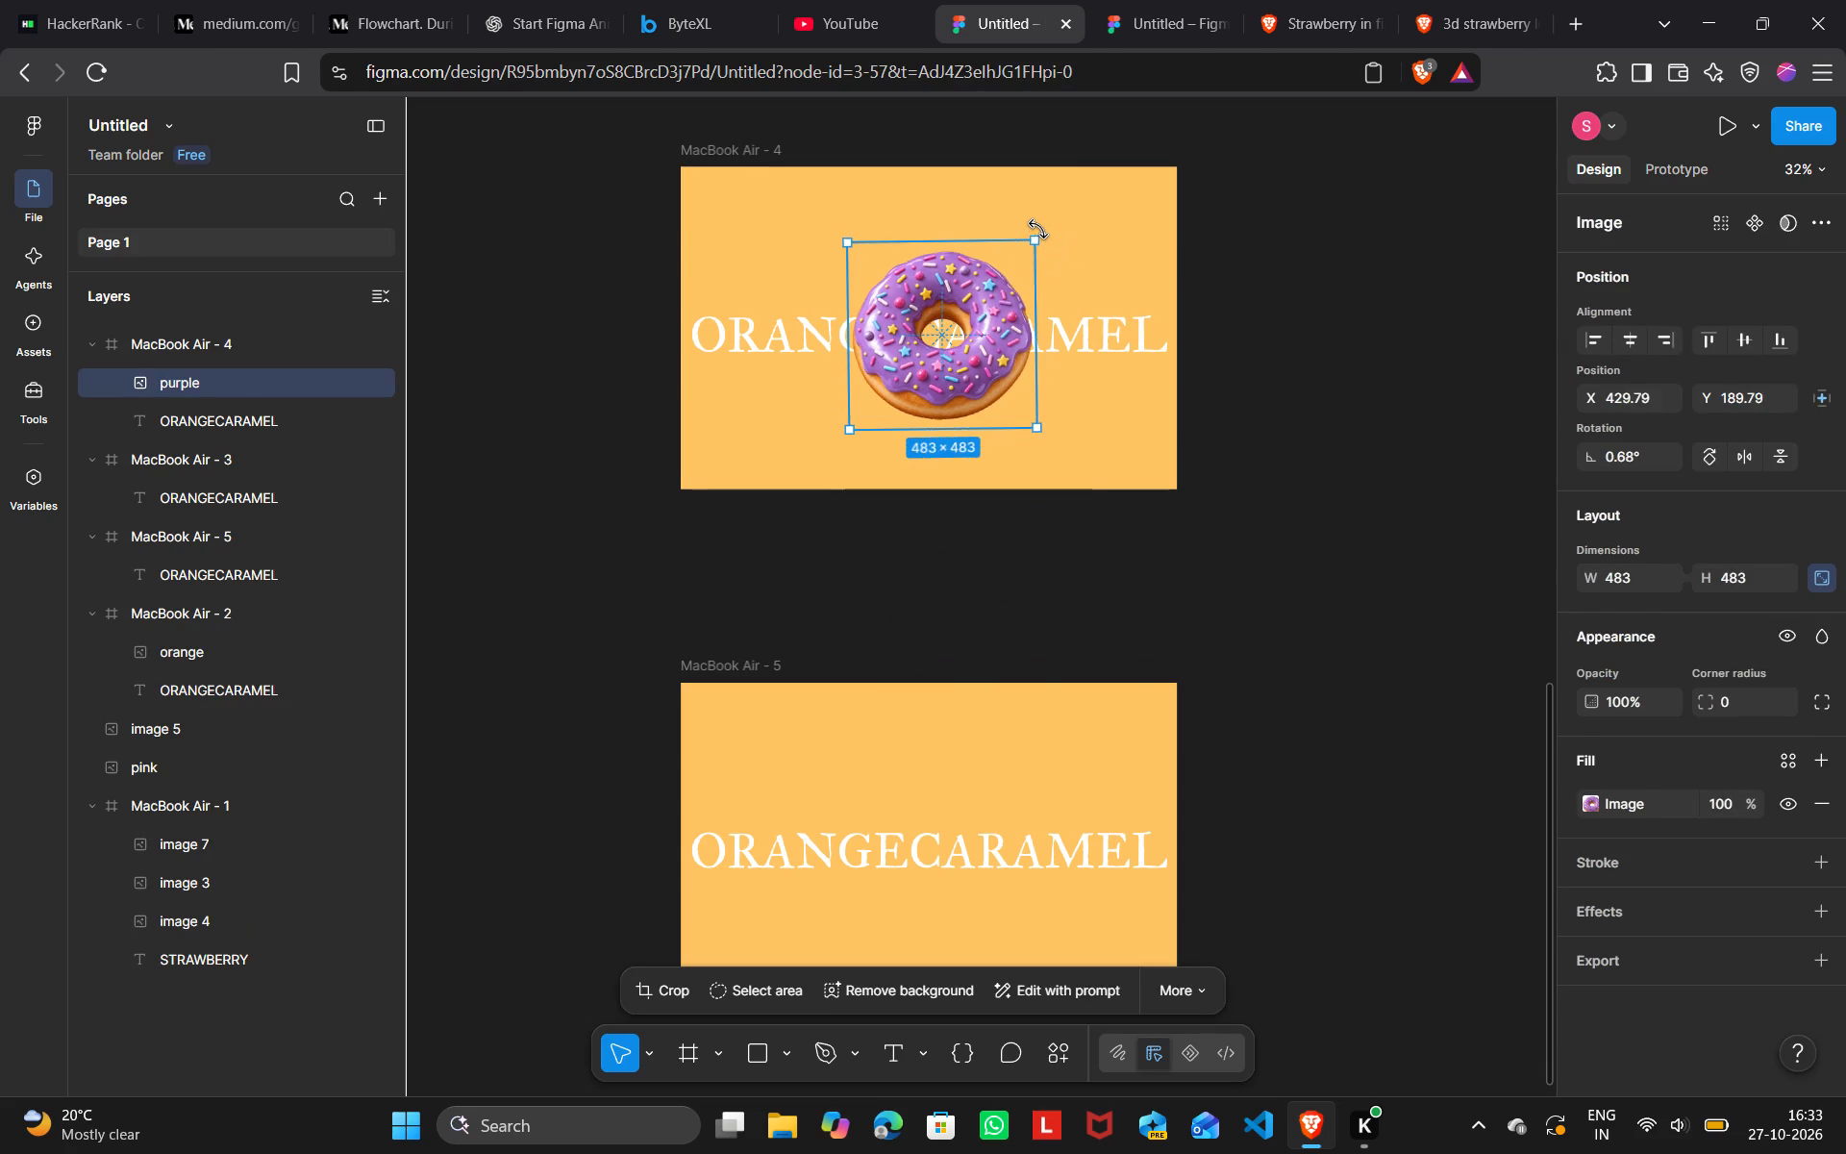
{"action": "left_click_drag", "start_coordinate": [1038, 229], "coordinate": [1038, 228]}
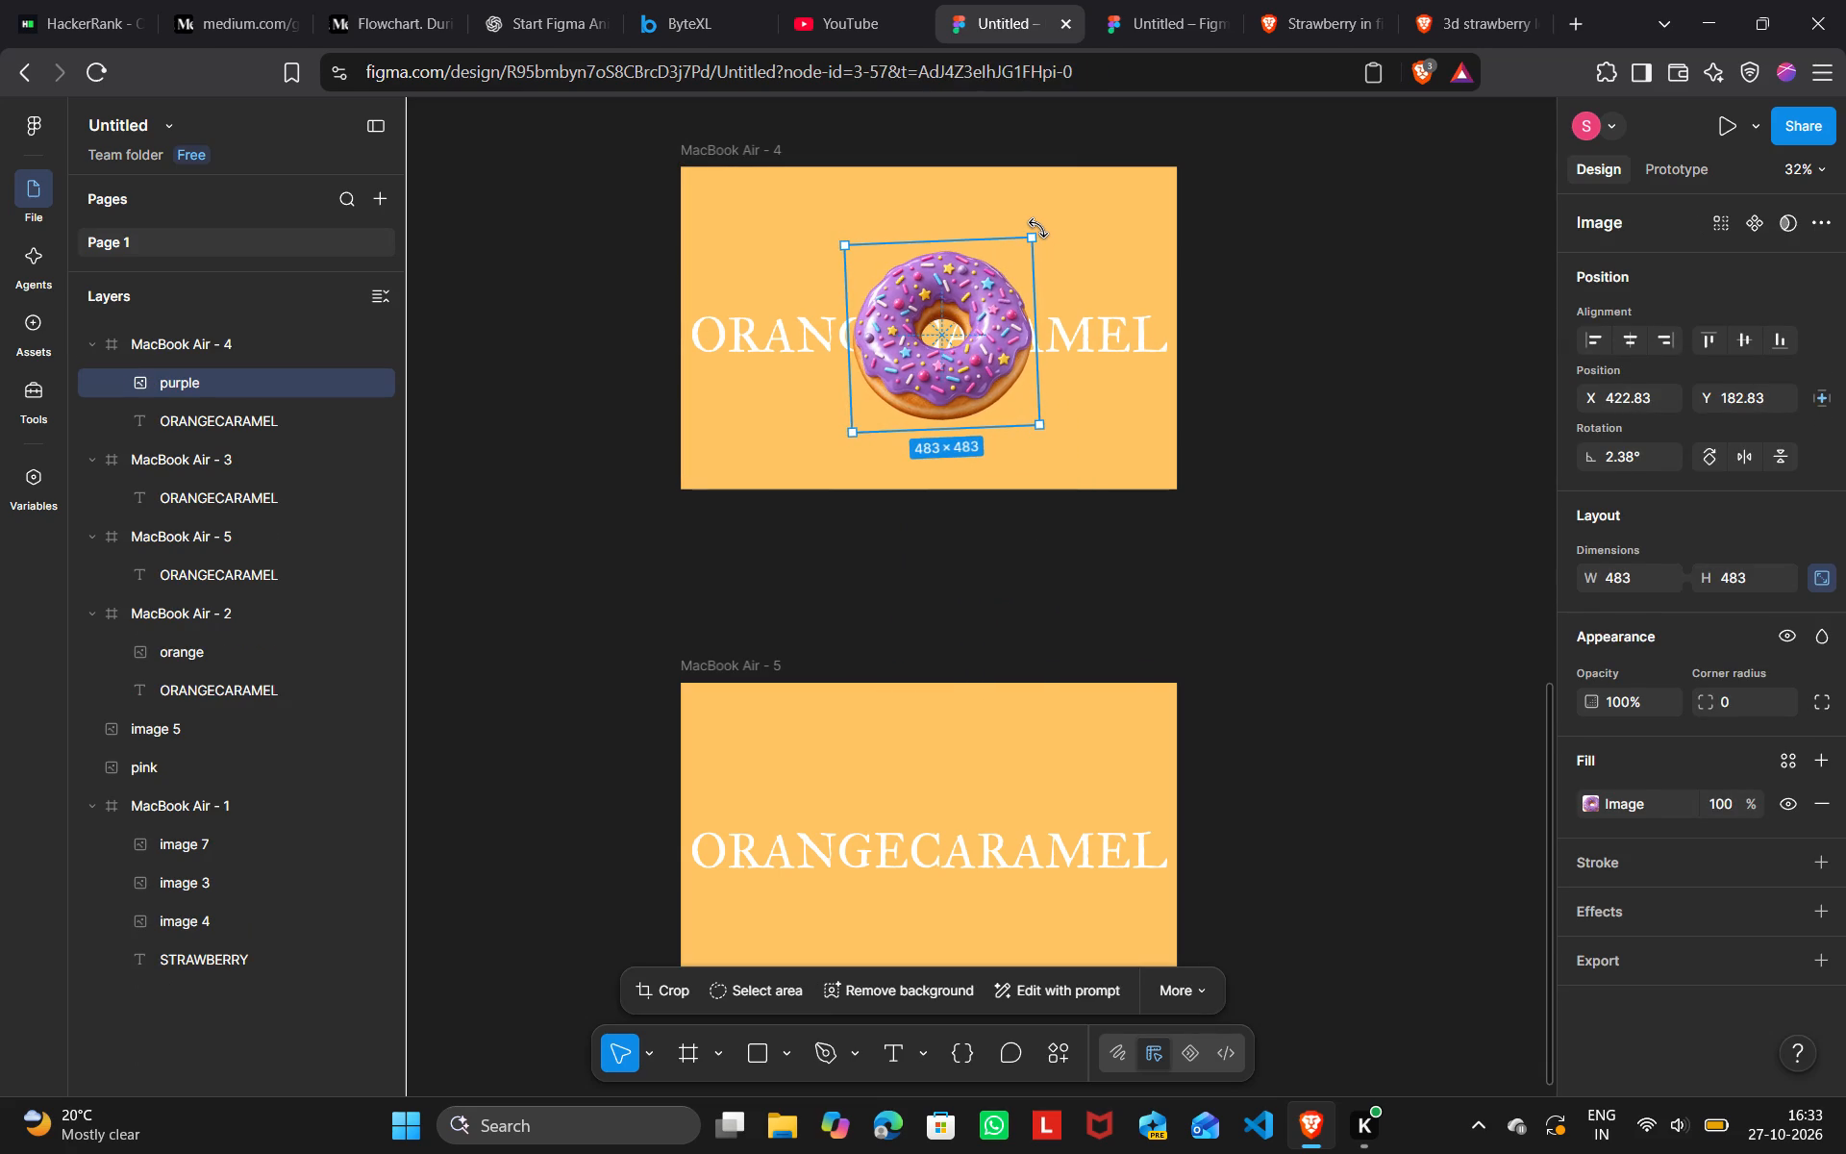
{"action": "left_click", "coordinate": [1038, 228]}
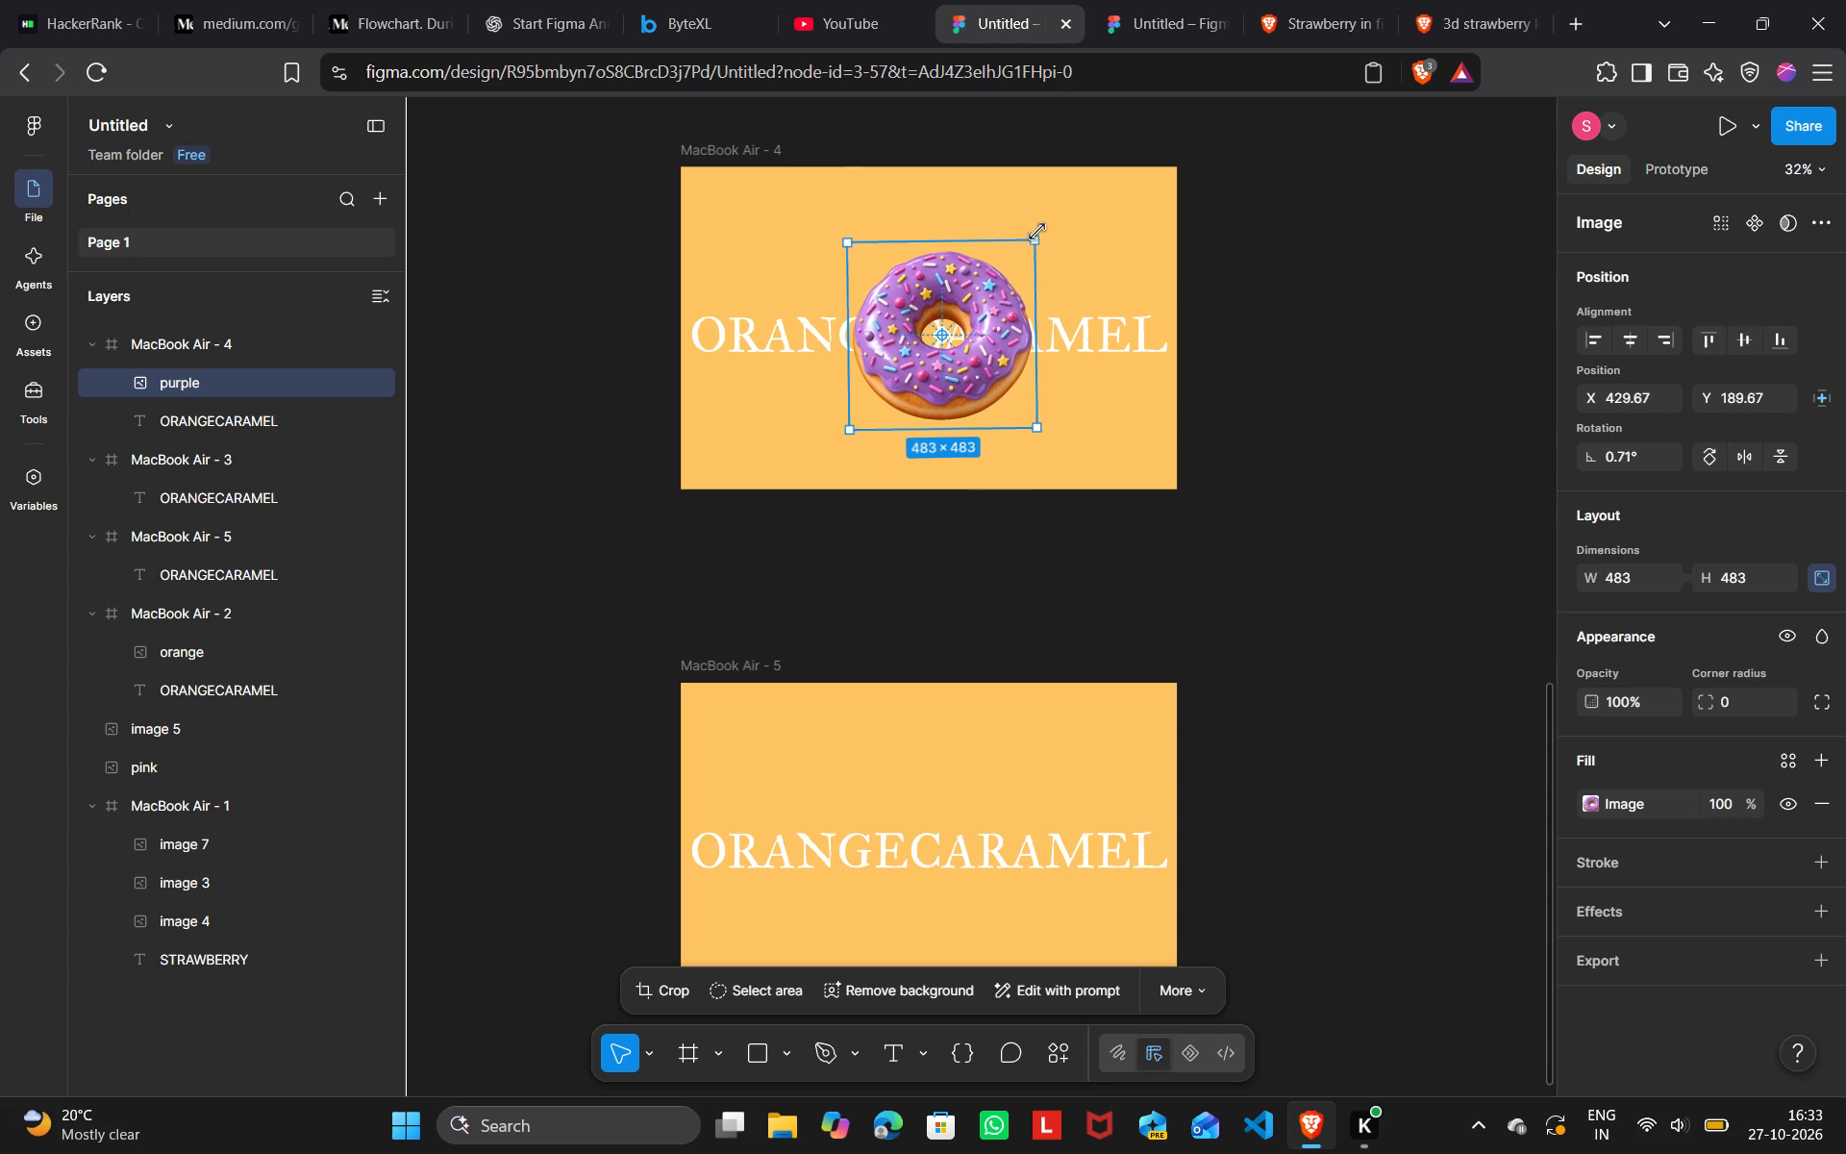
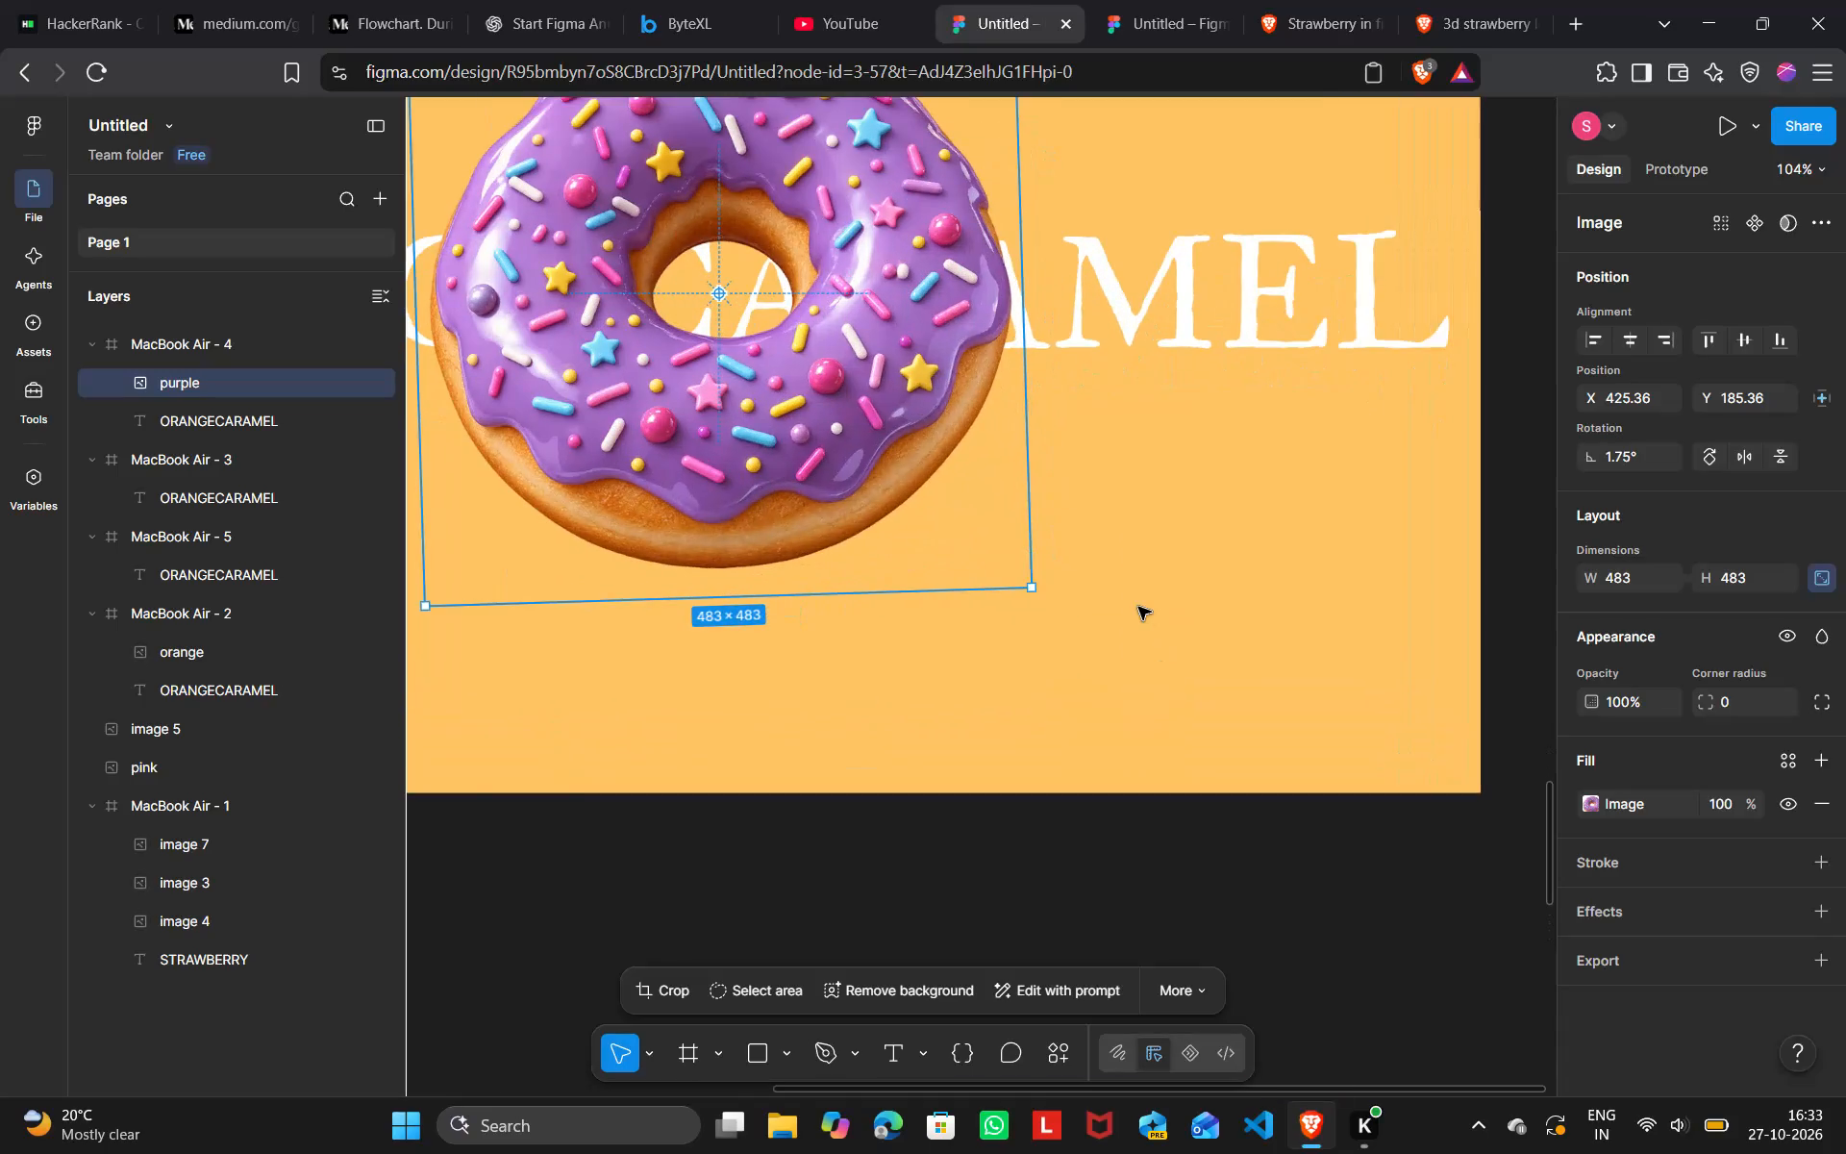
Rotate the purple donut in the MacBook Air - 4 frame to about 0.06° so it sits upright.
{"action": "scroll", "coordinate": [1138, 607], "scroll_direction": "right", "scroll_amount": 1}
{"action": "scroll", "coordinate": [1138, 607], "scroll_direction": "up", "scroll_amount": 1}
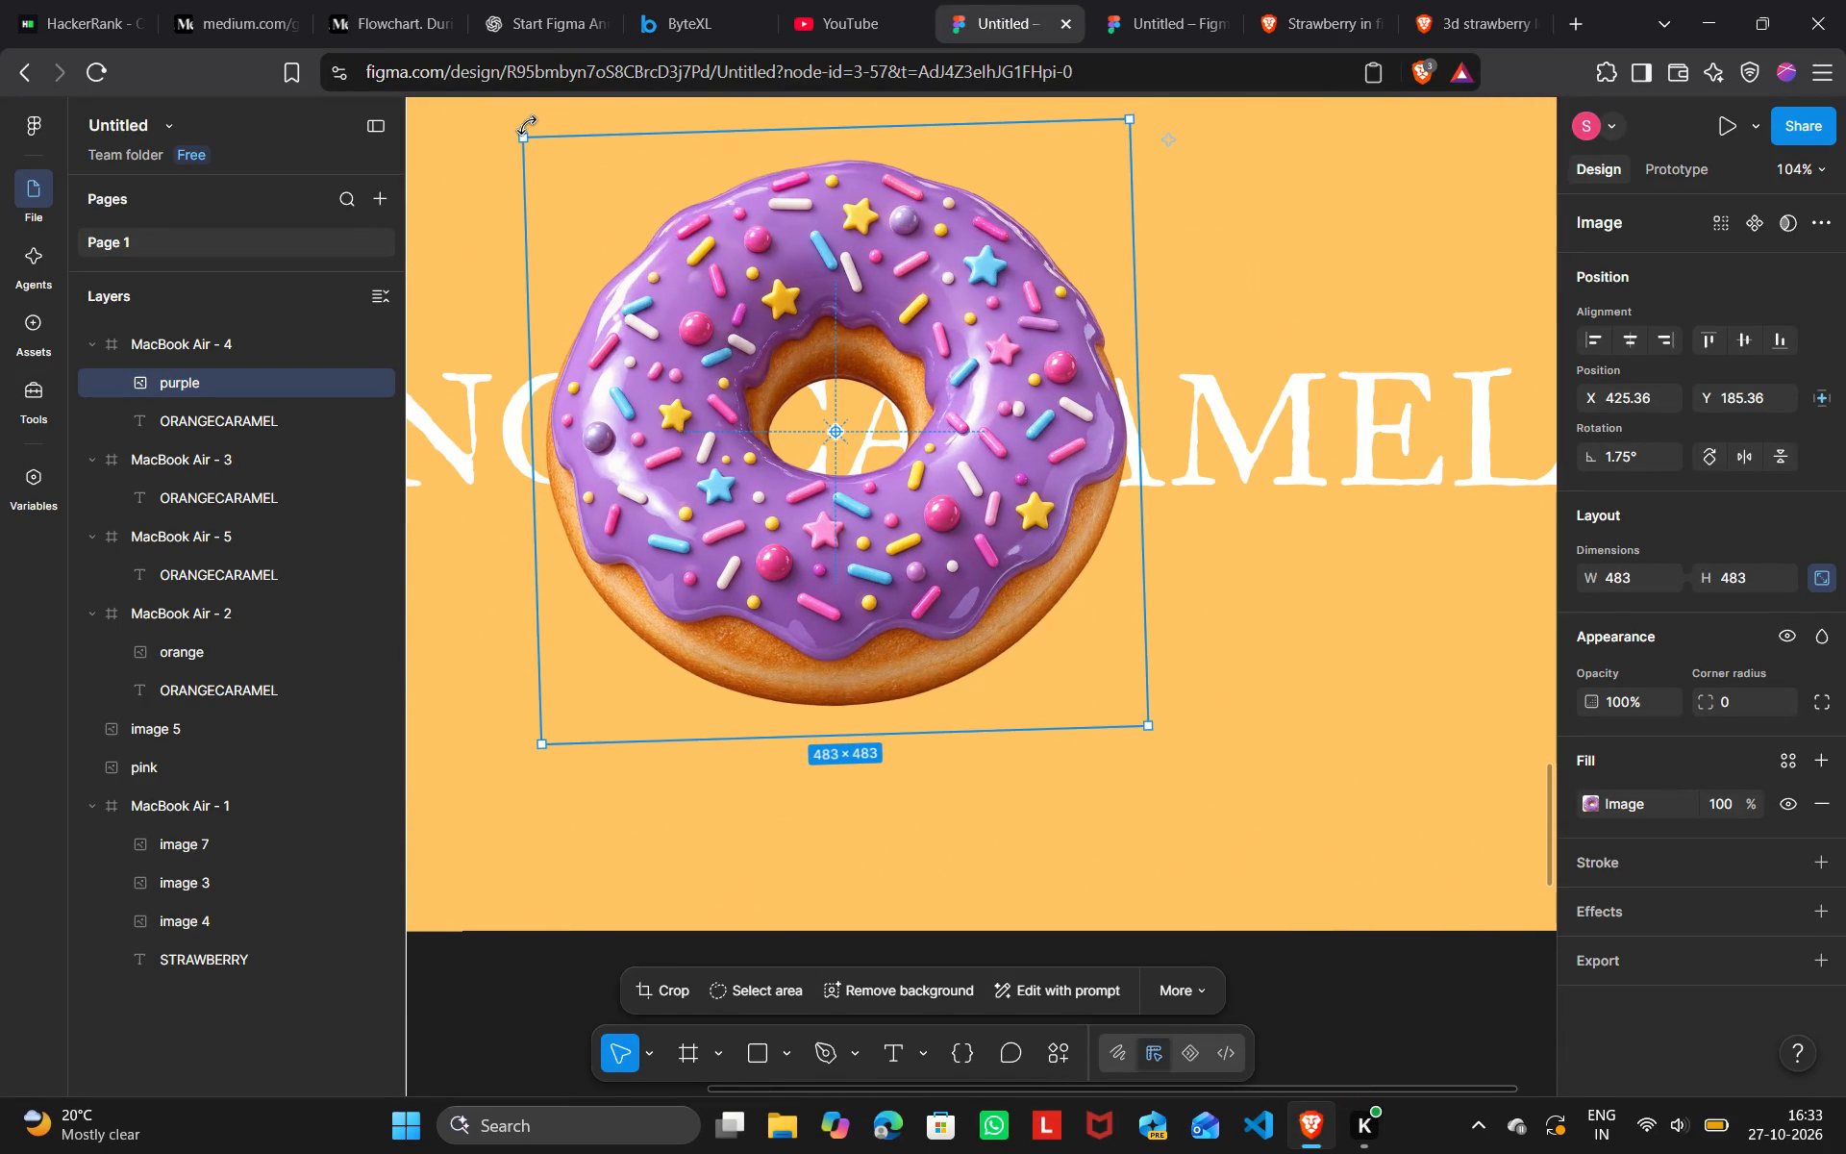
{"action": "left_click_drag", "start_coordinate": [527, 125], "coordinate": [538, 119]}
{"action": "left_click", "coordinate": [498, 110]}
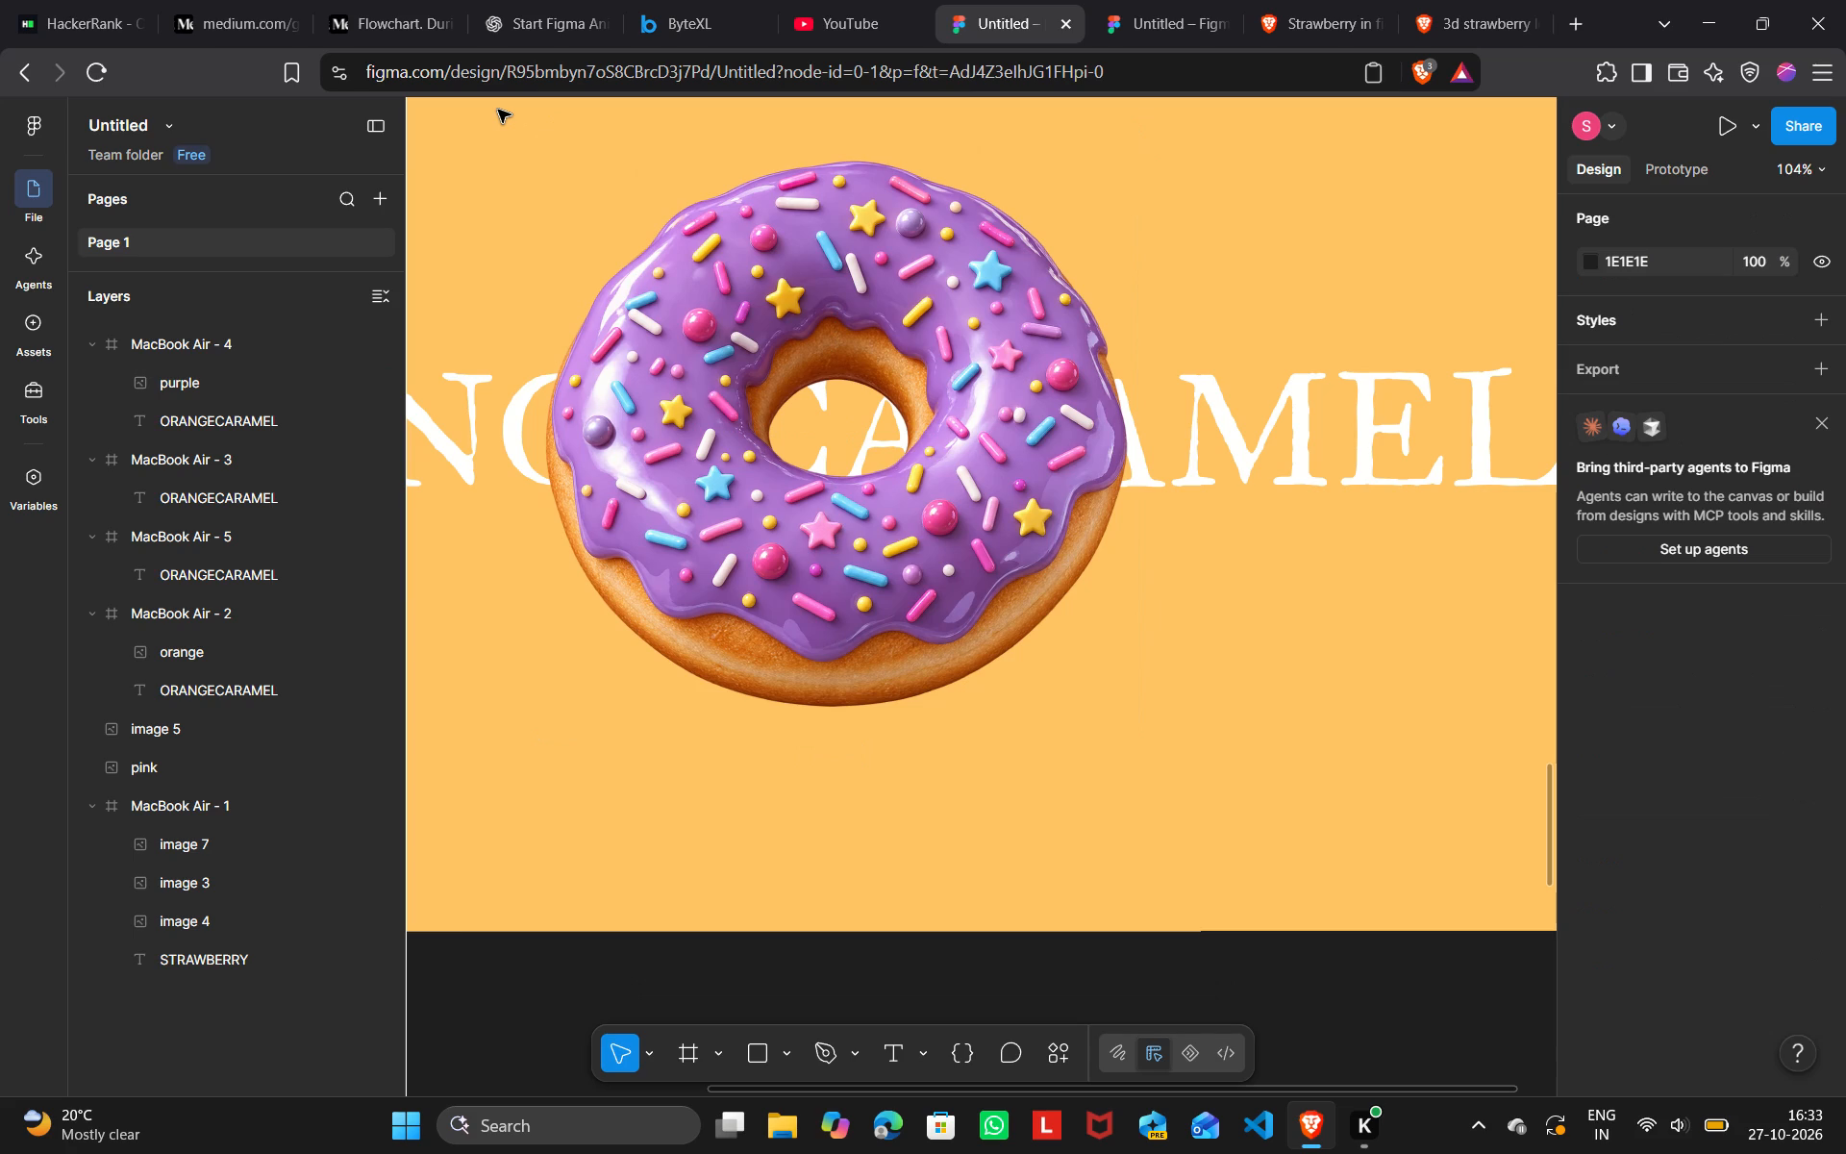
Move the MacBook Air - 4 frame to X 211, Y 3295, aligned with the other frames.
{"action": "scroll", "coordinate": [1275, 639], "scroll_direction": "right", "scroll_amount": 1}
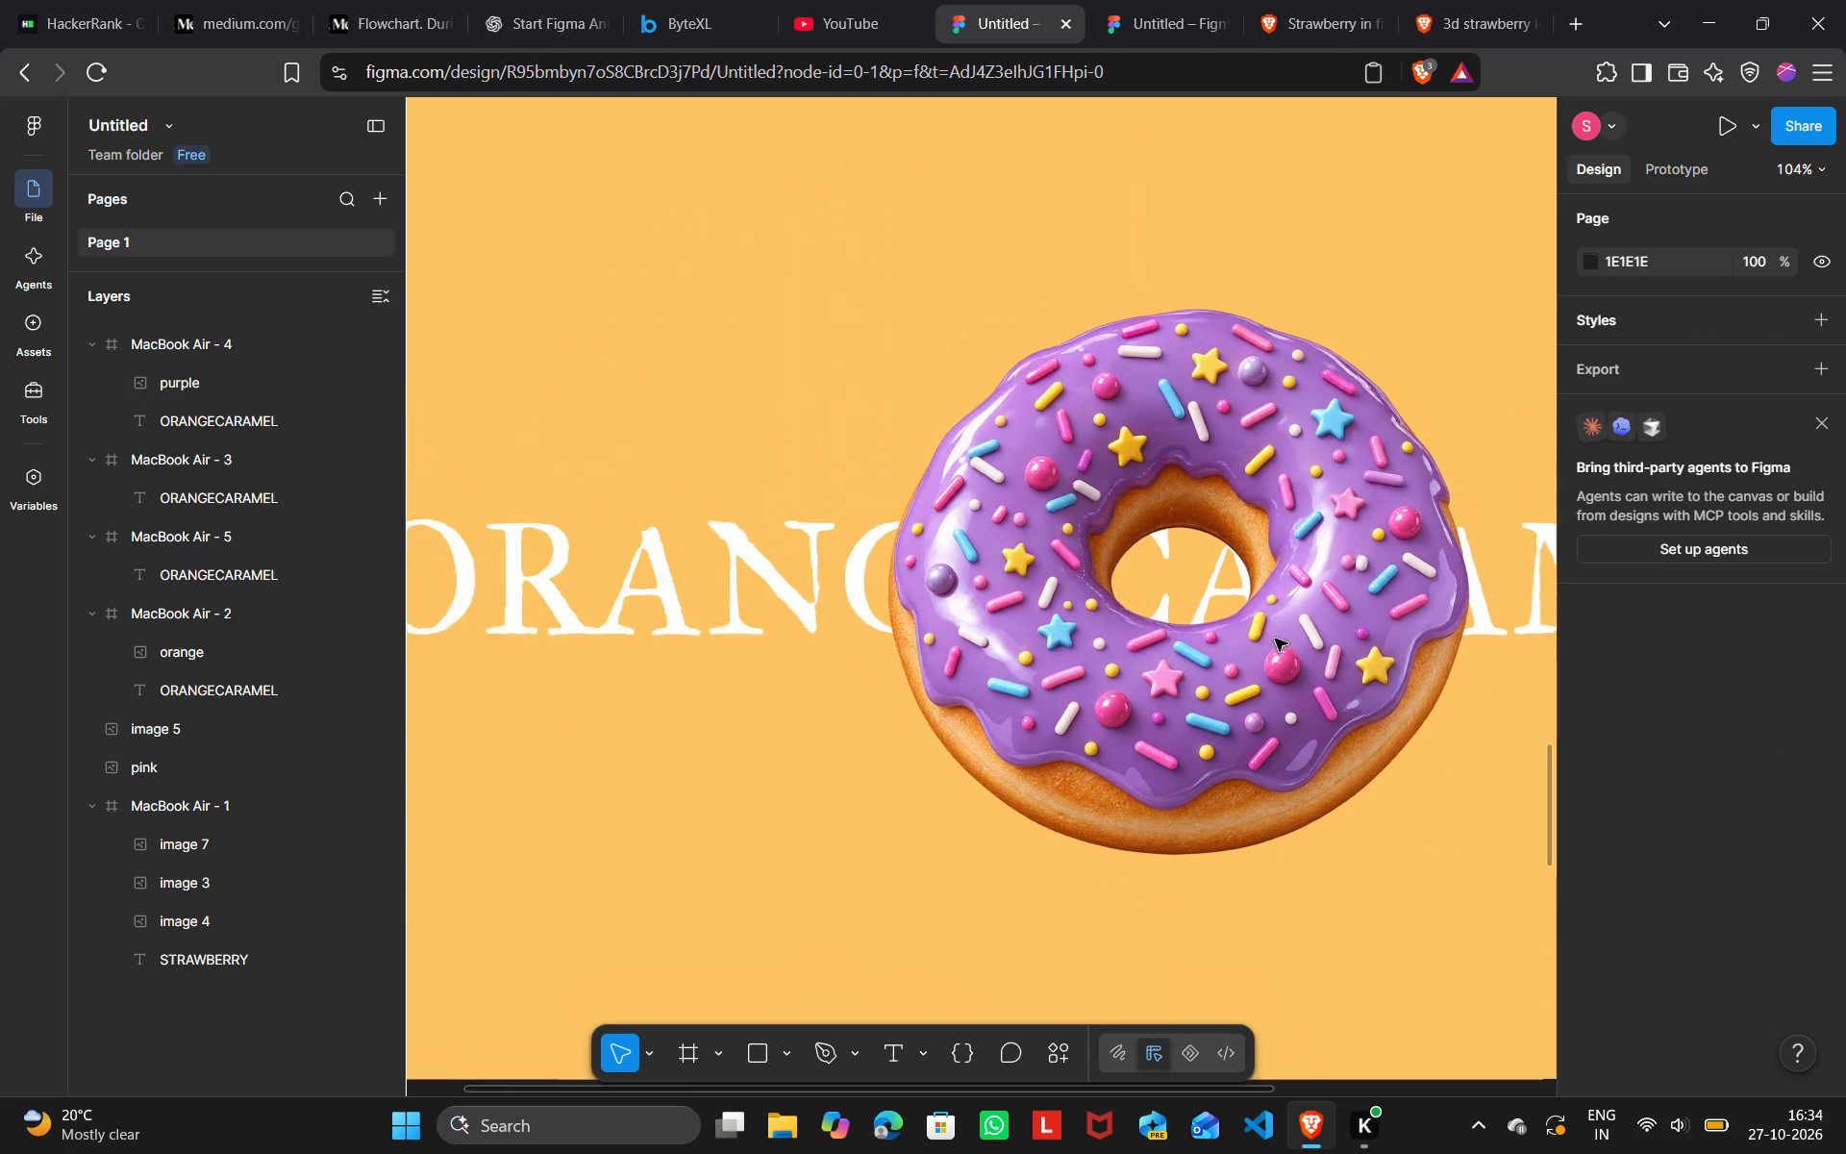
{"action": "scroll", "coordinate": [943, 385], "scroll_direction": "up", "scroll_amount": 1}
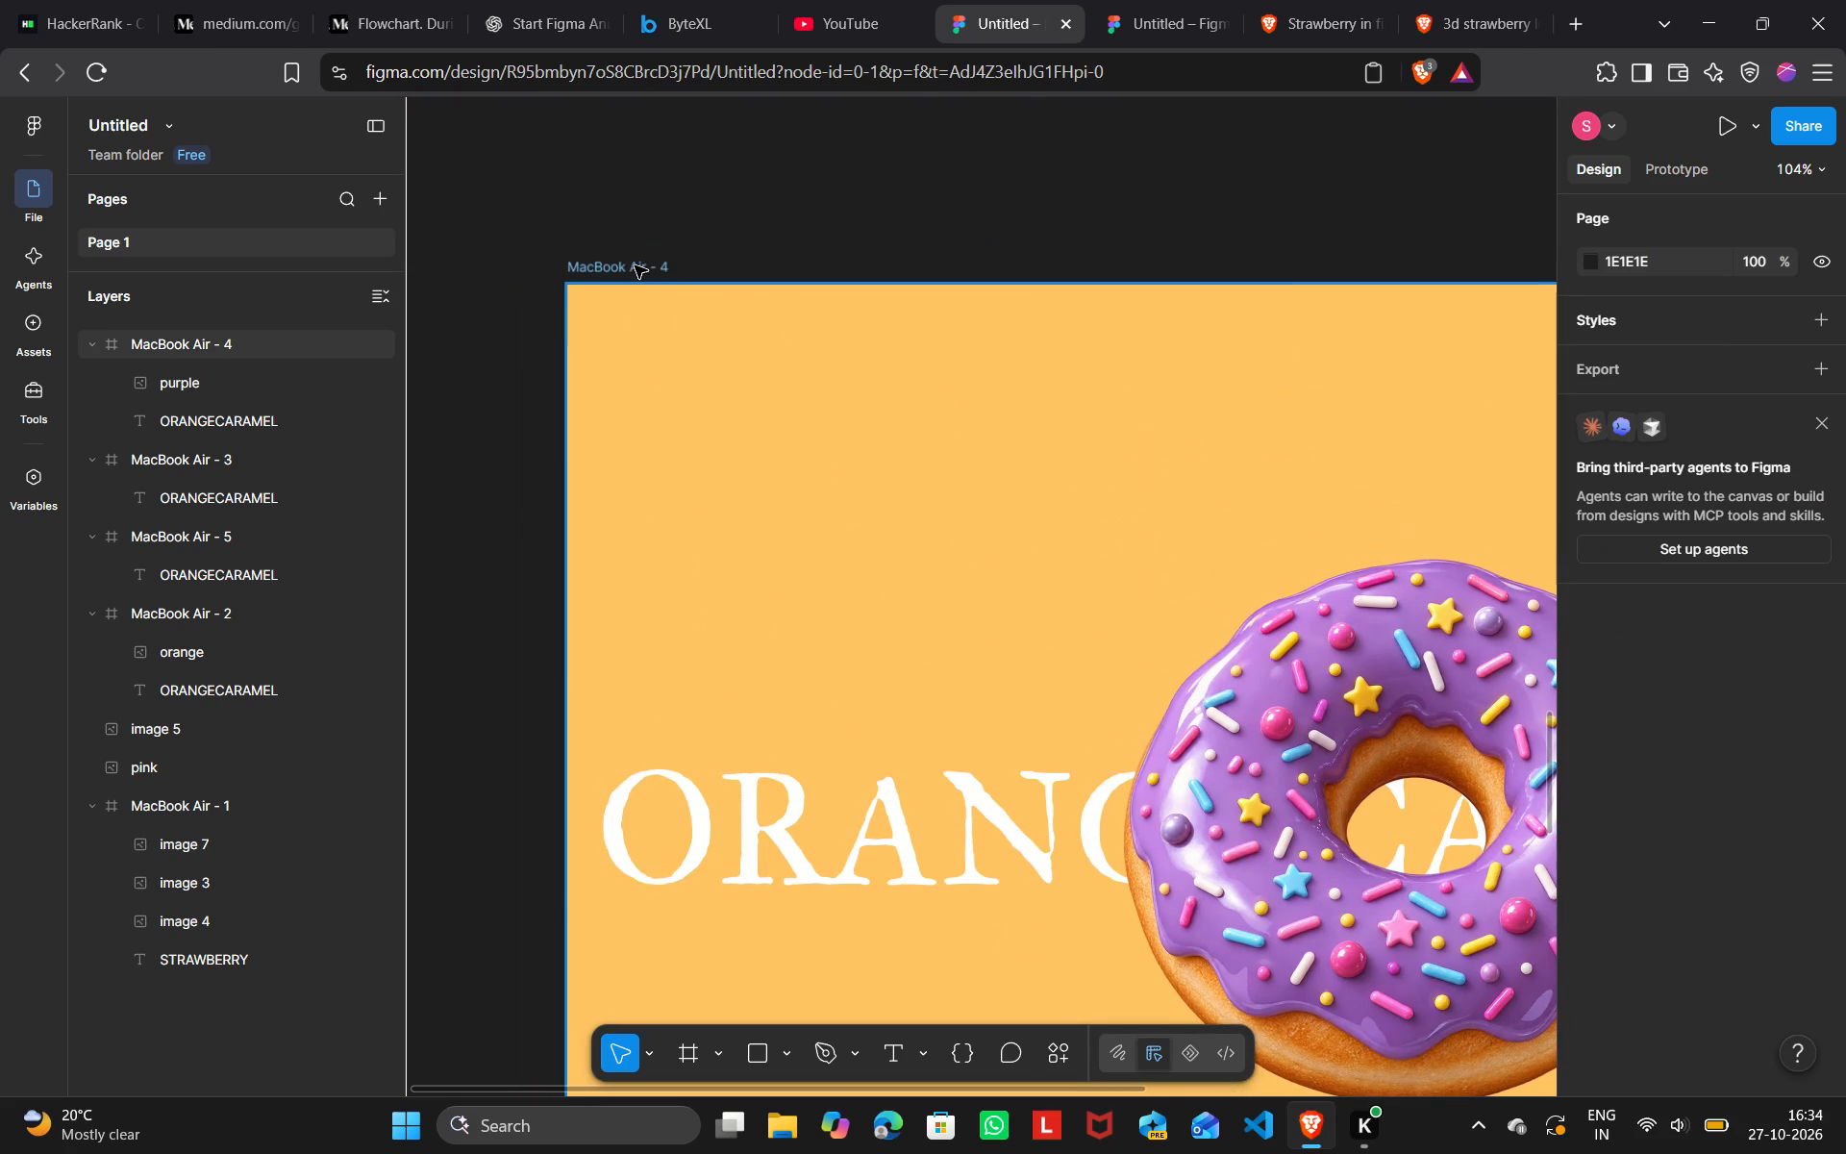
{"action": "left_click", "coordinate": [635, 265]}
{"action": "scroll", "coordinate": [1181, 369], "scroll_direction": "up", "scroll_amount": 2}
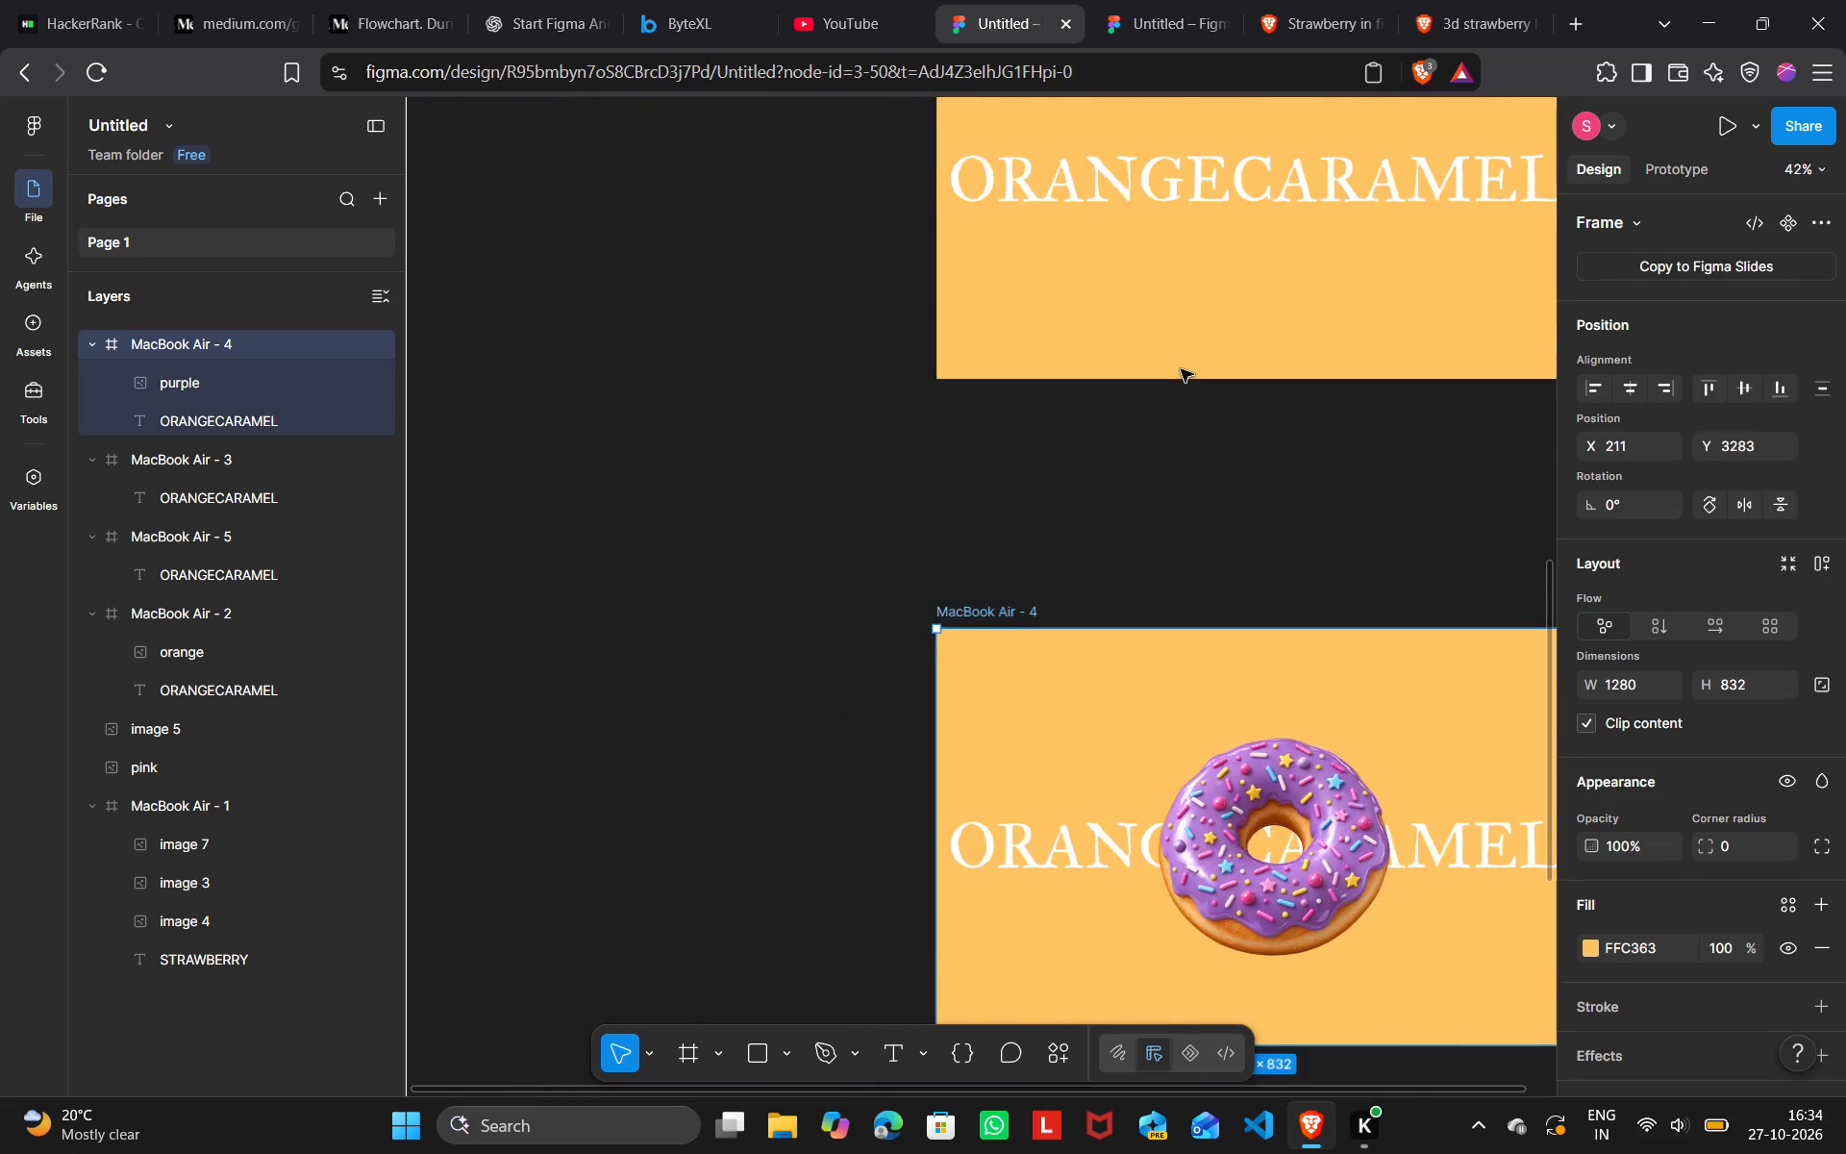
{"action": "scroll", "coordinate": [1181, 369], "scroll_direction": "left", "scroll_amount": 1}
{"action": "scroll", "coordinate": [1153, 563], "scroll_direction": "down", "scroll_amount": 3}
{"action": "left_click", "coordinate": [1065, 635]}
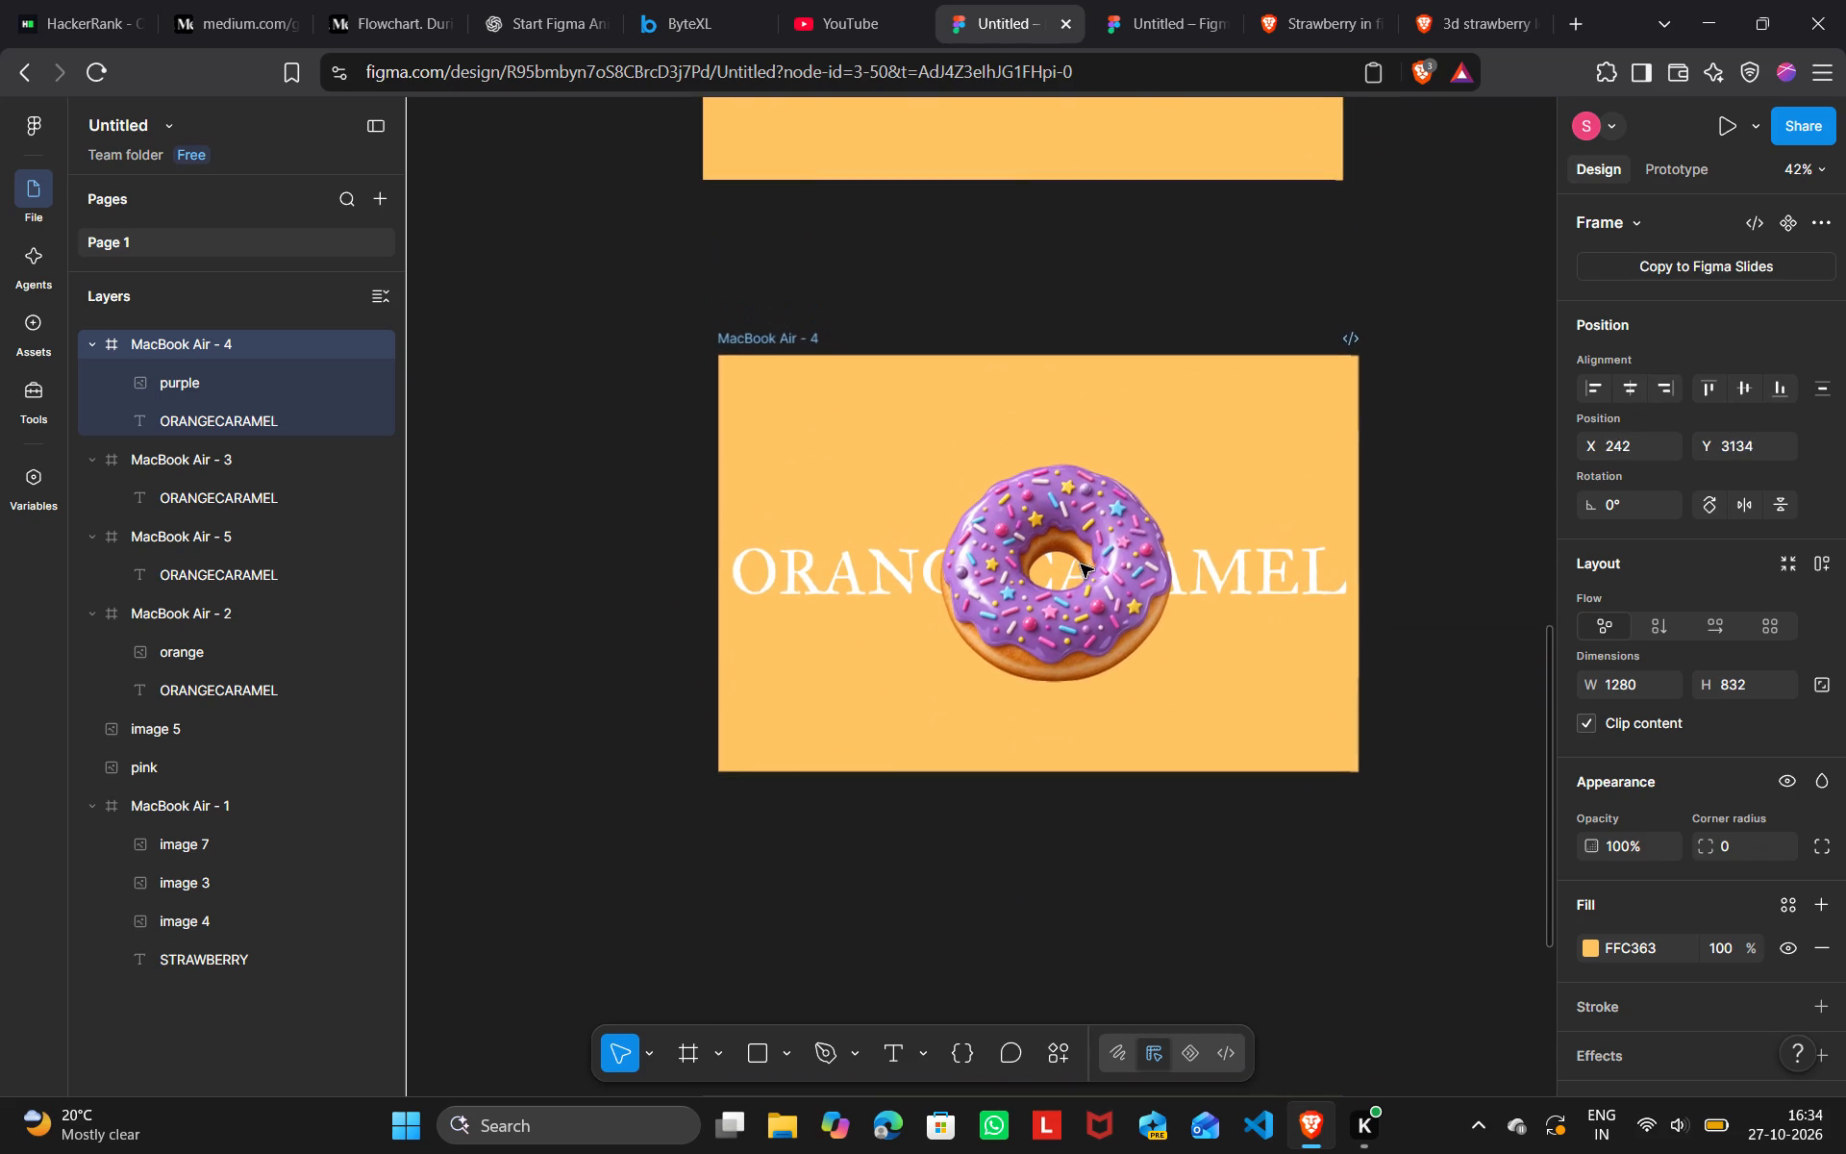
Nudge the MacBook Air - 5 frame up to Y 4505, closer to MacBook Air - 4.
{"action": "scroll", "coordinate": [1065, 640], "scroll_direction": "down", "scroll_amount": 1}
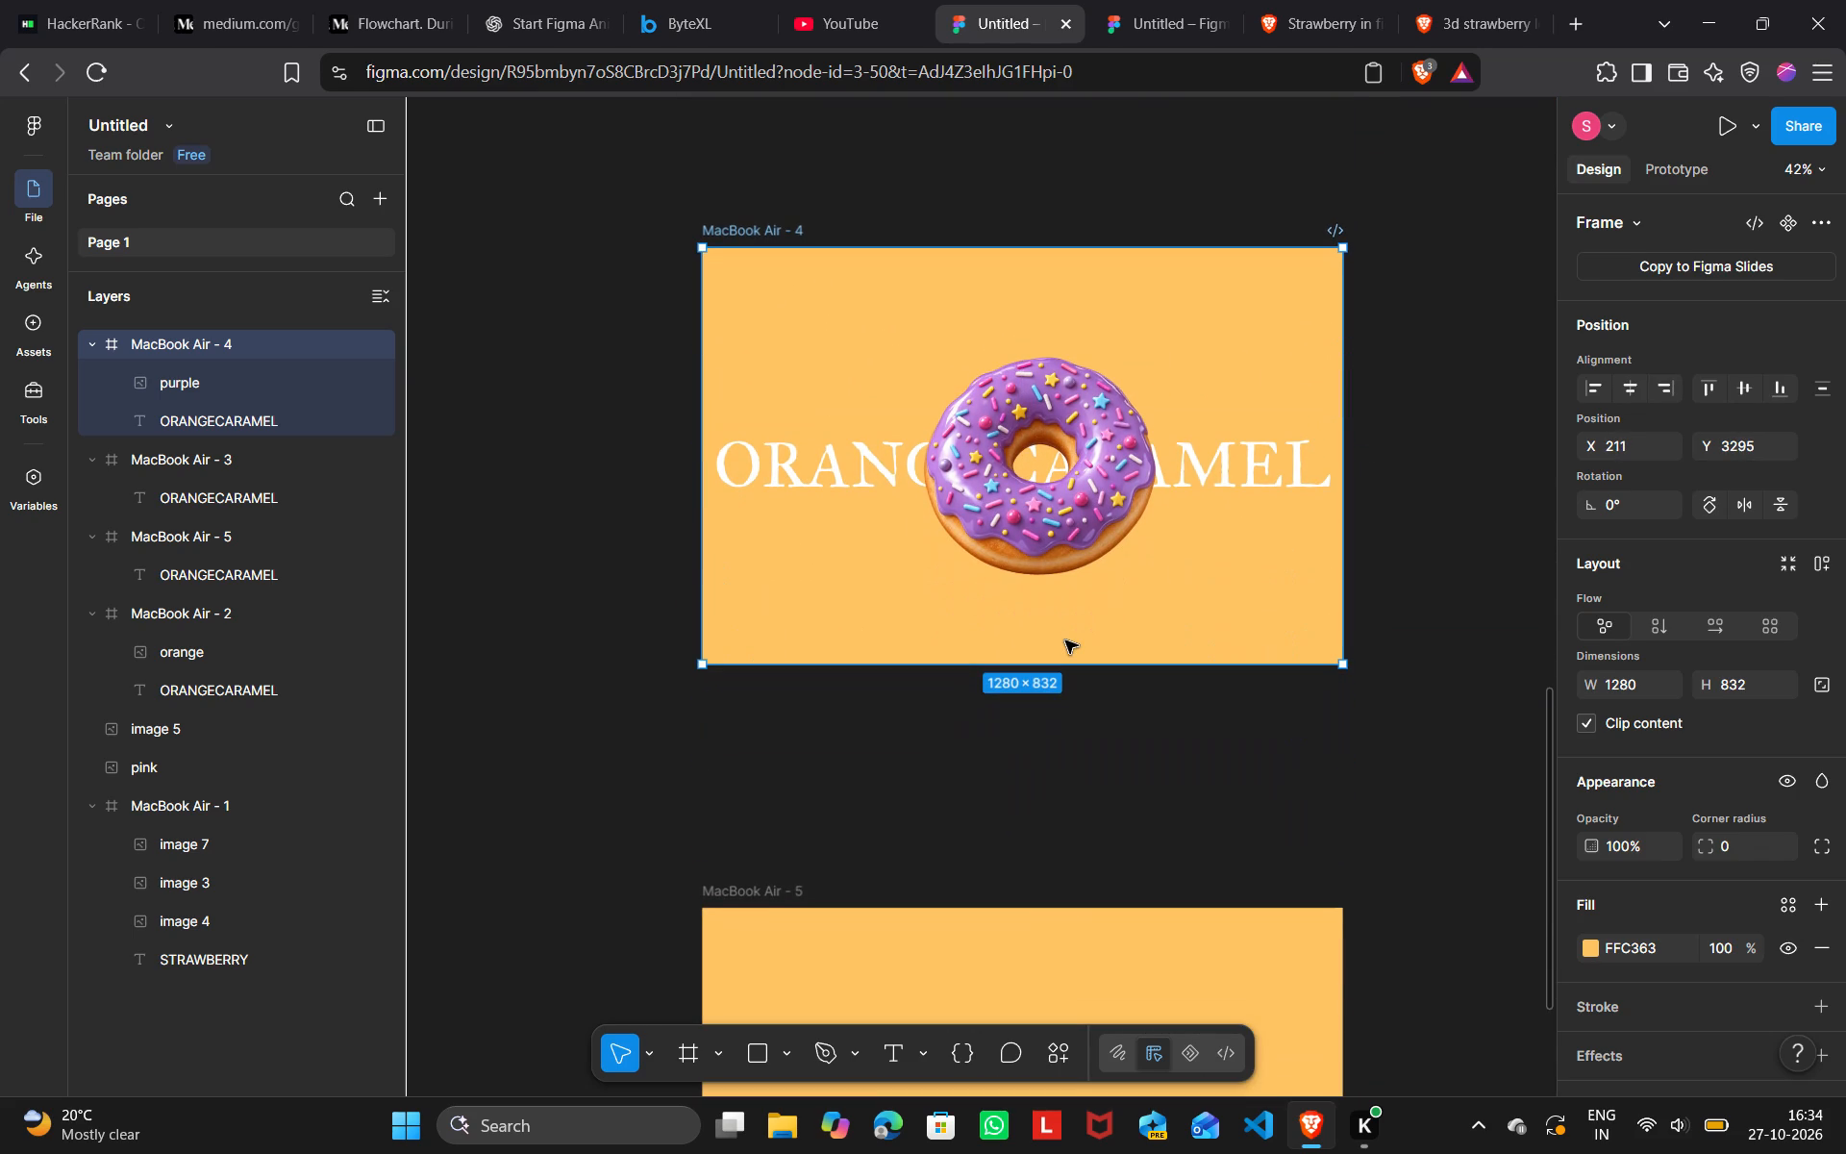
{"action": "left_click", "coordinate": [764, 890]}
{"action": "key", "text": "Up"}
{"action": "key", "text": "Up"}
{"action": "key", "text": "Up"}
{"action": "key", "text": "Up"}
{"action": "key", "text": "Up"}
{"action": "key", "text": "Up"}
{"action": "key", "text": "Up"}
{"action": "key", "text": "Up"}
{"action": "key", "text": "Up"}
{"action": "key", "text": "Up"}
{"action": "key", "text": "Up"}
{"action": "key", "text": "Up"}
{"action": "key", "text": "Up"}
{"action": "key", "text": "Up"}
{"action": "key", "text": "Up"}
{"action": "key", "text": "Up"}
{"action": "key", "text": "Up"}
{"action": "key", "text": "Up"}
{"action": "key", "text": "Up"}
{"action": "key", "text": "Up"}
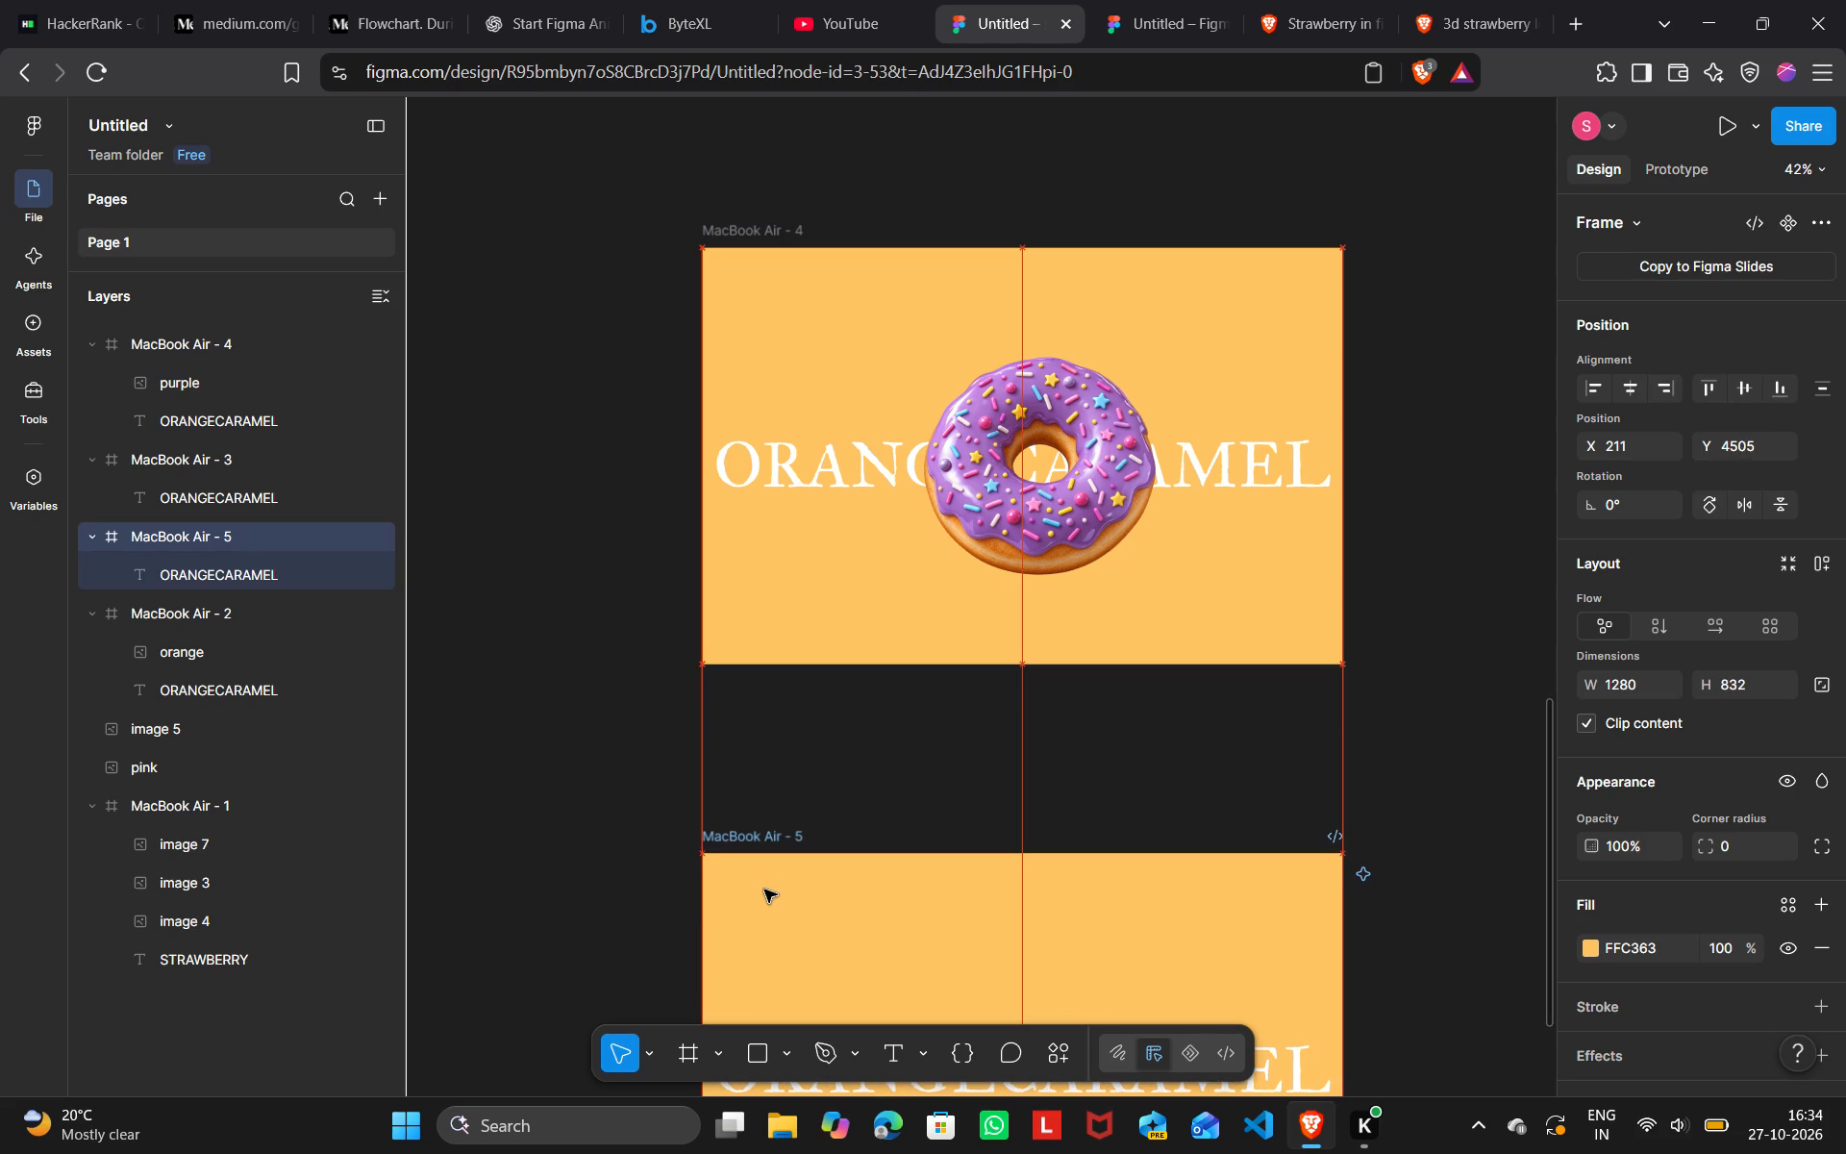
{"action": "left_click", "coordinate": [871, 769]}
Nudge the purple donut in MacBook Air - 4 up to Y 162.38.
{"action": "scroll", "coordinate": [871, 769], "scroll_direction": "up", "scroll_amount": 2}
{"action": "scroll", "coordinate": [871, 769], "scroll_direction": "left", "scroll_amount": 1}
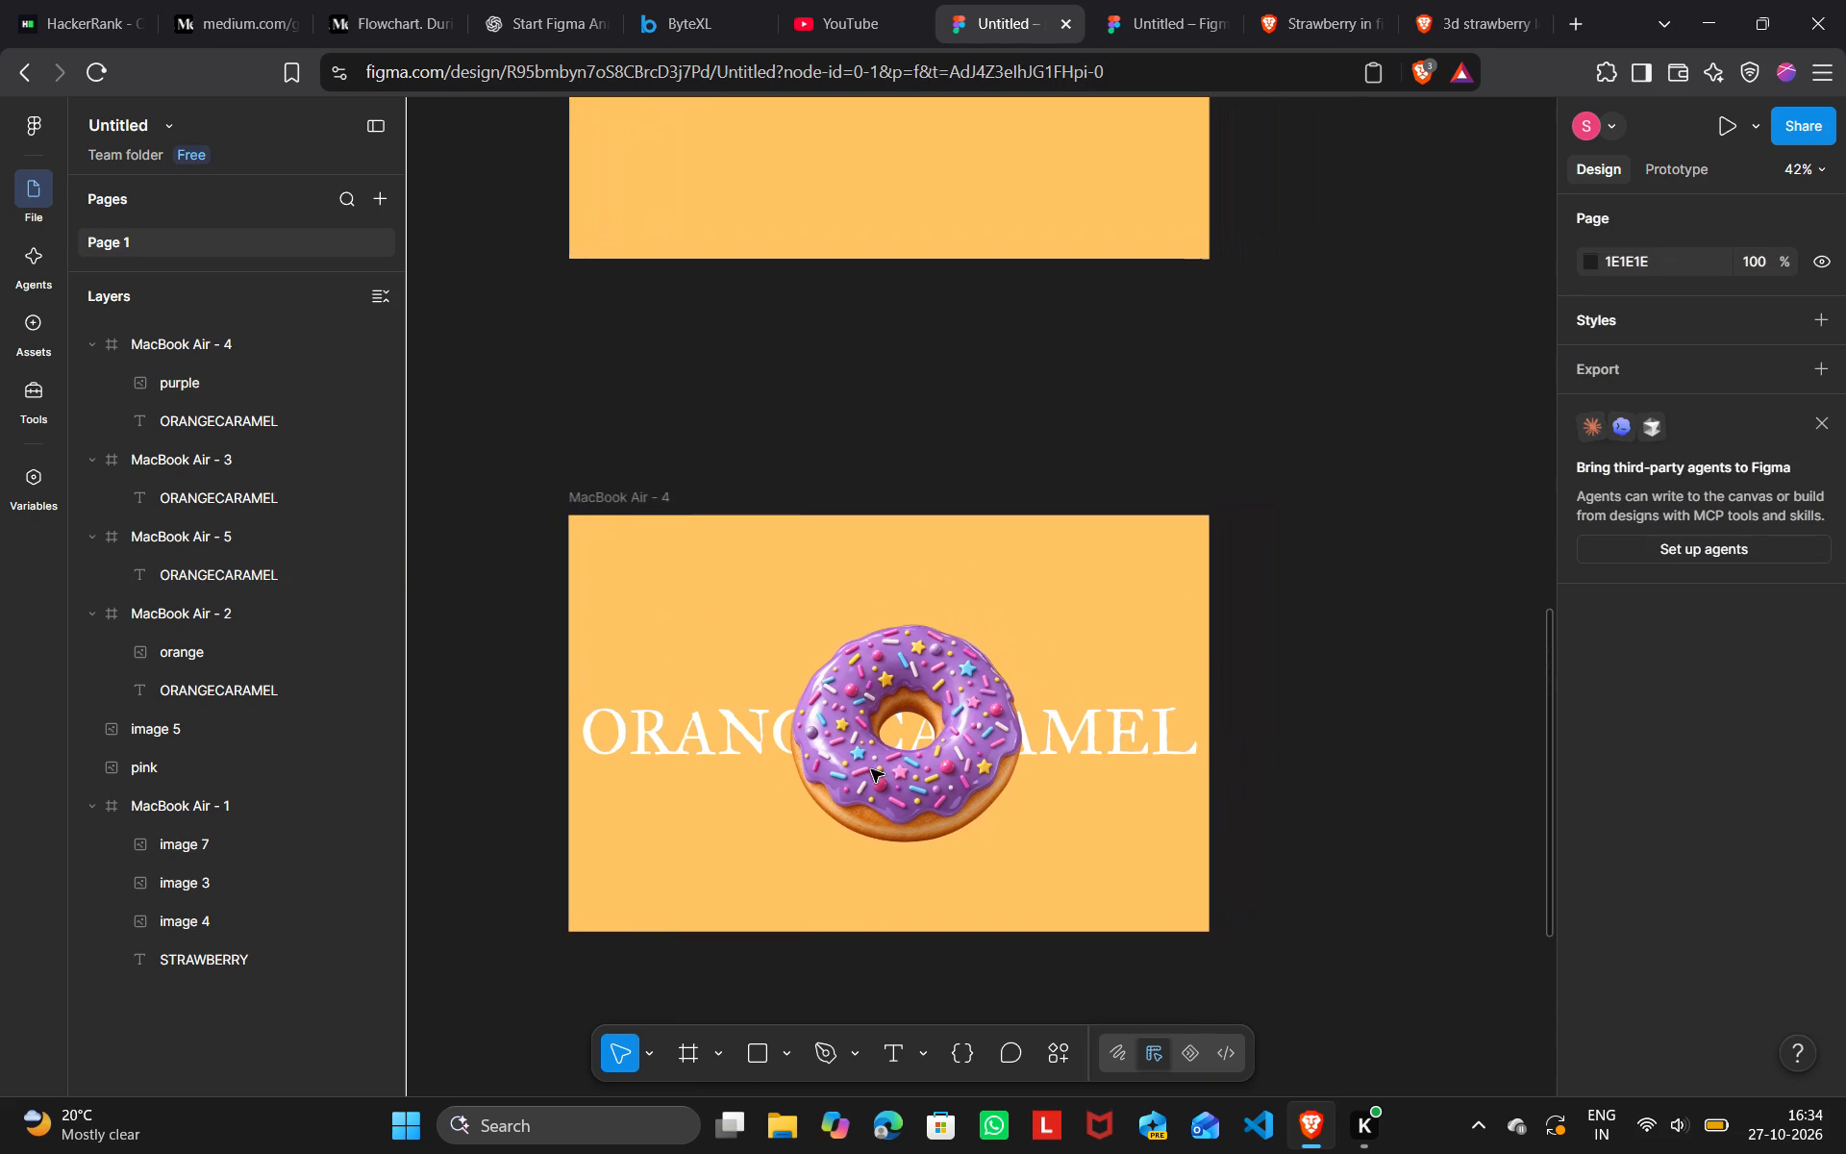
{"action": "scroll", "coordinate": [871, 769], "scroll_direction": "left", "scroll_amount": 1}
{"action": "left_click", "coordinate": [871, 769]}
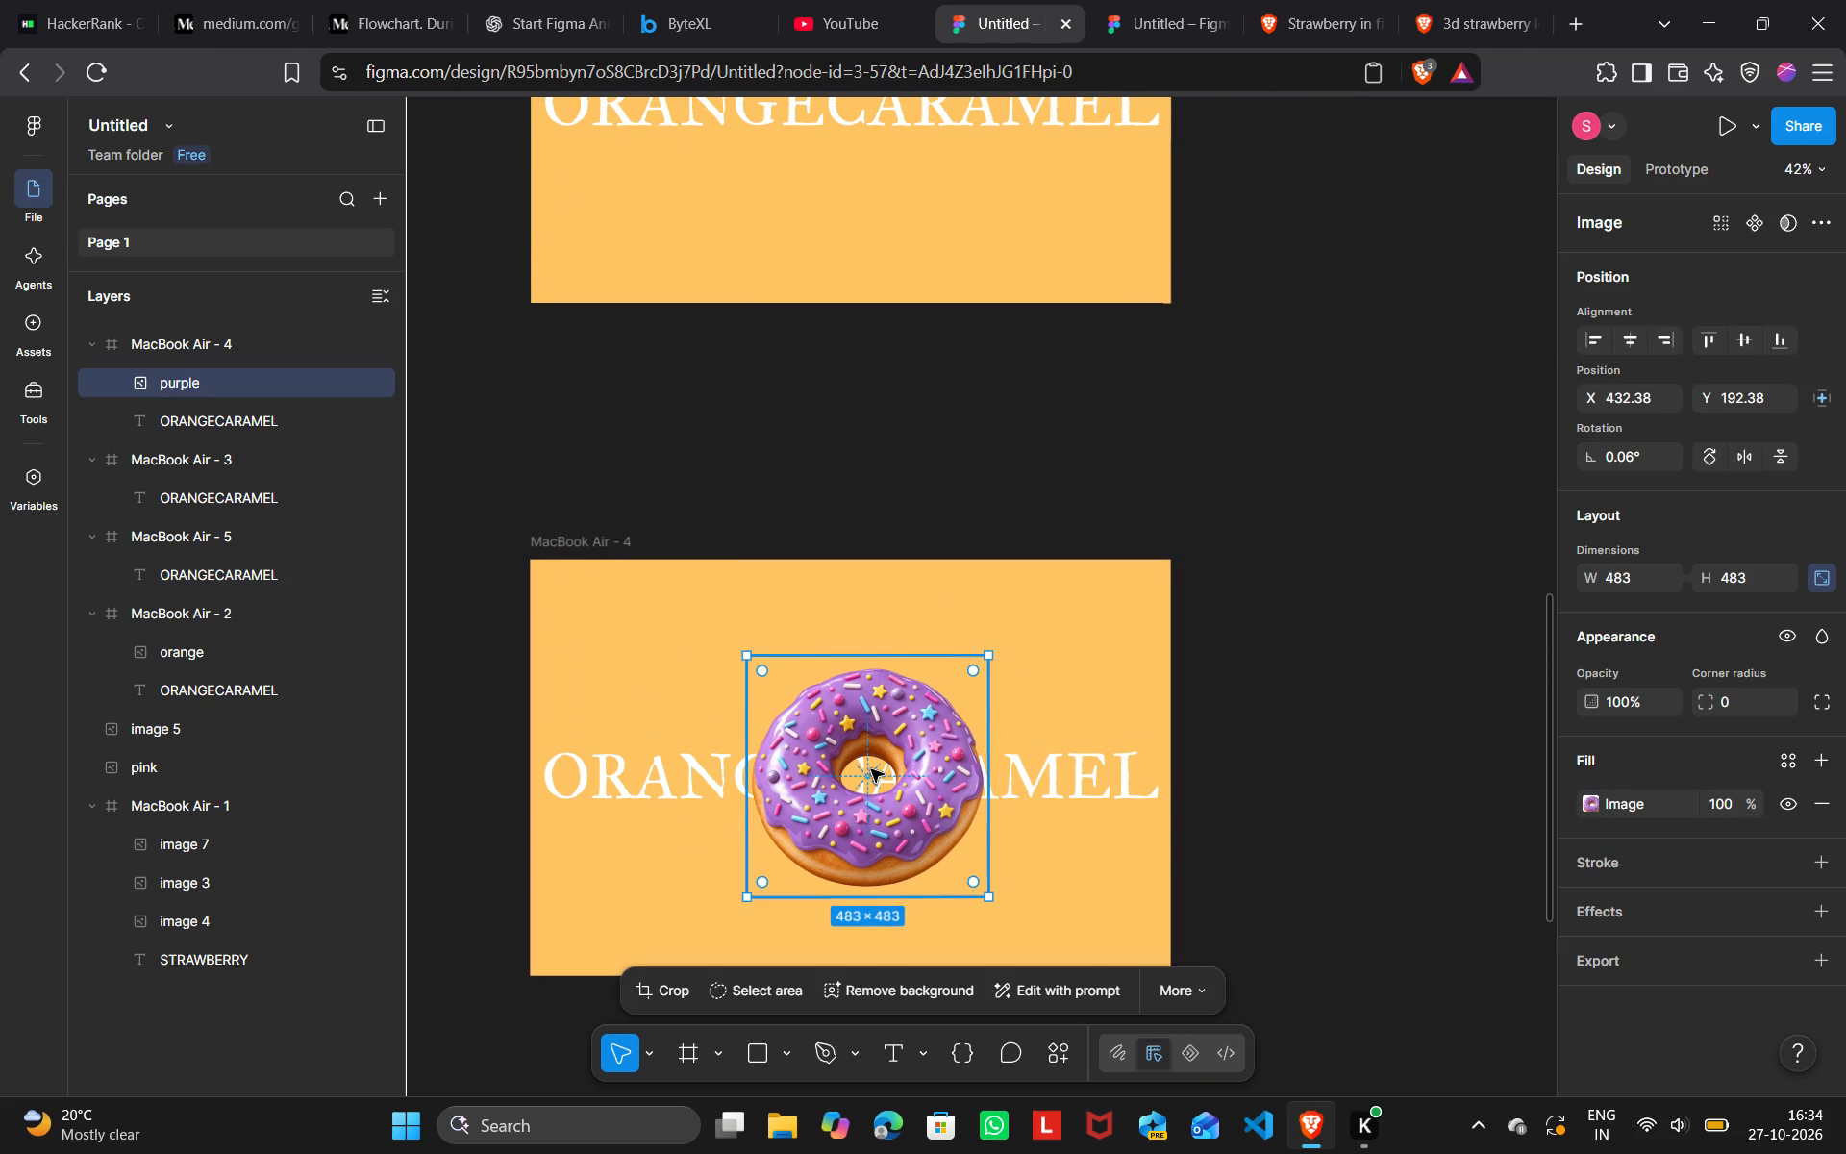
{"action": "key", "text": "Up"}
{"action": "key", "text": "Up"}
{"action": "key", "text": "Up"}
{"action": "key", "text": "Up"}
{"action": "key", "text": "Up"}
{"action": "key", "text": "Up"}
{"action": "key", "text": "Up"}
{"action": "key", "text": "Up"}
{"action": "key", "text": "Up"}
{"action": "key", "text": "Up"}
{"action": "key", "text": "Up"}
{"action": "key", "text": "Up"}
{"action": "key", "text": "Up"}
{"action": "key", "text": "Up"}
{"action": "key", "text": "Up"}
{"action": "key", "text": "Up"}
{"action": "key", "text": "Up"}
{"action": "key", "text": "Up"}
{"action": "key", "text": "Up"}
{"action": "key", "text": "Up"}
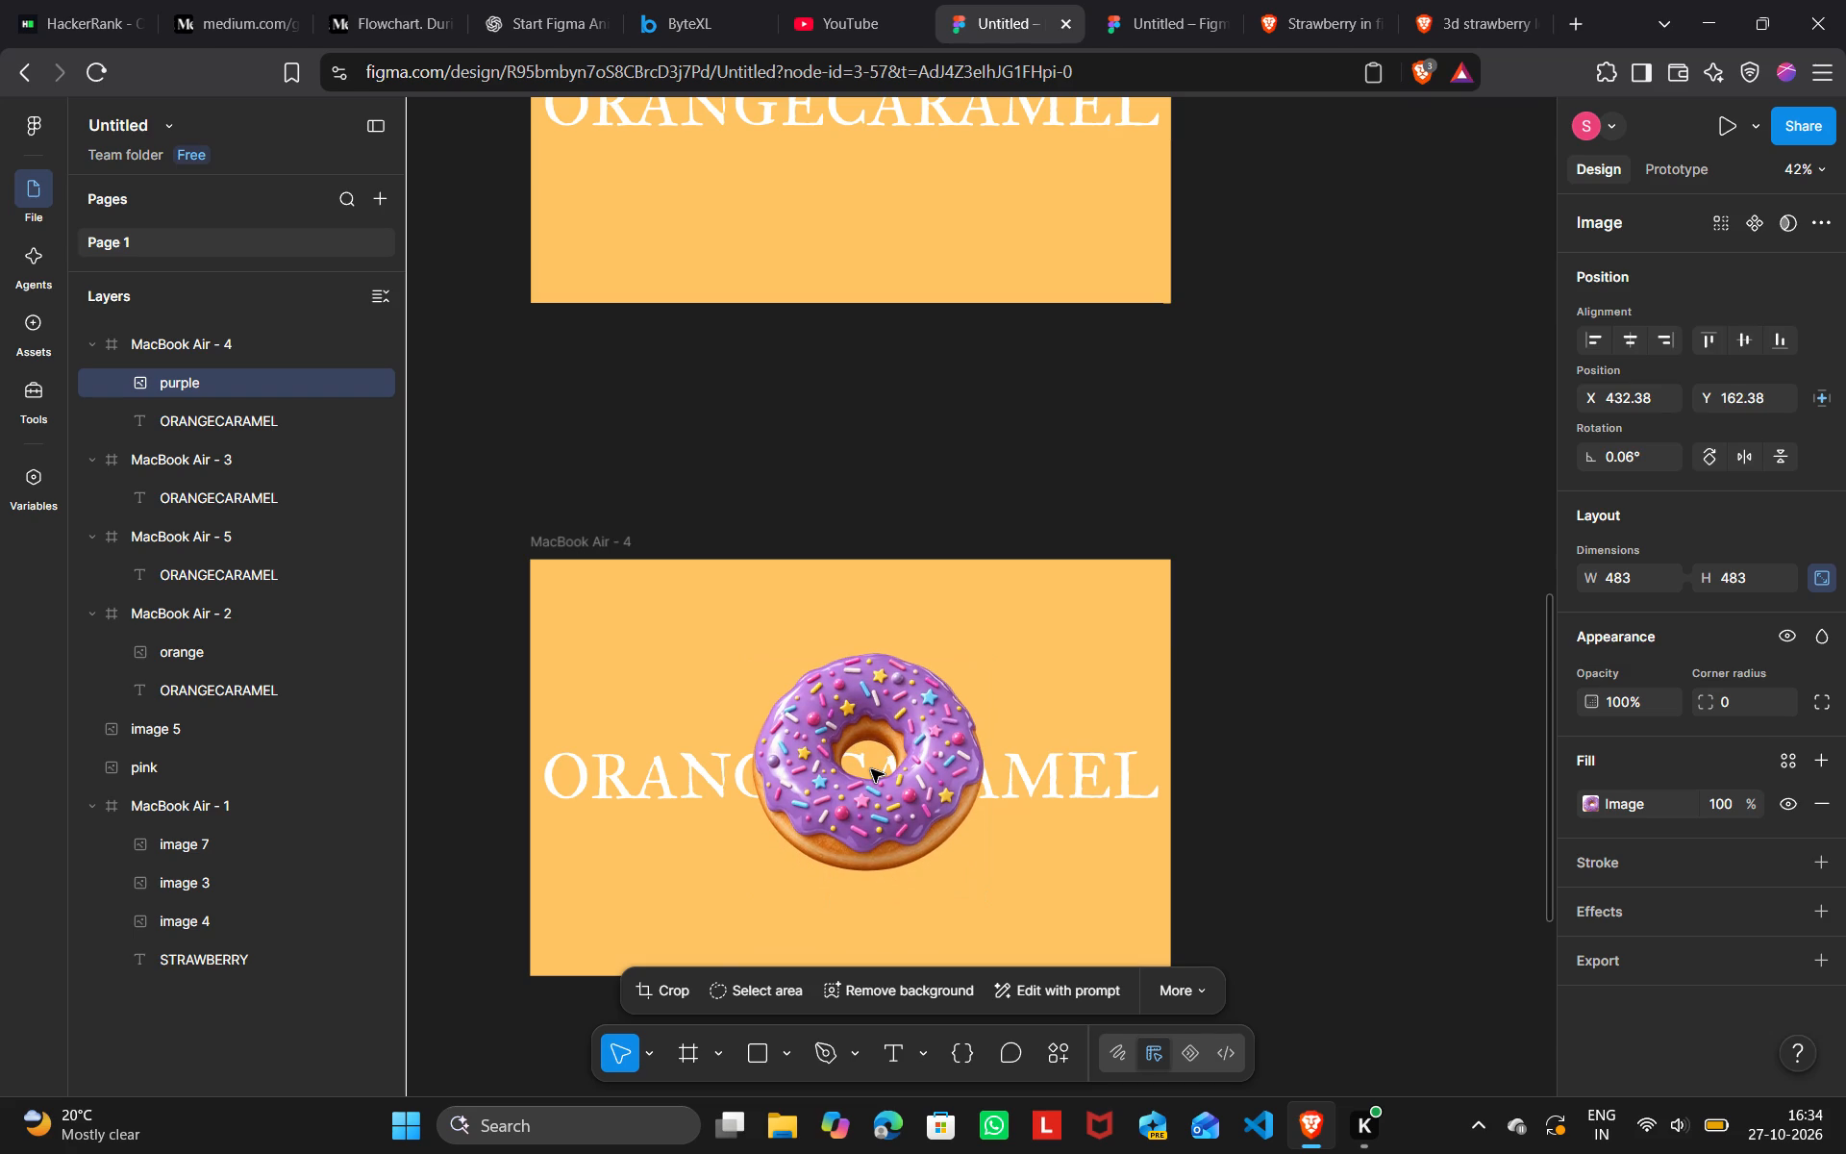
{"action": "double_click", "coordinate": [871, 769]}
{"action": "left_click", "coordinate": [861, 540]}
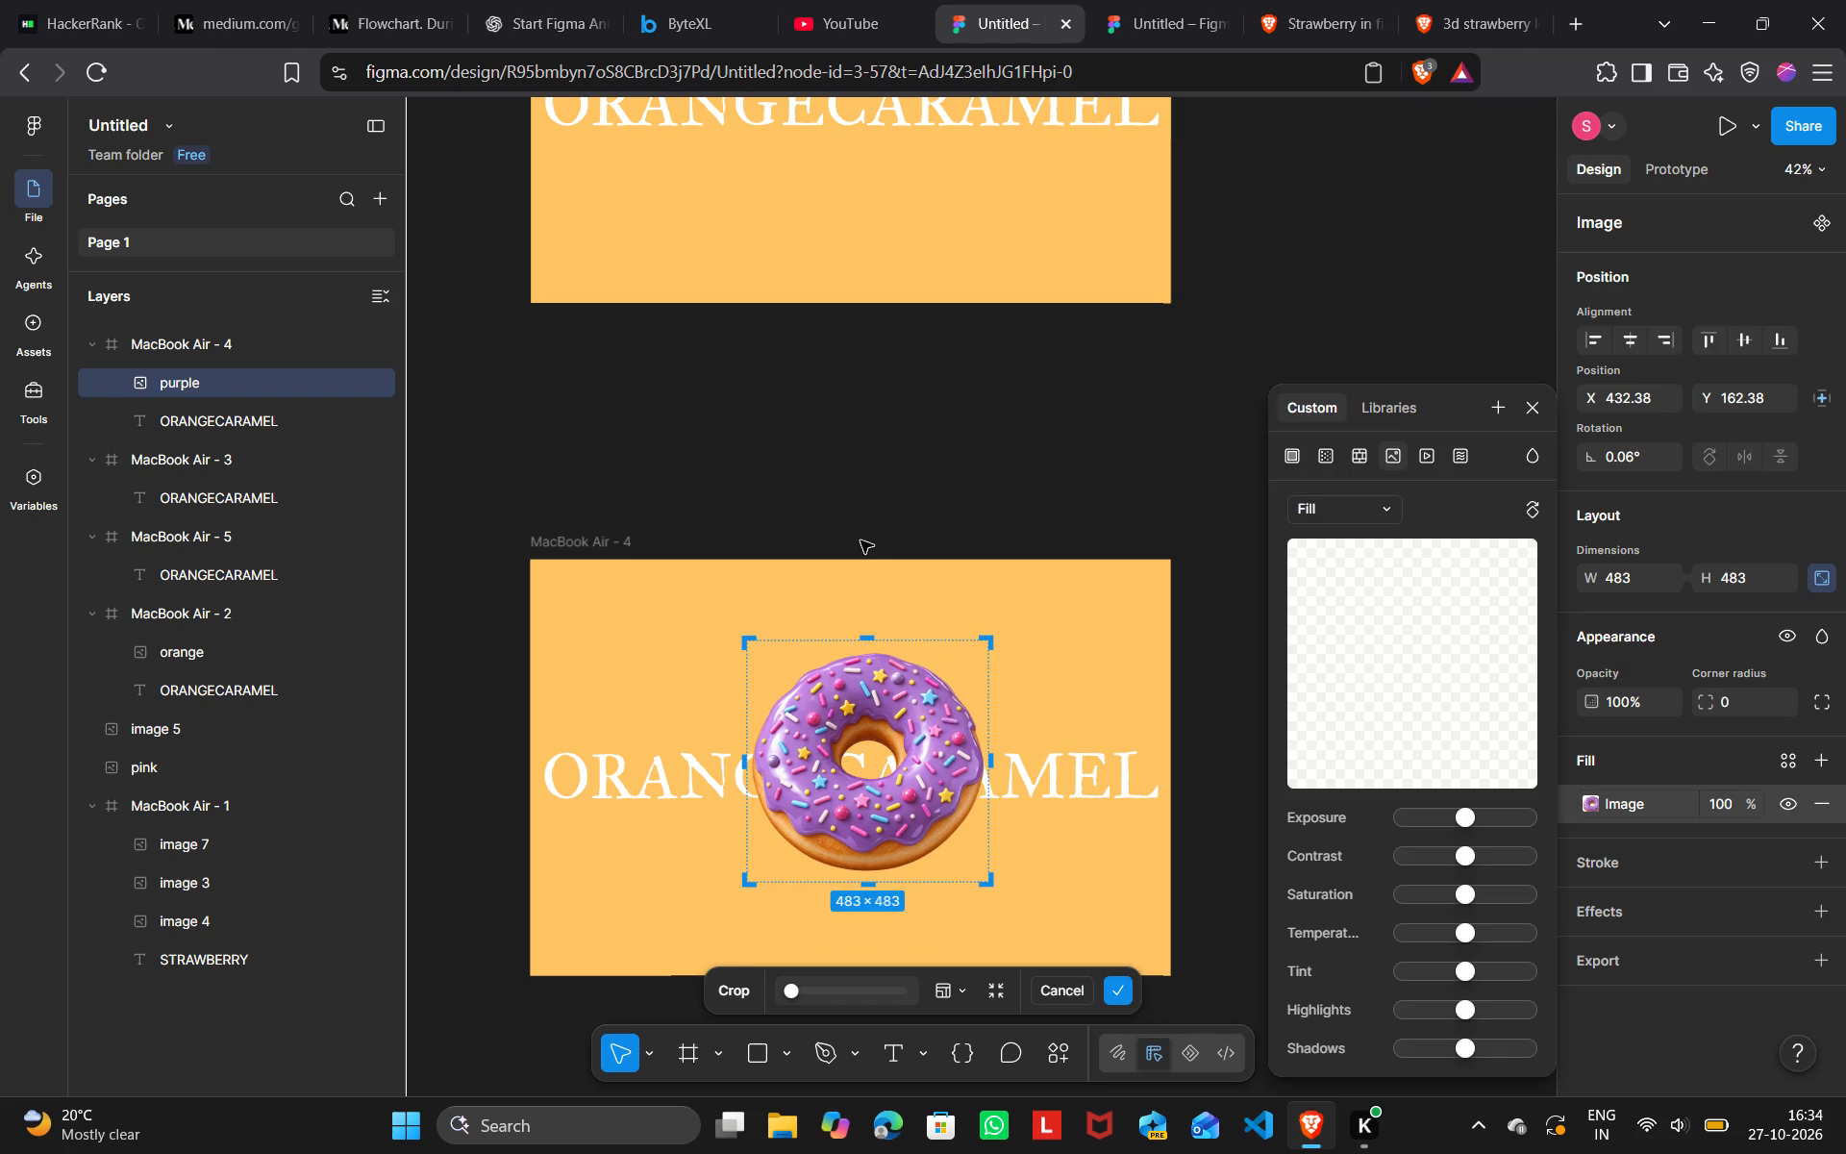
Move the purple donut from MacBook Air - 4 into MacBook Air - 3, over the middle of its text at X 398, Y 174.
{"action": "left_click_drag", "start_coordinate": [860, 759], "coordinate": [854, 220]}
{"action": "scroll", "coordinate": [854, 220], "scroll_direction": "up", "scroll_amount": 2}
{"action": "left_click_drag", "start_coordinate": [870, 501], "coordinate": [867, 430]}
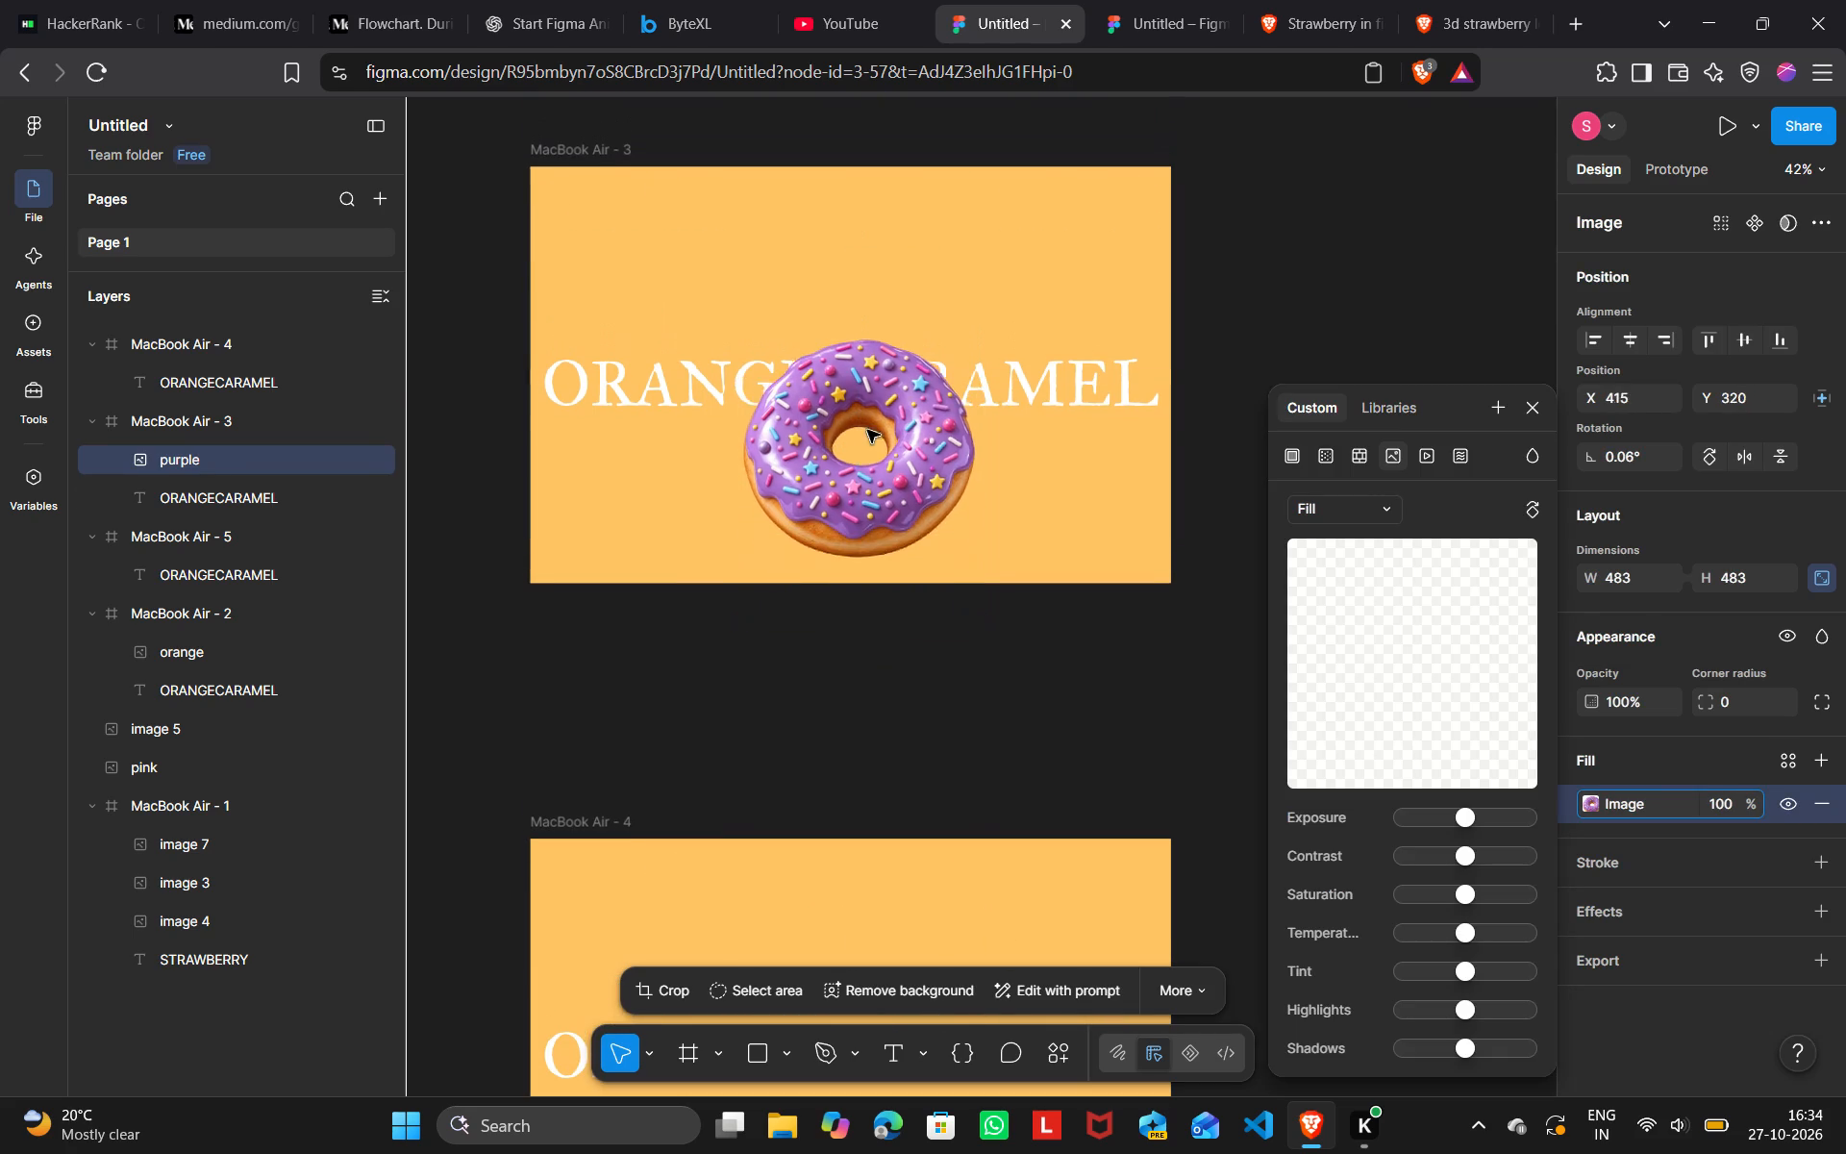
{"action": "left_click_drag", "start_coordinate": [867, 430], "coordinate": [860, 374]}
{"action": "left_click", "coordinate": [505, 379]}
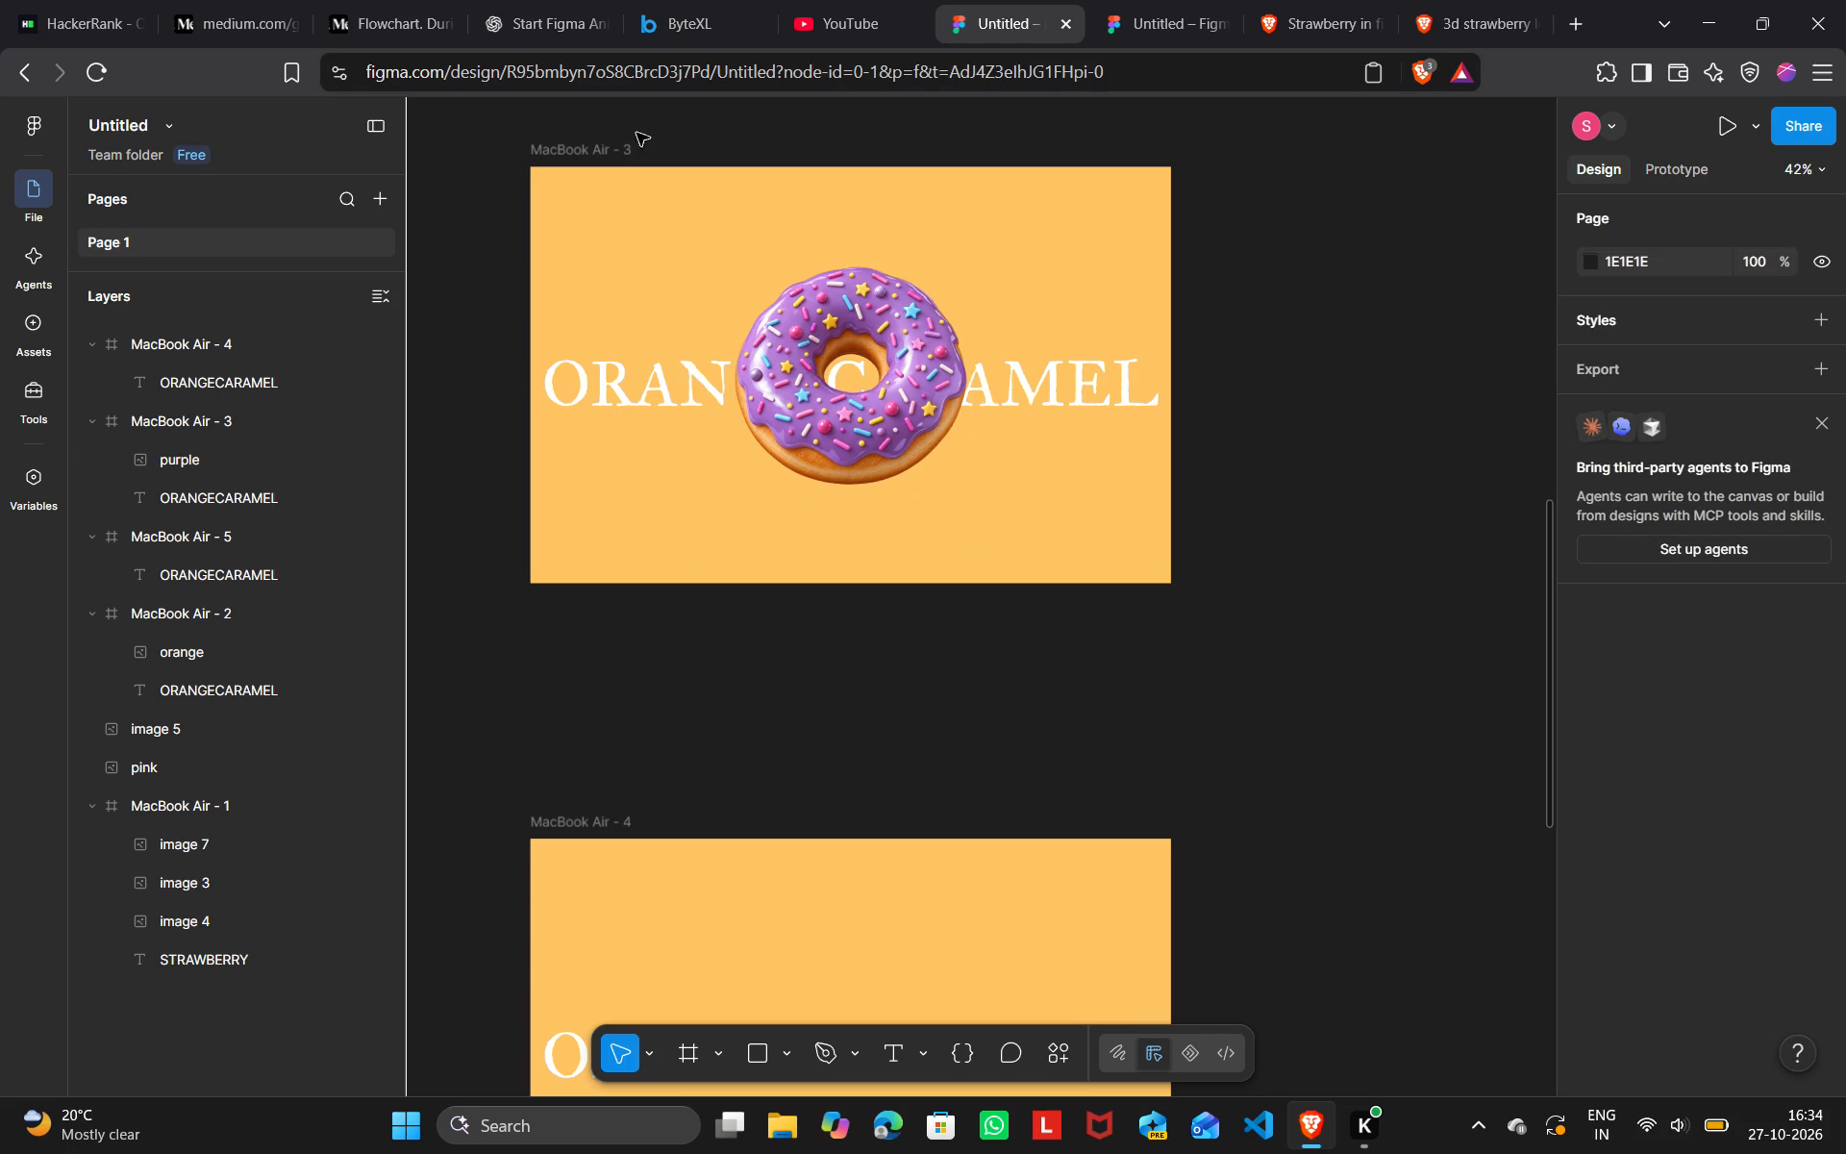
Change the MacBook Air - 3 frame's fill to the purple 9A63C7 to match its donut.
{"action": "left_click", "coordinate": [607, 152]}
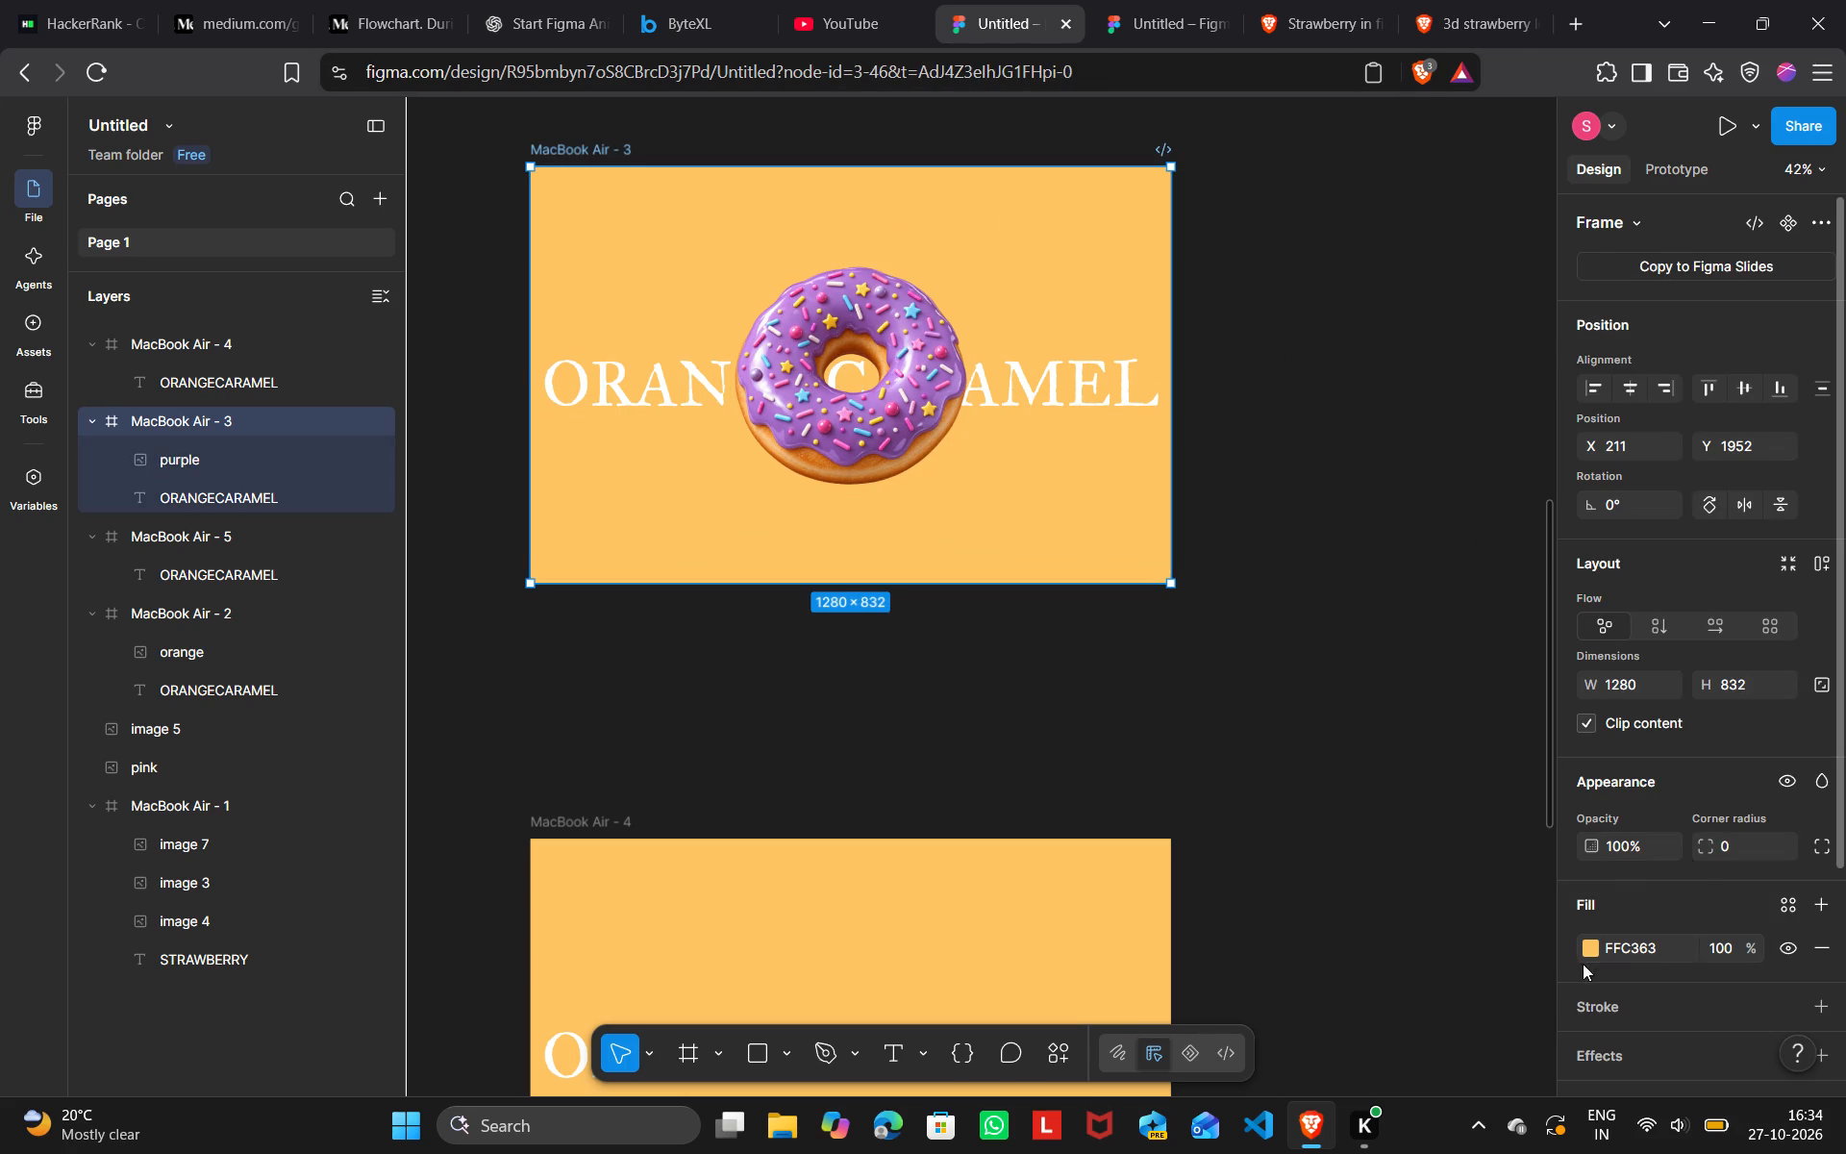
{"action": "left_click", "coordinate": [1587, 945]}
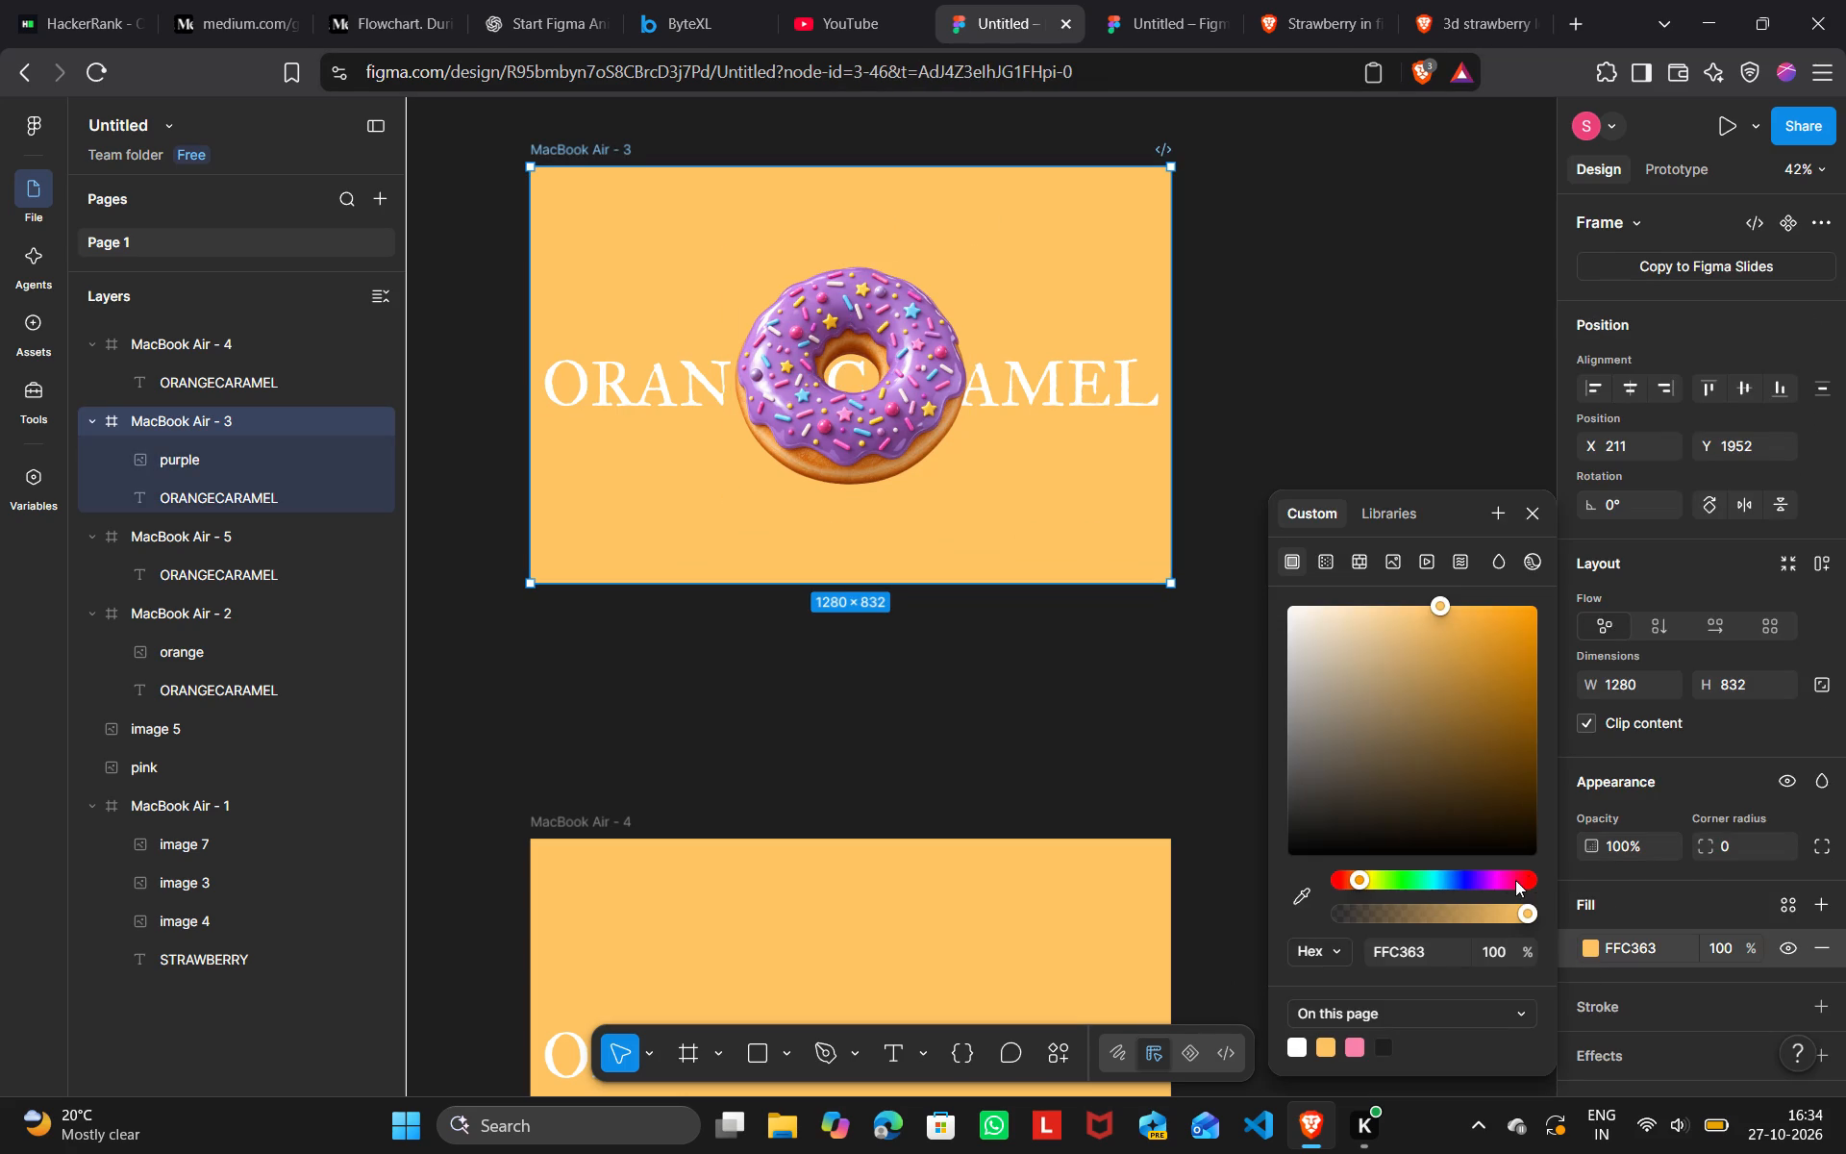
{"action": "left_click", "coordinate": [1504, 883]}
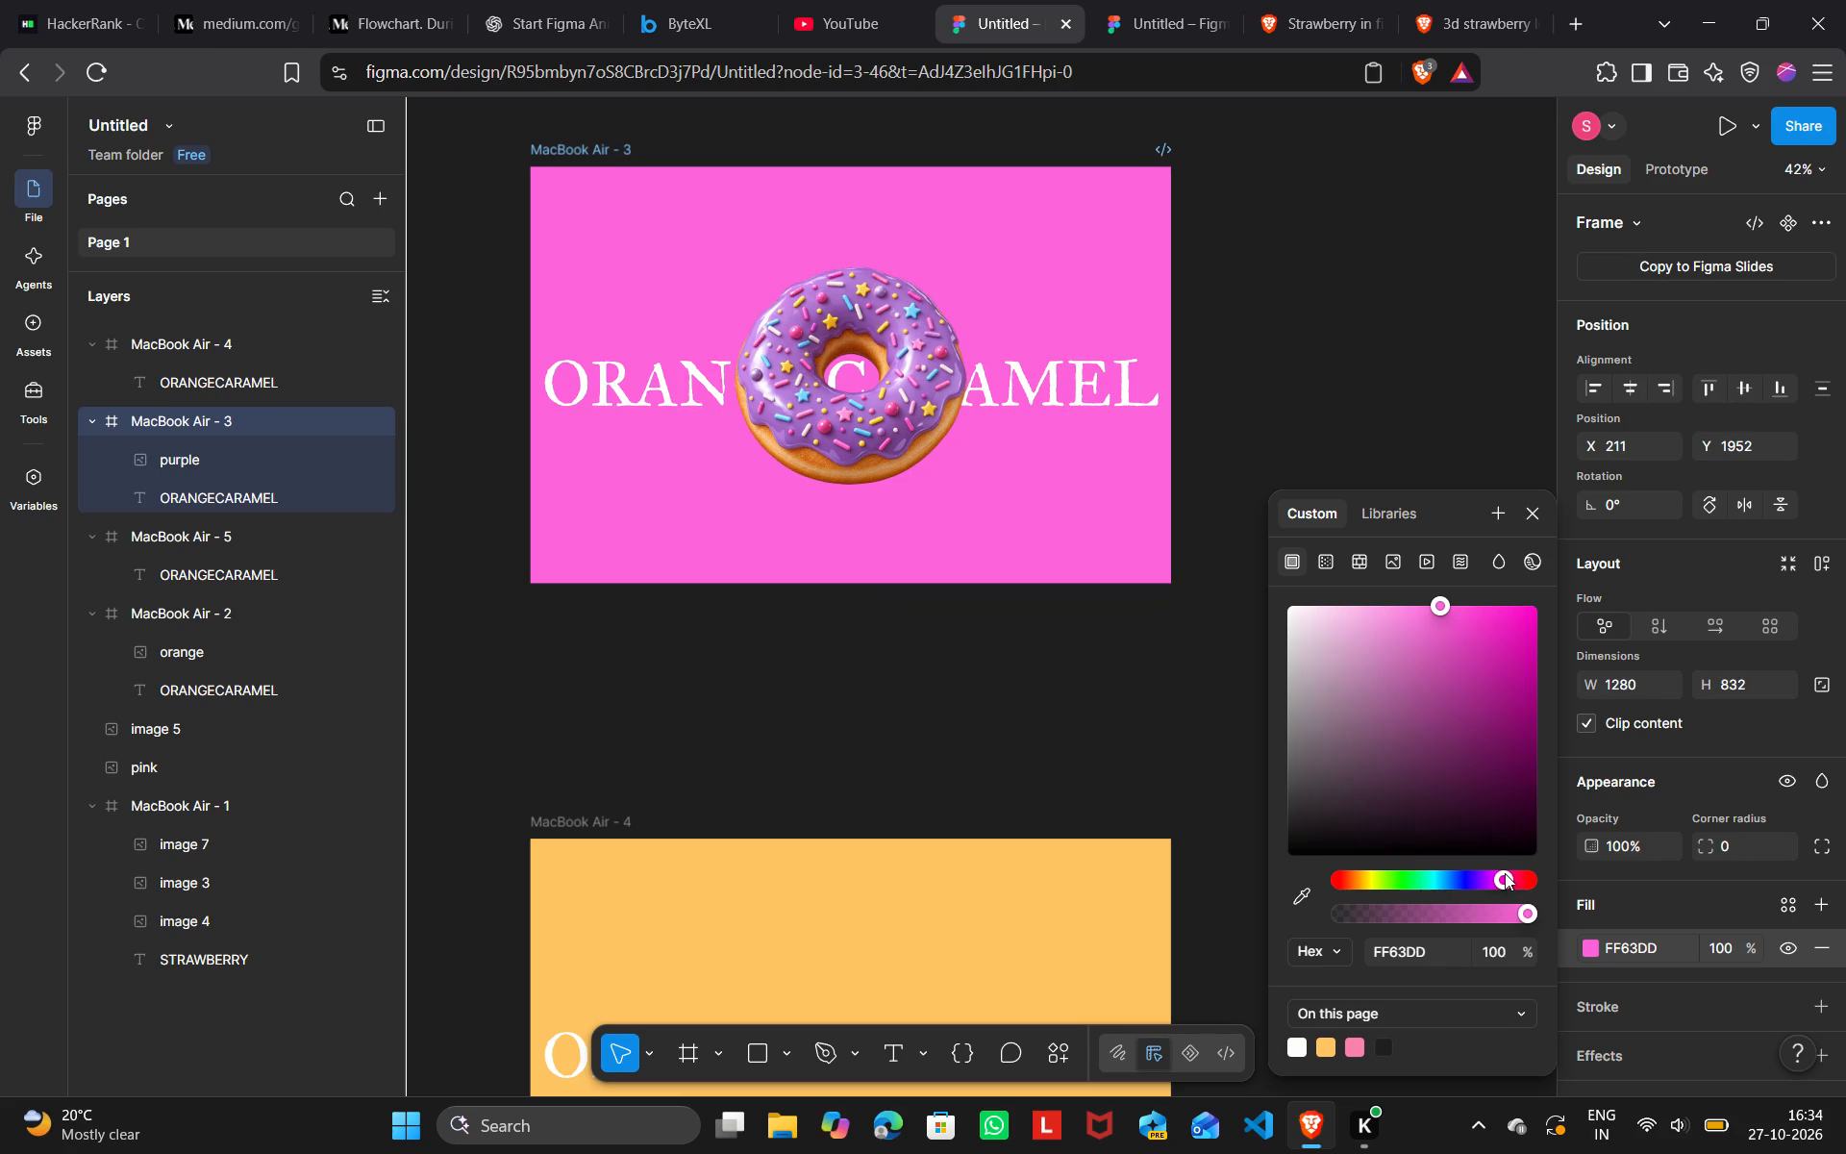
{"action": "left_click_drag", "start_coordinate": [1504, 875], "coordinate": [1498, 883]}
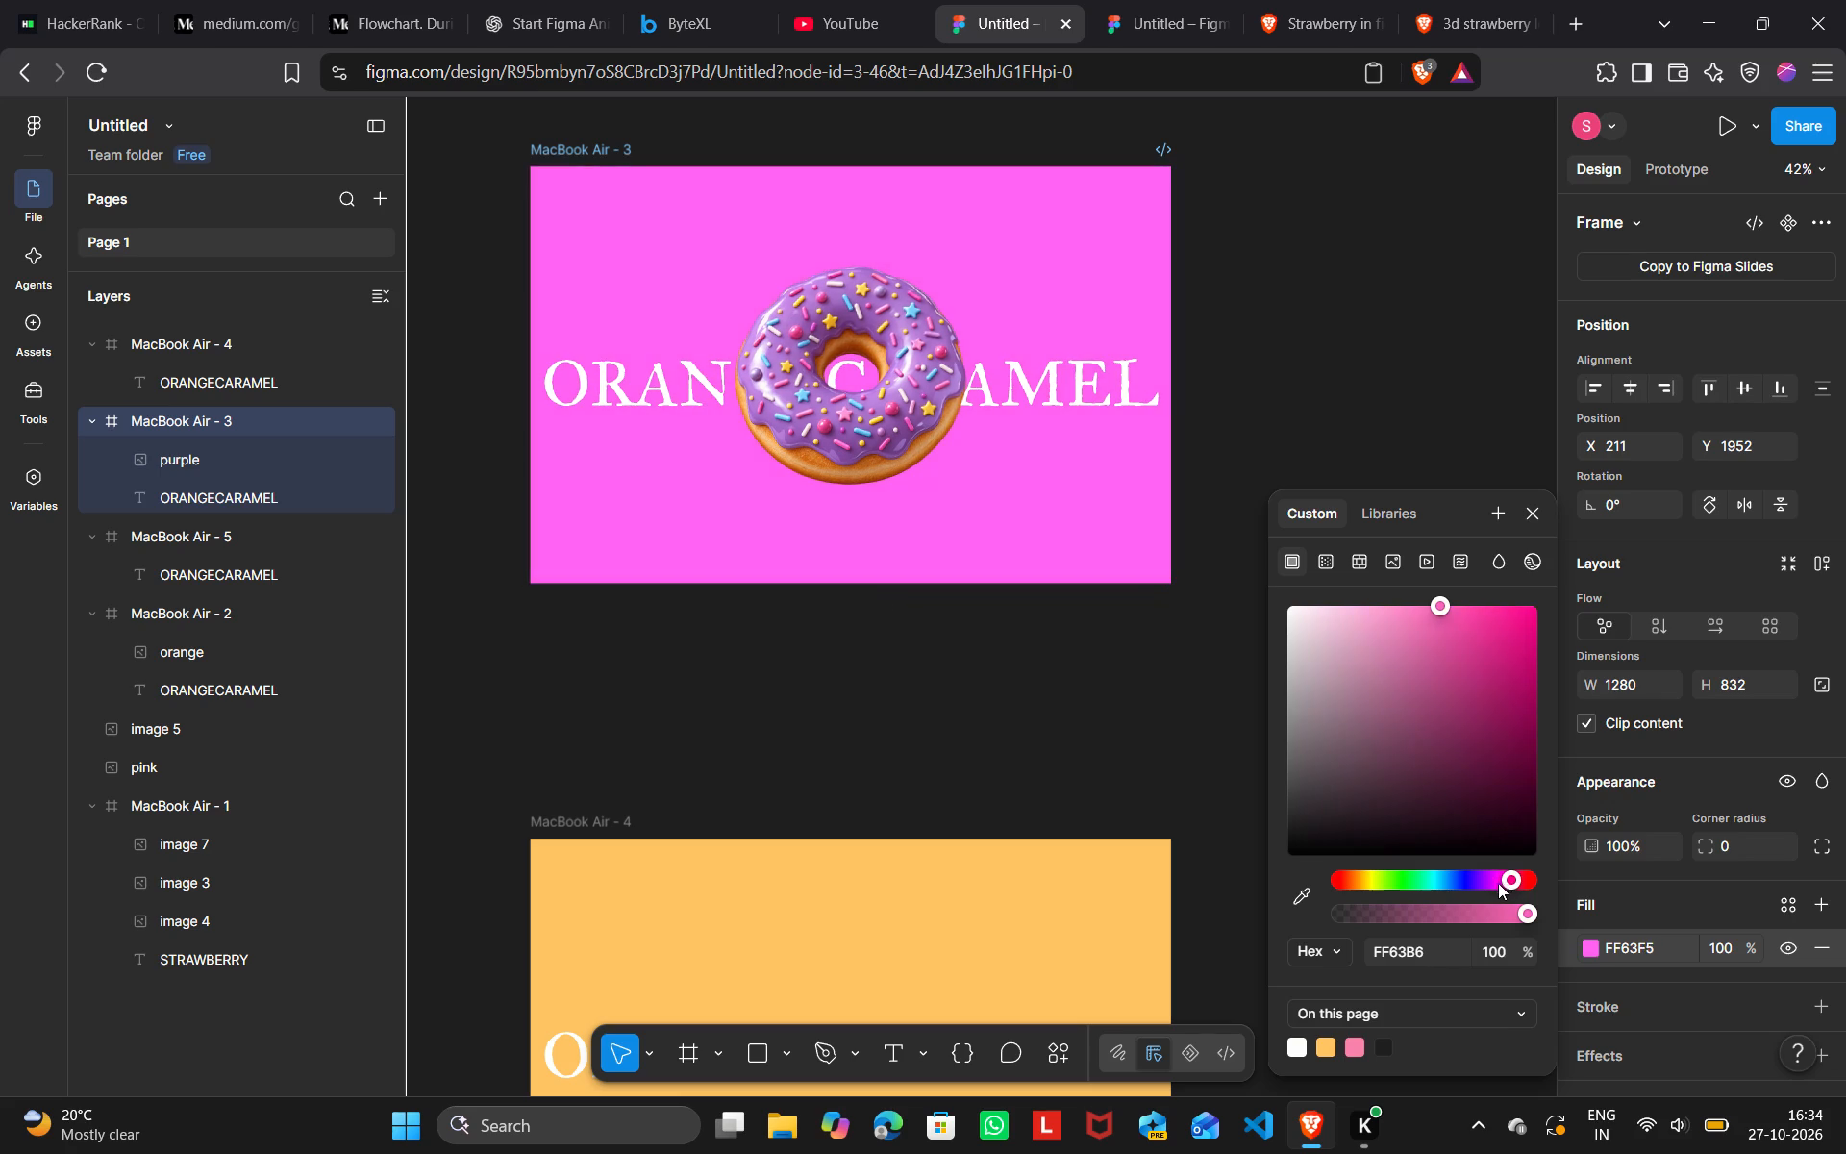
{"action": "left_click_drag", "start_coordinate": [1498, 883], "coordinate": [1479, 885]}
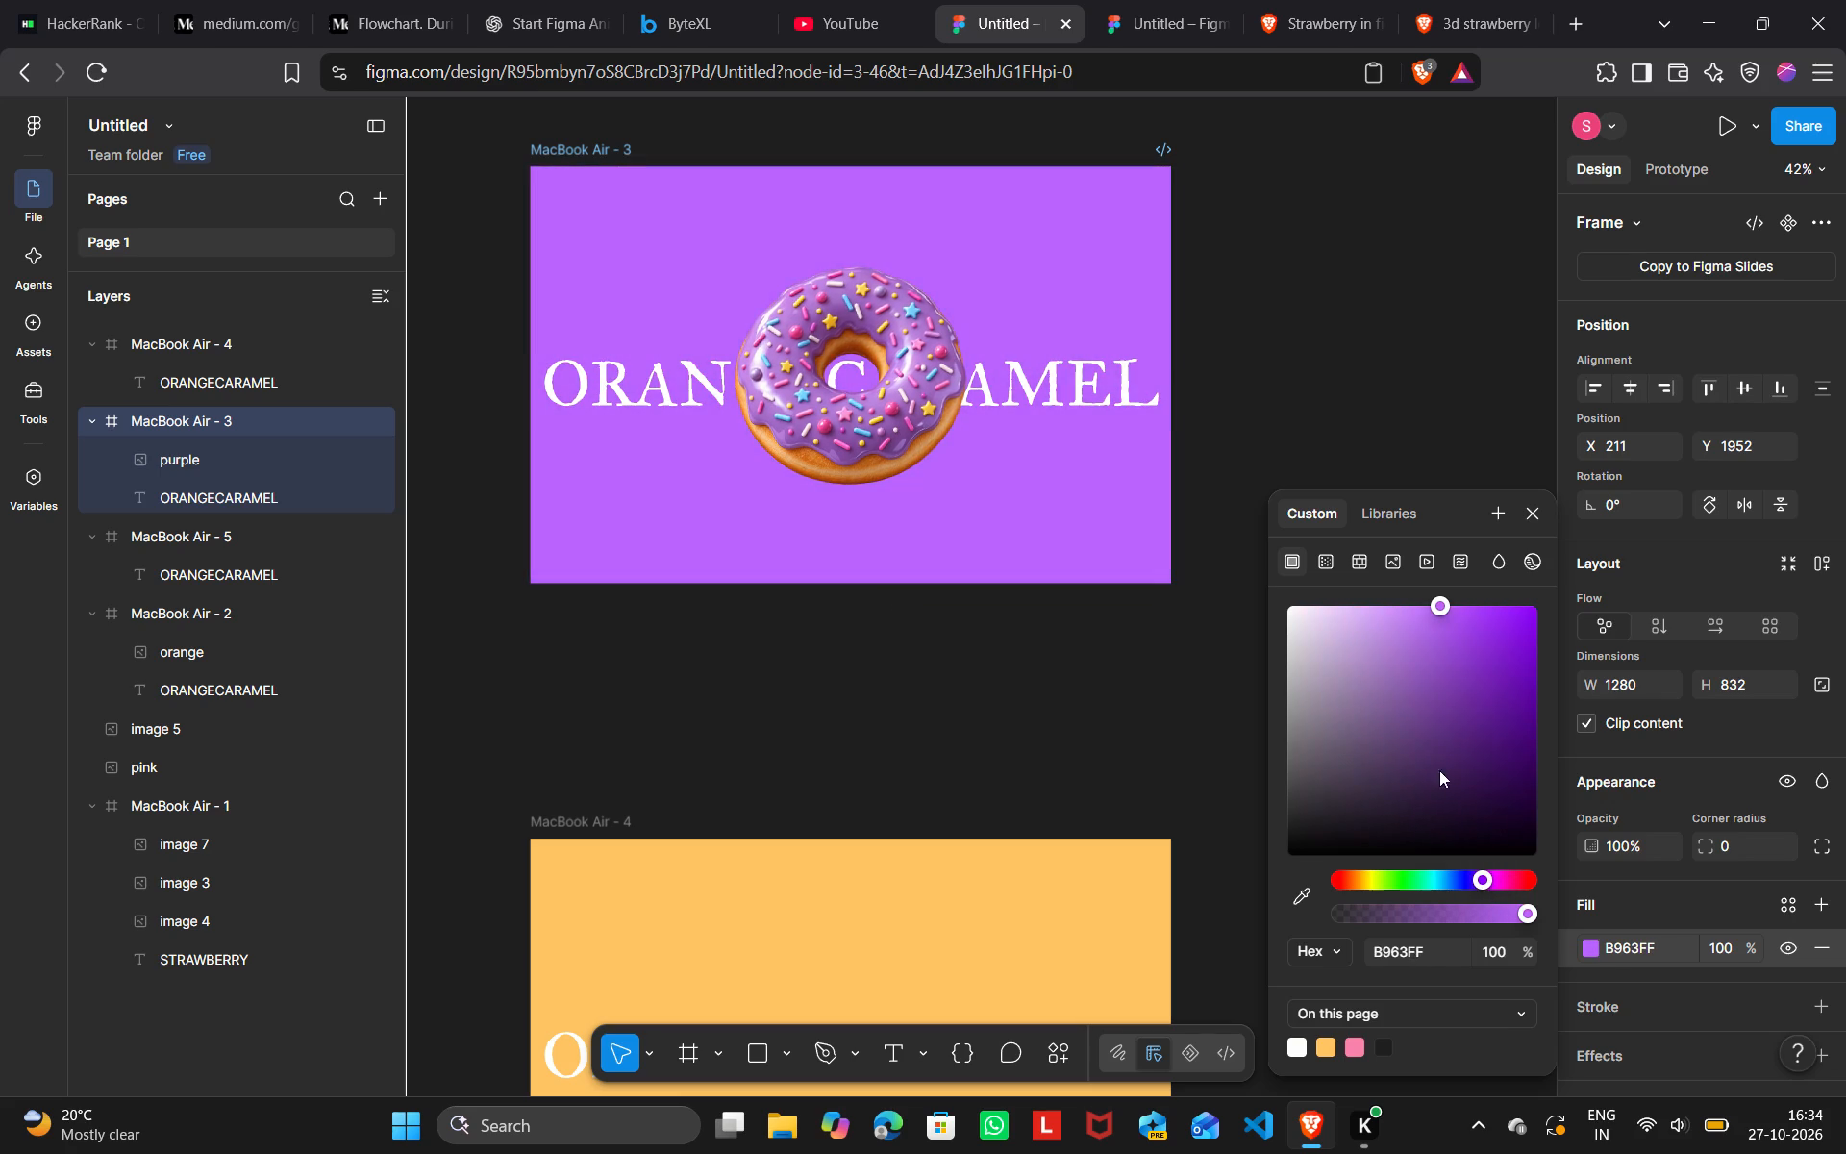
{"action": "left_click", "coordinate": [1447, 647]}
{"action": "left_click_drag", "start_coordinate": [1447, 647], "coordinate": [1473, 652]}
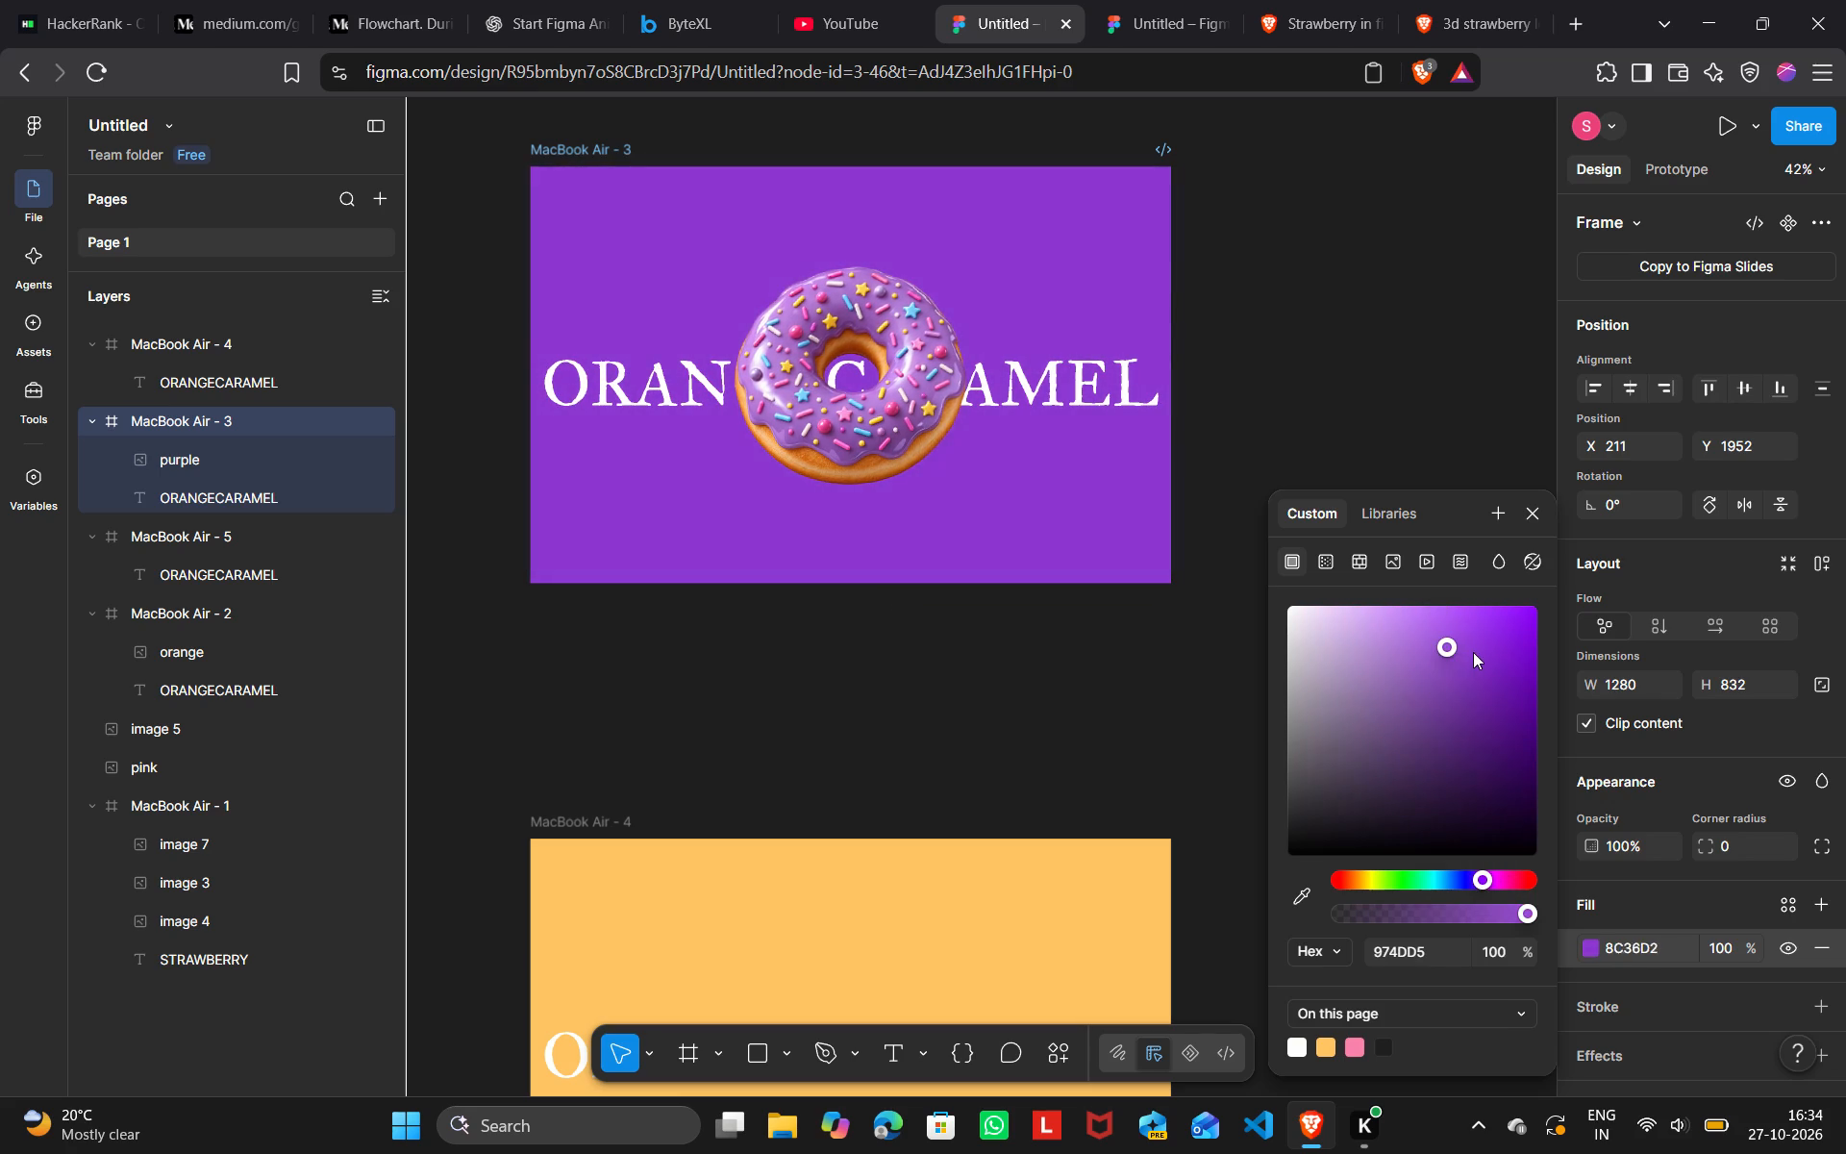
{"action": "left_click_drag", "start_coordinate": [1473, 652], "coordinate": [1418, 677]}
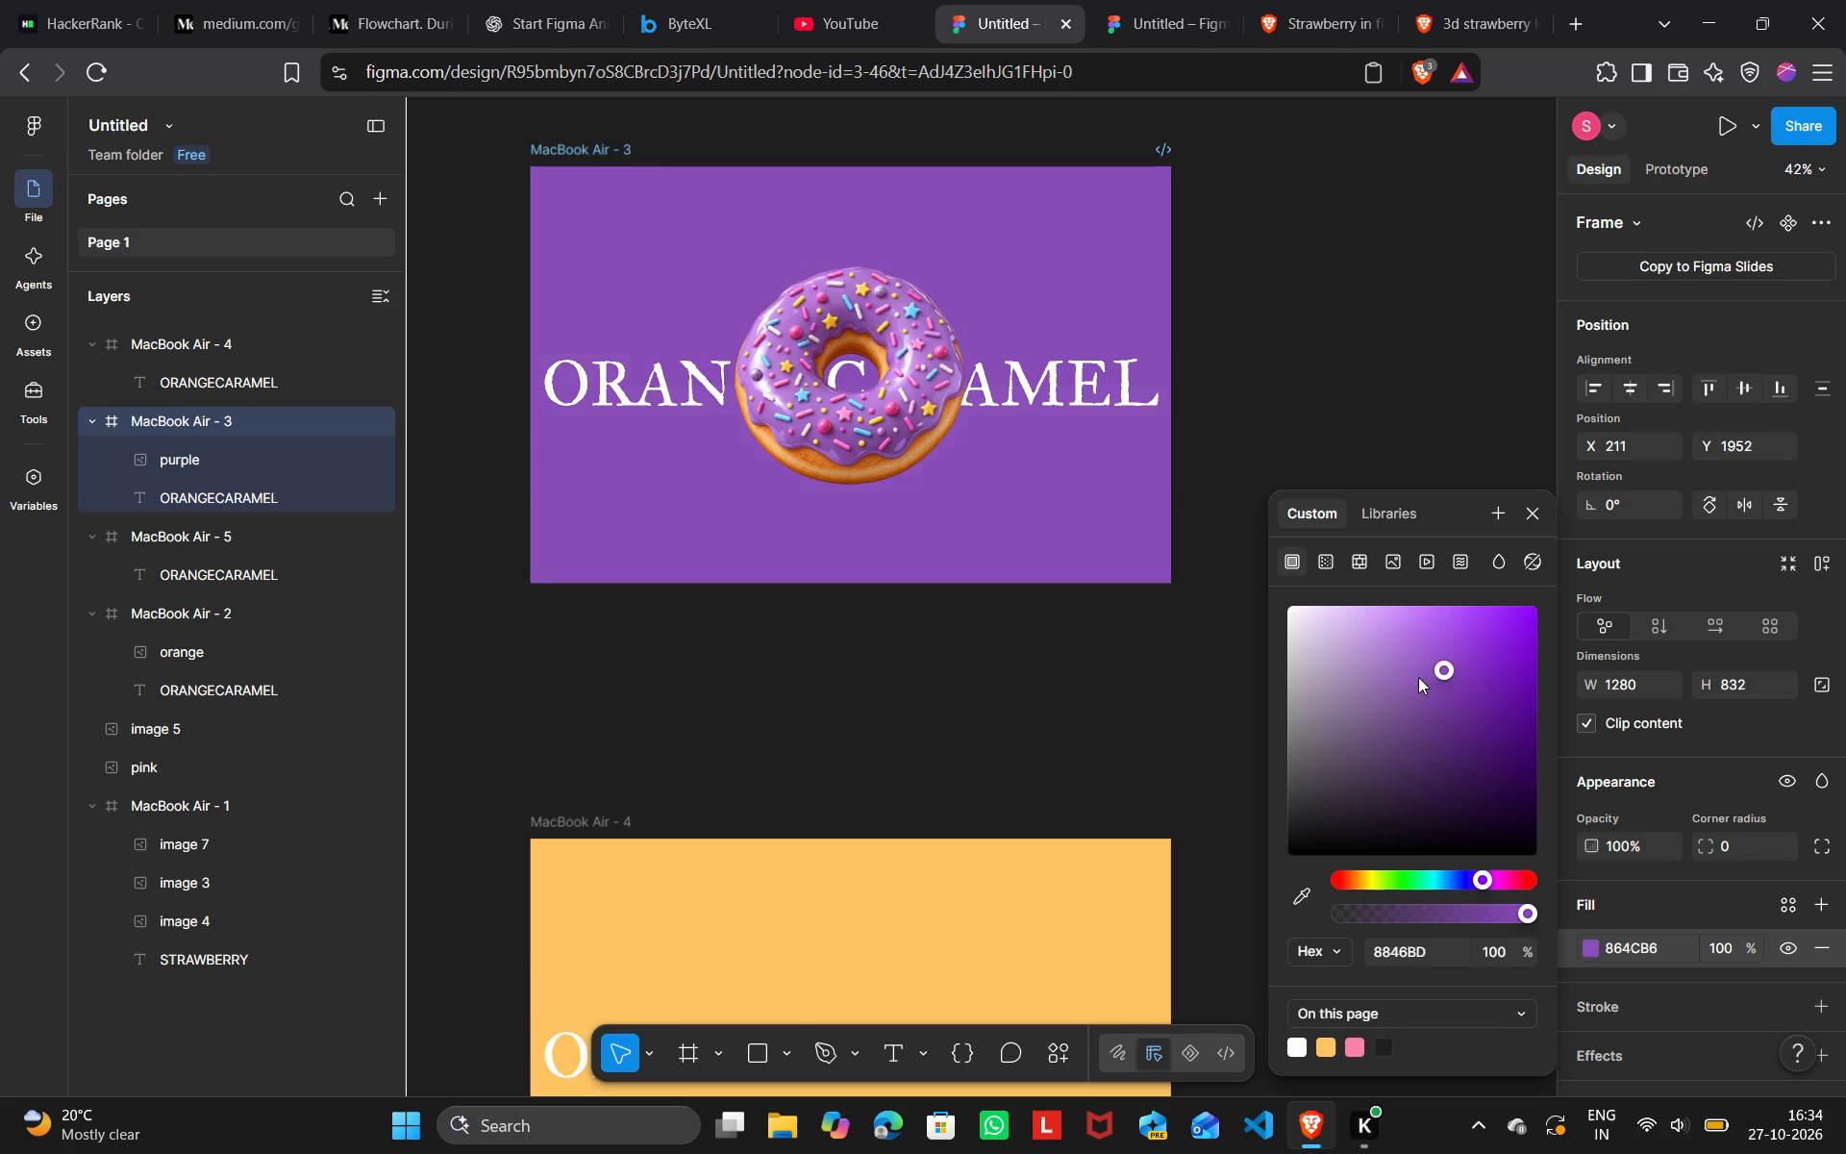
{"action": "left_click_drag", "start_coordinate": [1418, 677], "coordinate": [1412, 661]}
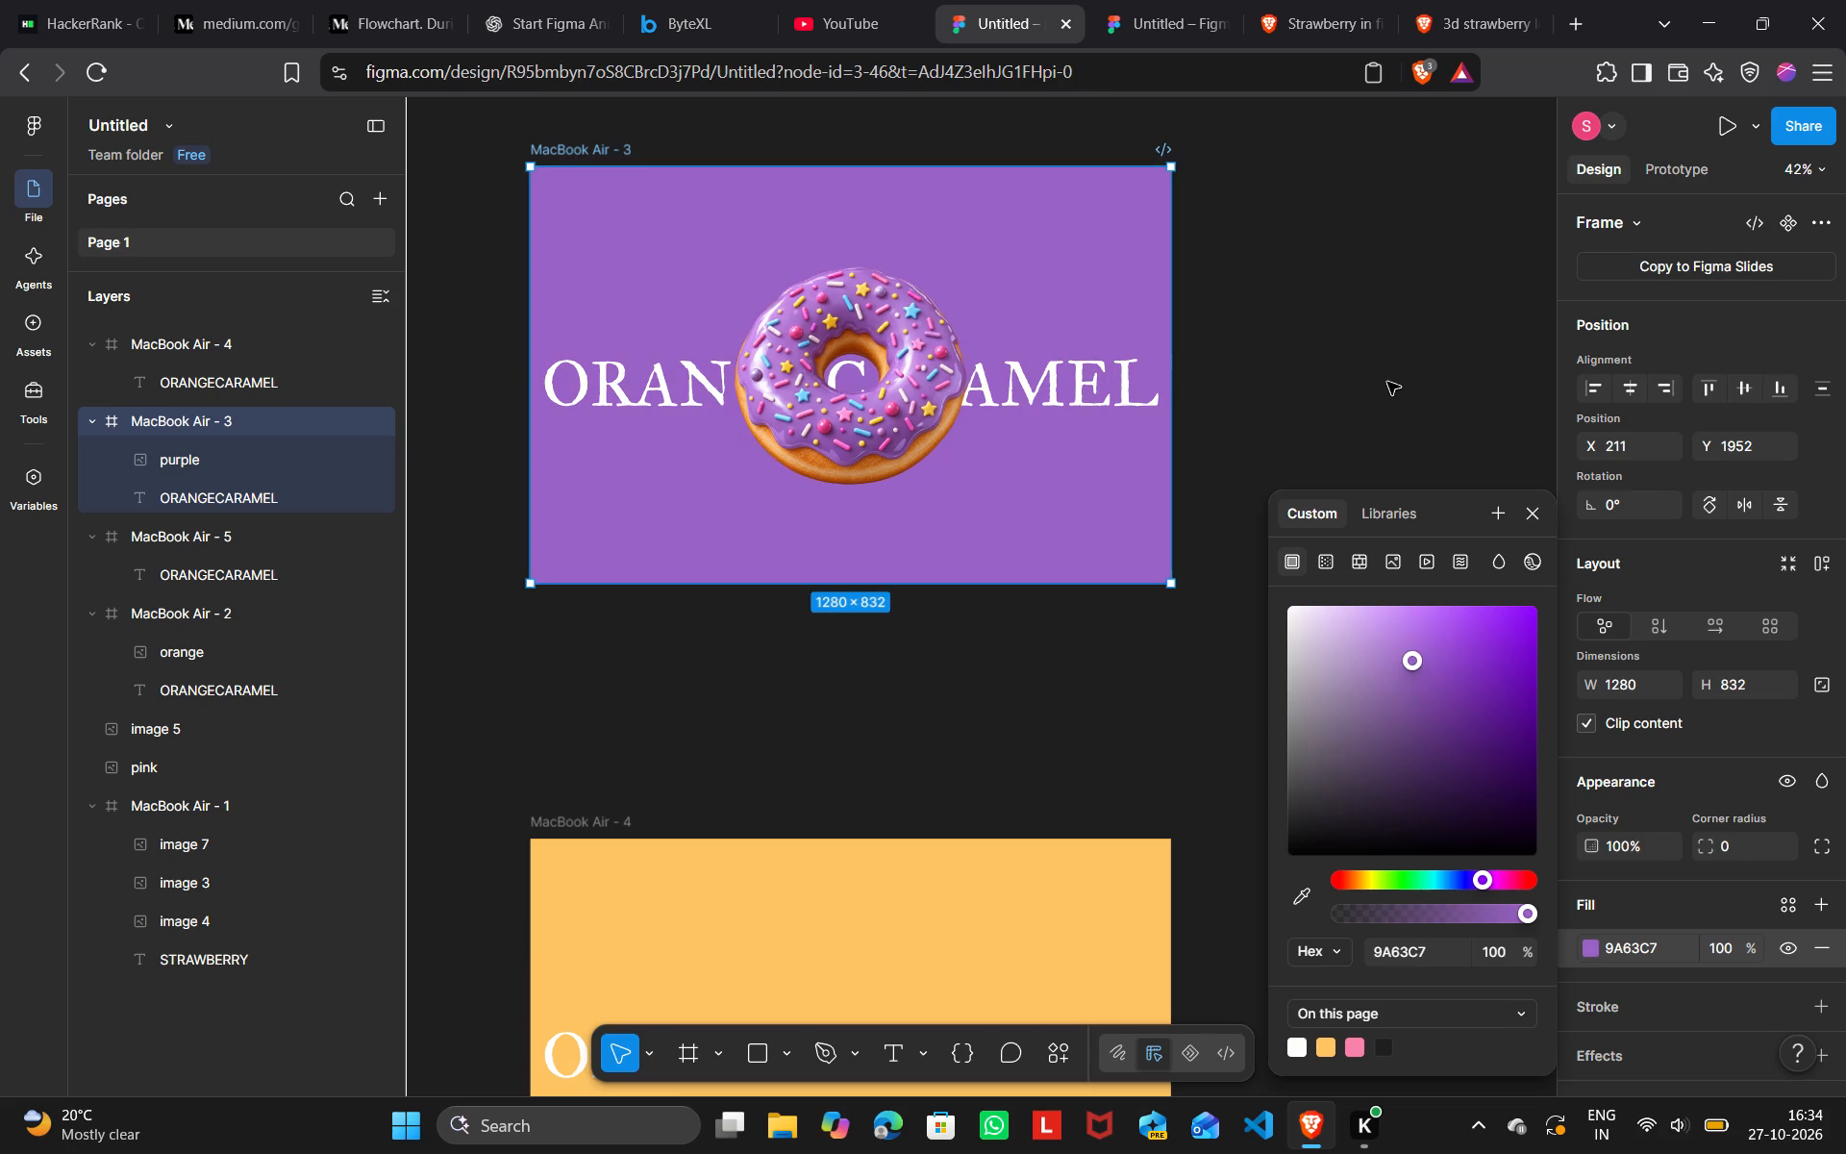
{"action": "left_click", "coordinate": [1387, 382]}
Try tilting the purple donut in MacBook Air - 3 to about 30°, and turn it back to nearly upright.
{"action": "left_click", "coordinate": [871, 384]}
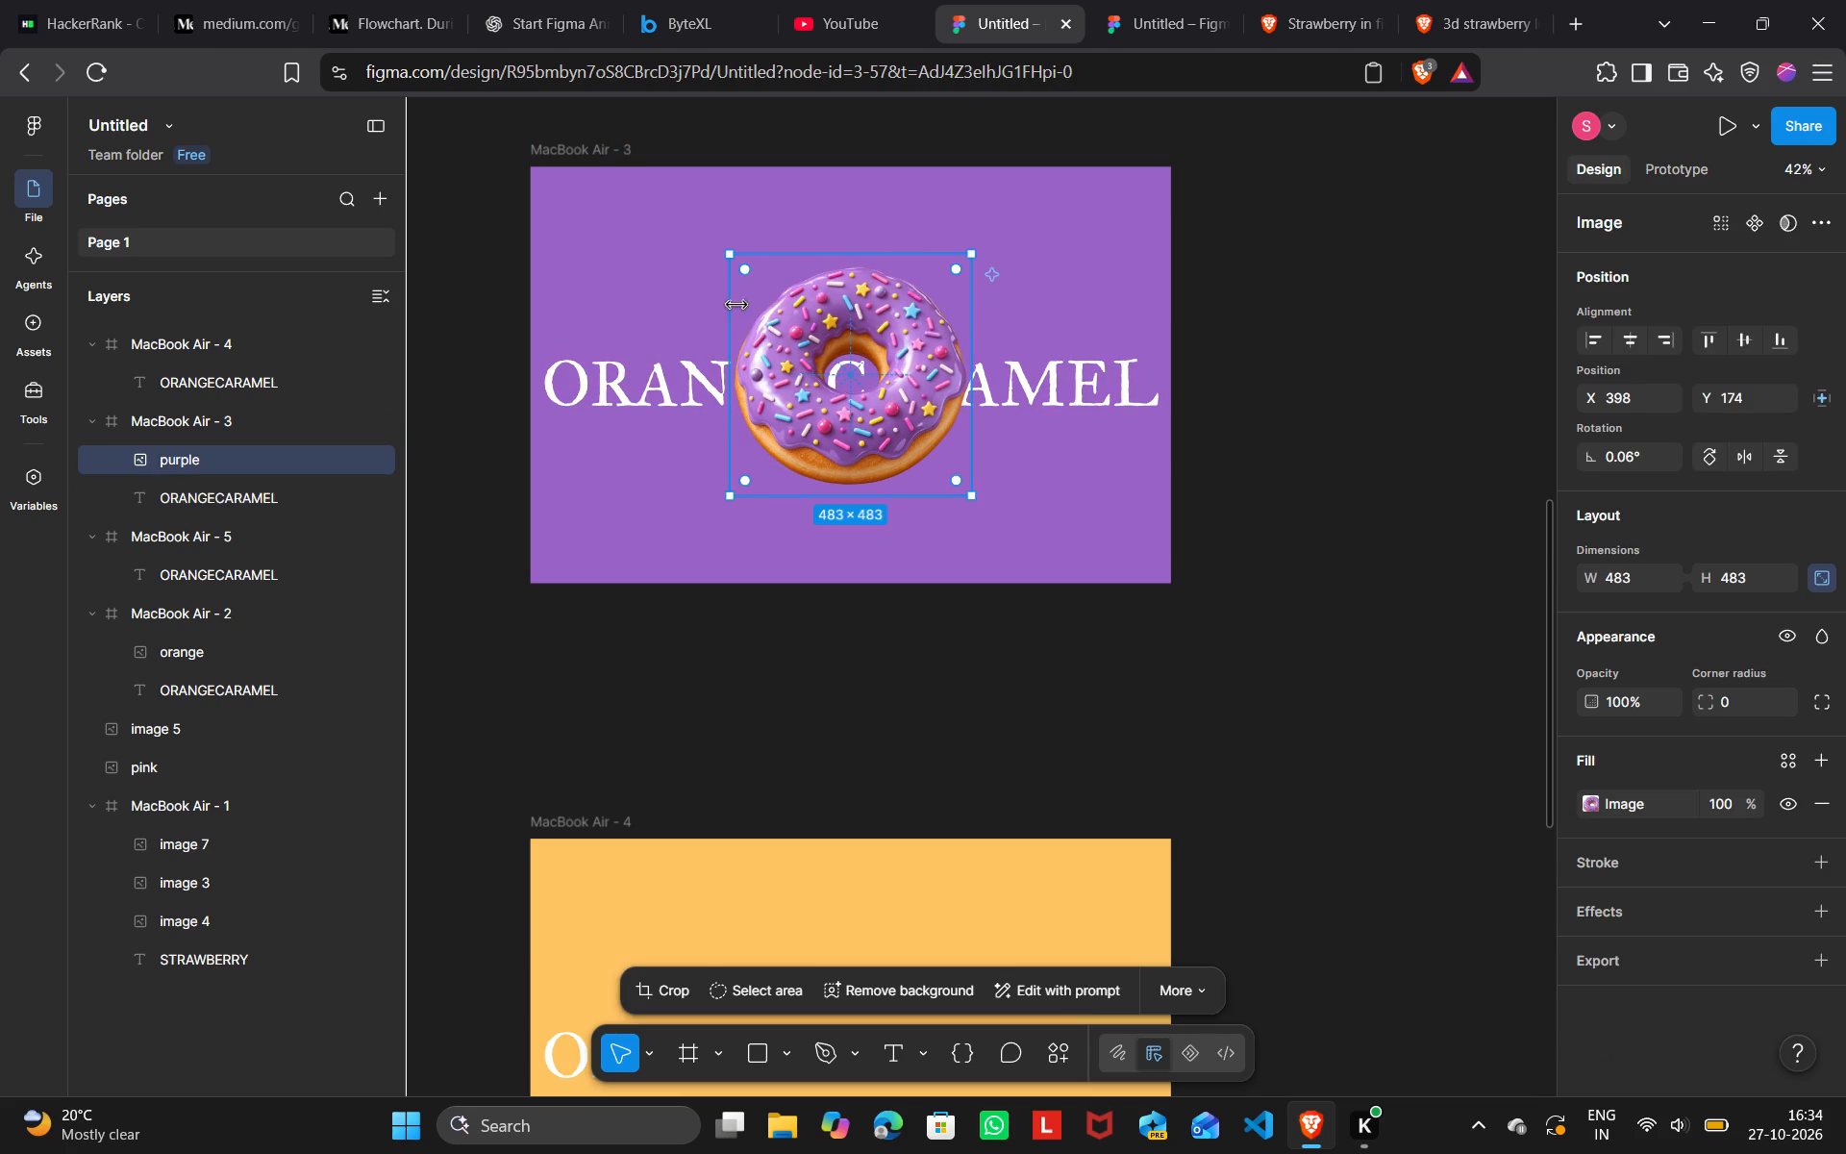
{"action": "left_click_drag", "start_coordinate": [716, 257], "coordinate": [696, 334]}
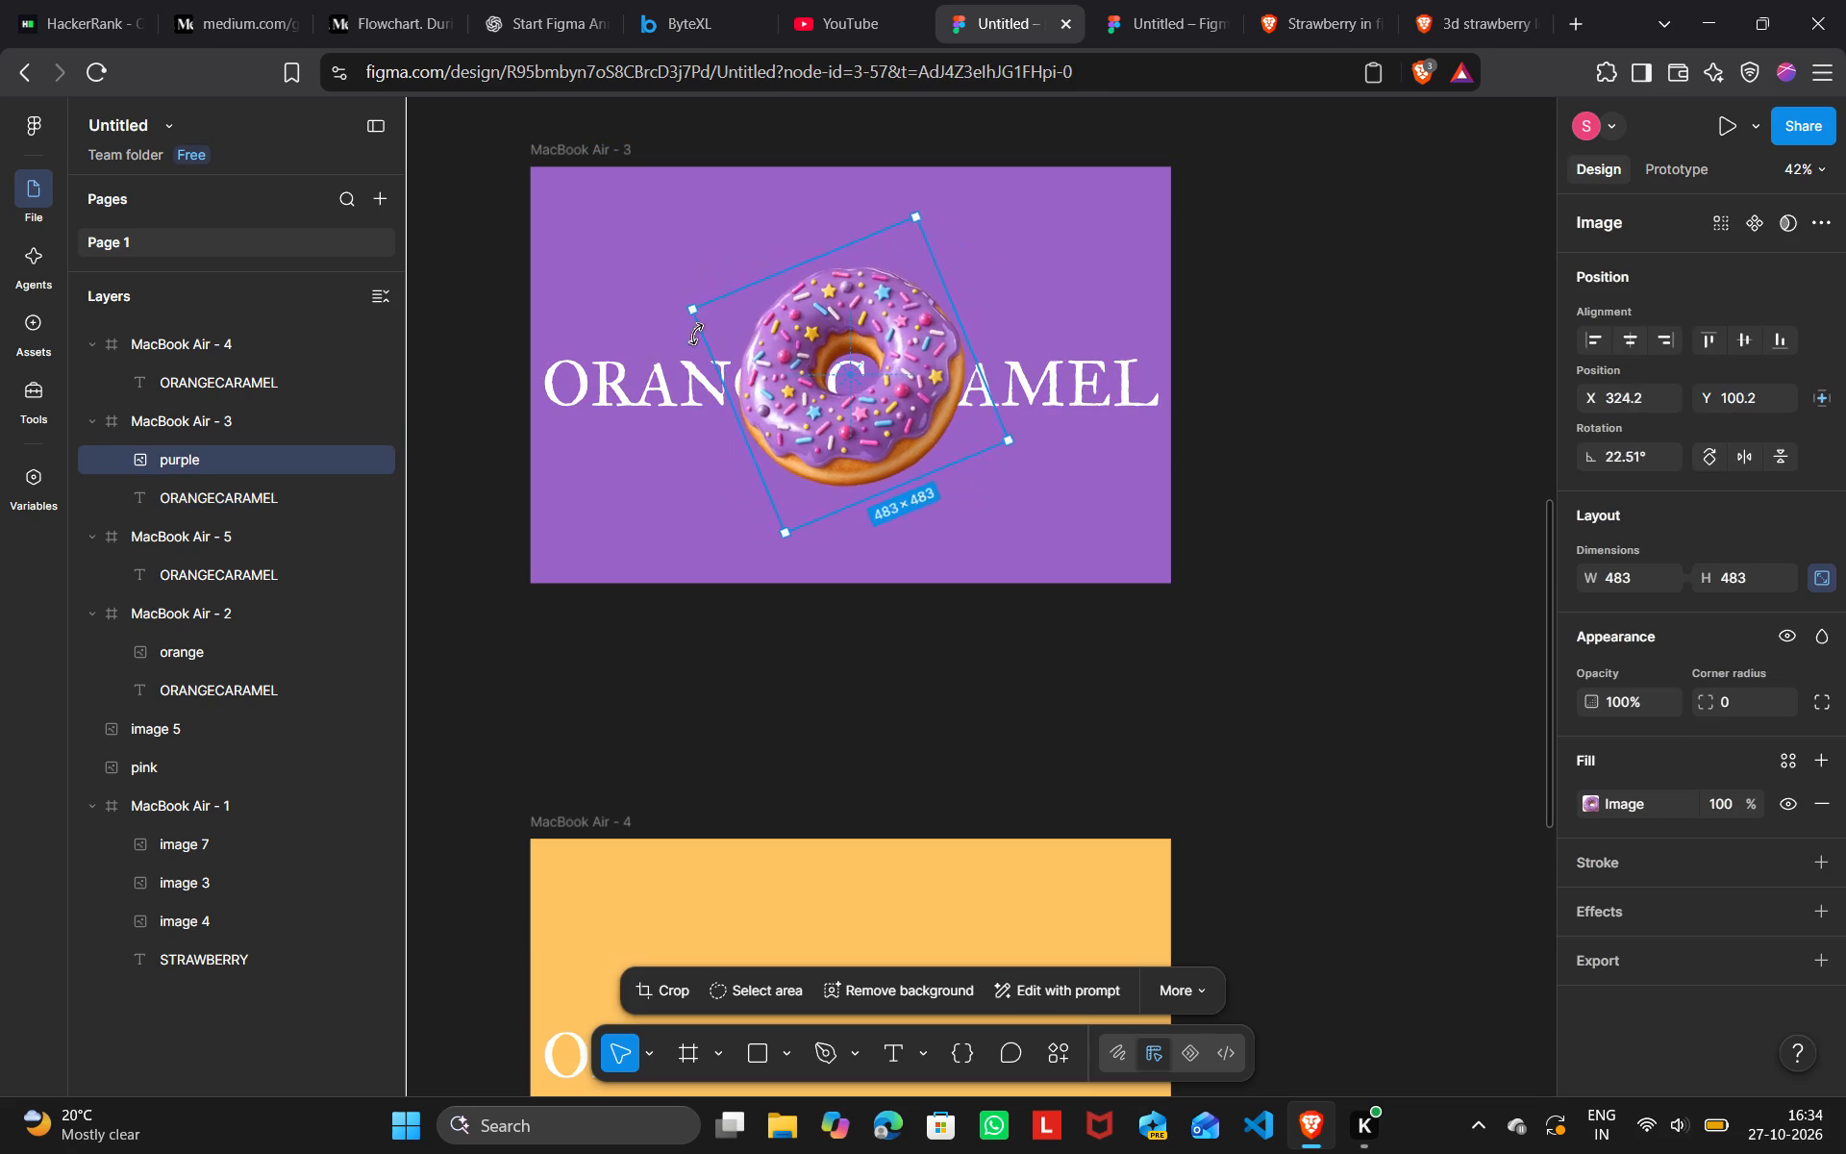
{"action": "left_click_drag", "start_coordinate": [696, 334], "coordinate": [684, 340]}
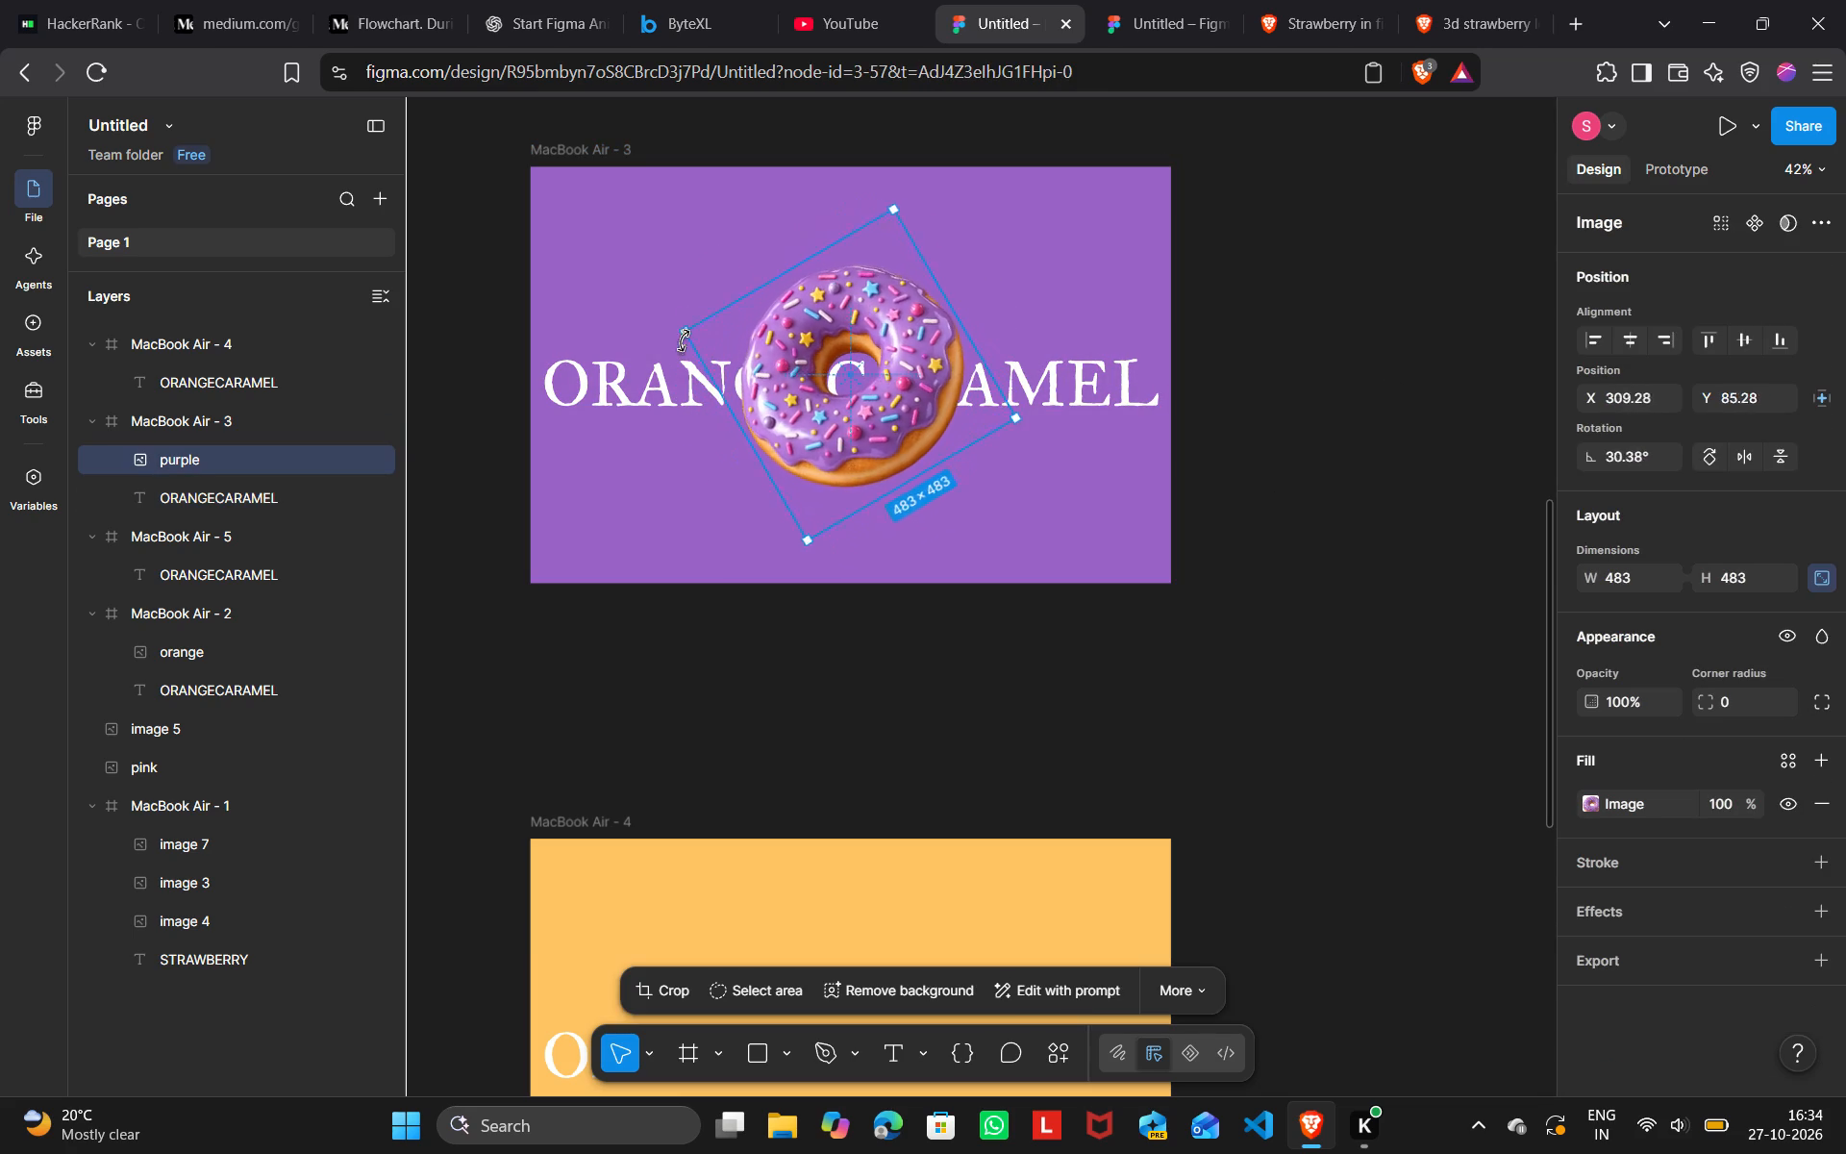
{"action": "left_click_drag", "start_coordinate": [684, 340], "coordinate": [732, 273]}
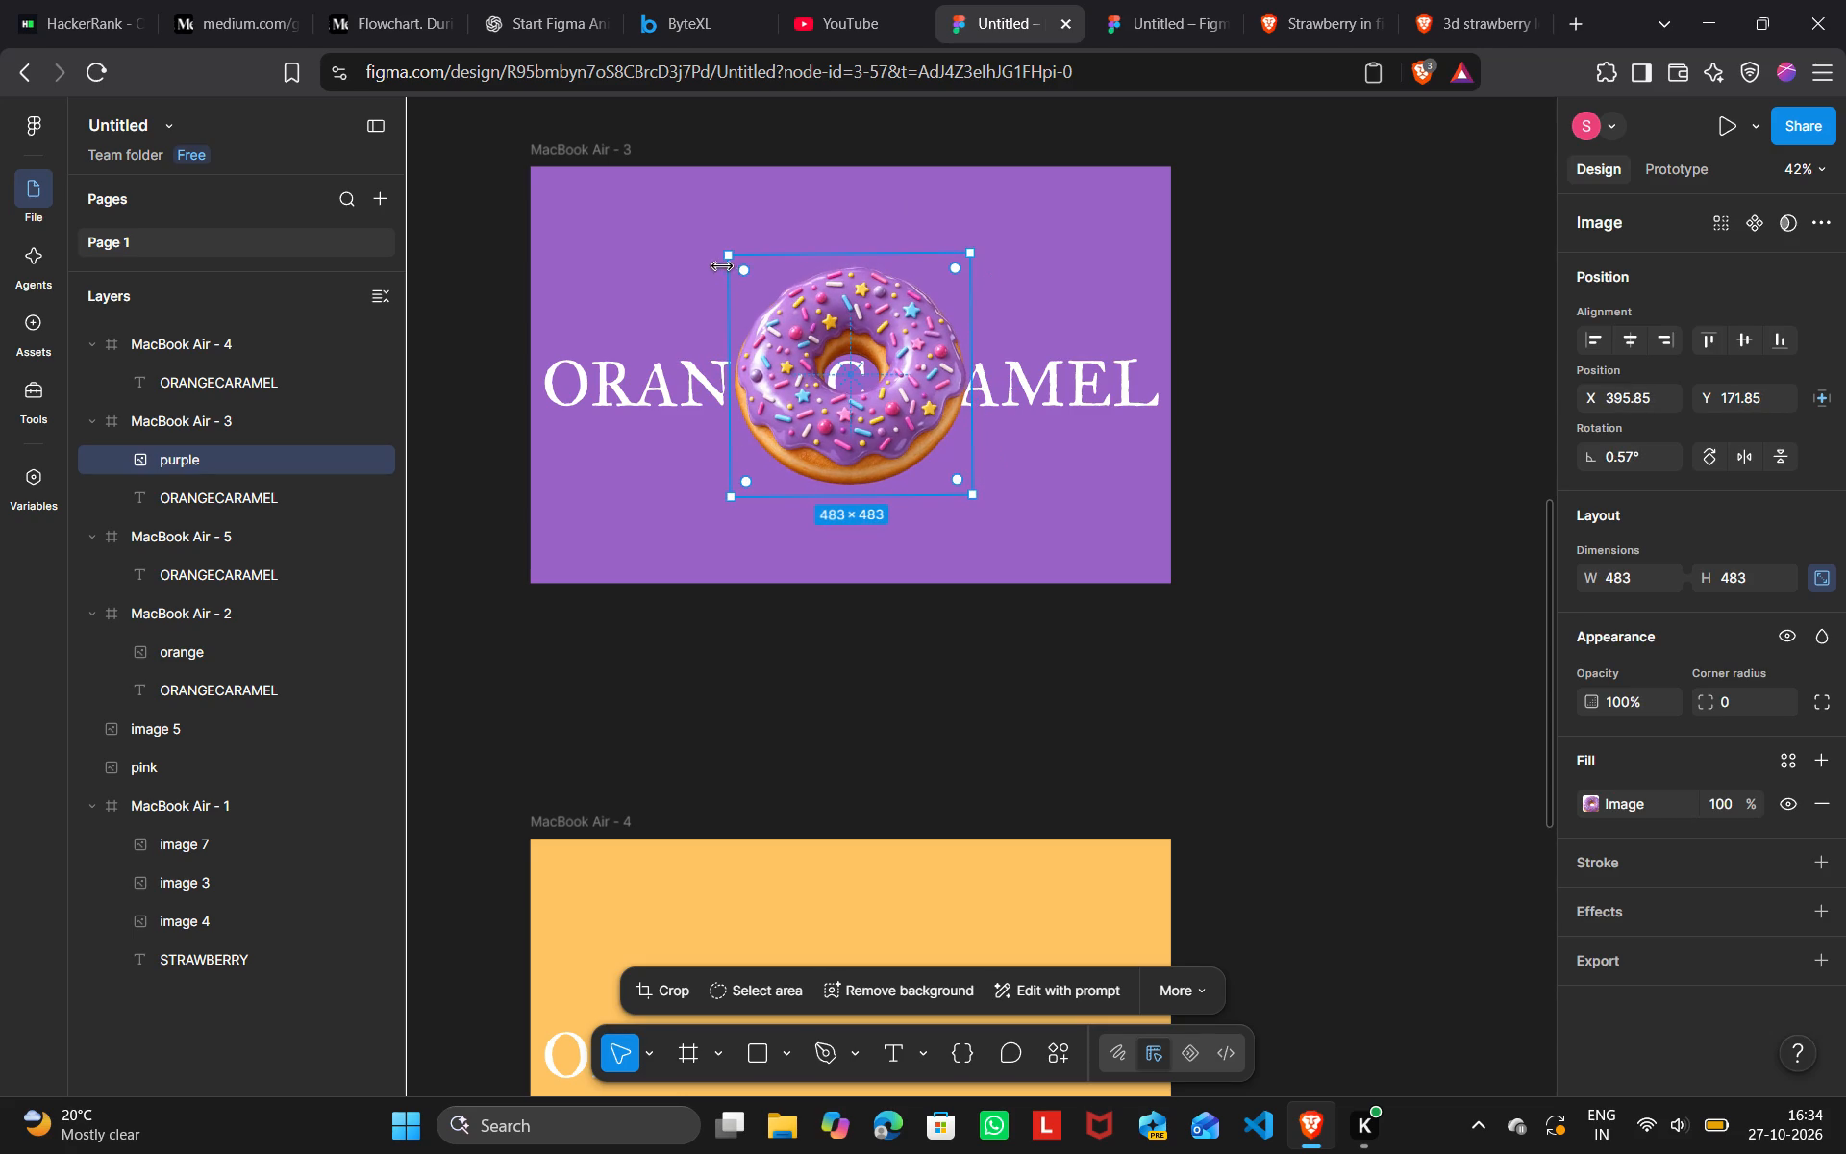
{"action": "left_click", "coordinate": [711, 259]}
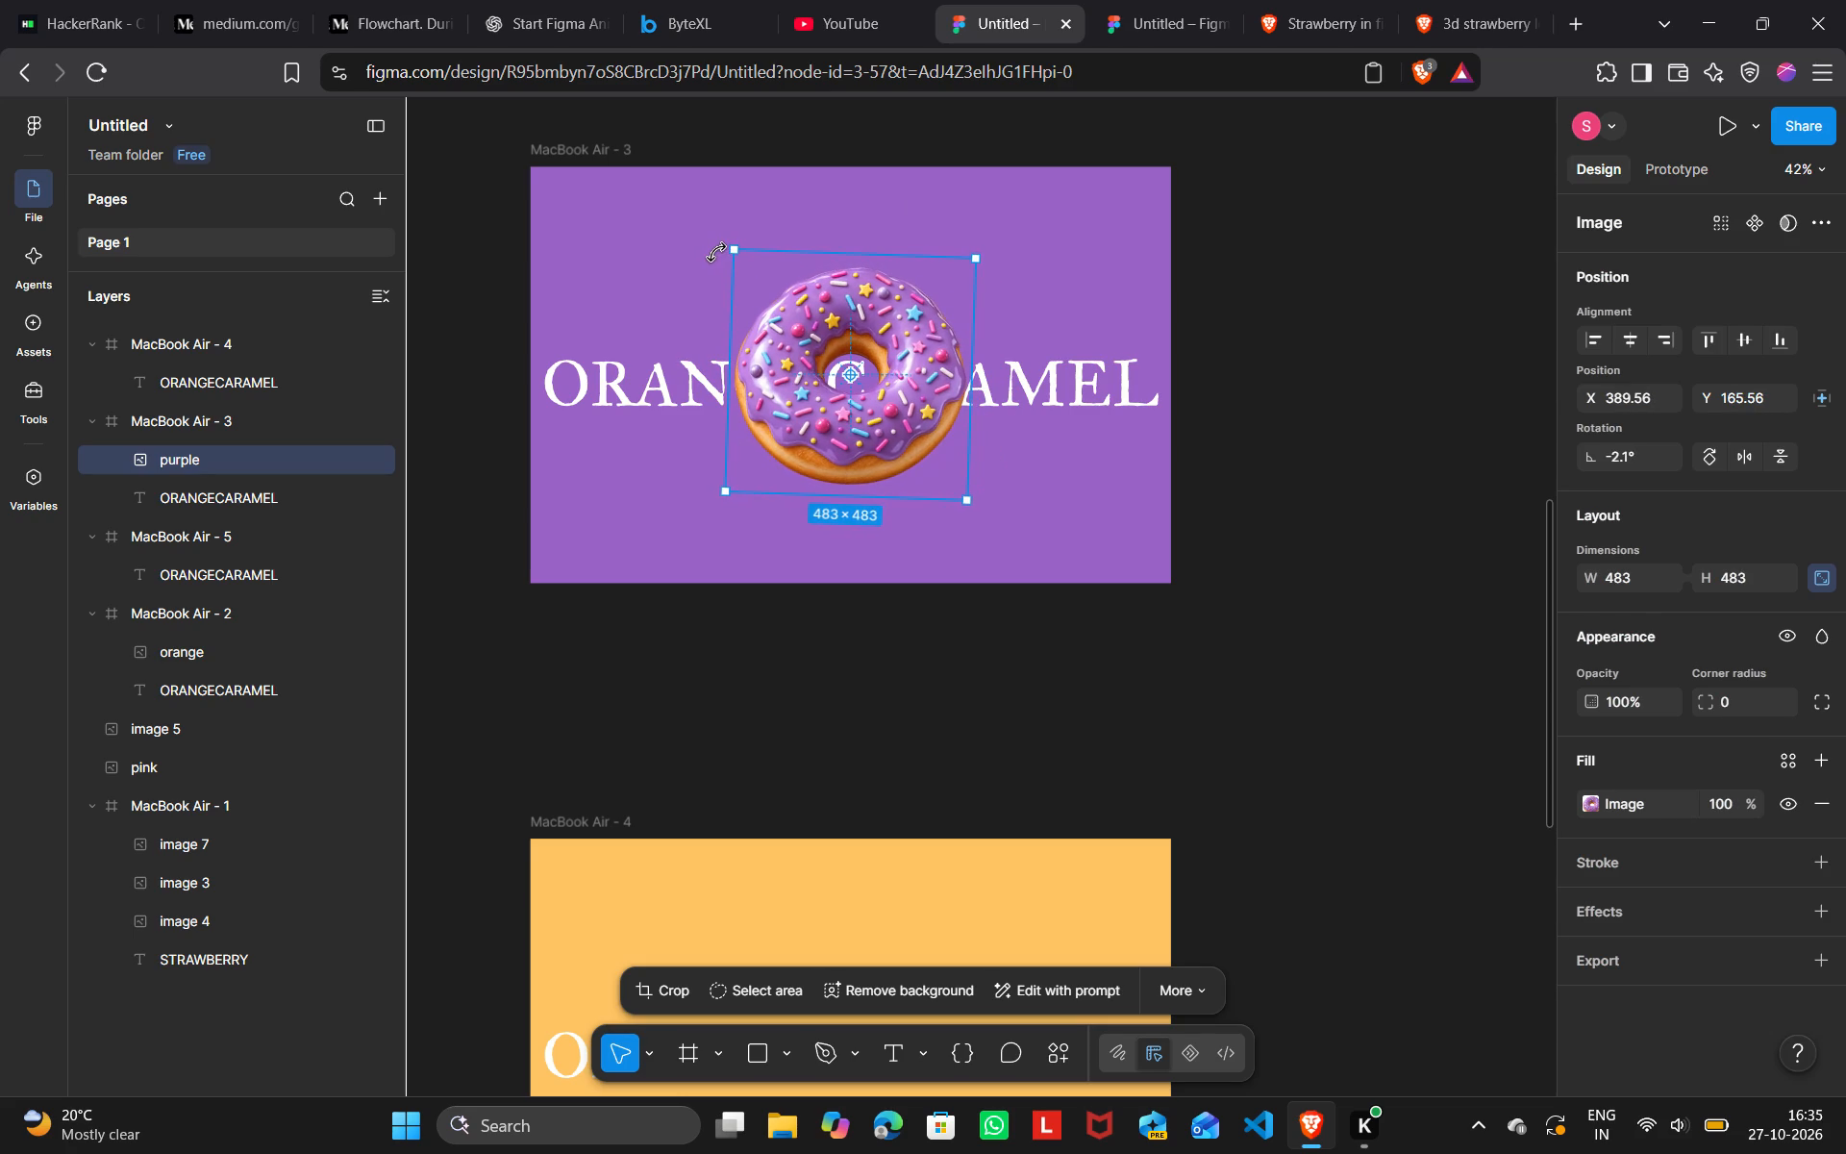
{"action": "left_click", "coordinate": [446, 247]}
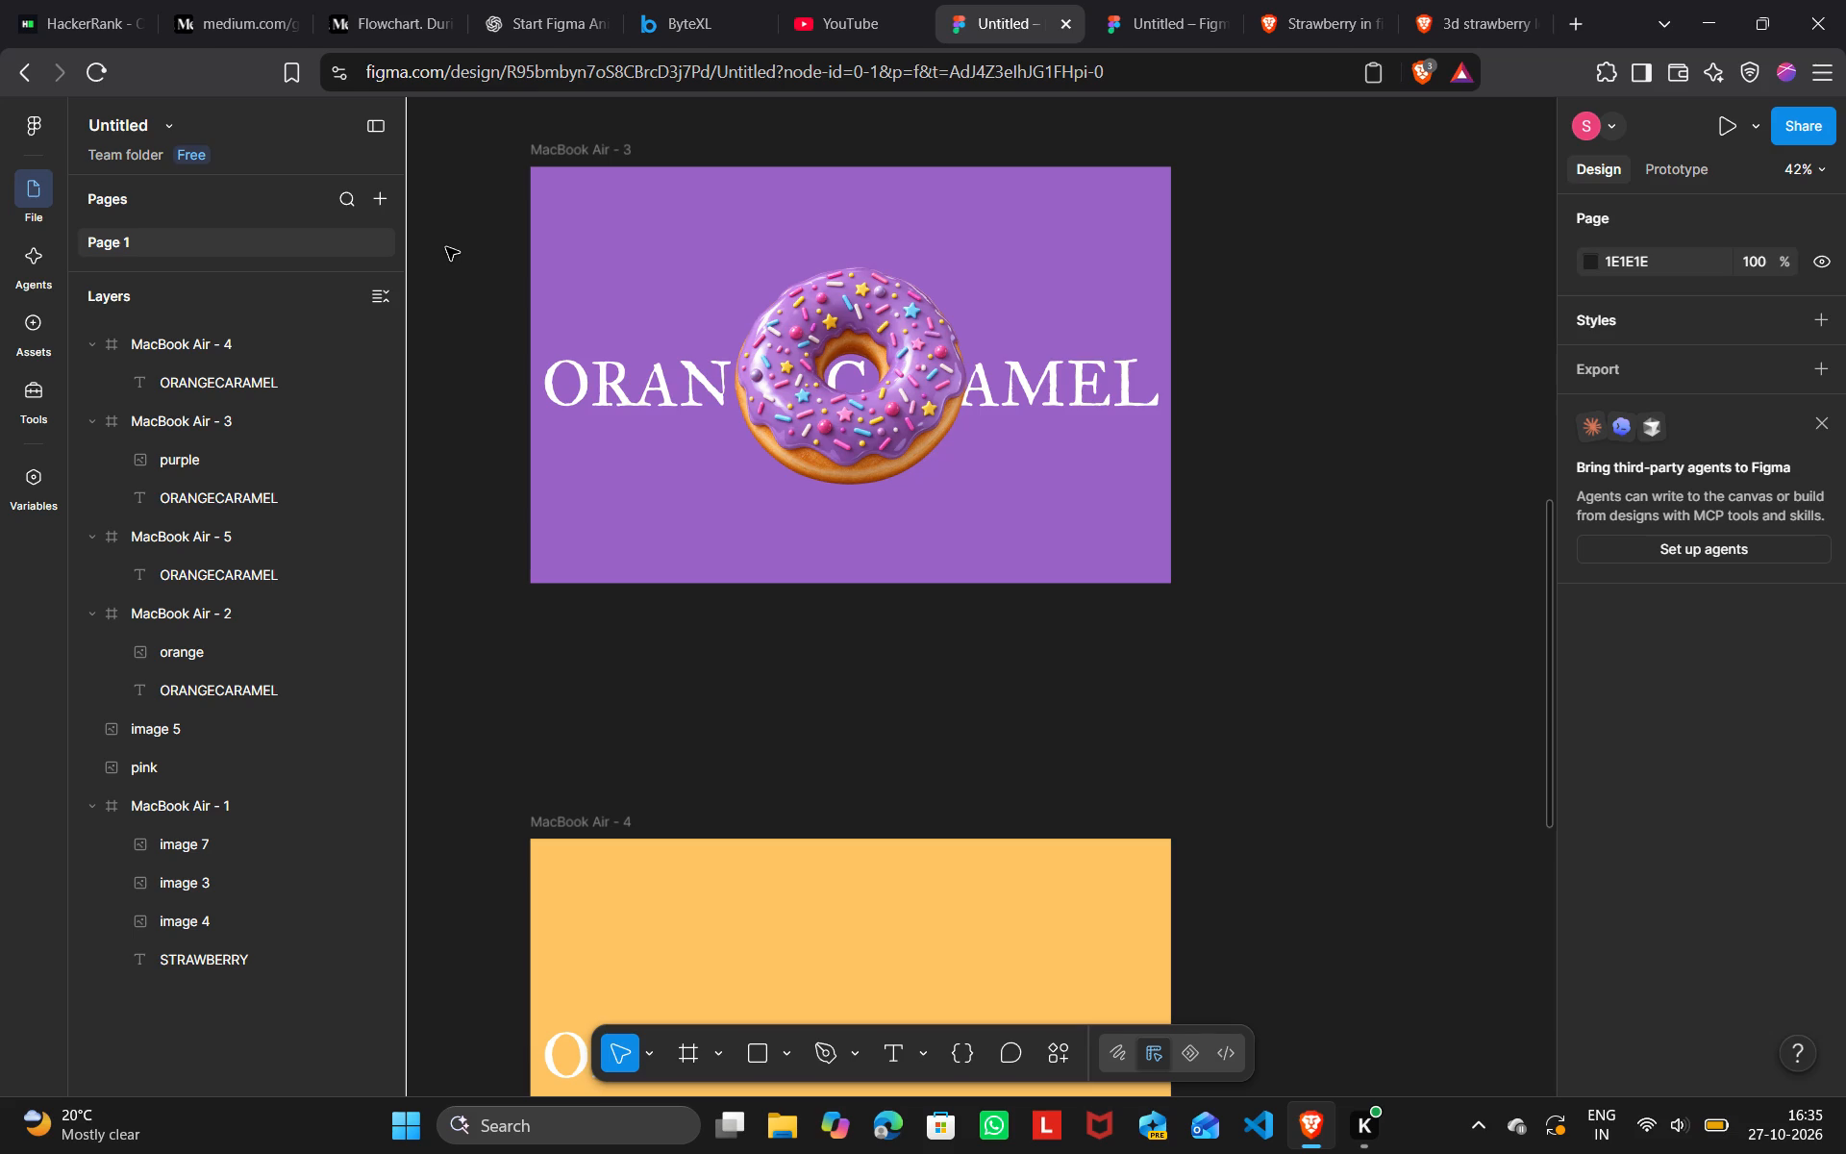
Change the MacBook Air - 2 frame's fill to the deeper orange FFA163.
{"action": "scroll", "coordinate": [446, 247], "scroll_direction": "down", "scroll_amount": 4}
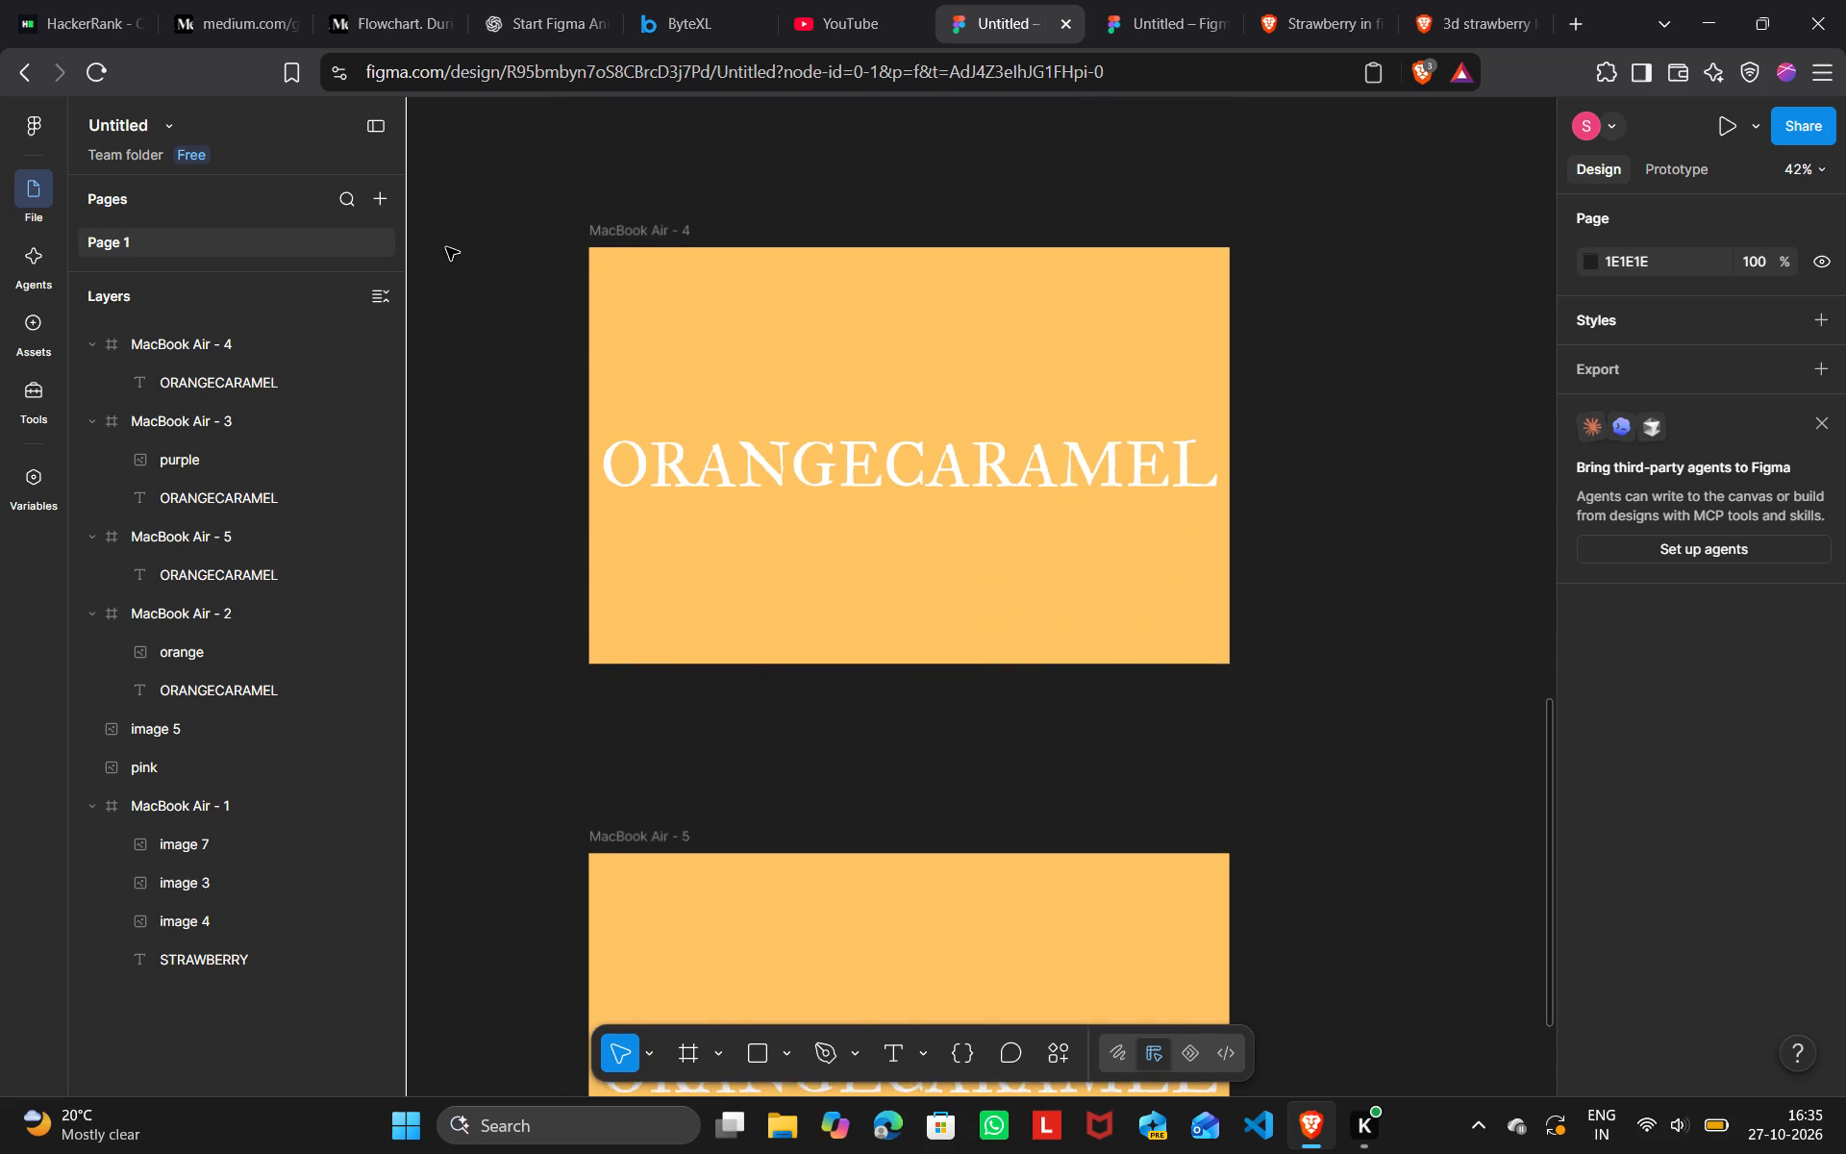
{"action": "scroll", "coordinate": [446, 247], "scroll_direction": "up", "scroll_amount": 2}
{"action": "scroll", "coordinate": [446, 247], "scroll_direction": "right", "scroll_amount": 1}
{"action": "scroll", "coordinate": [446, 247], "scroll_direction": "up", "scroll_amount": 1}
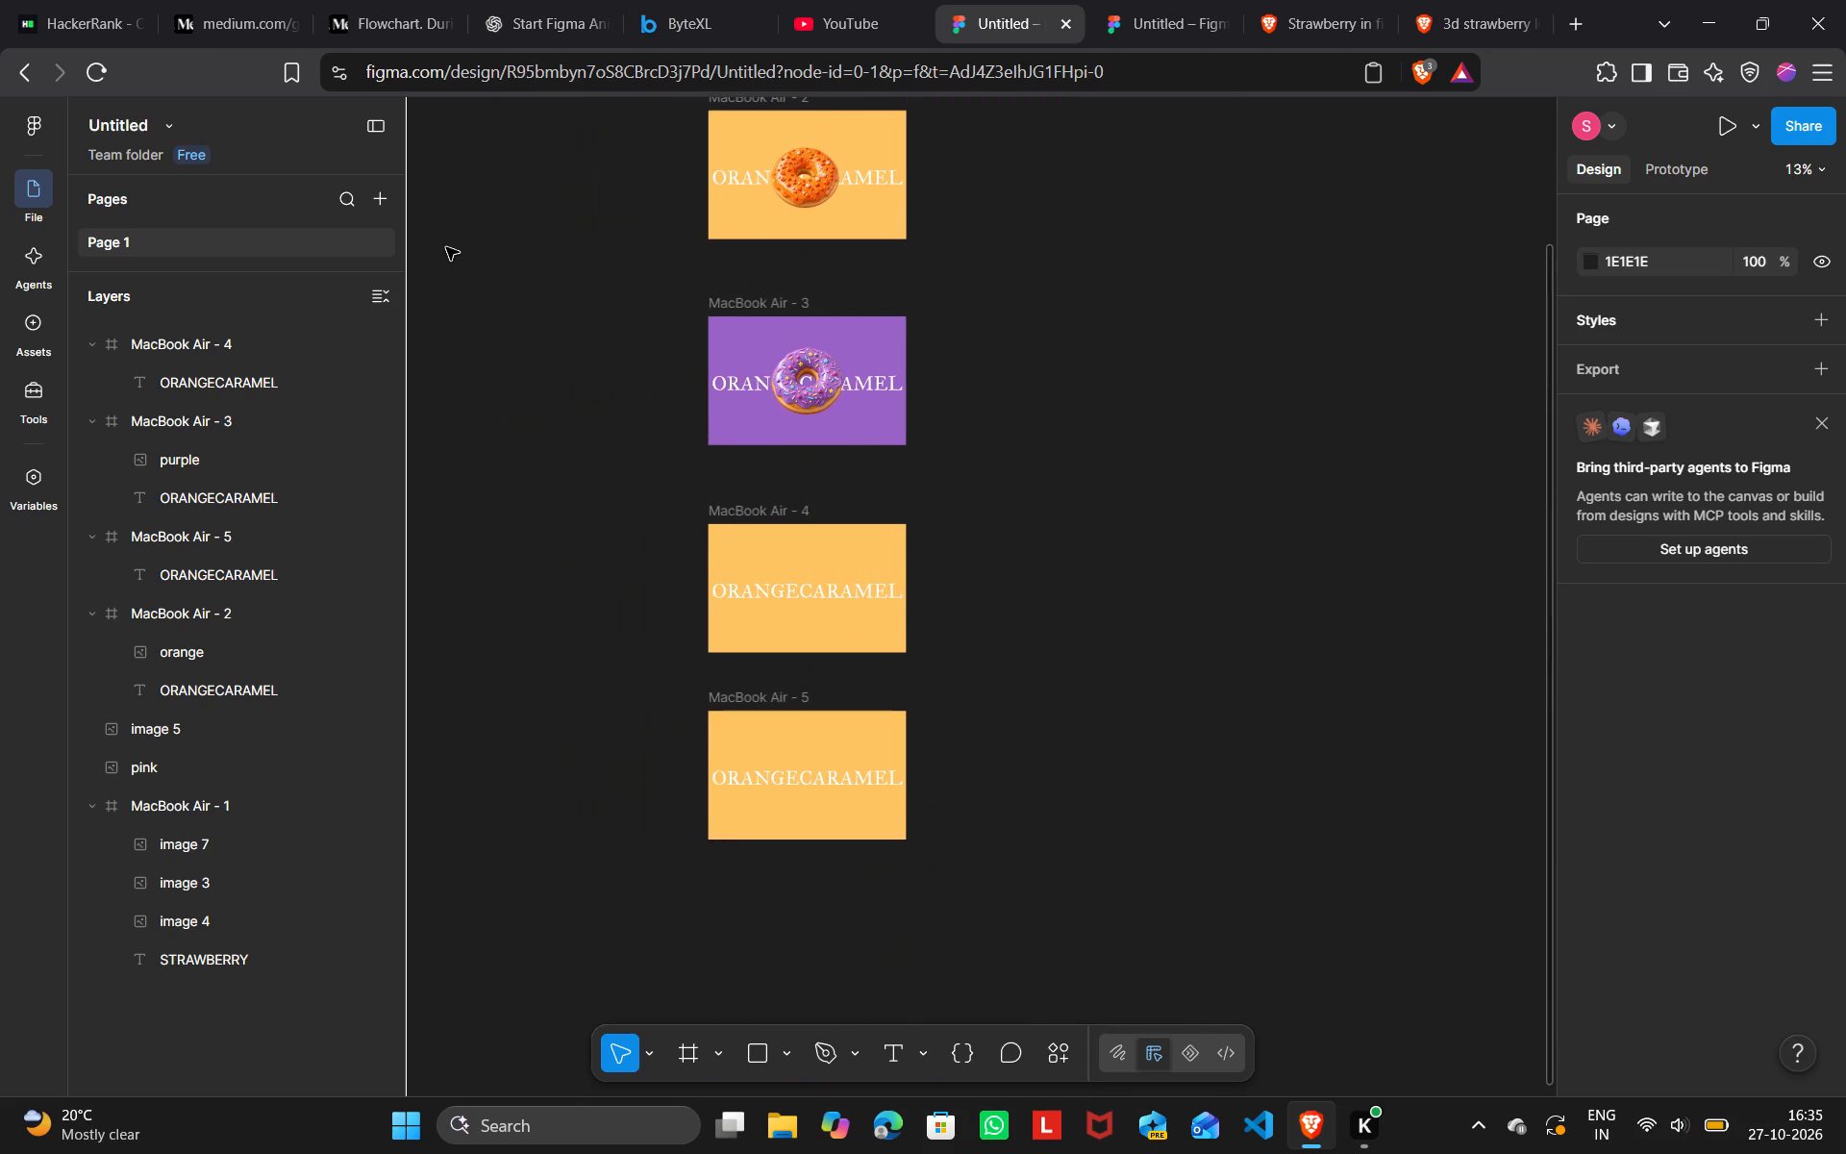
{"action": "scroll", "coordinate": [446, 247], "scroll_direction": "up", "scroll_amount": 1}
{"action": "scroll", "coordinate": [446, 247], "scroll_direction": "right", "scroll_amount": 1}
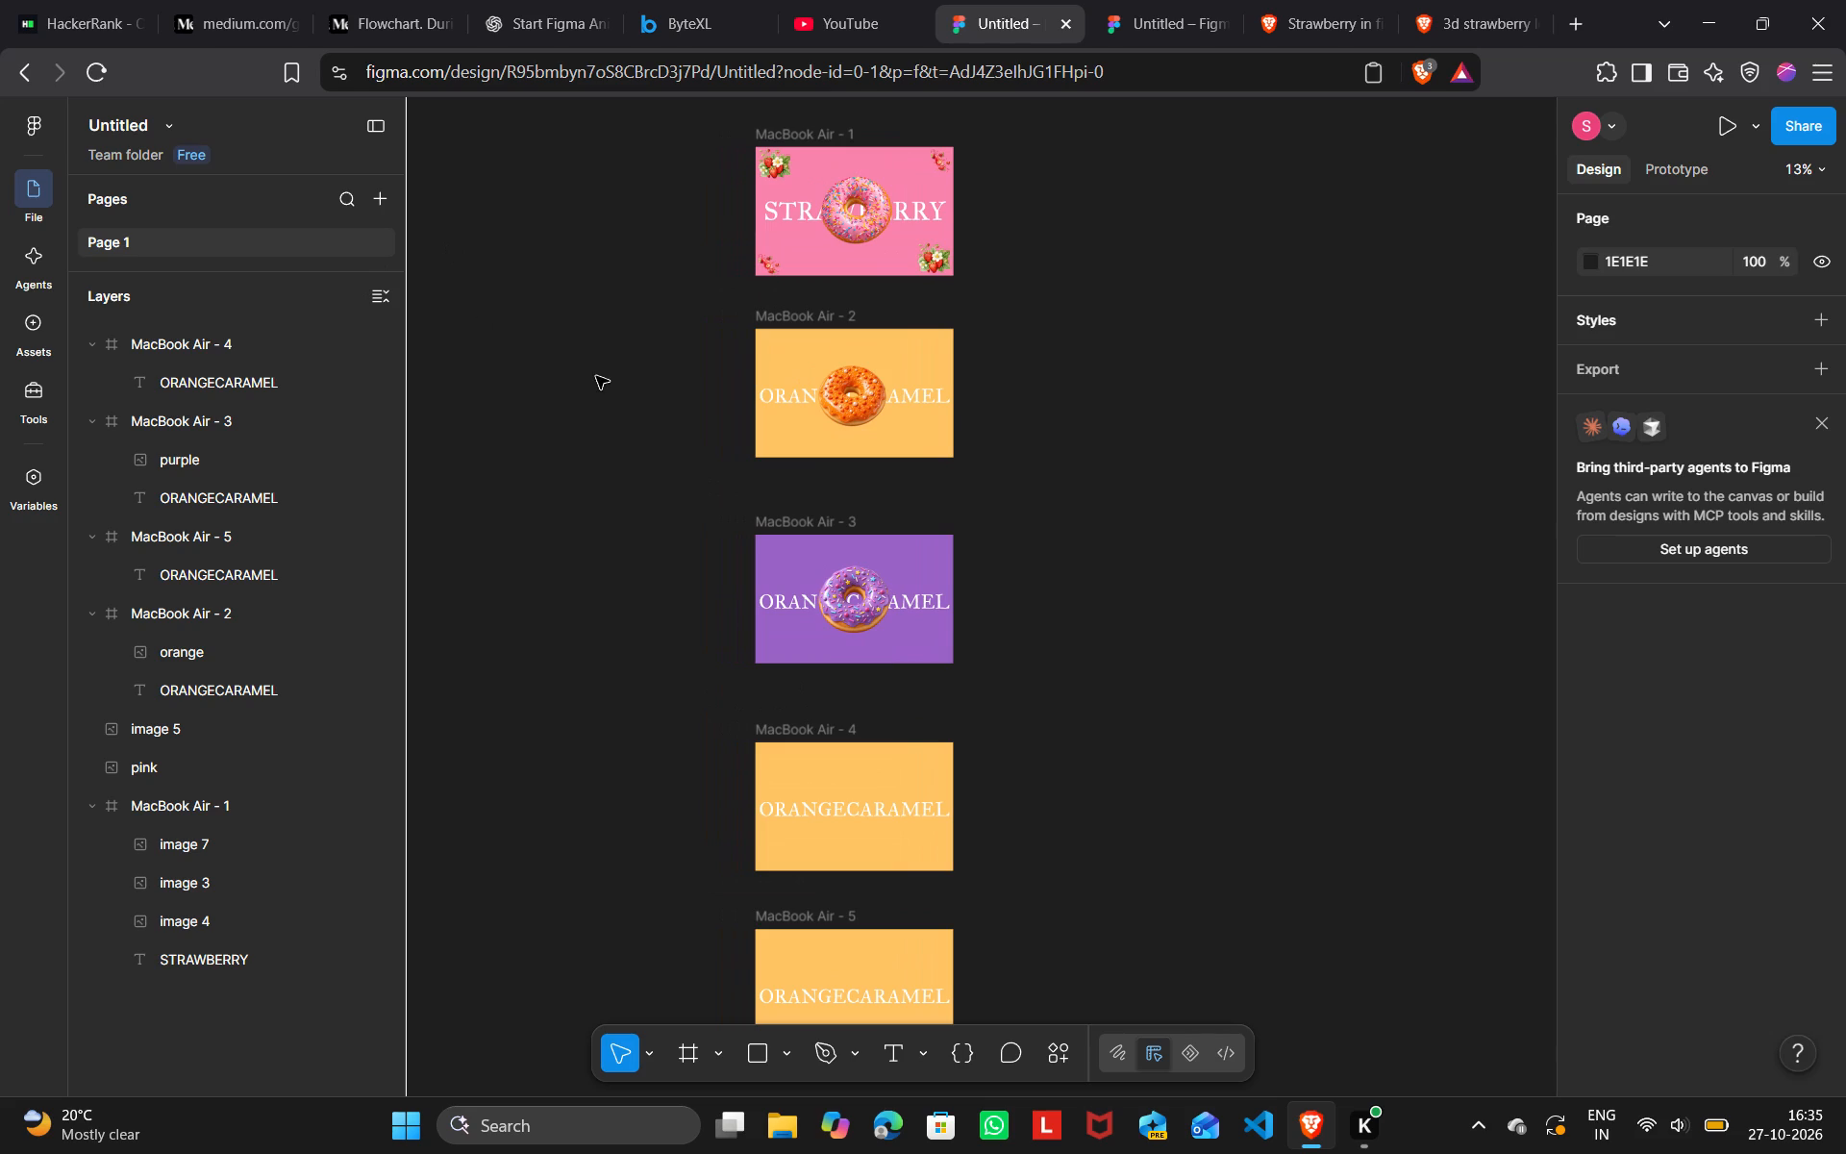
{"action": "left_click", "coordinate": [835, 320]}
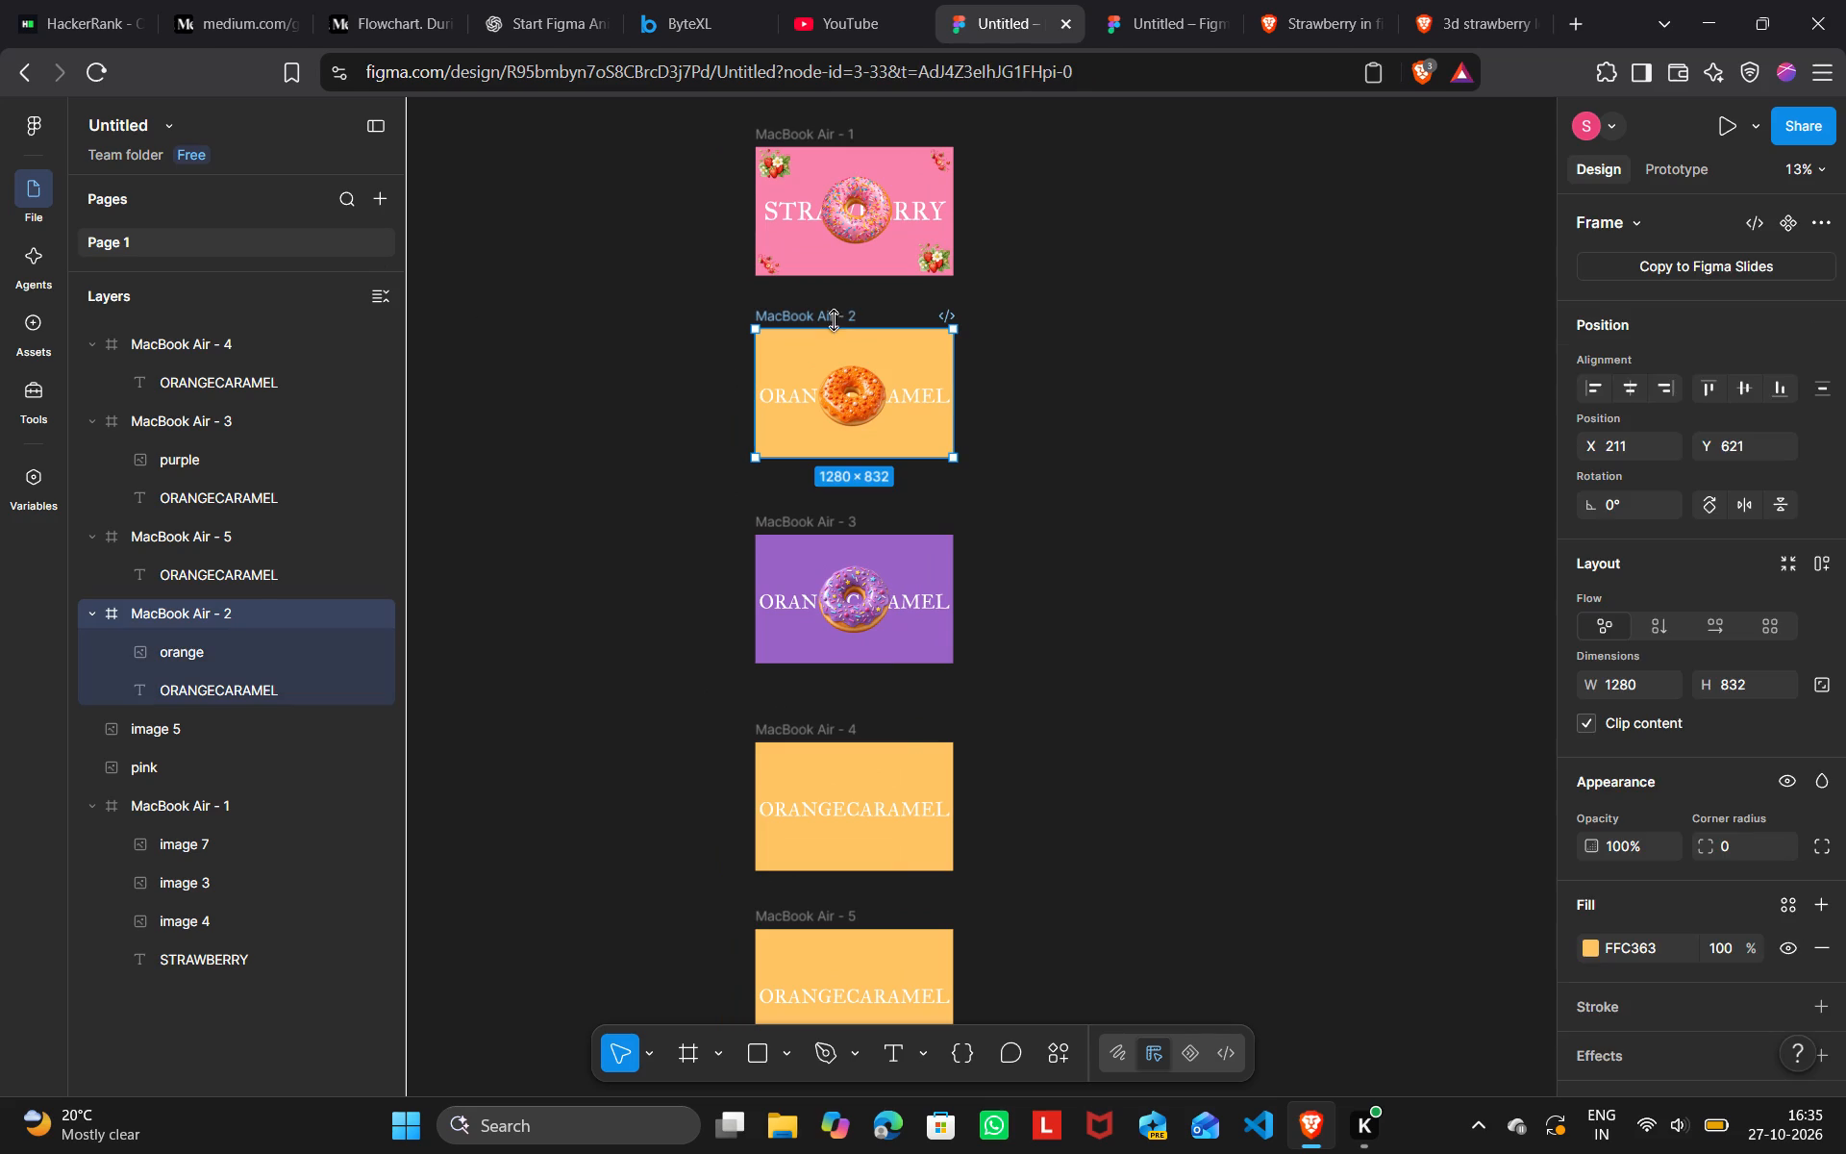
{"action": "left_click", "coordinate": [1589, 946]}
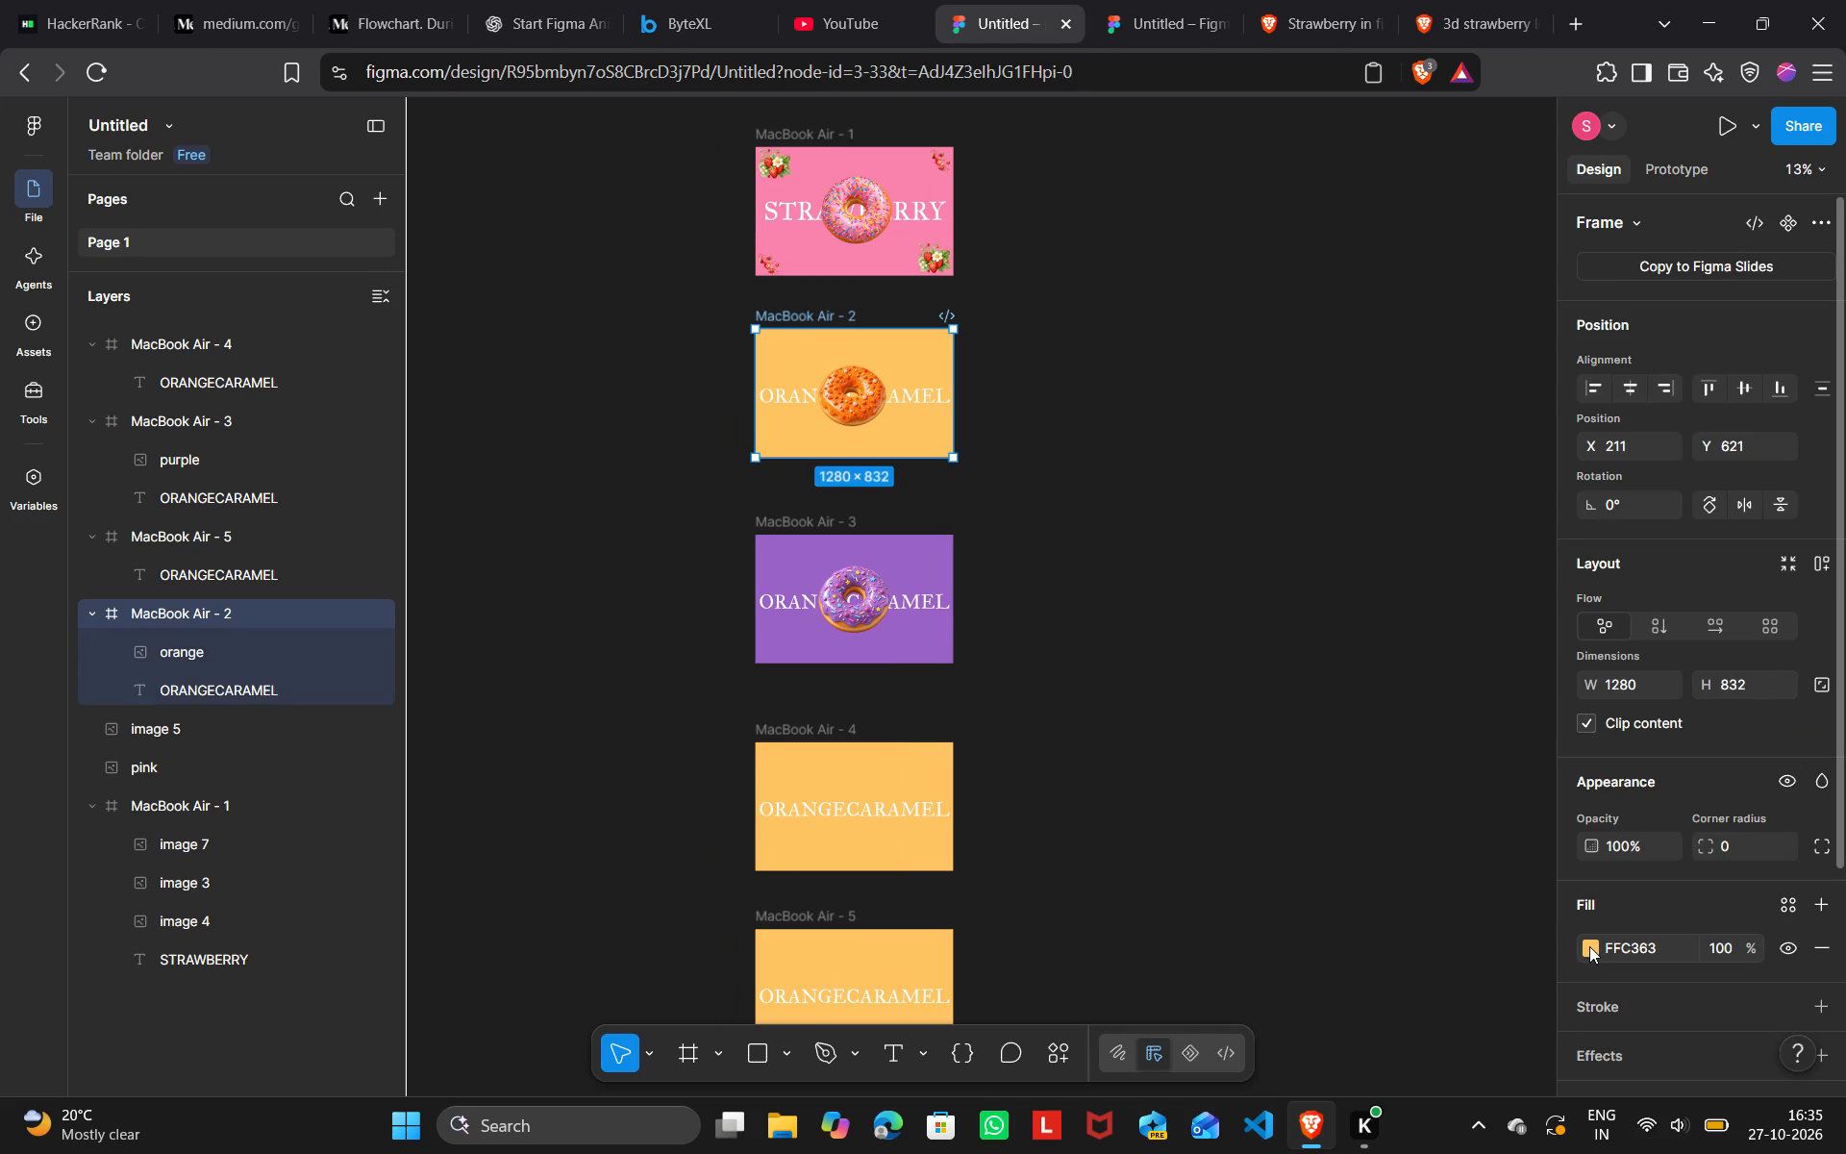
{"action": "left_click", "coordinate": [1361, 878]}
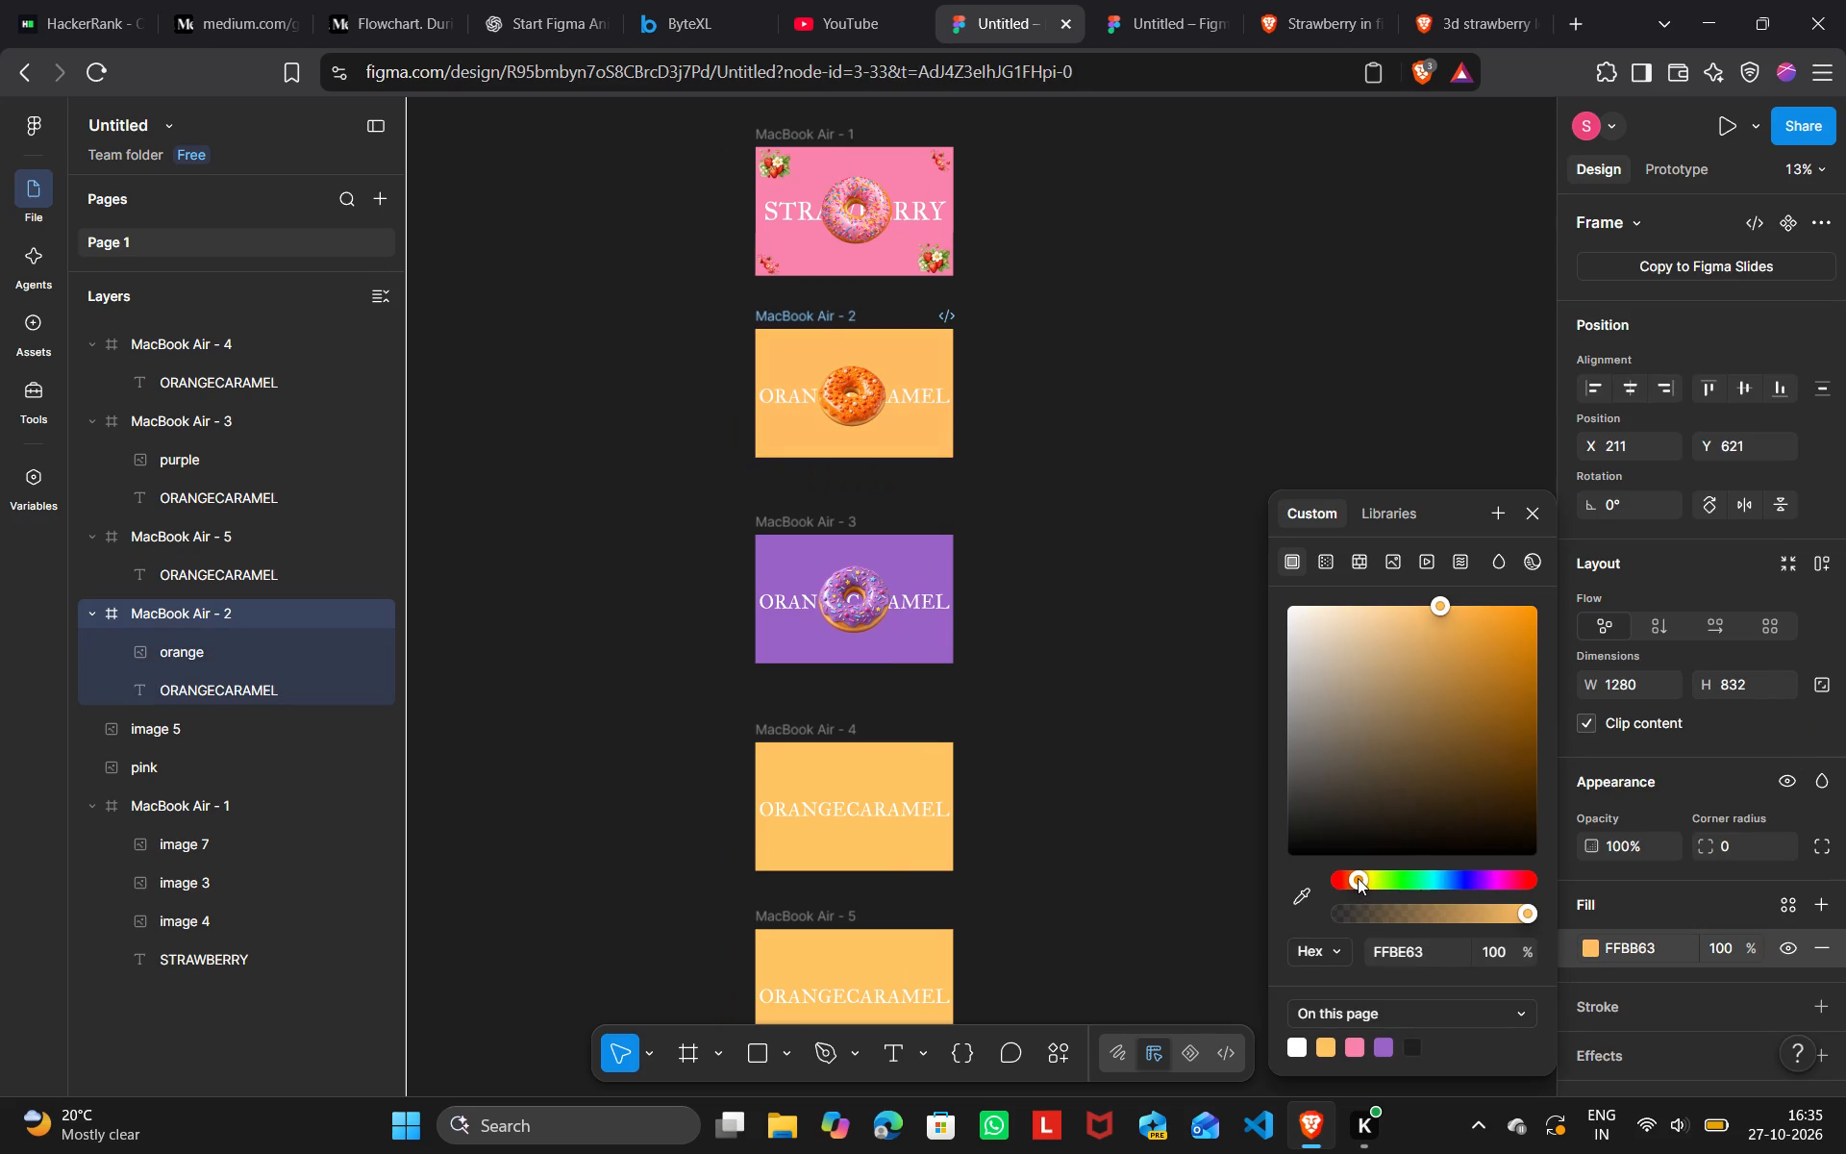
{"action": "left_click", "coordinate": [1375, 414]}
{"action": "scroll", "coordinate": [1010, 685], "scroll_direction": "down", "scroll_amount": 1}
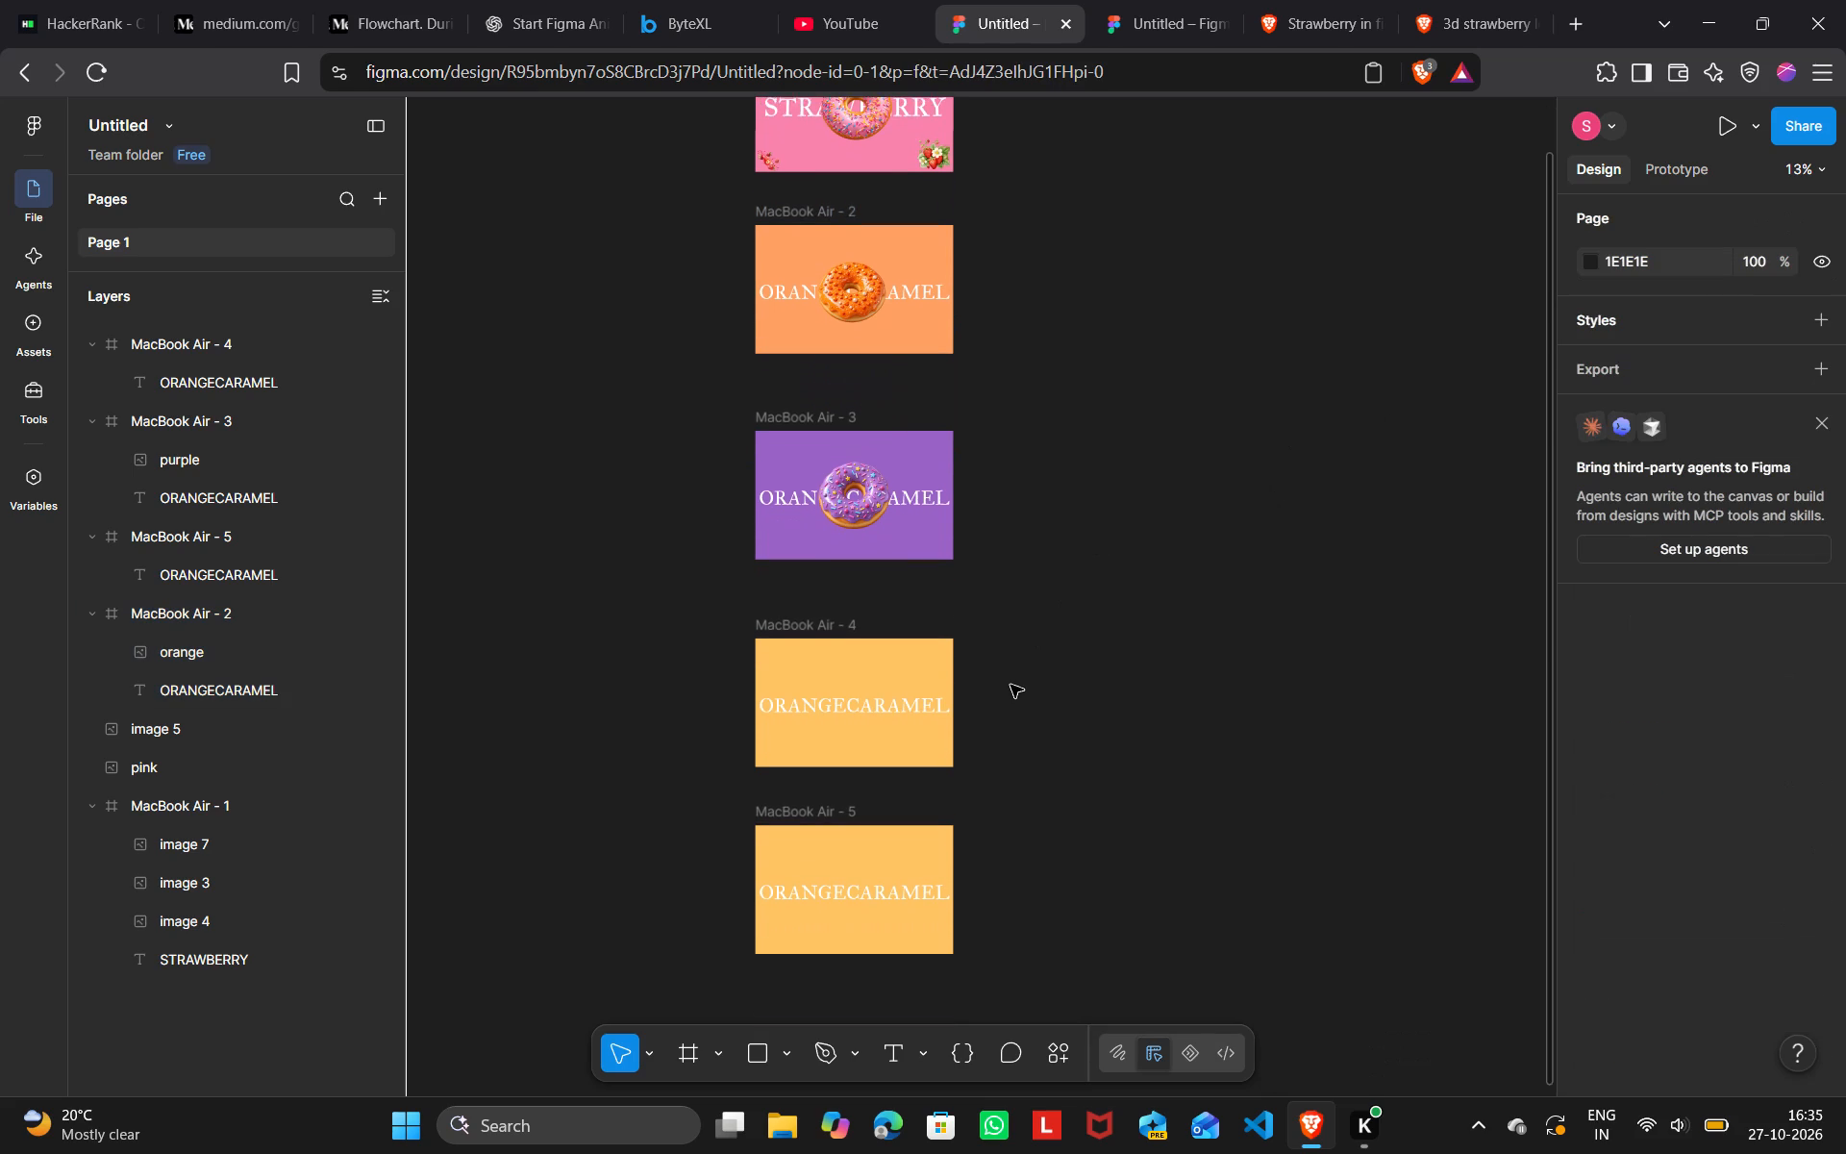
Change the MacBook Air - 3 frame's fill to the brighter purple B46CEF.
{"action": "left_click", "coordinate": [815, 421]}
{"action": "left_click", "coordinate": [1590, 945]}
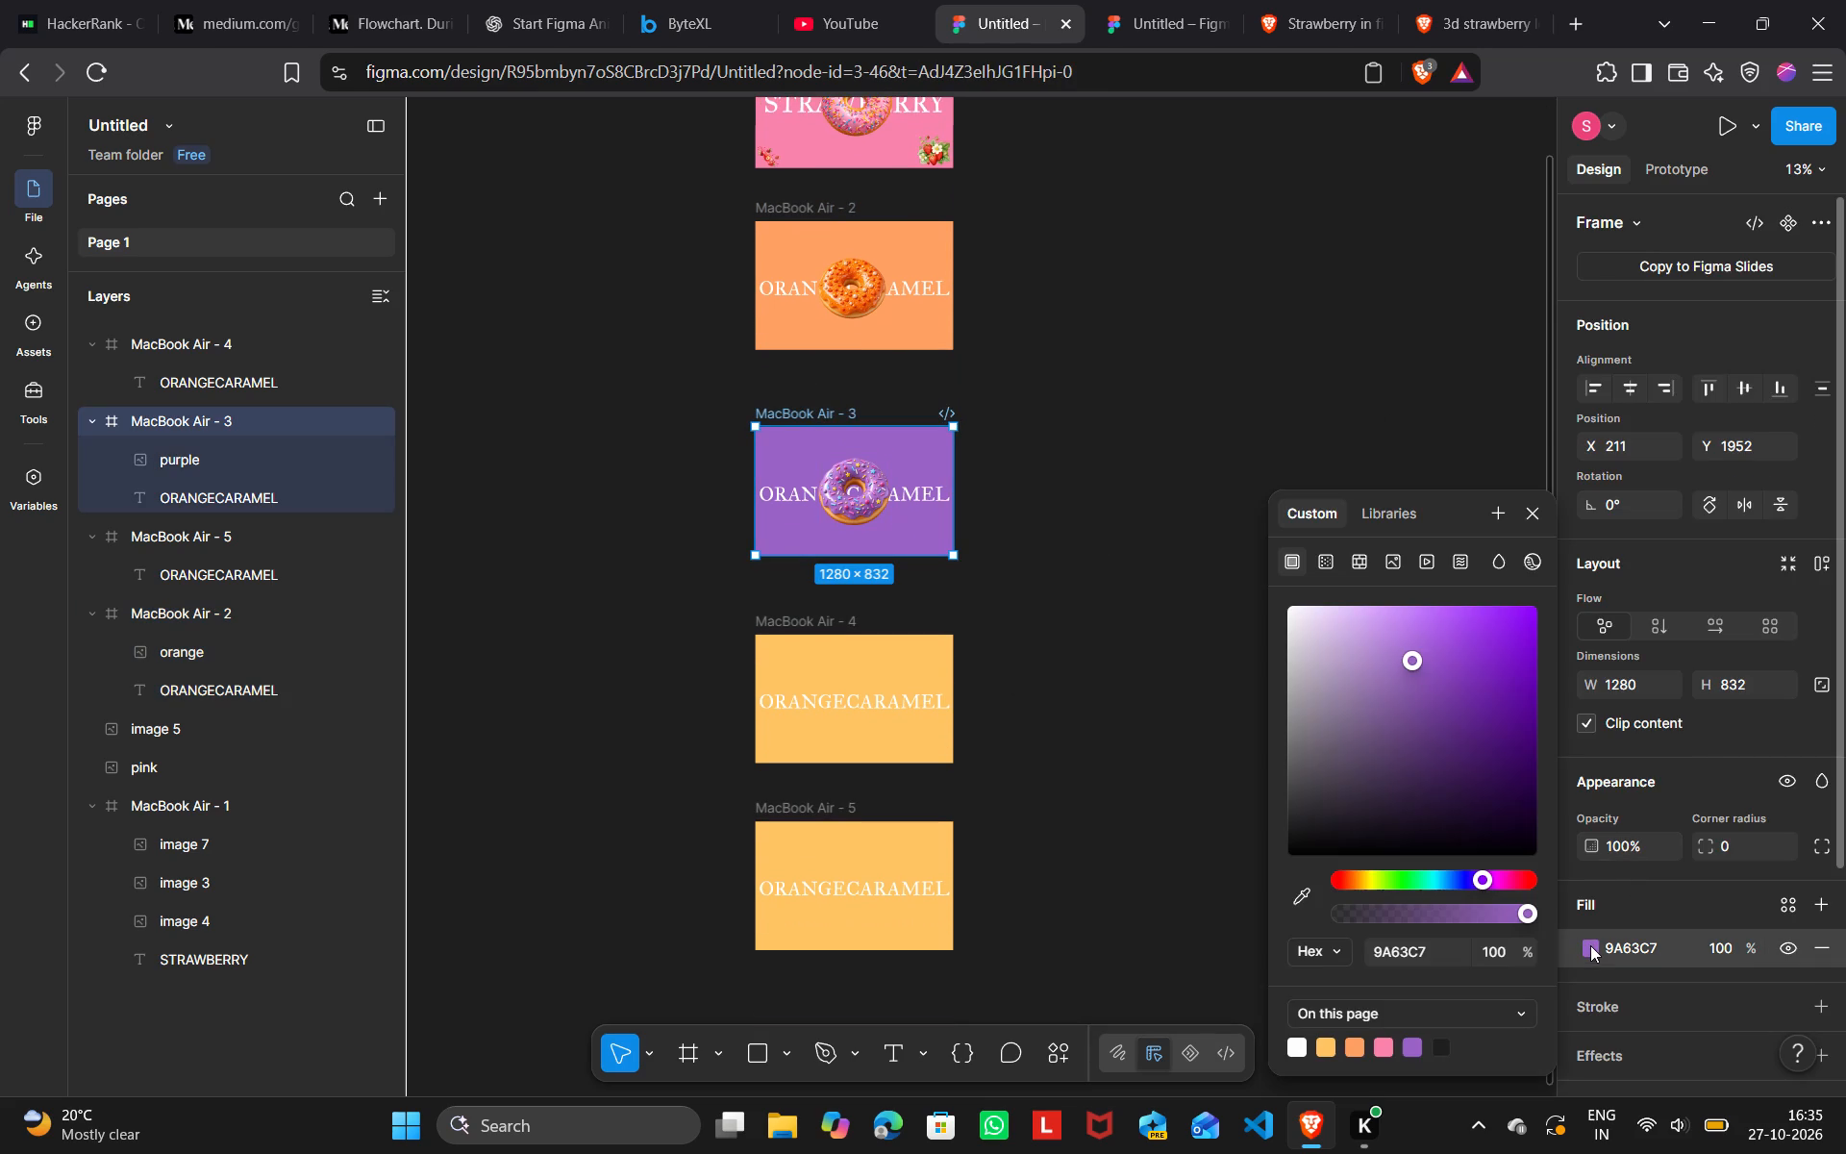
{"action": "left_click", "coordinate": [1424, 621]}
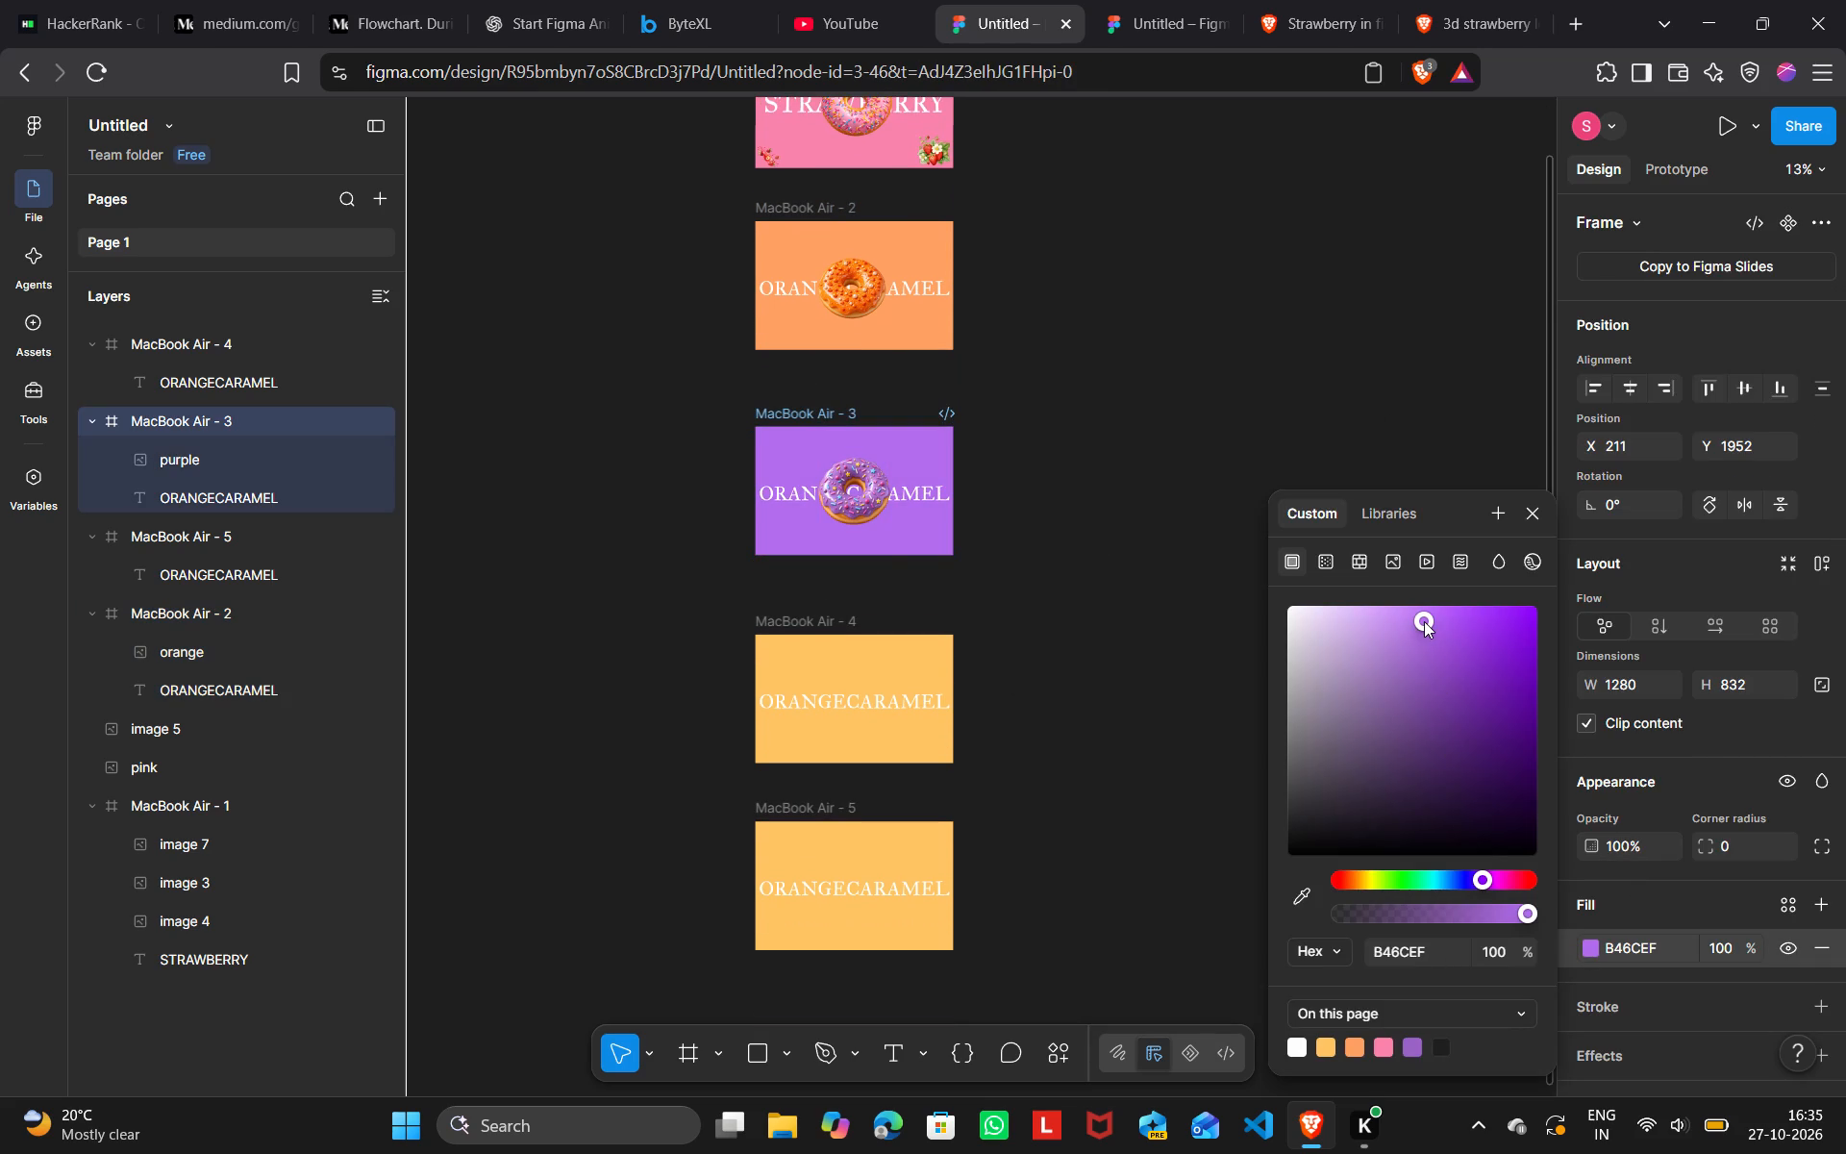
{"action": "left_click", "coordinate": [1409, 383]}
Copy the green donut from the Greenapple frame in the other Figma file and place it over the middle of MacBook Air - 4's text.
{"action": "scroll", "coordinate": [1136, 636], "scroll_direction": "down", "scroll_amount": 1}
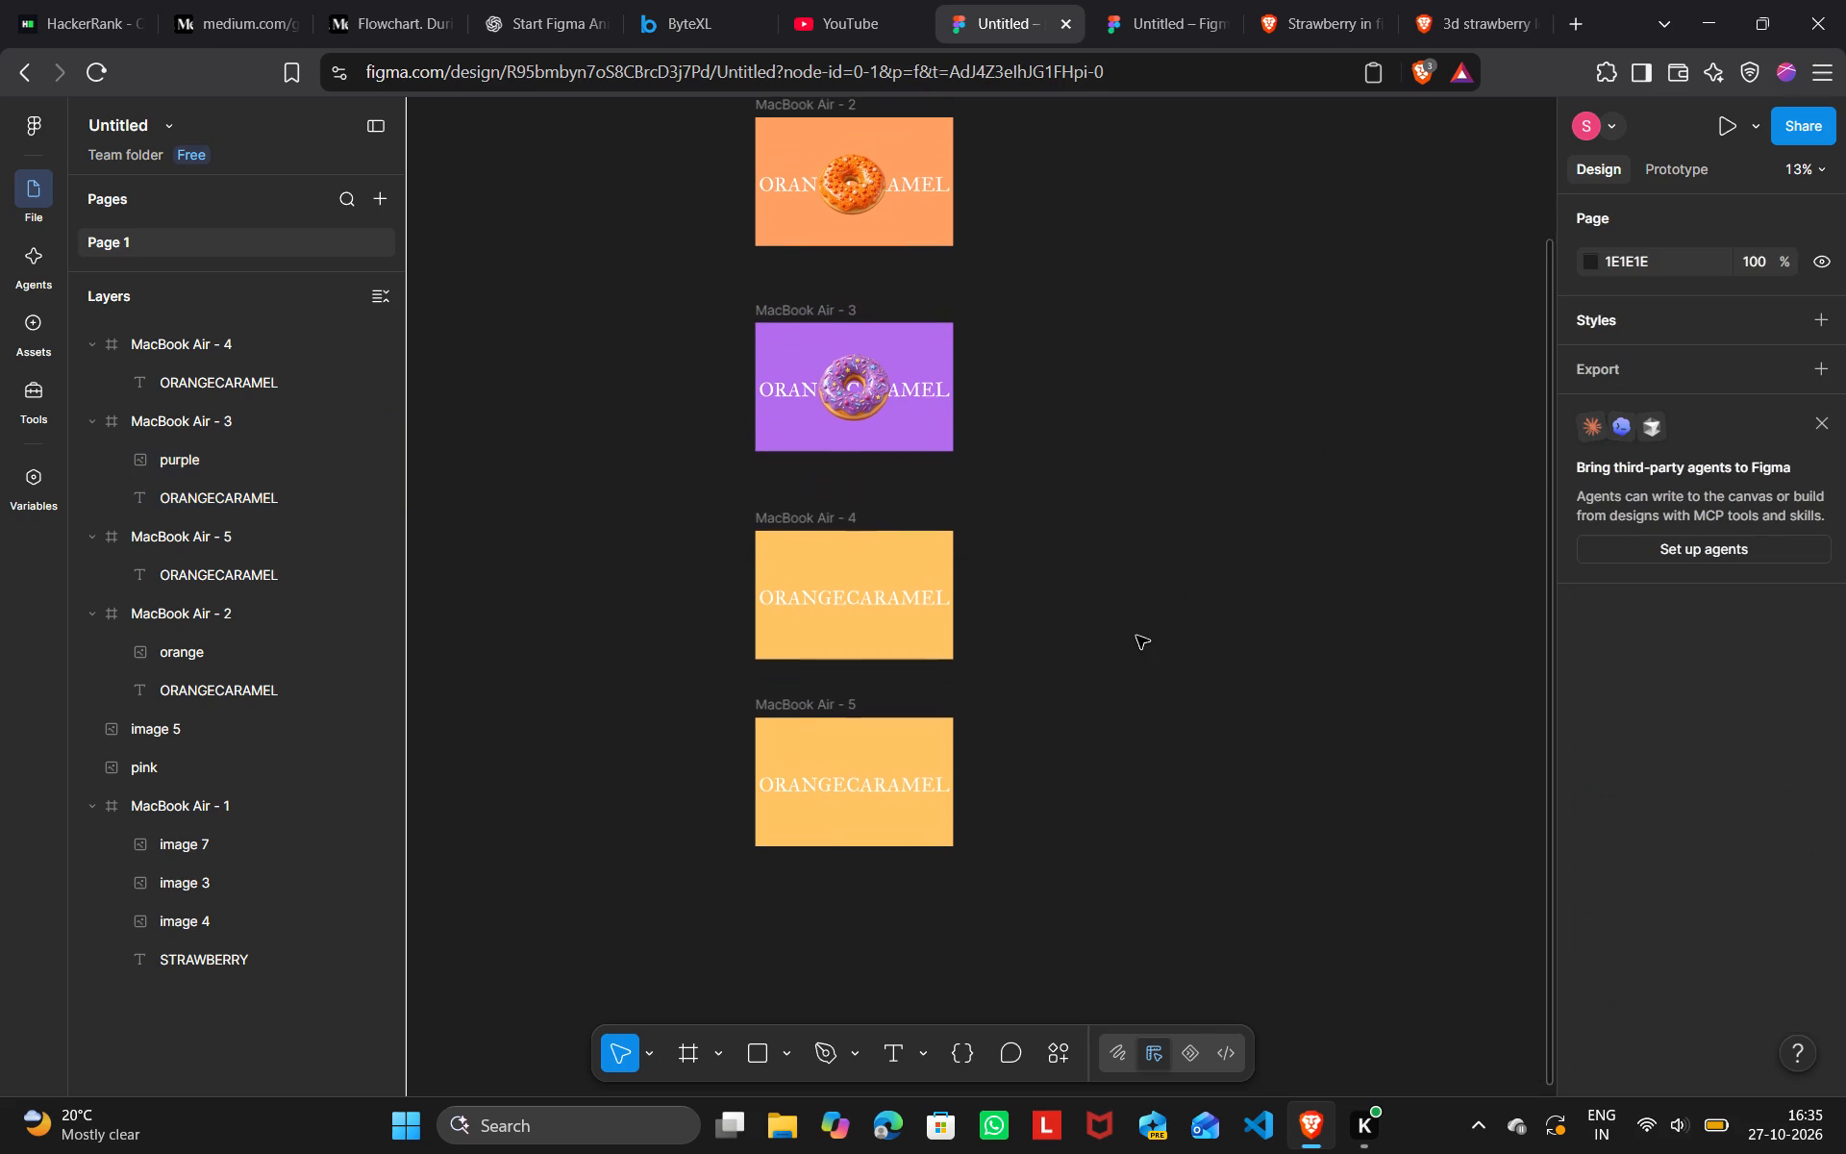
{"action": "left_click", "coordinate": [1178, 15]}
{"action": "scroll", "coordinate": [1131, 349], "scroll_direction": "down", "scroll_amount": 2}
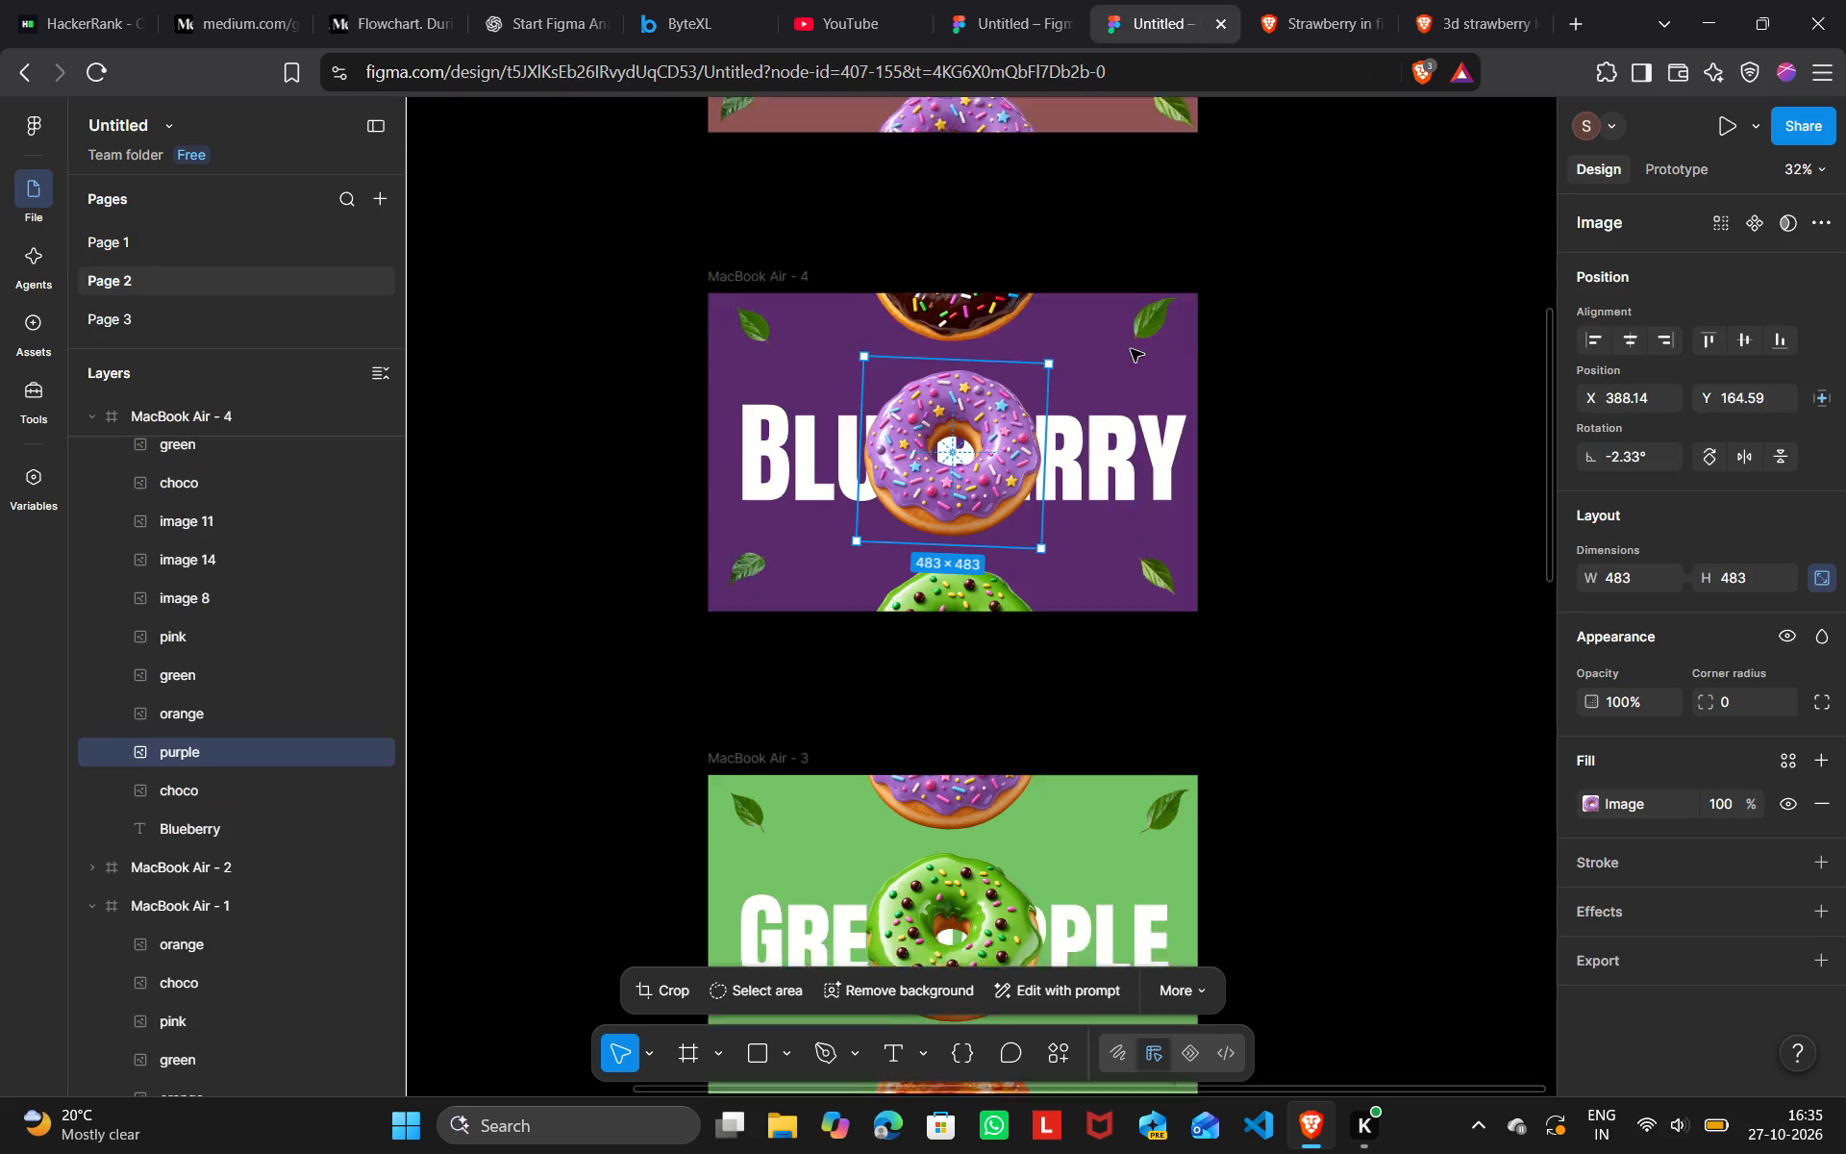
{"action": "left_click", "coordinate": [893, 706]}
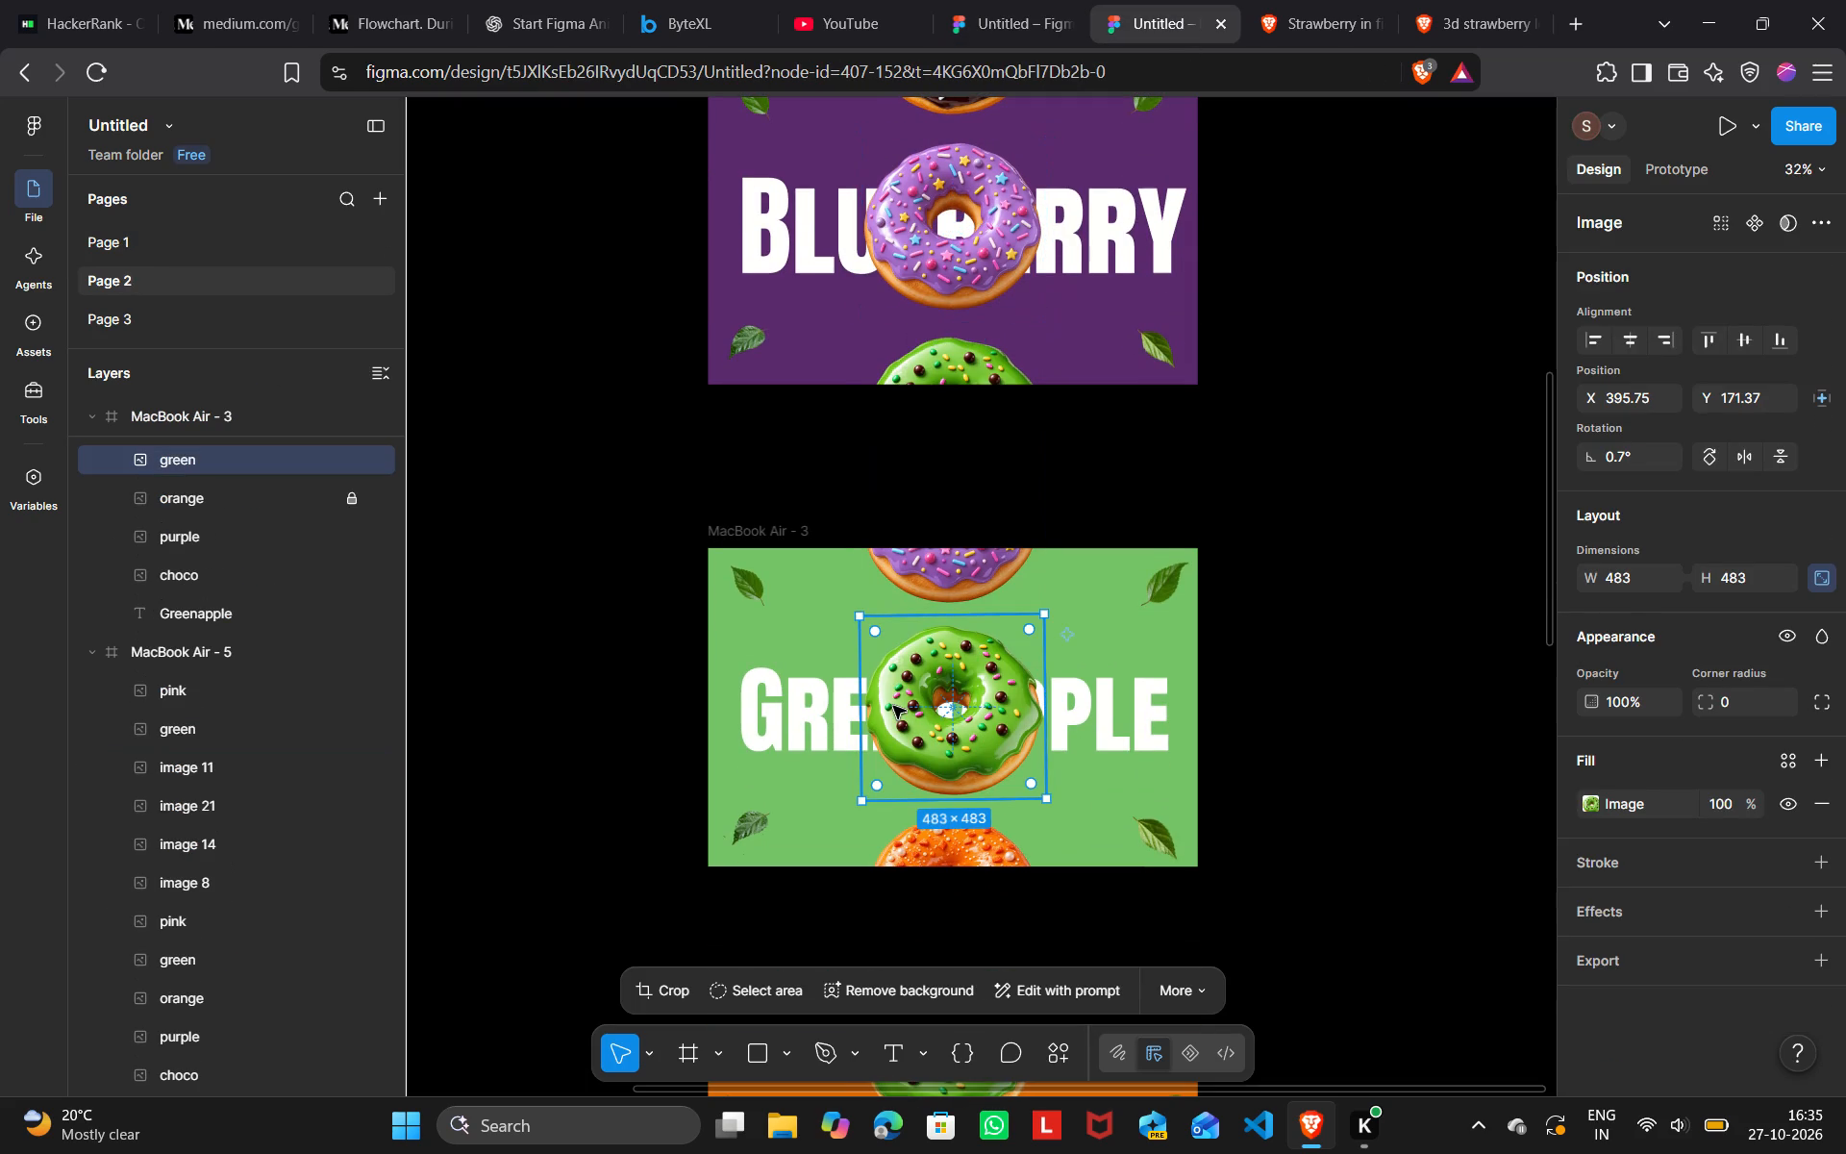
{"action": "key", "text": "ctrl+c"}
{"action": "left_click", "coordinate": [1004, 0]}
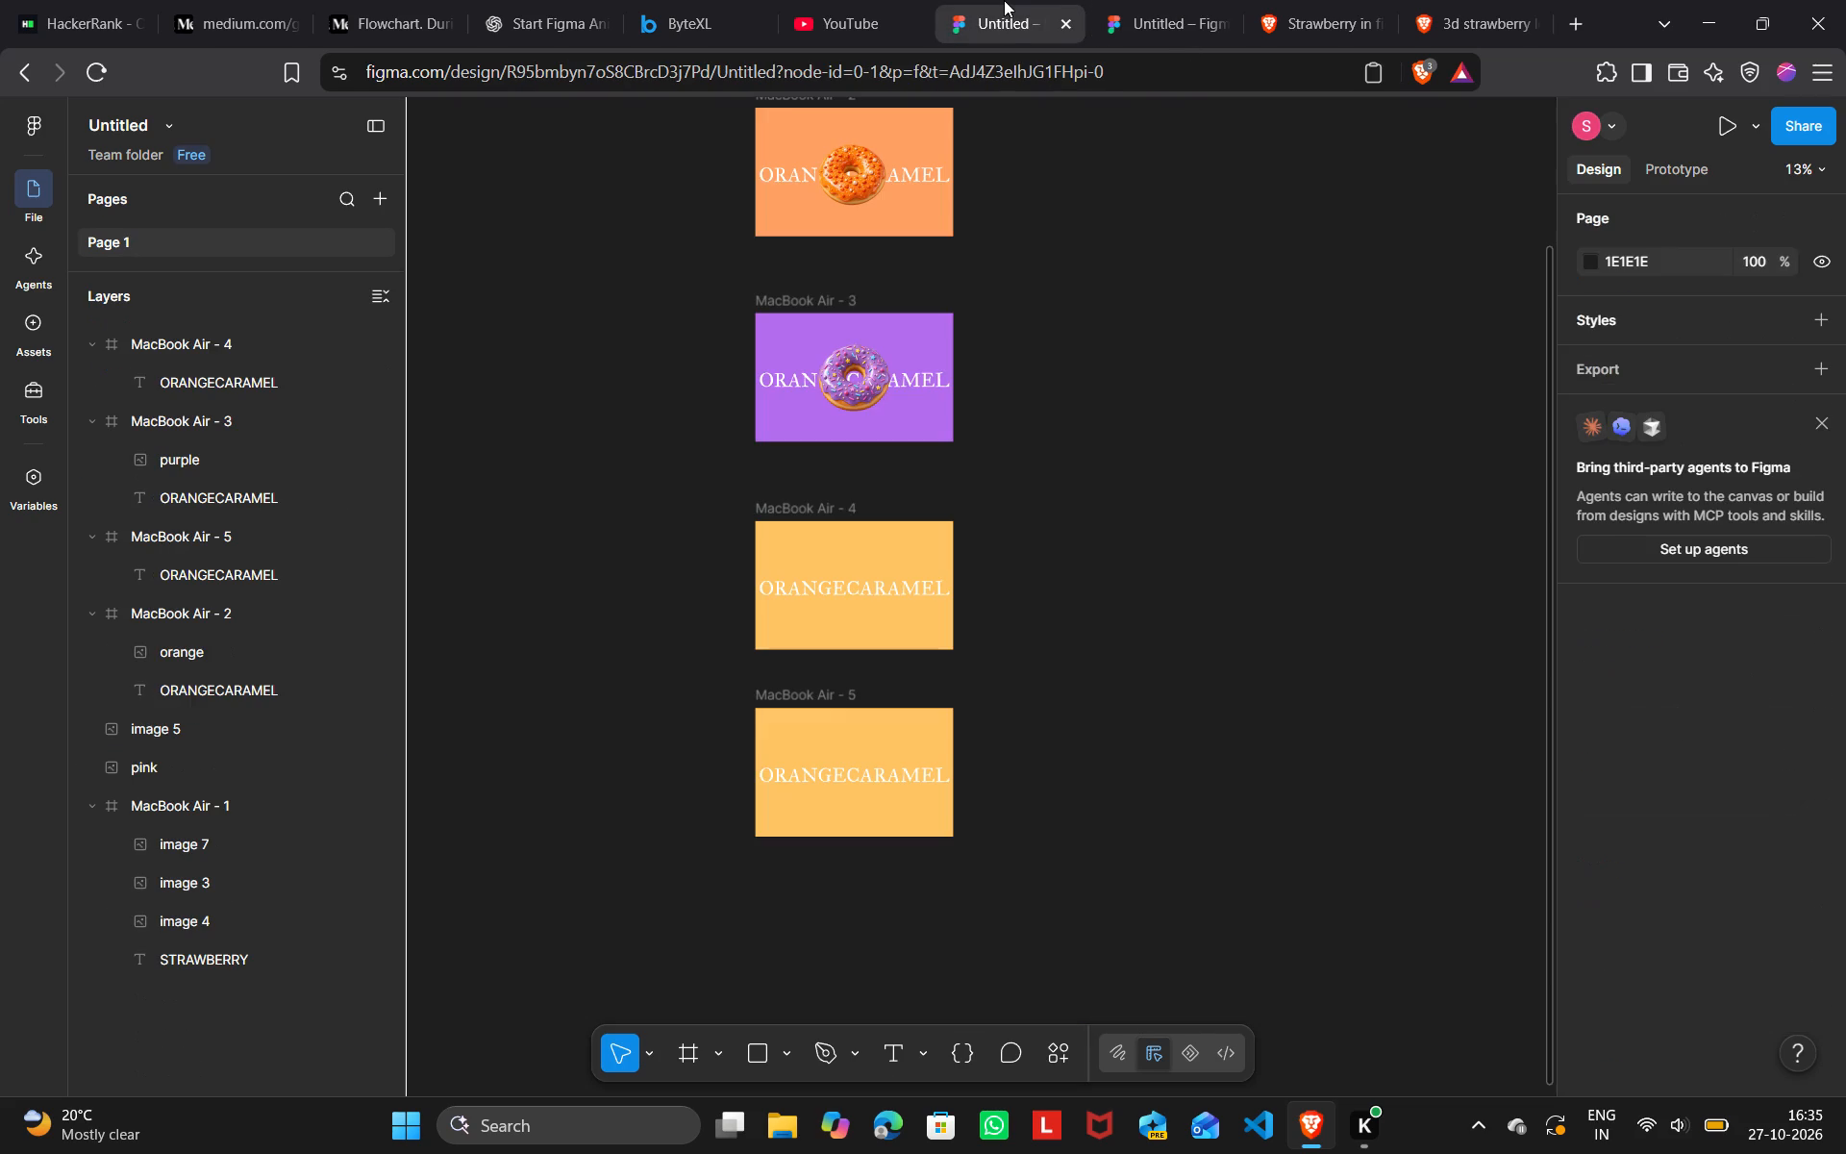
{"action": "key", "text": "ctrl+v"}
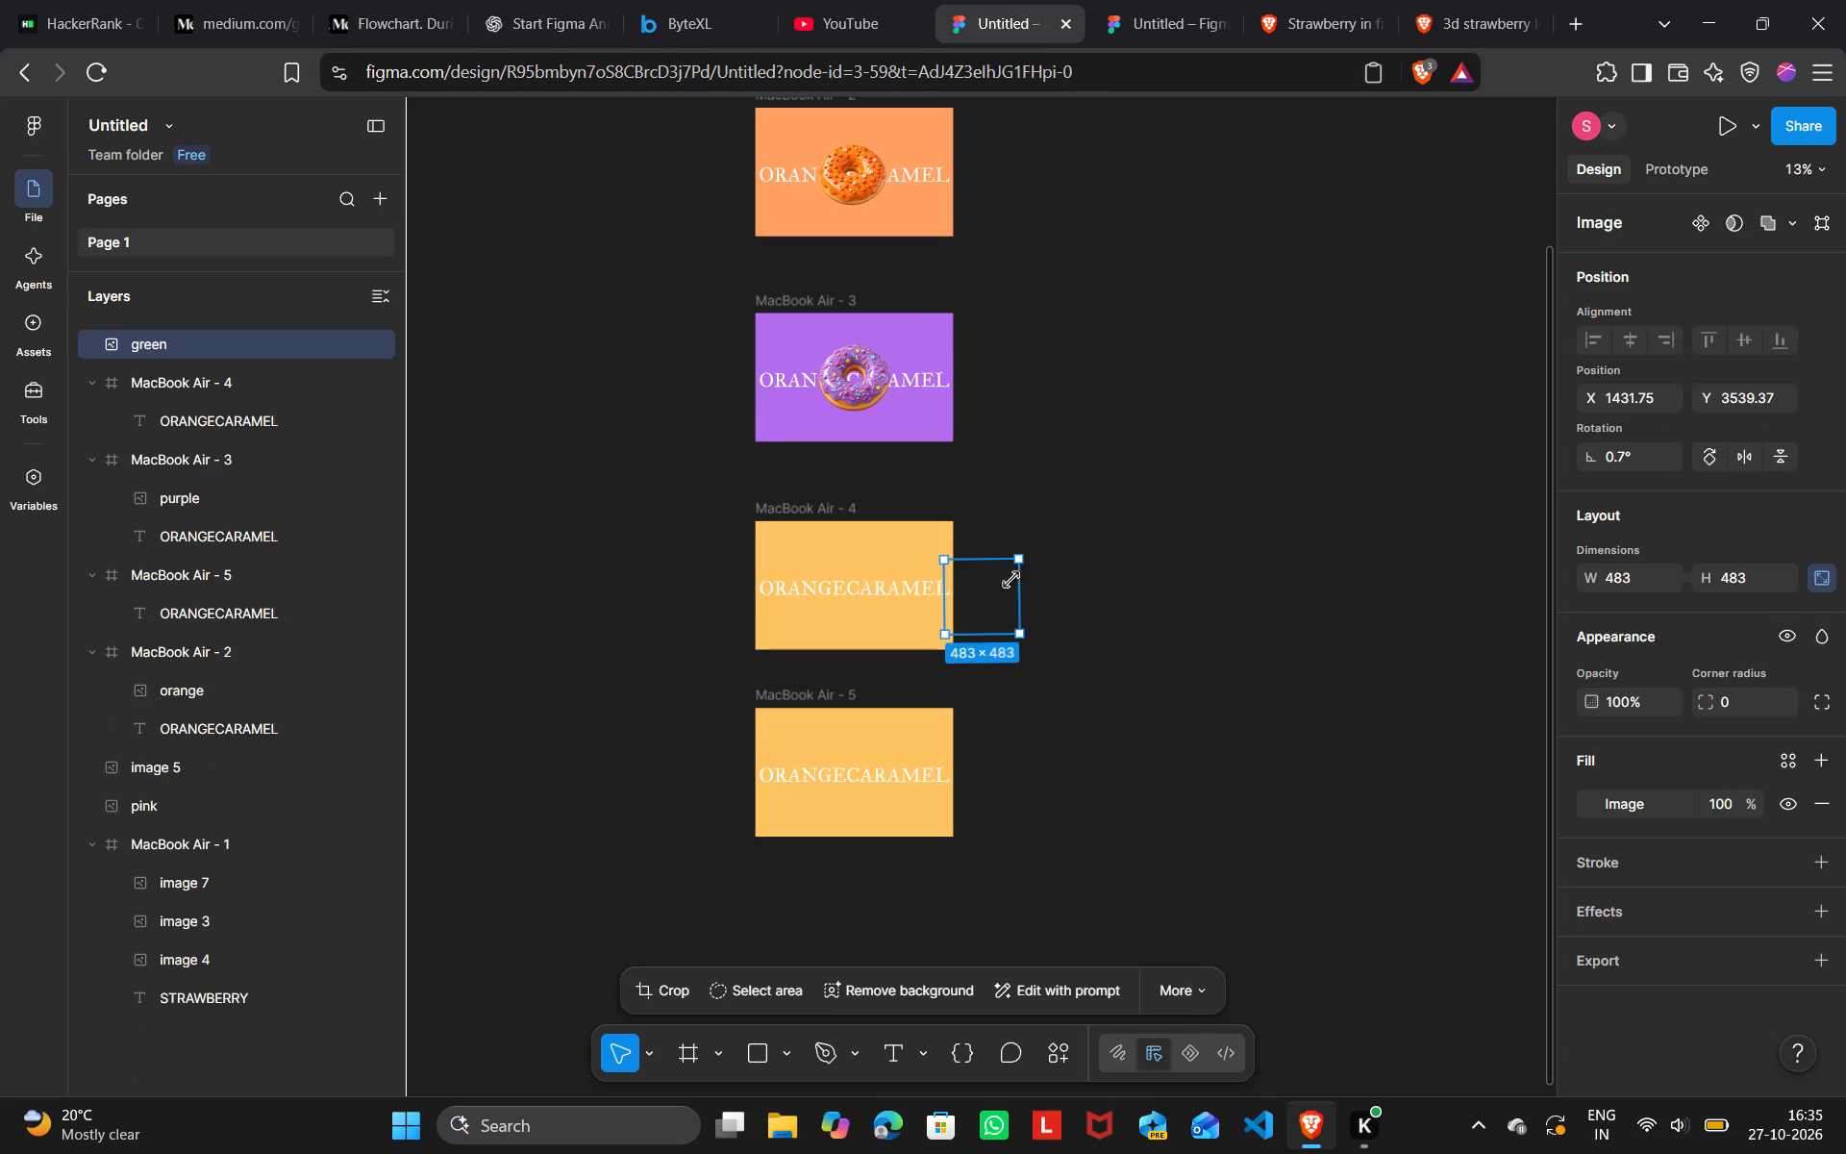
{"action": "left_click_drag", "start_coordinate": [994, 597], "coordinate": [866, 595]}
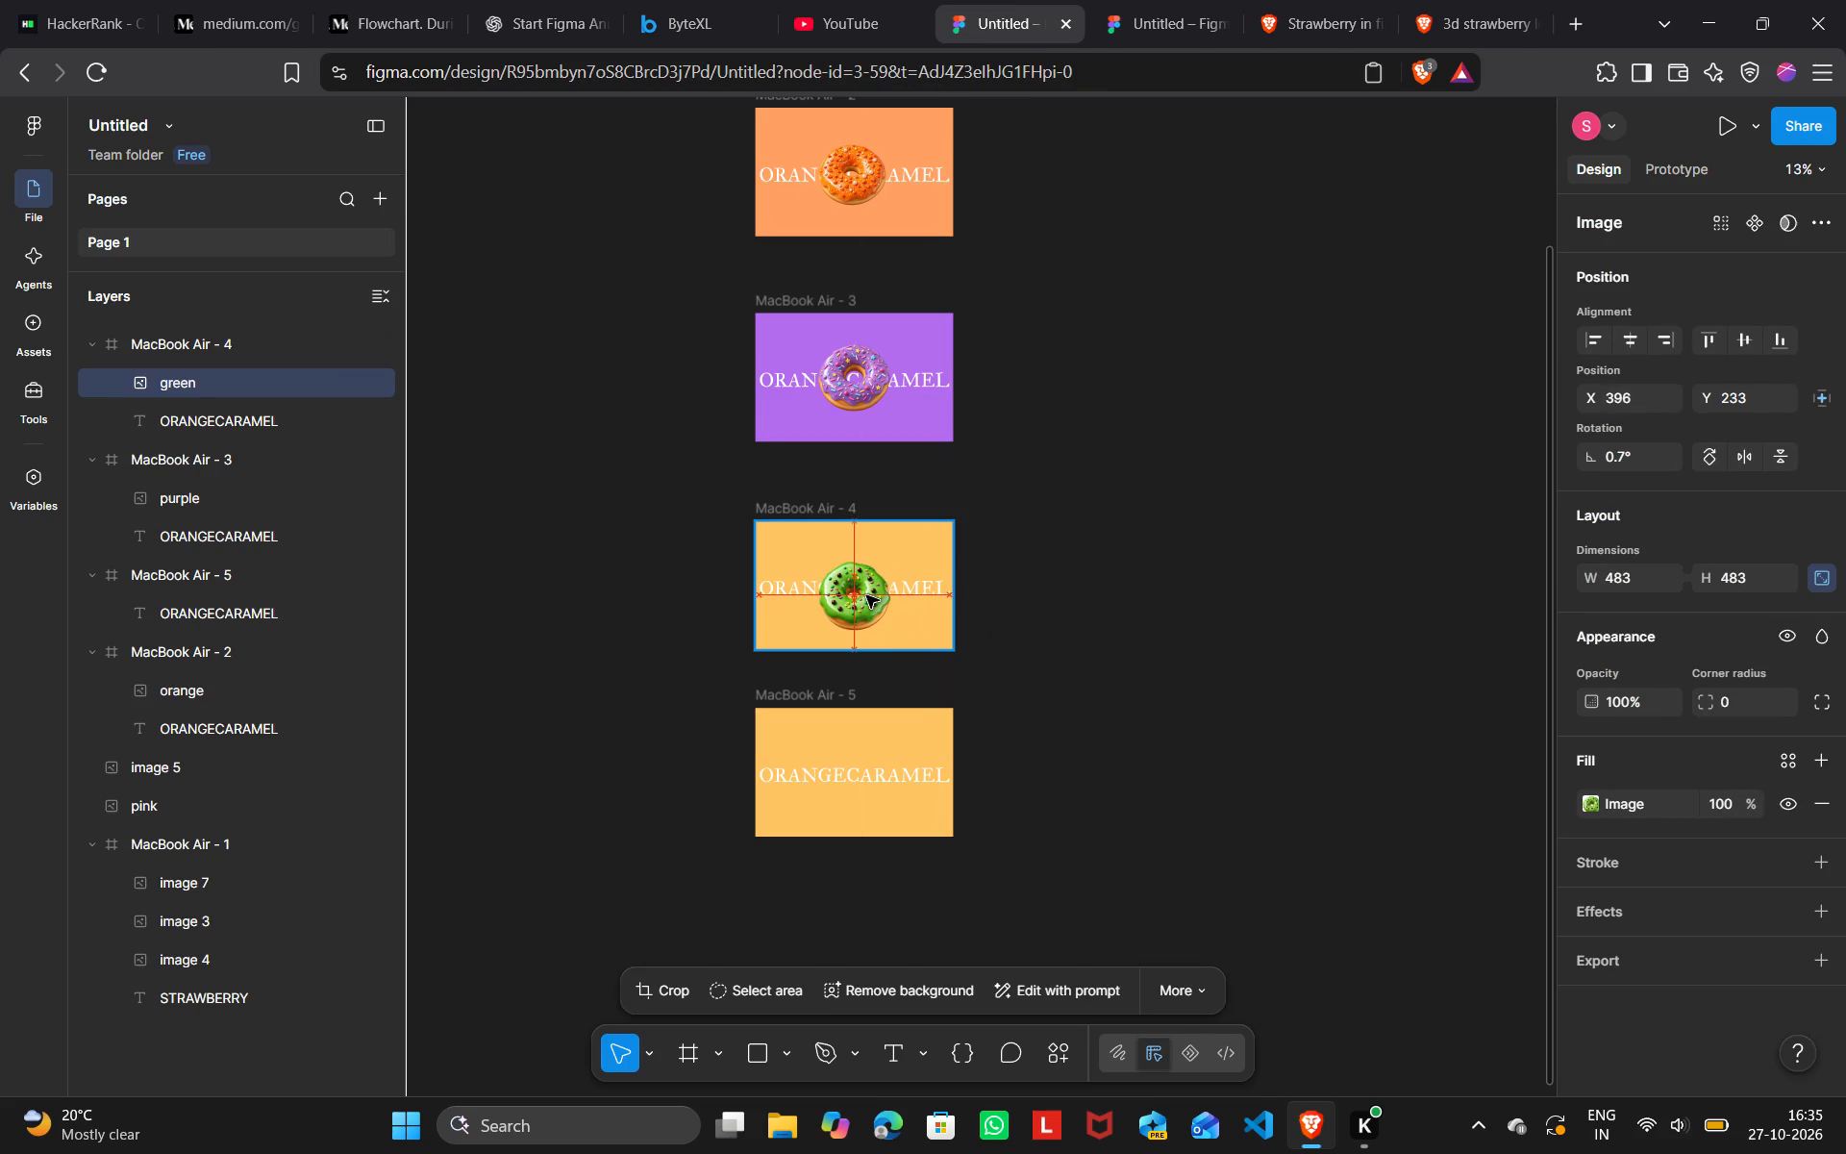
{"action": "left_click_drag", "start_coordinate": [866, 595], "coordinate": [865, 588]}
{"action": "left_click", "coordinate": [1157, 529]}
Change the MacBook Air - 4 frame's fill to the green 08C801 to go with its donut.
{"action": "scroll", "coordinate": [1157, 529], "scroll_direction": "right", "scroll_amount": 1}
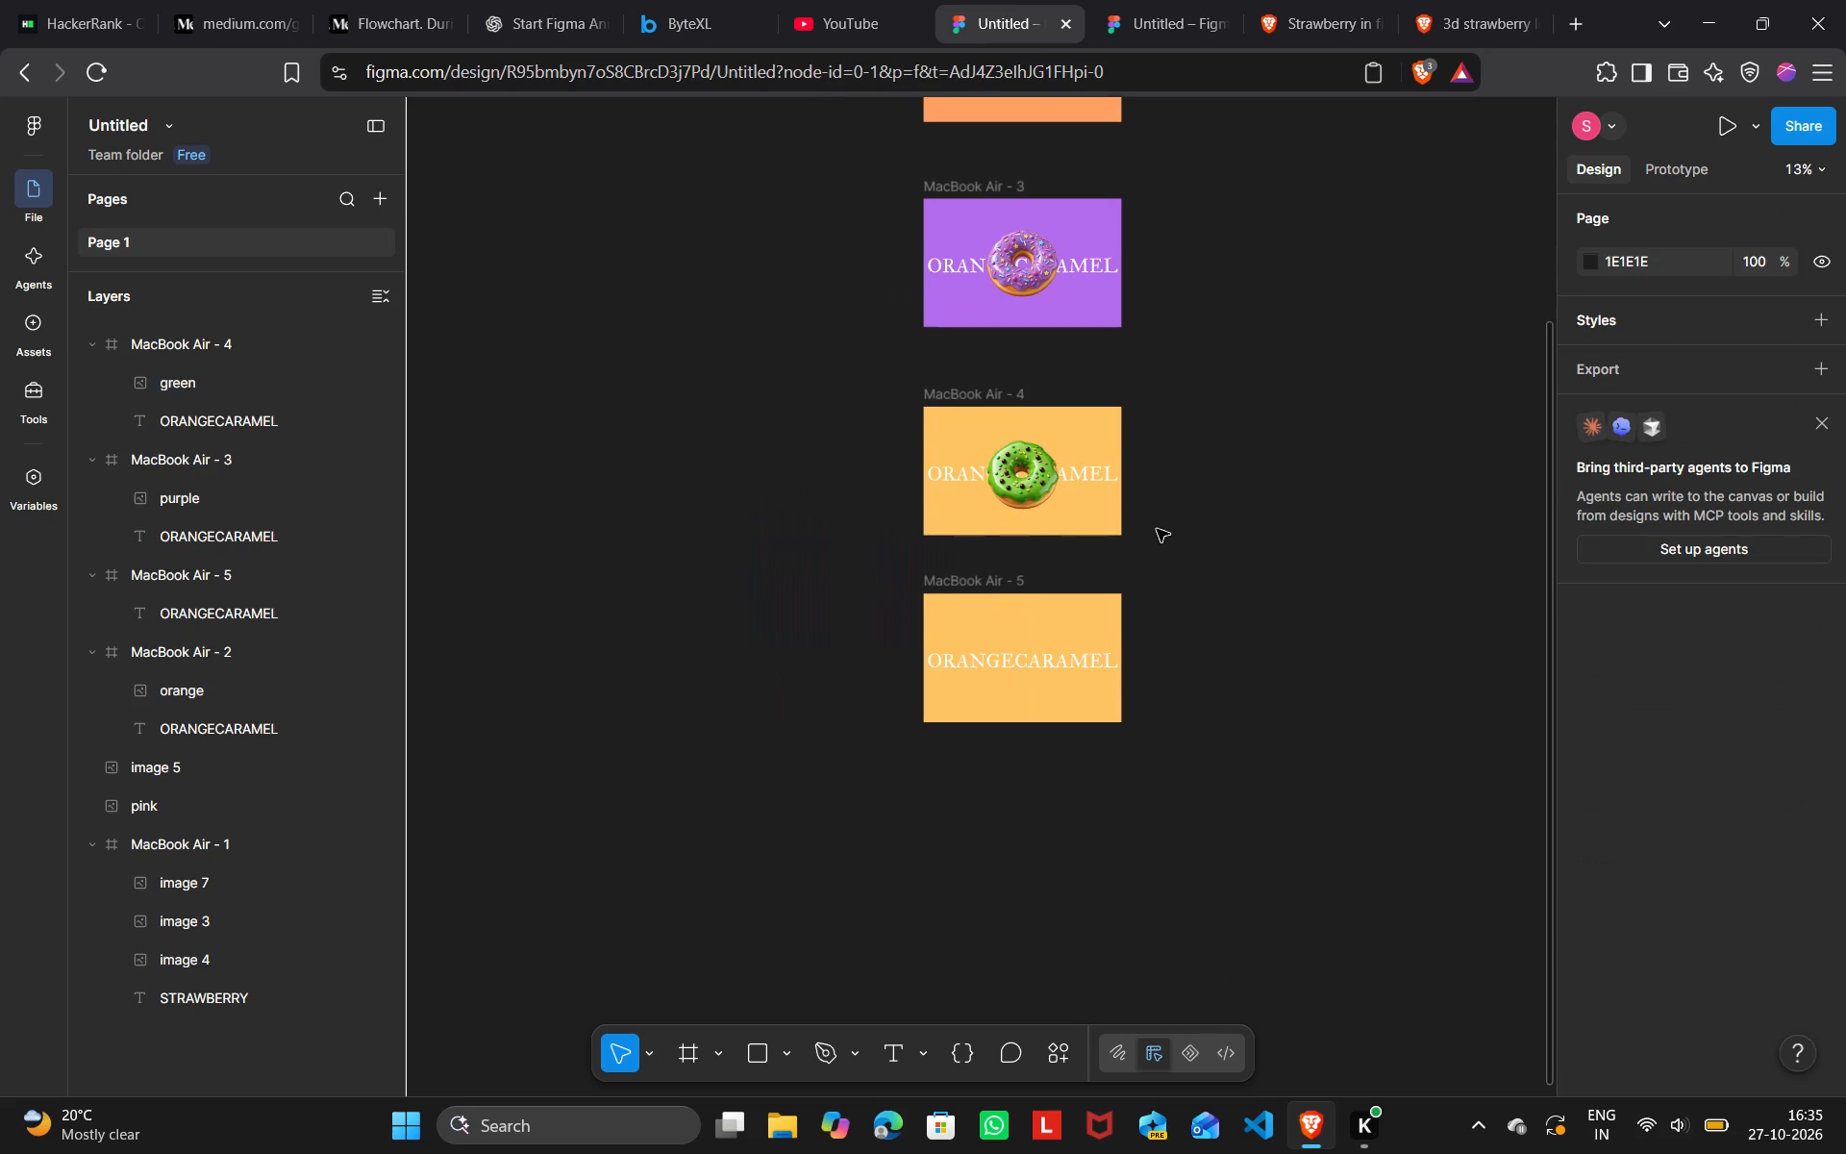
{"action": "scroll", "coordinate": [1157, 529], "scroll_direction": "right", "scroll_amount": 1}
{"action": "scroll", "coordinate": [1157, 529], "scroll_direction": "left", "scroll_amount": 1}
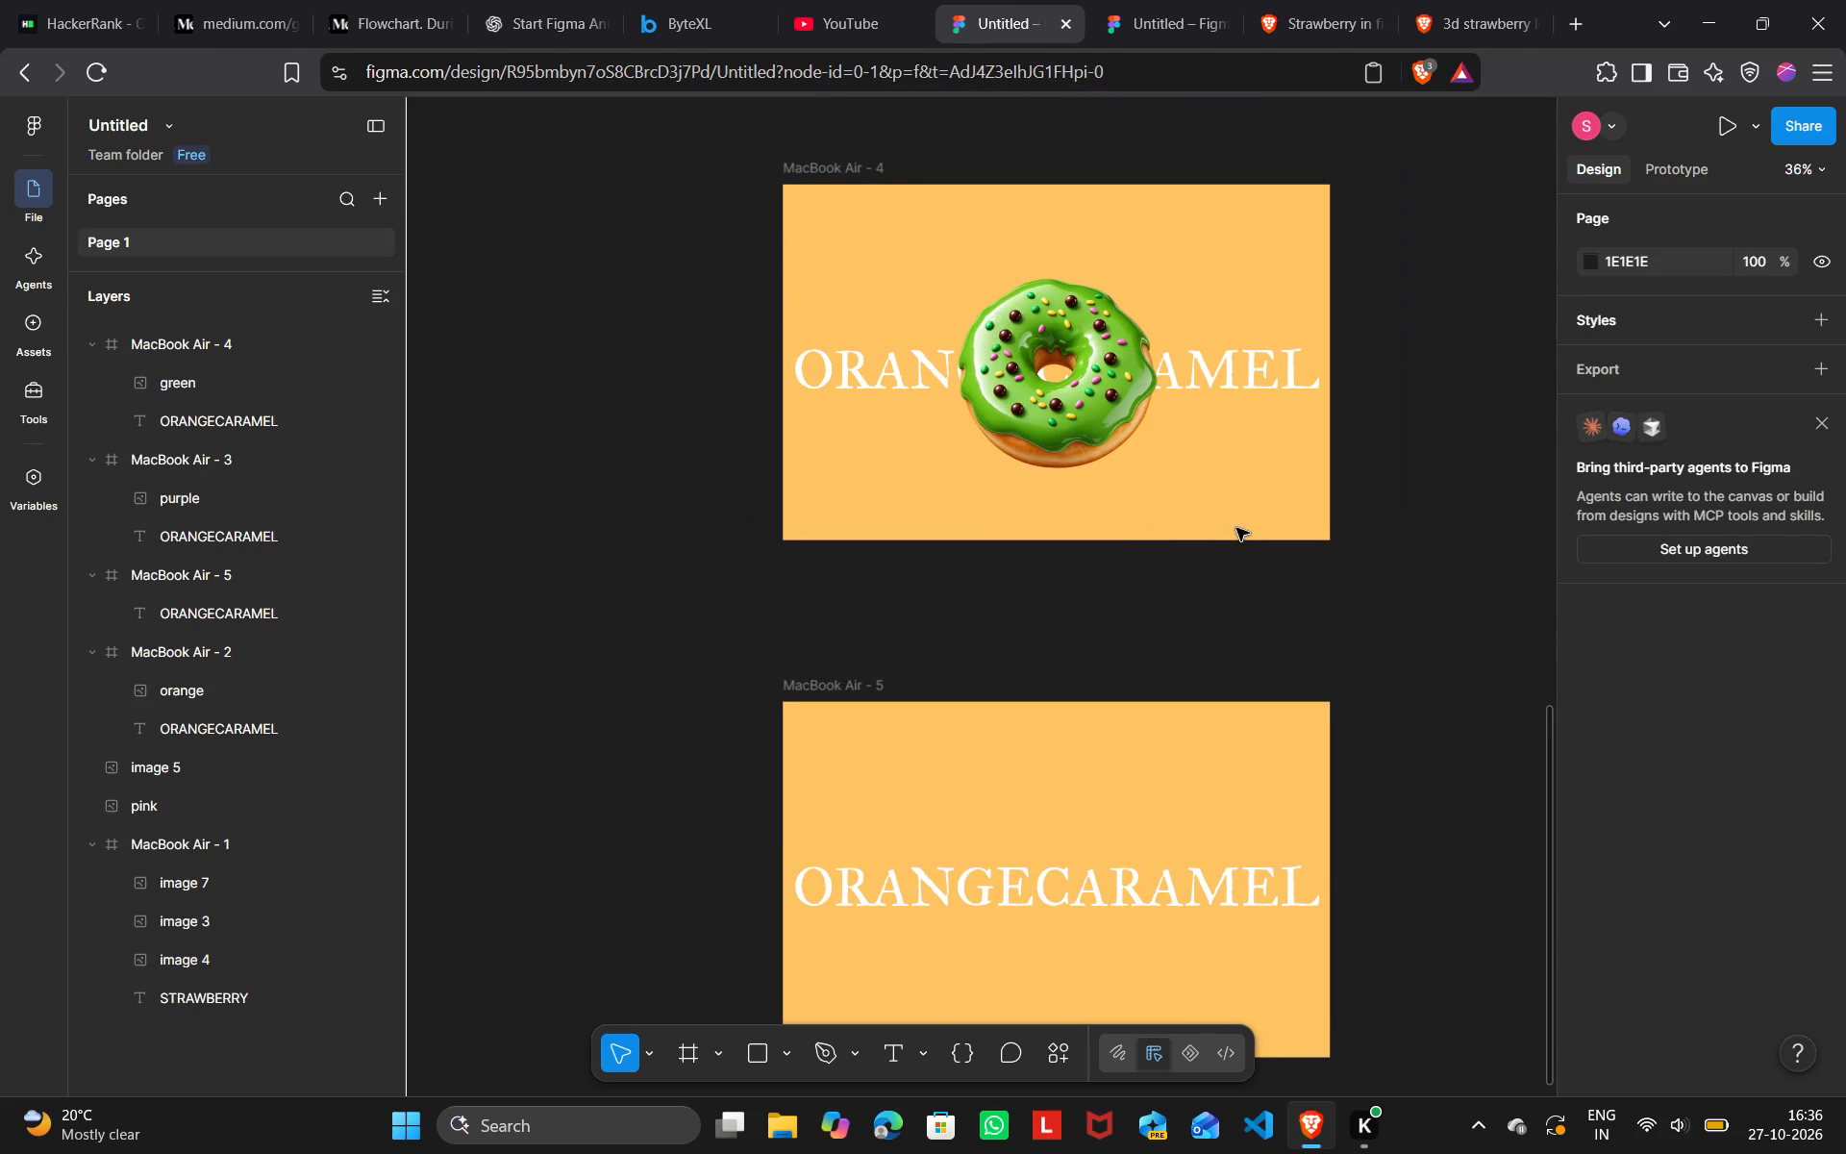
{"action": "left_click", "coordinate": [868, 166]}
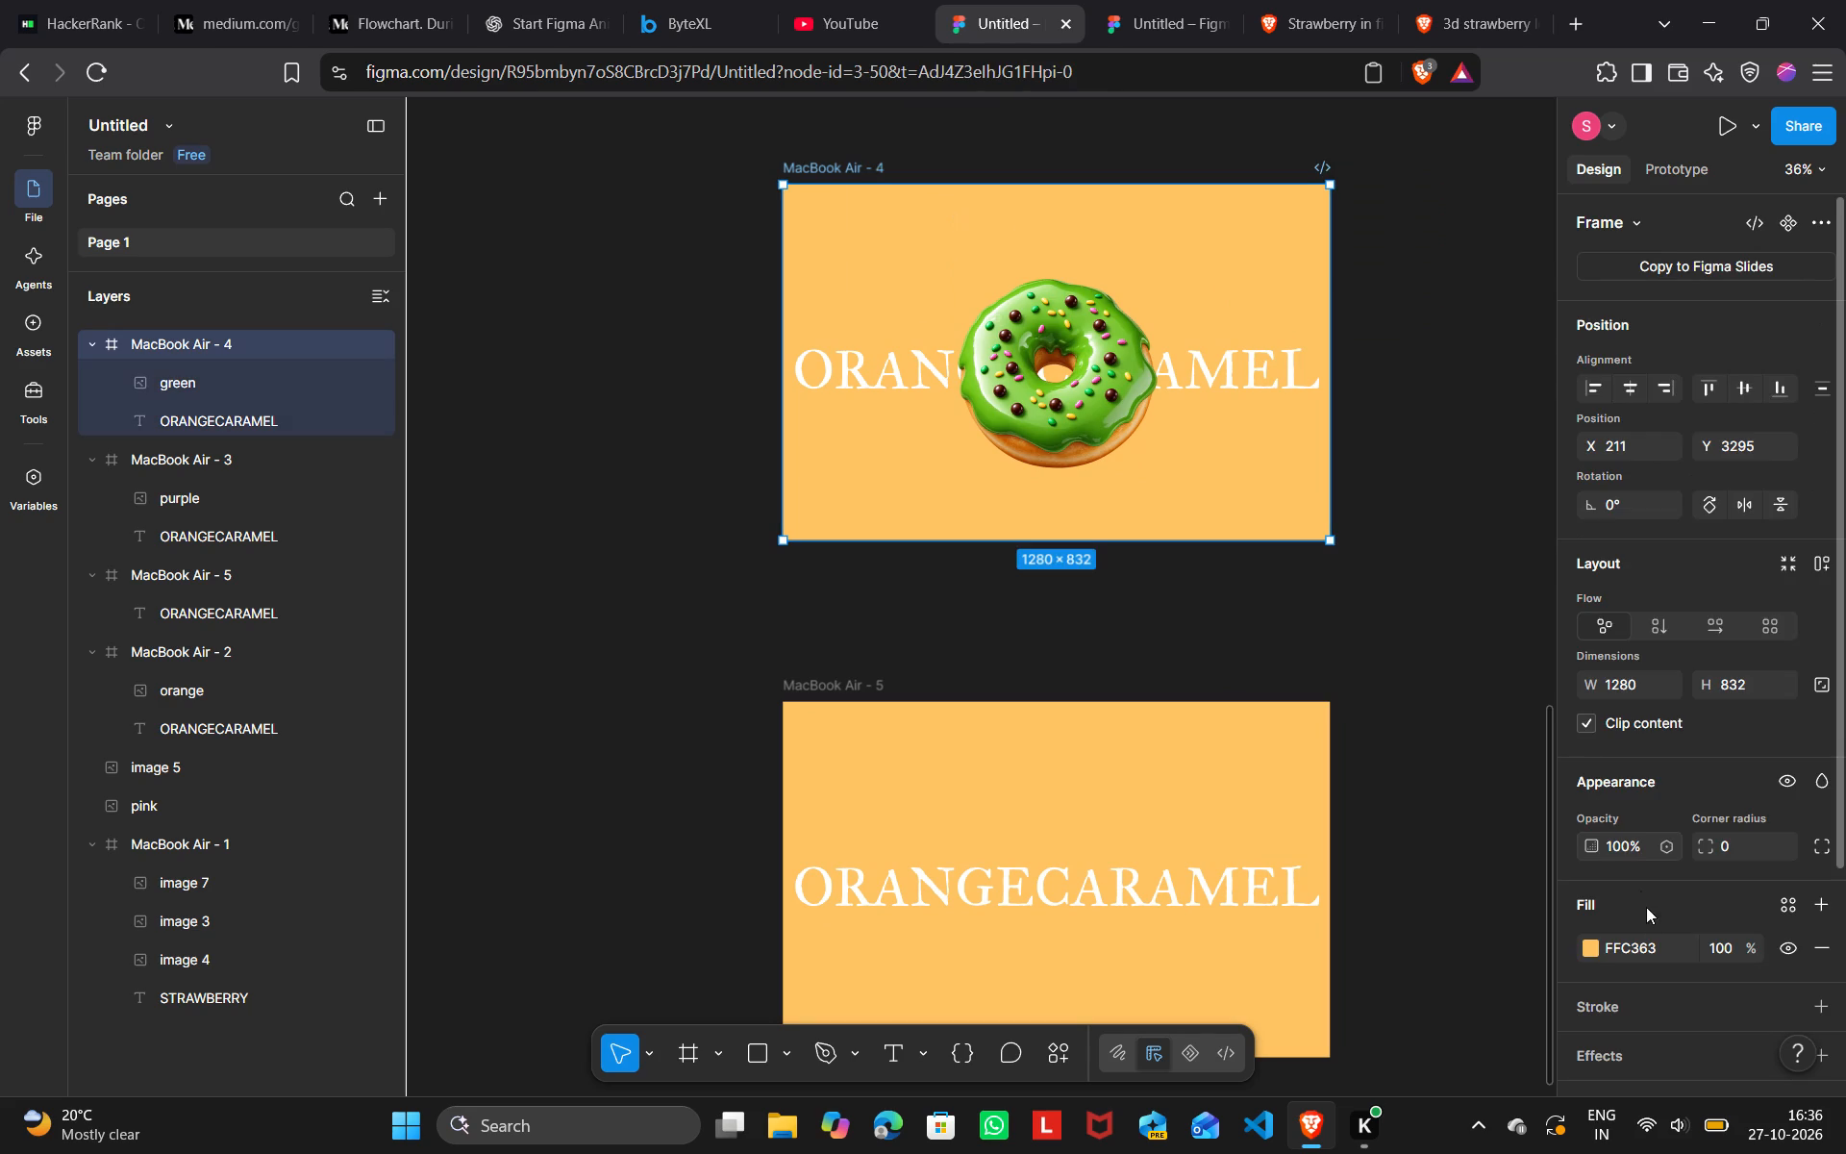
{"action": "left_click", "coordinate": [1598, 945]}
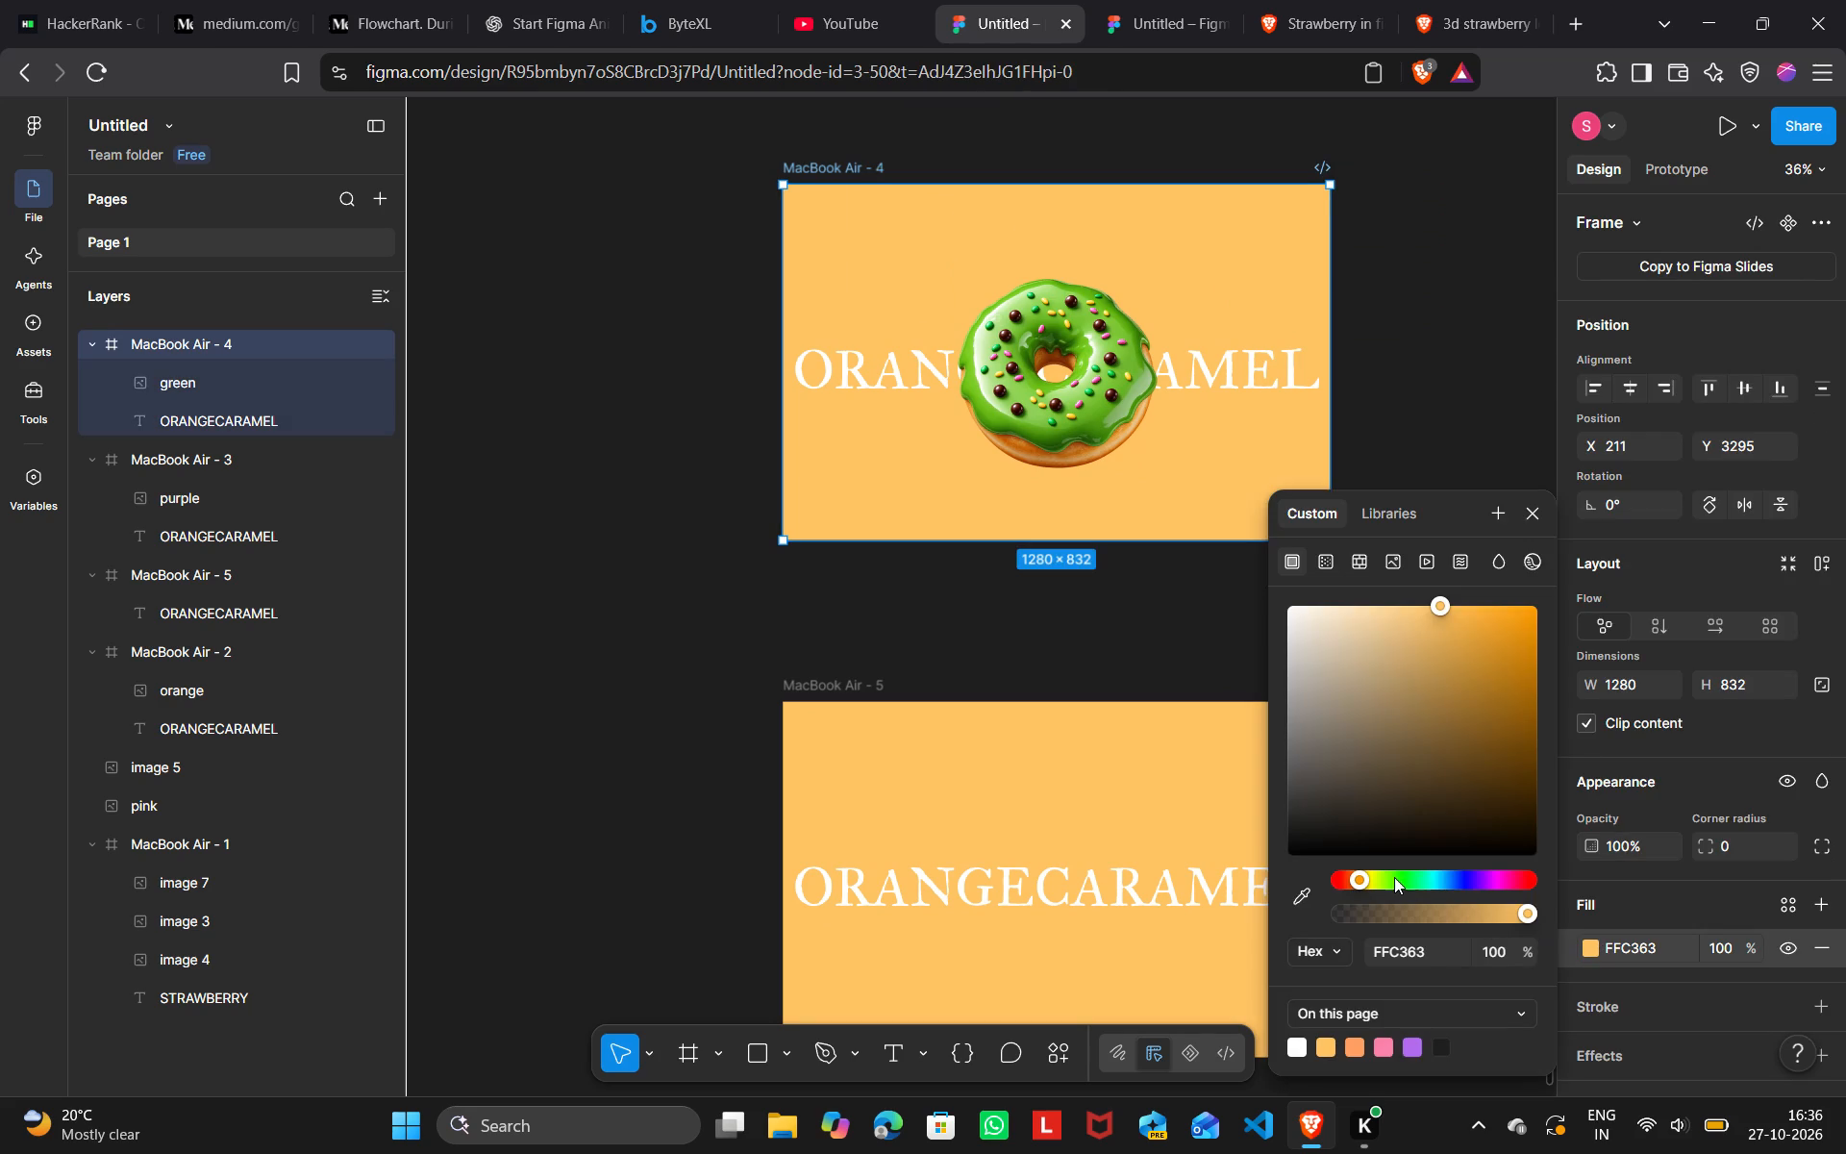
{"action": "left_click", "coordinate": [1392, 877]}
{"action": "left_click_drag", "start_coordinate": [1392, 877], "coordinate": [1402, 876]}
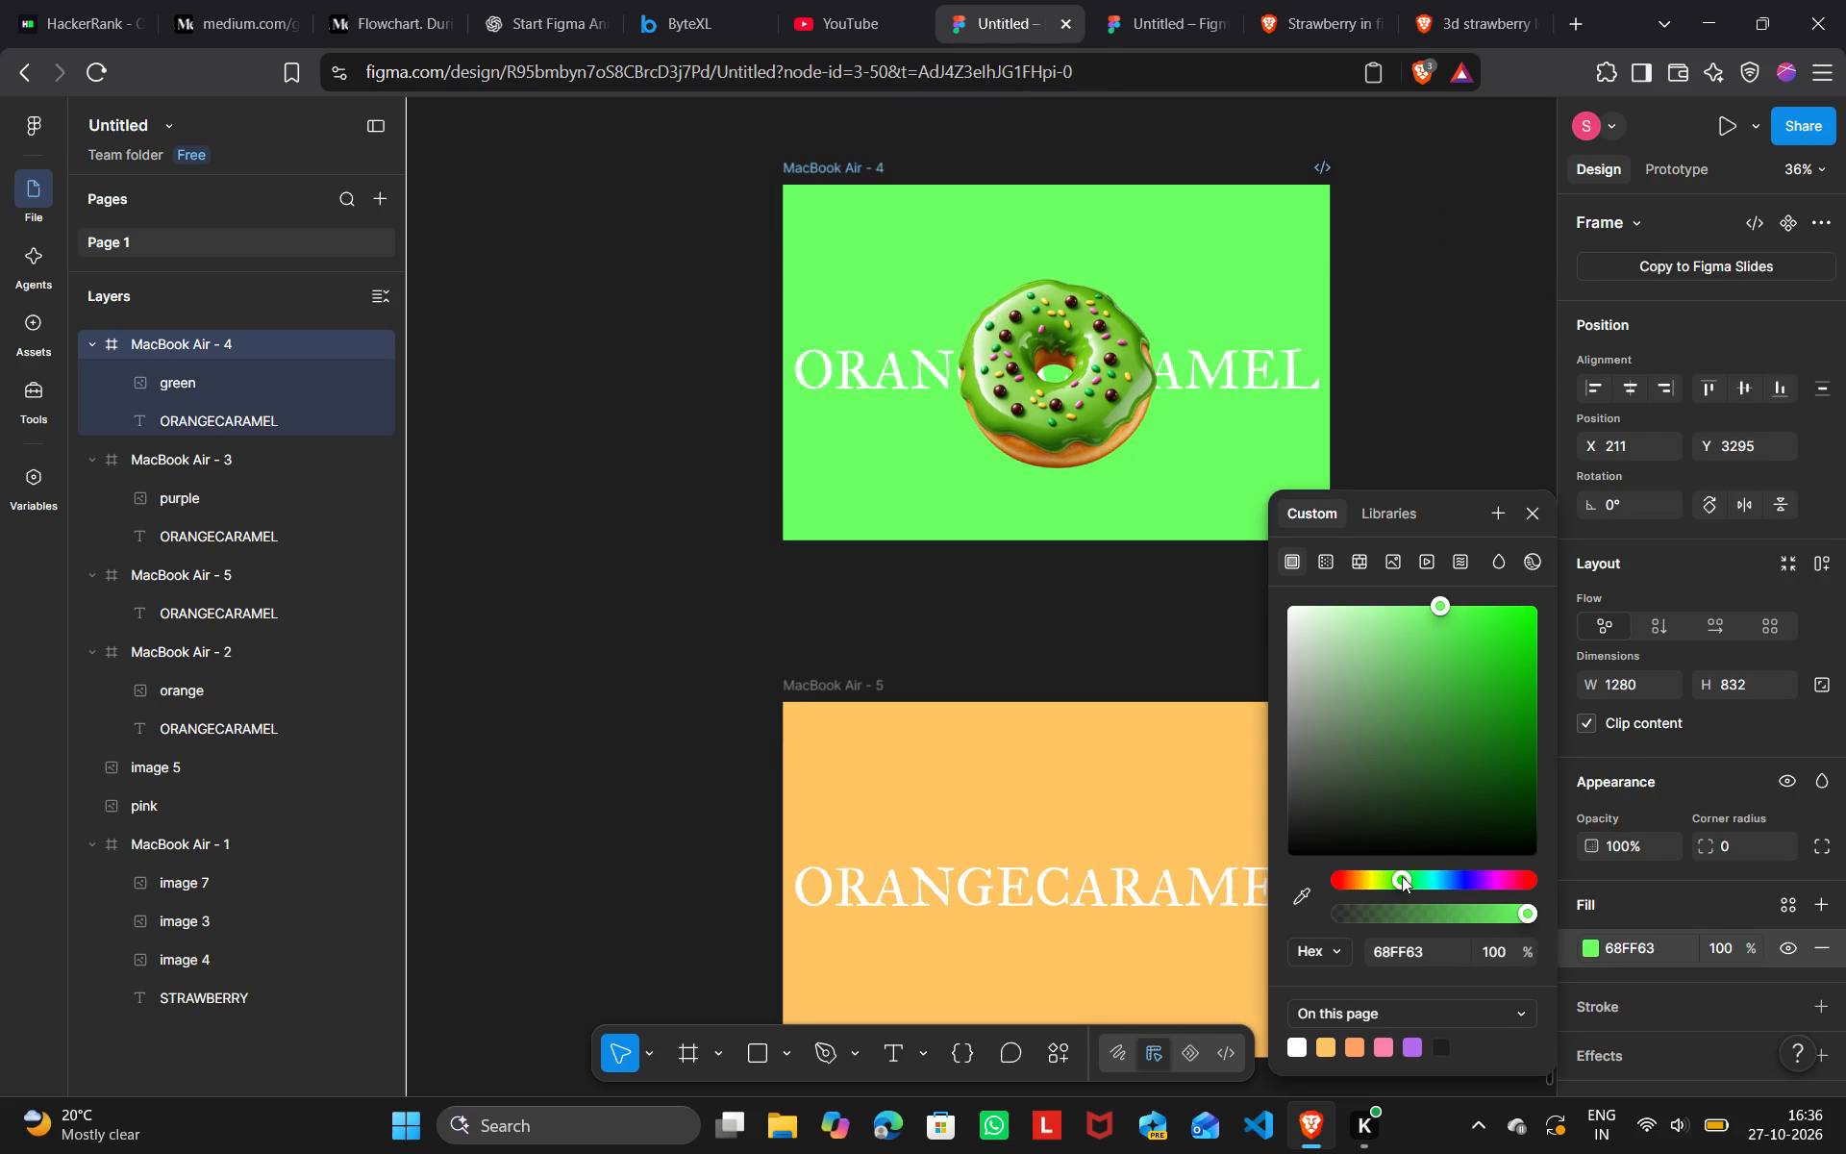
{"action": "left_click_drag", "start_coordinate": [1402, 876], "coordinate": [1402, 872]}
{"action": "left_click", "coordinate": [1524, 645]}
{"action": "left_click_drag", "start_coordinate": [1524, 645], "coordinate": [1527, 653]}
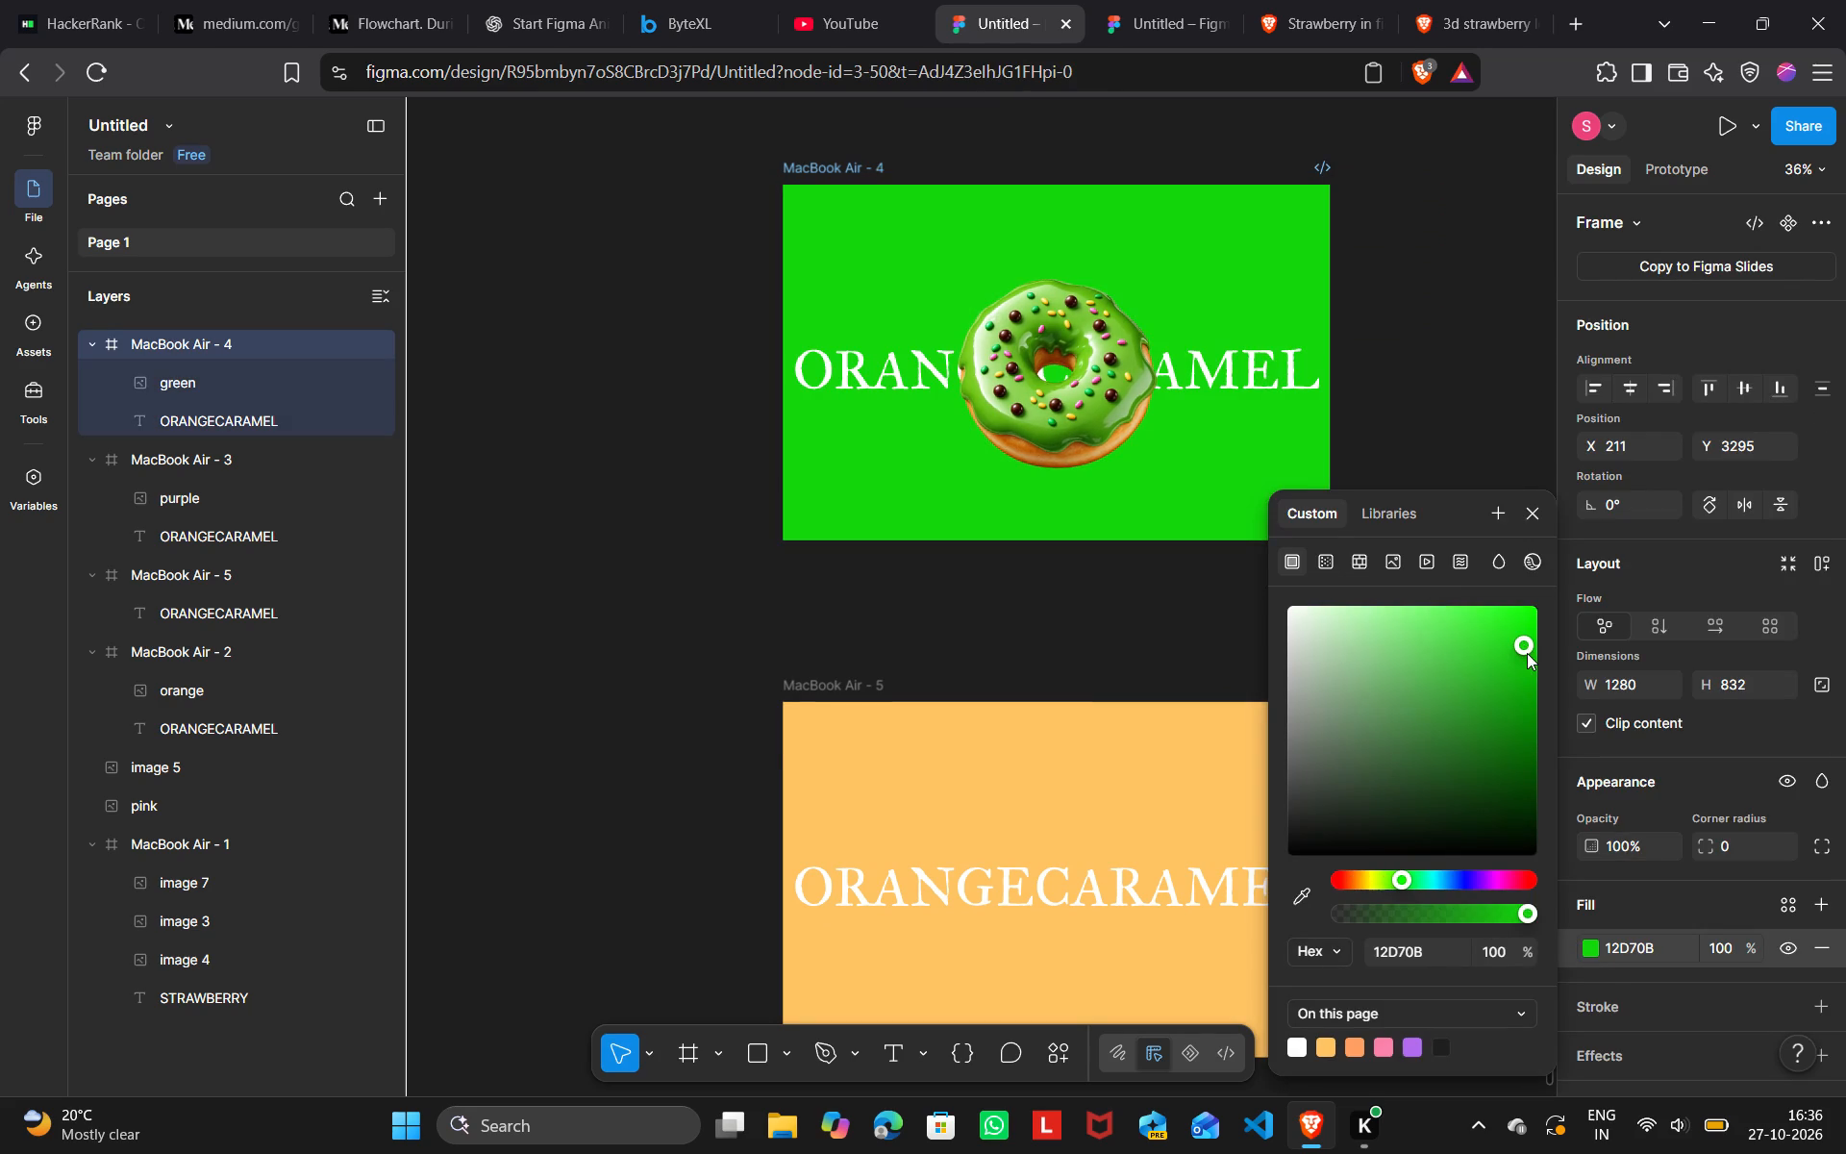
{"action": "left_click_drag", "start_coordinate": [1527, 653], "coordinate": [1535, 660]}
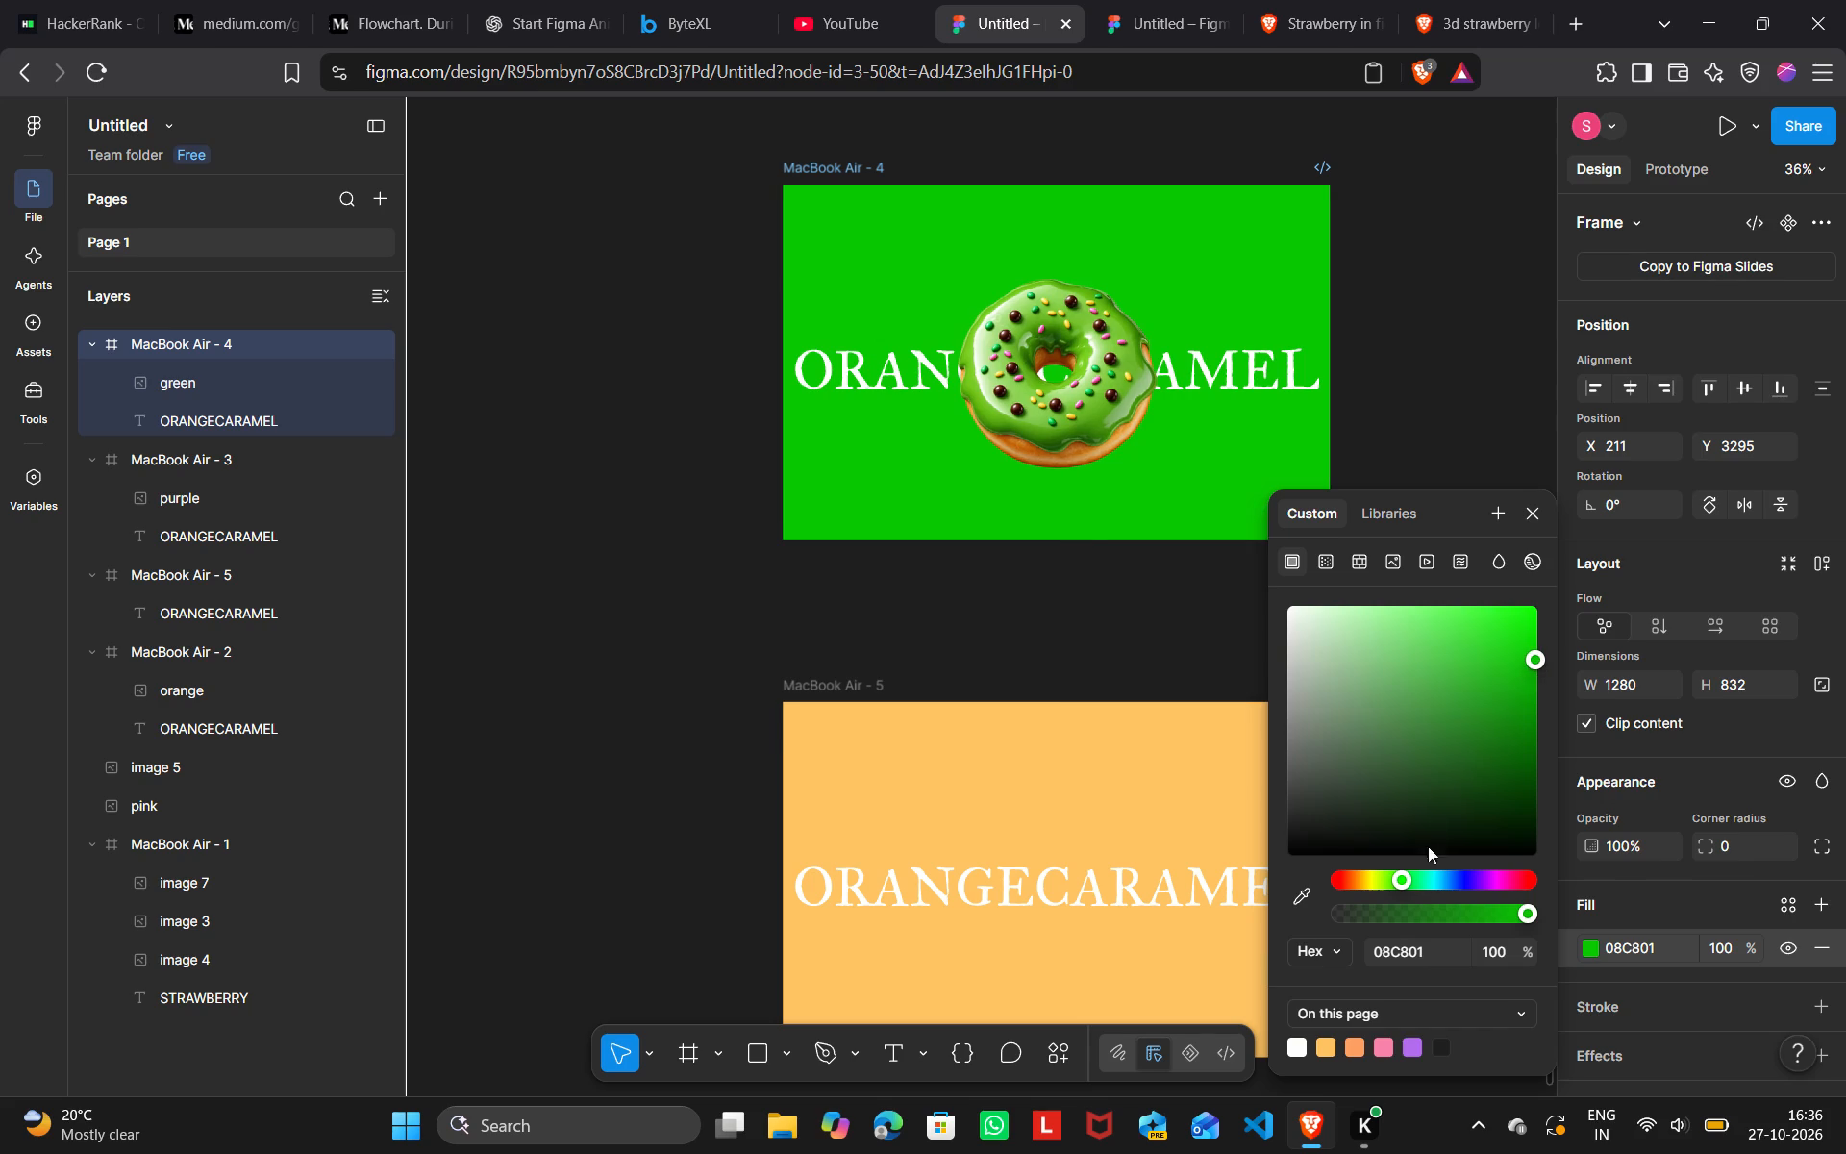
{"action": "left_click", "coordinate": [1436, 303]}
Change the MacBook Air - 5 frame's fill to the brown 8A5A0C.
{"action": "scroll", "coordinate": [1436, 303], "scroll_direction": "down", "scroll_amount": 1}
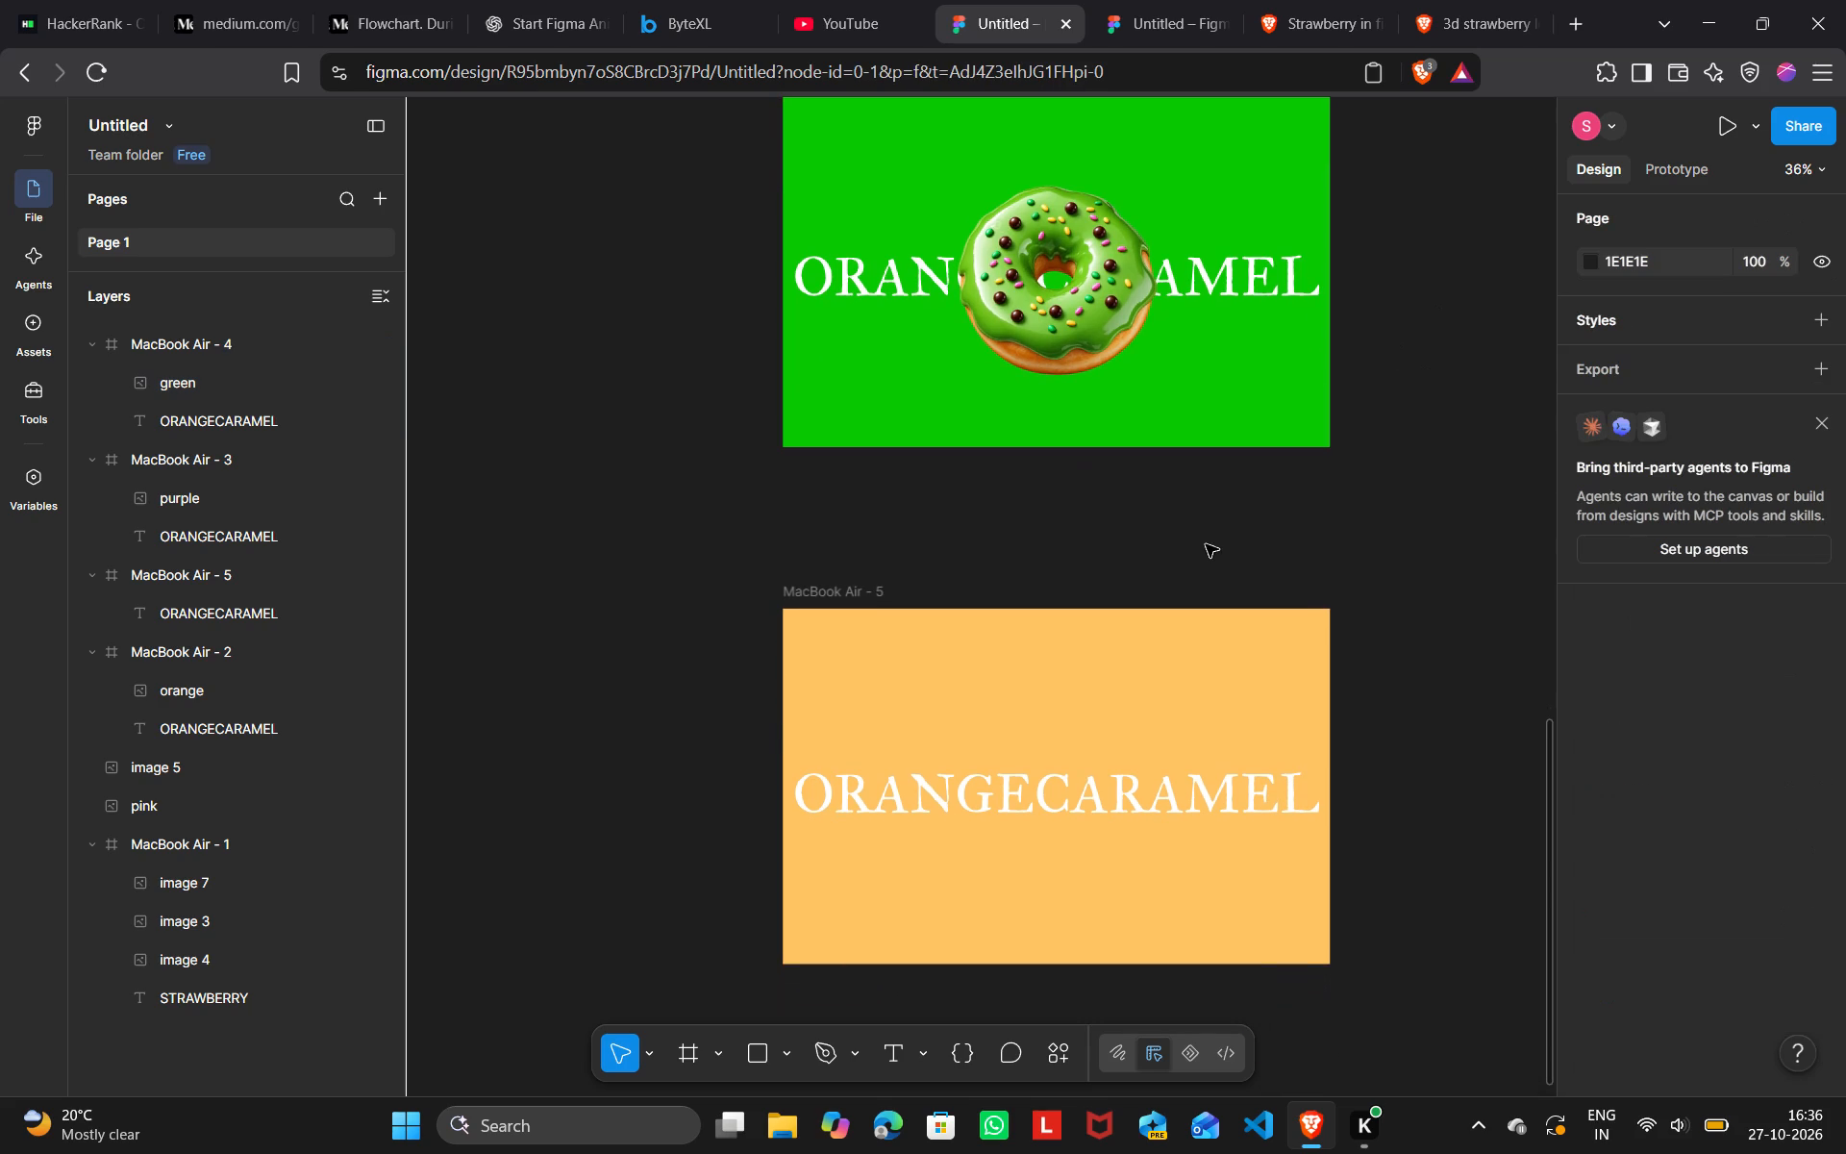
{"action": "left_click", "coordinate": [822, 600]}
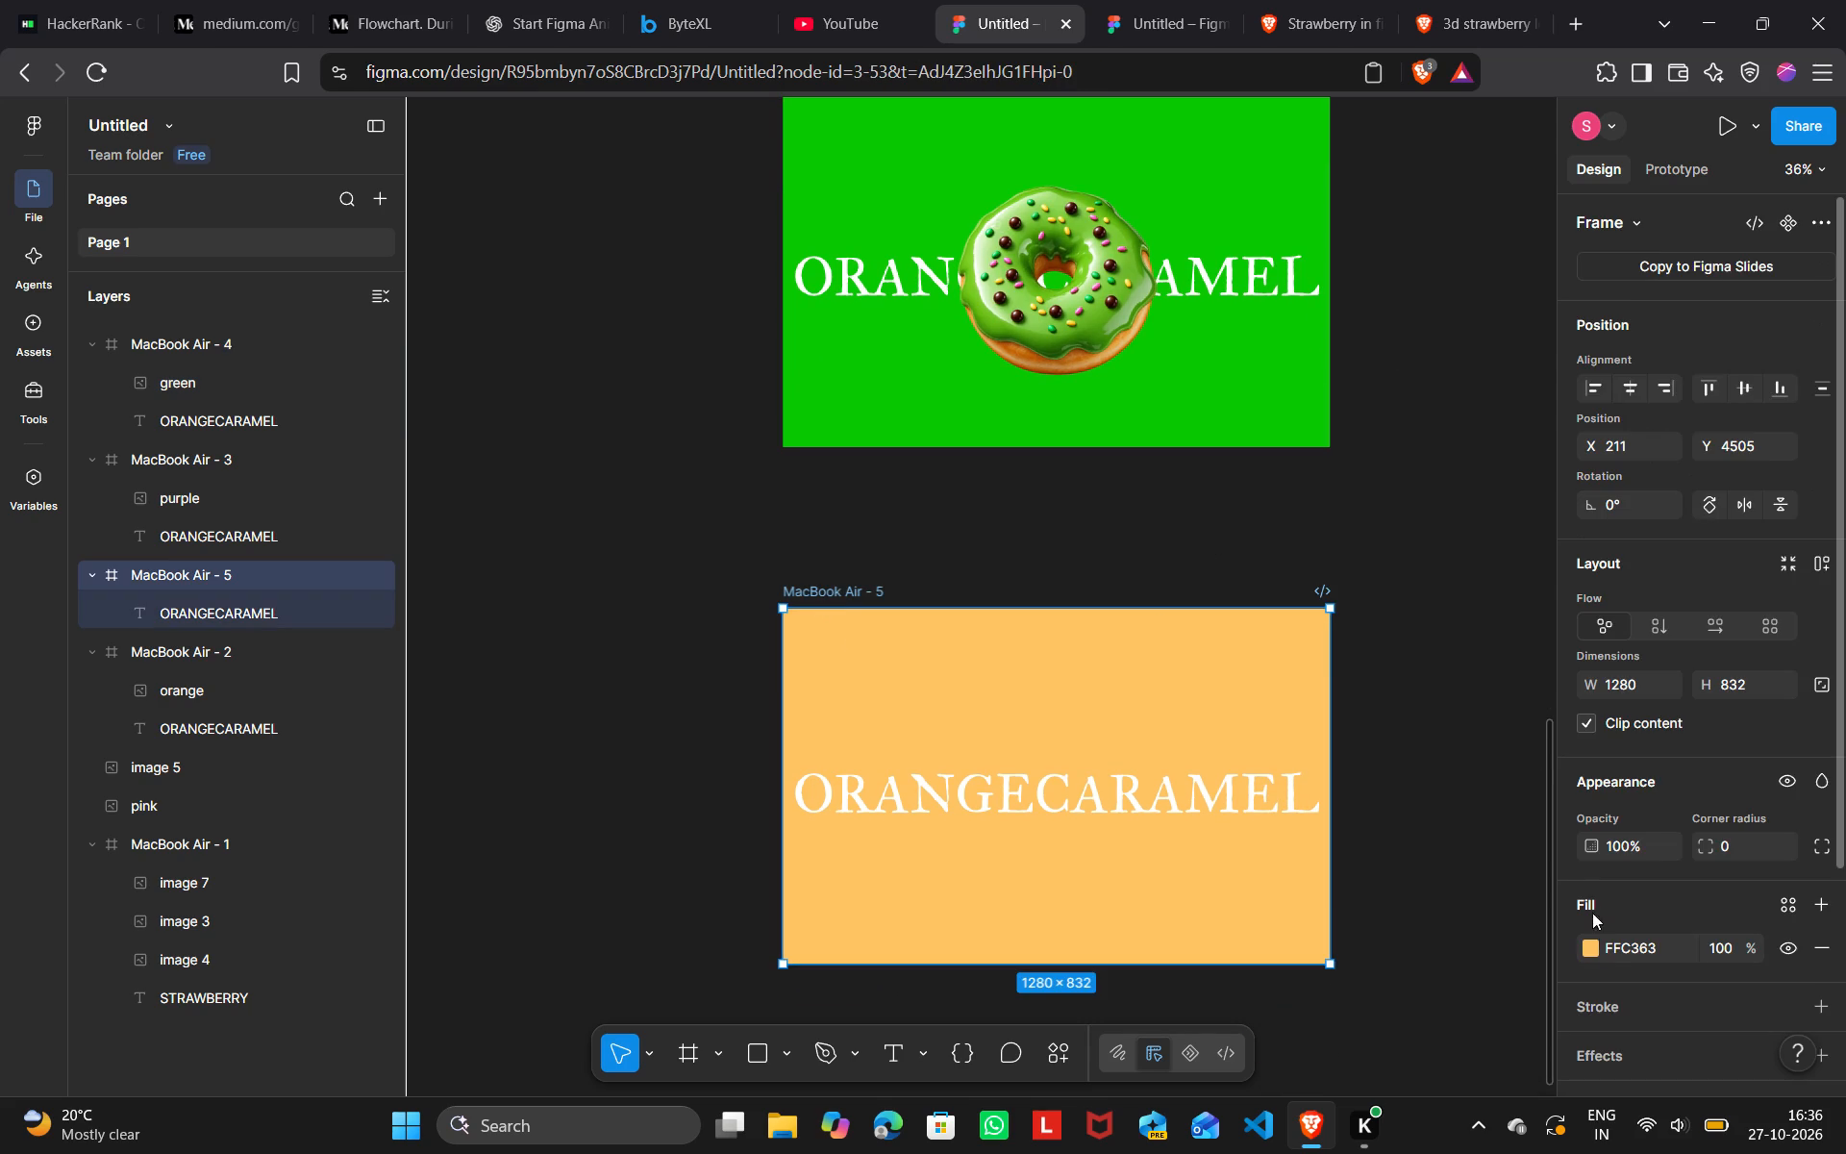
{"action": "left_click_drag", "start_coordinate": [1575, 936], "coordinate": [1591, 947]}
{"action": "left_click", "coordinate": [1591, 947]}
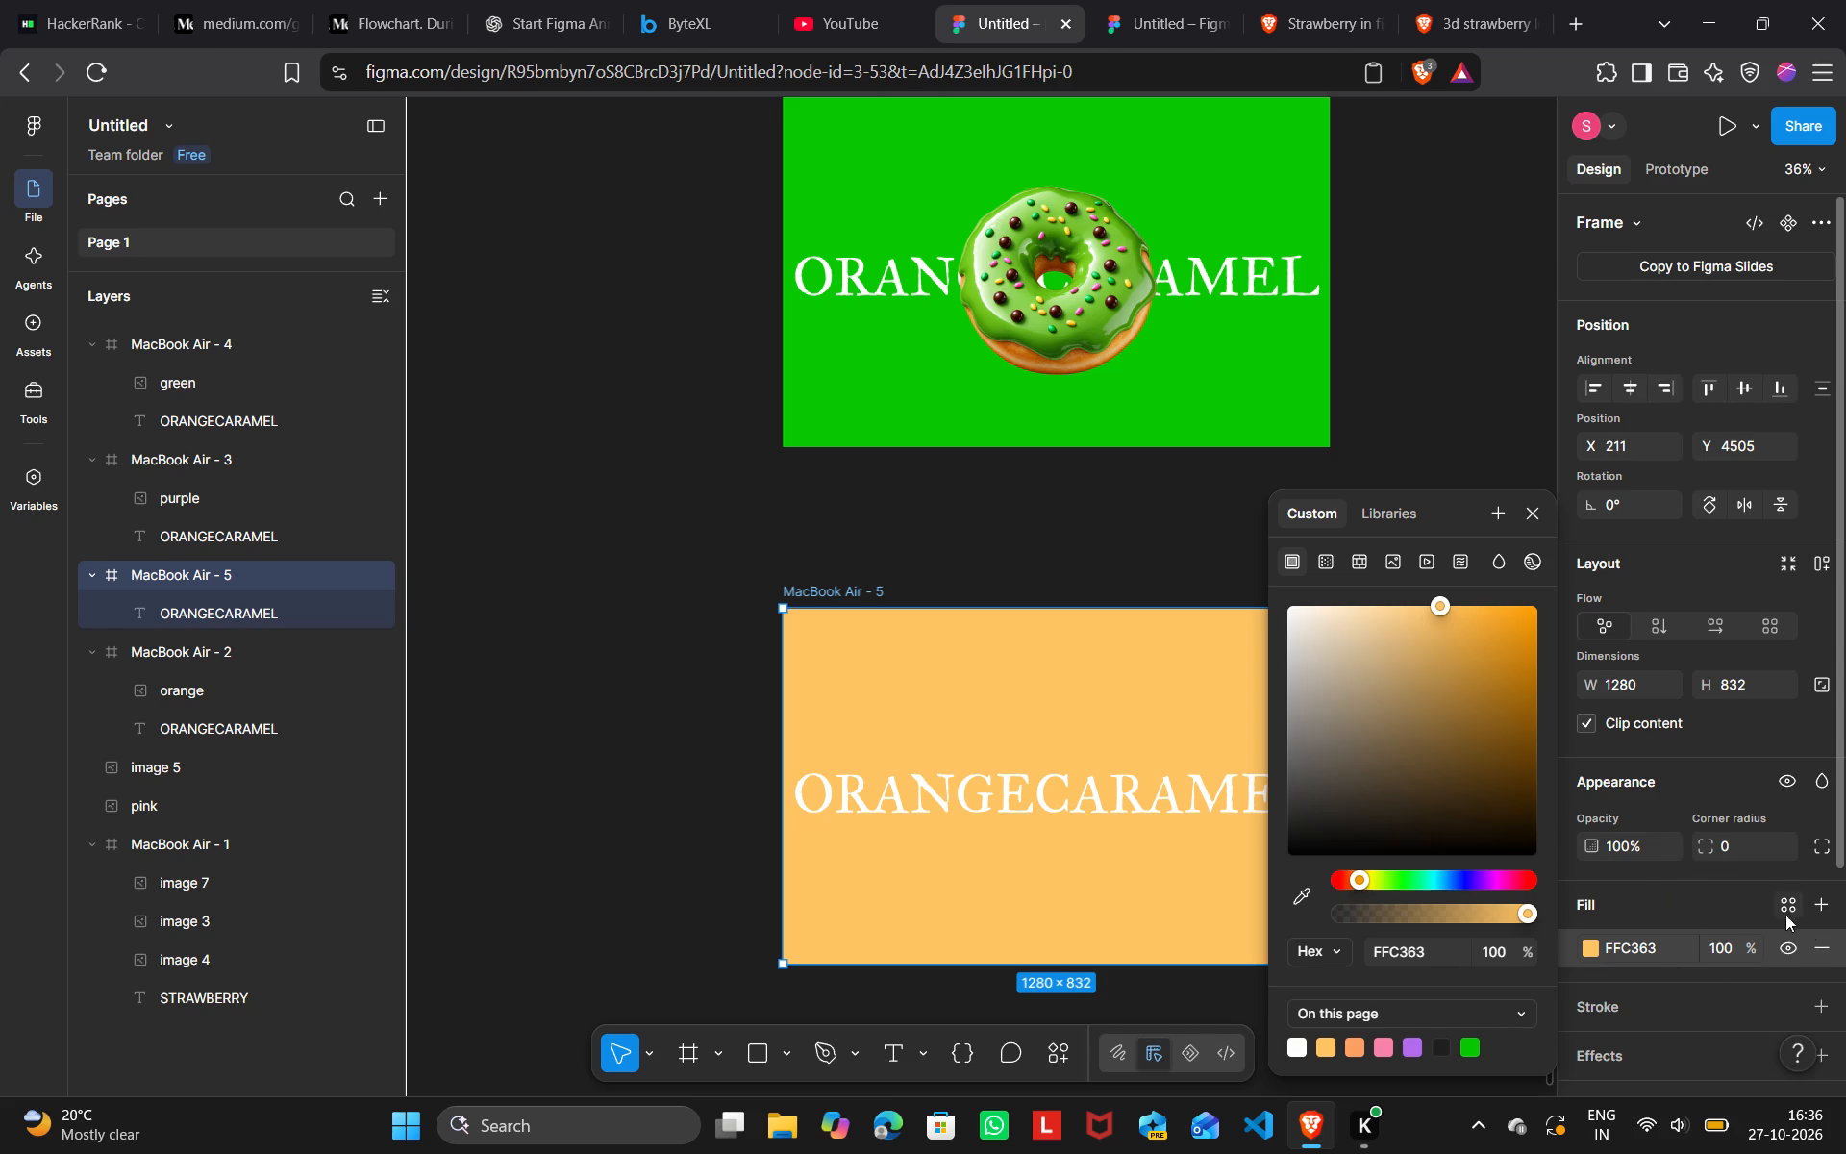
{"action": "left_click", "coordinate": [1681, 911]}
{"action": "left_click", "coordinate": [1592, 936]}
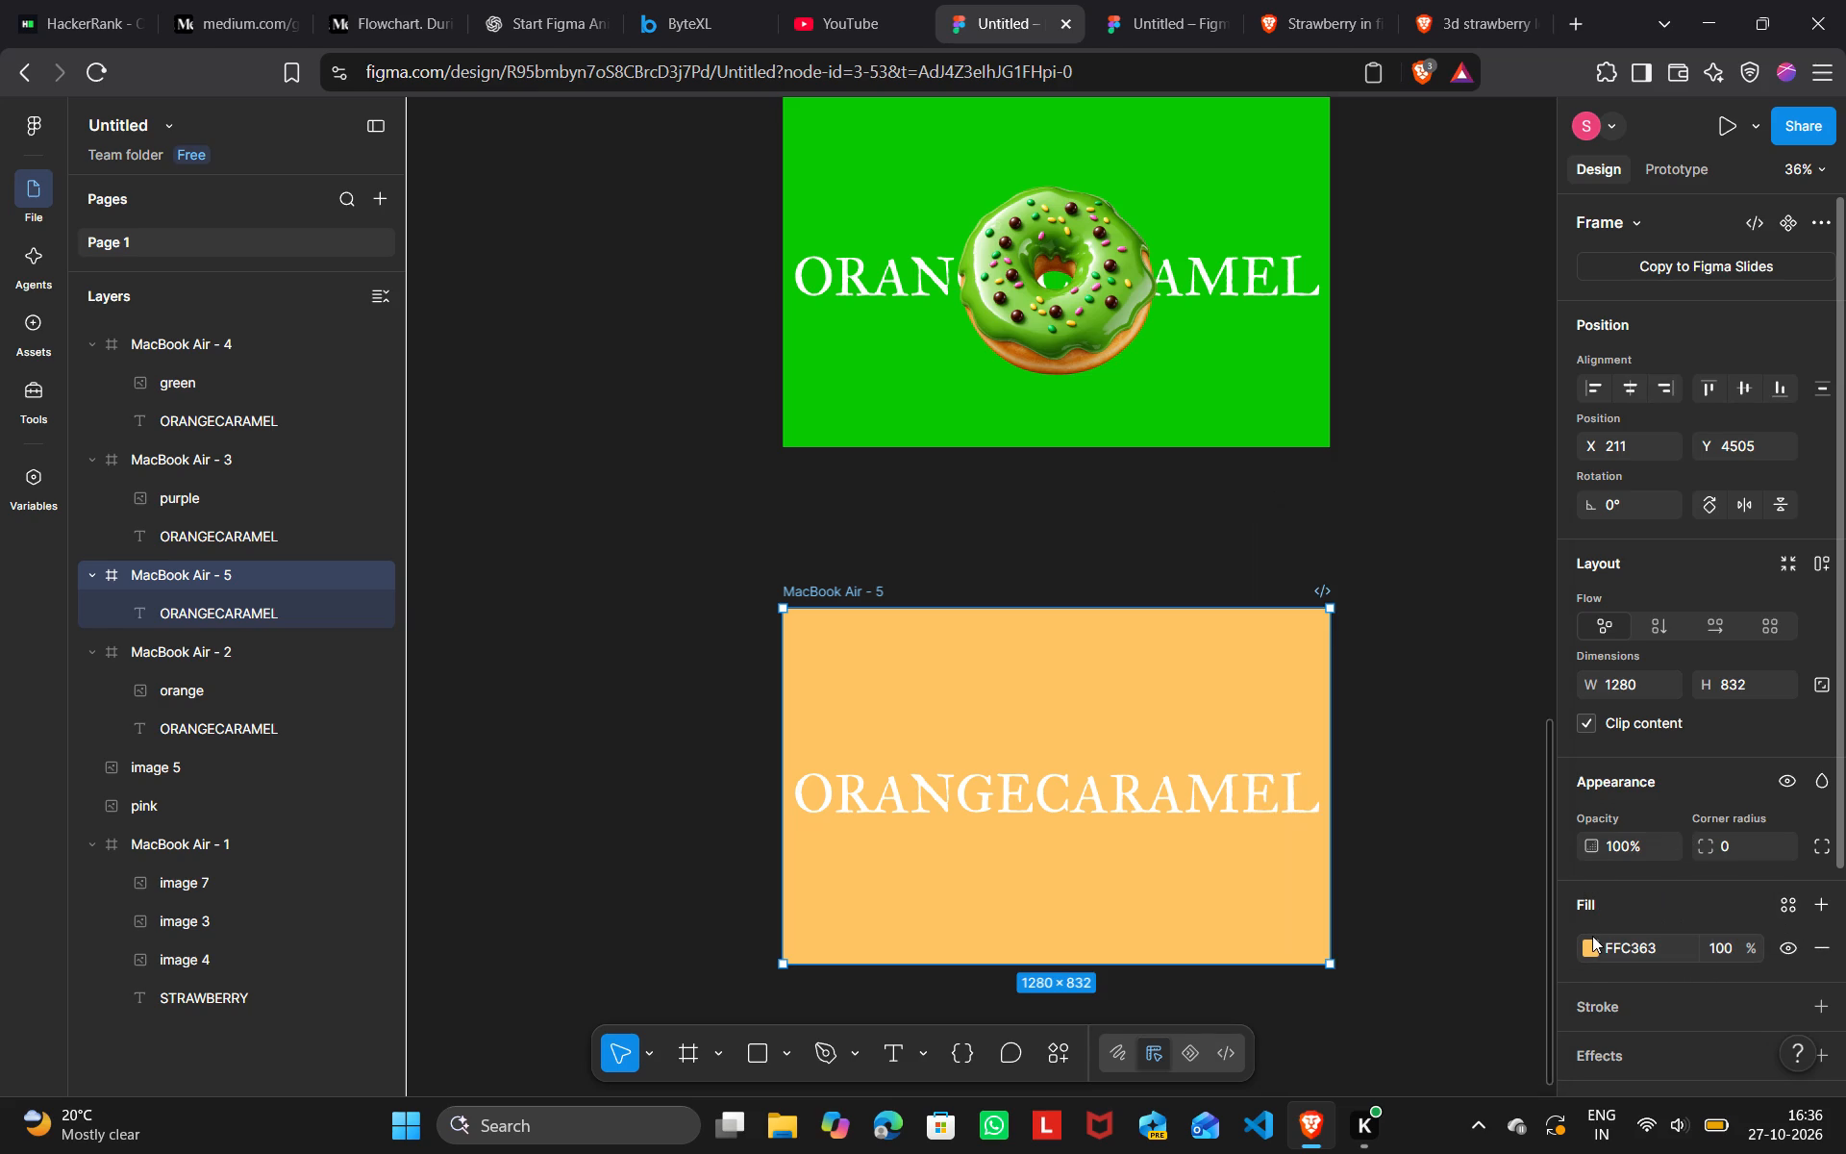
{"action": "left_click", "coordinate": [1592, 950]}
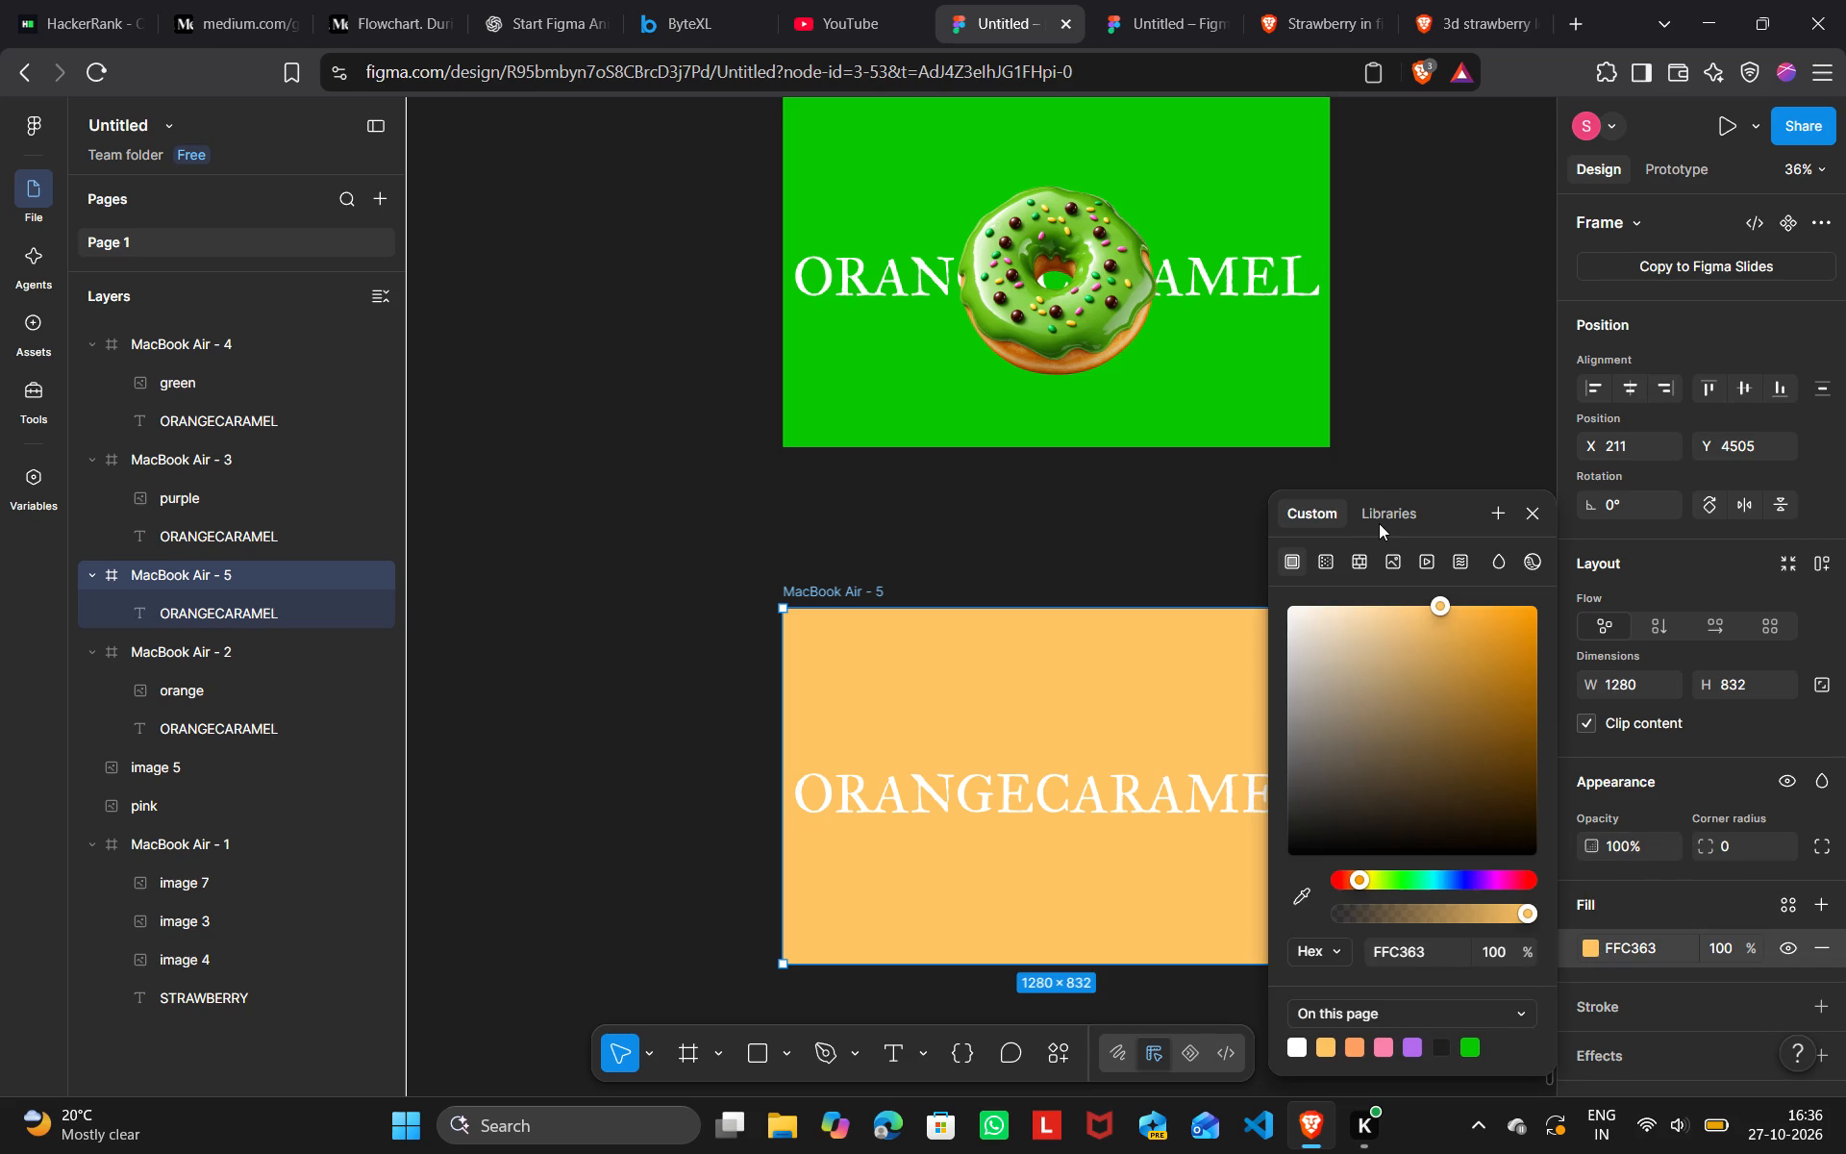
{"action": "left_click", "coordinate": [1513, 1010]}
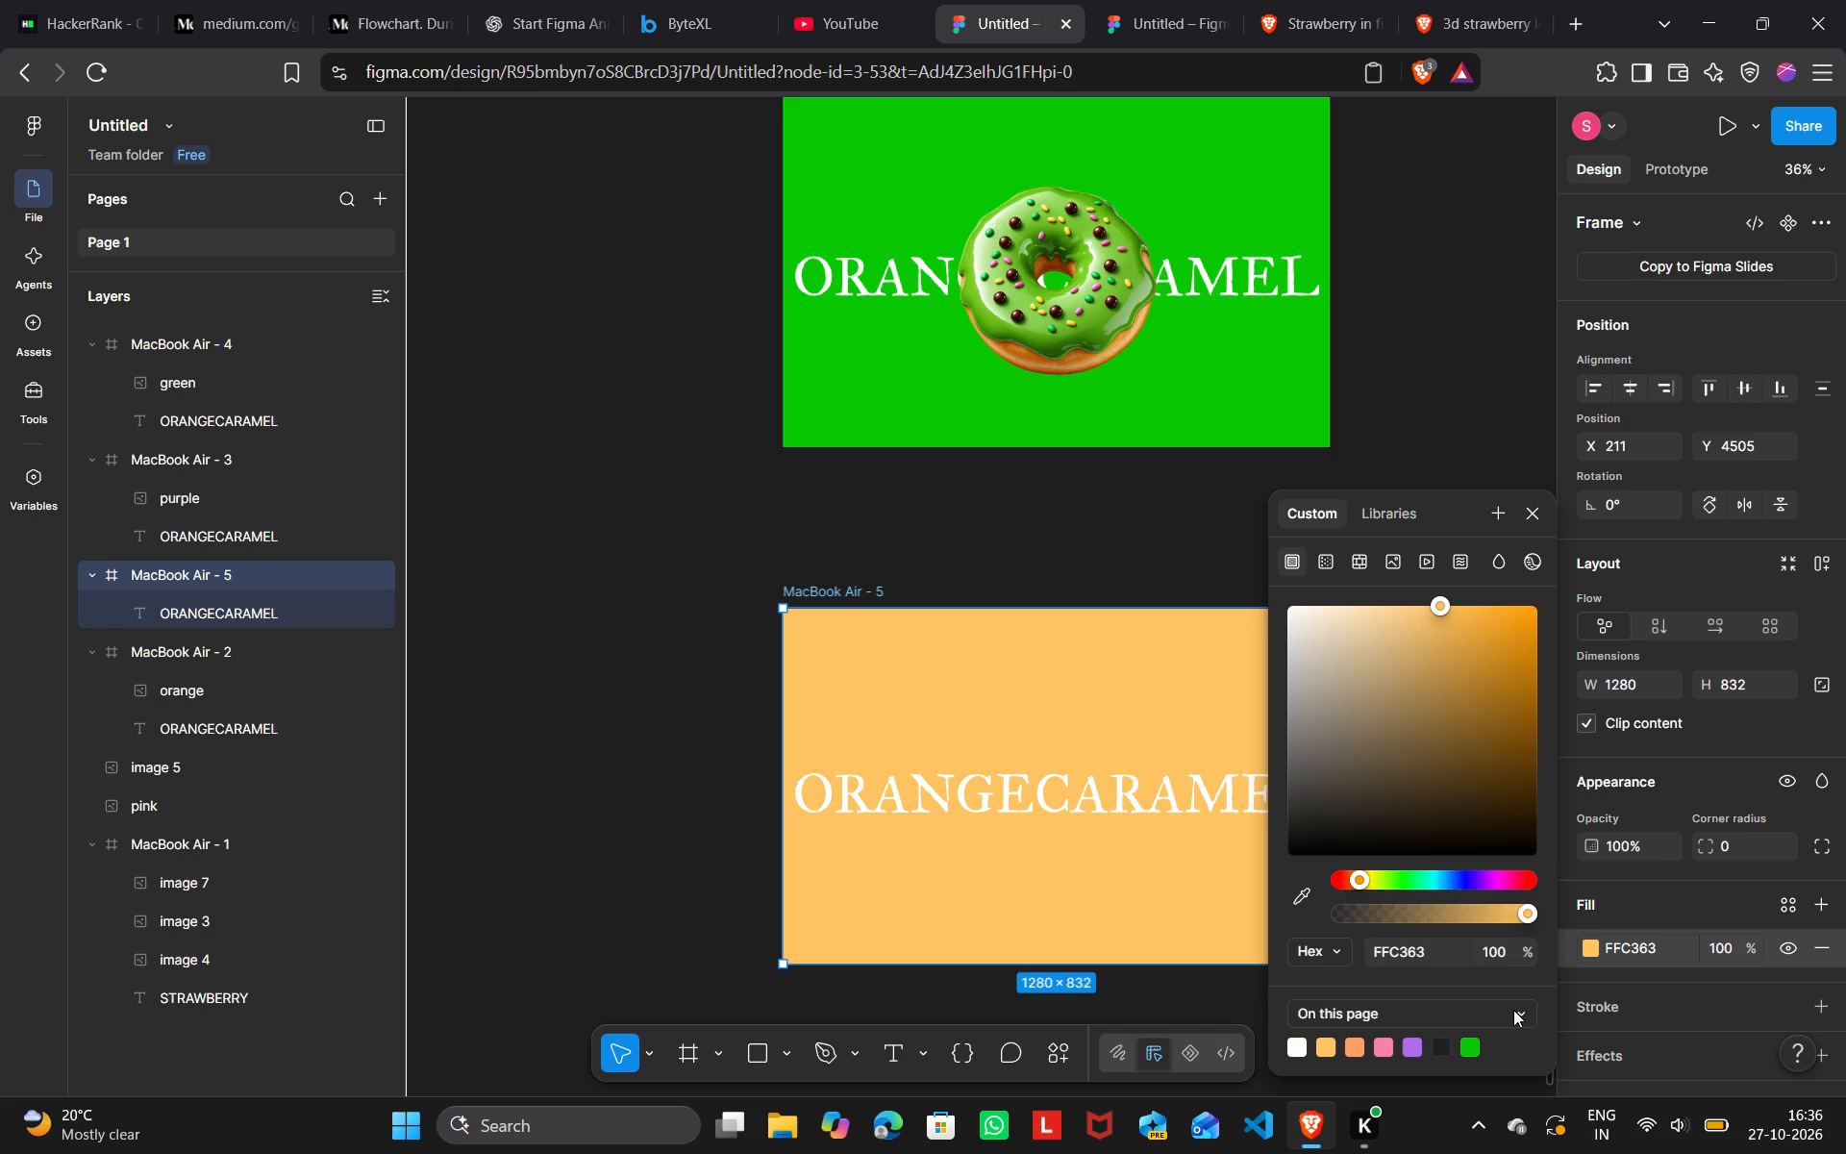
{"action": "left_click", "coordinate": [1513, 1010]}
{"action": "left_click", "coordinate": [1510, 758]}
{"action": "left_click", "coordinate": [1515, 720]}
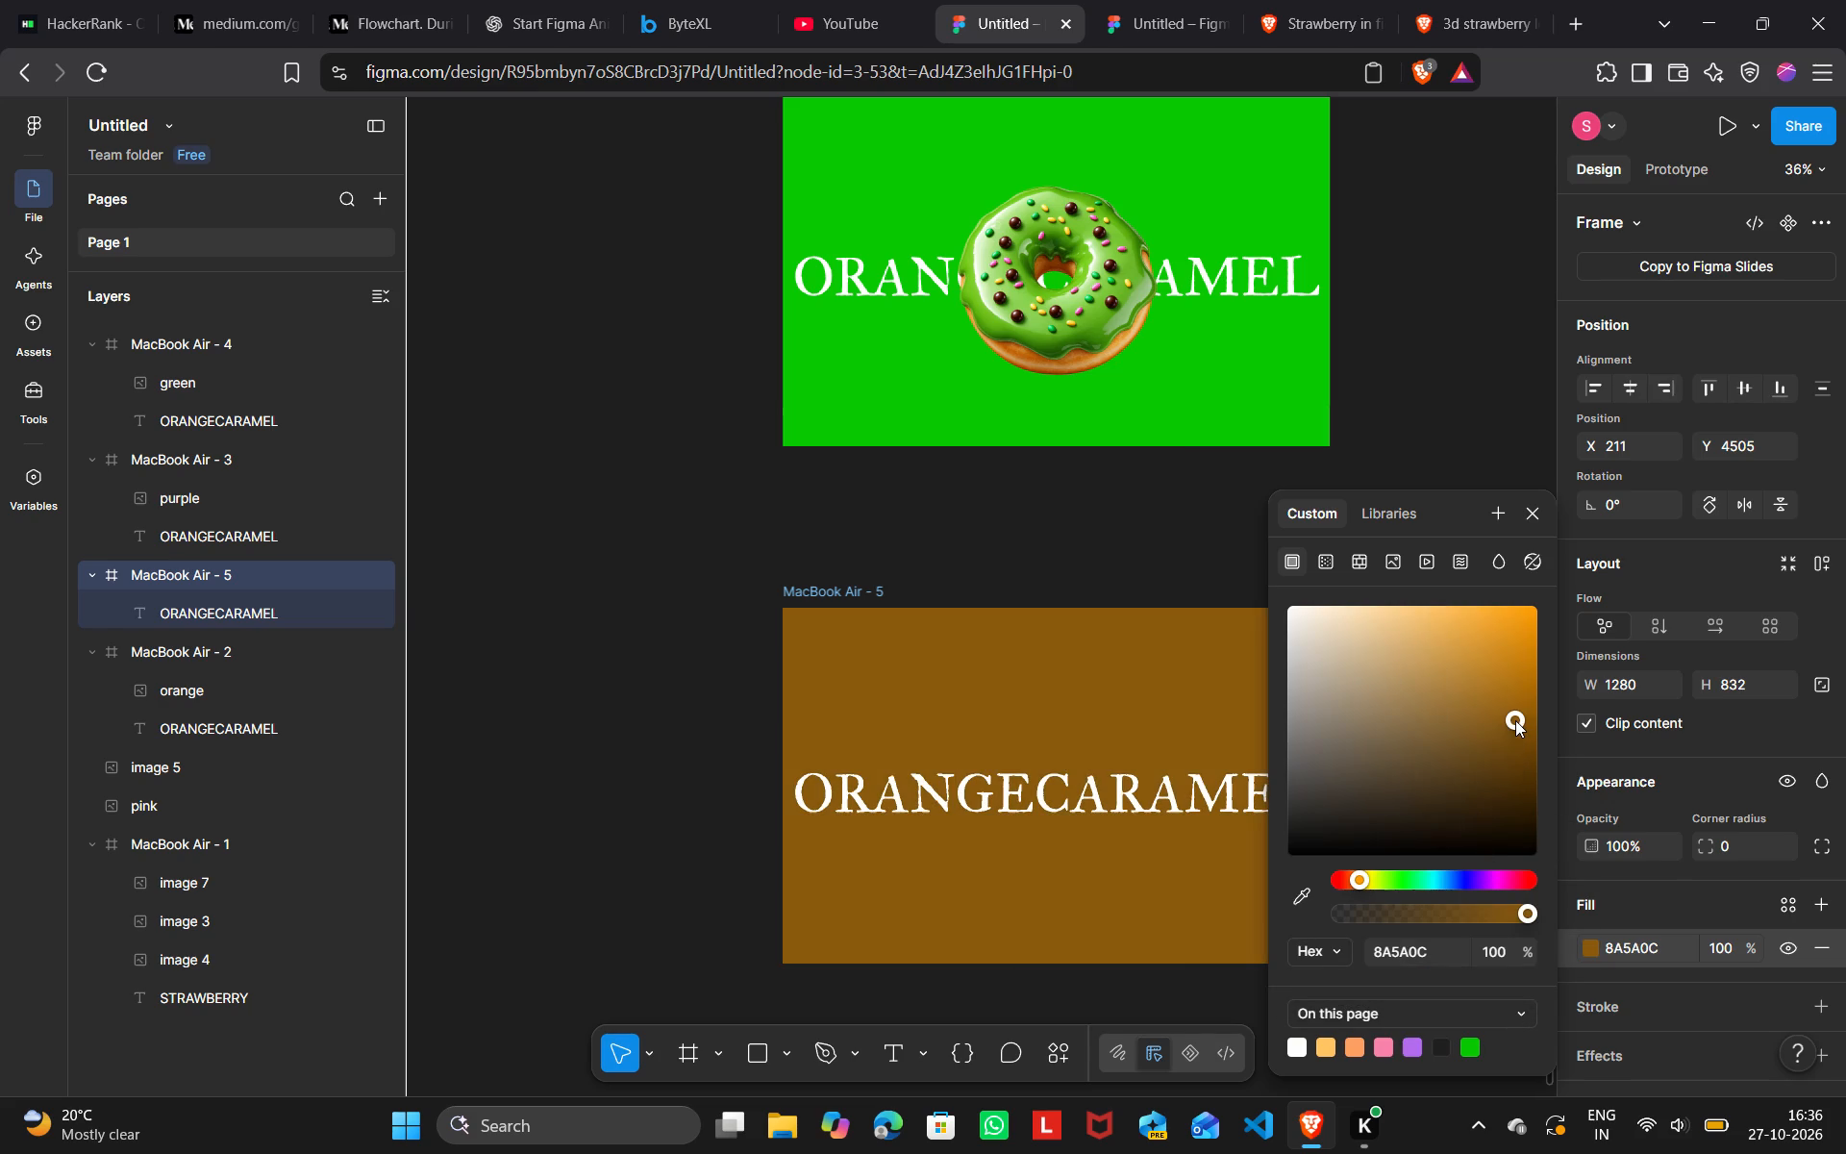
{"action": "left_click", "coordinate": [1427, 298]}
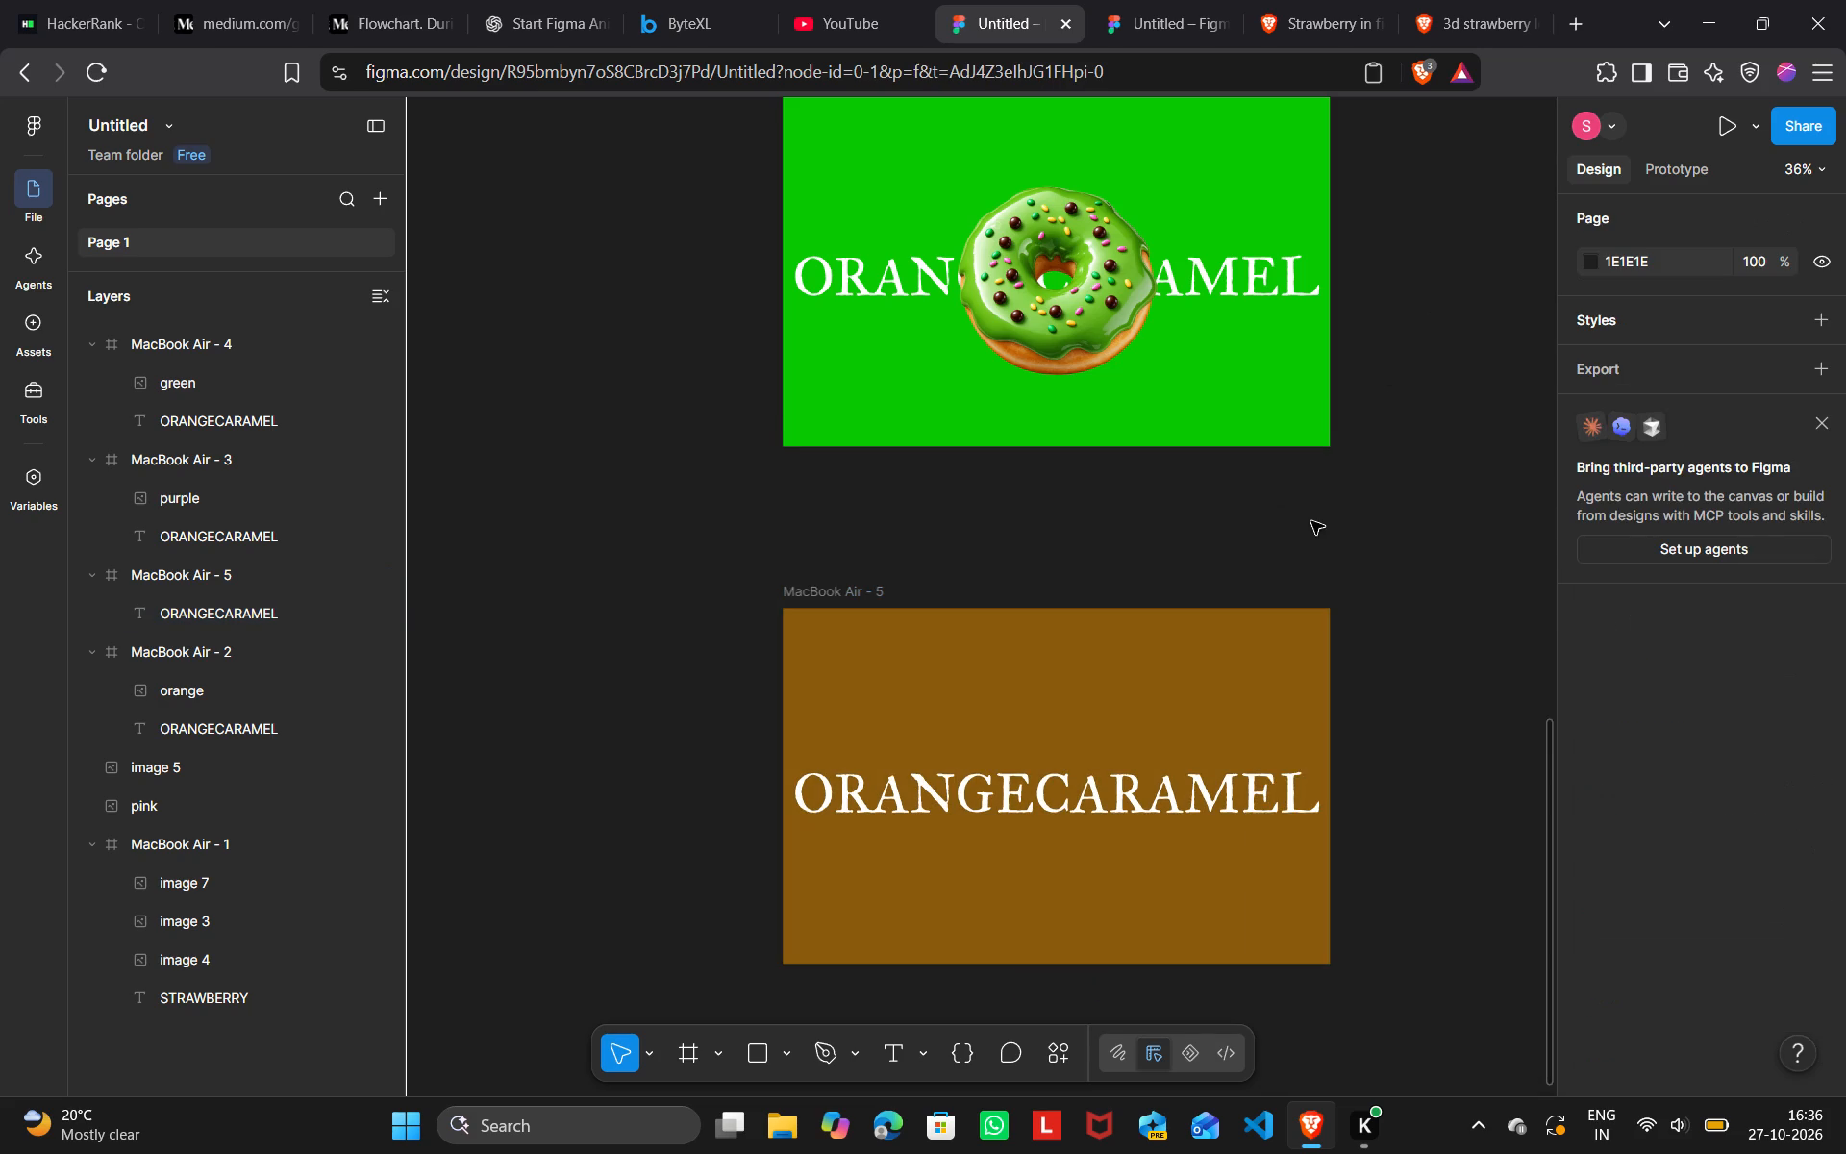
Copy the chocolate donut from the Chocolate frame in the other Figma file and place it over the middle of MacBook Air - 5's text.
{"action": "scroll", "coordinate": [1311, 521], "scroll_direction": "down", "scroll_amount": 2}
{"action": "left_click", "coordinate": [1191, 18]}
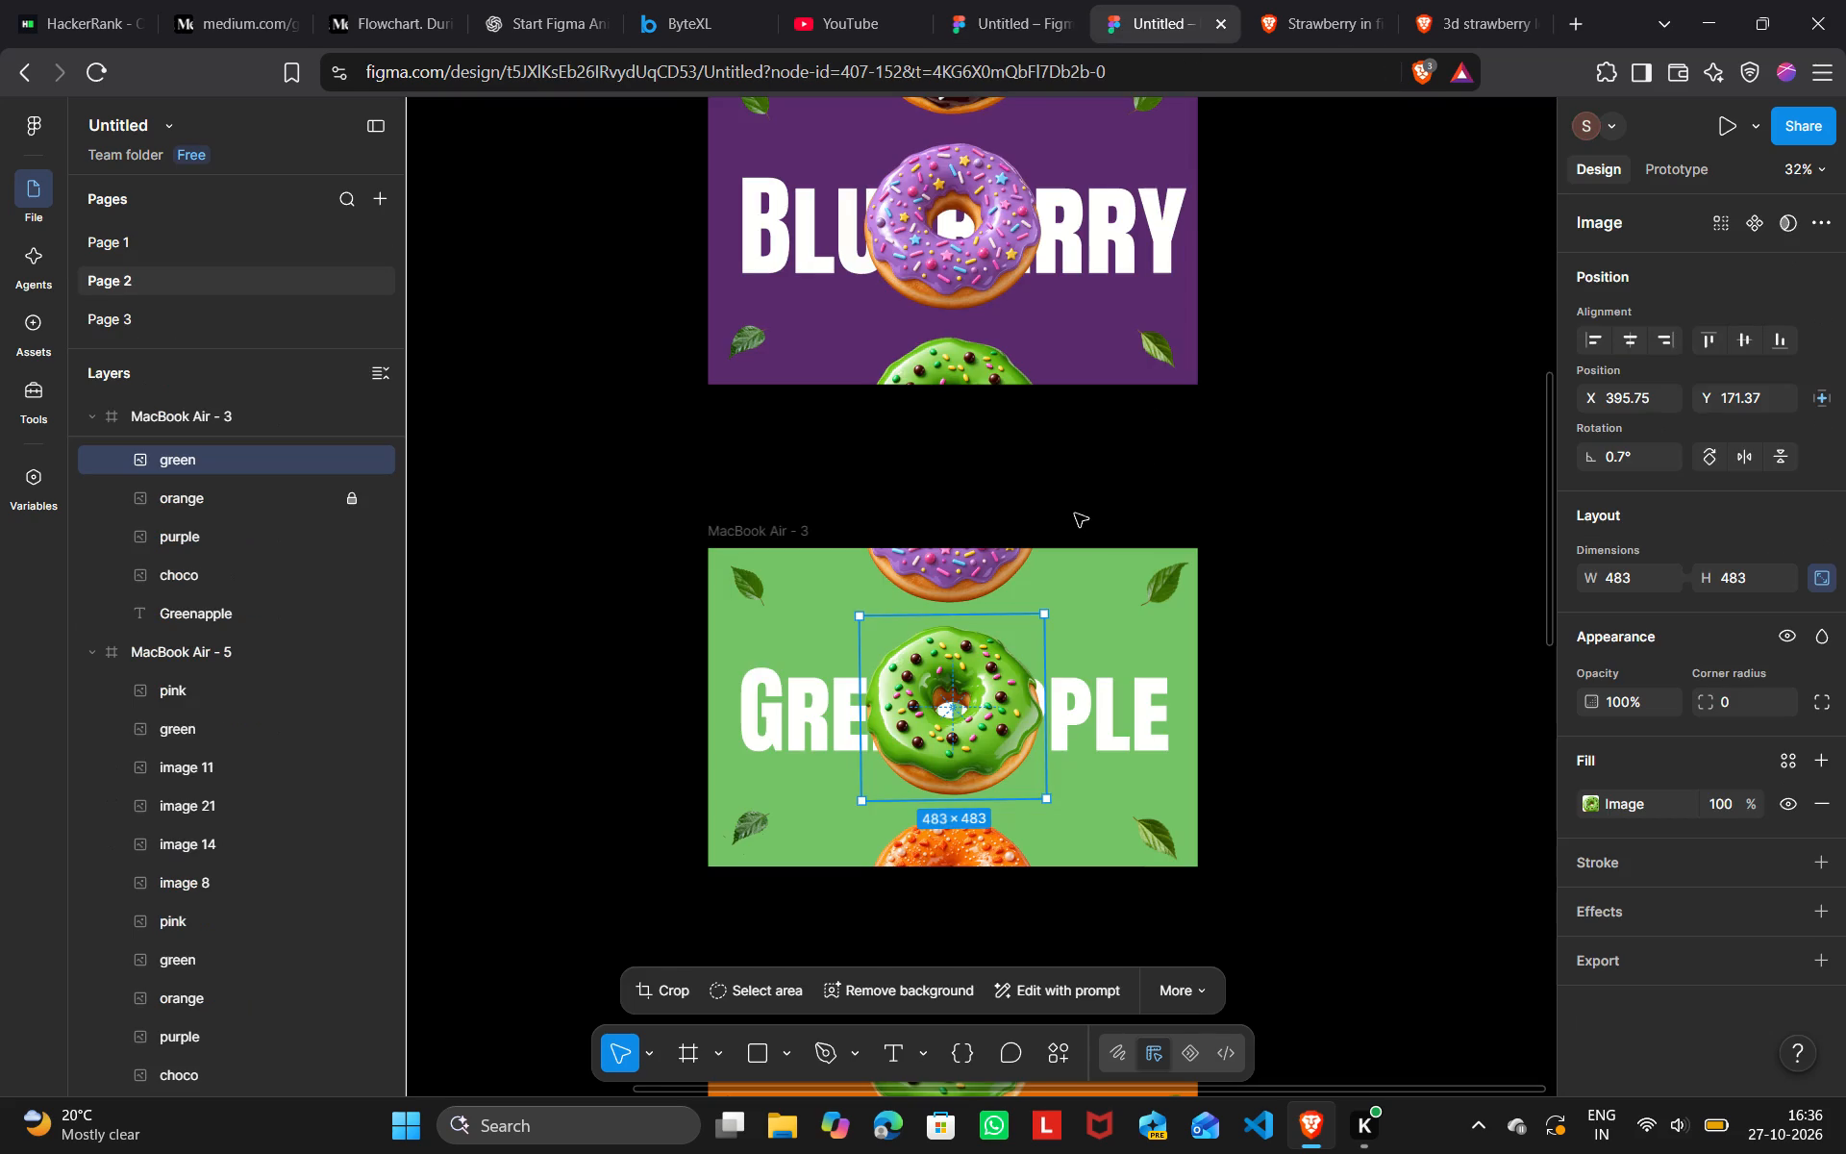
{"action": "scroll", "coordinate": [1066, 527], "scroll_direction": "up", "scroll_amount": 3}
{"action": "left_click", "coordinate": [1001, 464]}
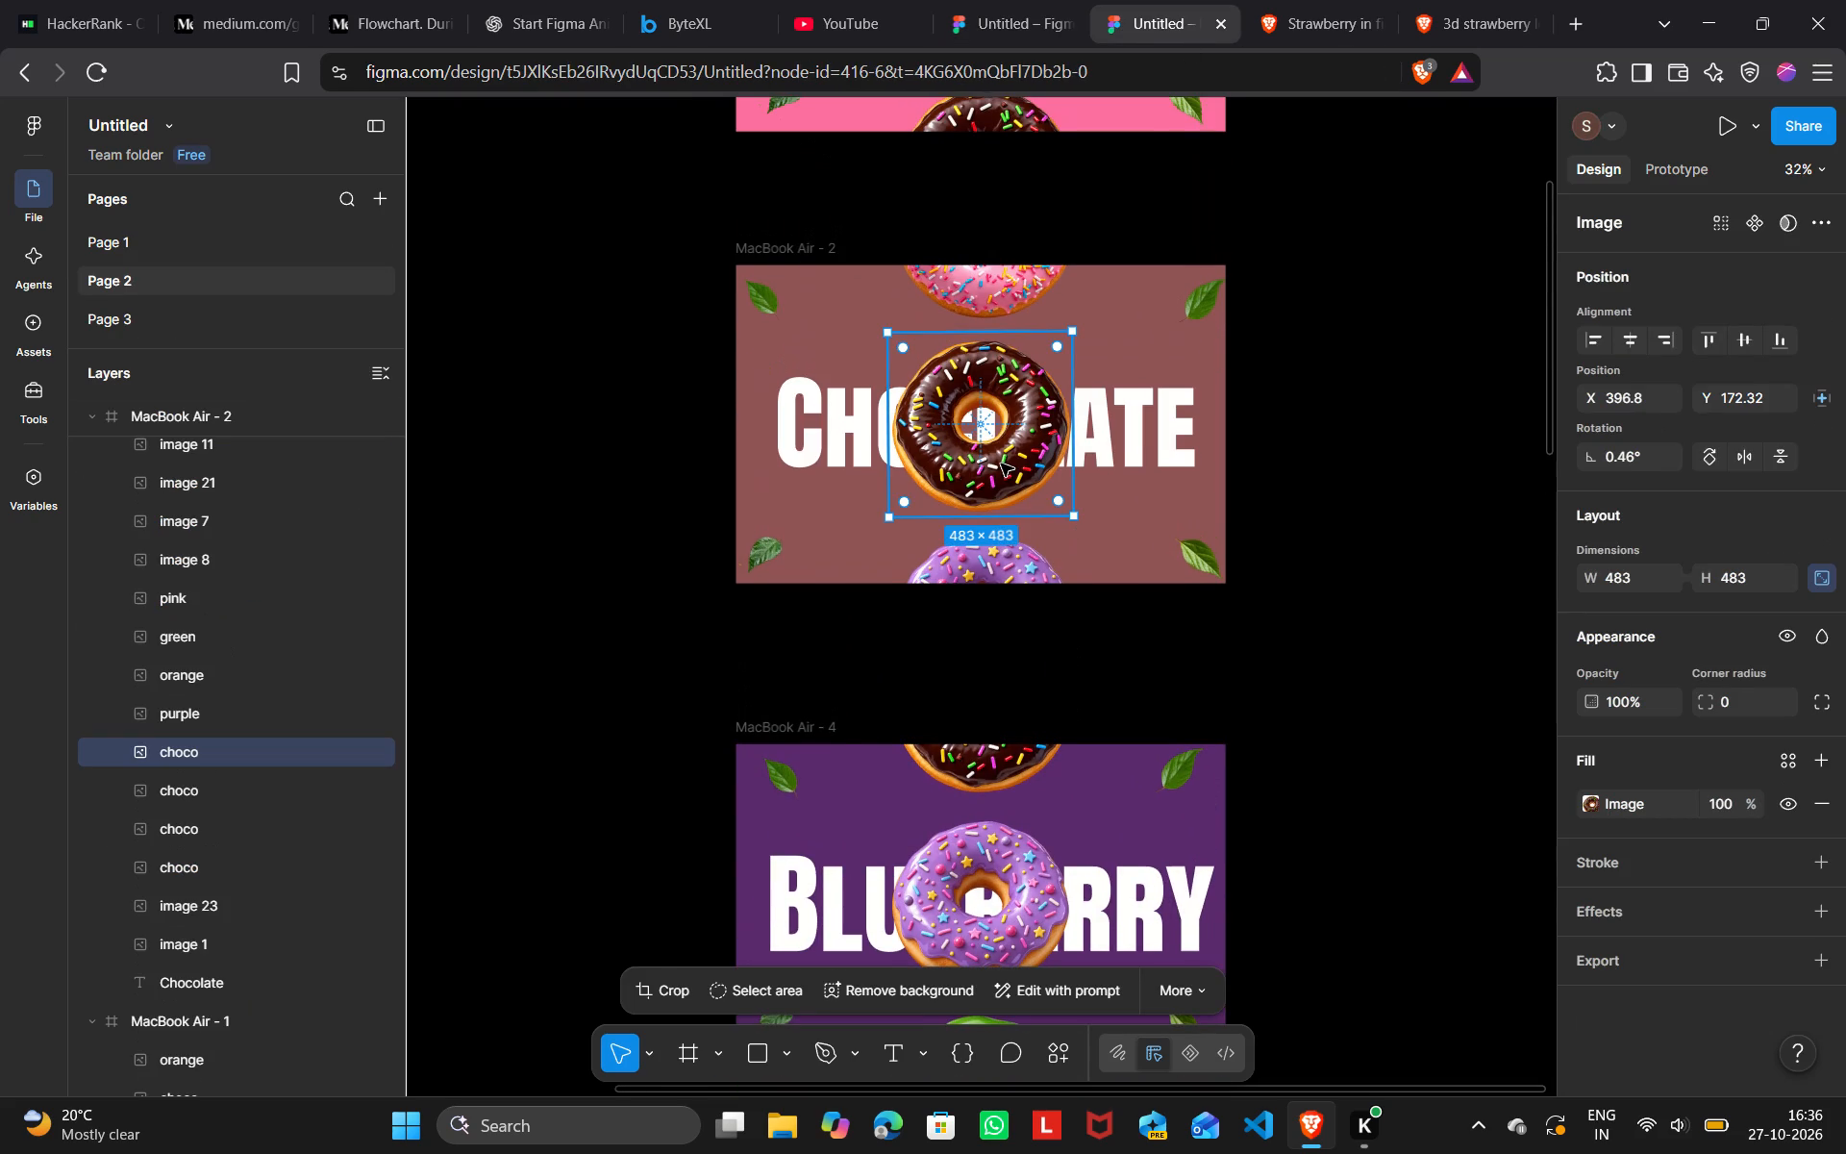
{"action": "key", "text": "ctrl+c"}
{"action": "left_click_drag", "start_coordinate": [993, 7], "coordinate": [1074, 571]}
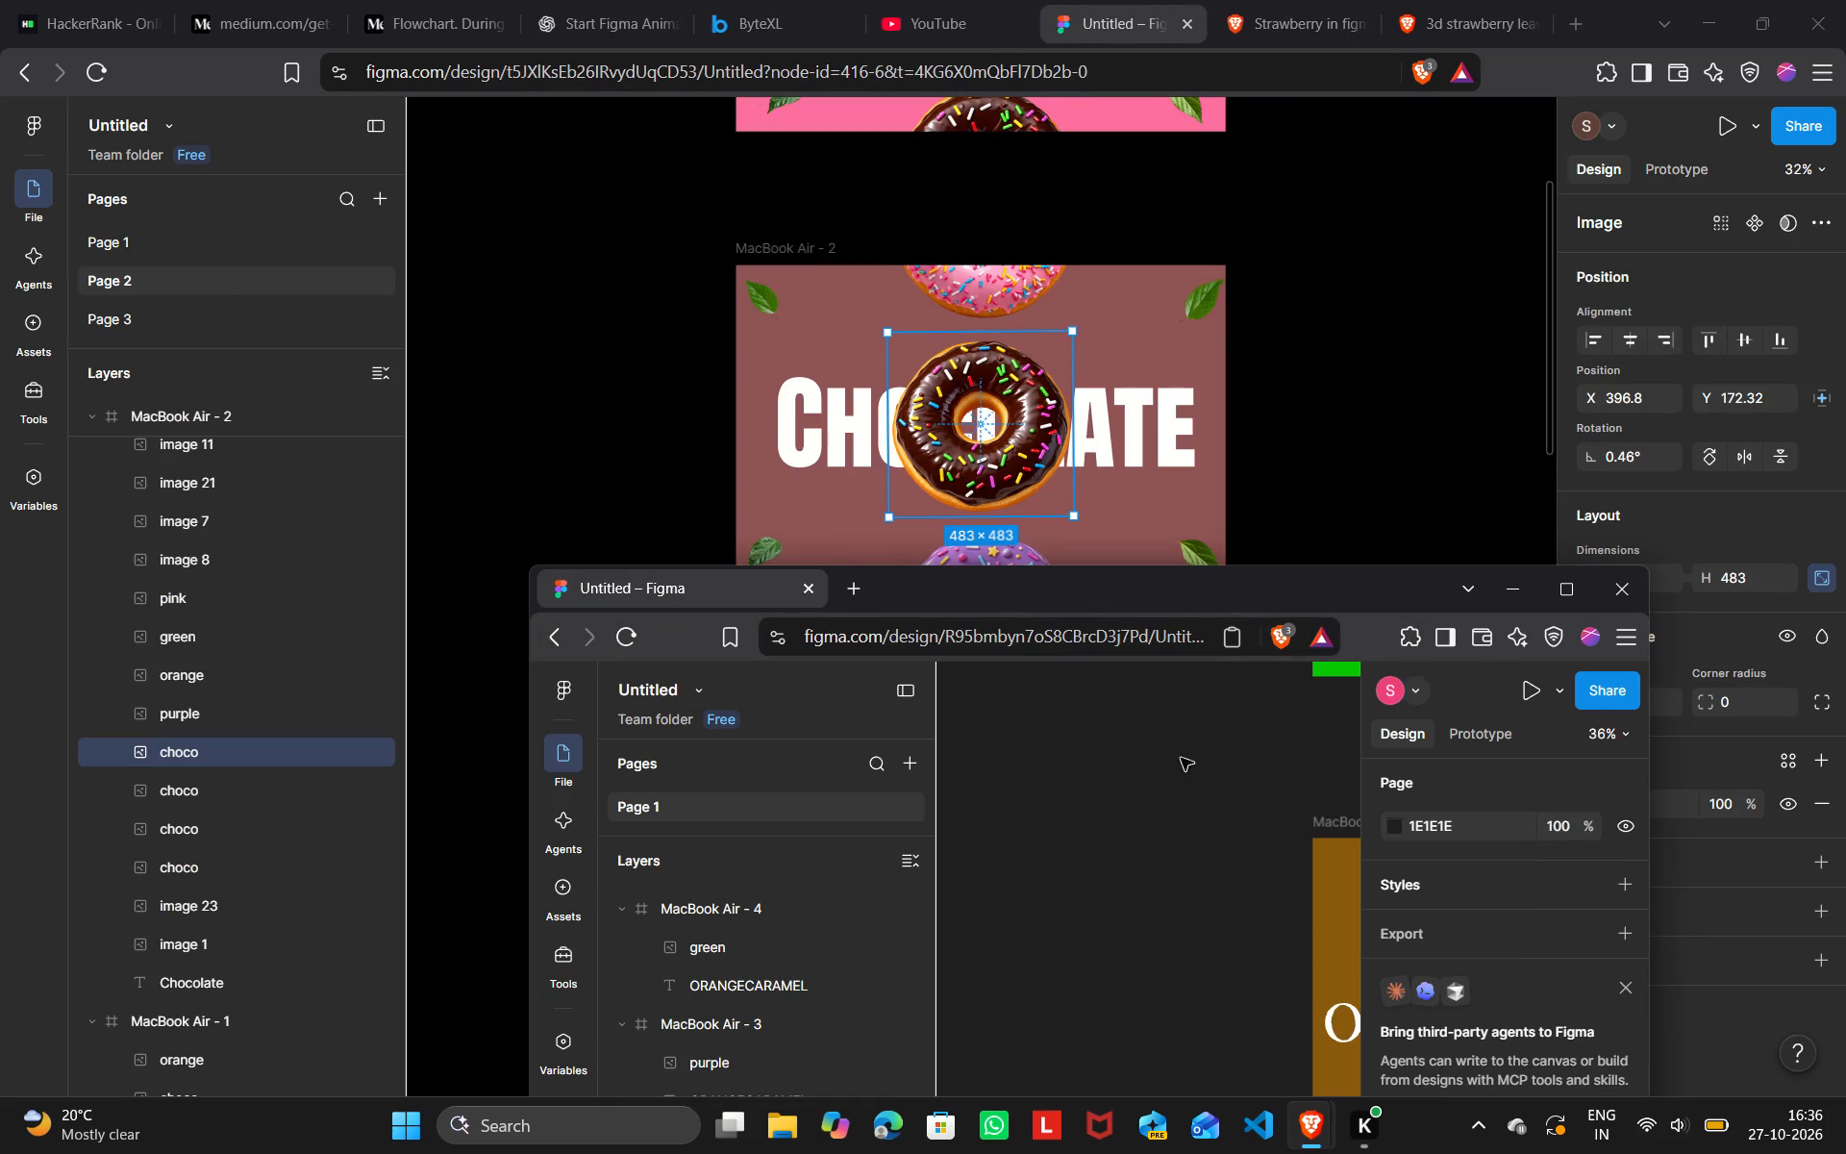
{"action": "left_click_drag", "start_coordinate": [651, 590], "coordinate": [890, 122]}
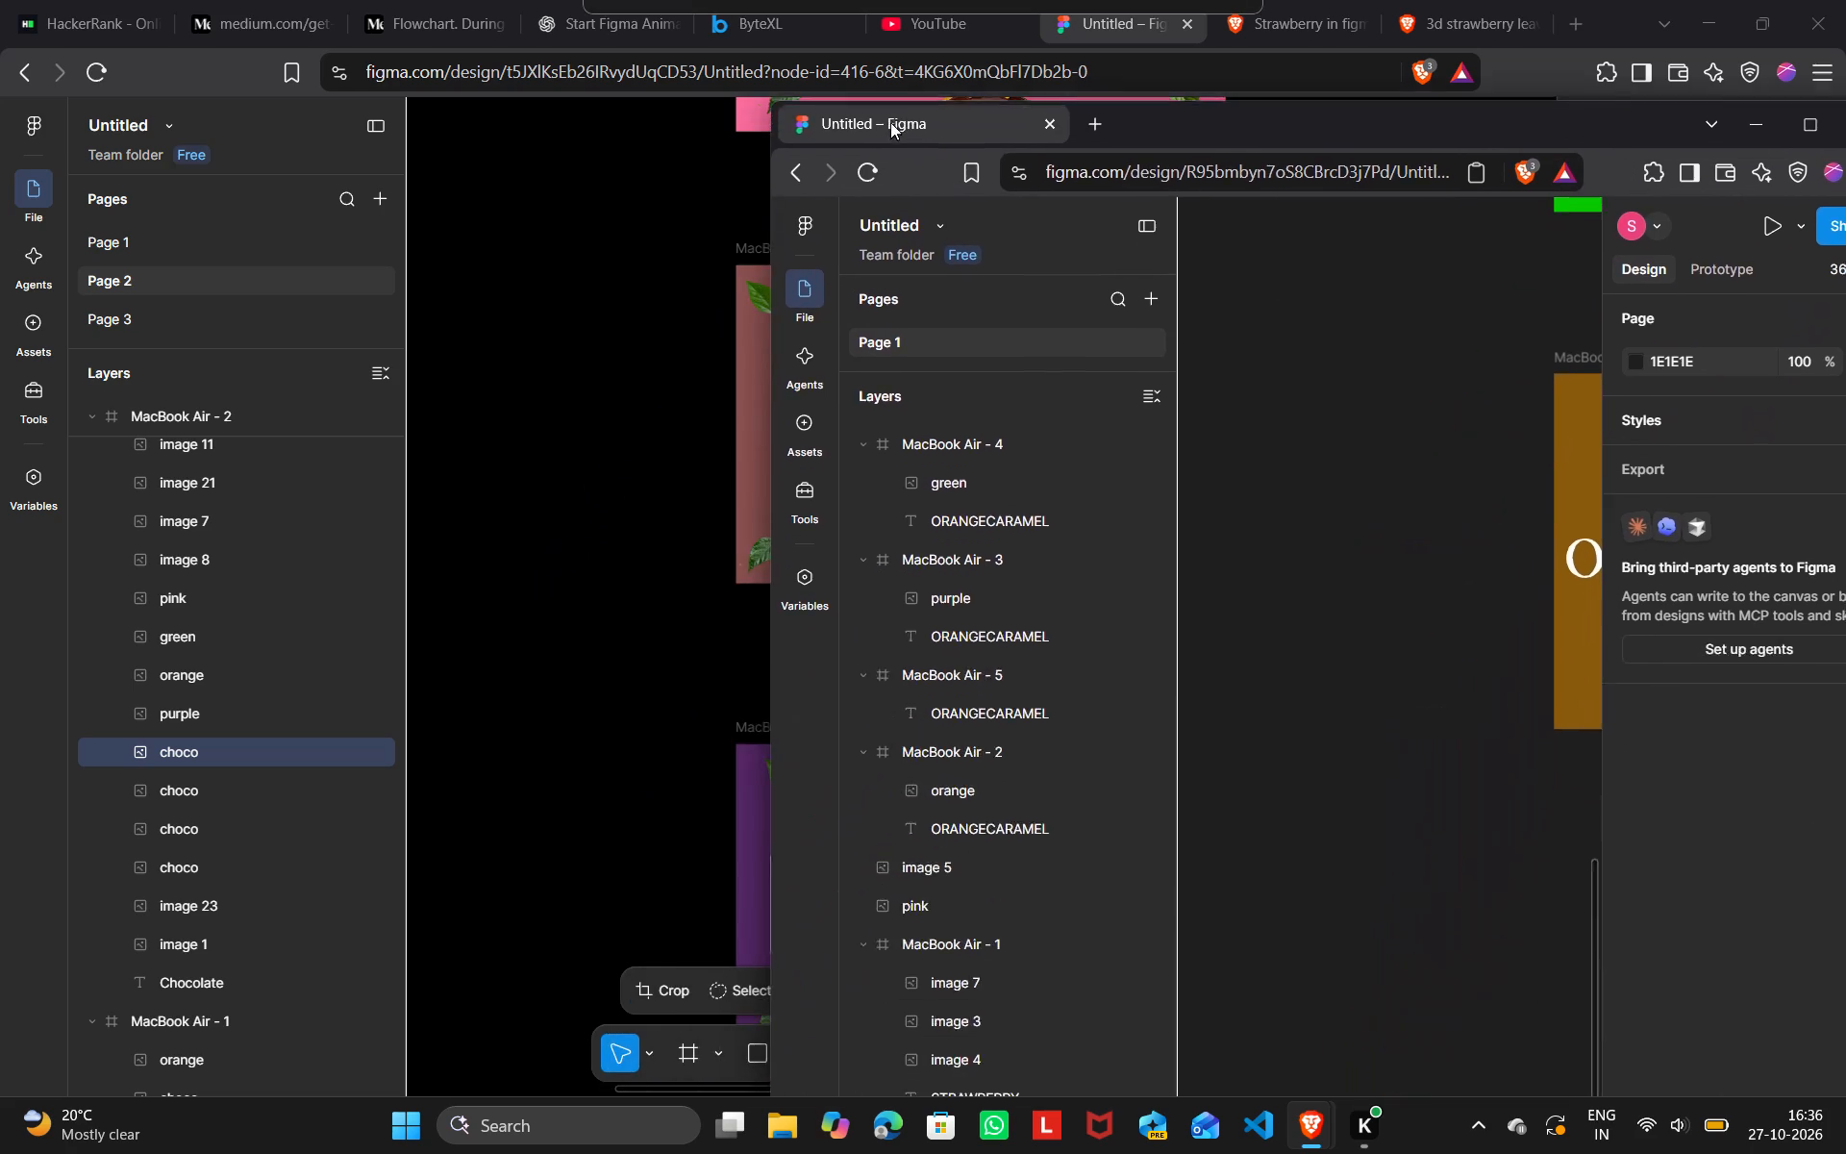
{"action": "left_click_drag", "start_coordinate": [890, 122], "coordinate": [996, 9]}
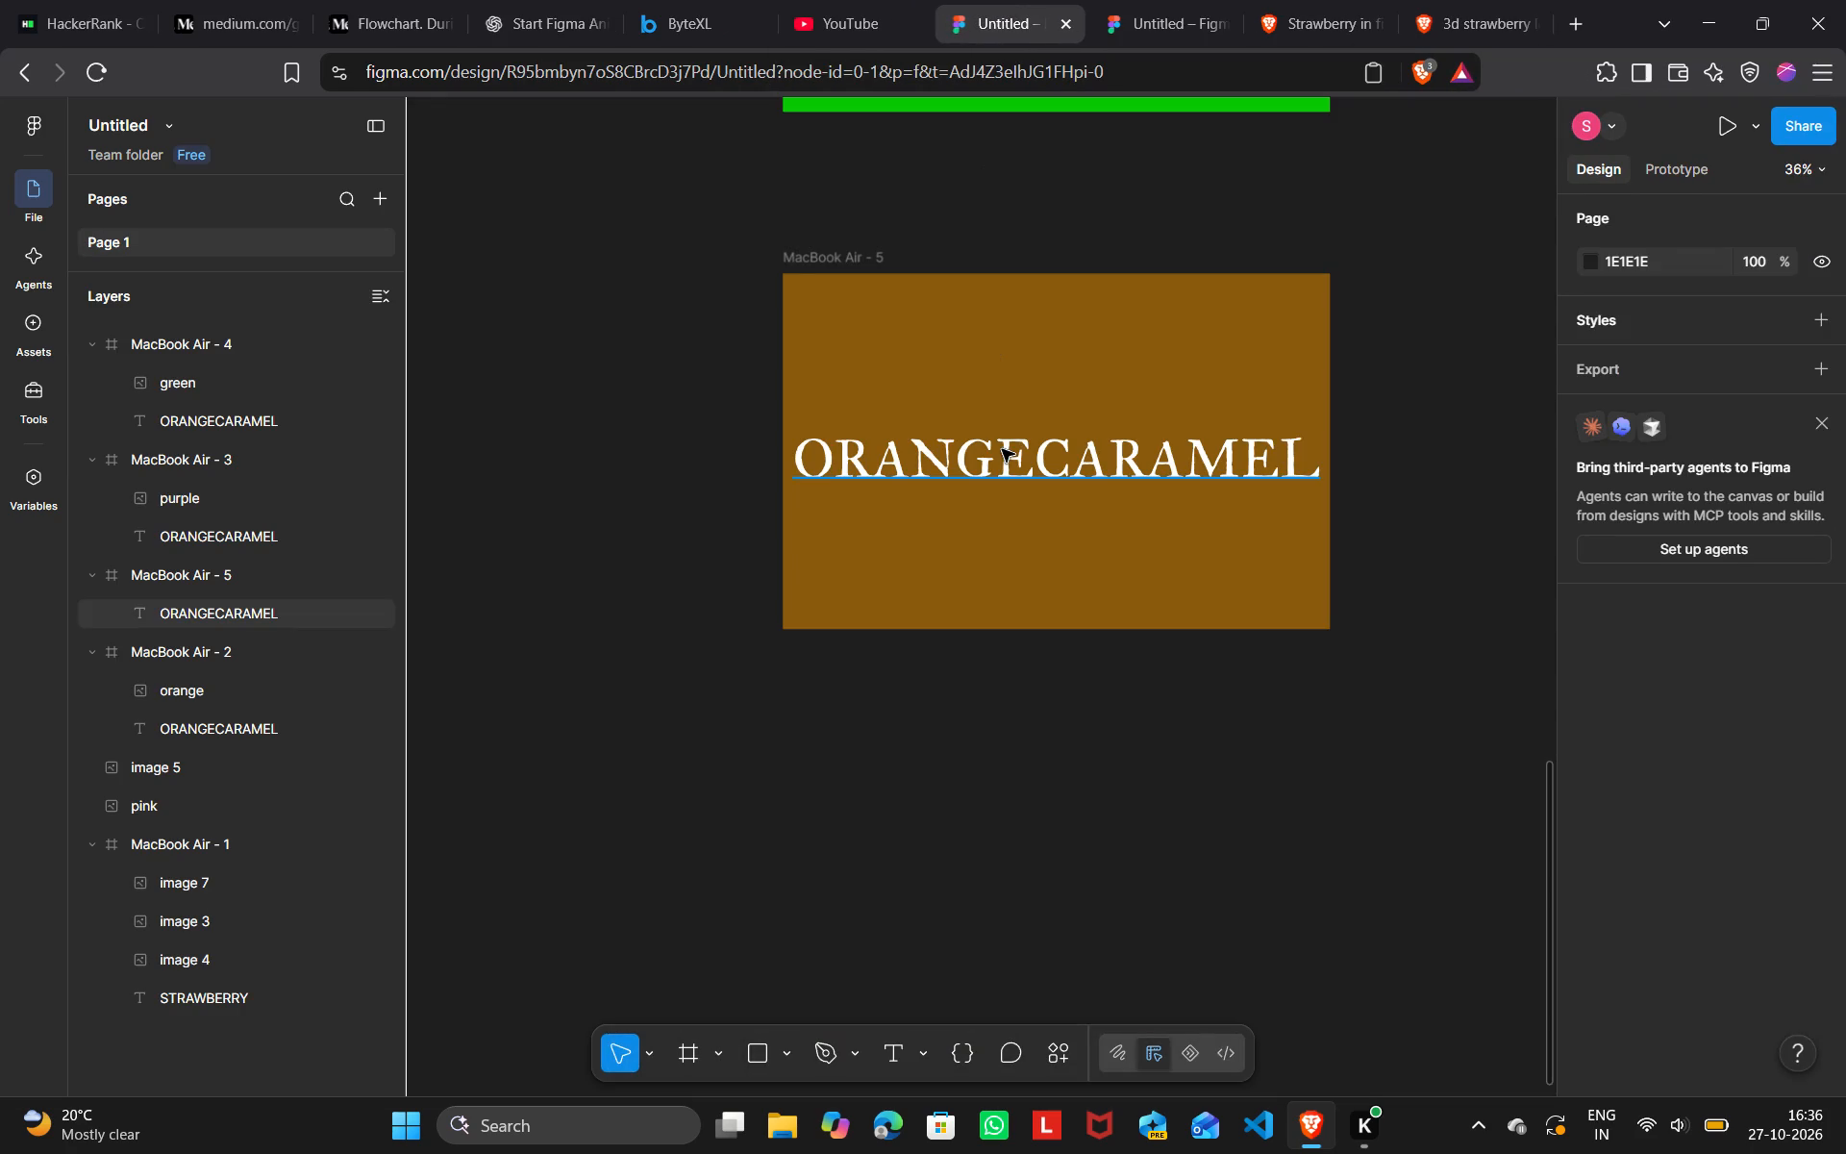
{"action": "key", "text": "ctrl+v"}
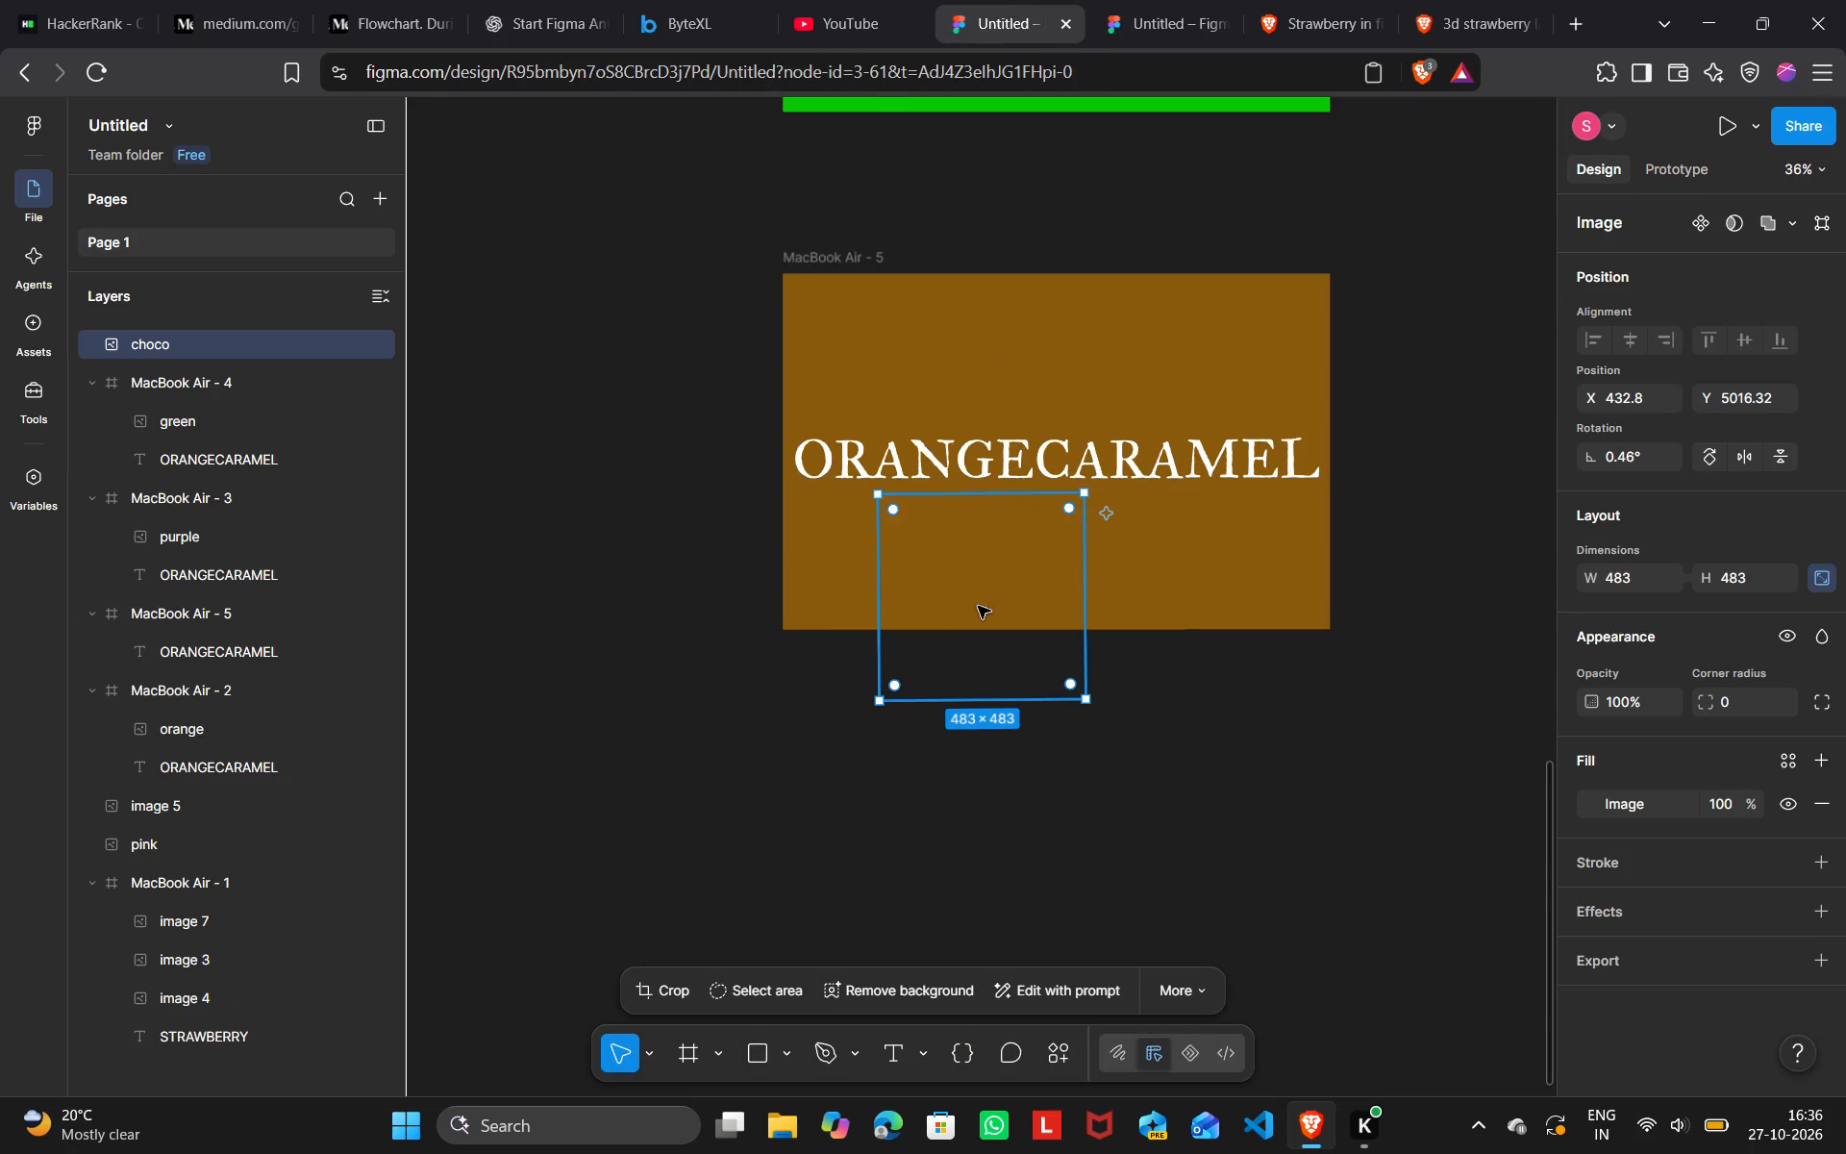
{"action": "left_click_drag", "start_coordinate": [977, 604], "coordinate": [1054, 465]}
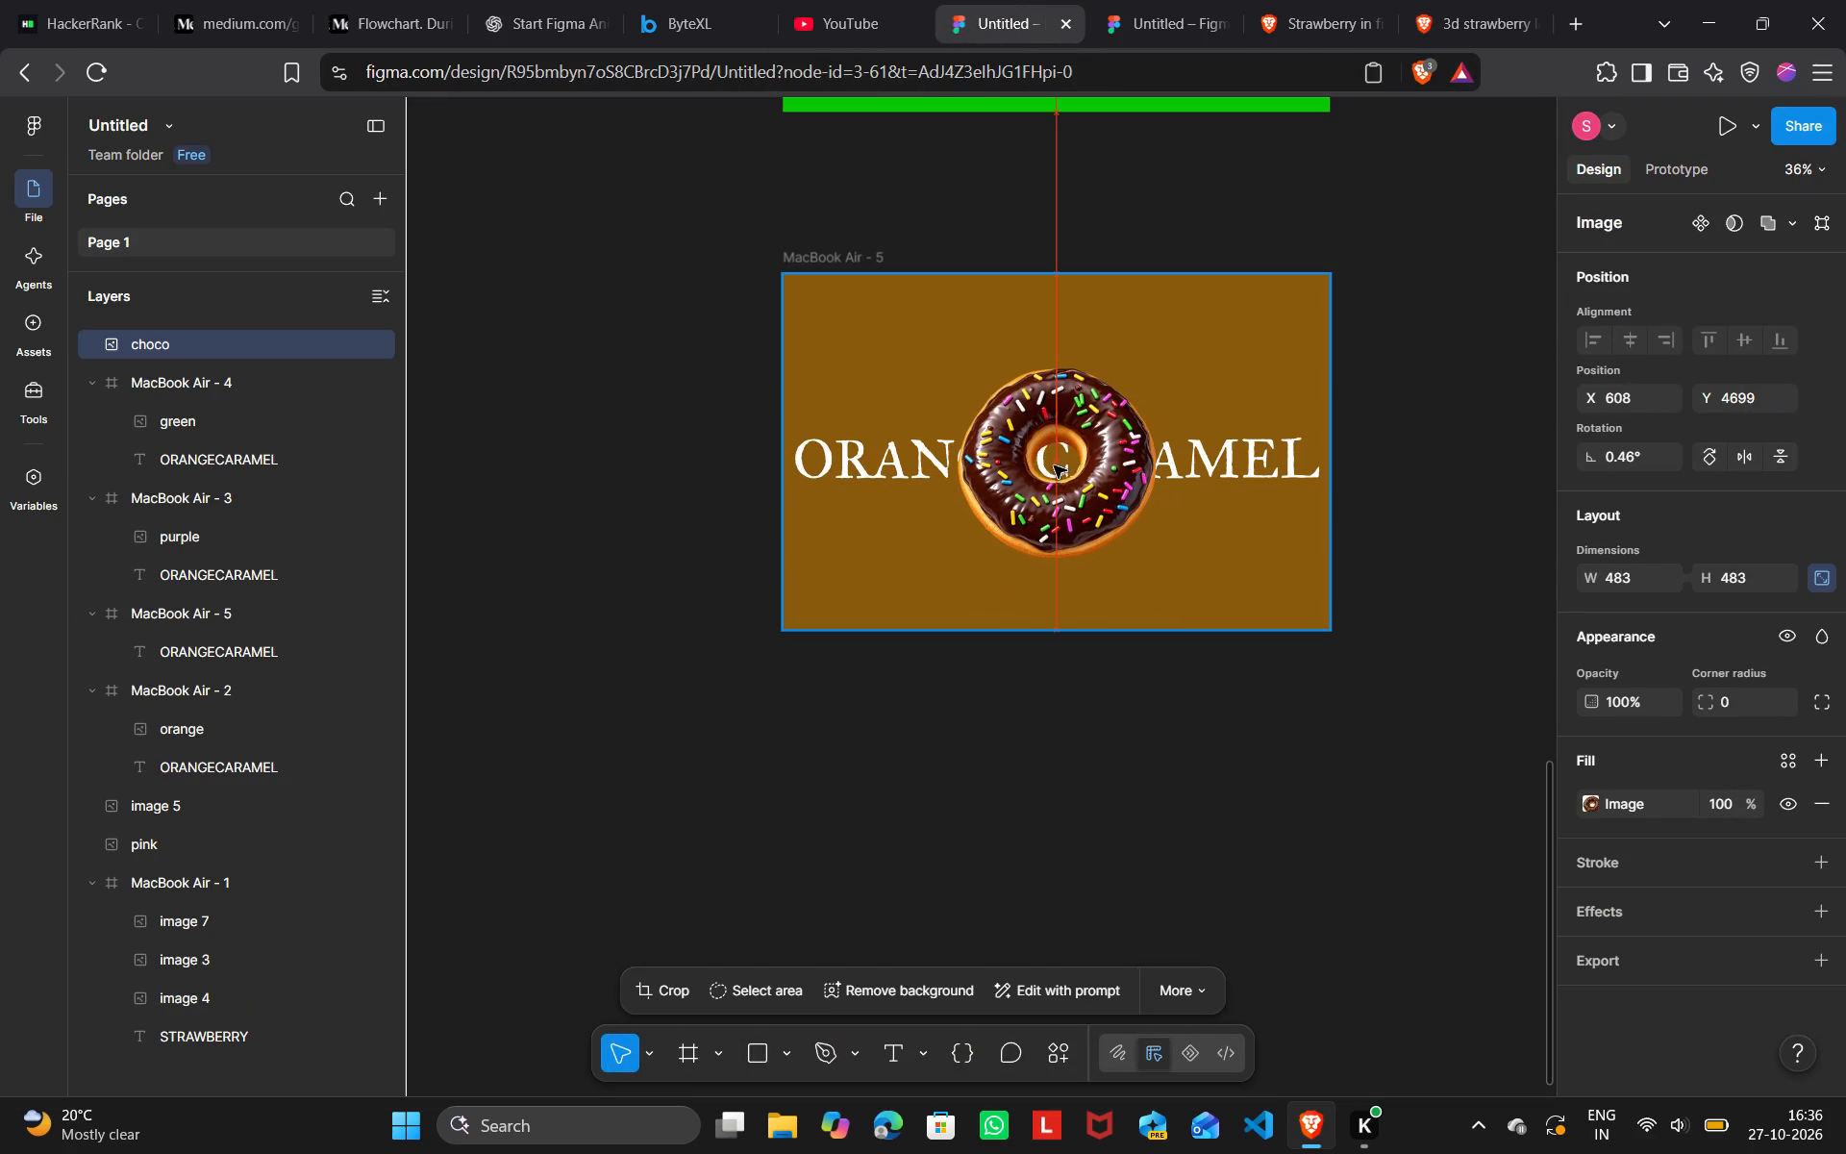
{"action": "left_click_drag", "start_coordinate": [1054, 465], "coordinate": [1052, 464]}
{"action": "left_click", "coordinate": [1231, 560]}
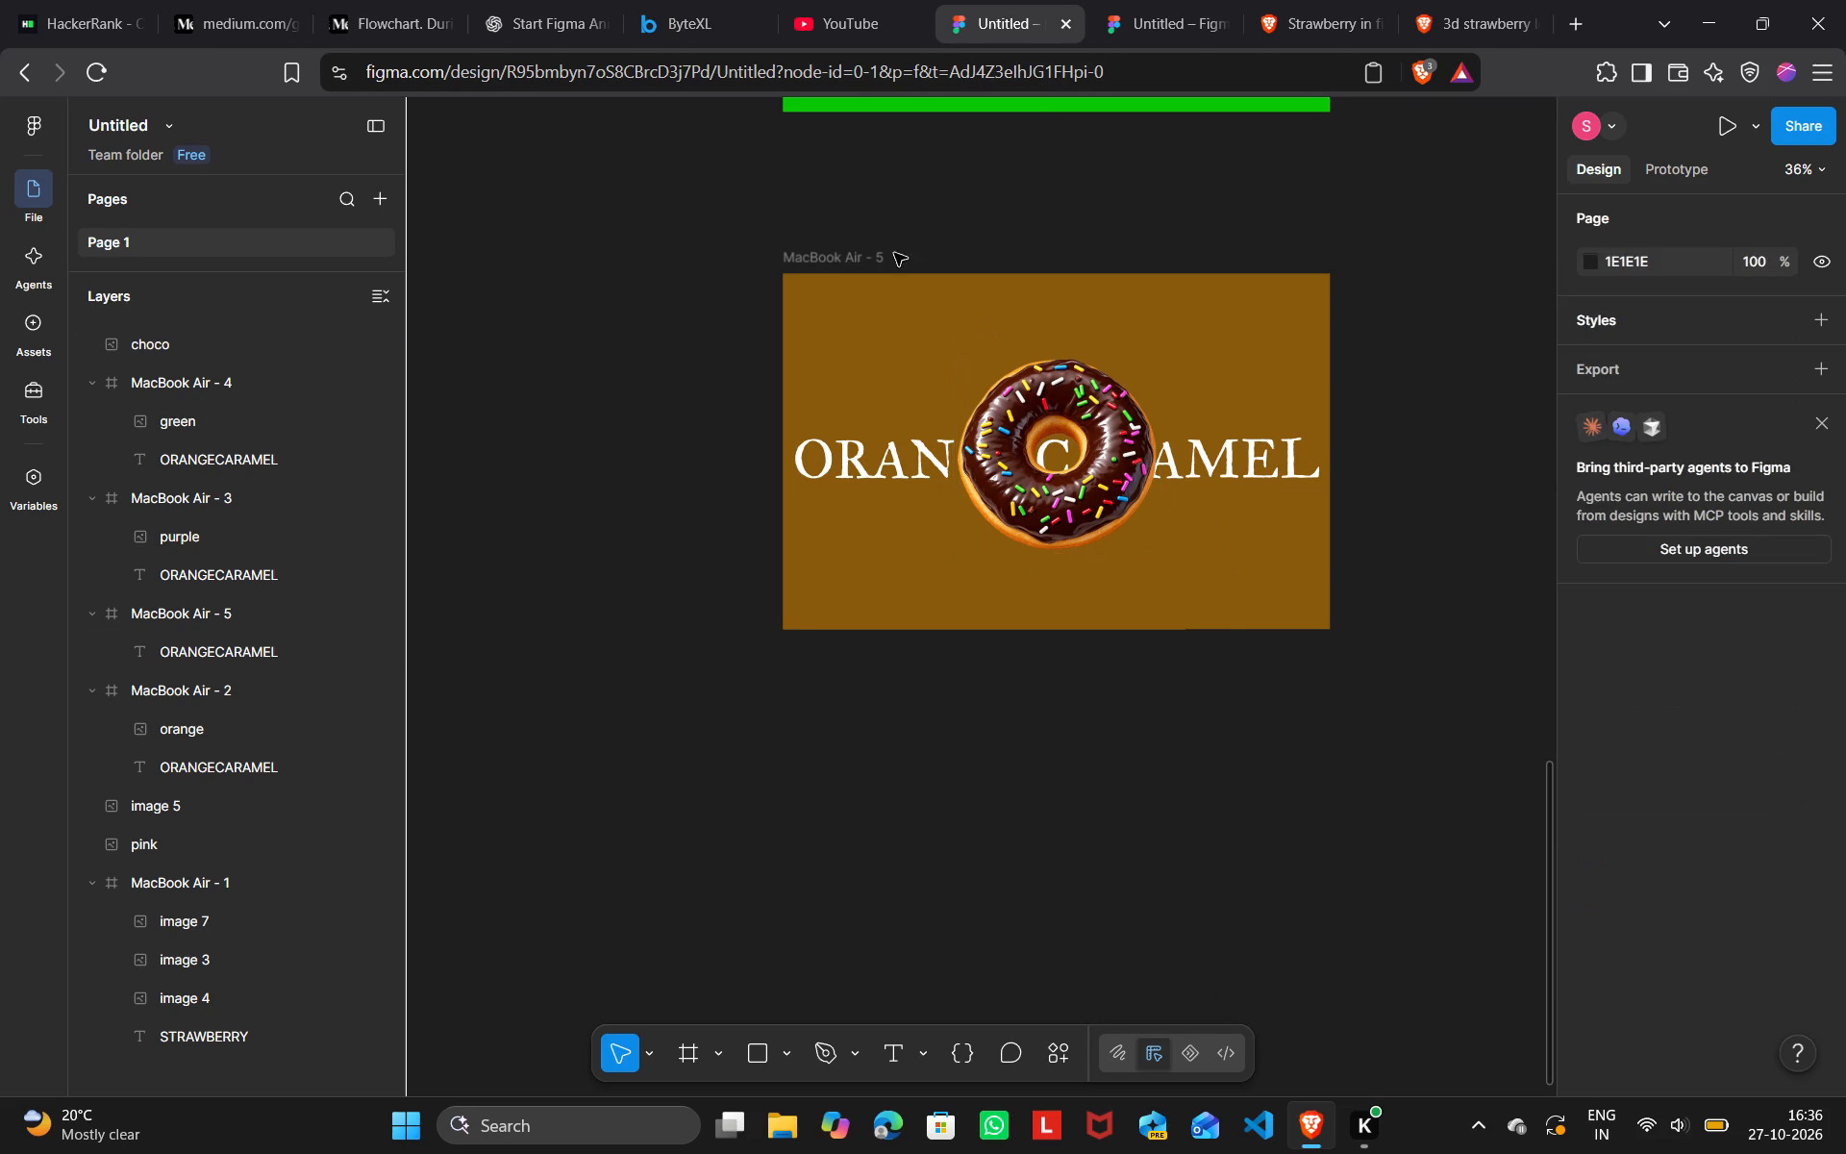
Change the MacBook Air - 5 frame's fill to the dark red 5A0F0F.
{"action": "left_click", "coordinate": [853, 261]}
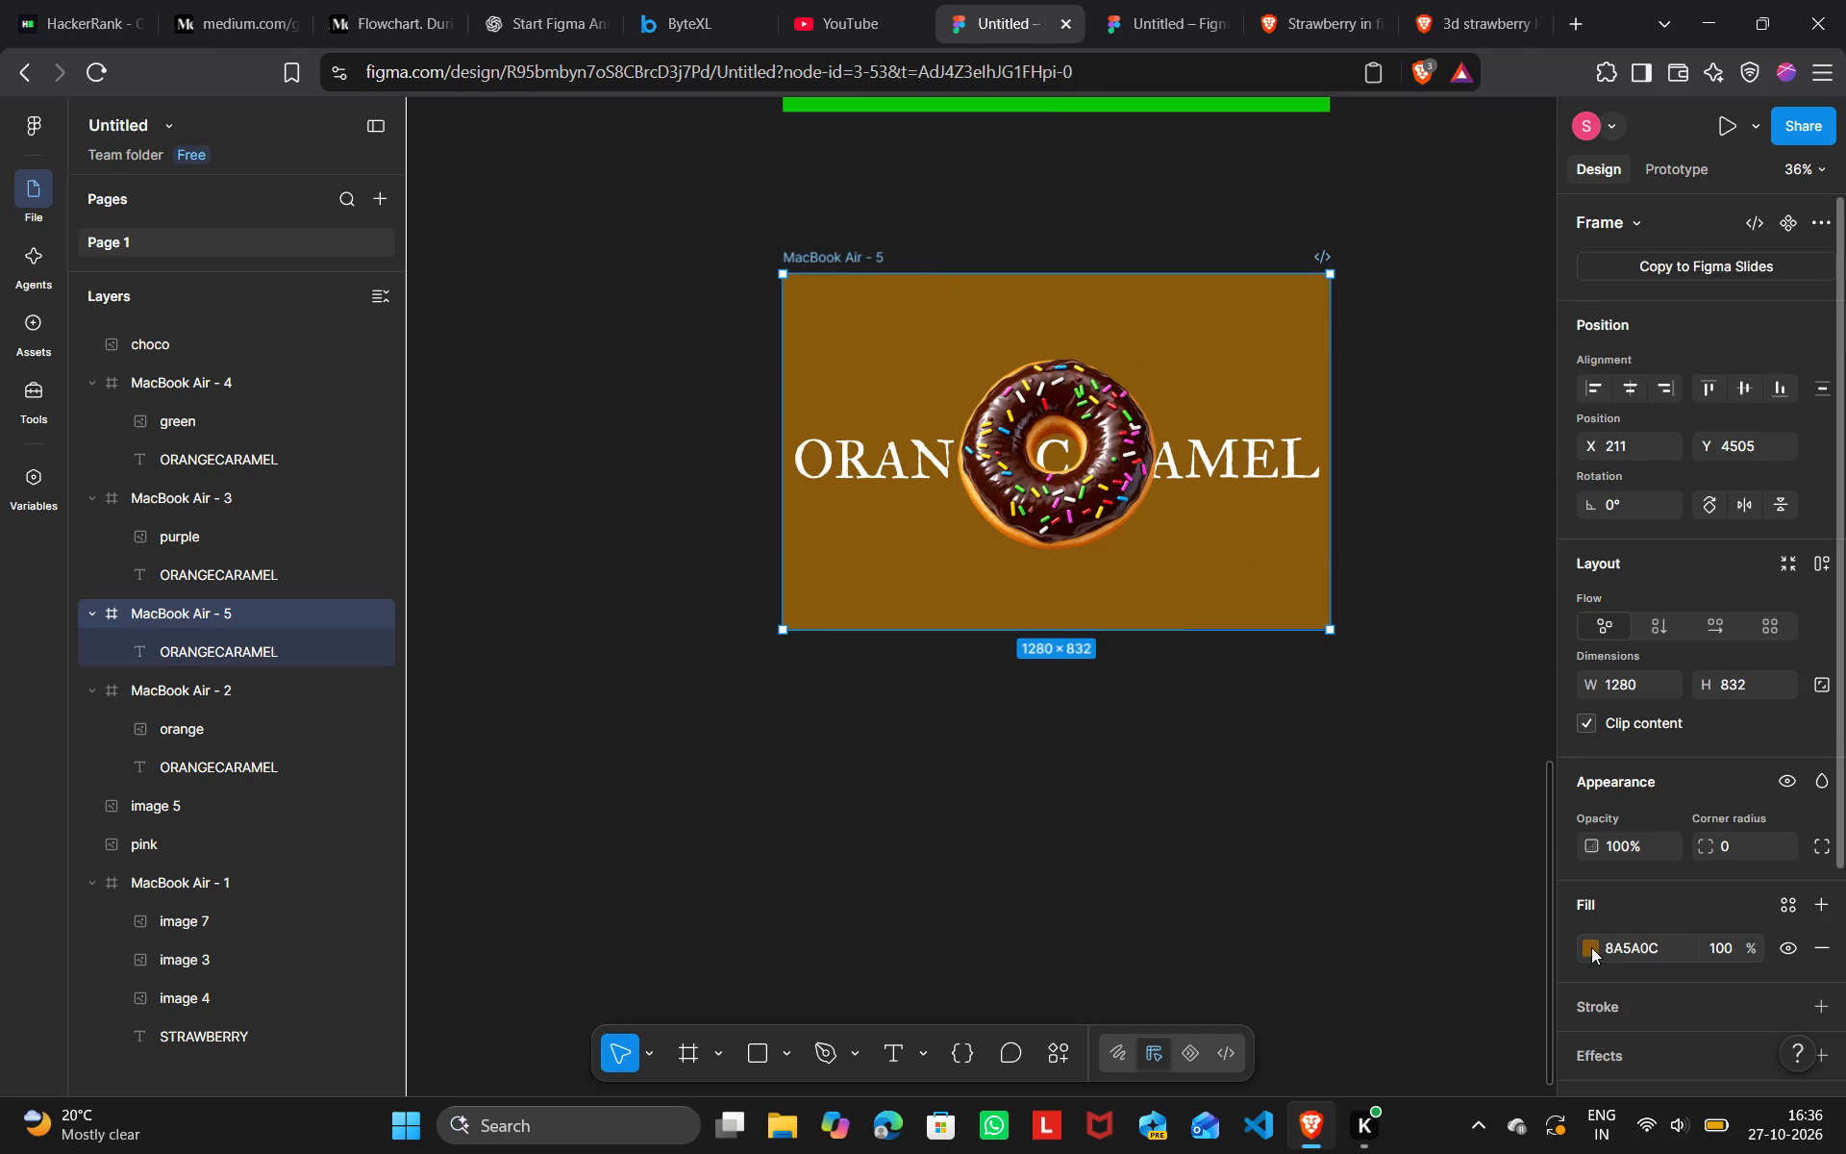
{"action": "left_click", "coordinate": [1588, 944]}
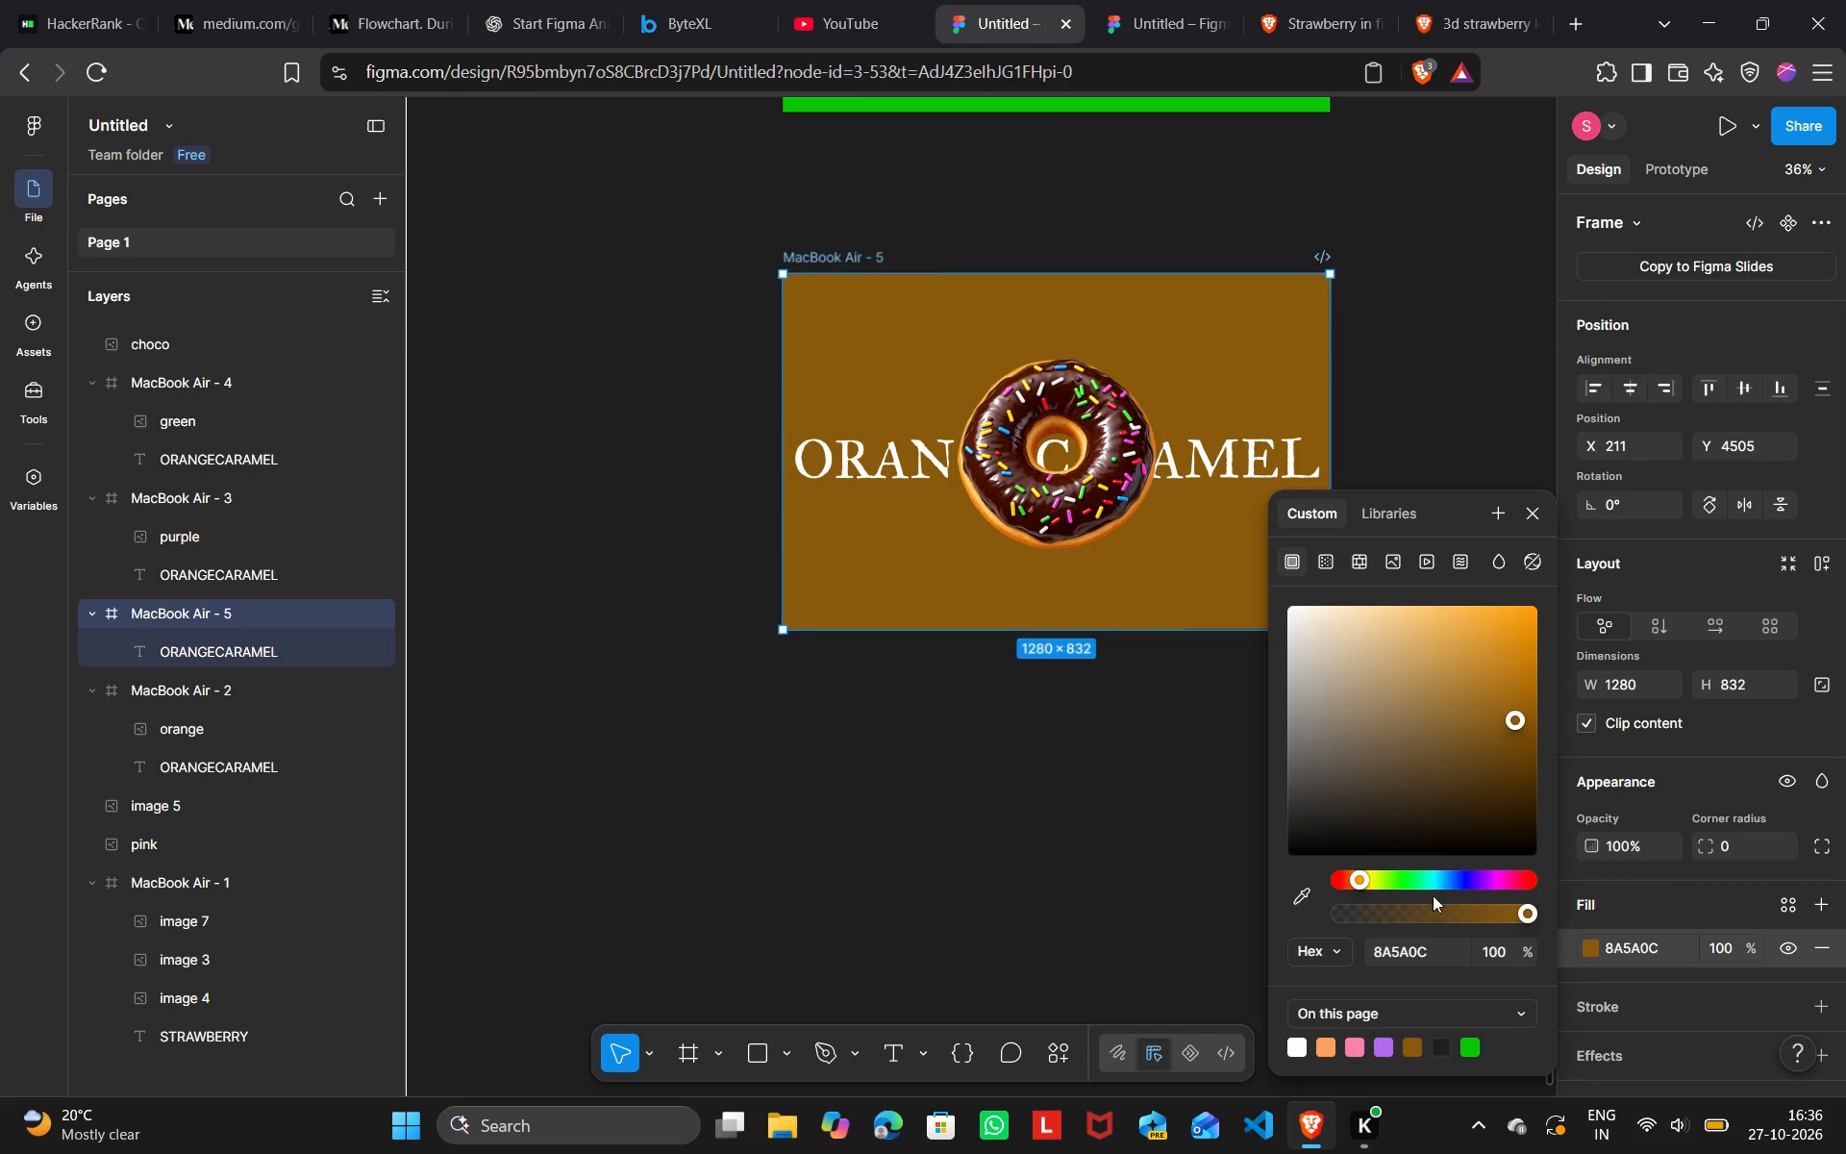
{"action": "left_click_drag", "start_coordinate": [1349, 871], "coordinate": [1336, 871]}
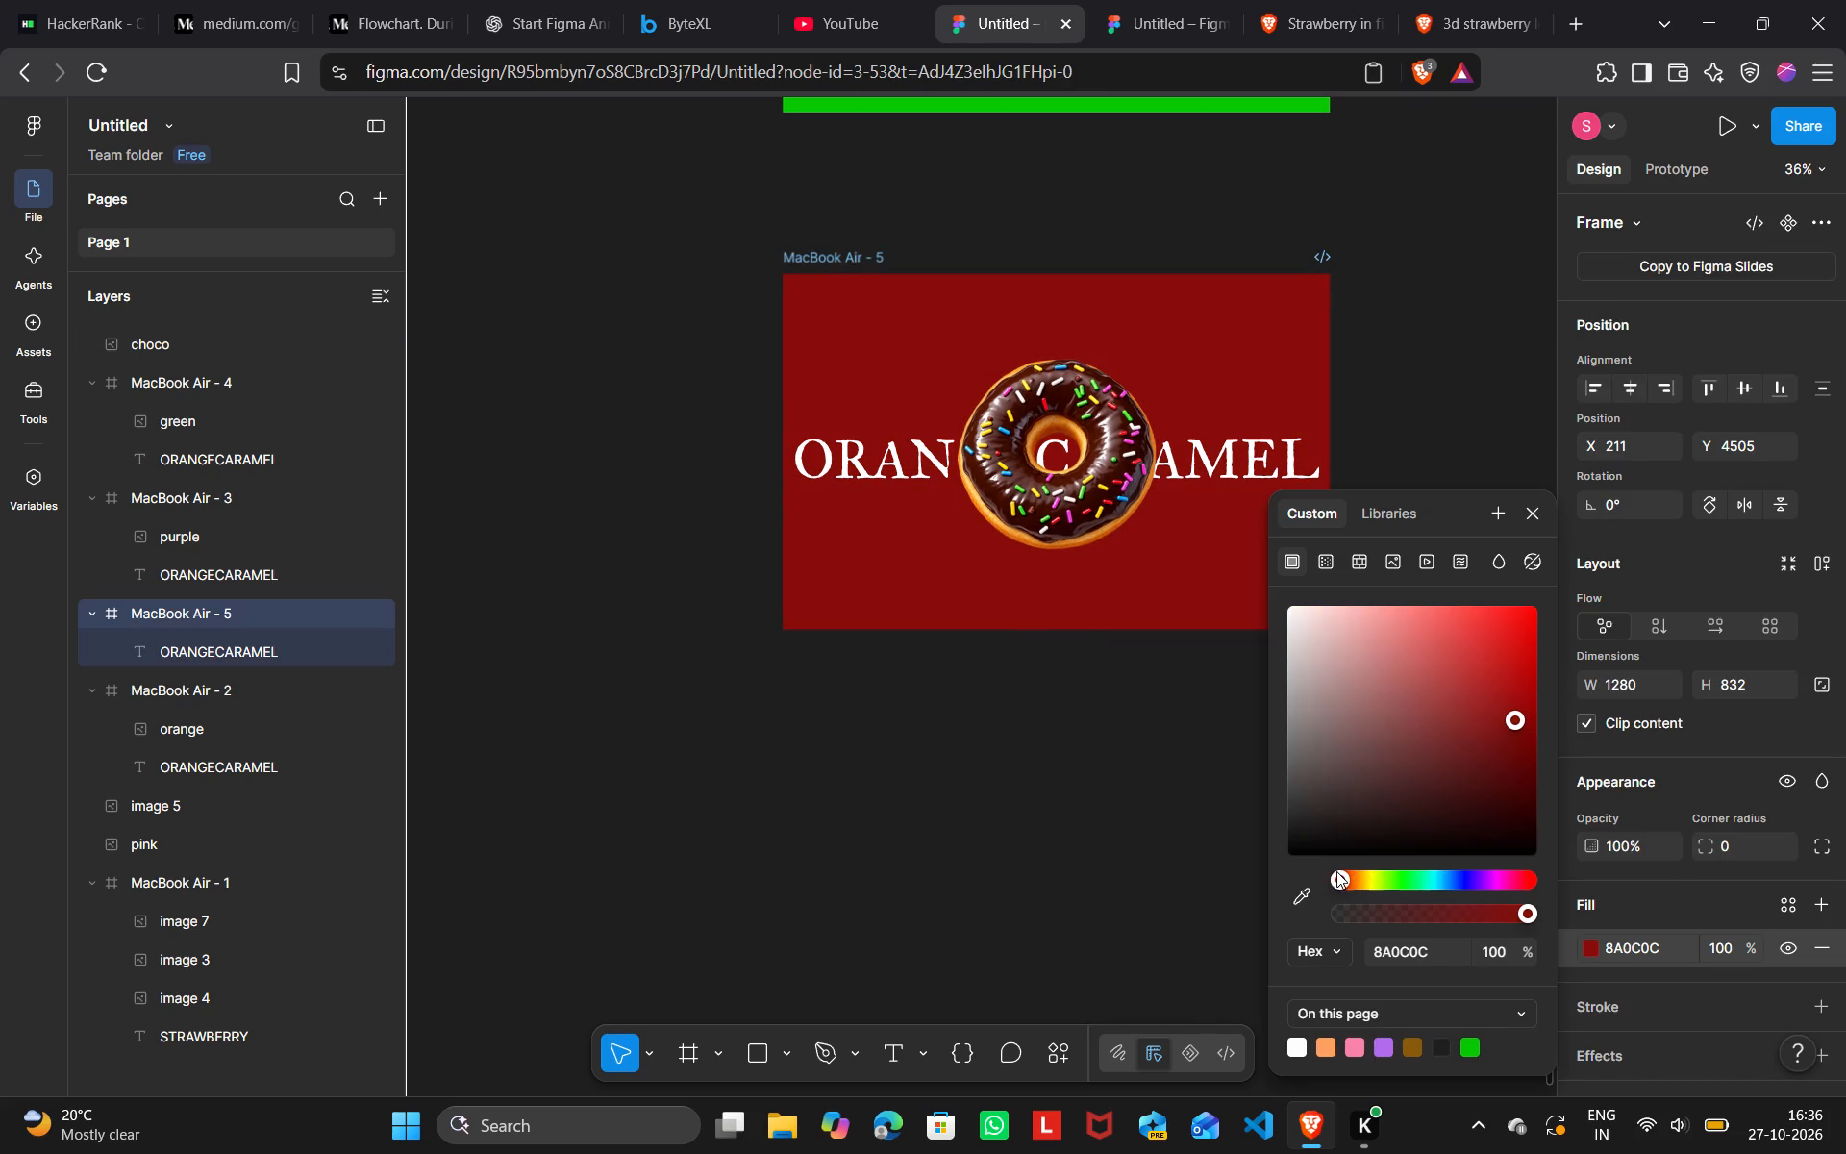
{"action": "left_click_drag", "start_coordinate": [1336, 871], "coordinate": [1279, 876]}
{"action": "left_click", "coordinate": [1495, 767]}
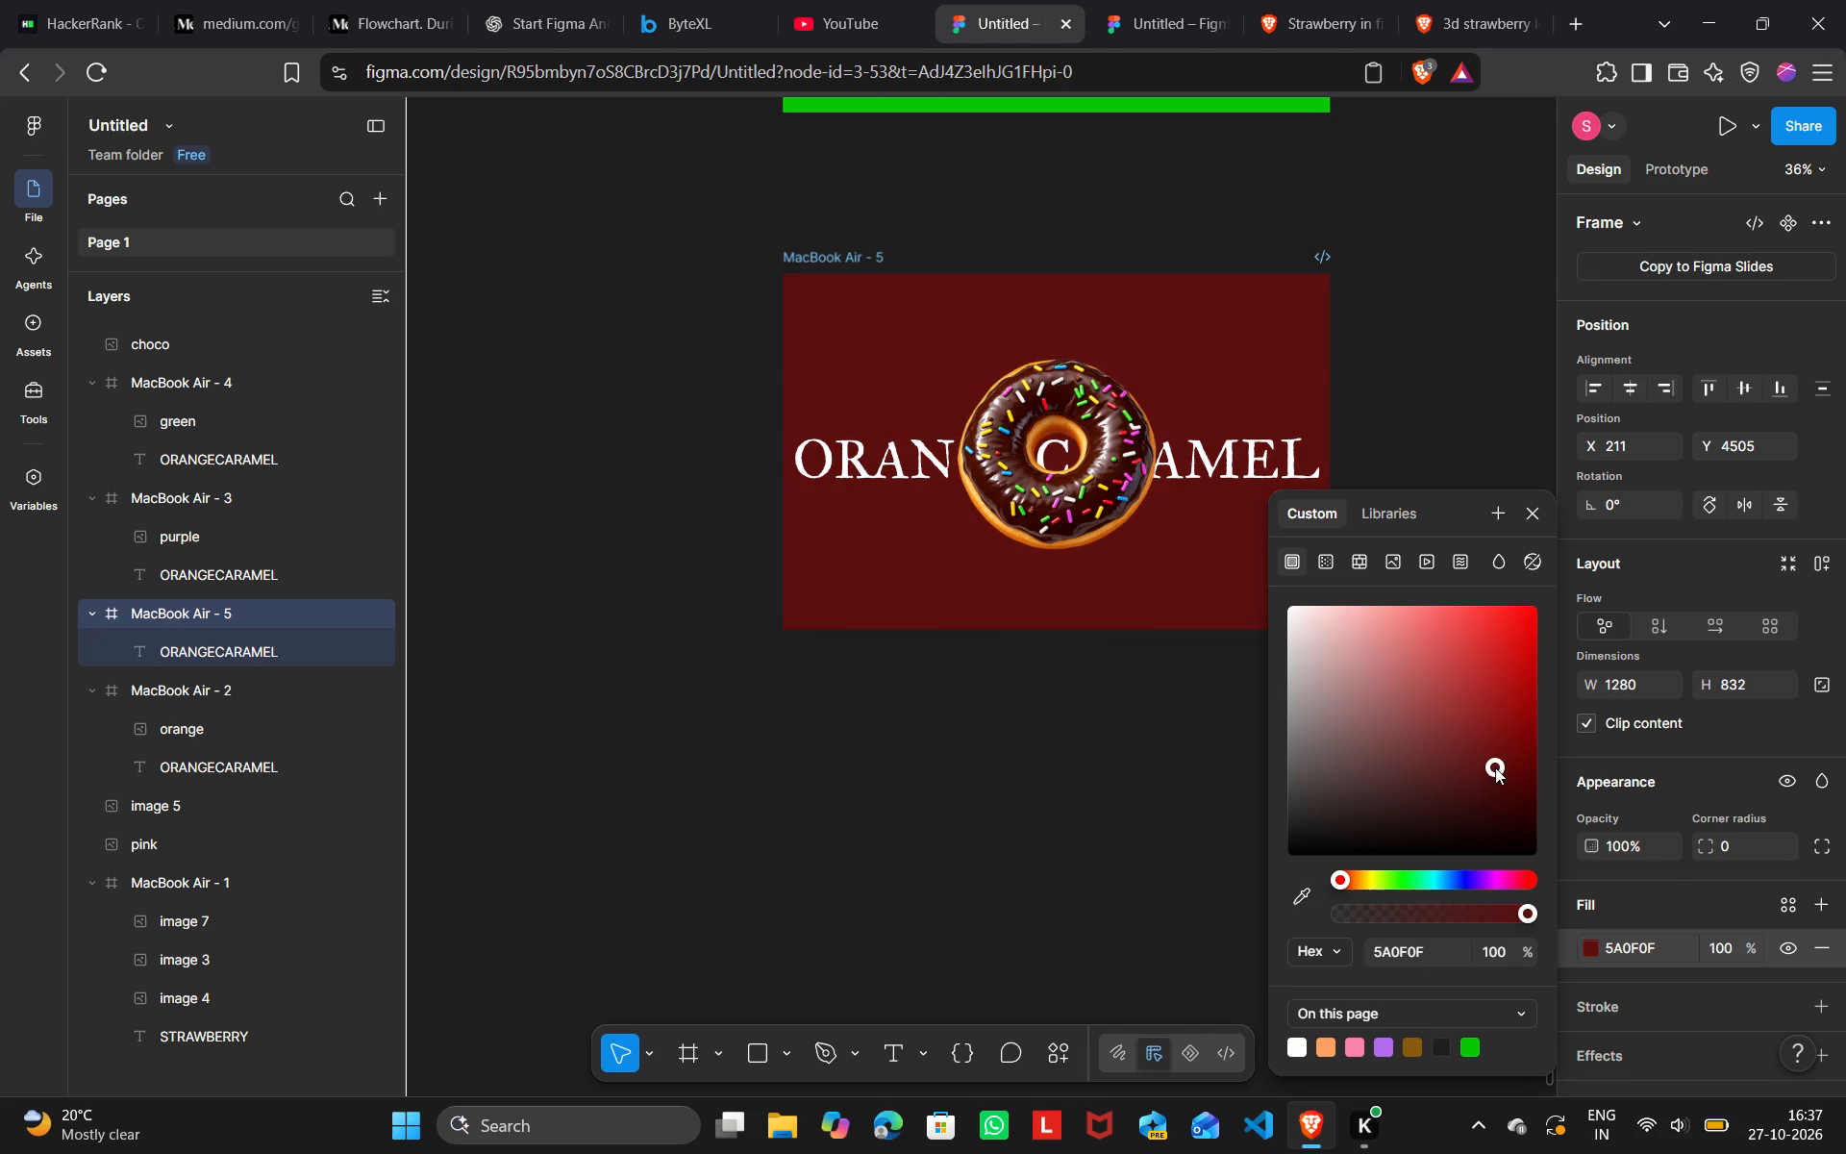
{"action": "left_click", "coordinate": [1471, 418]}
Nudge the chocolate donut on MacBook Air - 5 slightly down to Y 4682.
{"action": "scroll", "coordinate": [1471, 418], "scroll_direction": "up", "scroll_amount": 1}
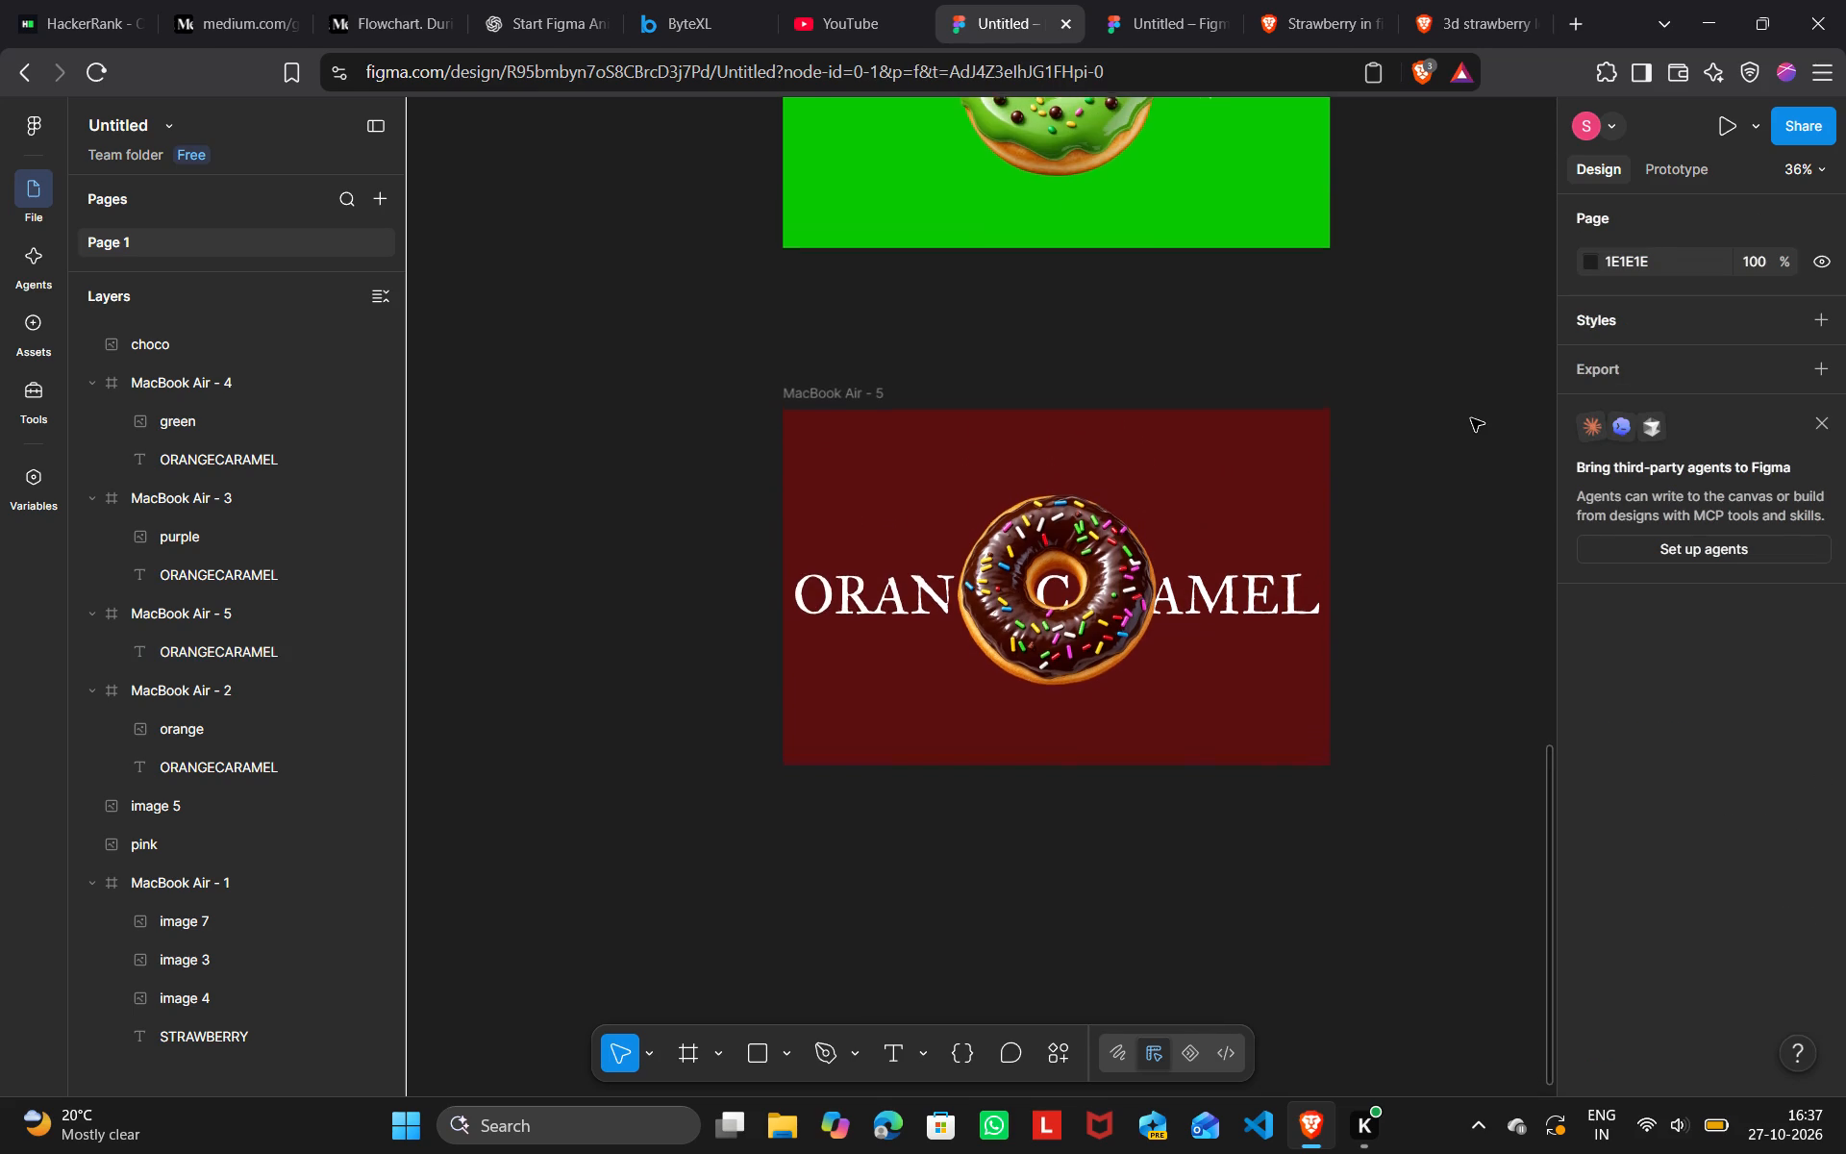
{"action": "left_click", "coordinate": [1104, 603]}
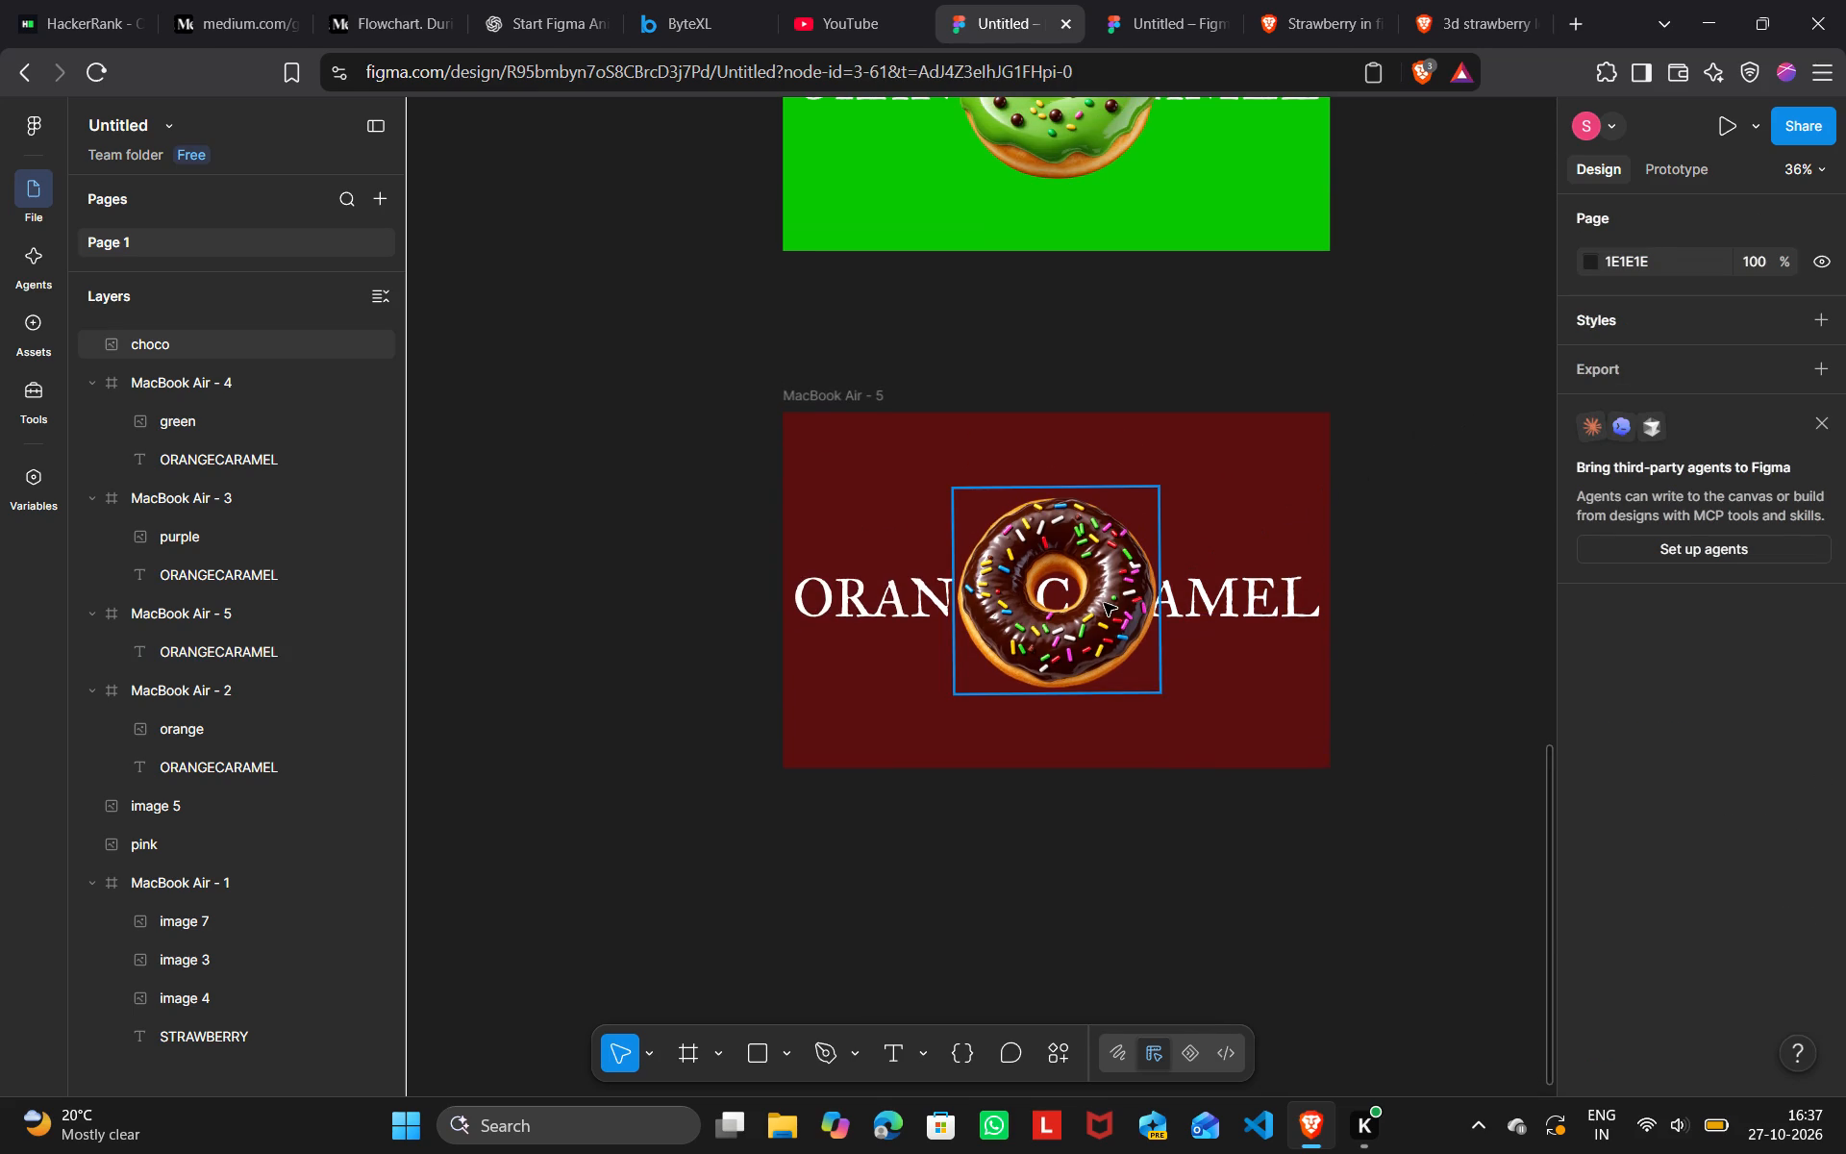
{"action": "key", "text": "Down"}
{"action": "key", "text": "Down"}
{"action": "key", "text": "Down"}
{"action": "key", "text": "Down"}
Replace the ORANGECARAMEL text in the purple MacBook Air - 3 frame with BLUEBERRY.
{"action": "scroll", "coordinate": [1104, 603], "scroll_direction": "up", "scroll_amount": 1}
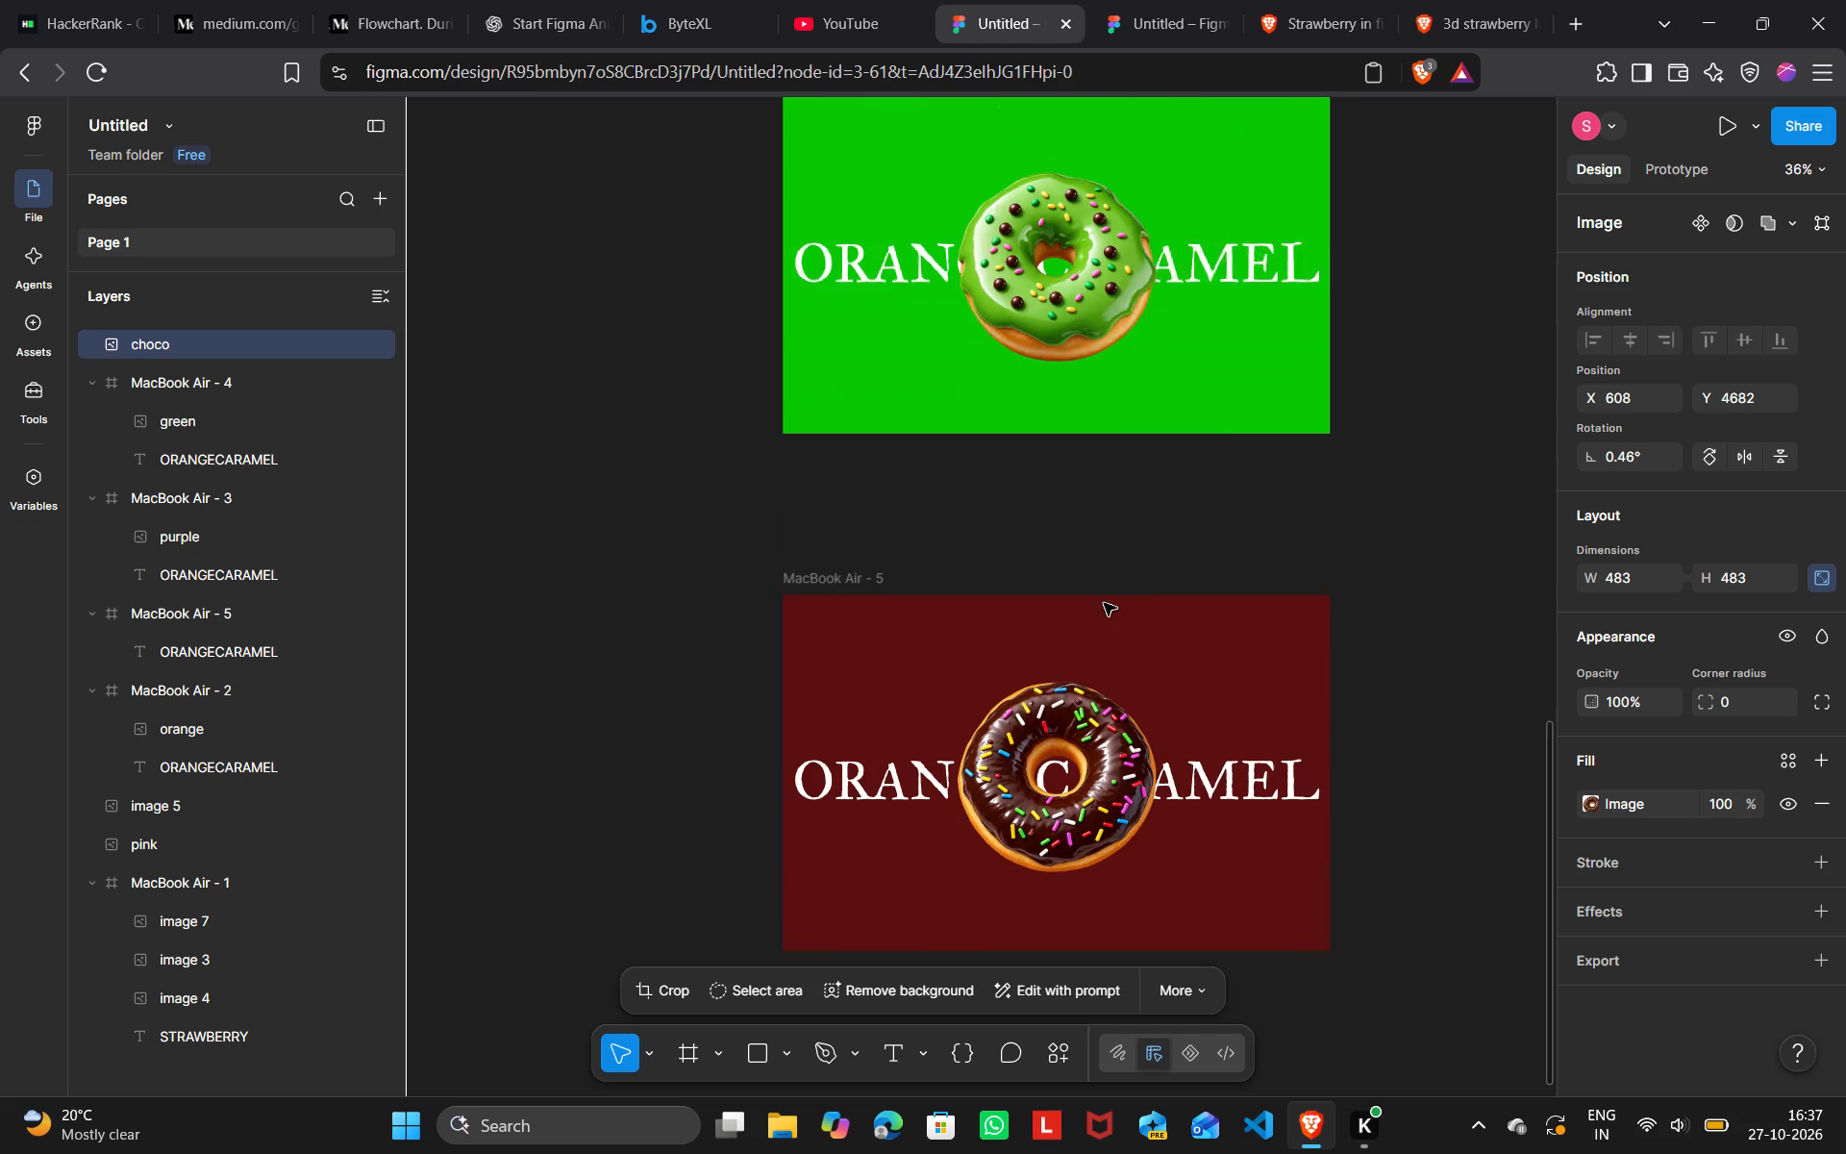
{"action": "scroll", "coordinate": [1104, 603], "scroll_direction": "up", "scroll_amount": 2}
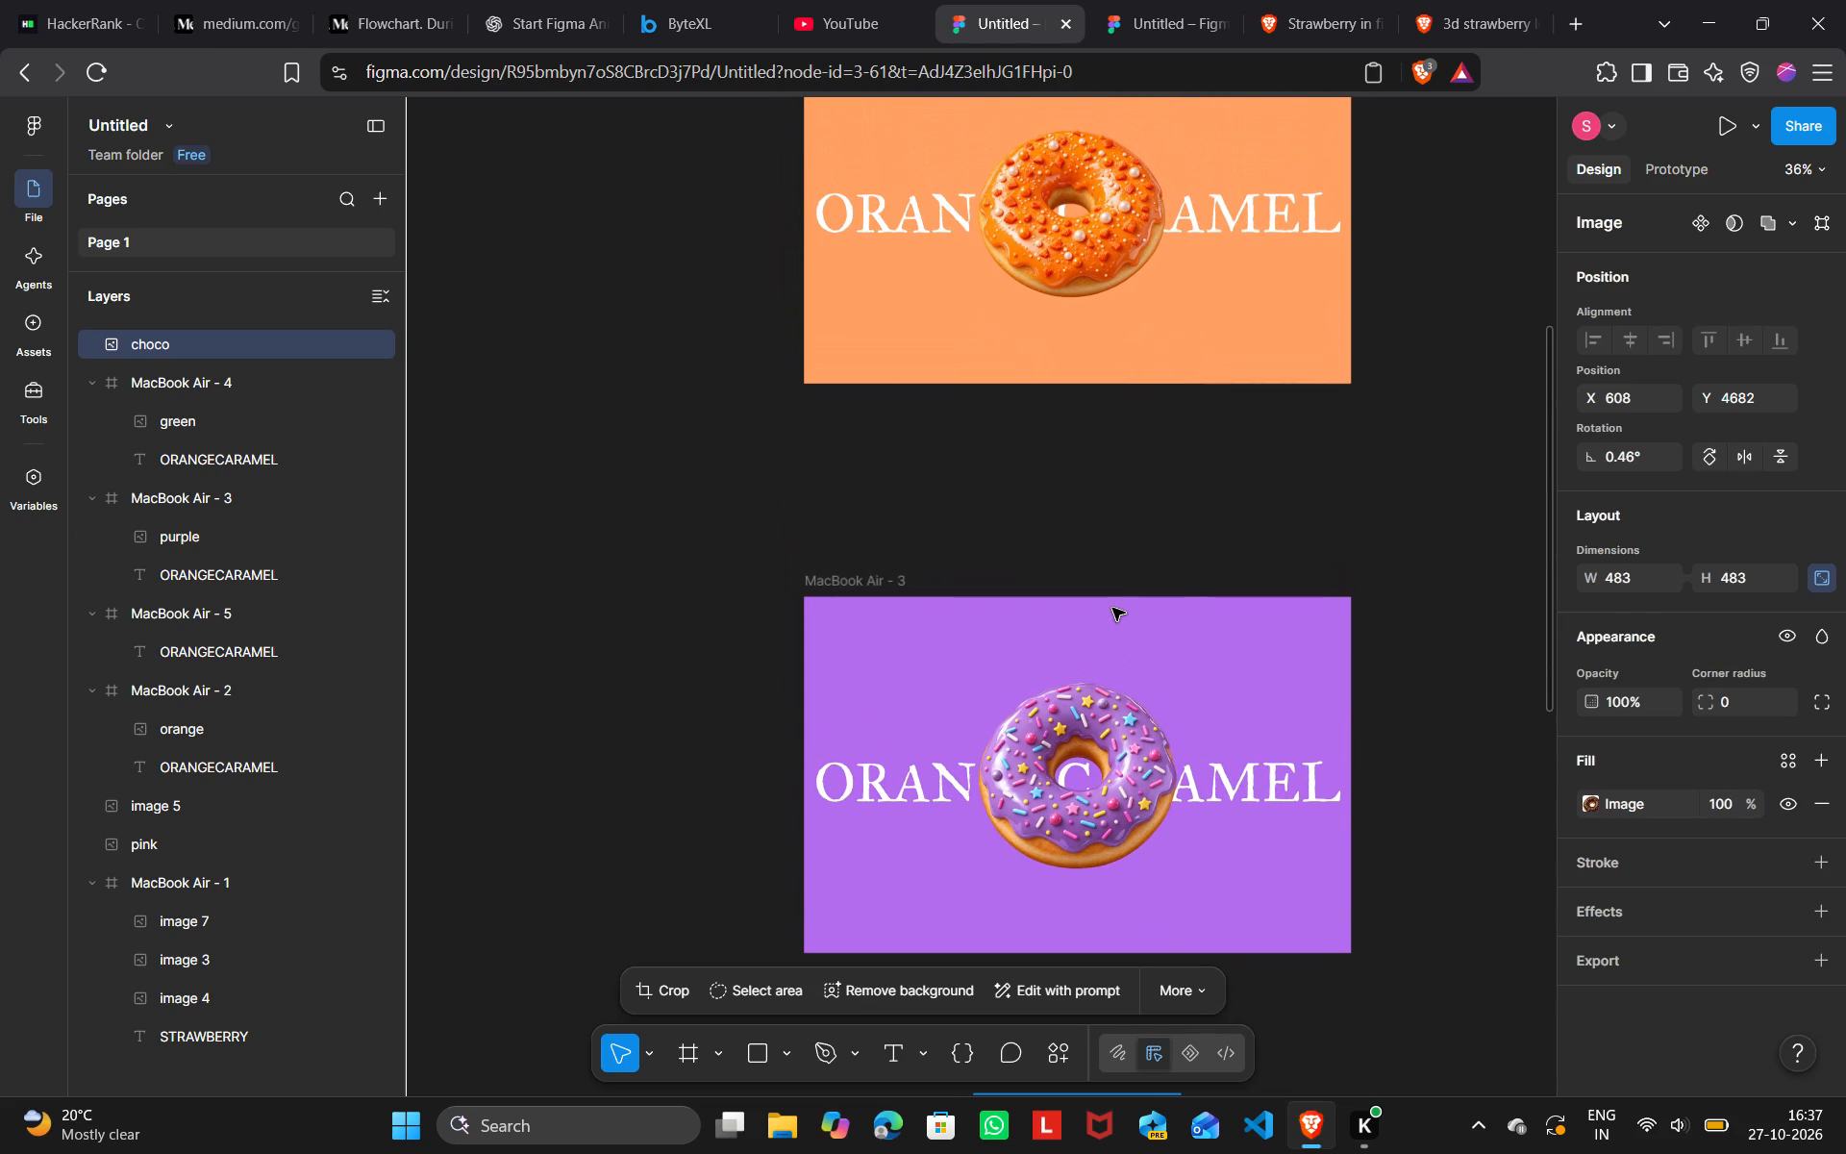
{"action": "scroll", "coordinate": [1112, 608], "scroll_direction": "down", "scroll_amount": 1}
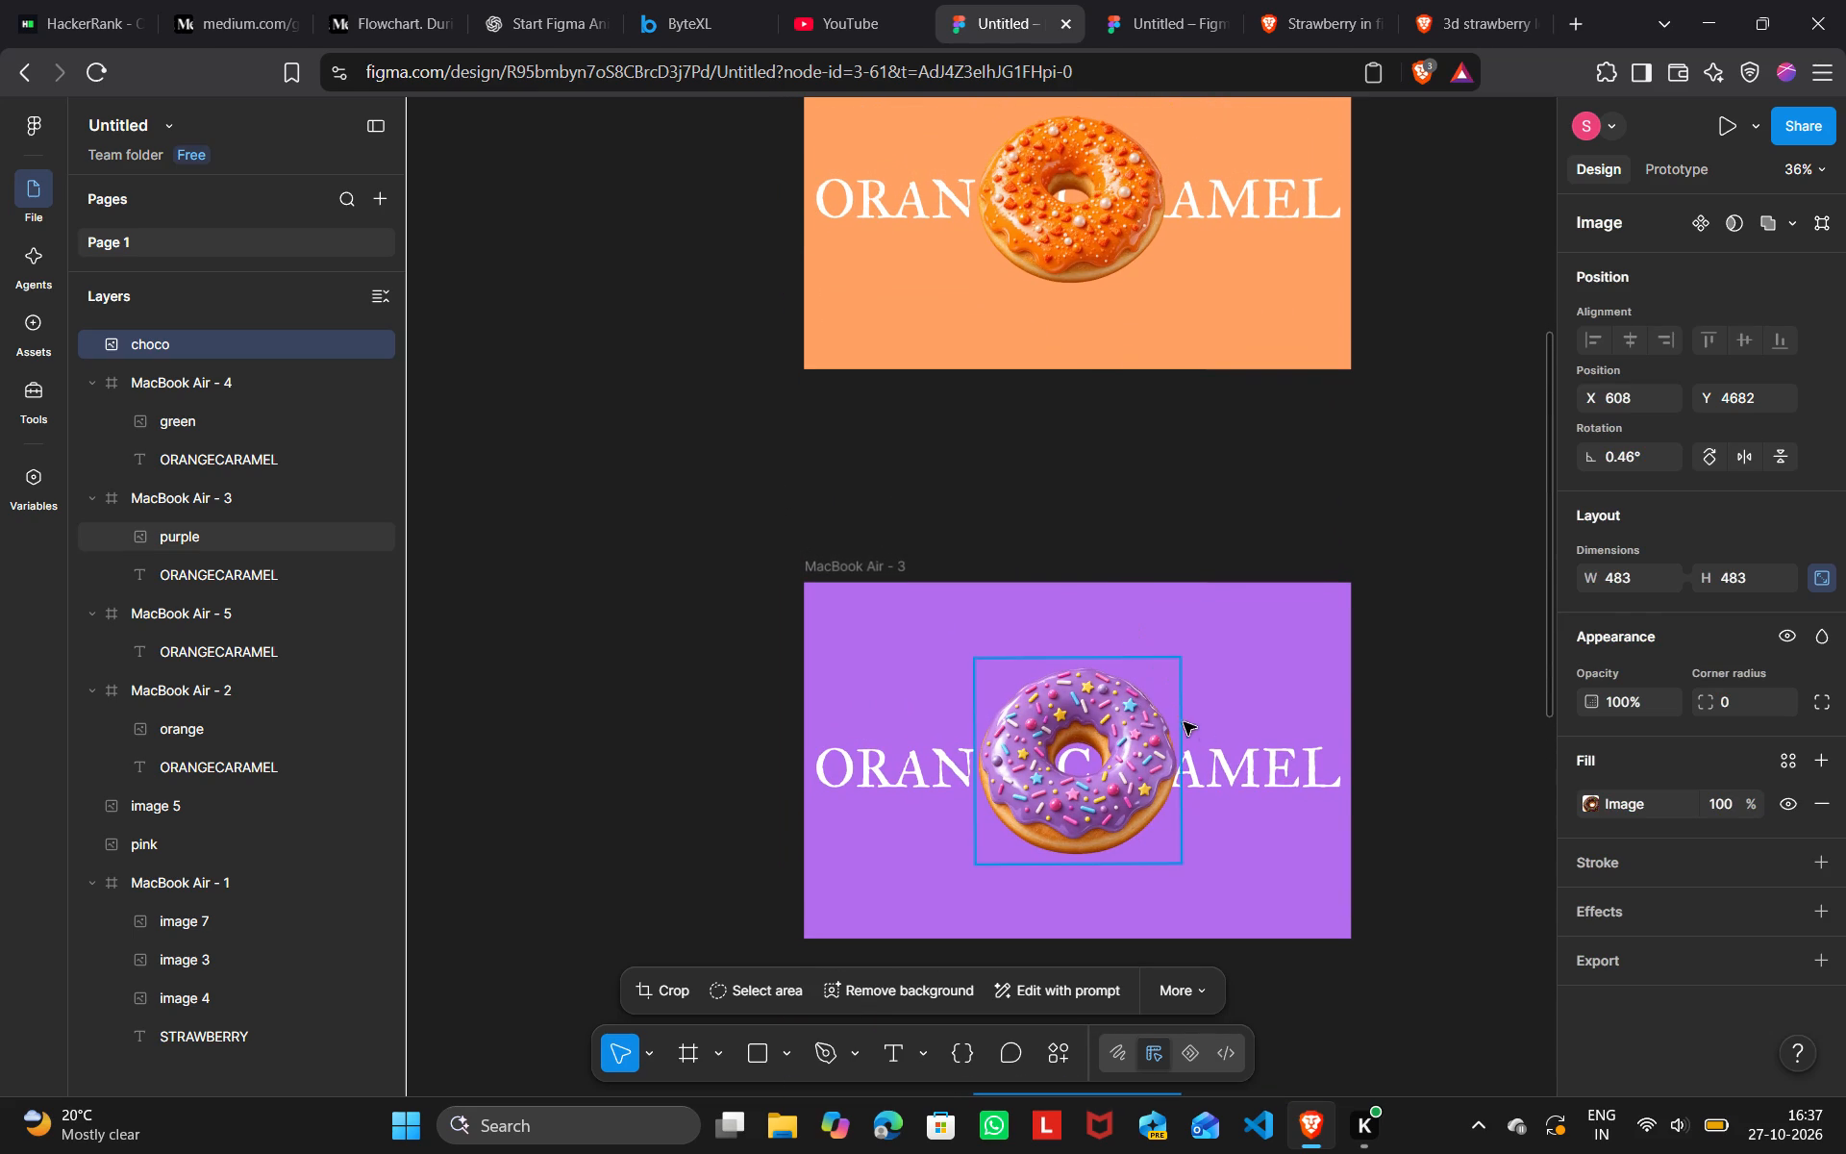
{"action": "left_click", "coordinate": [1218, 753]}
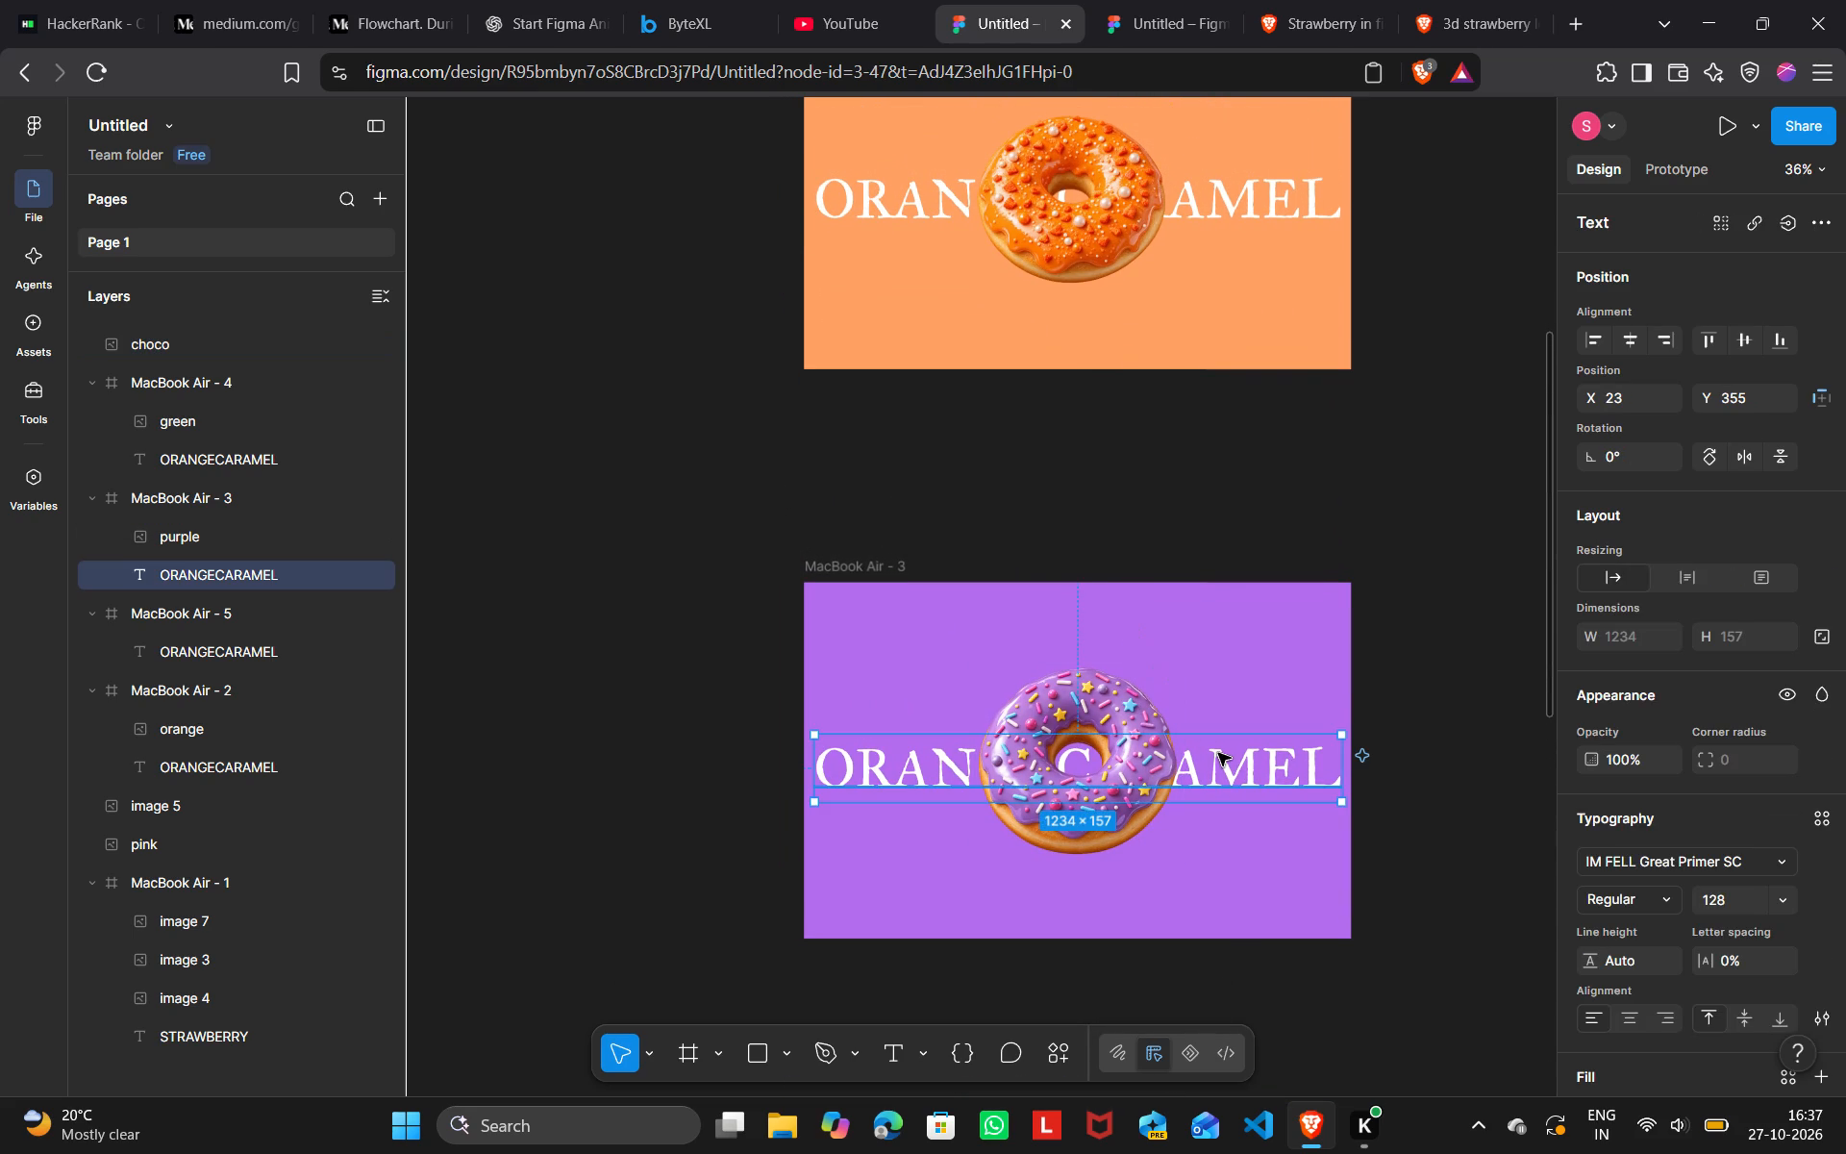
{"action": "double_click", "coordinate": [1218, 753]}
{"action": "key", "text": "BackSpace"}
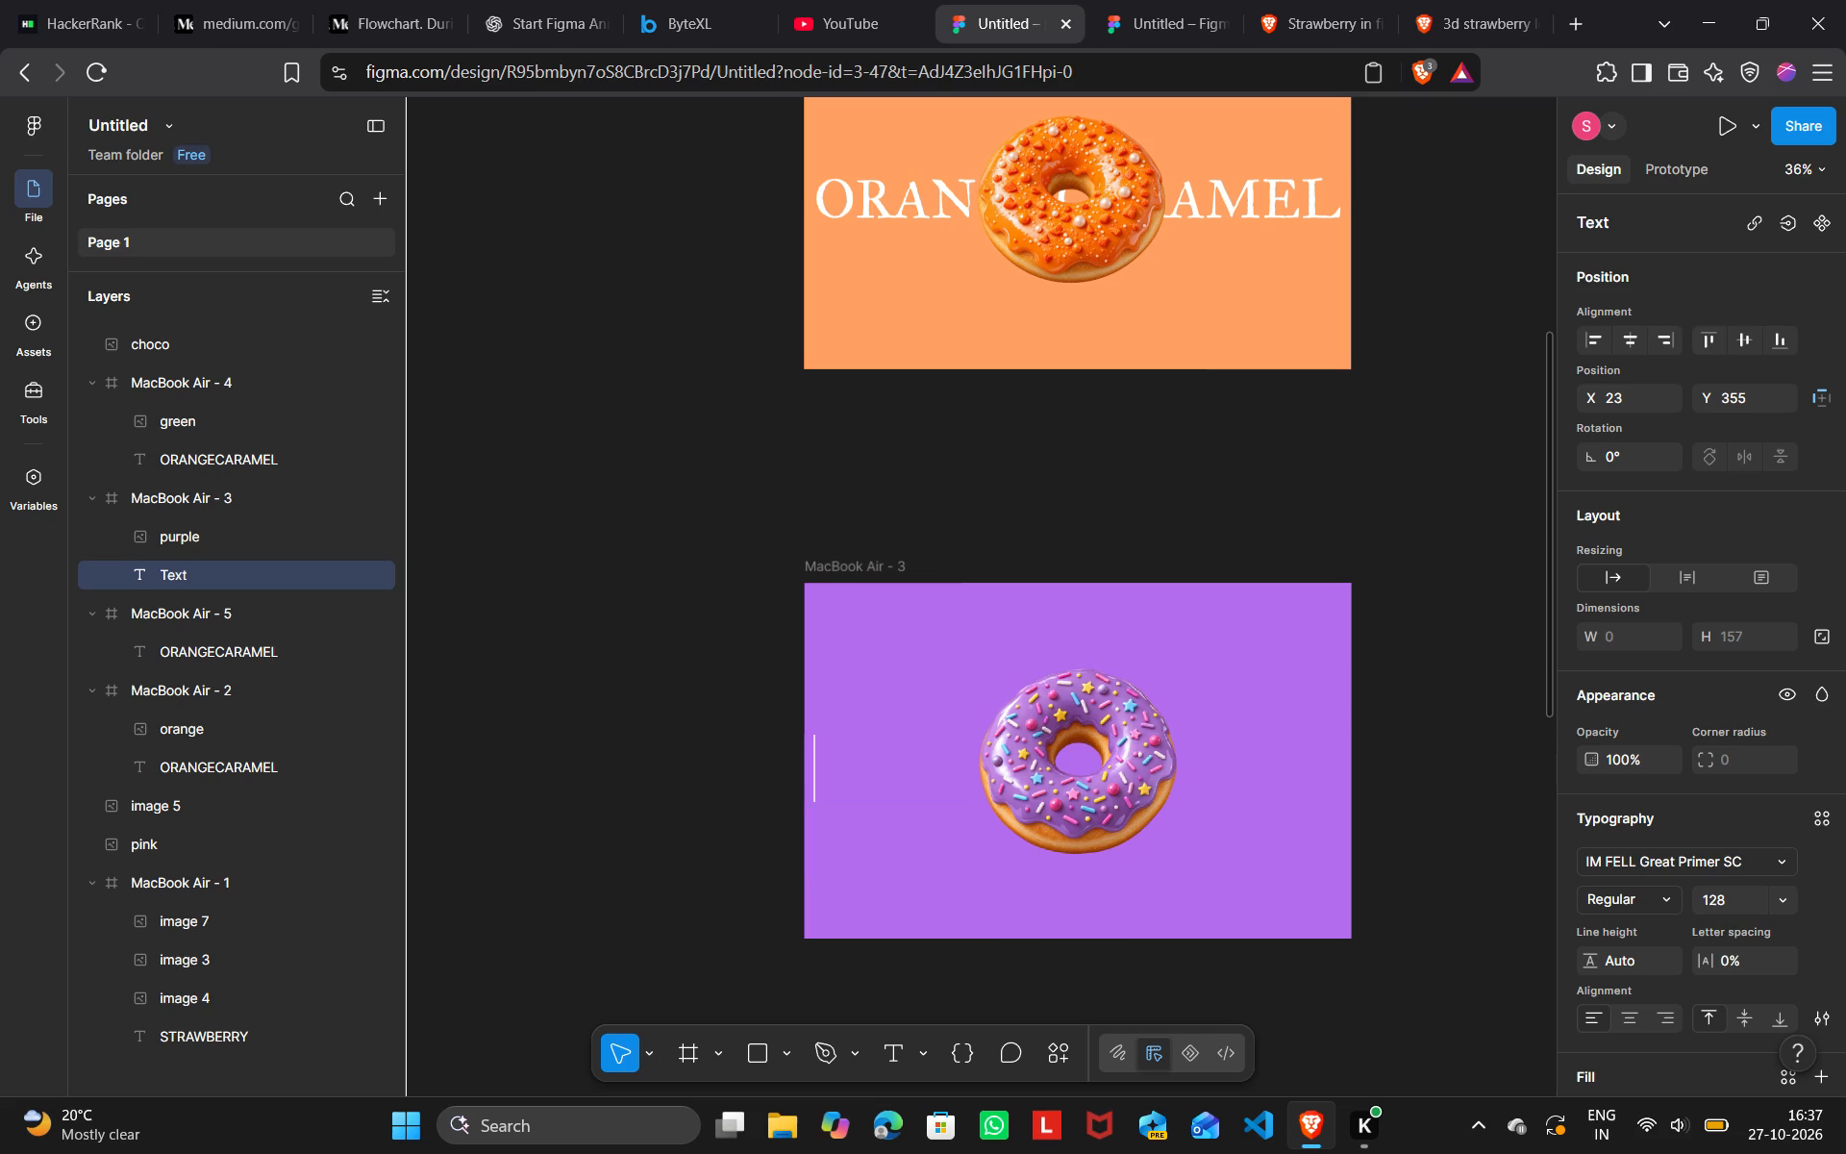
{"action": "type", "text": "BLUEBERRY"}
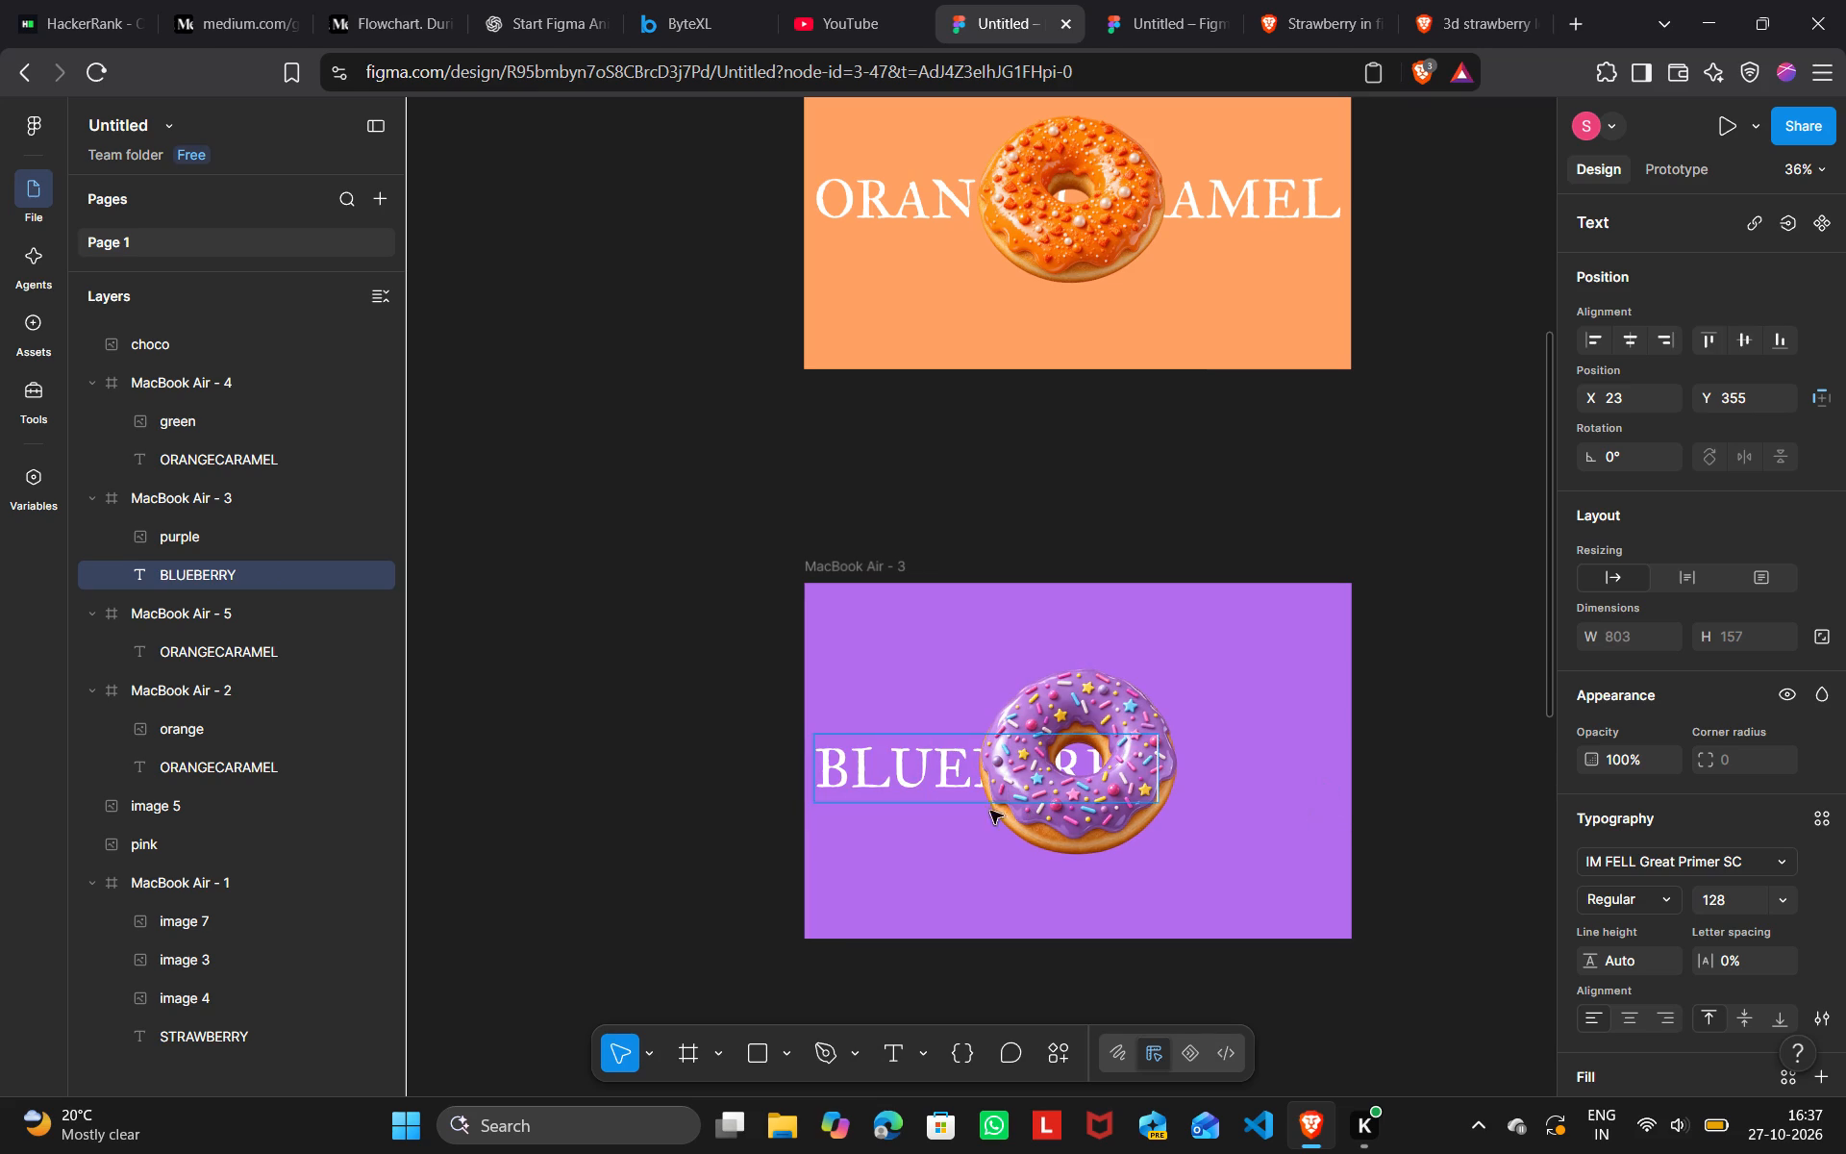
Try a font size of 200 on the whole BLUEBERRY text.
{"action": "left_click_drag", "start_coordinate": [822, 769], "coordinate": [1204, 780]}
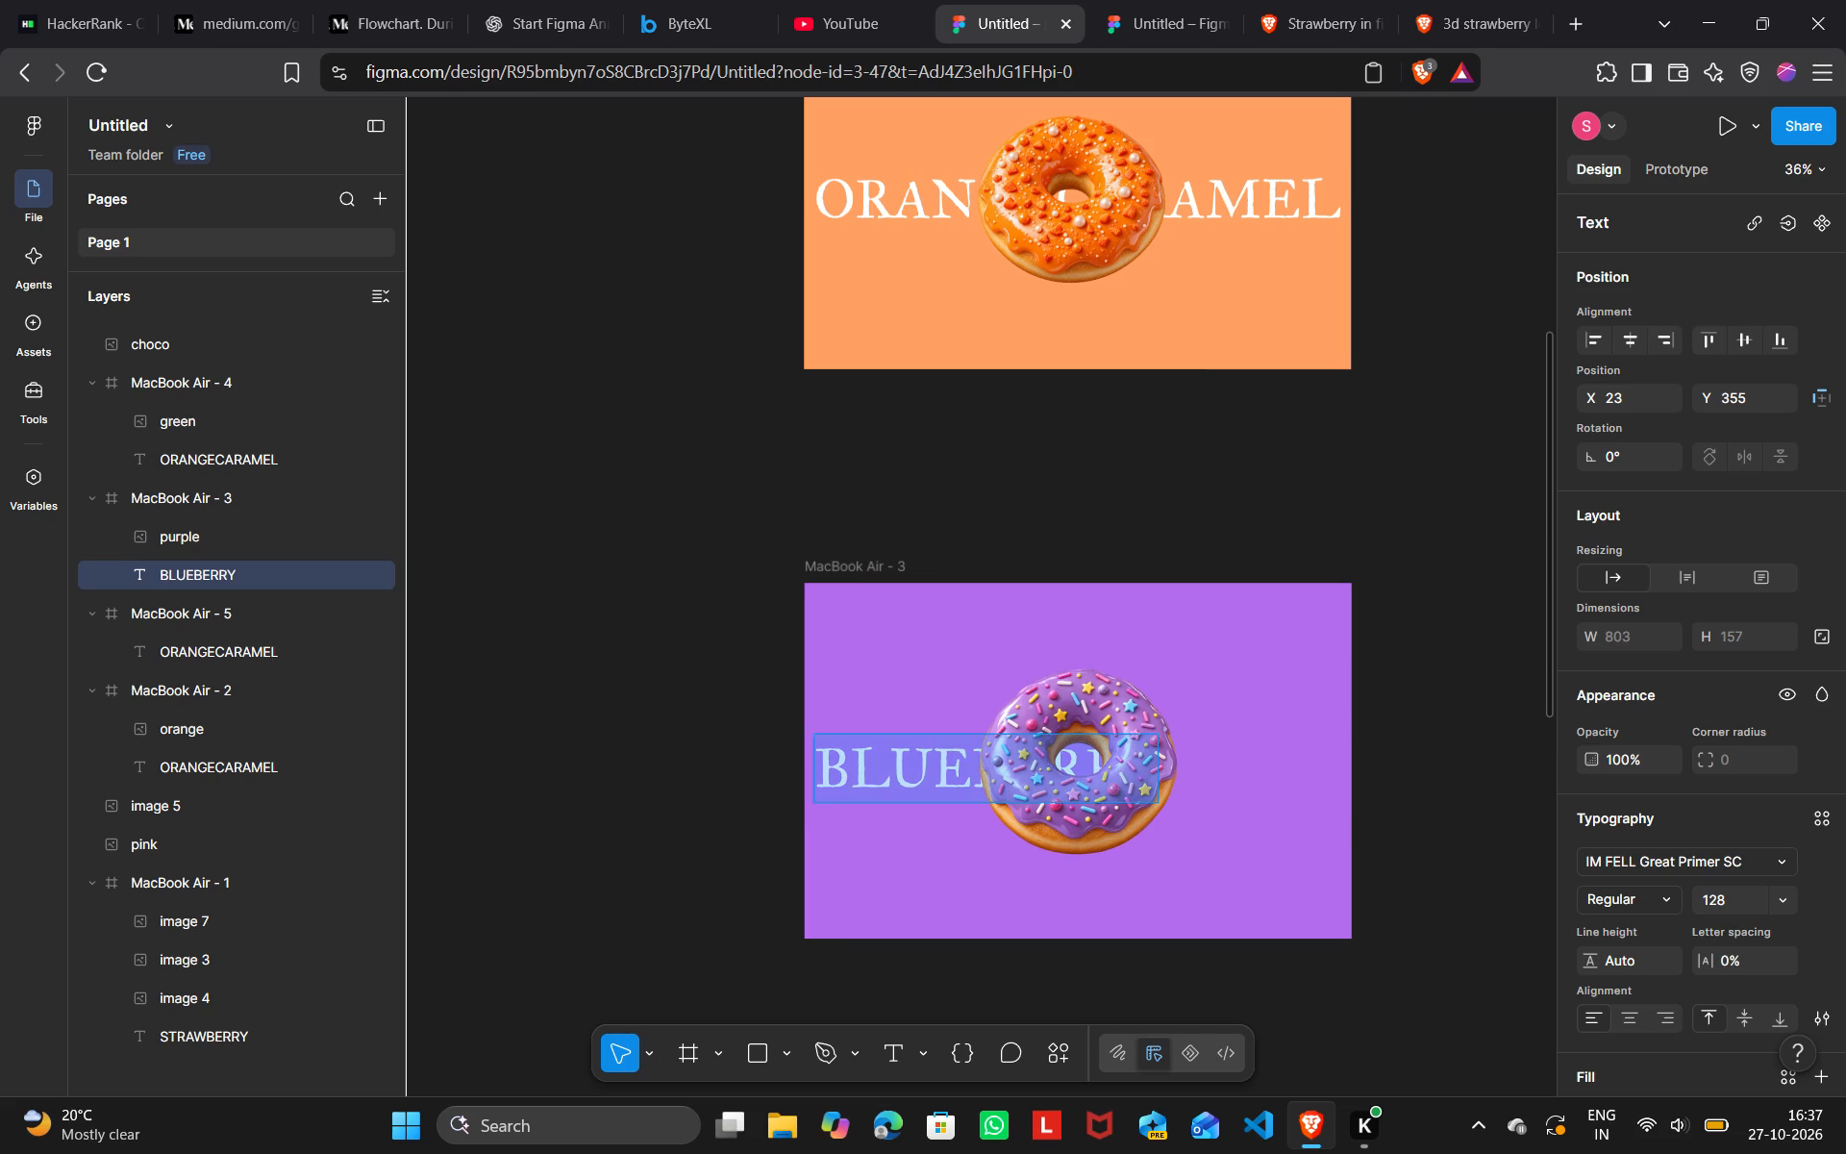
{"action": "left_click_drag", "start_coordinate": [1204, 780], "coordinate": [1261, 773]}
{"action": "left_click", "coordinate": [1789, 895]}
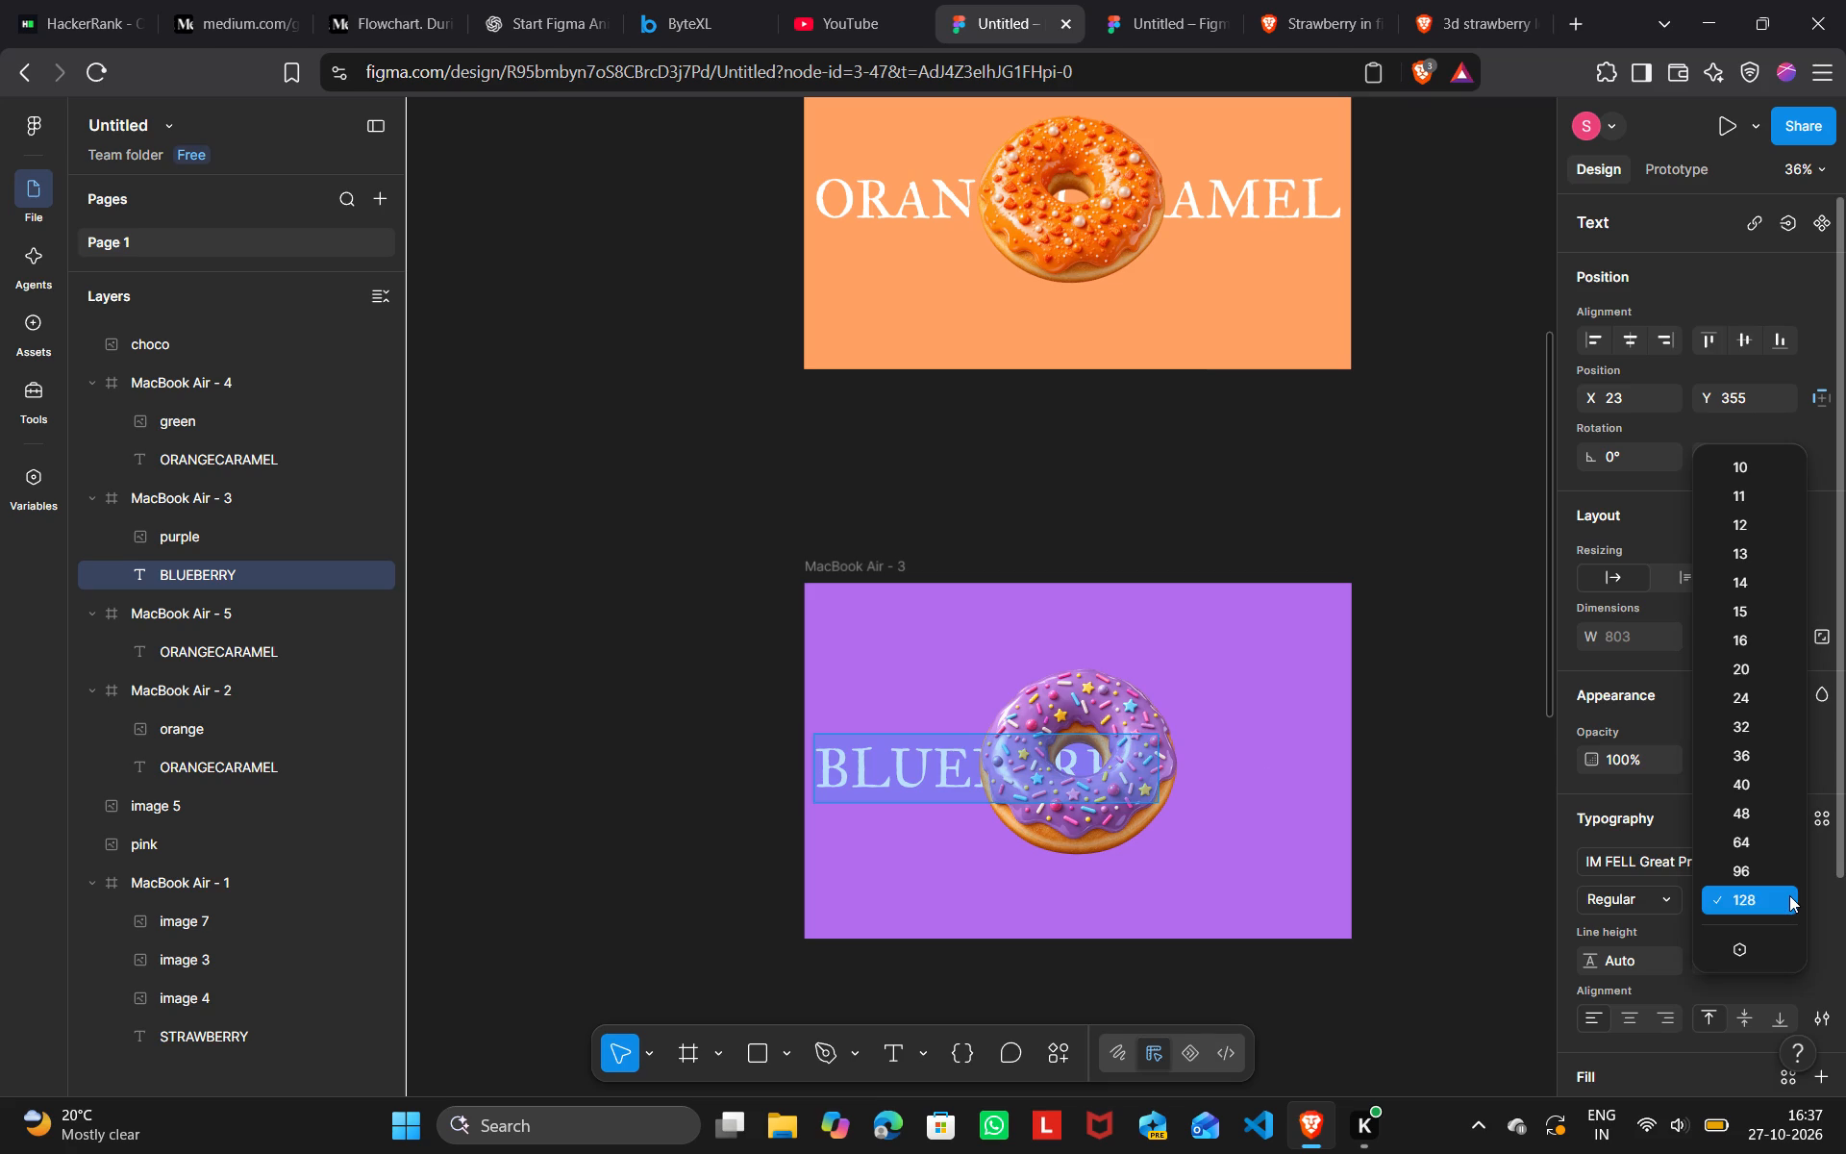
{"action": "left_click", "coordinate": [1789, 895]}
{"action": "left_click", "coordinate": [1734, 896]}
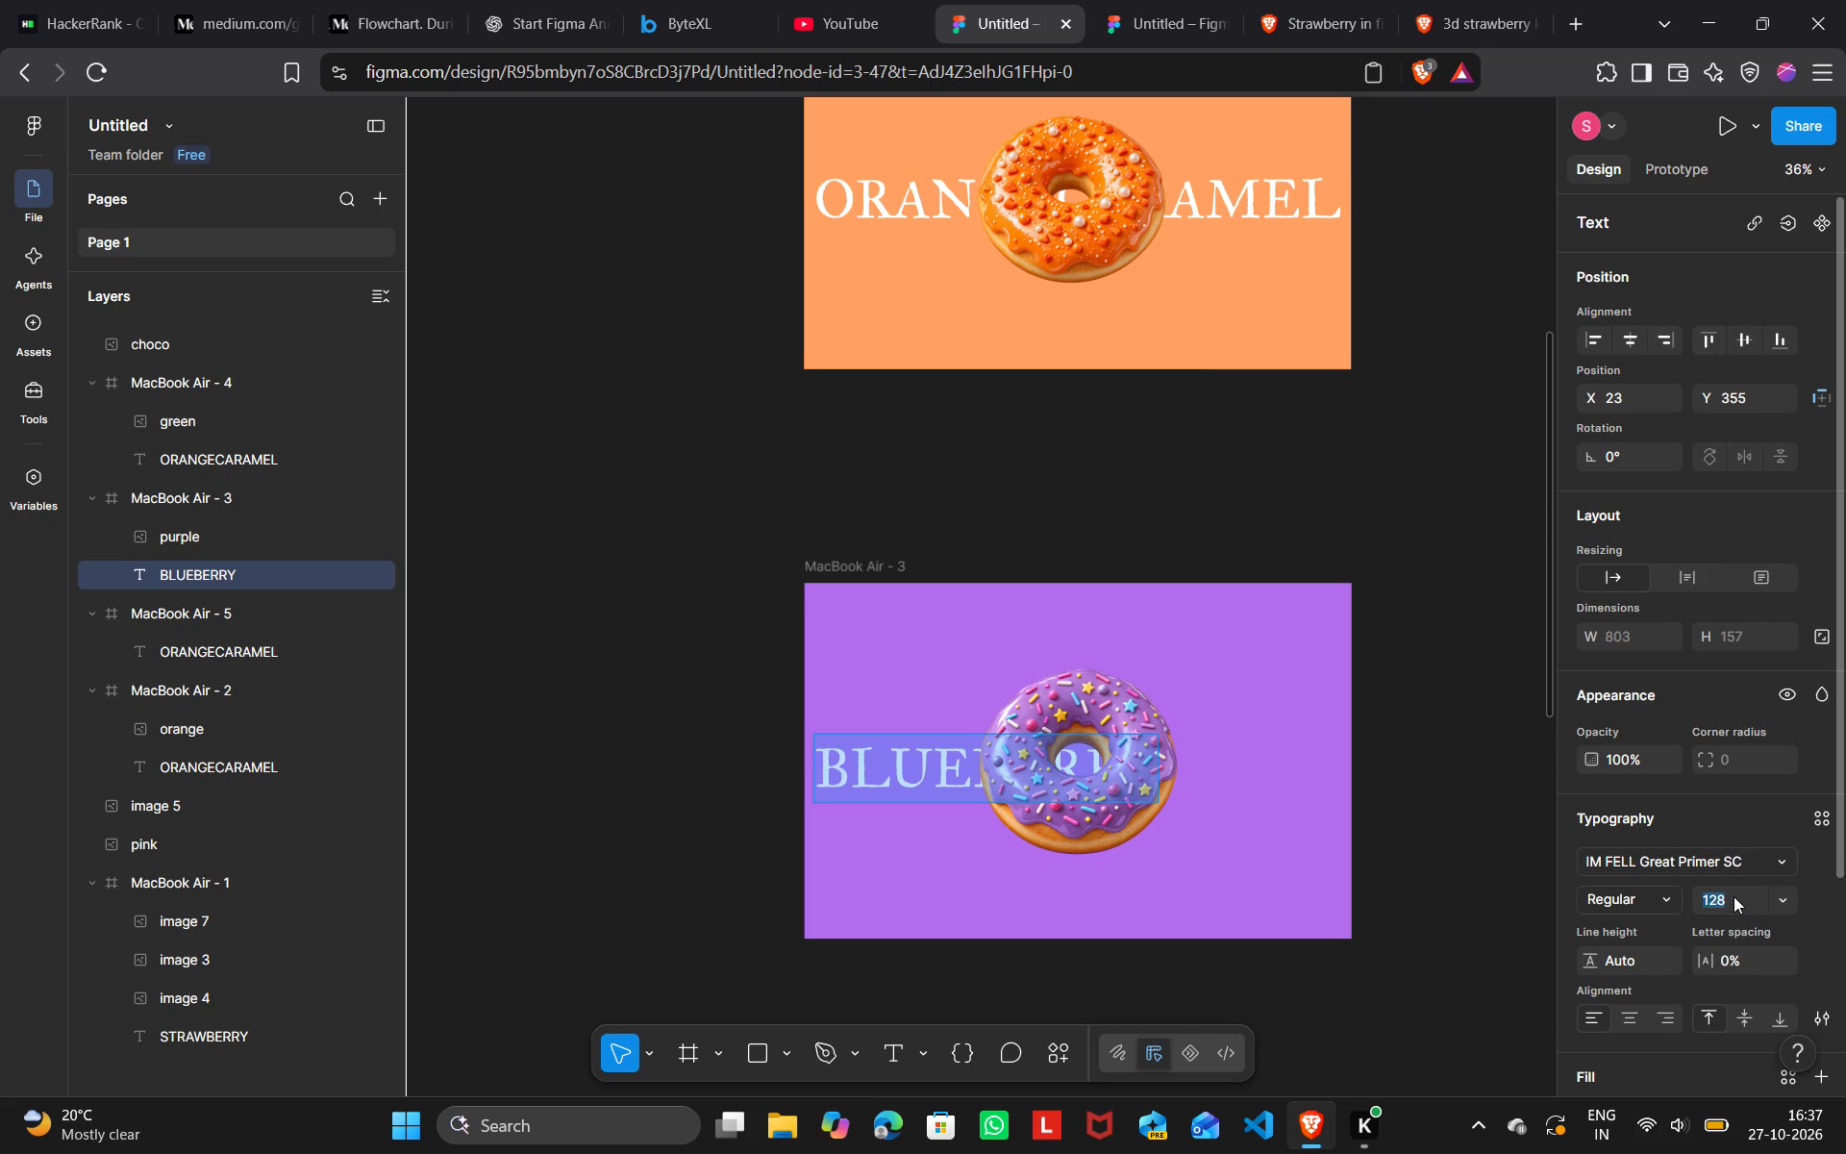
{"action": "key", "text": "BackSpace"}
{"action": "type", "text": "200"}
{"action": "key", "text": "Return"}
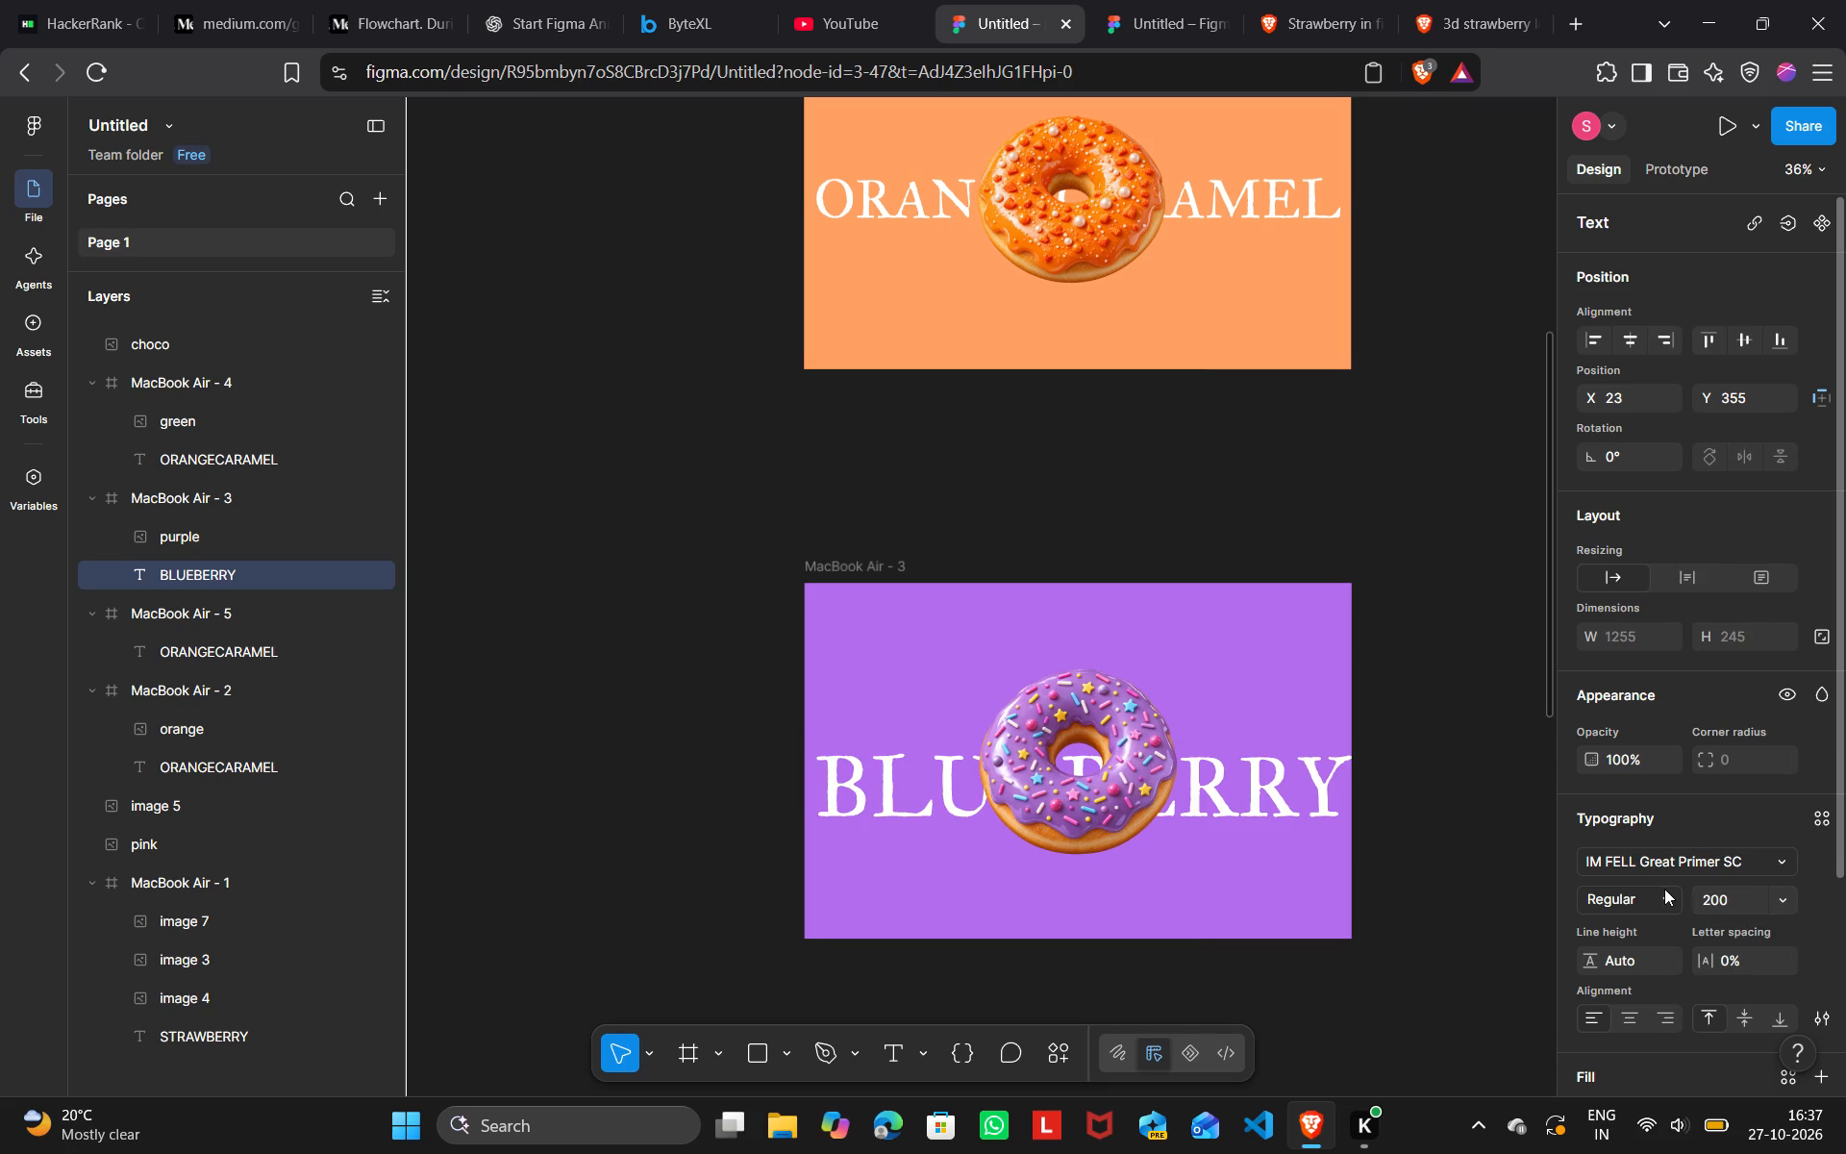
Set the BLUEBERRY text's font size to 180.
{"action": "double_click", "coordinate": [1731, 889]}
{"action": "key", "text": "BackSpace"}
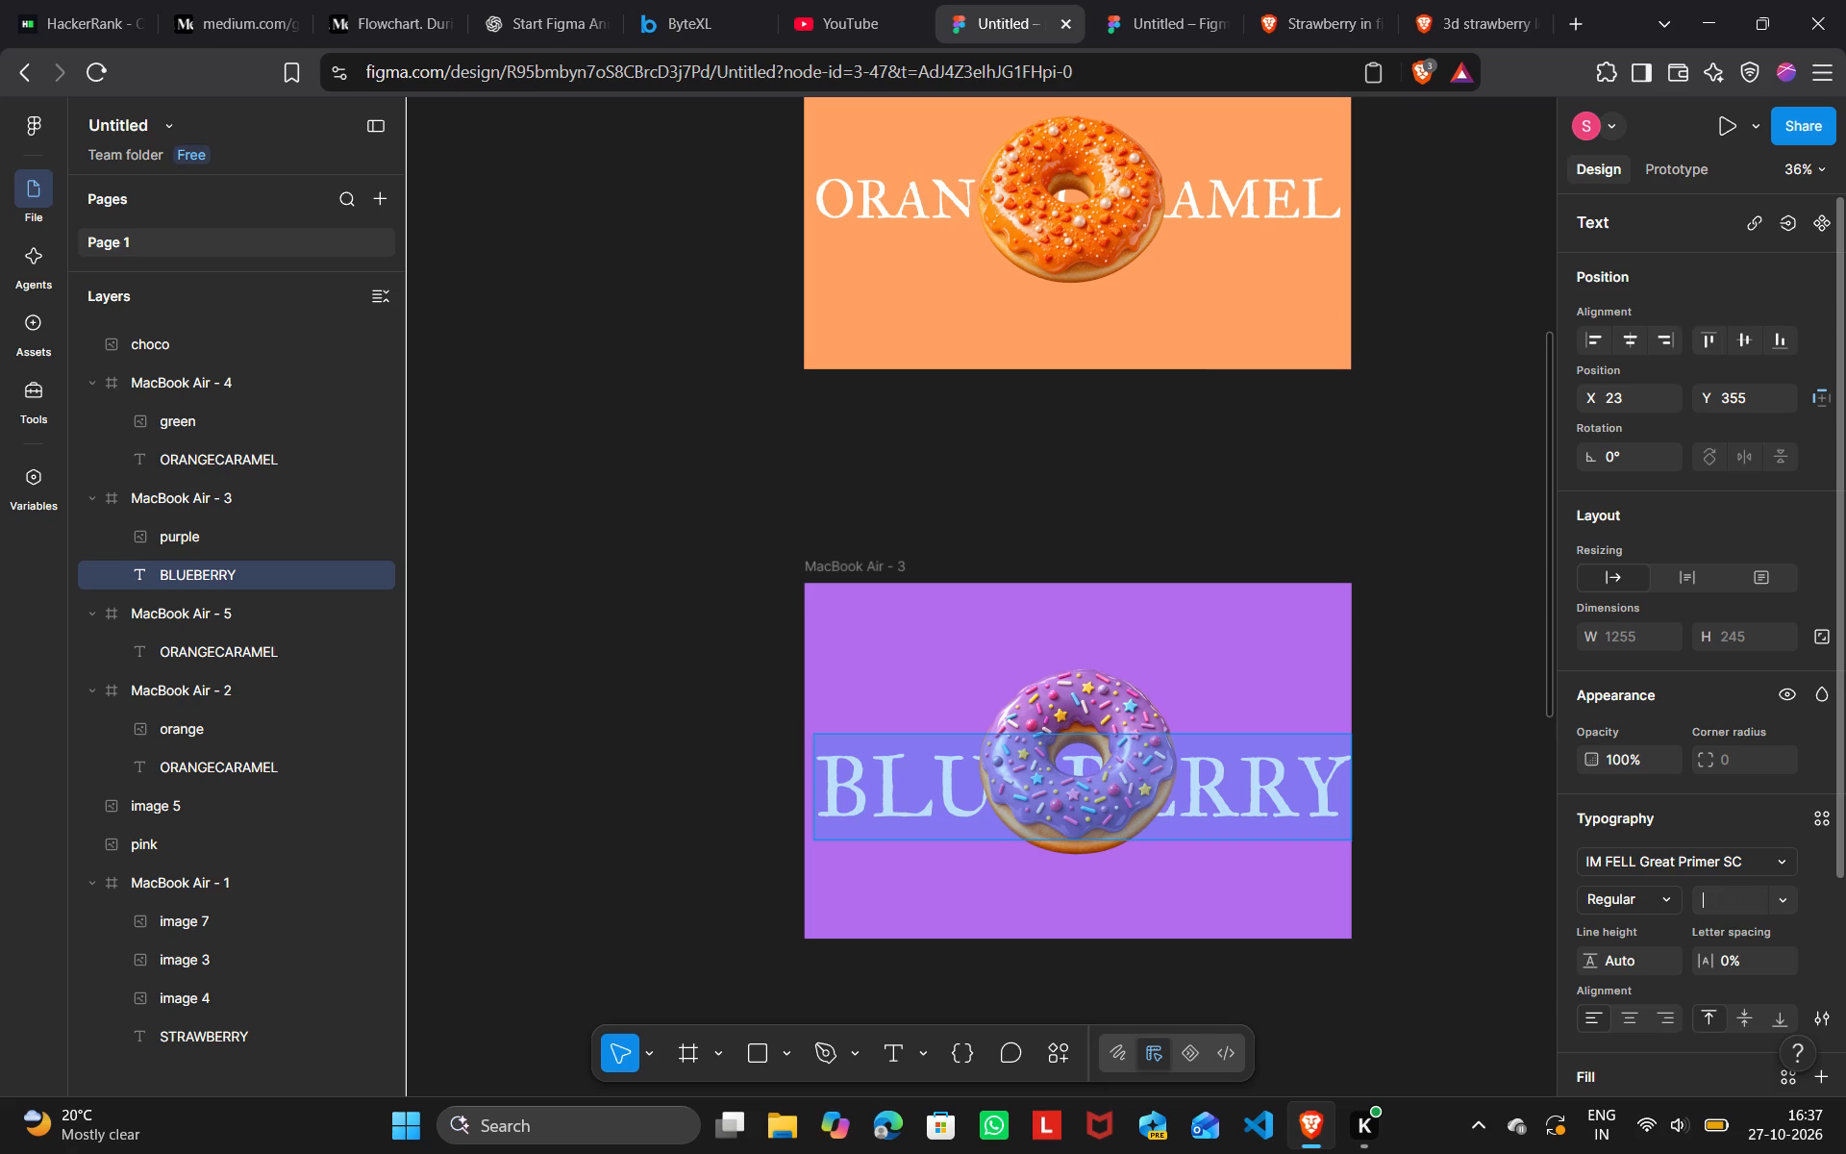
{"action": "type", "text": "180"}
{"action": "key", "text": "Return"}
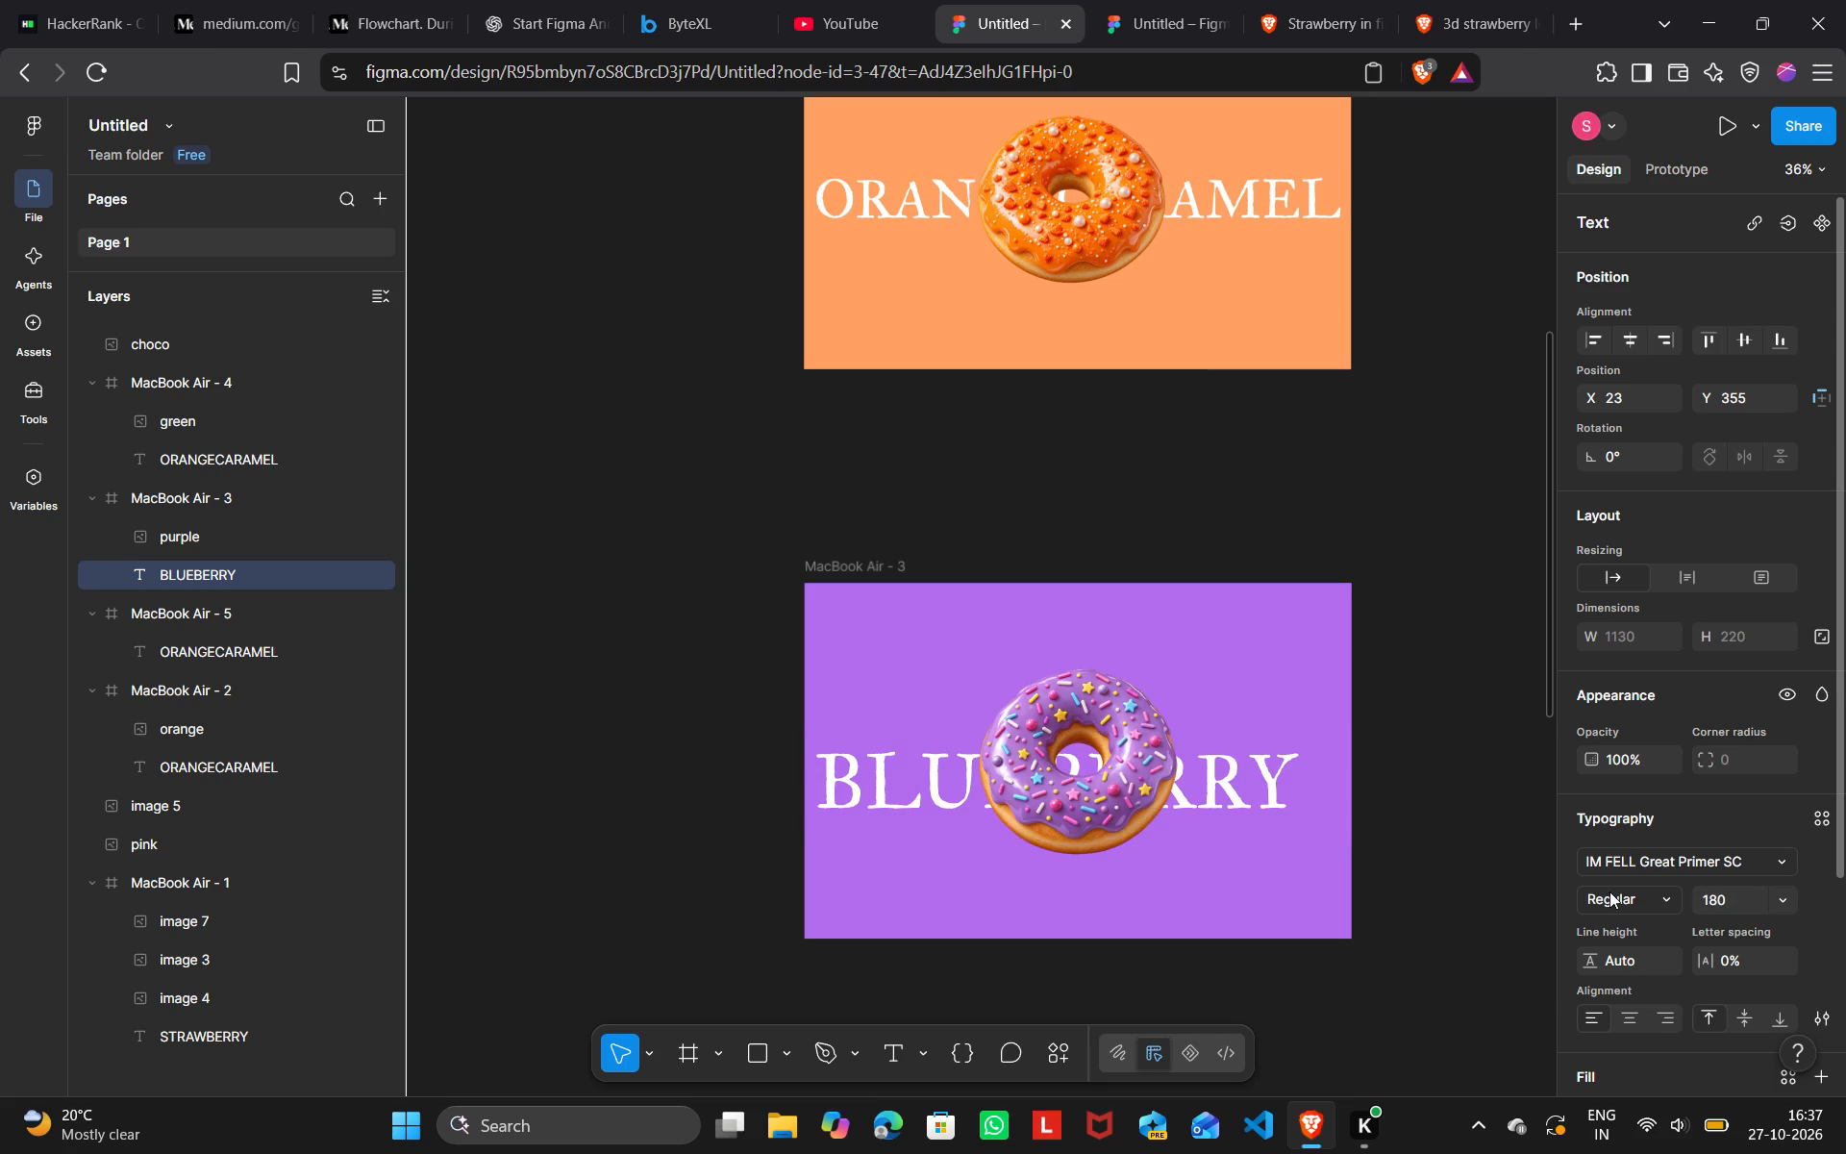
{"action": "left_click", "coordinate": [1481, 875]}
Nudge the BLUEBERRY text to X 70, Y 324 so it sits centred behind the purple donut.
{"action": "left_click", "coordinate": [1214, 776]}
{"action": "key", "text": "Right"}
{"action": "key", "text": "Right"}
{"action": "key", "text": "Right"}
{"action": "key", "text": "Right"}
{"action": "key", "text": "Right"}
{"action": "key", "text": "Right"}
{"action": "key", "text": "Right"}
{"action": "key", "text": "Right"}
{"action": "key", "text": "Right"}
{"action": "key", "text": "Right"}
{"action": "key", "text": "Right"}
{"action": "key", "text": "Right"}
{"action": "key", "text": "Right"}
{"action": "key", "text": "Right"}
{"action": "key", "text": "Right"}
{"action": "key", "text": "Right"}
{"action": "key", "text": "Right"}
{"action": "key", "text": "Right"}
{"action": "key", "text": "Right"}
{"action": "key", "text": "Right"}
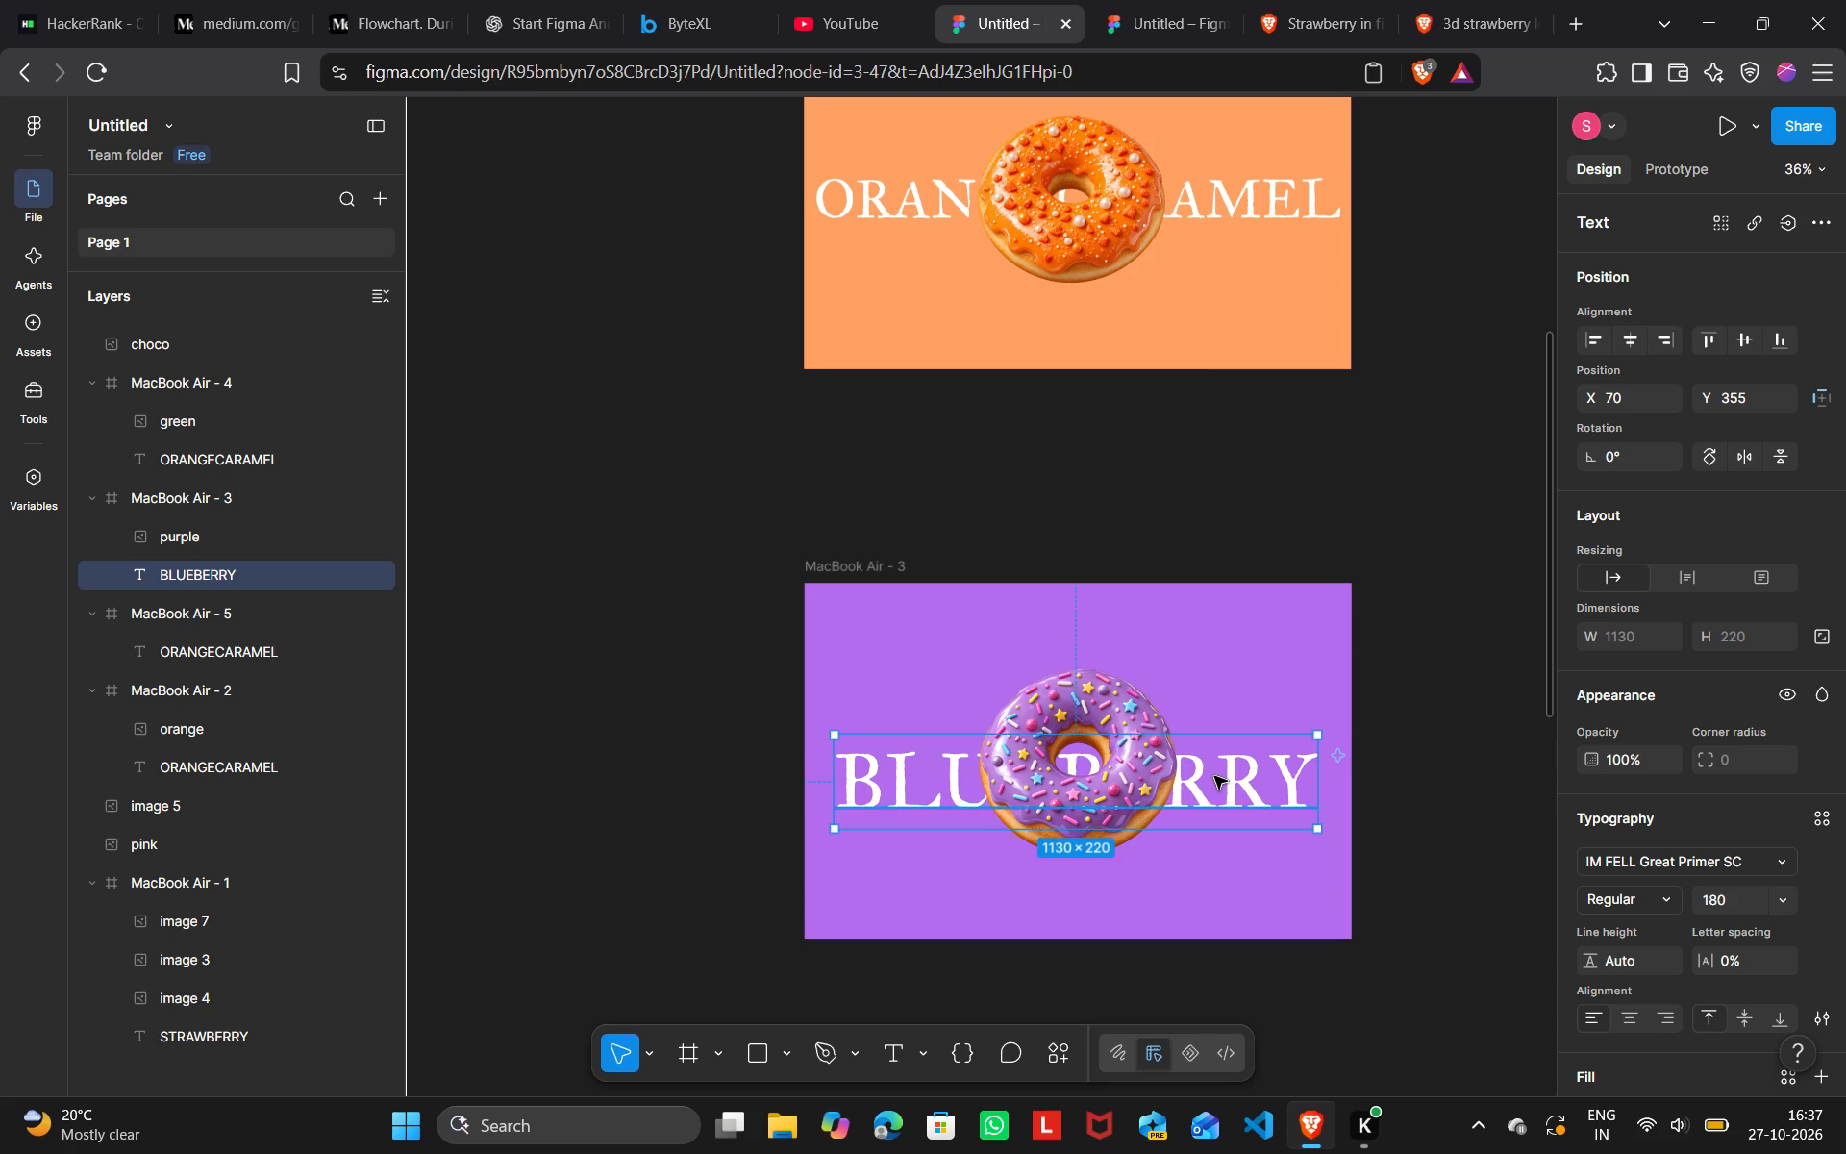
{"action": "key", "text": "Up"}
{"action": "key", "text": "Up"}
{"action": "key", "text": "Up"}
{"action": "key", "text": "Up"}
{"action": "key", "text": "Up"}
{"action": "key", "text": "Up"}
{"action": "key", "text": "Up"}
{"action": "key", "text": "Up"}
{"action": "key", "text": "Up"}
{"action": "key", "text": "Up"}
{"action": "key", "text": "Up"}
{"action": "key", "text": "Up"}
{"action": "key", "text": "Up"}
{"action": "key", "text": "Up"}
{"action": "key", "text": "Up"}
{"action": "key", "text": "Up"}
{"action": "key", "text": "Up"}
{"action": "key", "text": "Up"}
{"action": "key", "text": "Up"}
{"action": "key", "text": "Up"}
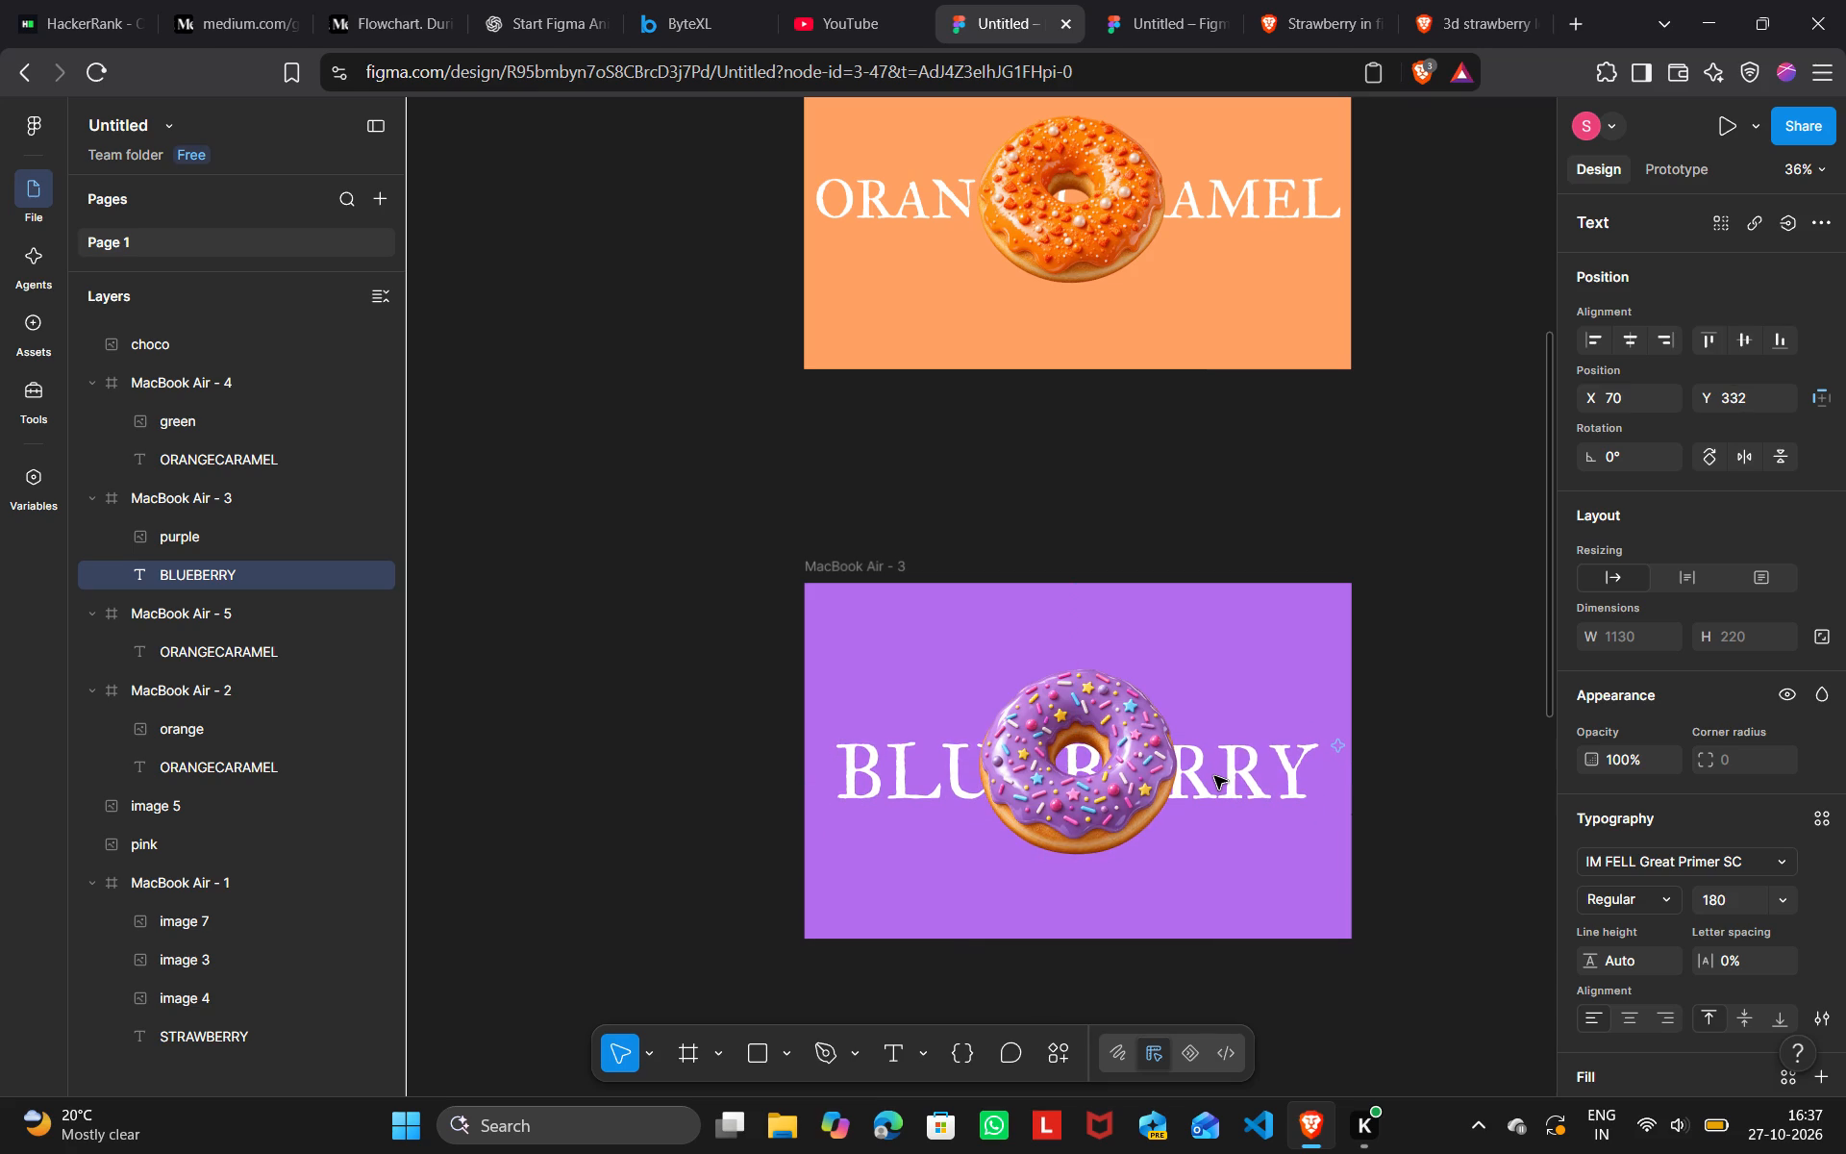
{"action": "key", "text": "Up"}
{"action": "key", "text": "Up"}
{"action": "key", "text": "Up"}
{"action": "key", "text": "Up"}
{"action": "key", "text": "Up"}
{"action": "key", "text": "Up"}
{"action": "key", "text": "Up"}
{"action": "key", "text": "Up"}
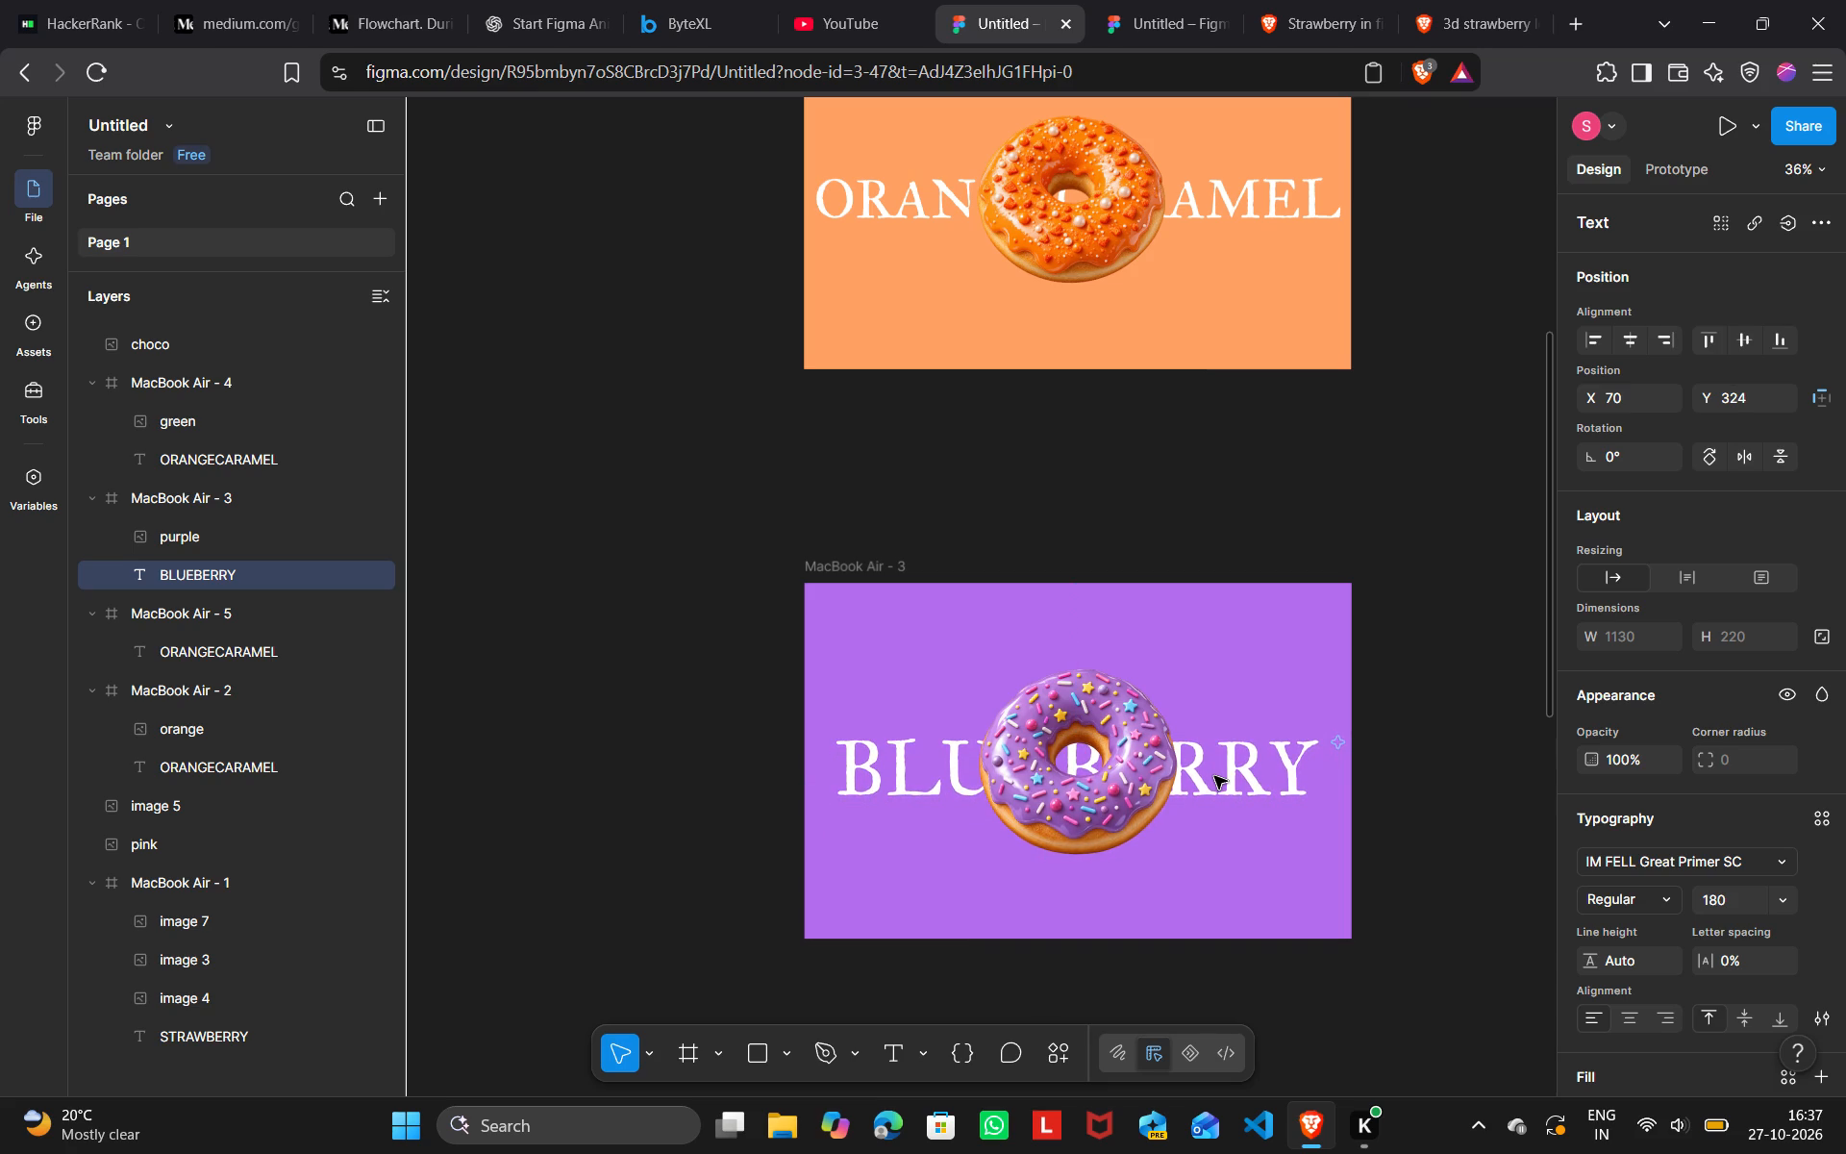
{"action": "left_click", "coordinate": [1395, 729]}
Replace the ORANGECARAMEL text in the green MacBook Air - 4 frame with GREENAPPLE.
{"action": "scroll", "coordinate": [1395, 729], "scroll_direction": "down", "scroll_amount": 3}
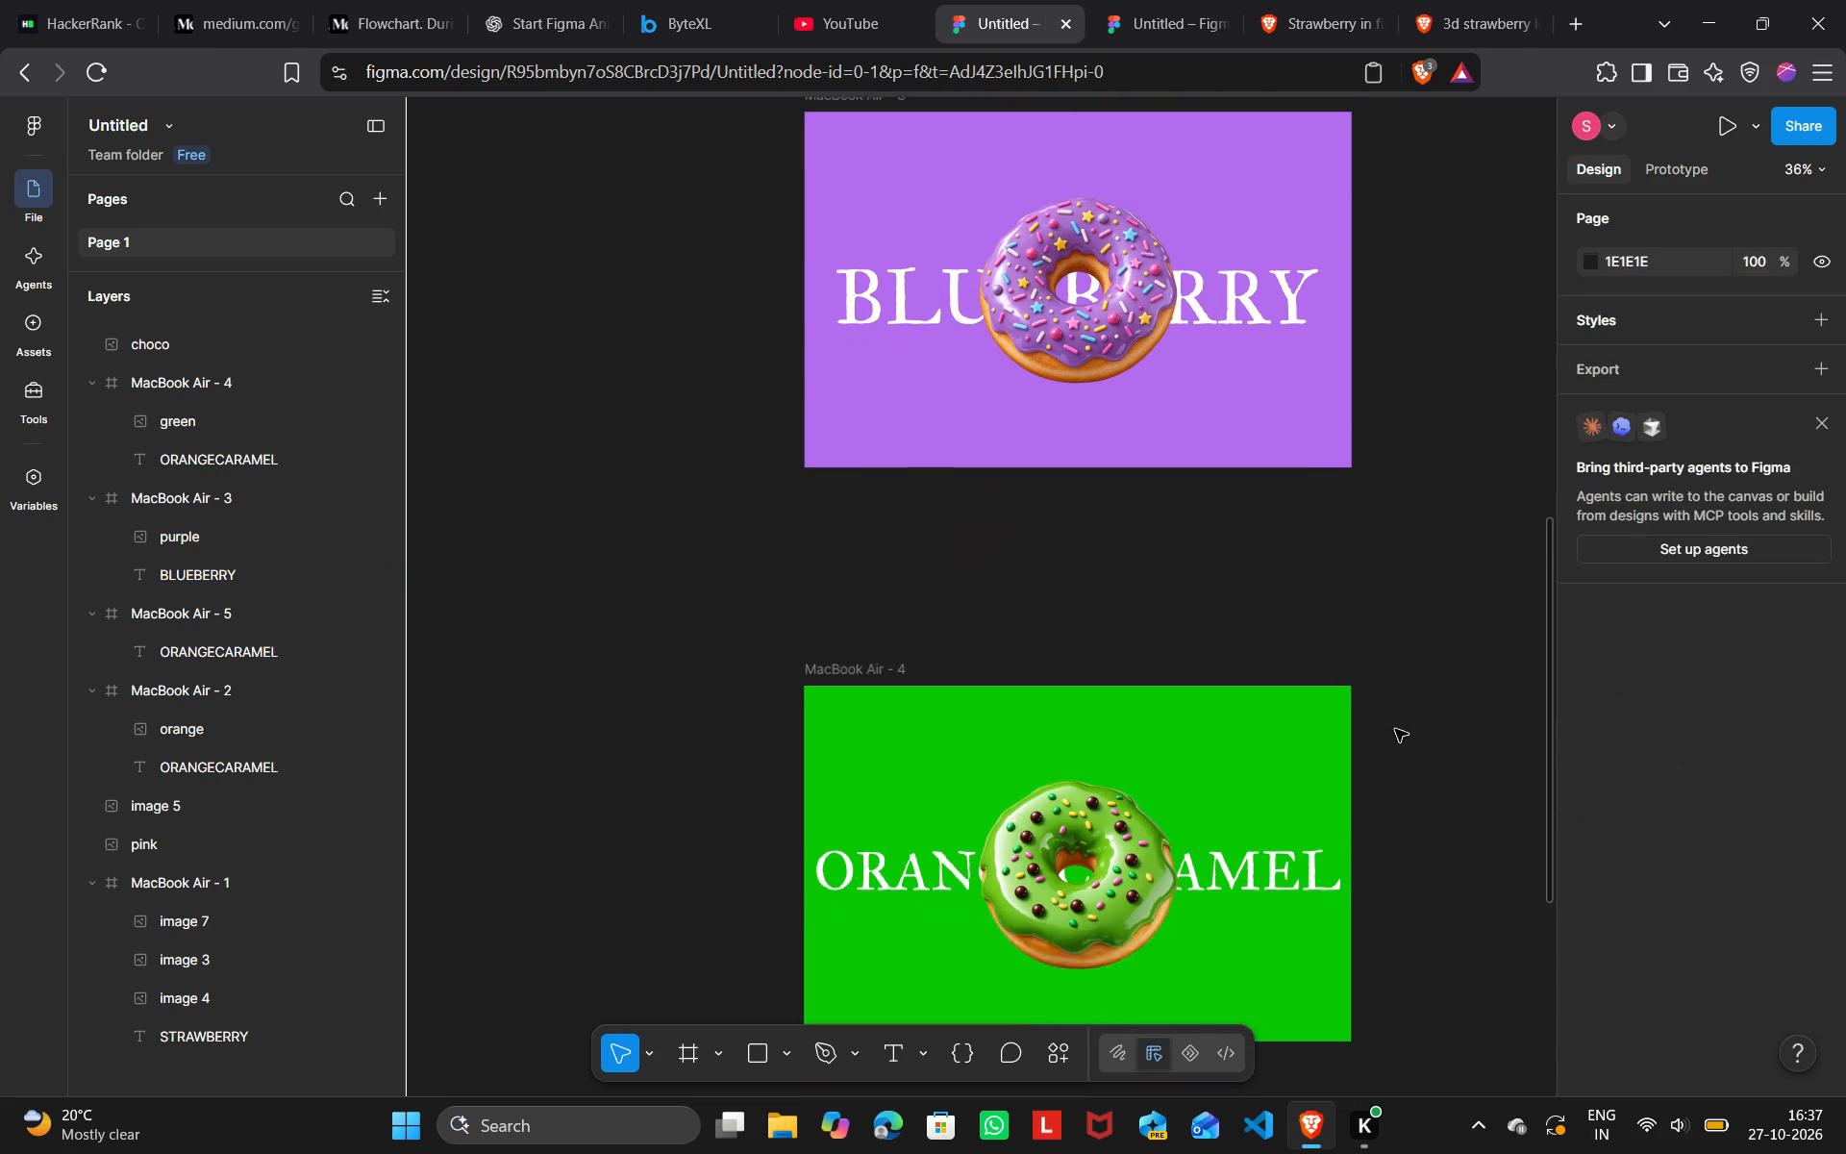
{"action": "double_click", "coordinate": [1270, 788]}
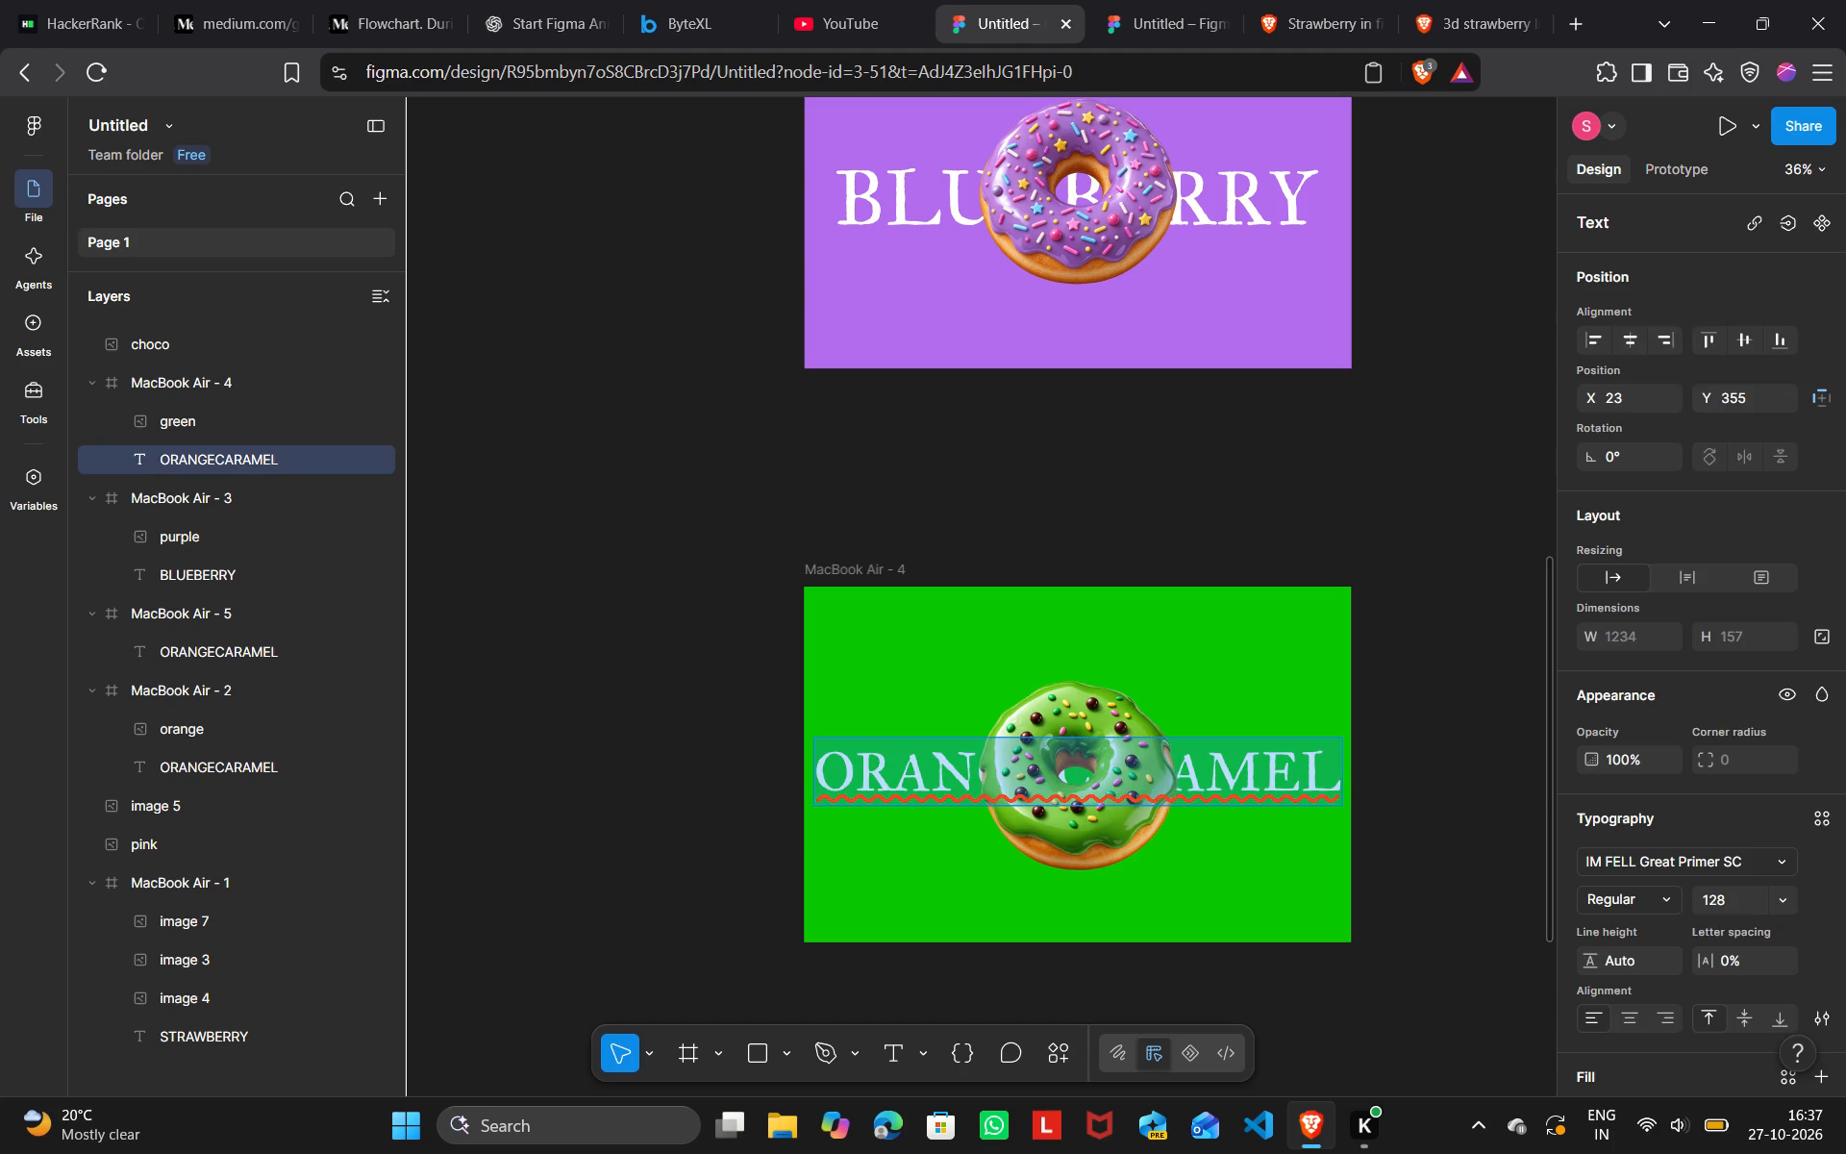
{"action": "left_click_drag", "start_coordinate": [1328, 777], "coordinate": [808, 825]}
{"action": "key", "text": "BackSpace"}
{"action": "type", "text": "GREENAPPLE"}
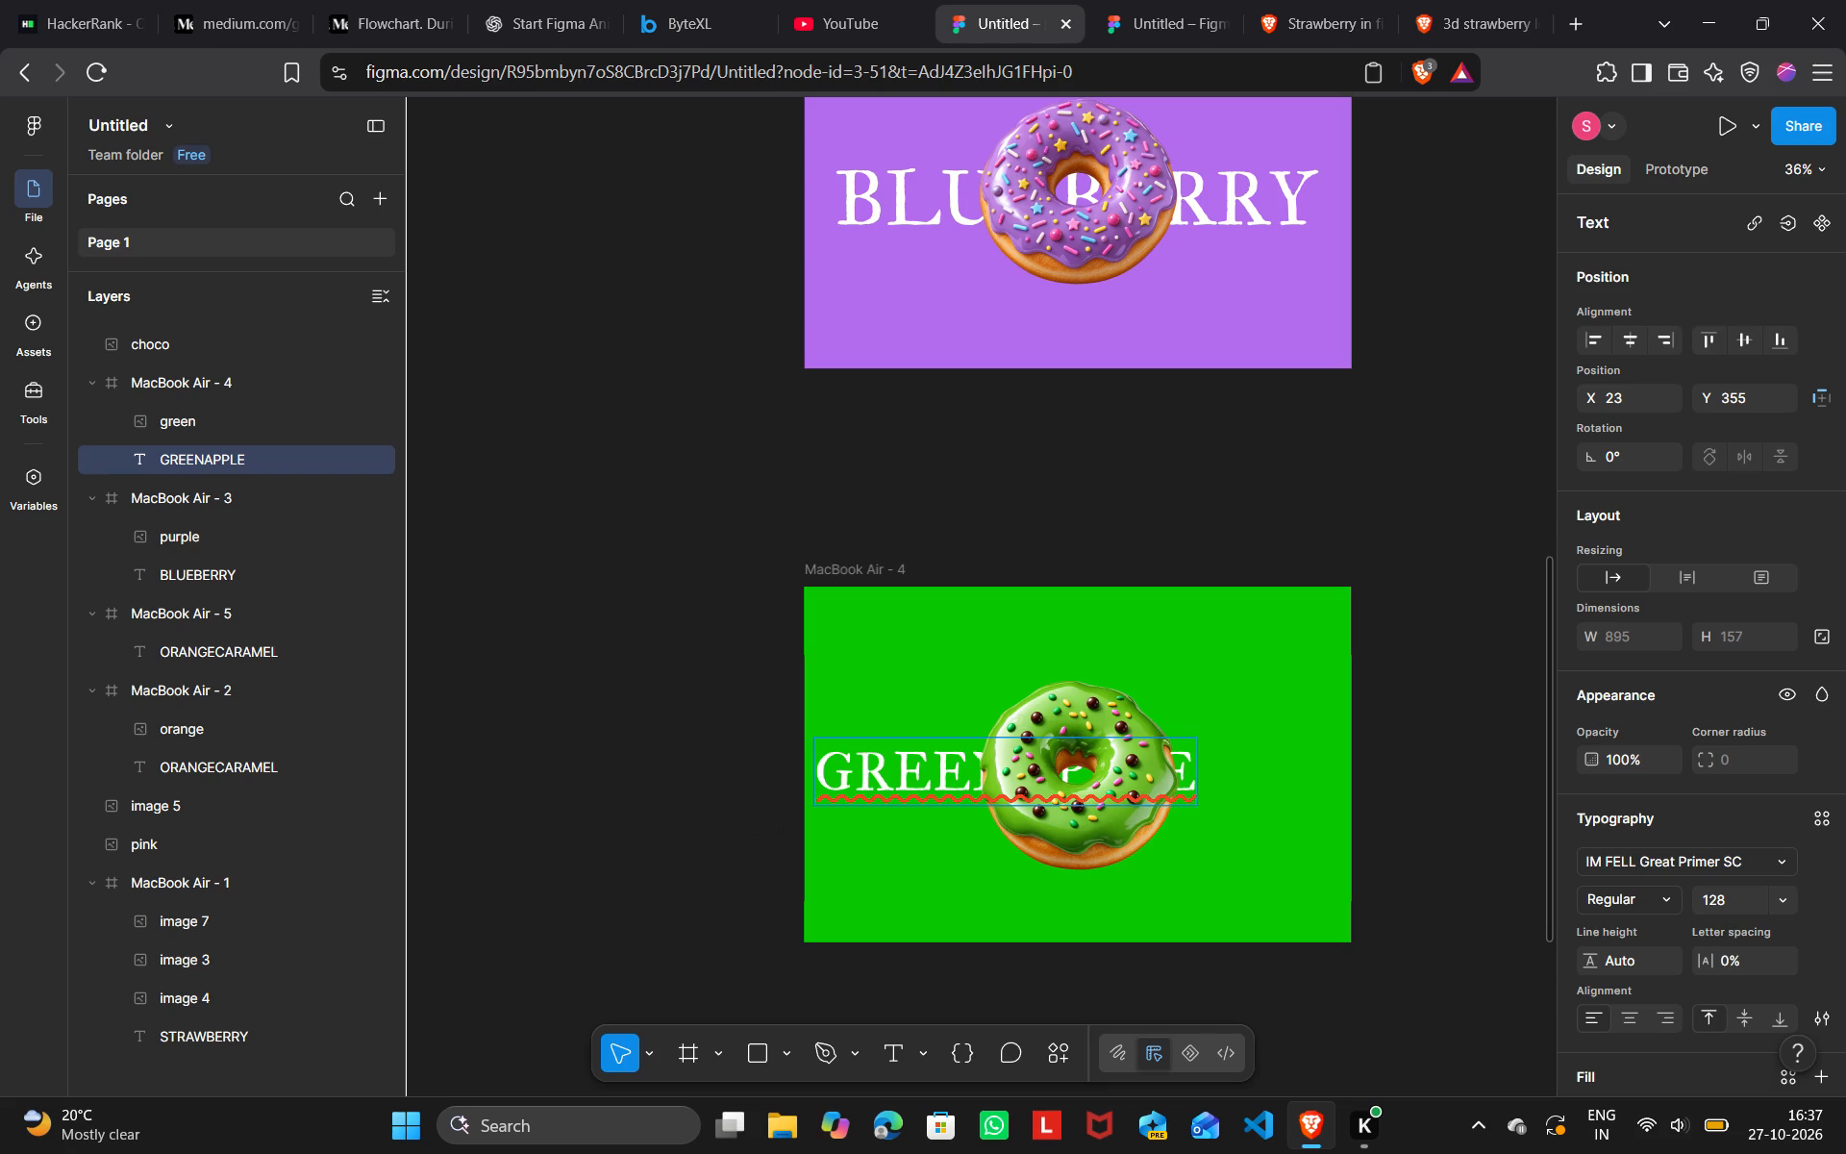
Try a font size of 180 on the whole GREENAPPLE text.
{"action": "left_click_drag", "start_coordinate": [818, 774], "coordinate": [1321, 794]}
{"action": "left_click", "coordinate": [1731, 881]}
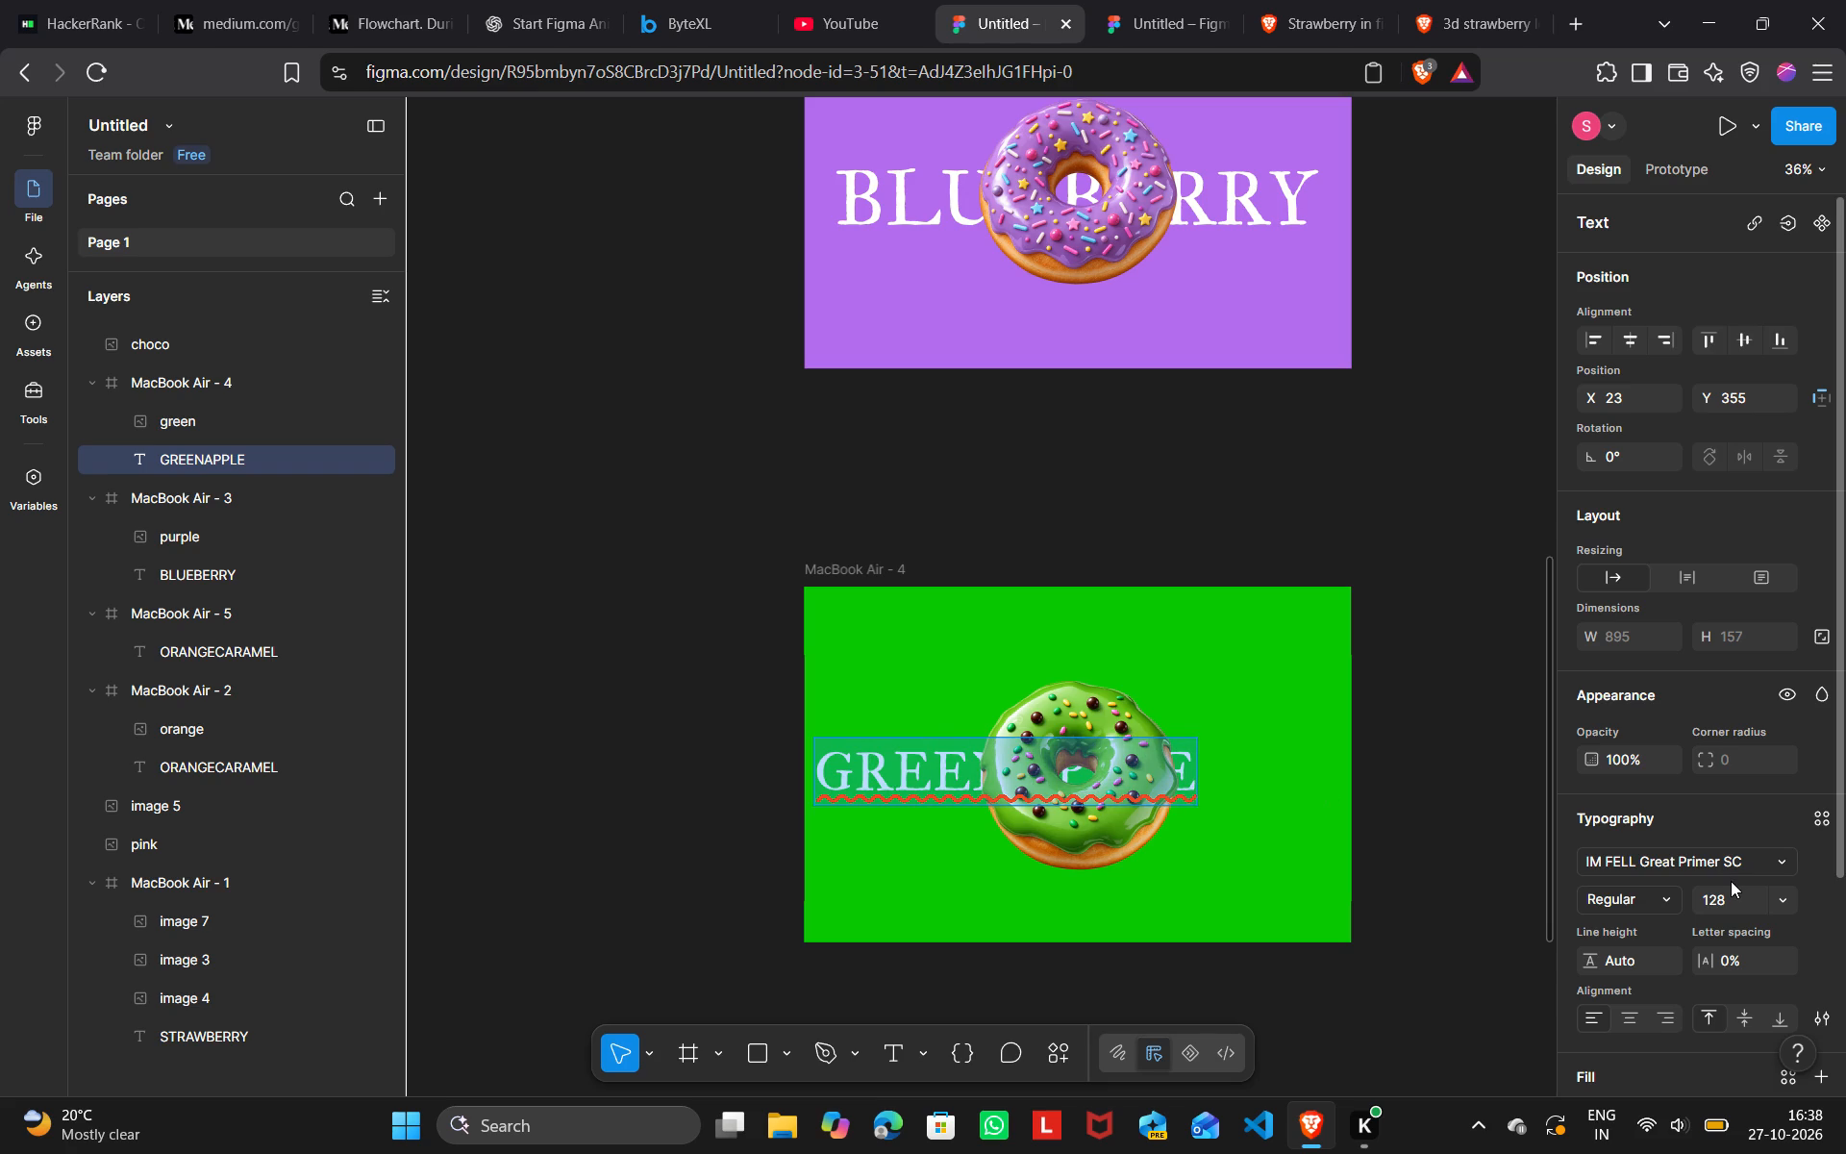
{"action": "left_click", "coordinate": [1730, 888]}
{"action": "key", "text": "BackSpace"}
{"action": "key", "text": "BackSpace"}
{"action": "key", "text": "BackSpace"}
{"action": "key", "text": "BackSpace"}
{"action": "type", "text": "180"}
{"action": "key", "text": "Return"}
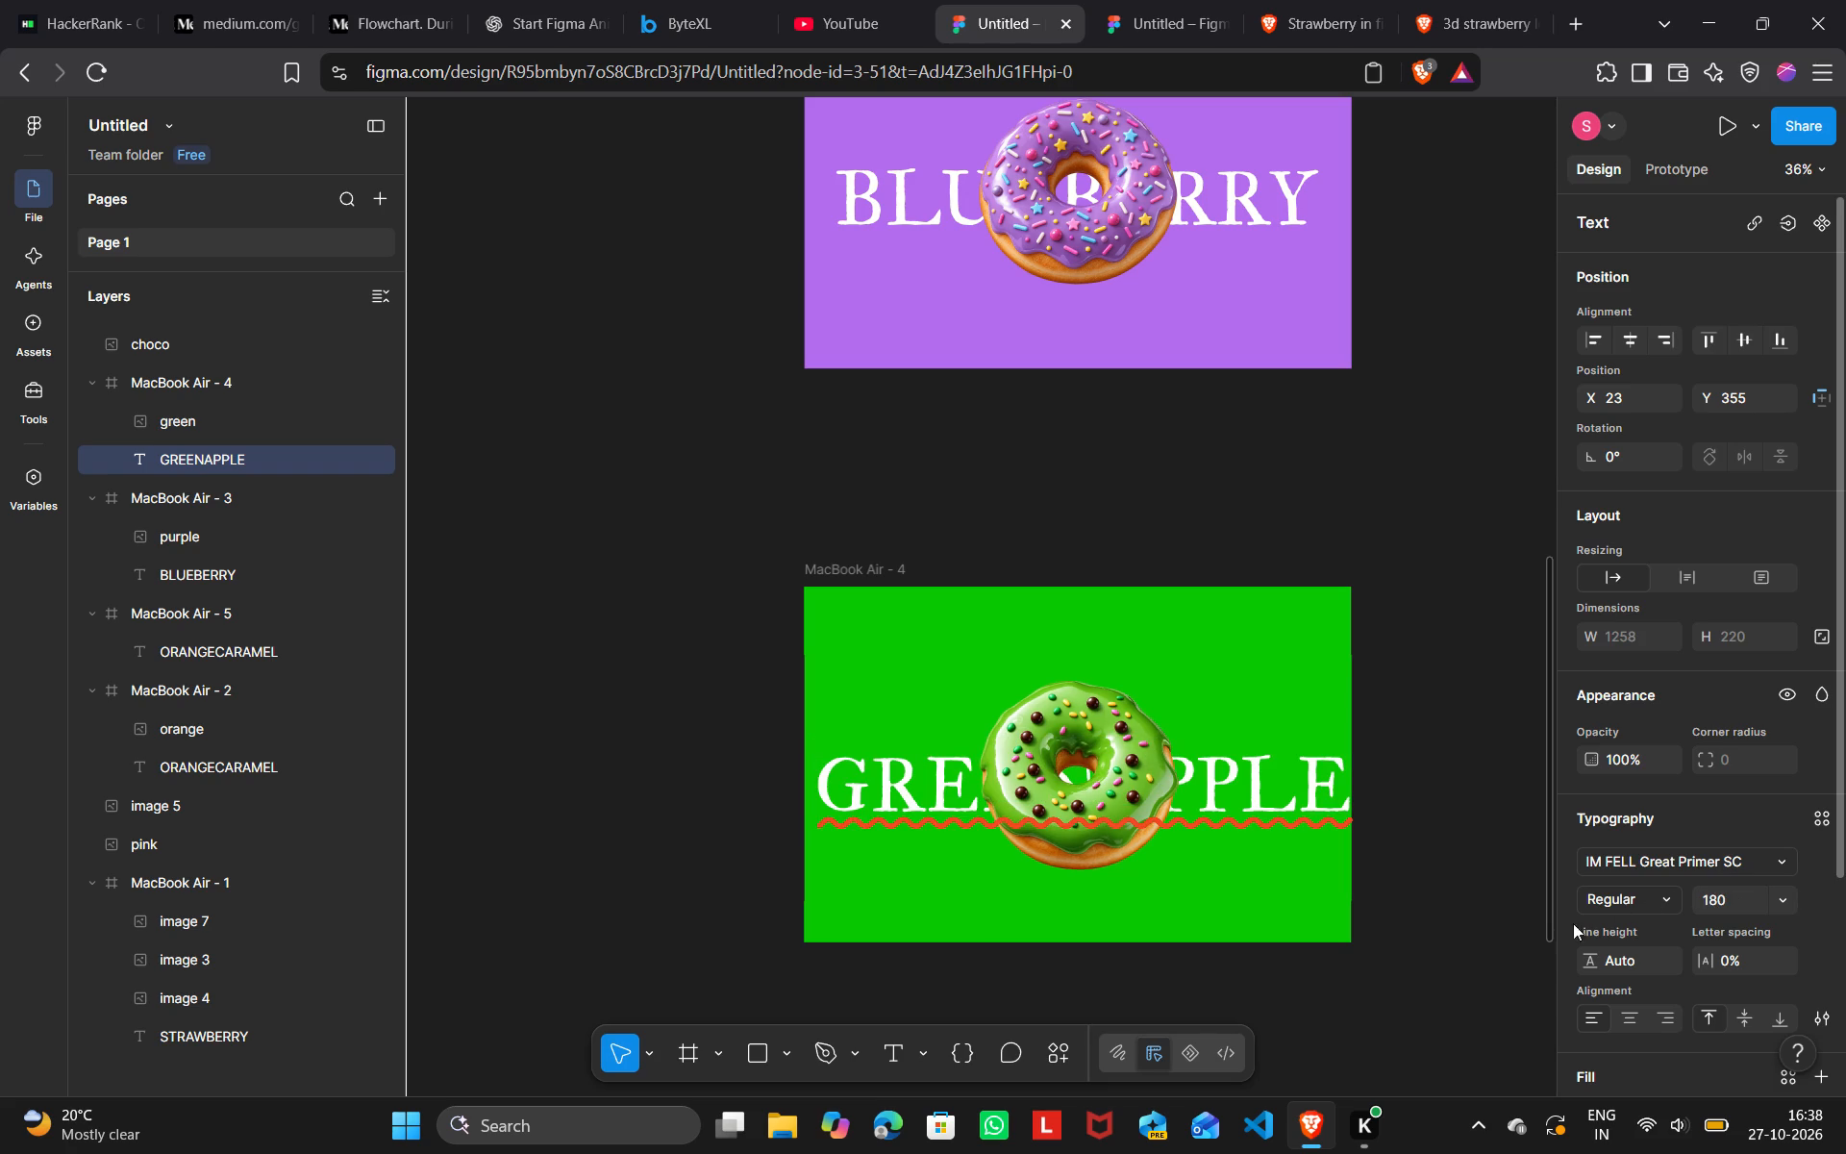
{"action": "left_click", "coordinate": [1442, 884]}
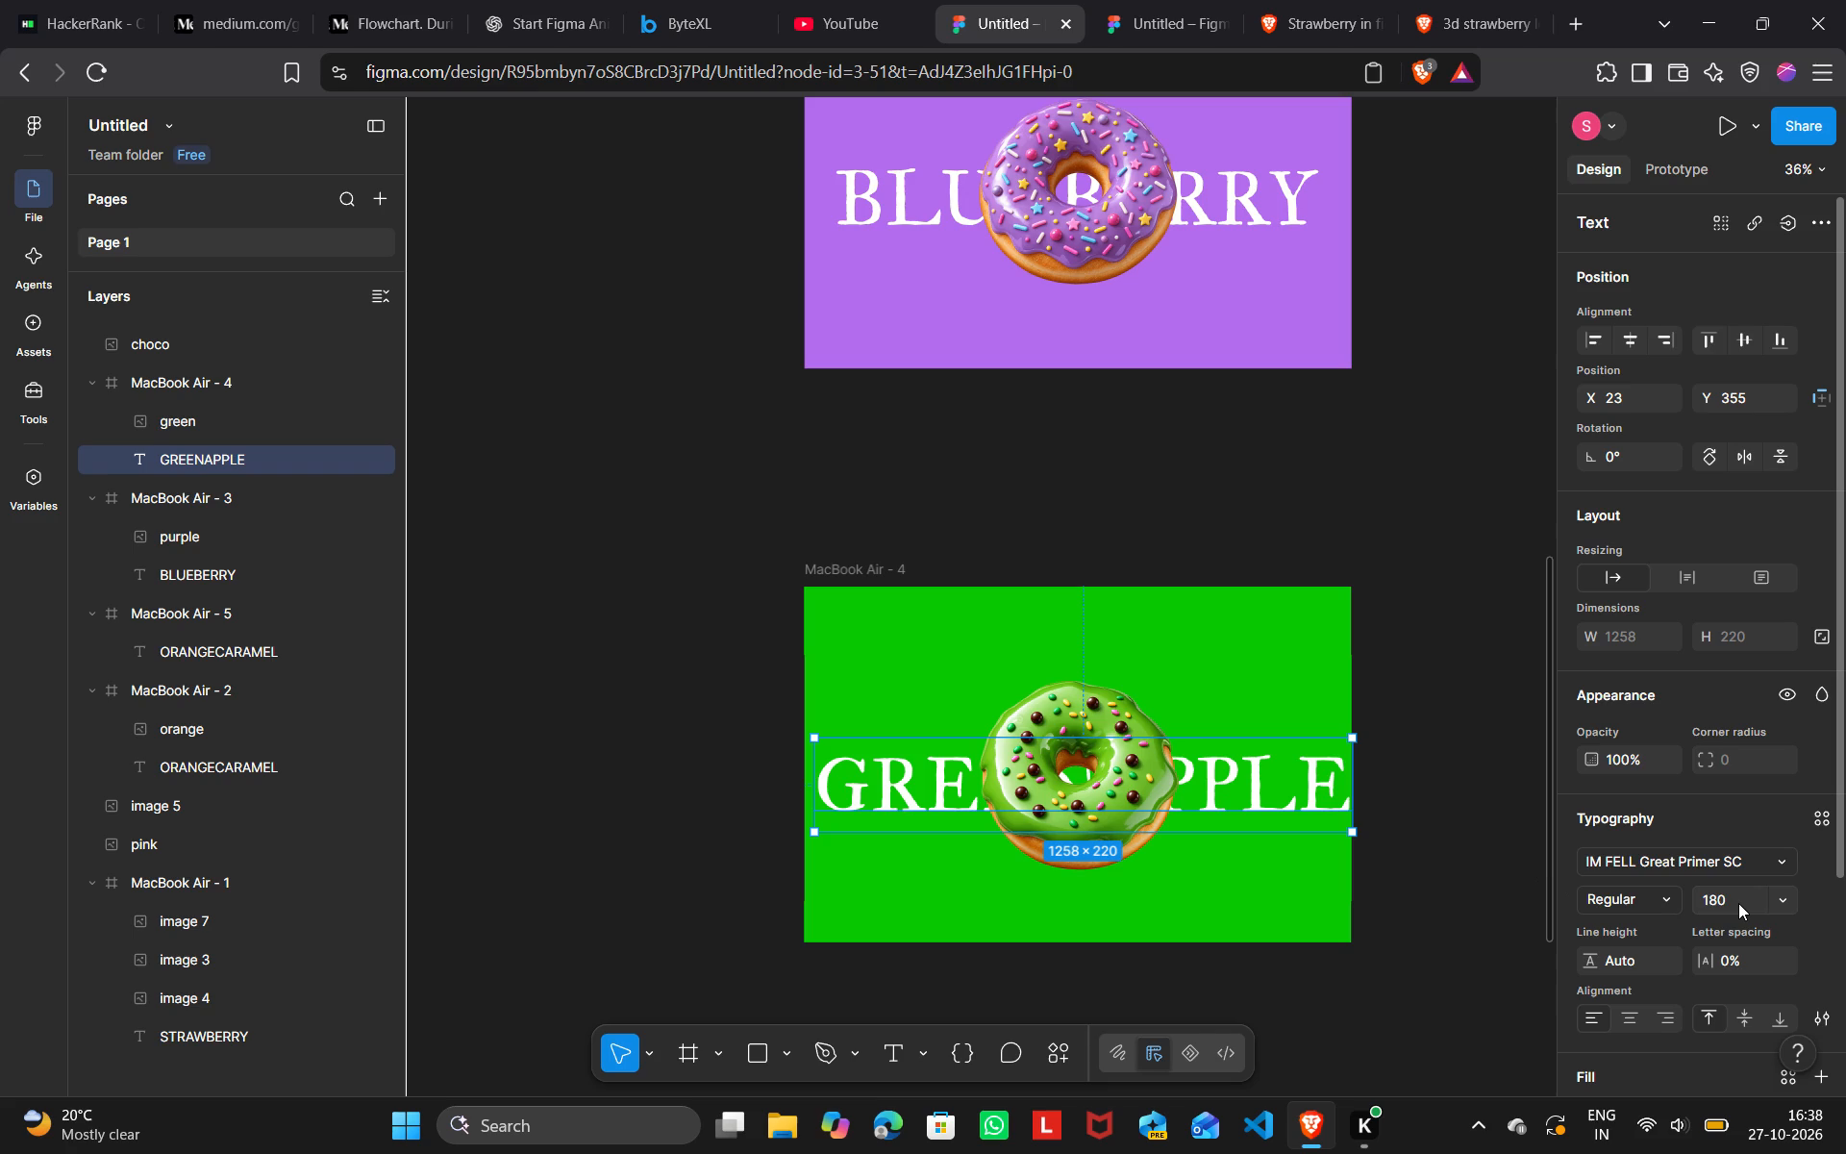
Set the GREENAPPLE text's font size to 170.
{"action": "double_click", "coordinate": [1738, 903]}
{"action": "key", "text": "BackSpace"}
{"action": "type", "text": "170"}
{"action": "key", "text": "Return"}
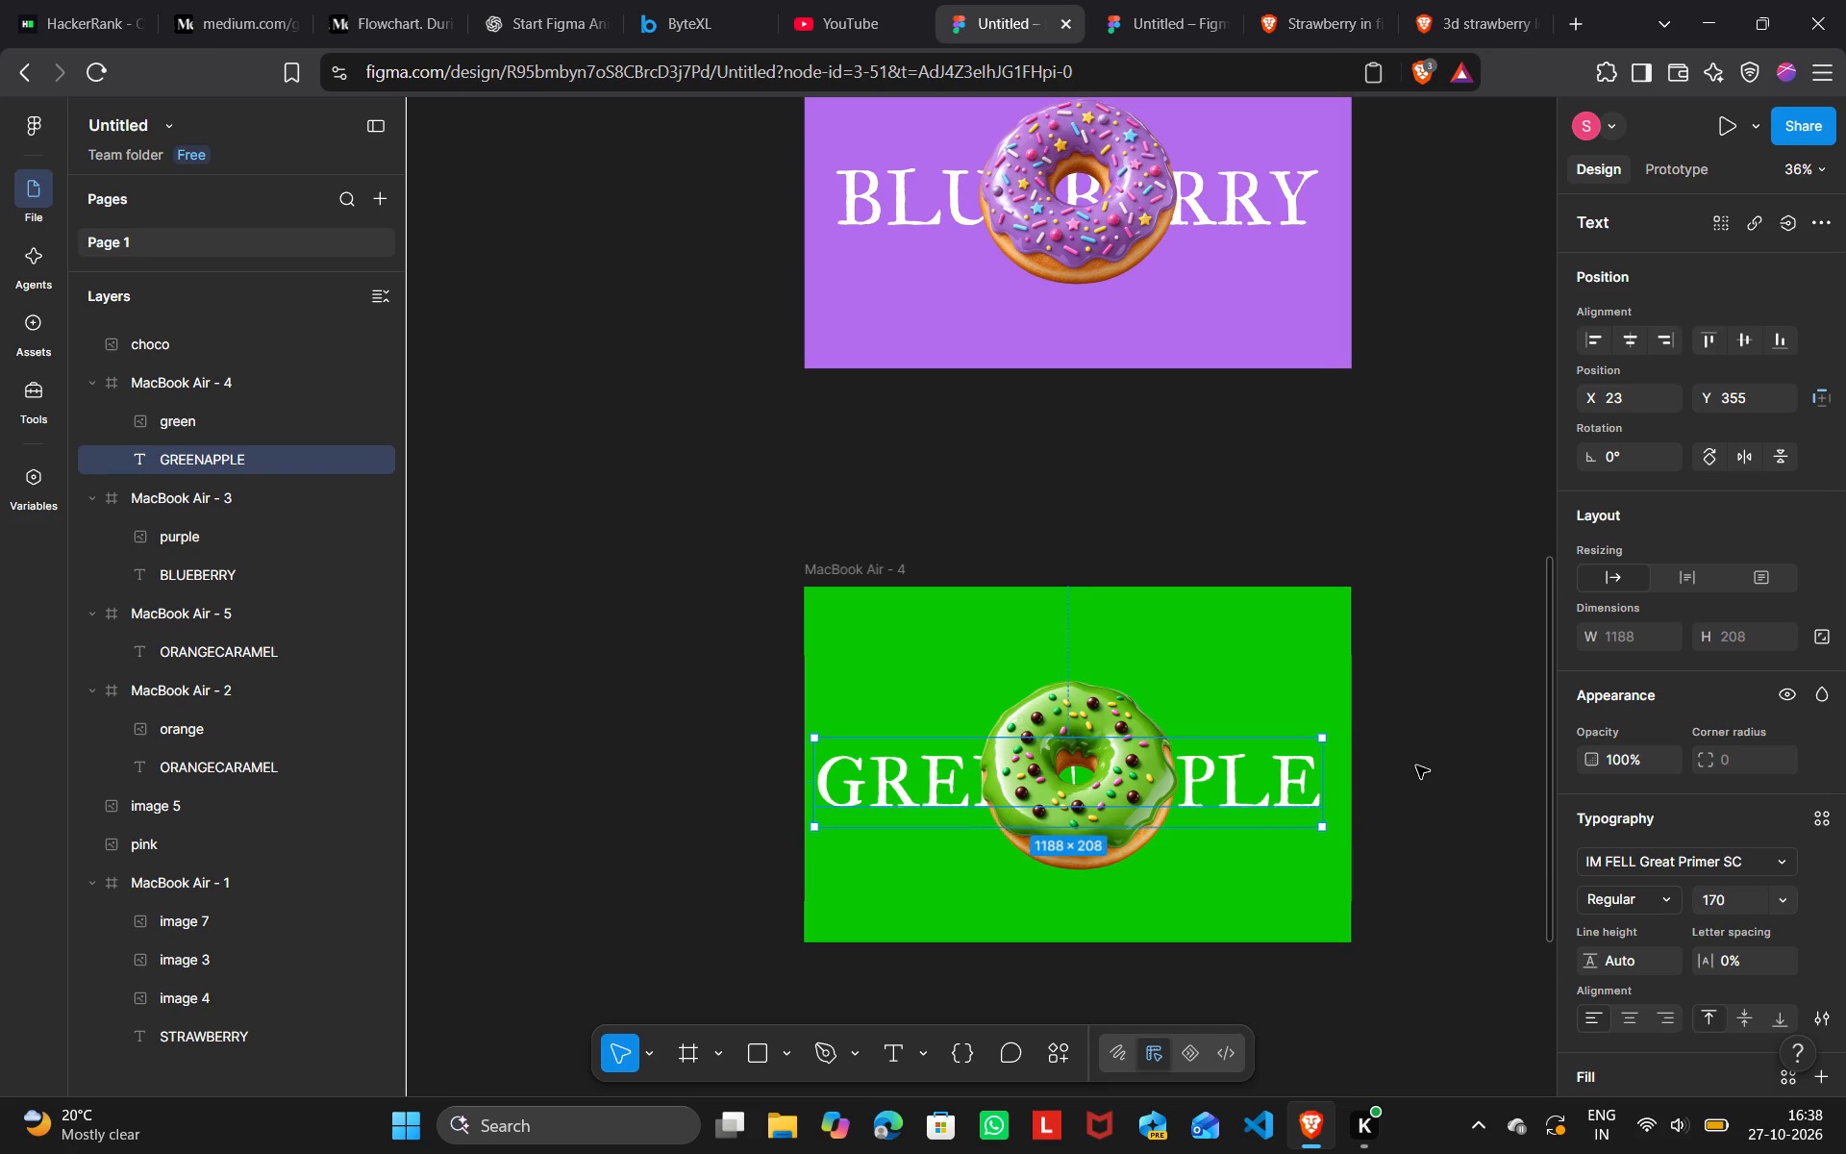
{"action": "left_click", "coordinate": [1416, 765]}
Move the GREENAPPLE text to about X 46, Y 358 so it is centred across the MacBook Air - 4 frame.
{"action": "left_click_drag", "start_coordinate": [1271, 781], "coordinate": [1283, 783]}
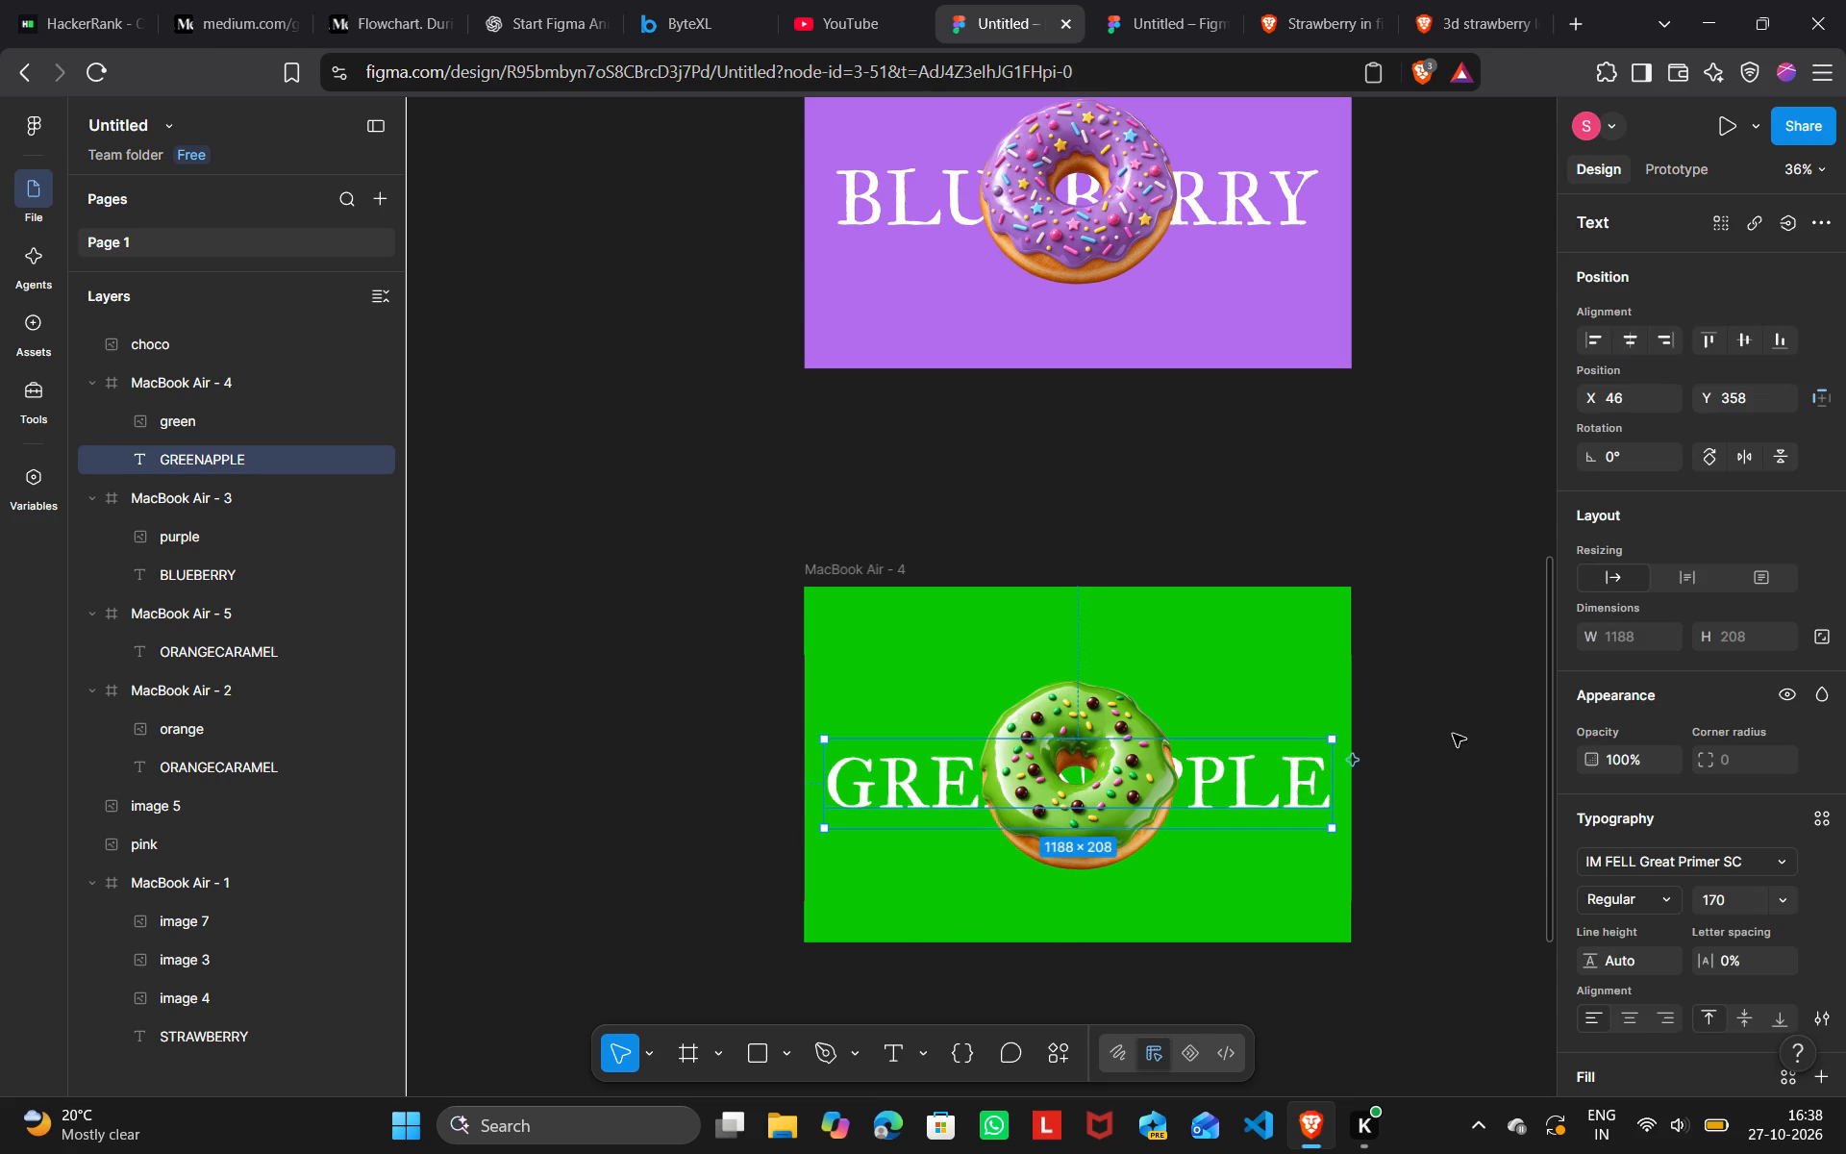
{"action": "left_click", "coordinate": [1455, 734]}
Replace the ORANGECARAMEL text in the dark red MacBook Air - 5 frame with CHOCOLATE.
{"action": "scroll", "coordinate": [1455, 734], "scroll_direction": "down", "scroll_amount": 3}
{"action": "left_click", "coordinate": [1278, 682]}
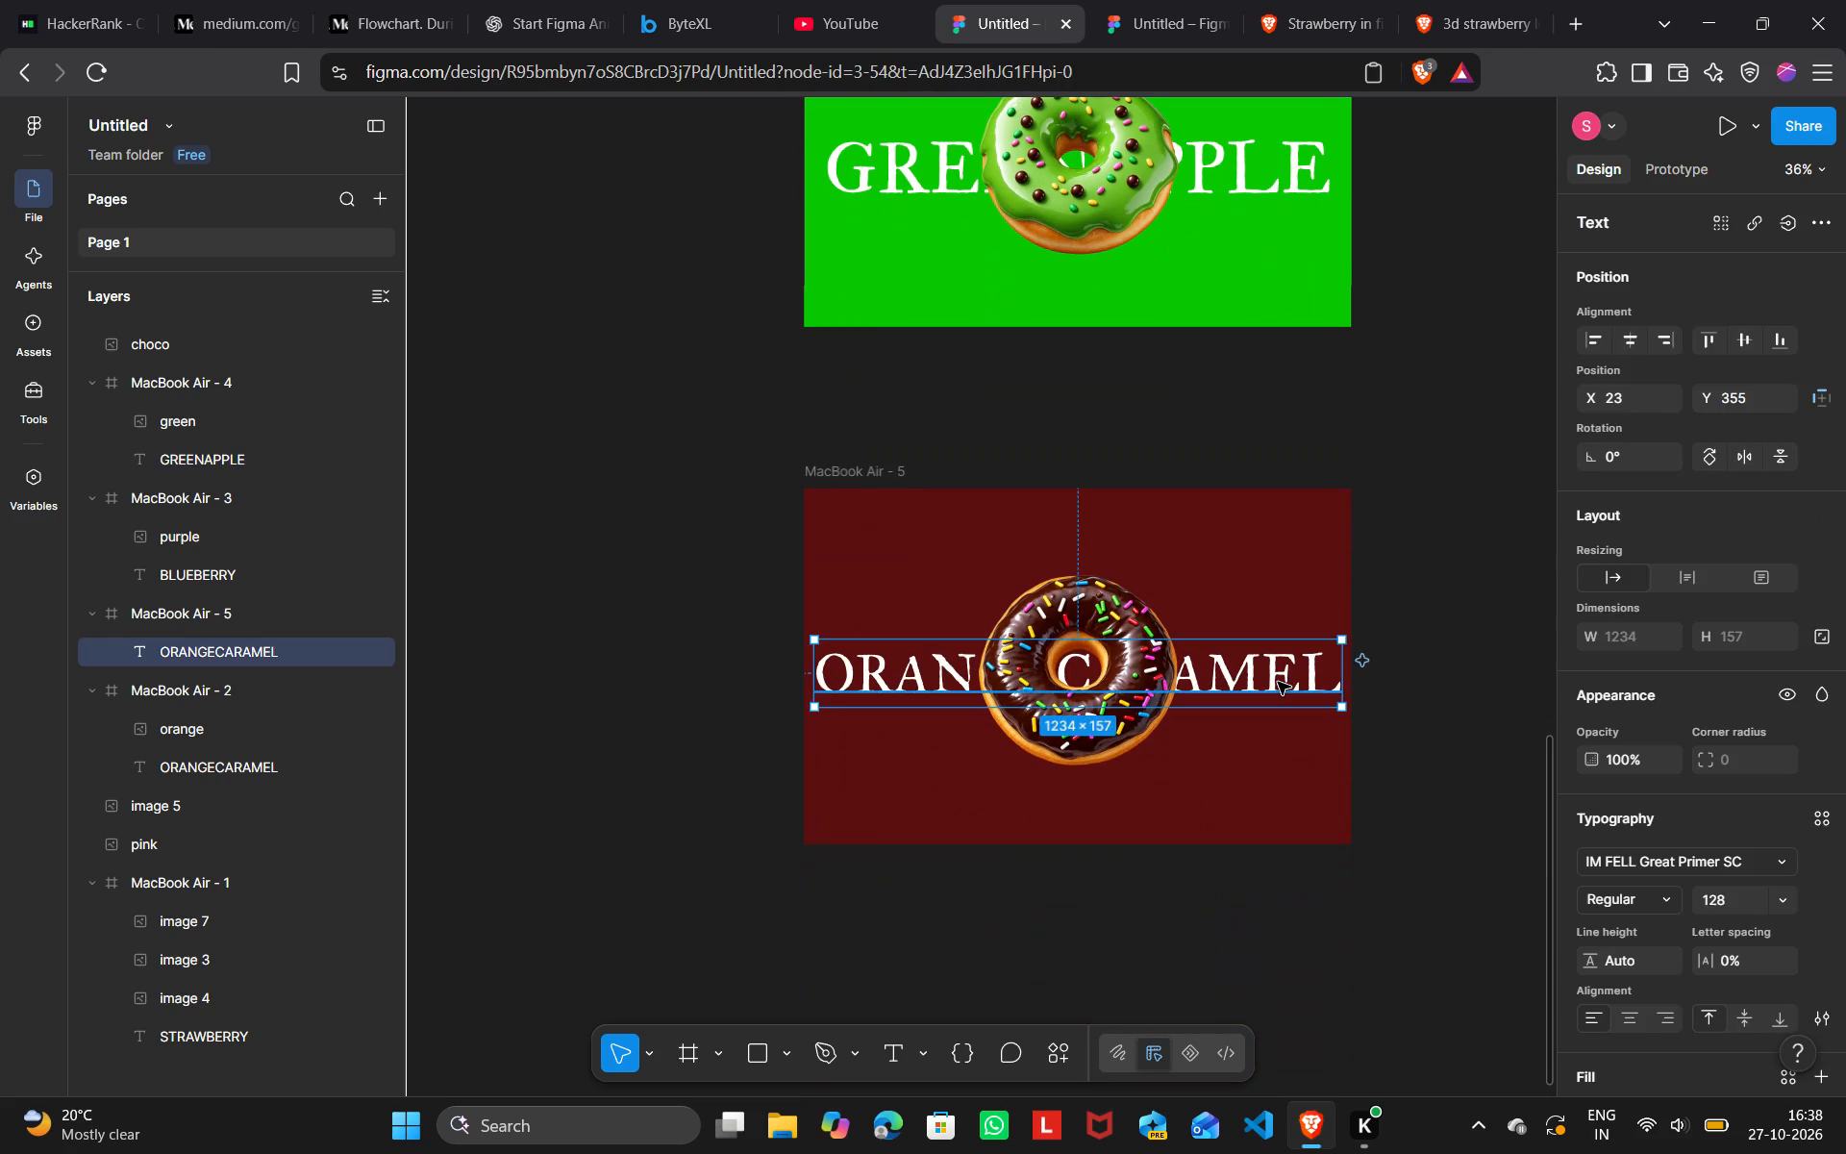
{"action": "double_click", "coordinate": [1278, 682]}
{"action": "key", "text": "BackSpace"}
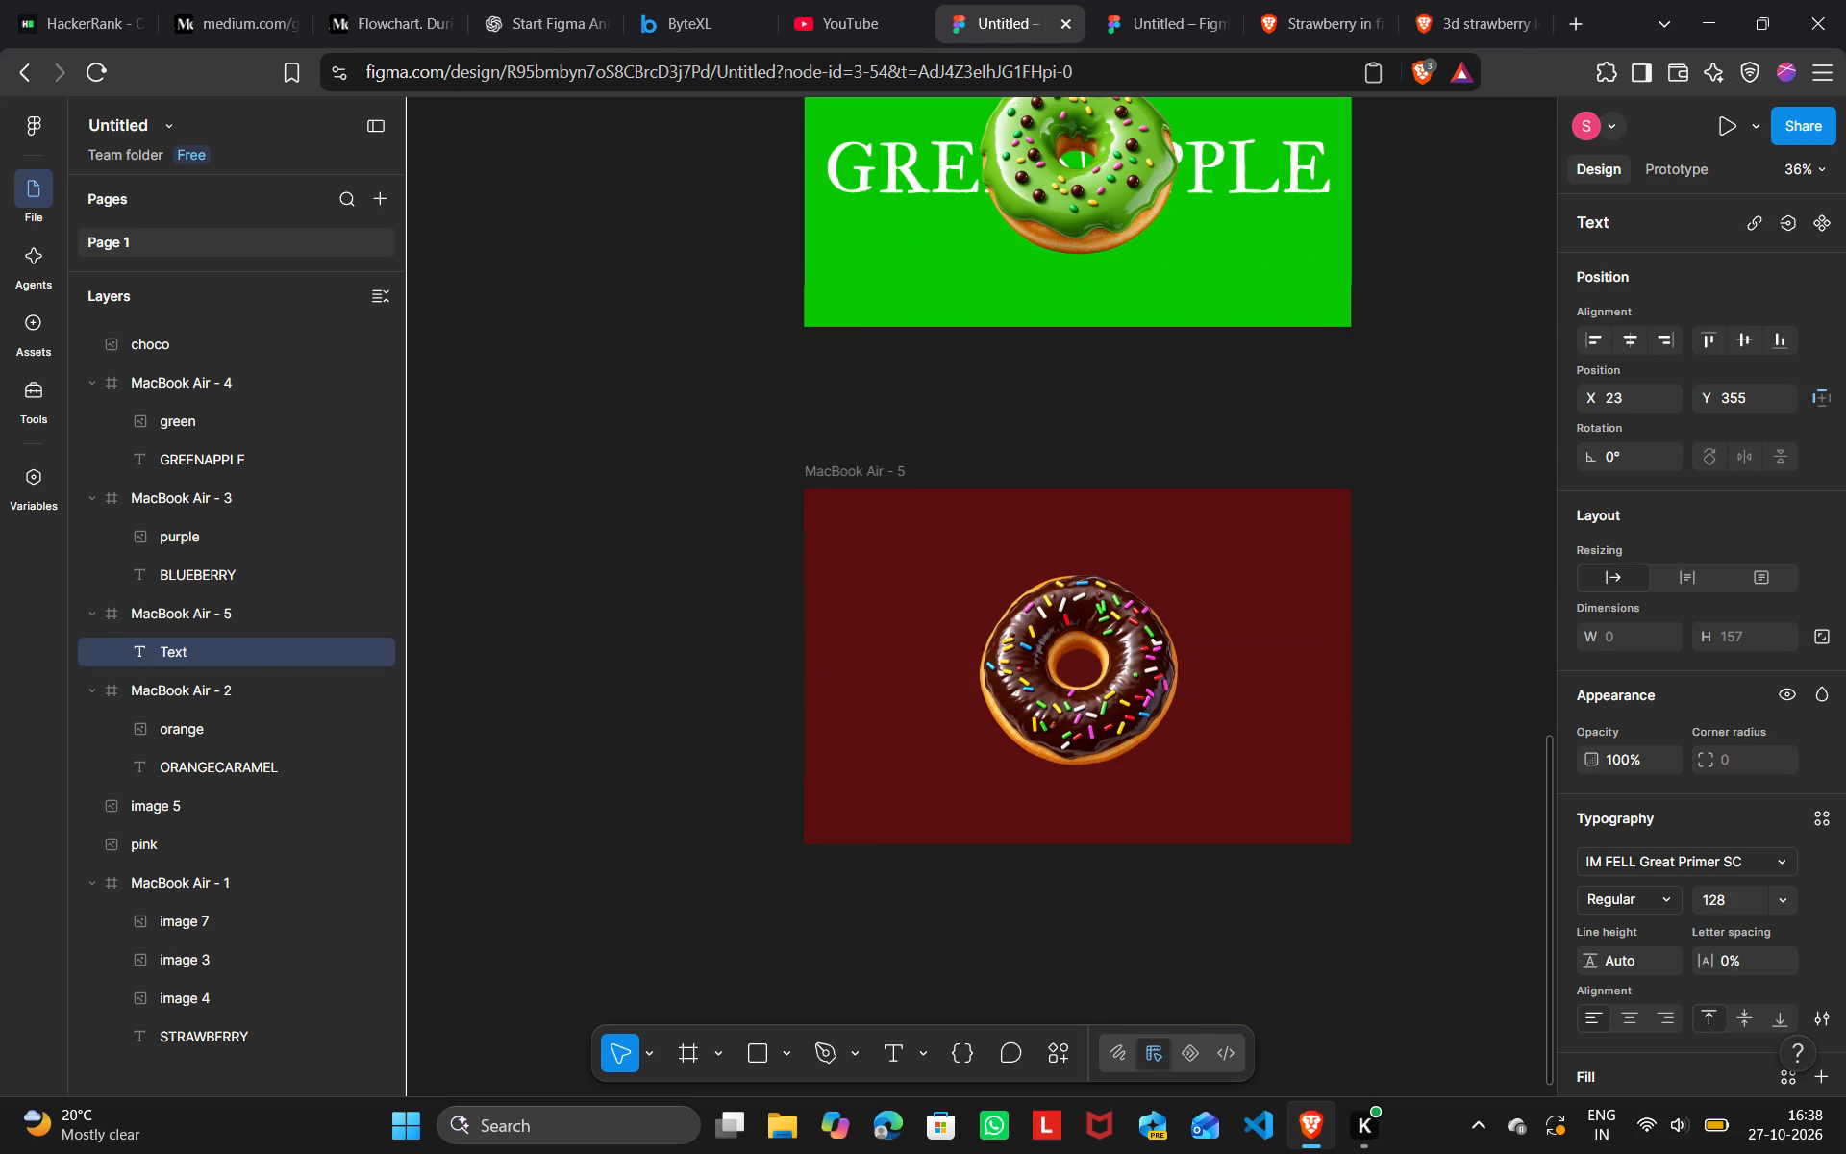
{"action": "type", "text": "Cho"}
{"action": "key", "text": "BackSpace"}
{"action": "key", "text": "BackSpace"}
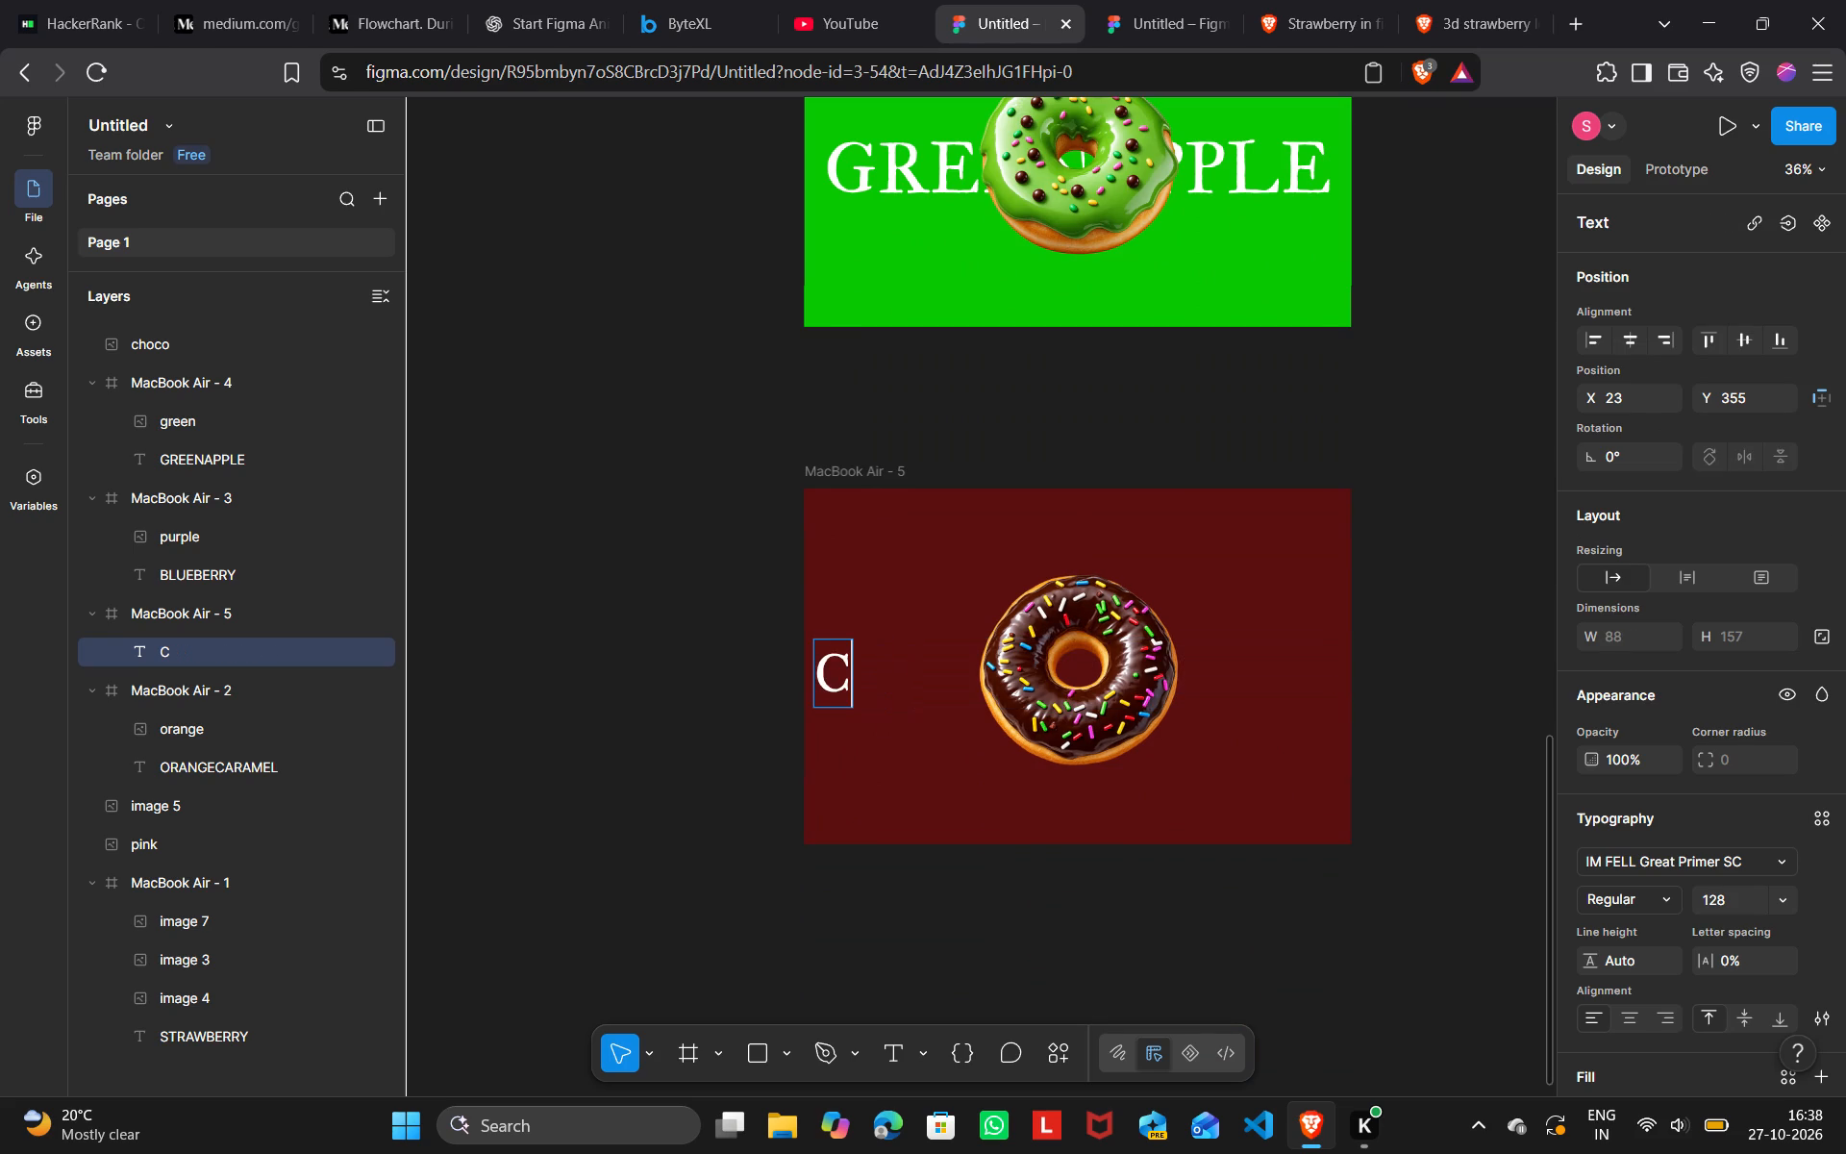
{"action": "type", "text": "HOCOLATE"}
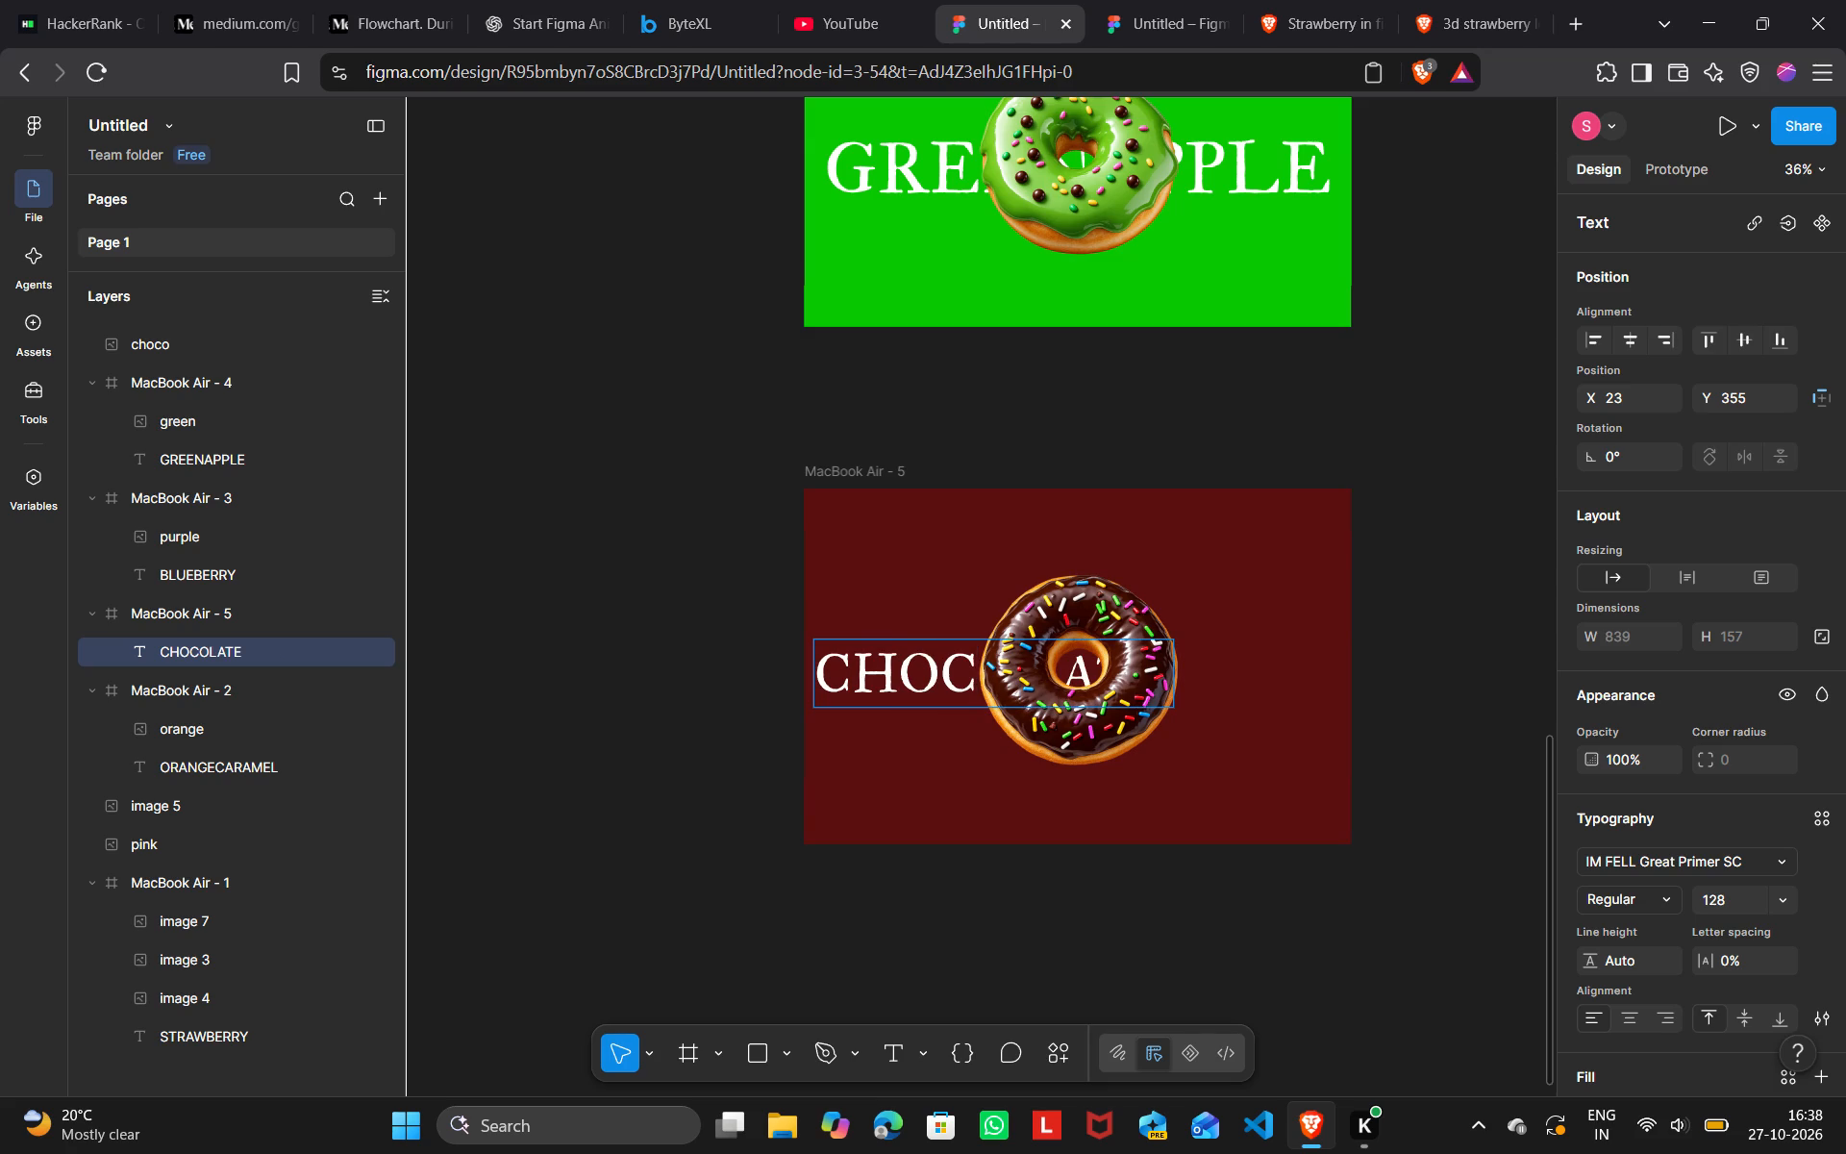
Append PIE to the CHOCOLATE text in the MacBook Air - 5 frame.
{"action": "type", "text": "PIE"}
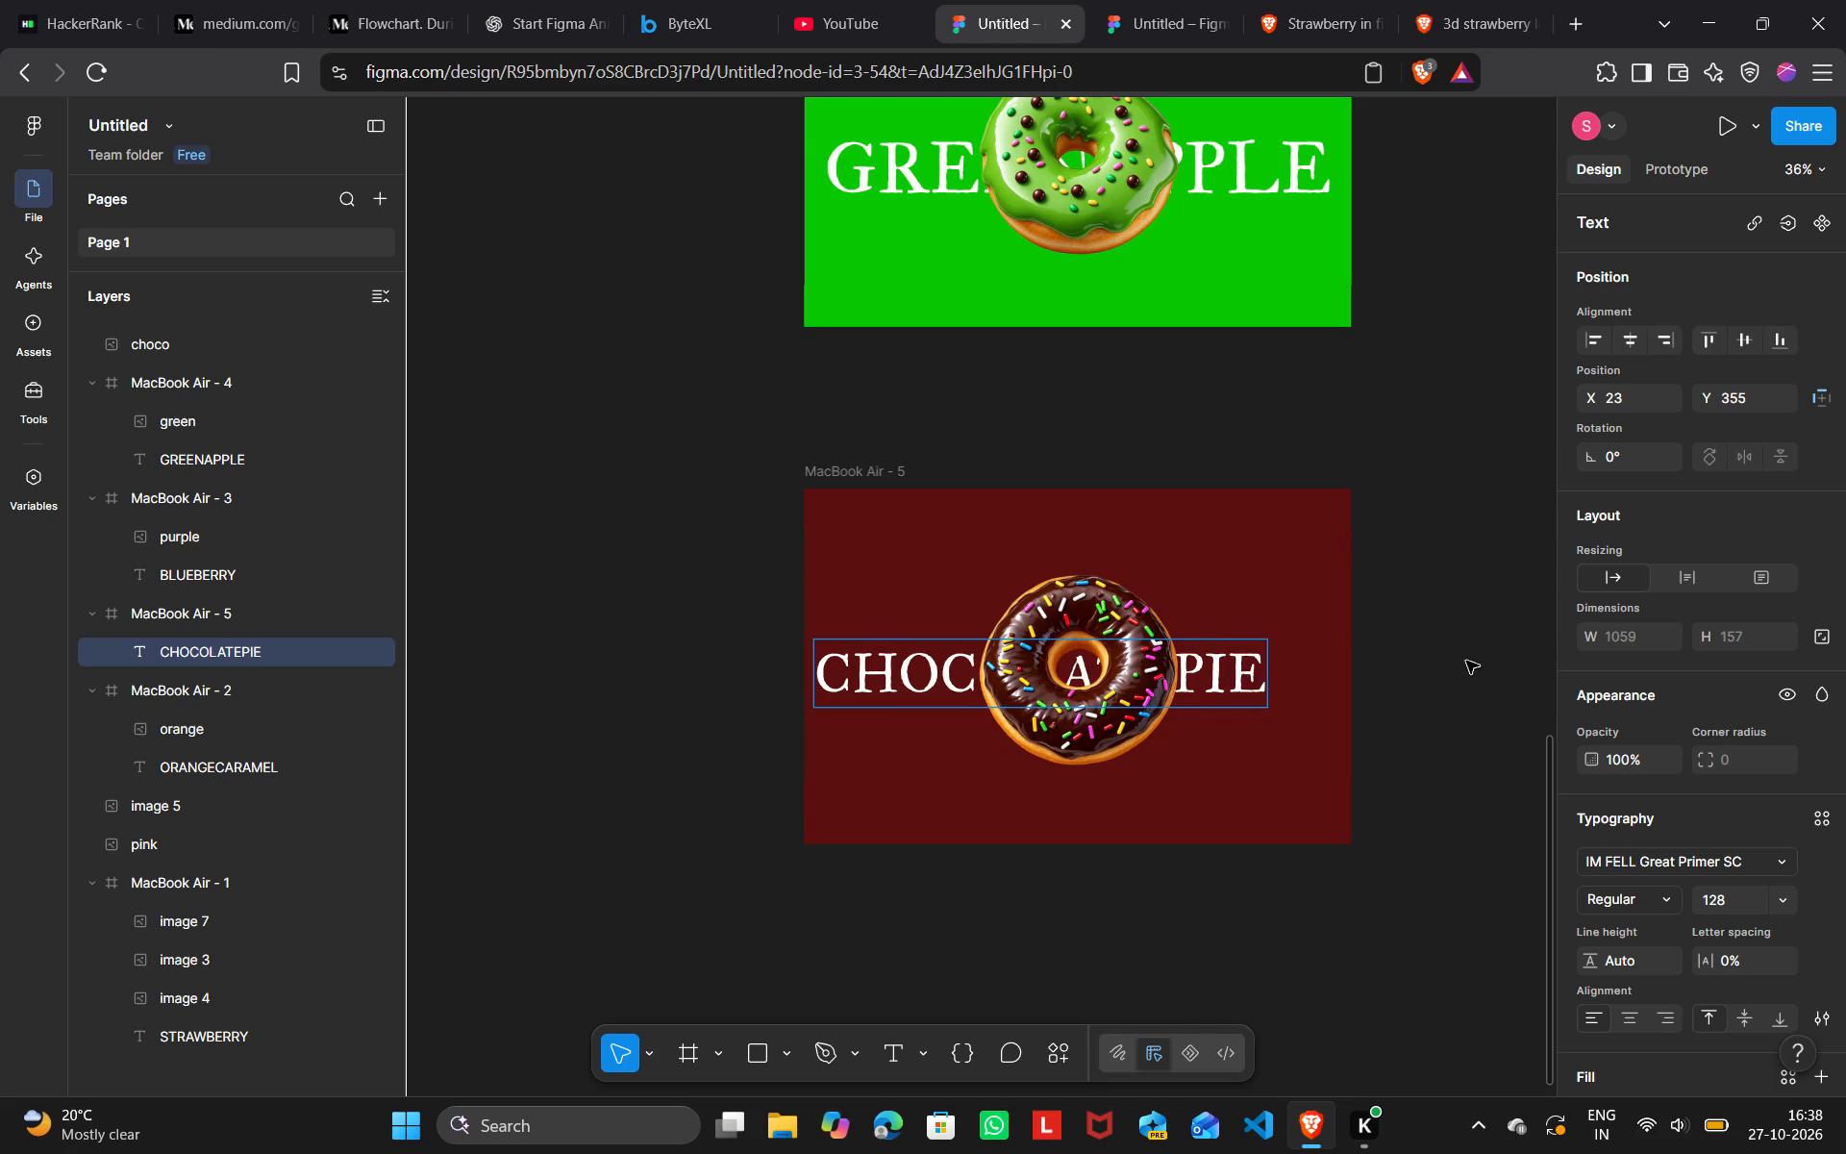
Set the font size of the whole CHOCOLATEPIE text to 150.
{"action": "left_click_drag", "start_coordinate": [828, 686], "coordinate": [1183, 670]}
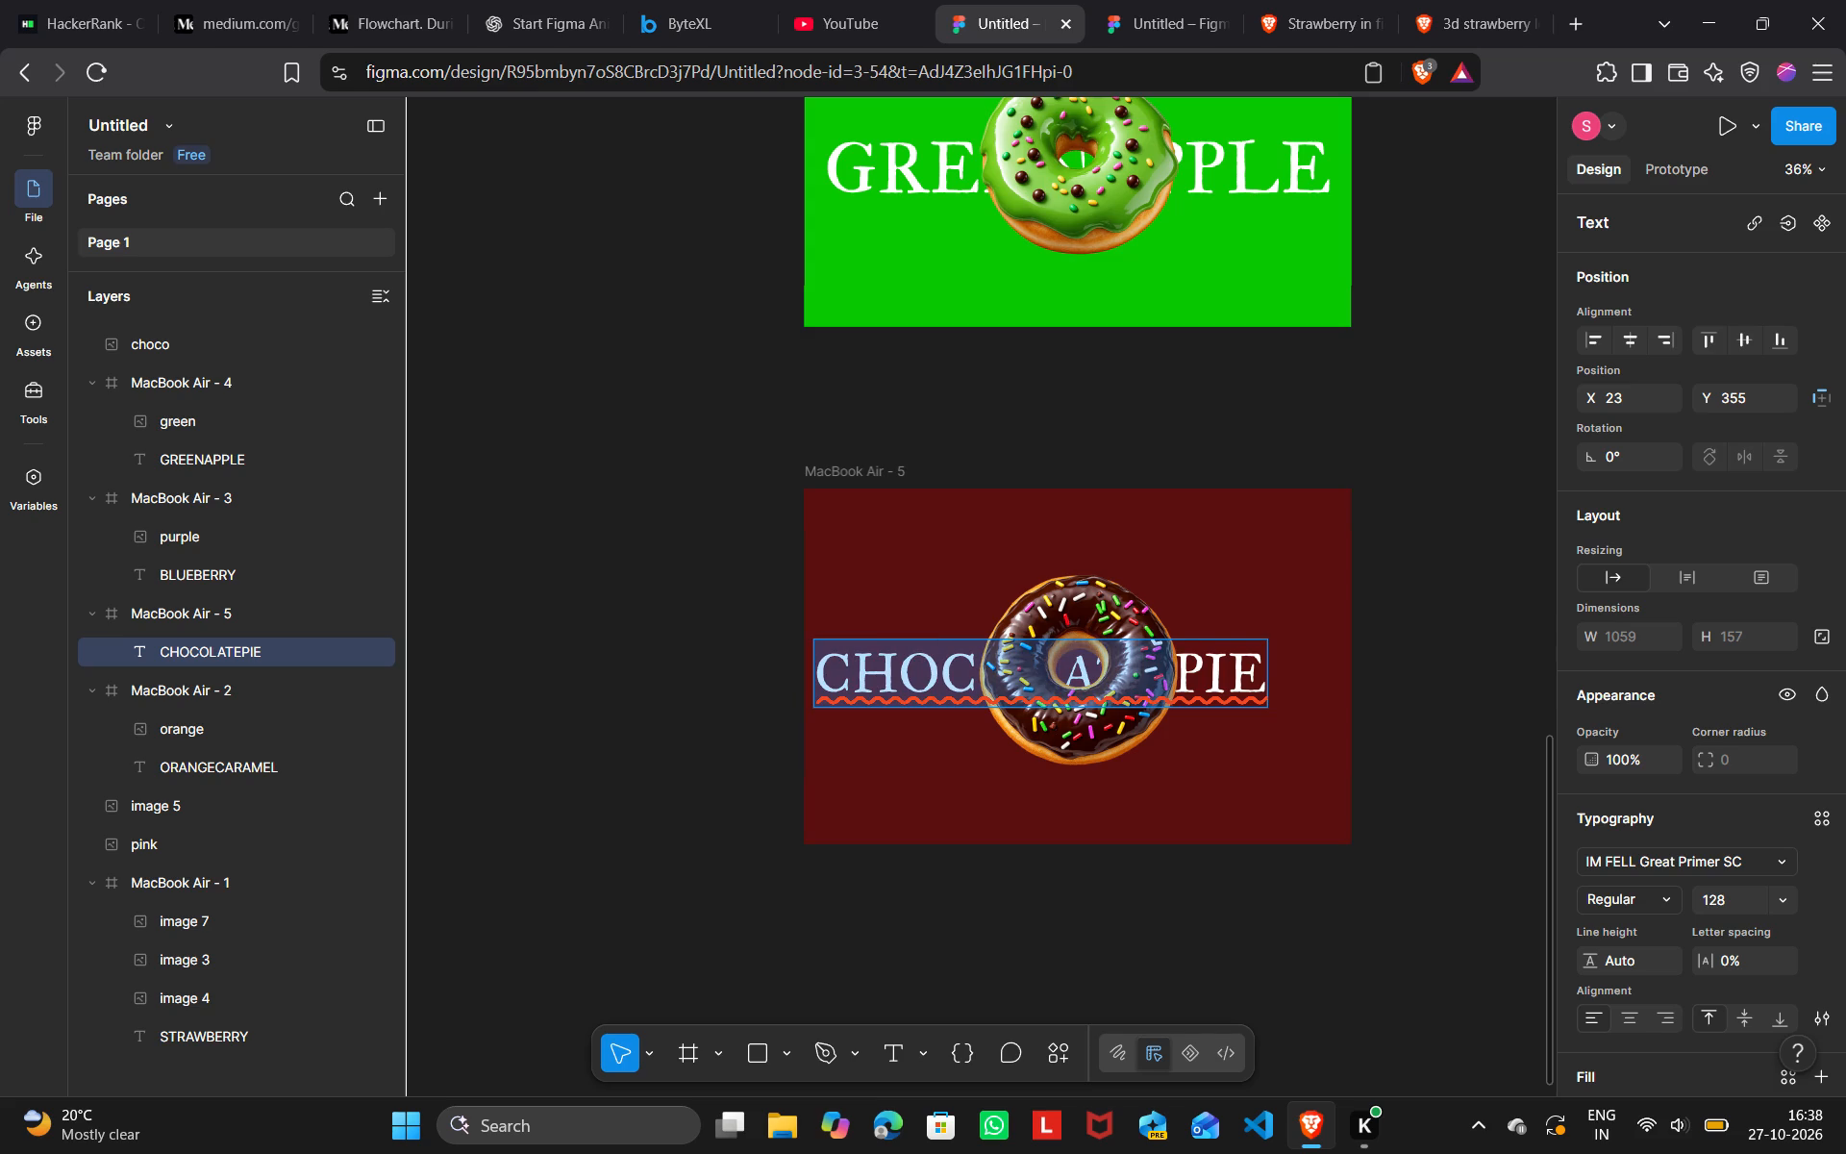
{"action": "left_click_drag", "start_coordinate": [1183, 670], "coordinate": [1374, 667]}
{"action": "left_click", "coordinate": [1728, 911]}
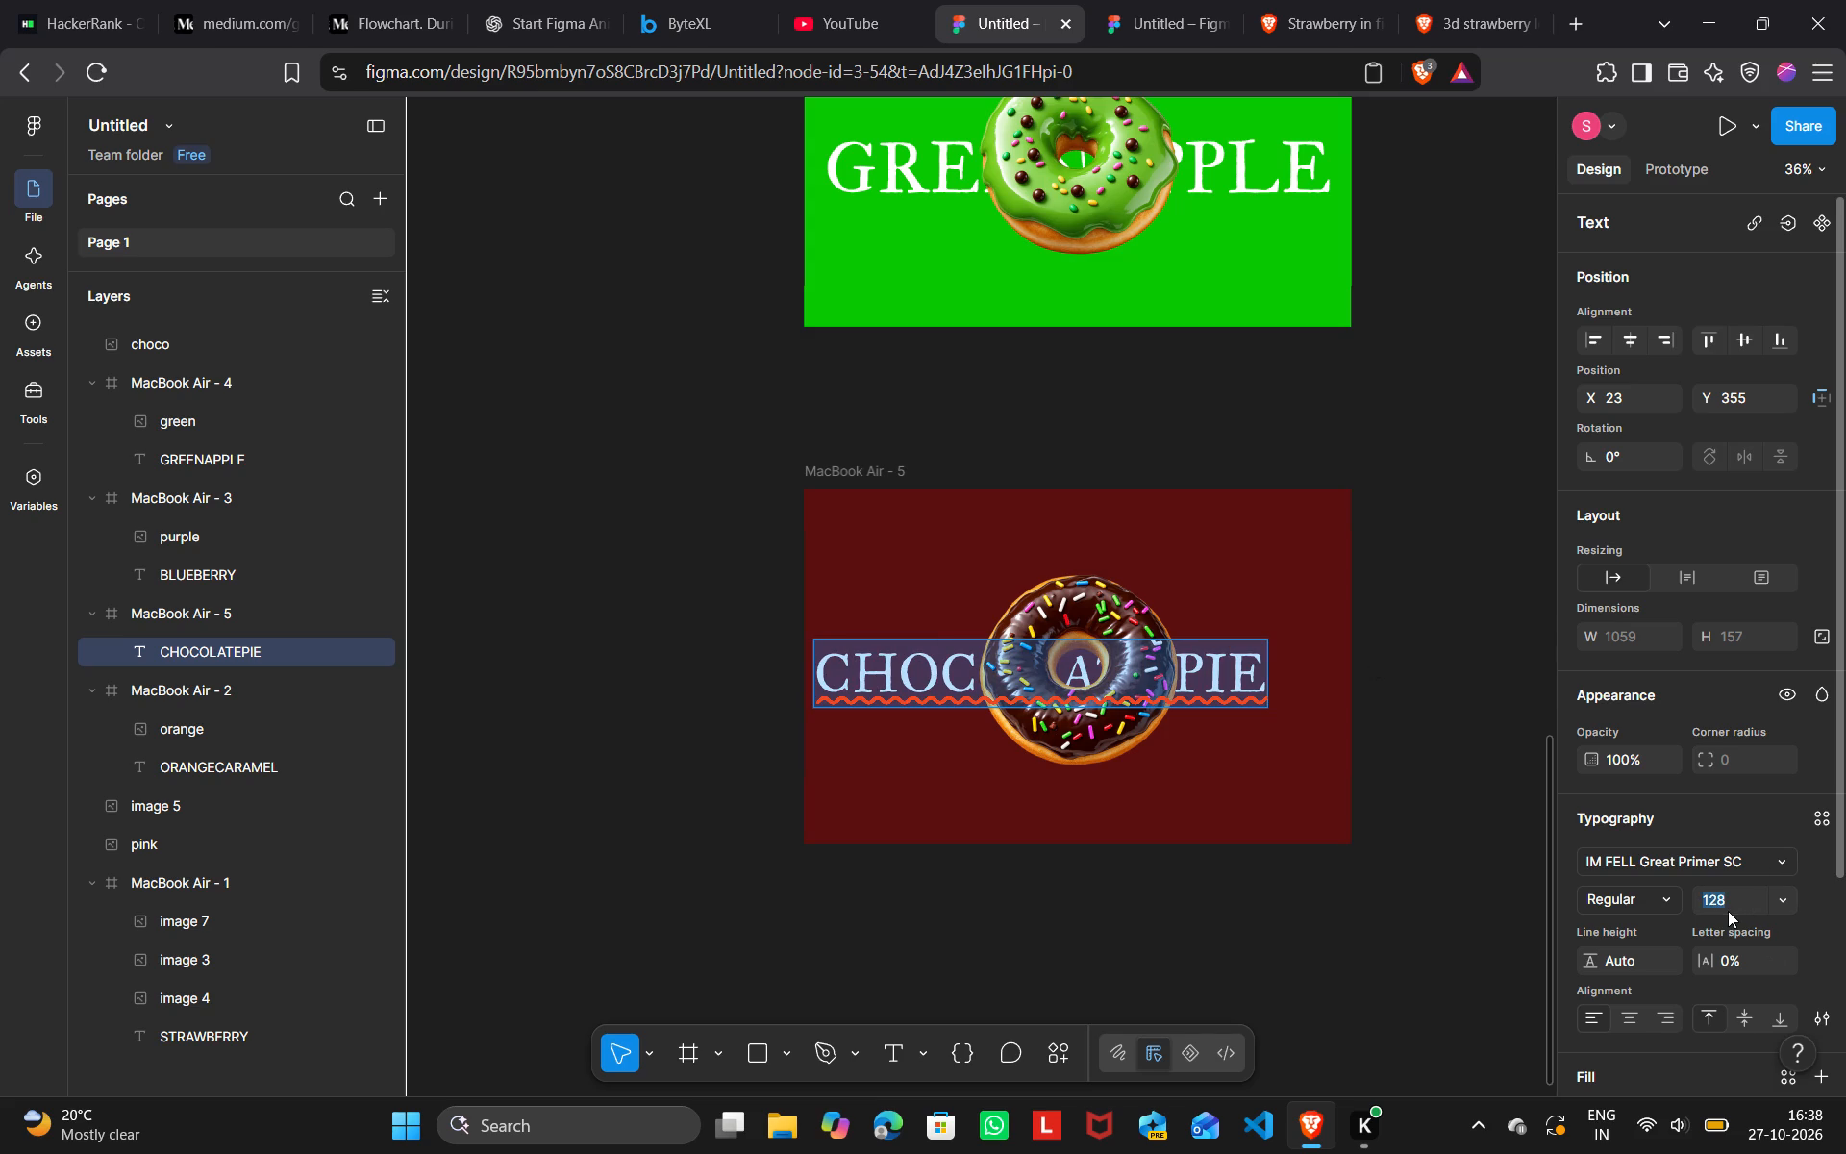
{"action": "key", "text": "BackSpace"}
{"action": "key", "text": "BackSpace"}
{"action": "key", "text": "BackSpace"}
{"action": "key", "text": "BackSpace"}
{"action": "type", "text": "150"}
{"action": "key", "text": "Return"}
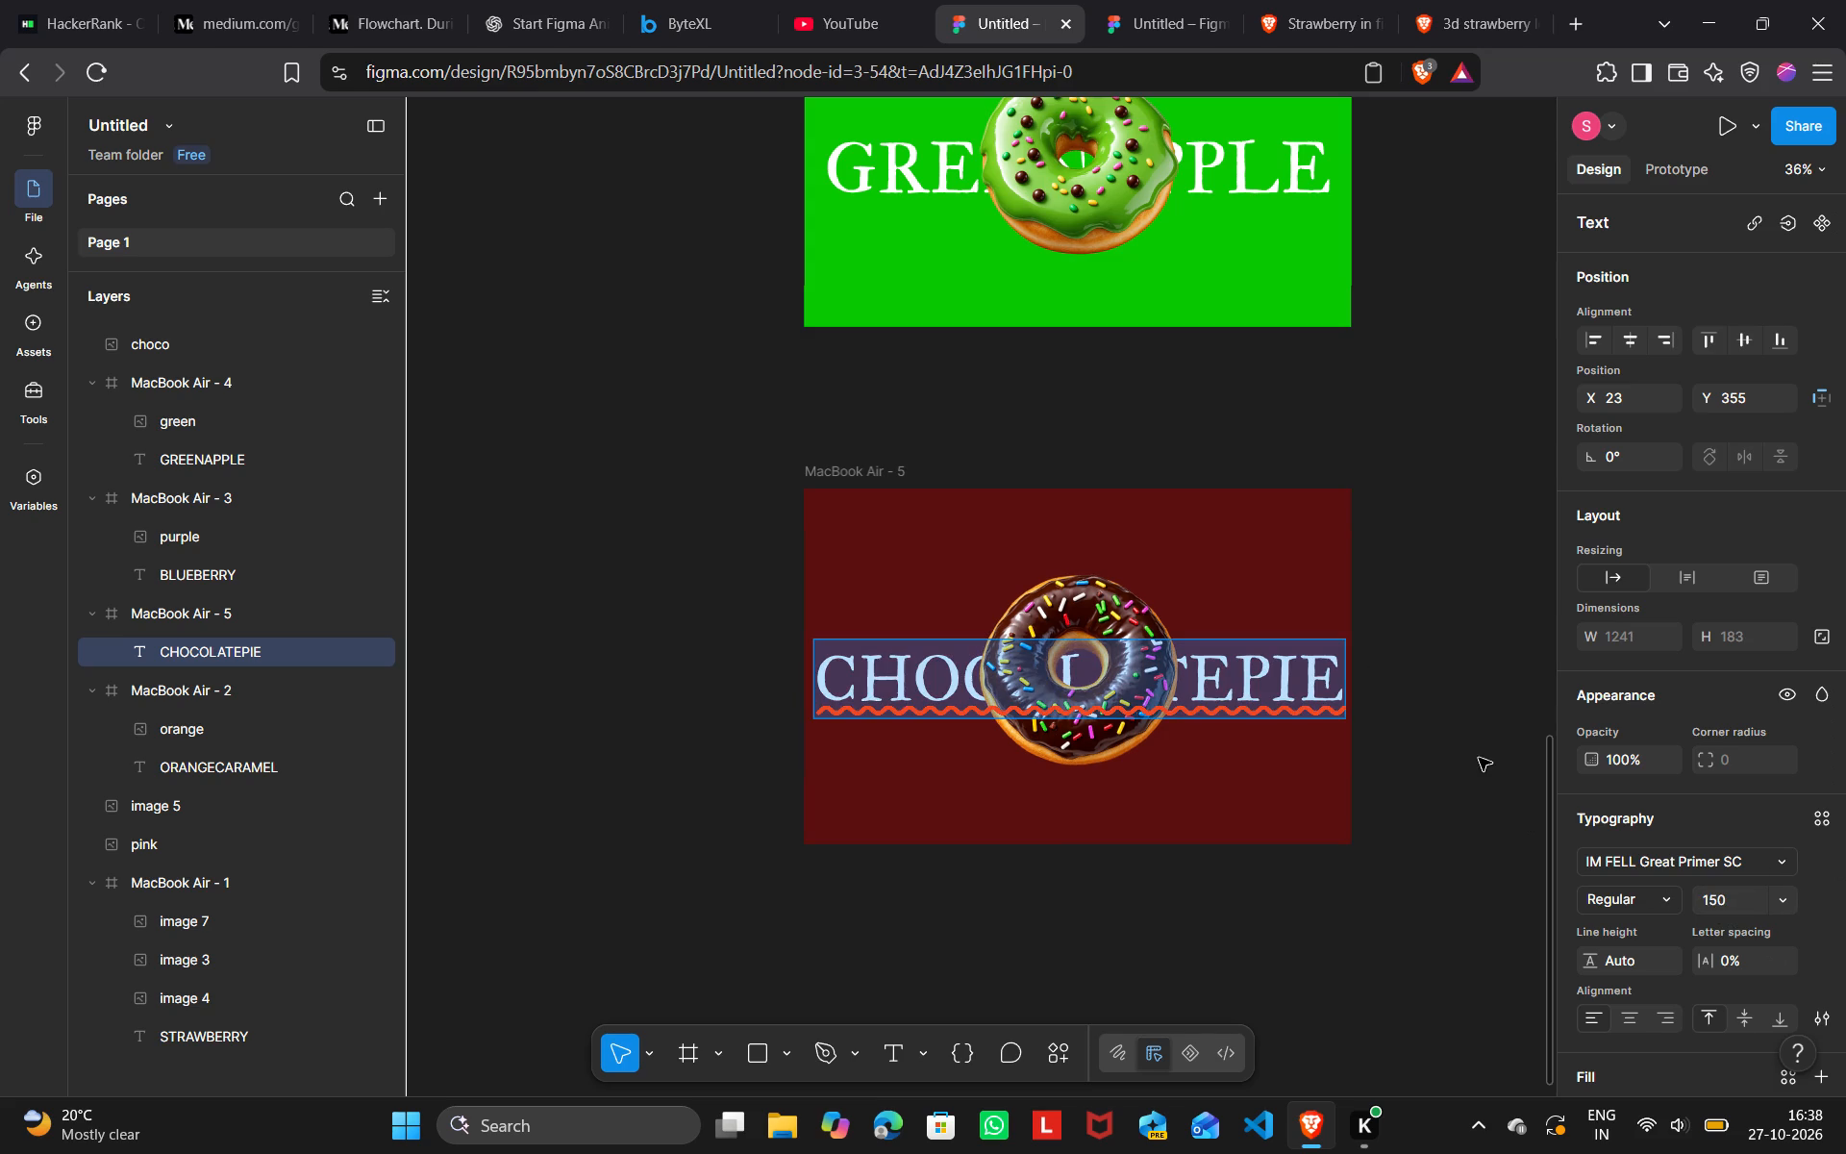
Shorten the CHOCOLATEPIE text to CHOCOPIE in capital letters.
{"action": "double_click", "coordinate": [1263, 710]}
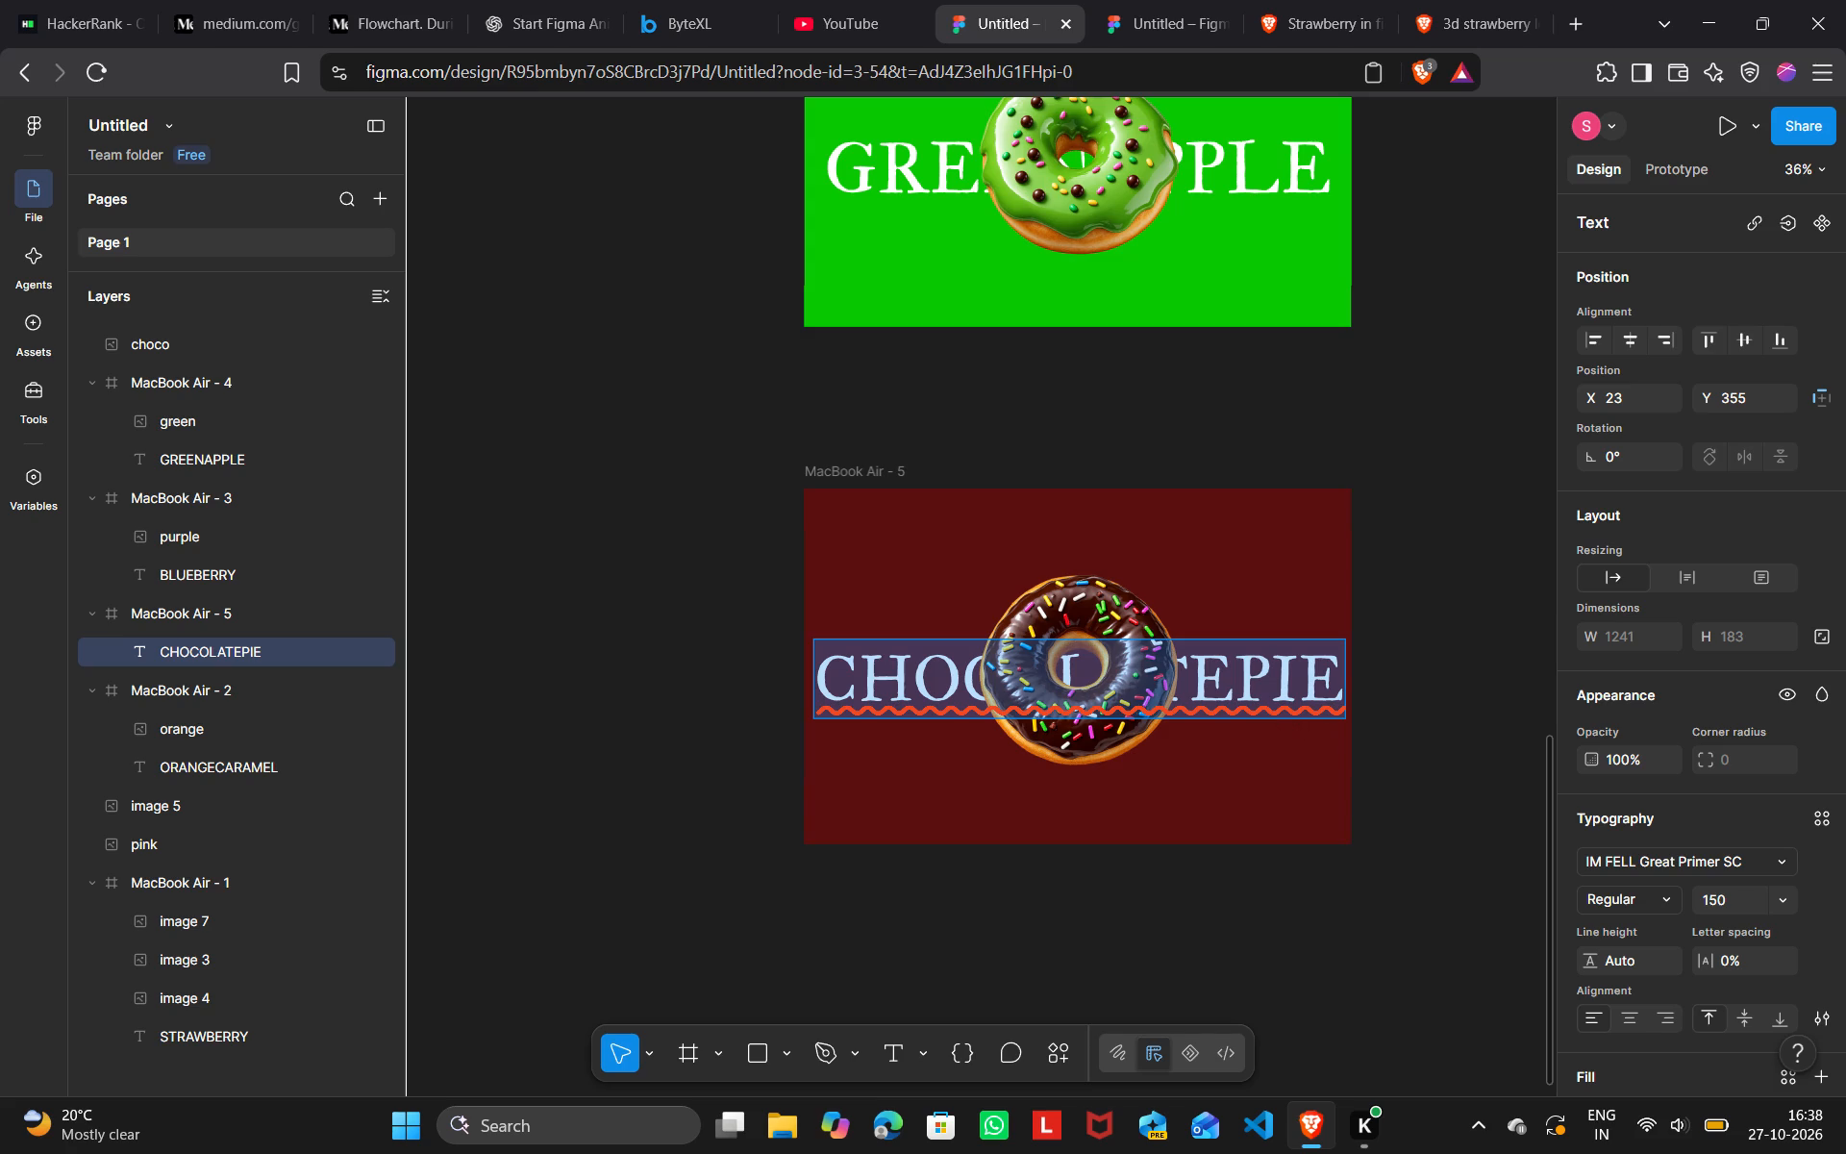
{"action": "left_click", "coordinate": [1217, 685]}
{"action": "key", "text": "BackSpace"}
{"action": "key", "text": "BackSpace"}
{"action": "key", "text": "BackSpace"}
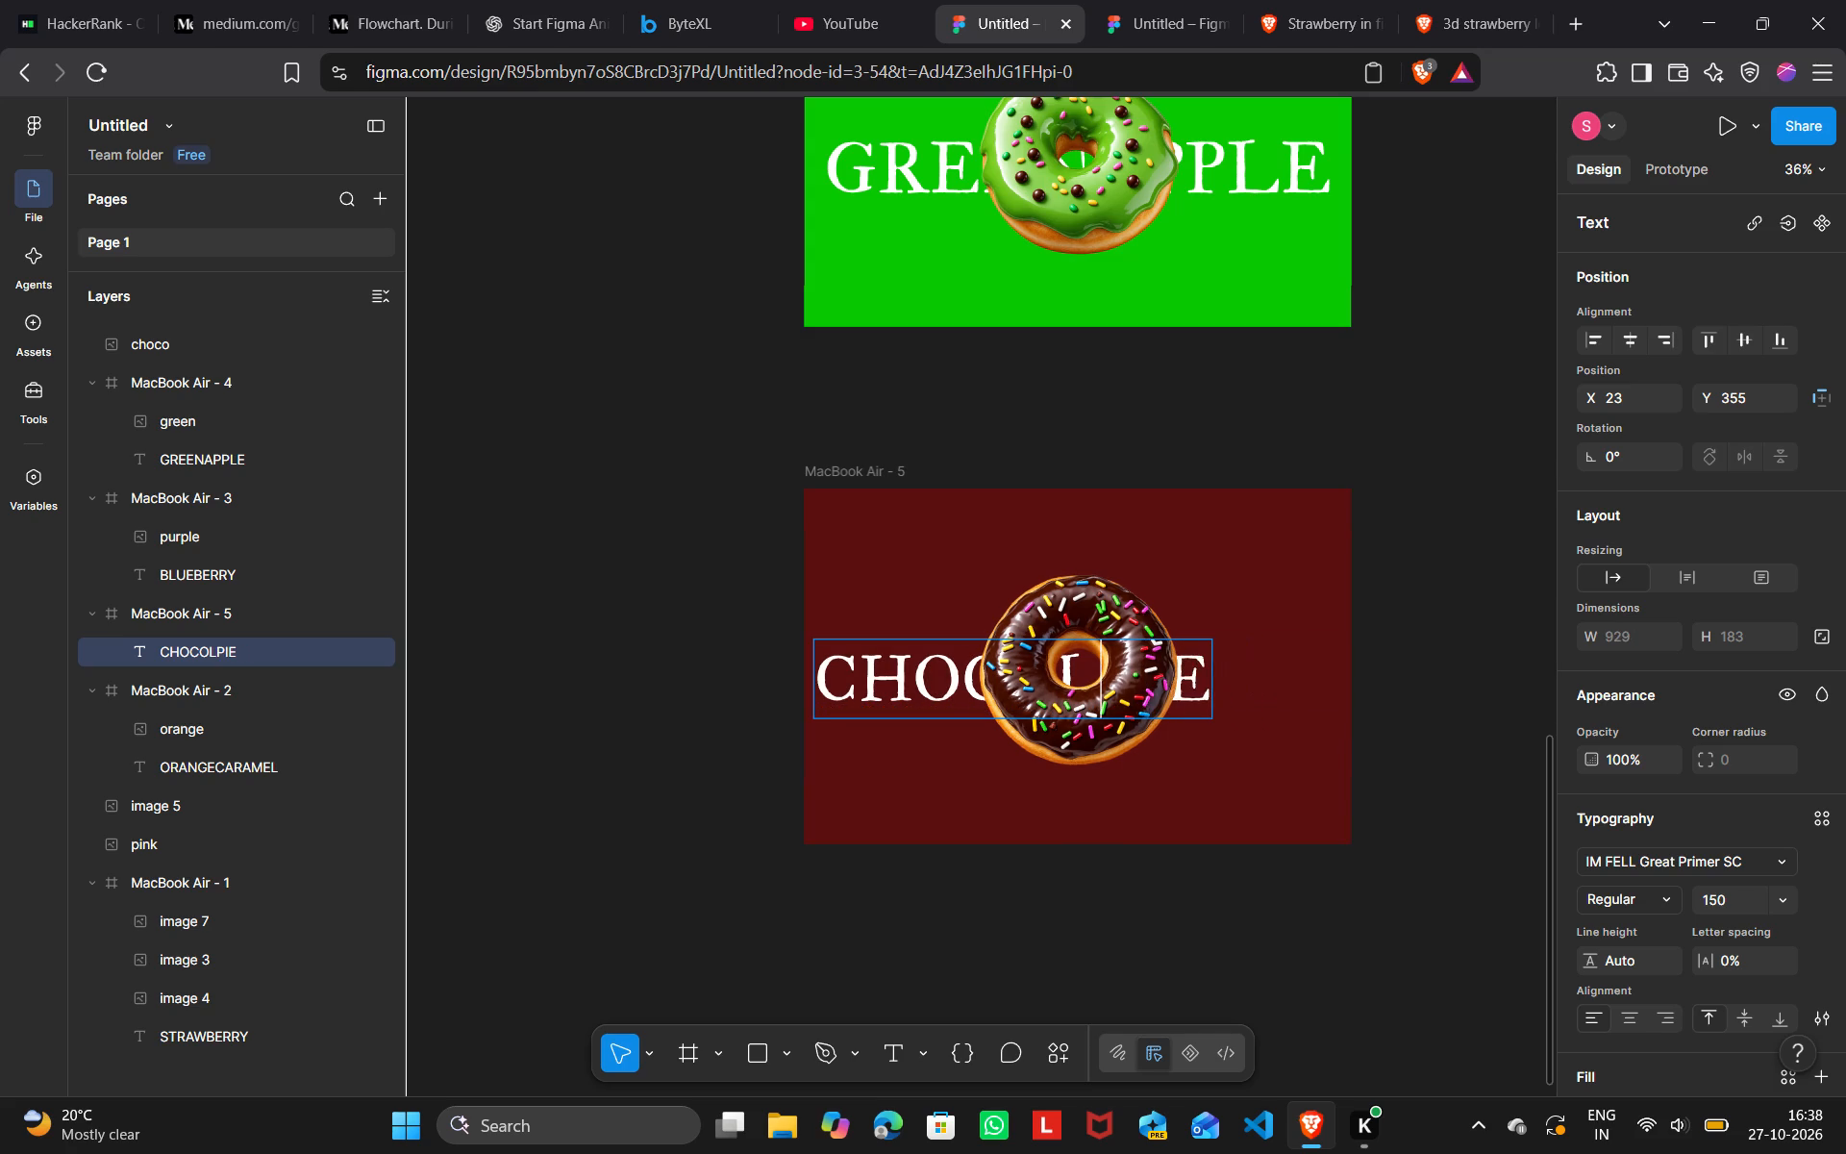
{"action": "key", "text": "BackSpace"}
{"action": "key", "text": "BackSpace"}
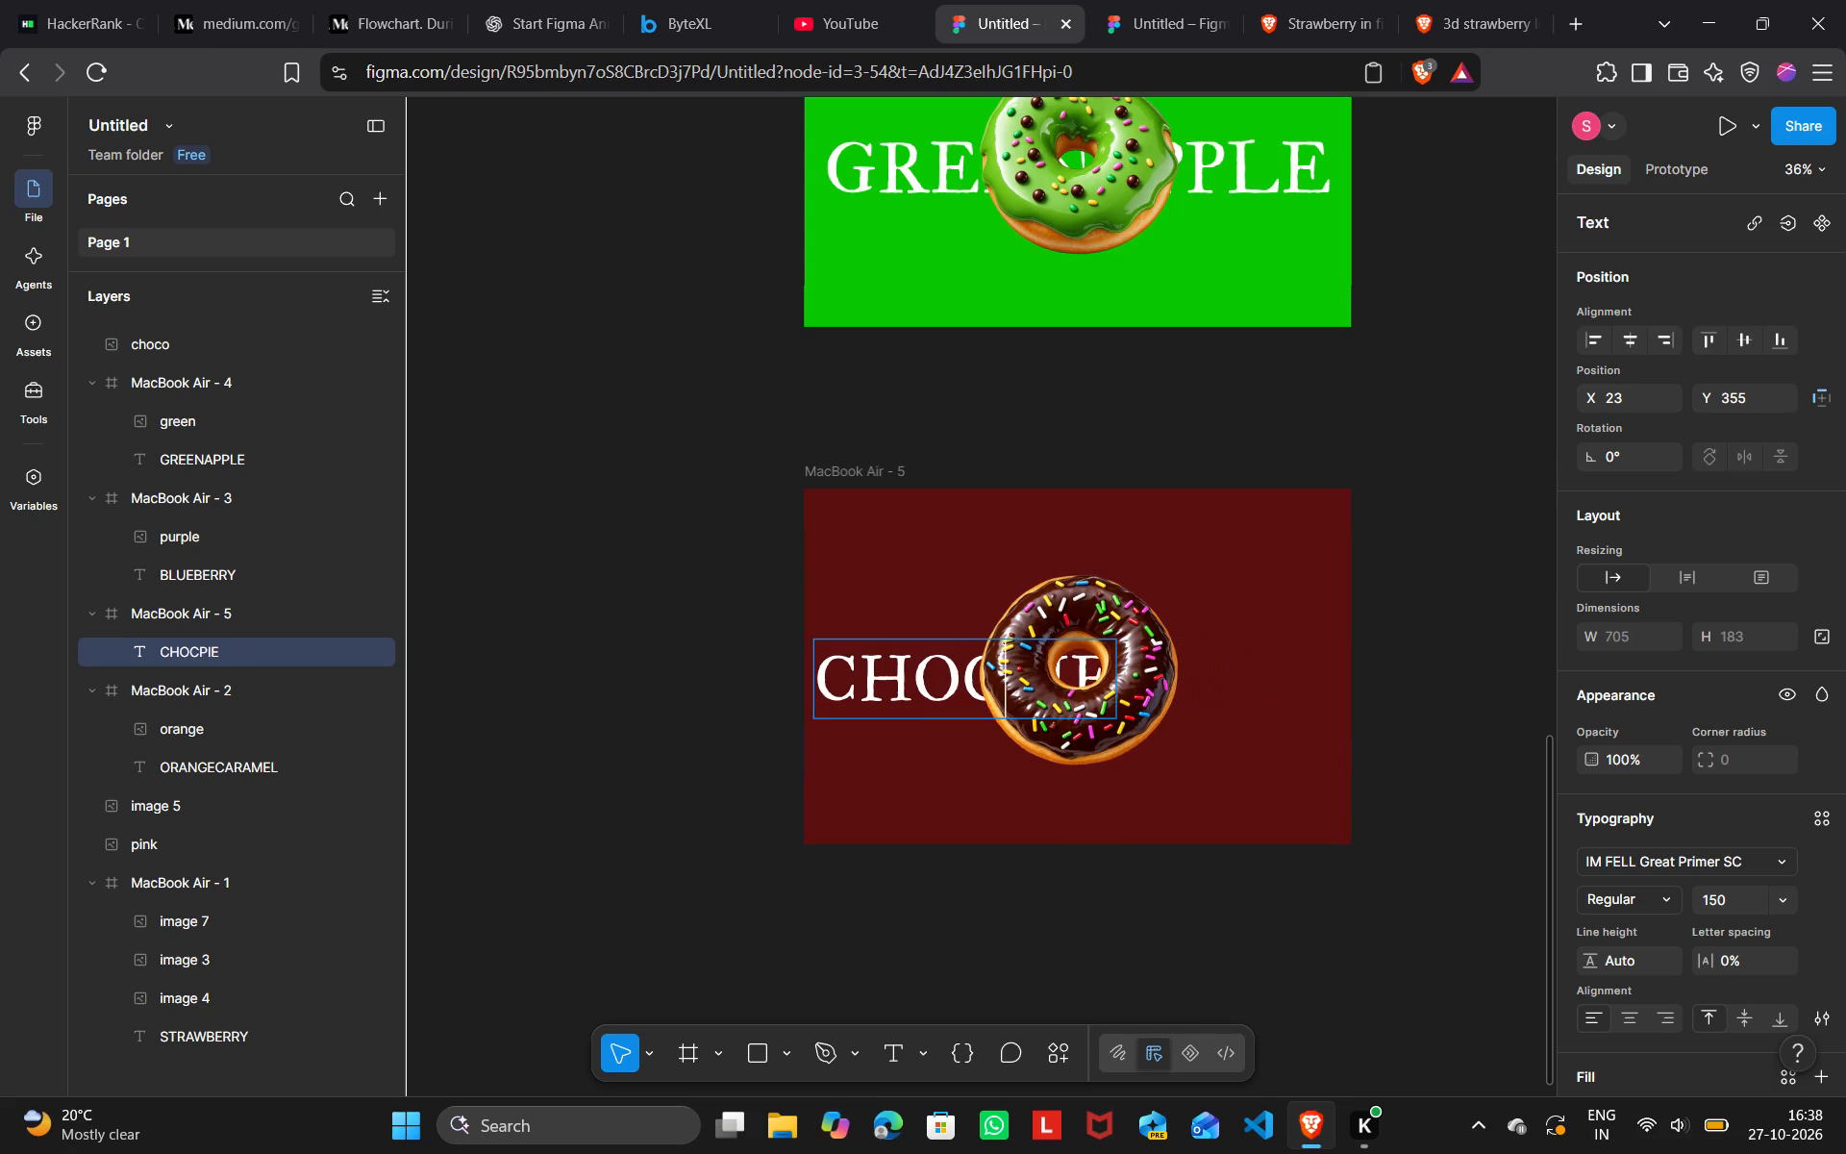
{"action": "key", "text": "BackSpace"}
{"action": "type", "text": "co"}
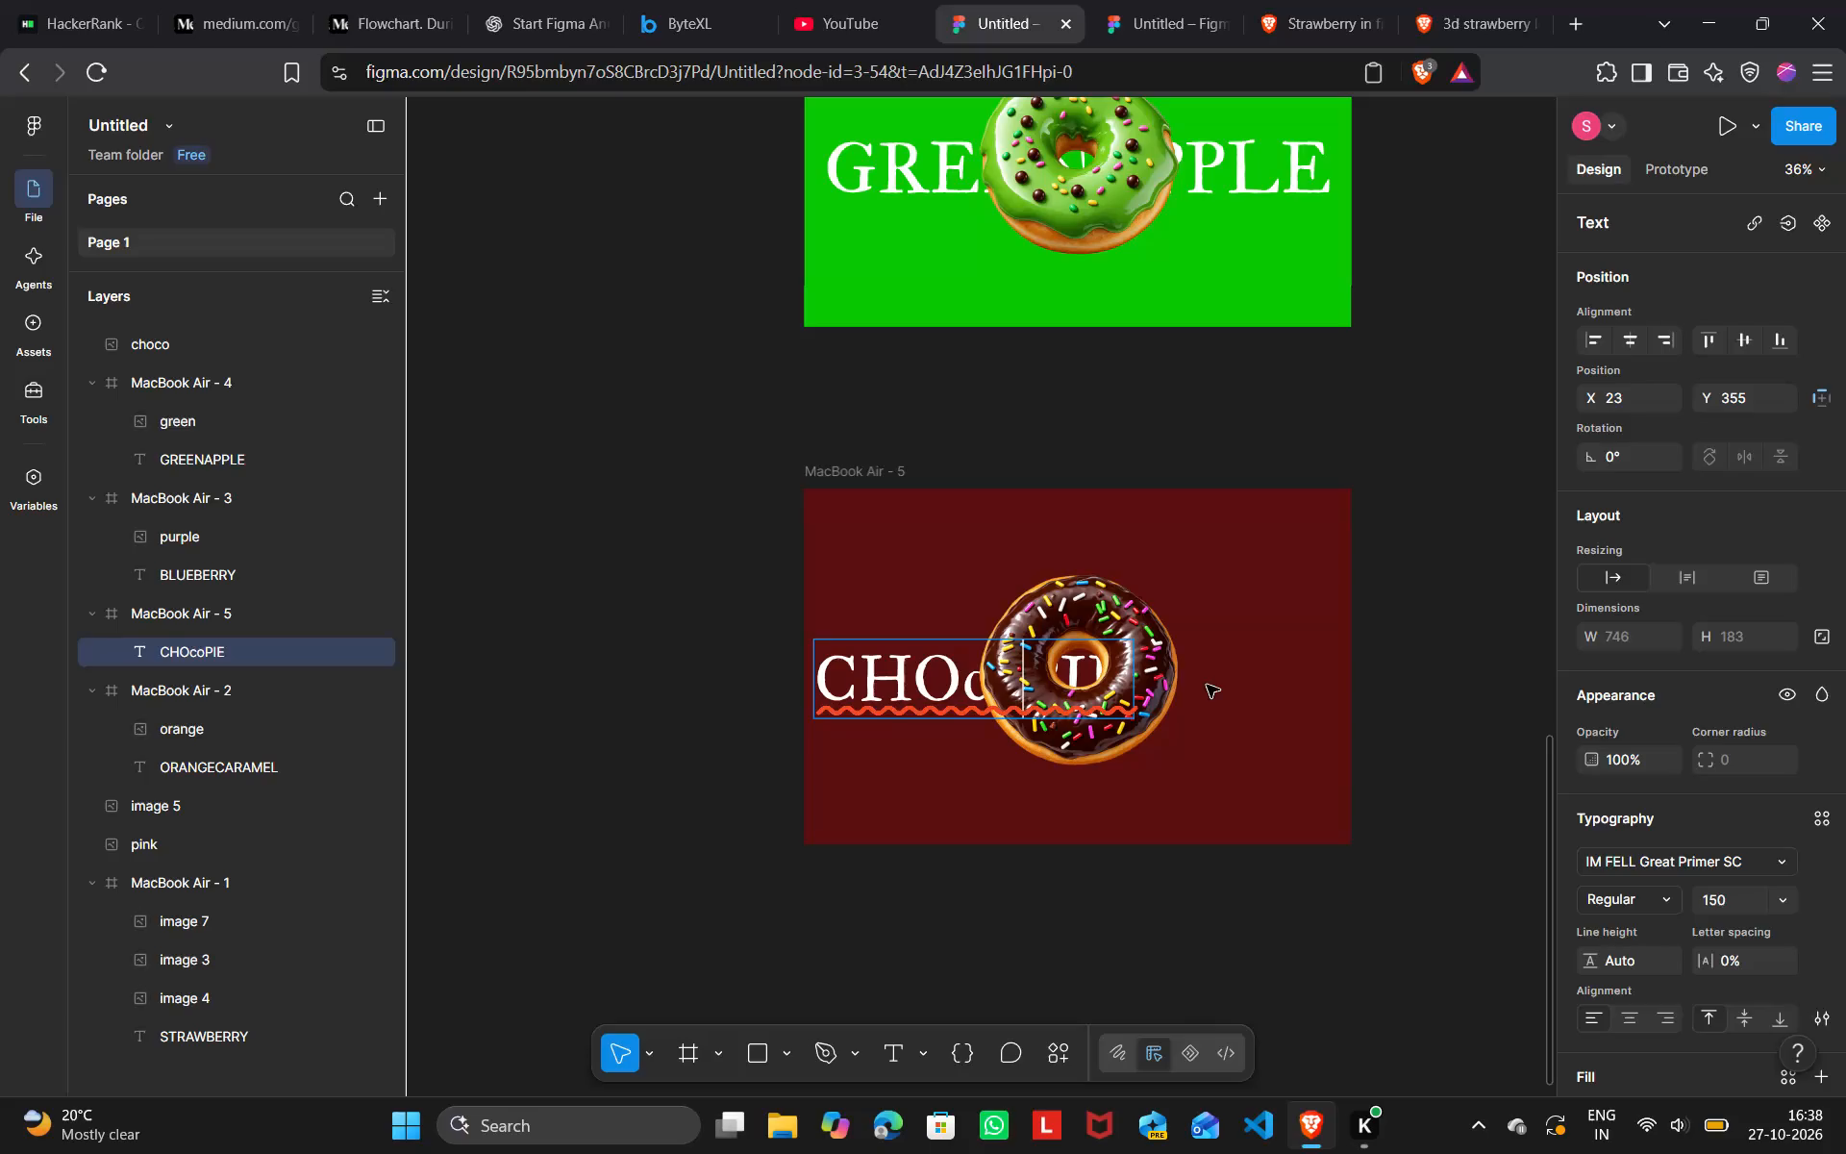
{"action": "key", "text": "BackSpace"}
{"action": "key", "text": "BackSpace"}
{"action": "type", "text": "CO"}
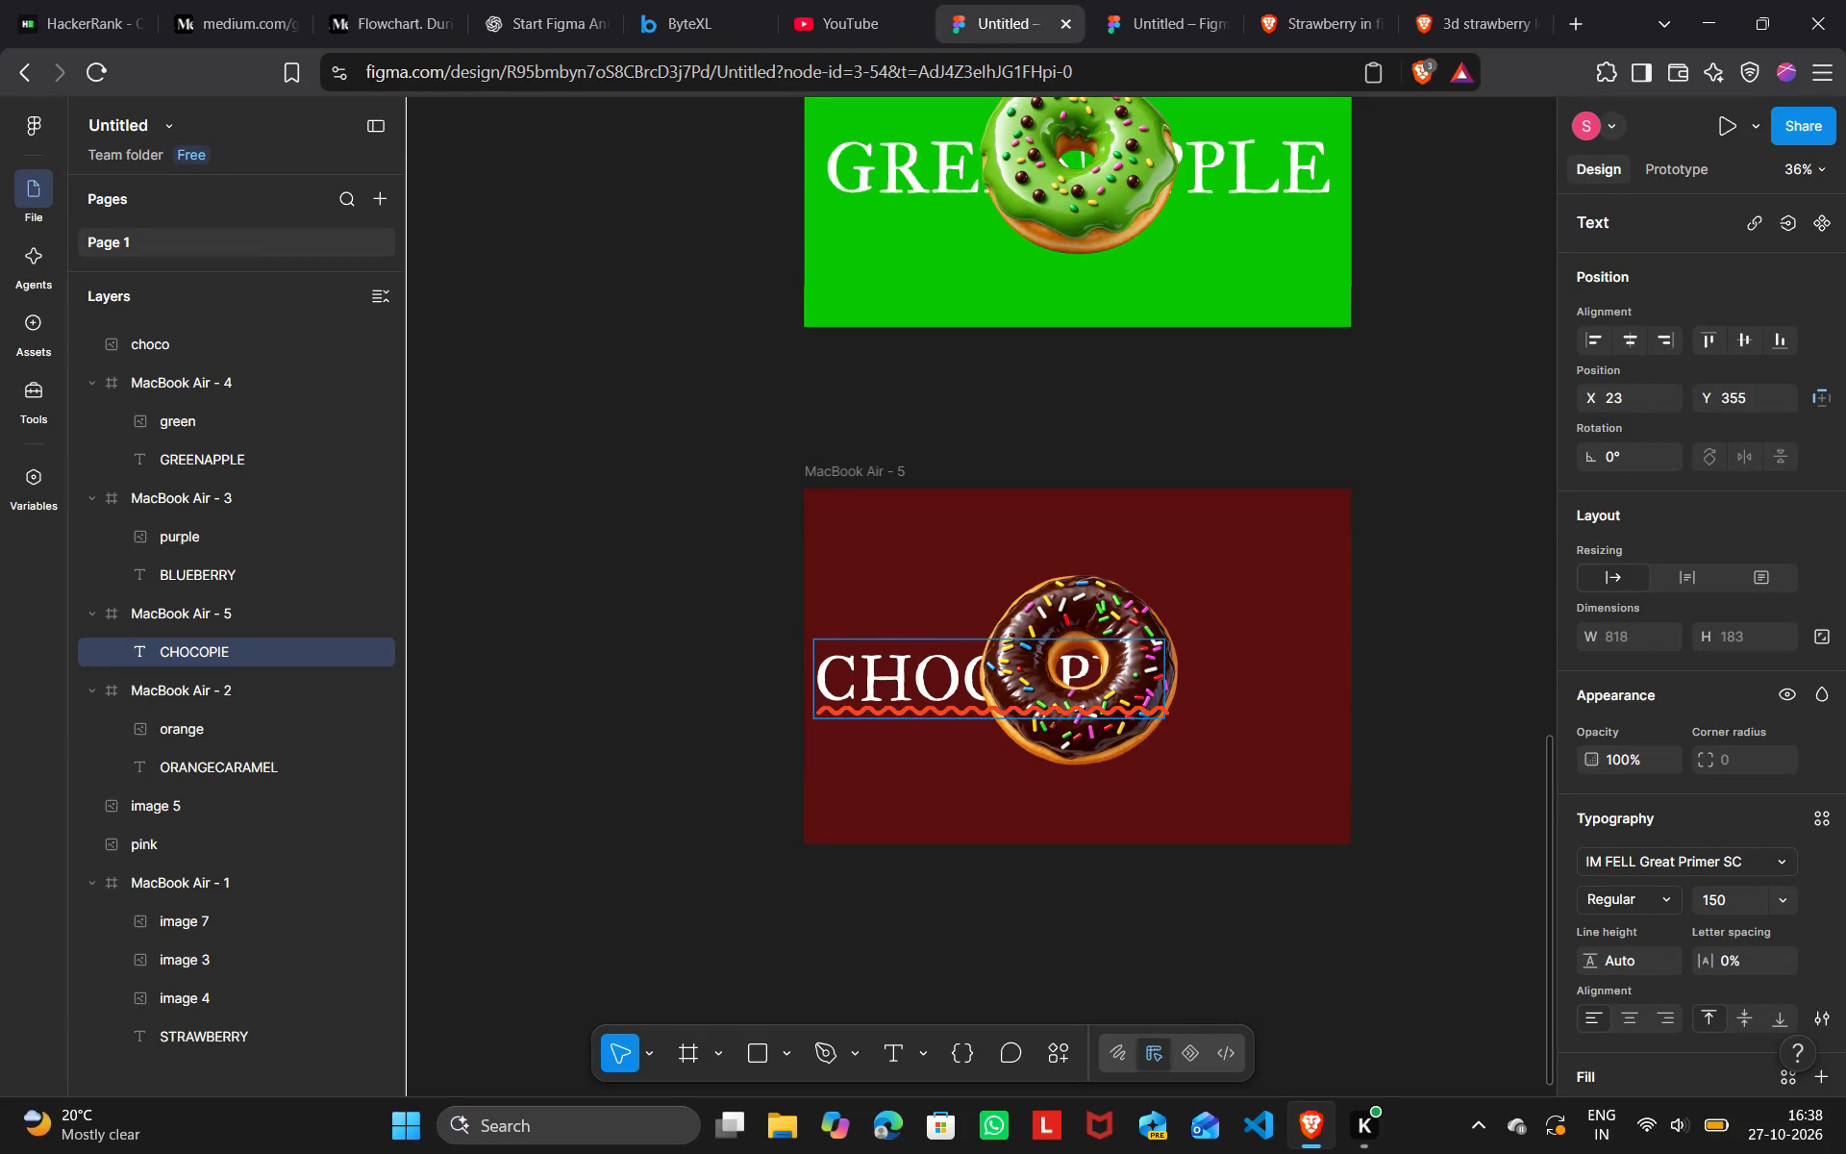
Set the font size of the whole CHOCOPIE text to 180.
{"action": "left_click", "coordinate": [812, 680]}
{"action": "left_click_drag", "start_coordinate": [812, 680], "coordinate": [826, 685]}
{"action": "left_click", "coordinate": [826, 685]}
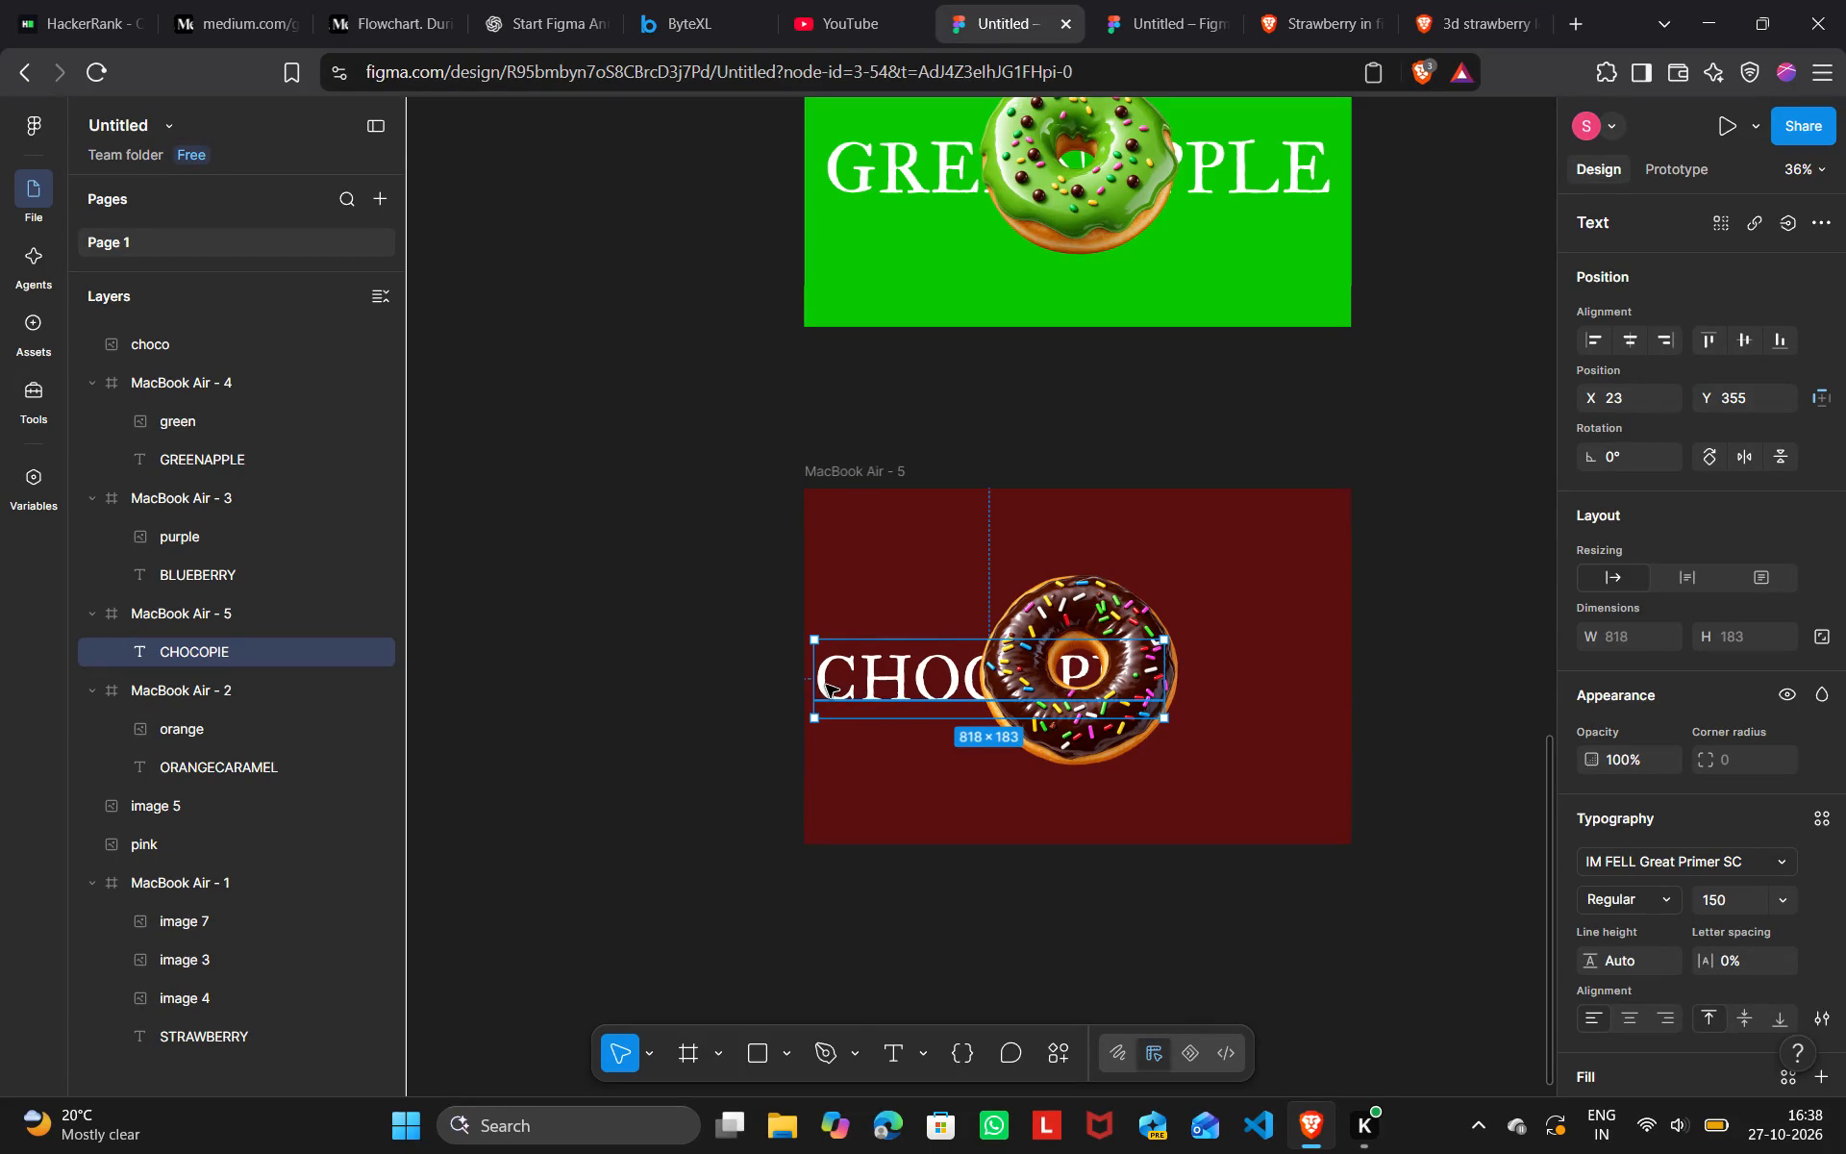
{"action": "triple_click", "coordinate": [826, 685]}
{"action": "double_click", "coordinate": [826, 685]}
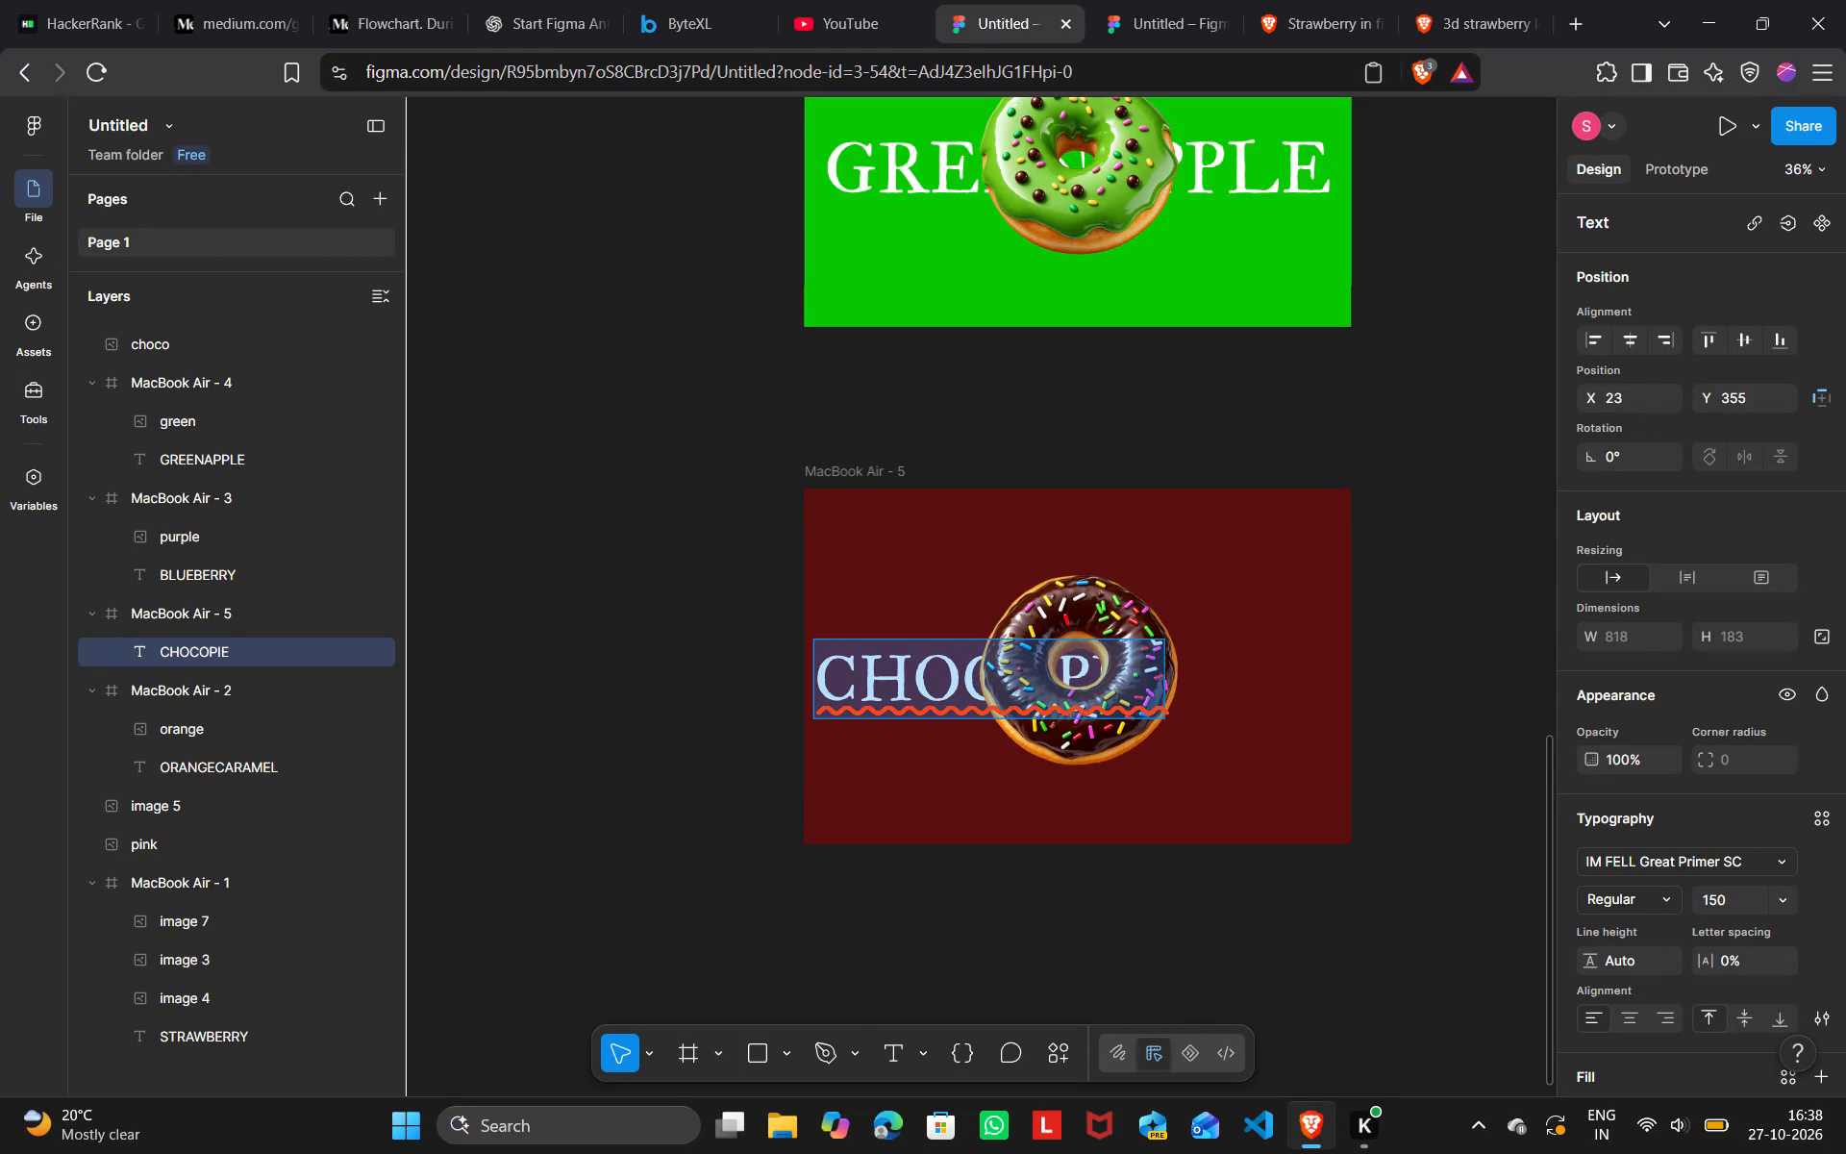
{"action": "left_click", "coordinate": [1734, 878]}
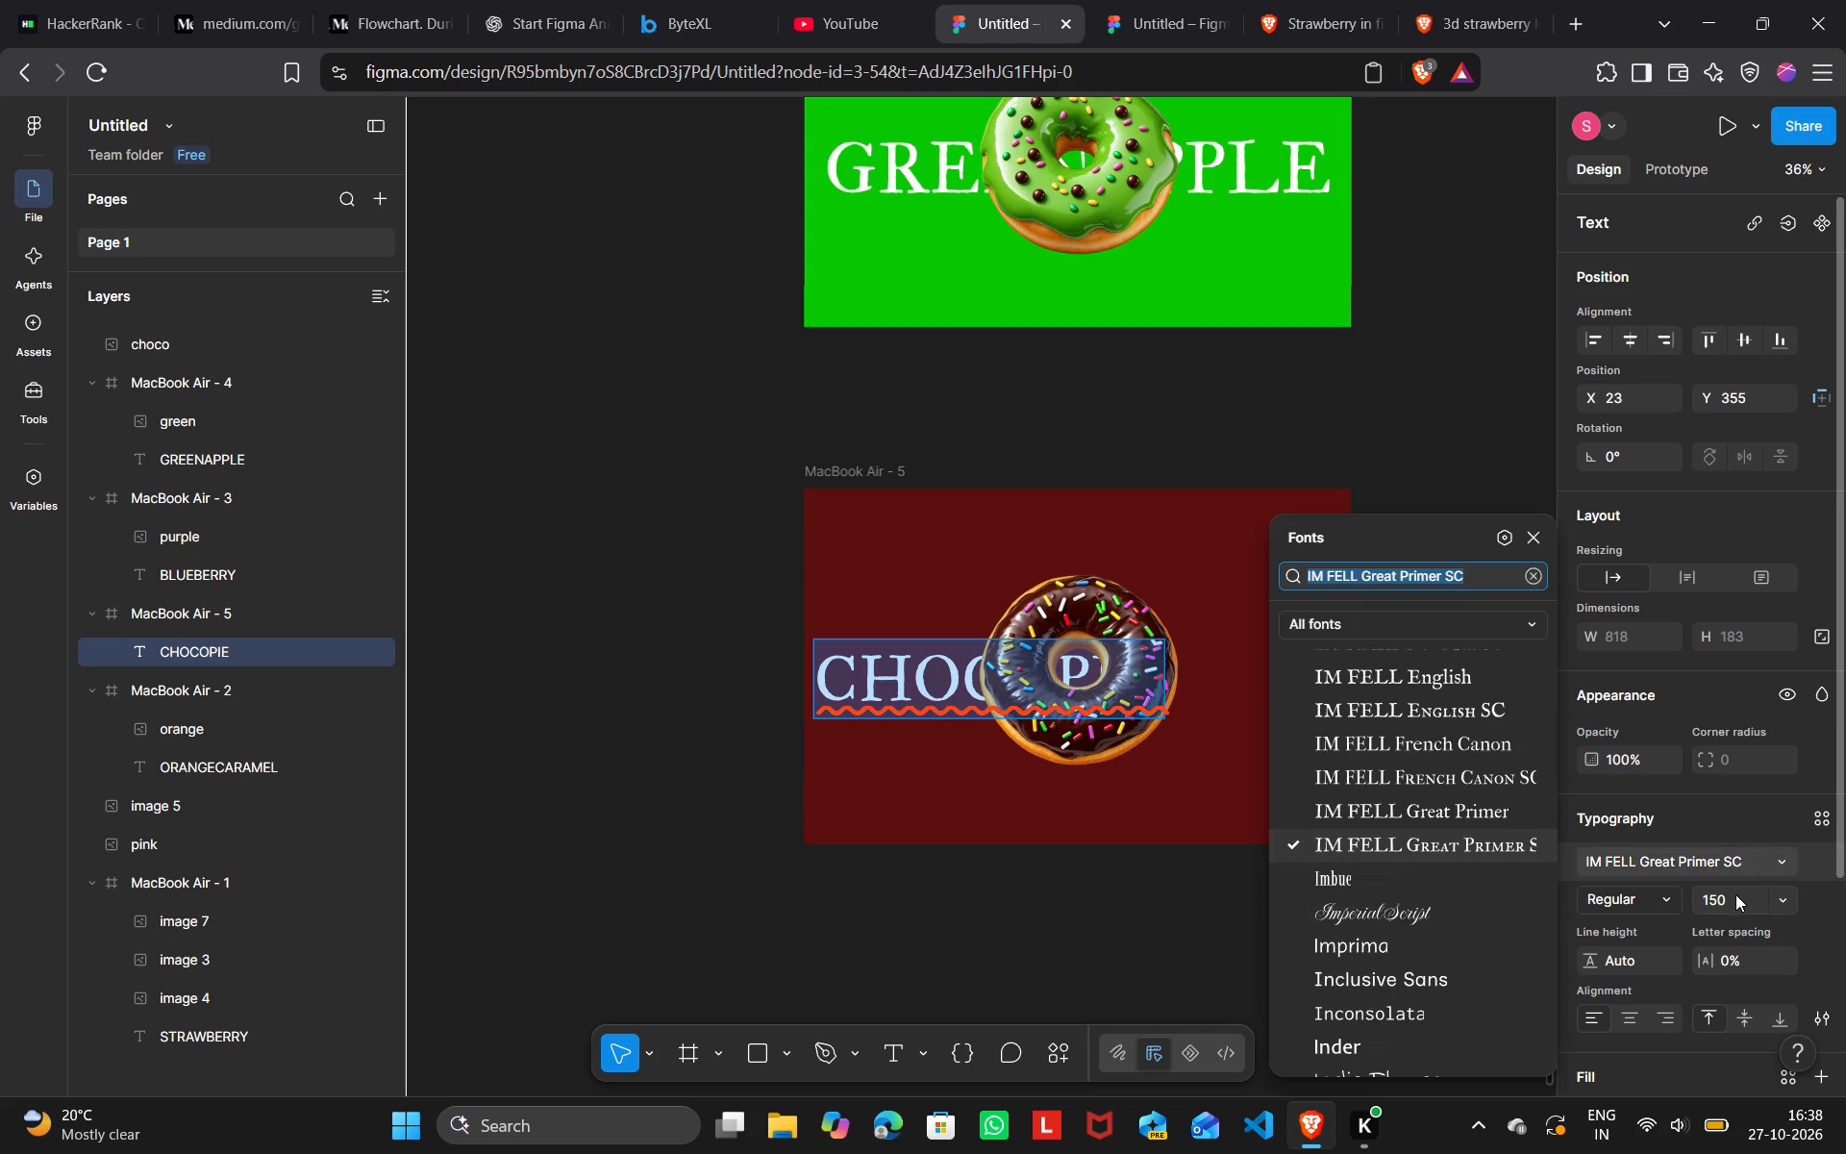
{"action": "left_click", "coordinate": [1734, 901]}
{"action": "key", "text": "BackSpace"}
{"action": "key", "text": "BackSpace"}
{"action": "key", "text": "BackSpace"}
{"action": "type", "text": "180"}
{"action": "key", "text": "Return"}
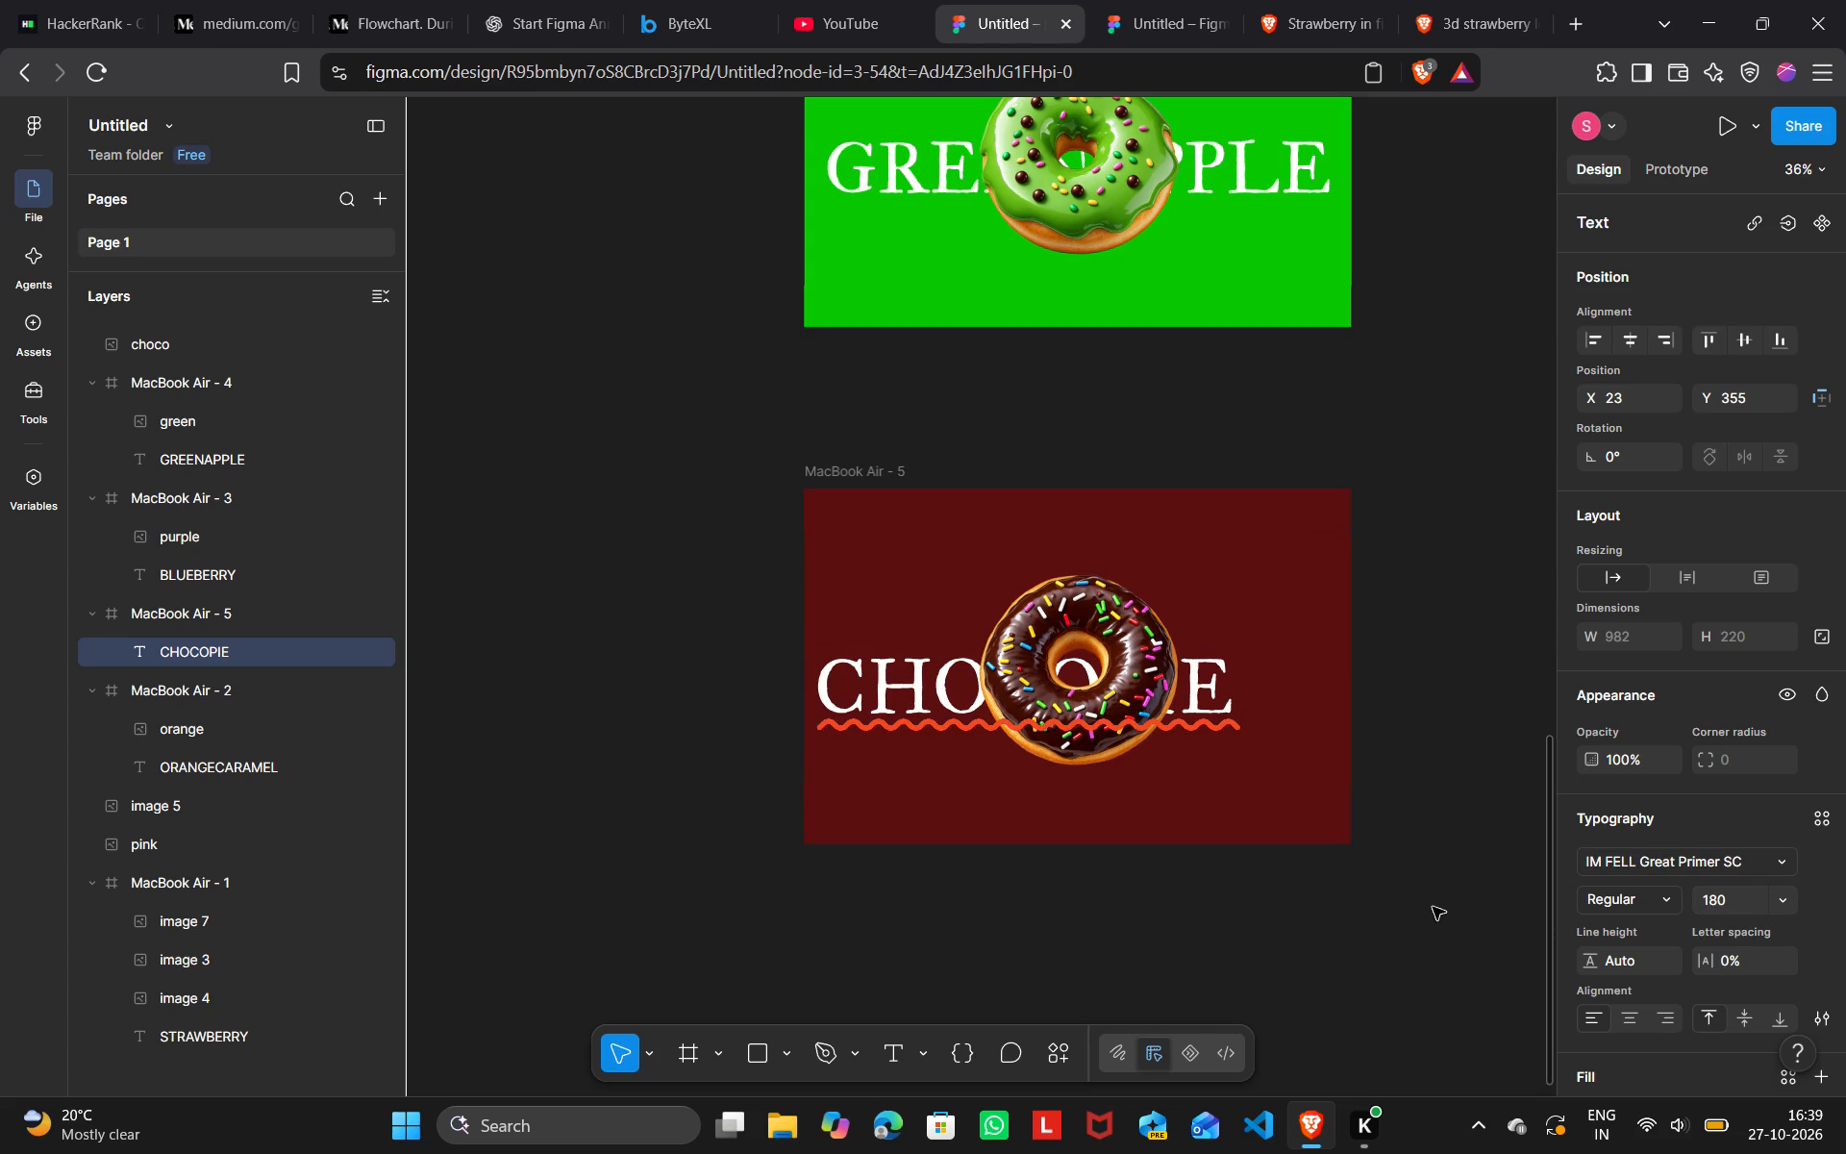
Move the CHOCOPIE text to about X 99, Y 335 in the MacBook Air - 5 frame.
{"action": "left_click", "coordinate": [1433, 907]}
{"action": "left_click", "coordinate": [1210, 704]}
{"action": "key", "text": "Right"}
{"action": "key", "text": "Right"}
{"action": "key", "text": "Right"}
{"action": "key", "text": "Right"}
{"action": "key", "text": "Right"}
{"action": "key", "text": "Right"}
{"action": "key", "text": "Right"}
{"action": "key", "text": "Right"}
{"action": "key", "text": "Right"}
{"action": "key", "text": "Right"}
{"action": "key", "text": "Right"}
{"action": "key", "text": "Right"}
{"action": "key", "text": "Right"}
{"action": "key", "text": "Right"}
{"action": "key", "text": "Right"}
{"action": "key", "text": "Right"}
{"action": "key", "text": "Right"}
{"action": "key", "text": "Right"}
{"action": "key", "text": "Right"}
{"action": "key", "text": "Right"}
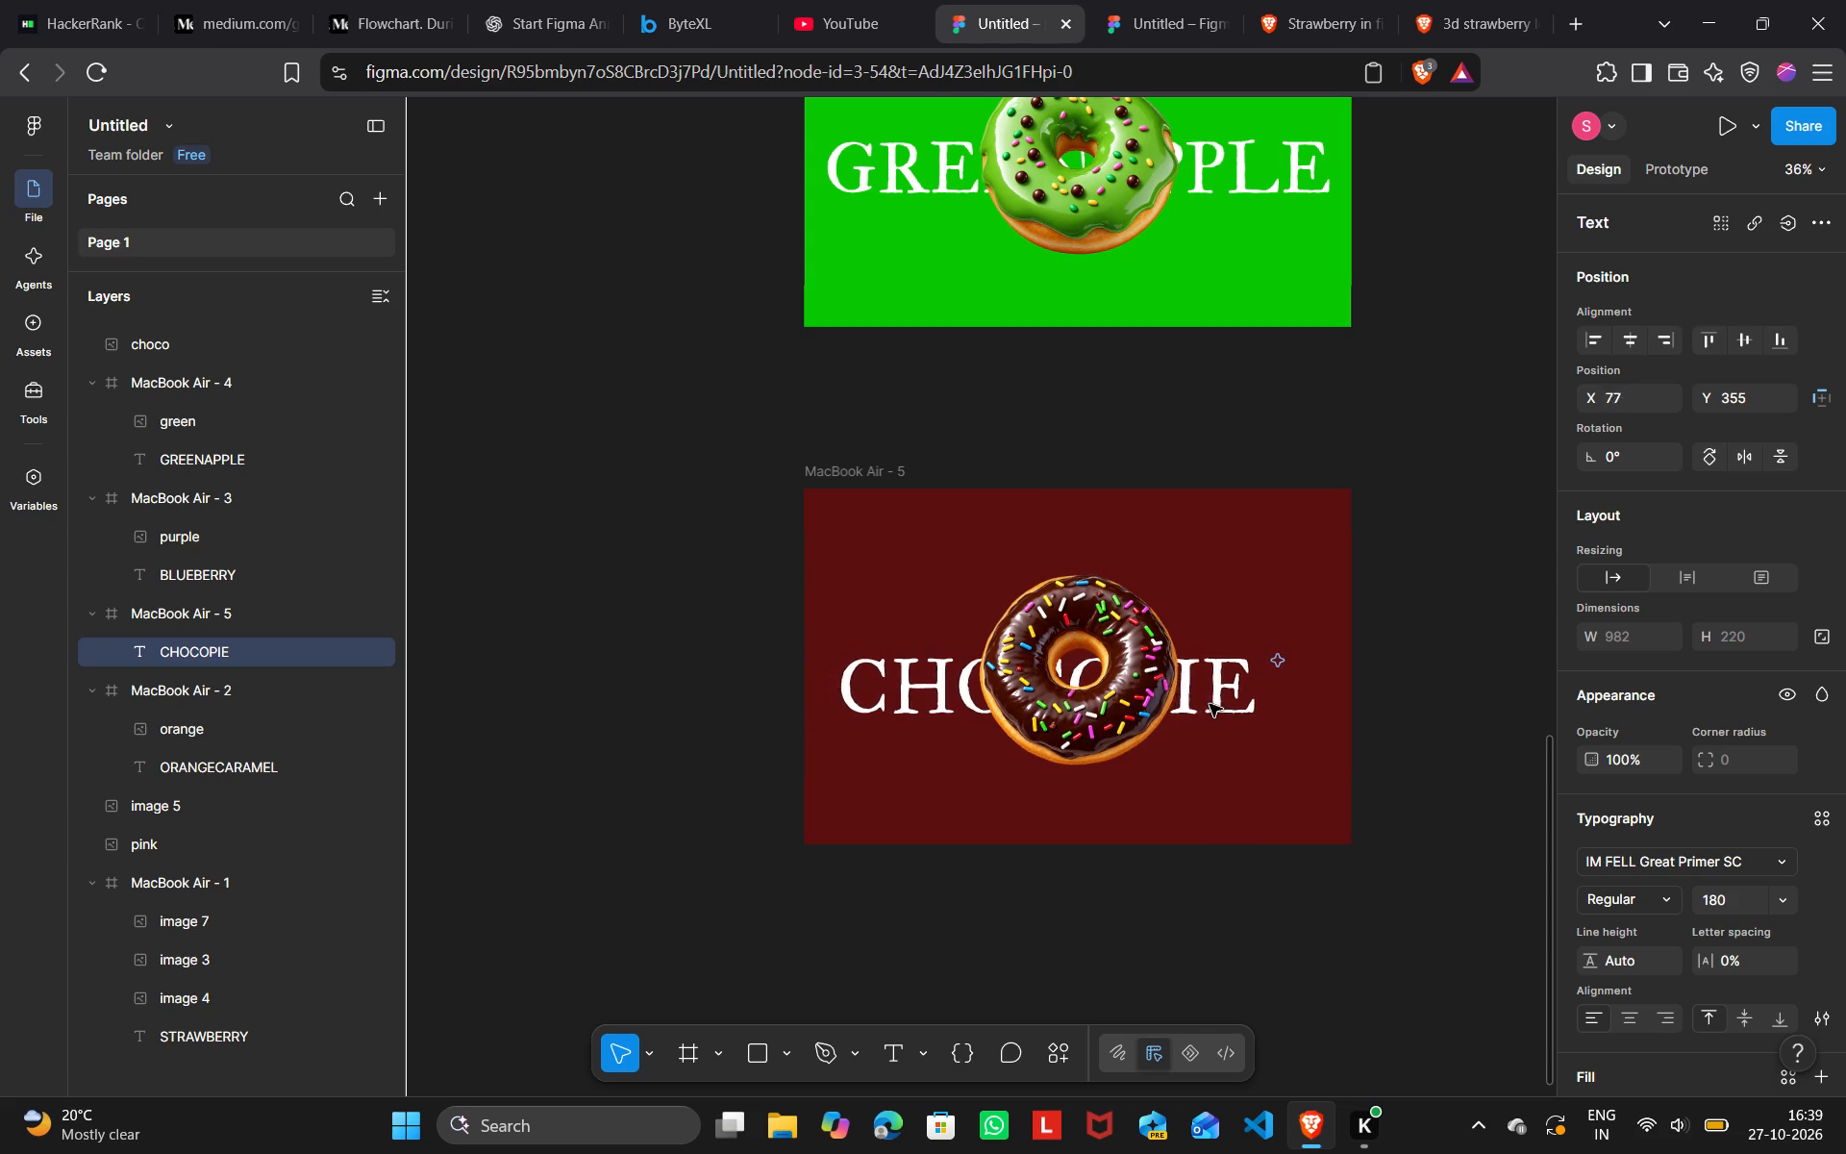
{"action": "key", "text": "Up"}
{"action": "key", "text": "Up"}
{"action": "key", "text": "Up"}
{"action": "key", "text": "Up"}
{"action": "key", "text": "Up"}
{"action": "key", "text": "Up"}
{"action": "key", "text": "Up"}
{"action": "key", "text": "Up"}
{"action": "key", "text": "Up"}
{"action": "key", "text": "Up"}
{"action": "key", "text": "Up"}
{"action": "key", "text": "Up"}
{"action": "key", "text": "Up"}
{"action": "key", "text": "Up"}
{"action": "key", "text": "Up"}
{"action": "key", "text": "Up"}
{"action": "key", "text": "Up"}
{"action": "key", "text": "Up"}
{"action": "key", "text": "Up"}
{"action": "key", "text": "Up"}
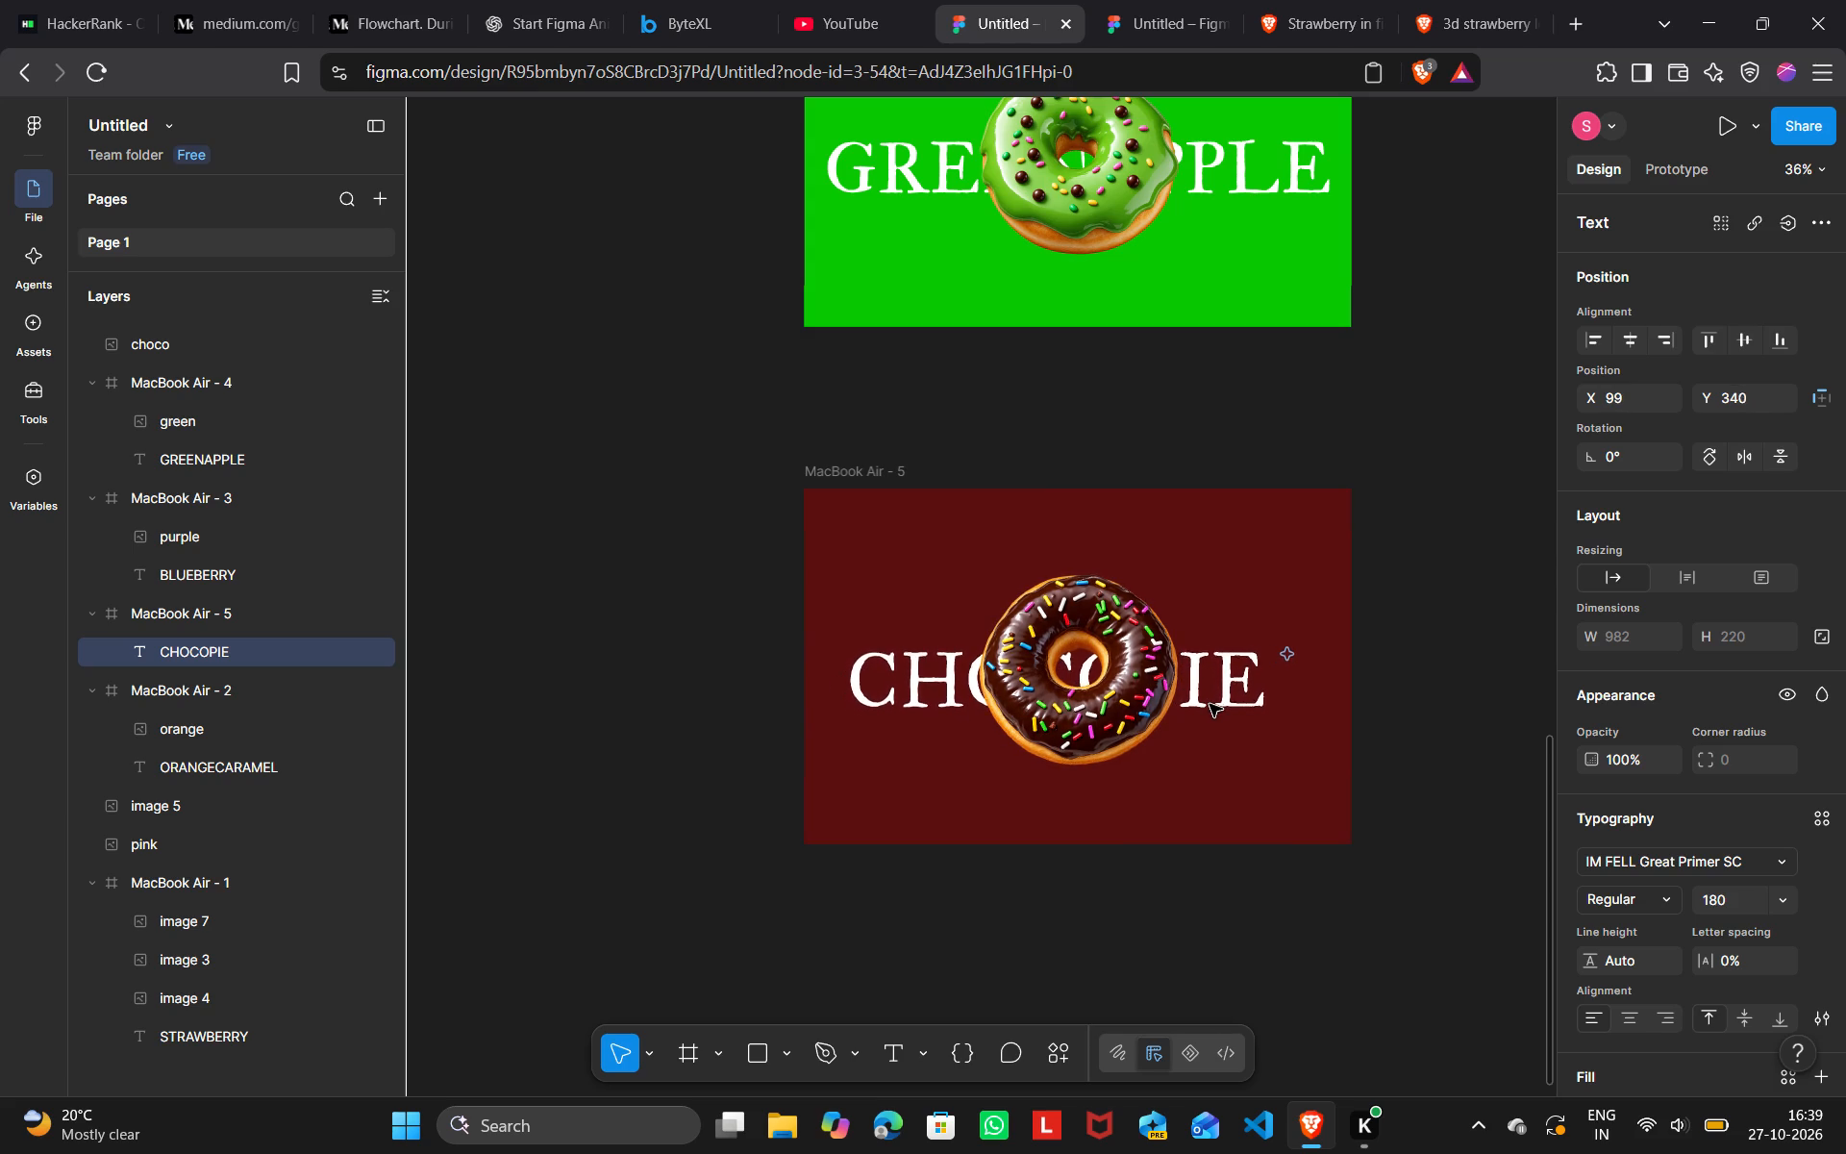
Move the CHOCOPIE text partly outside the dark red frame, to about X -227, Y 346.
{"action": "double_click", "coordinate": [1210, 704]}
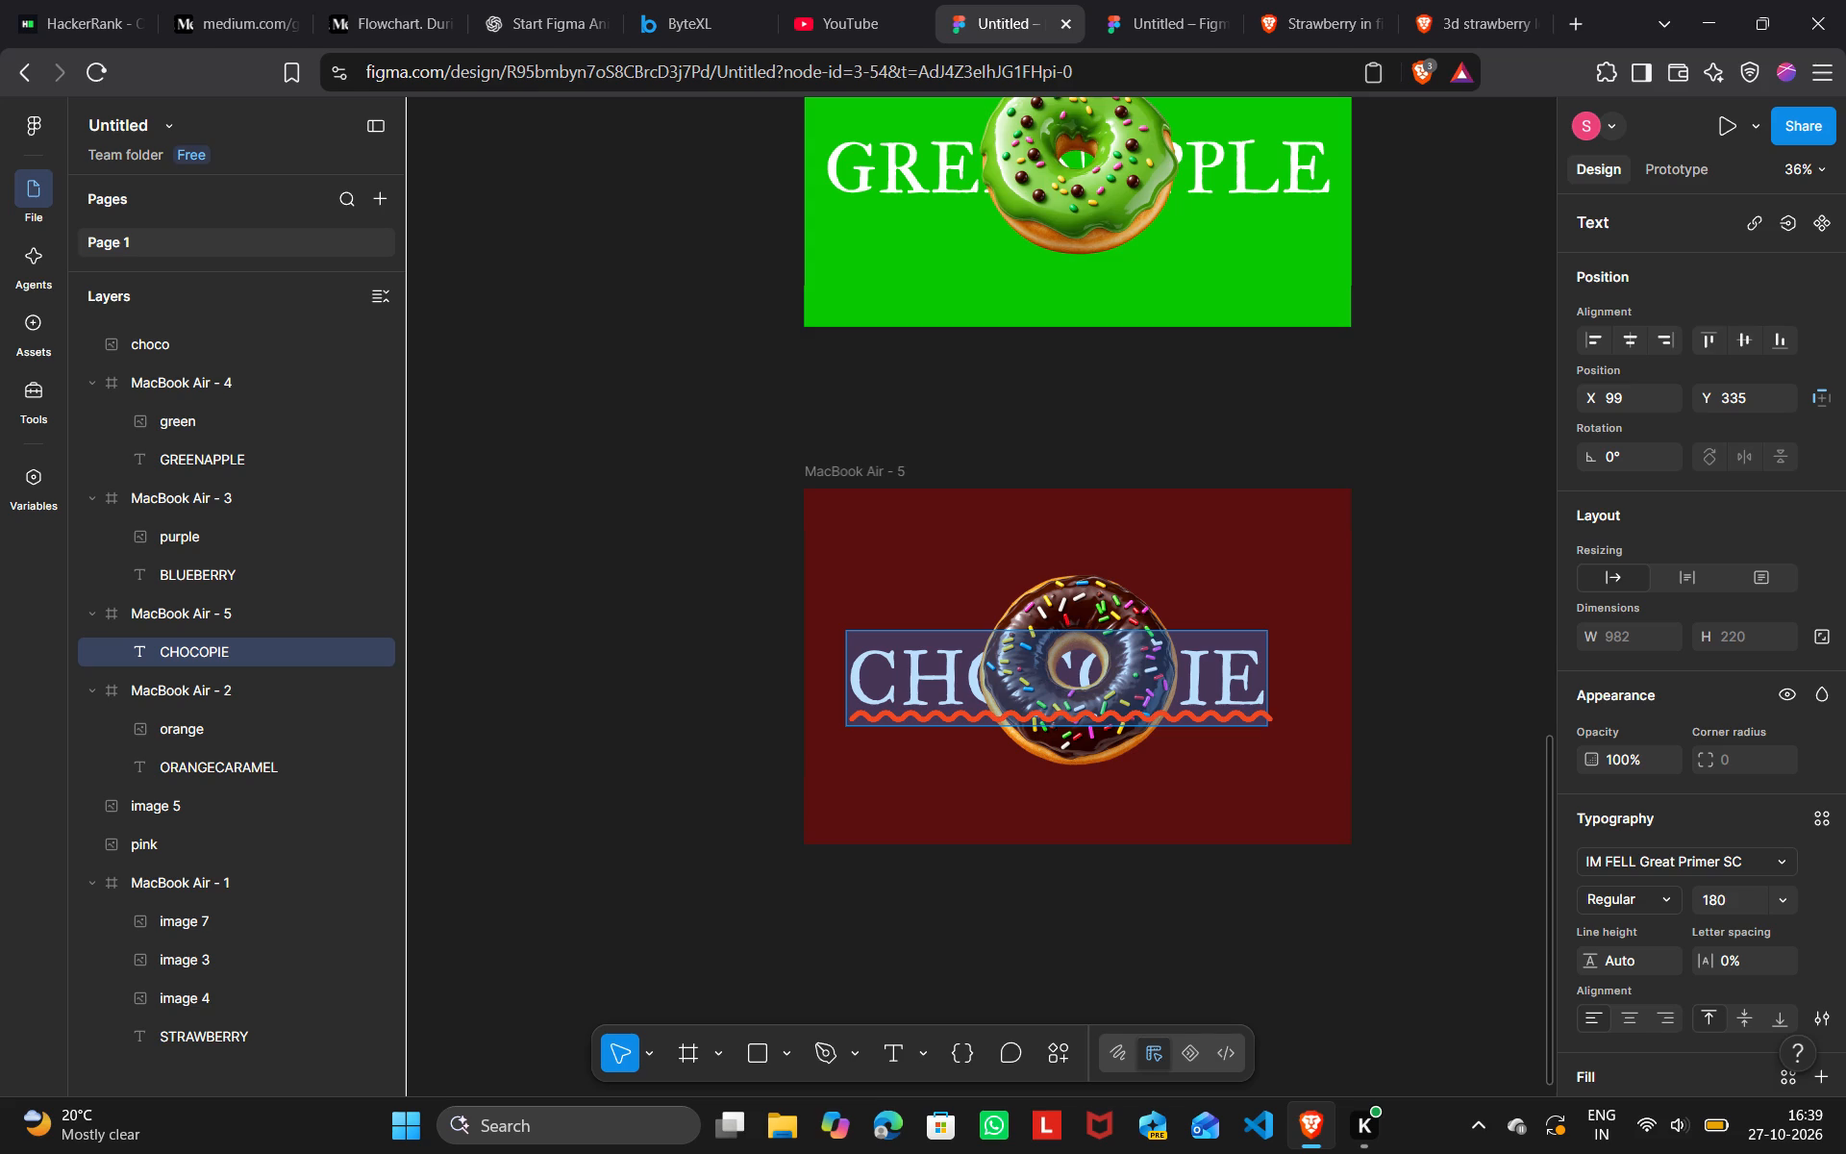
{"action": "left_click", "coordinate": [921, 792]}
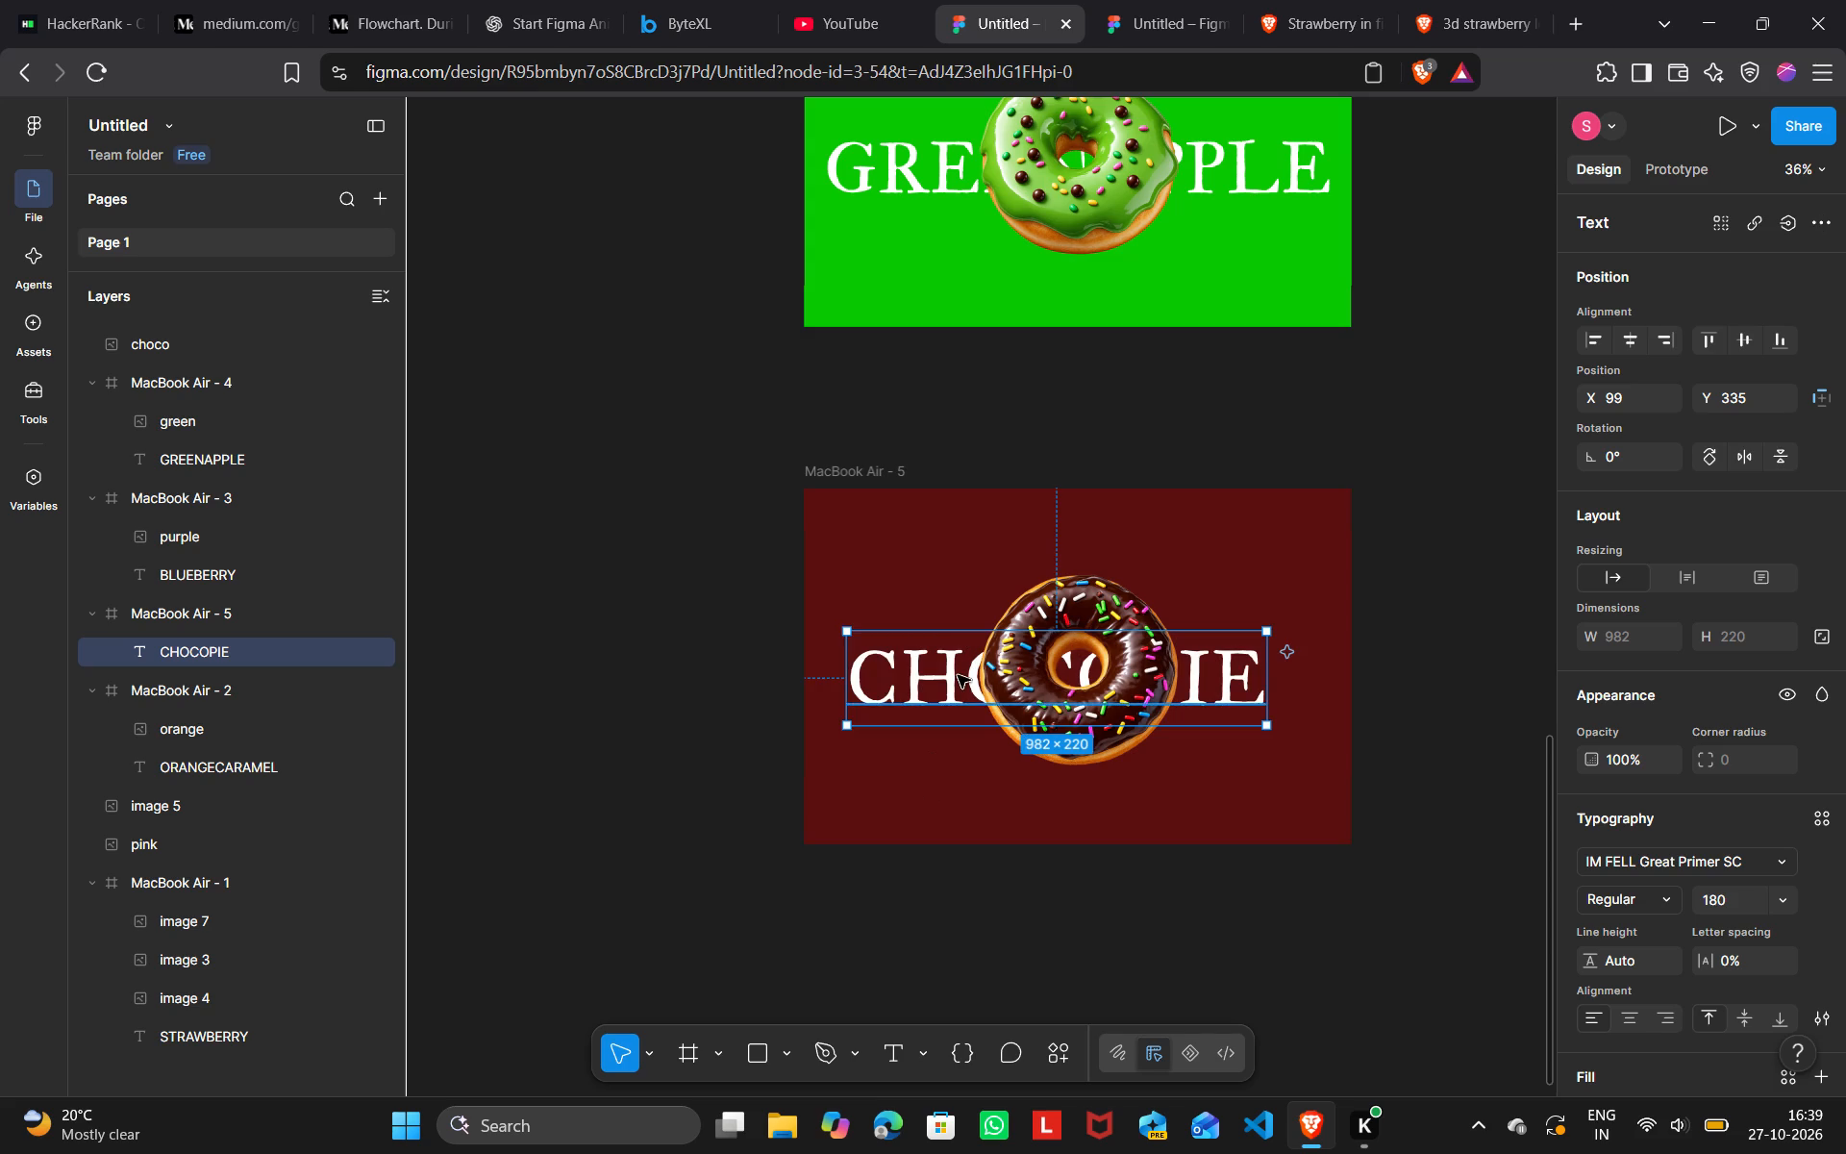
{"action": "left_click_drag", "start_coordinate": [958, 675], "coordinate": [818, 681]}
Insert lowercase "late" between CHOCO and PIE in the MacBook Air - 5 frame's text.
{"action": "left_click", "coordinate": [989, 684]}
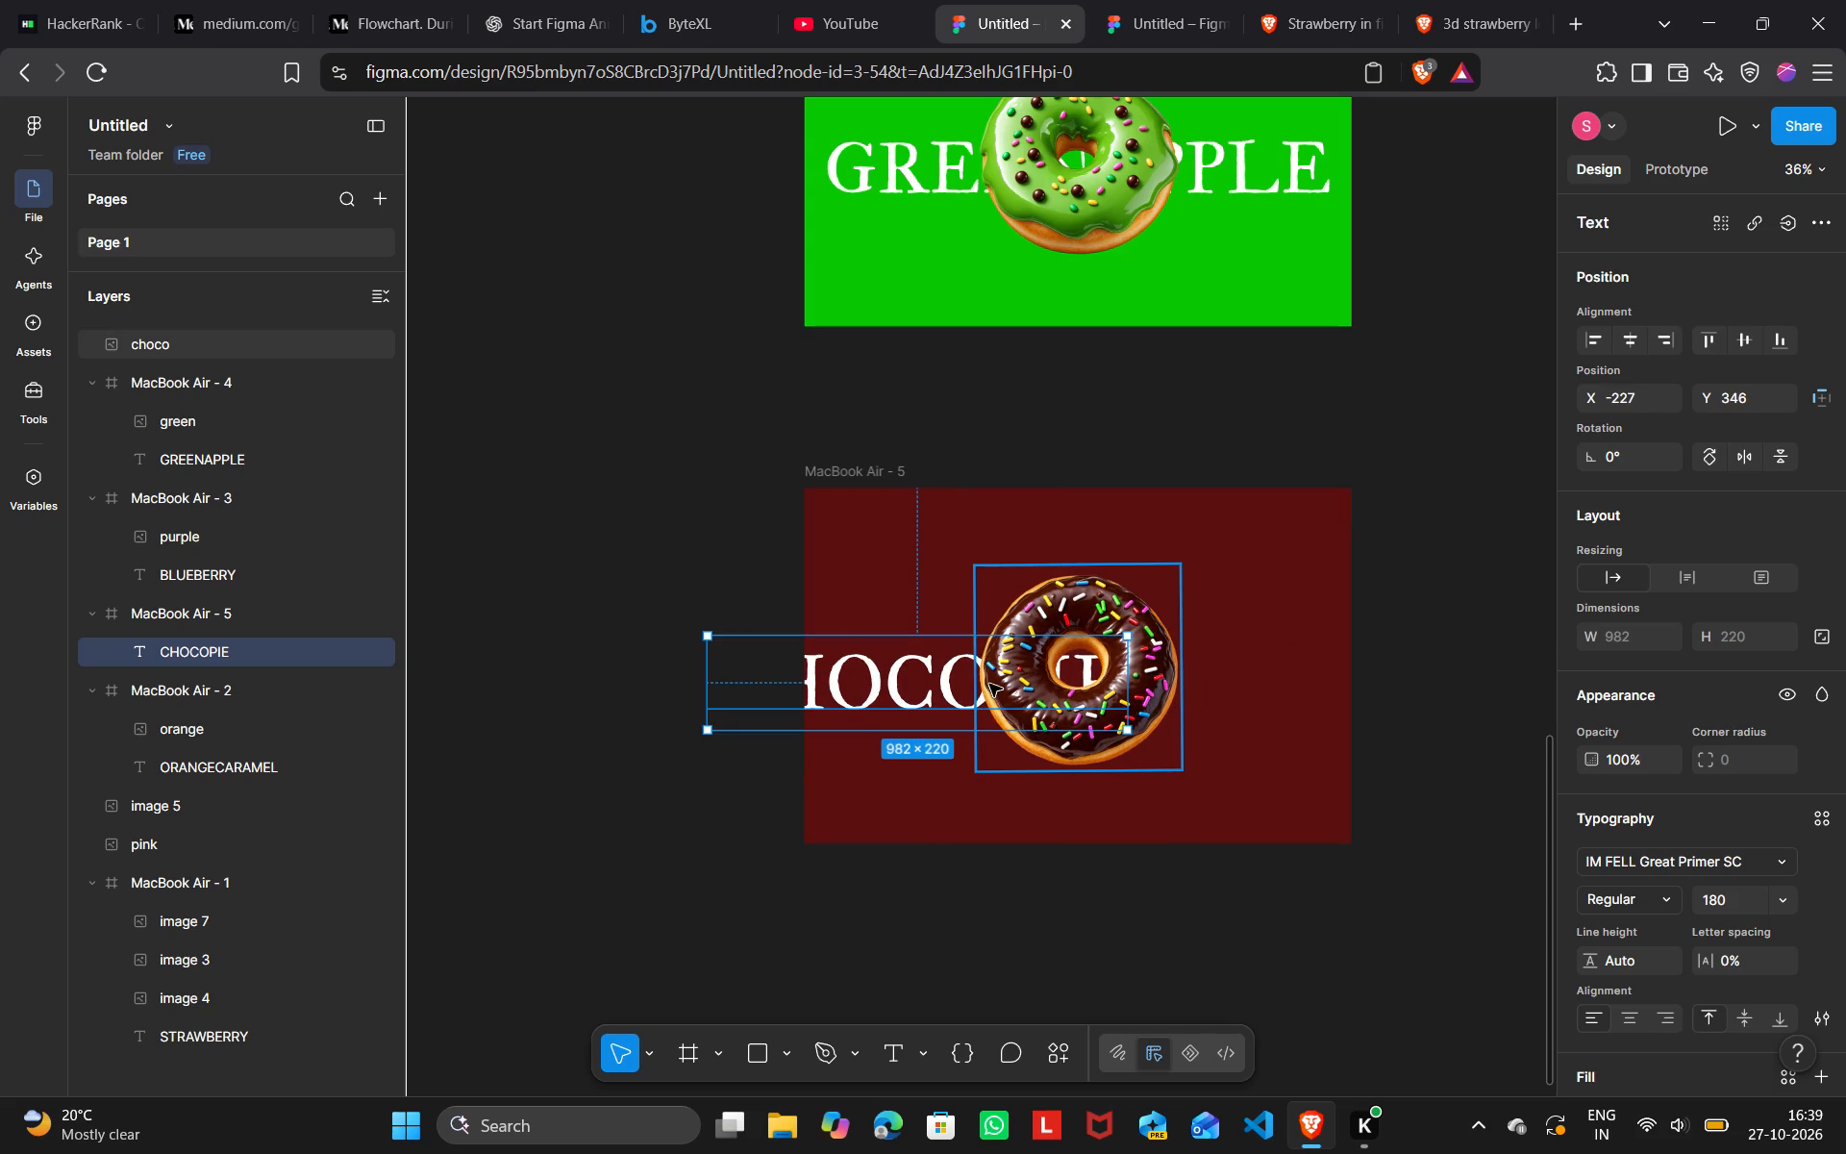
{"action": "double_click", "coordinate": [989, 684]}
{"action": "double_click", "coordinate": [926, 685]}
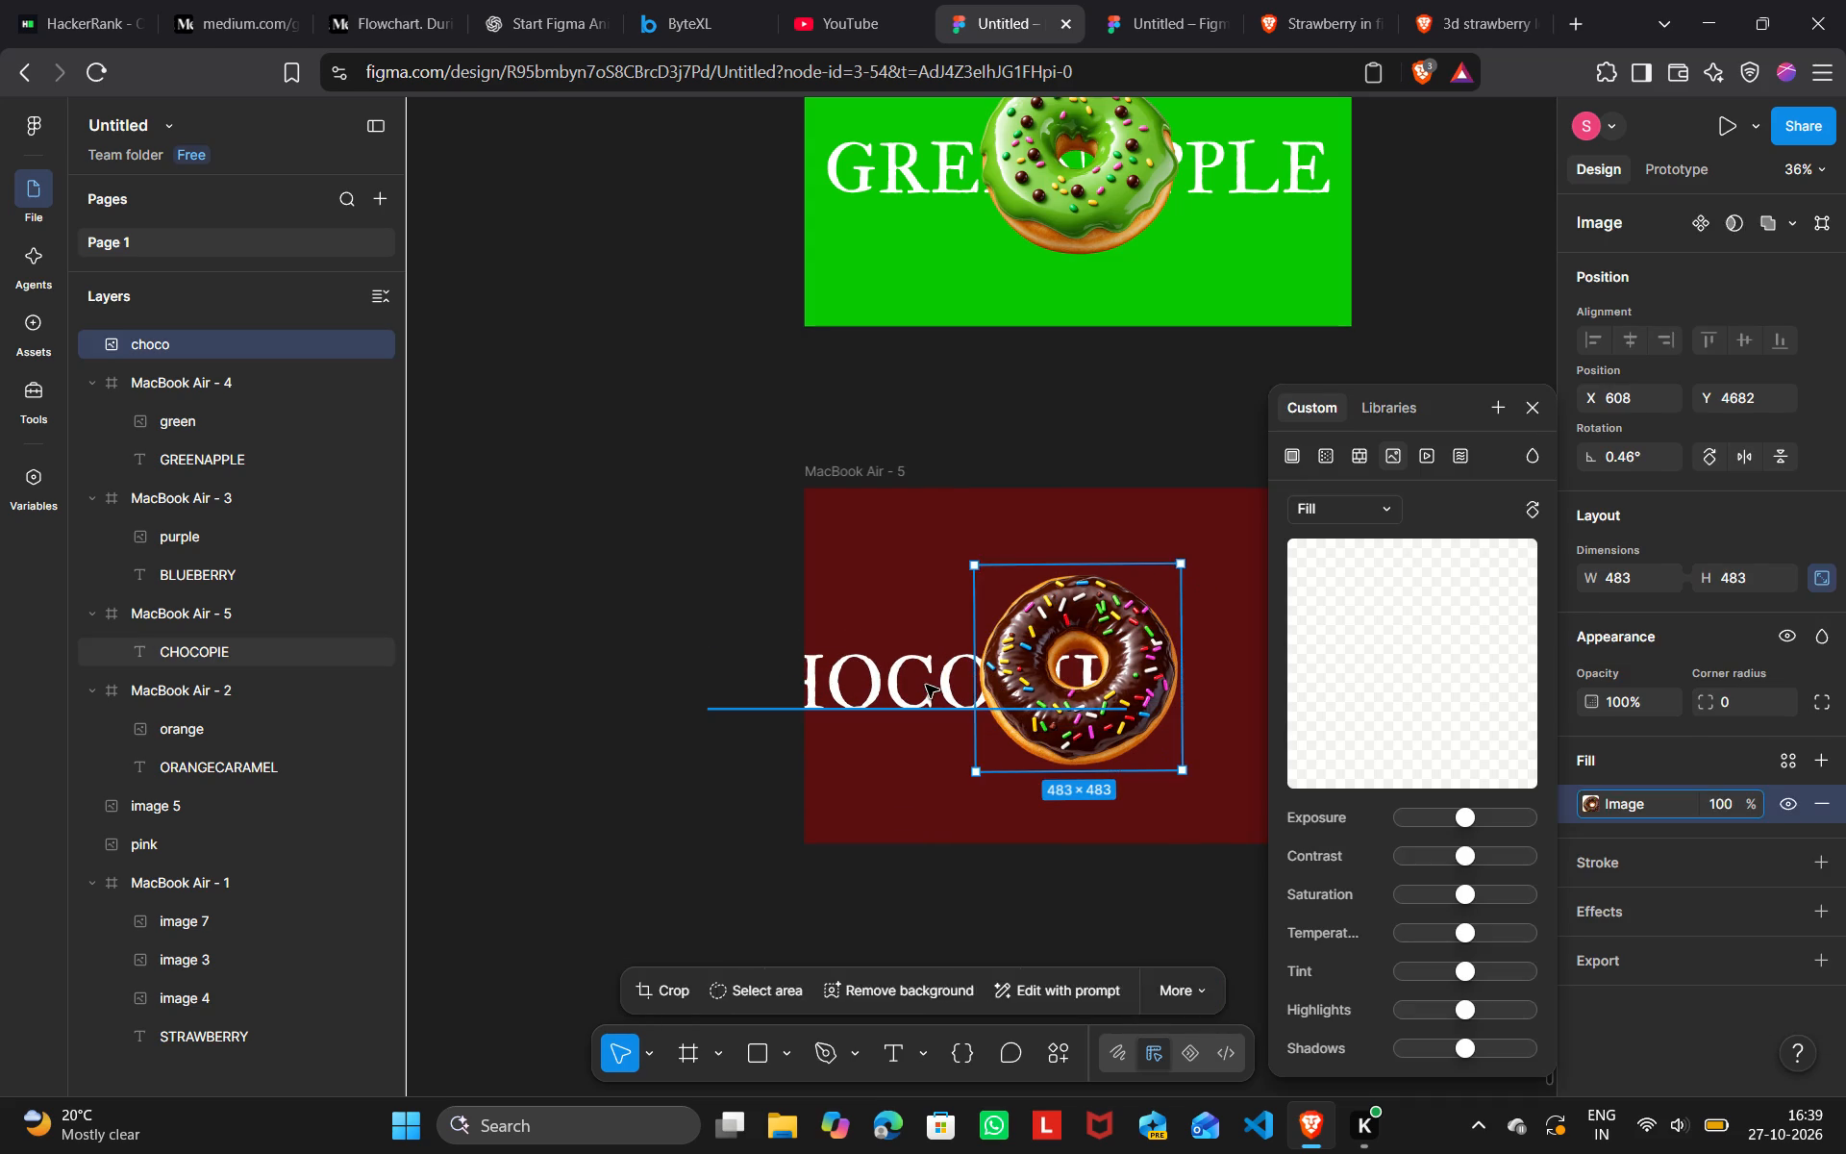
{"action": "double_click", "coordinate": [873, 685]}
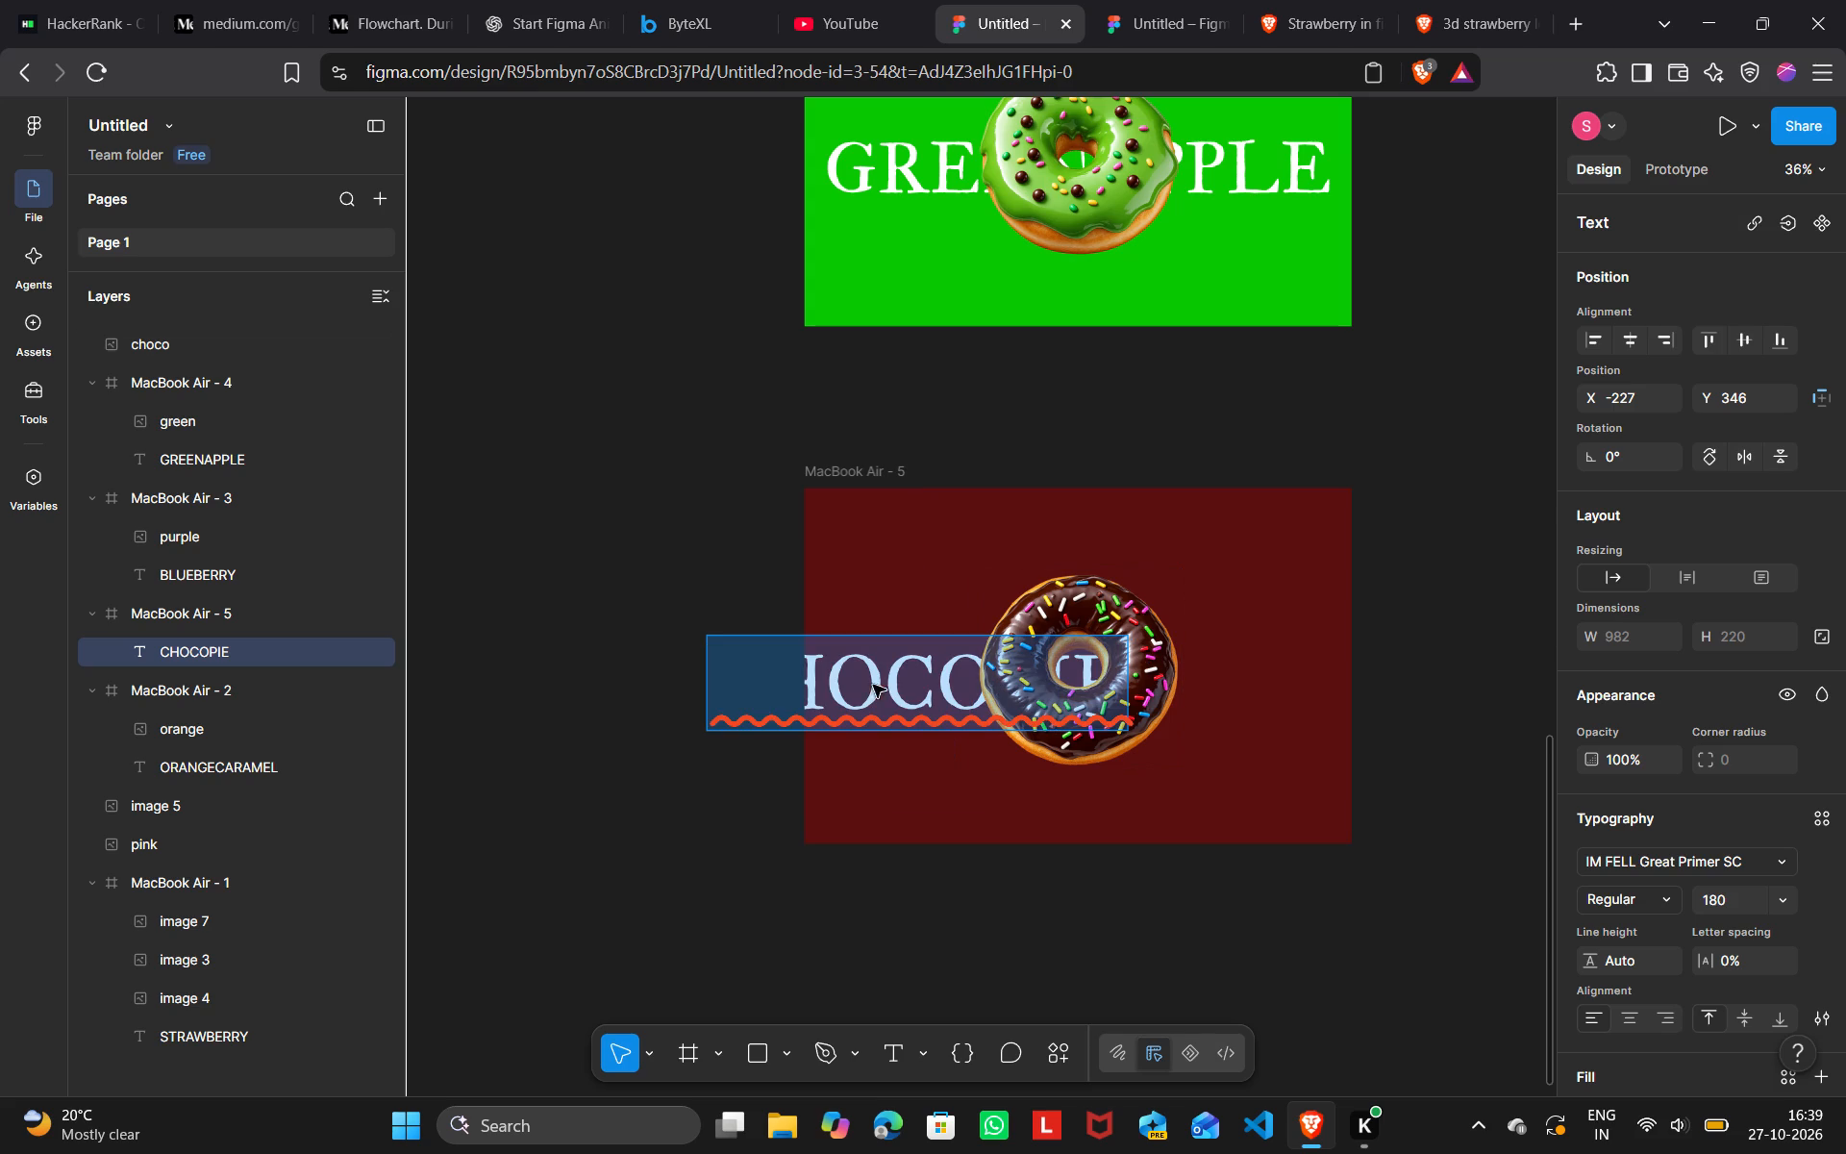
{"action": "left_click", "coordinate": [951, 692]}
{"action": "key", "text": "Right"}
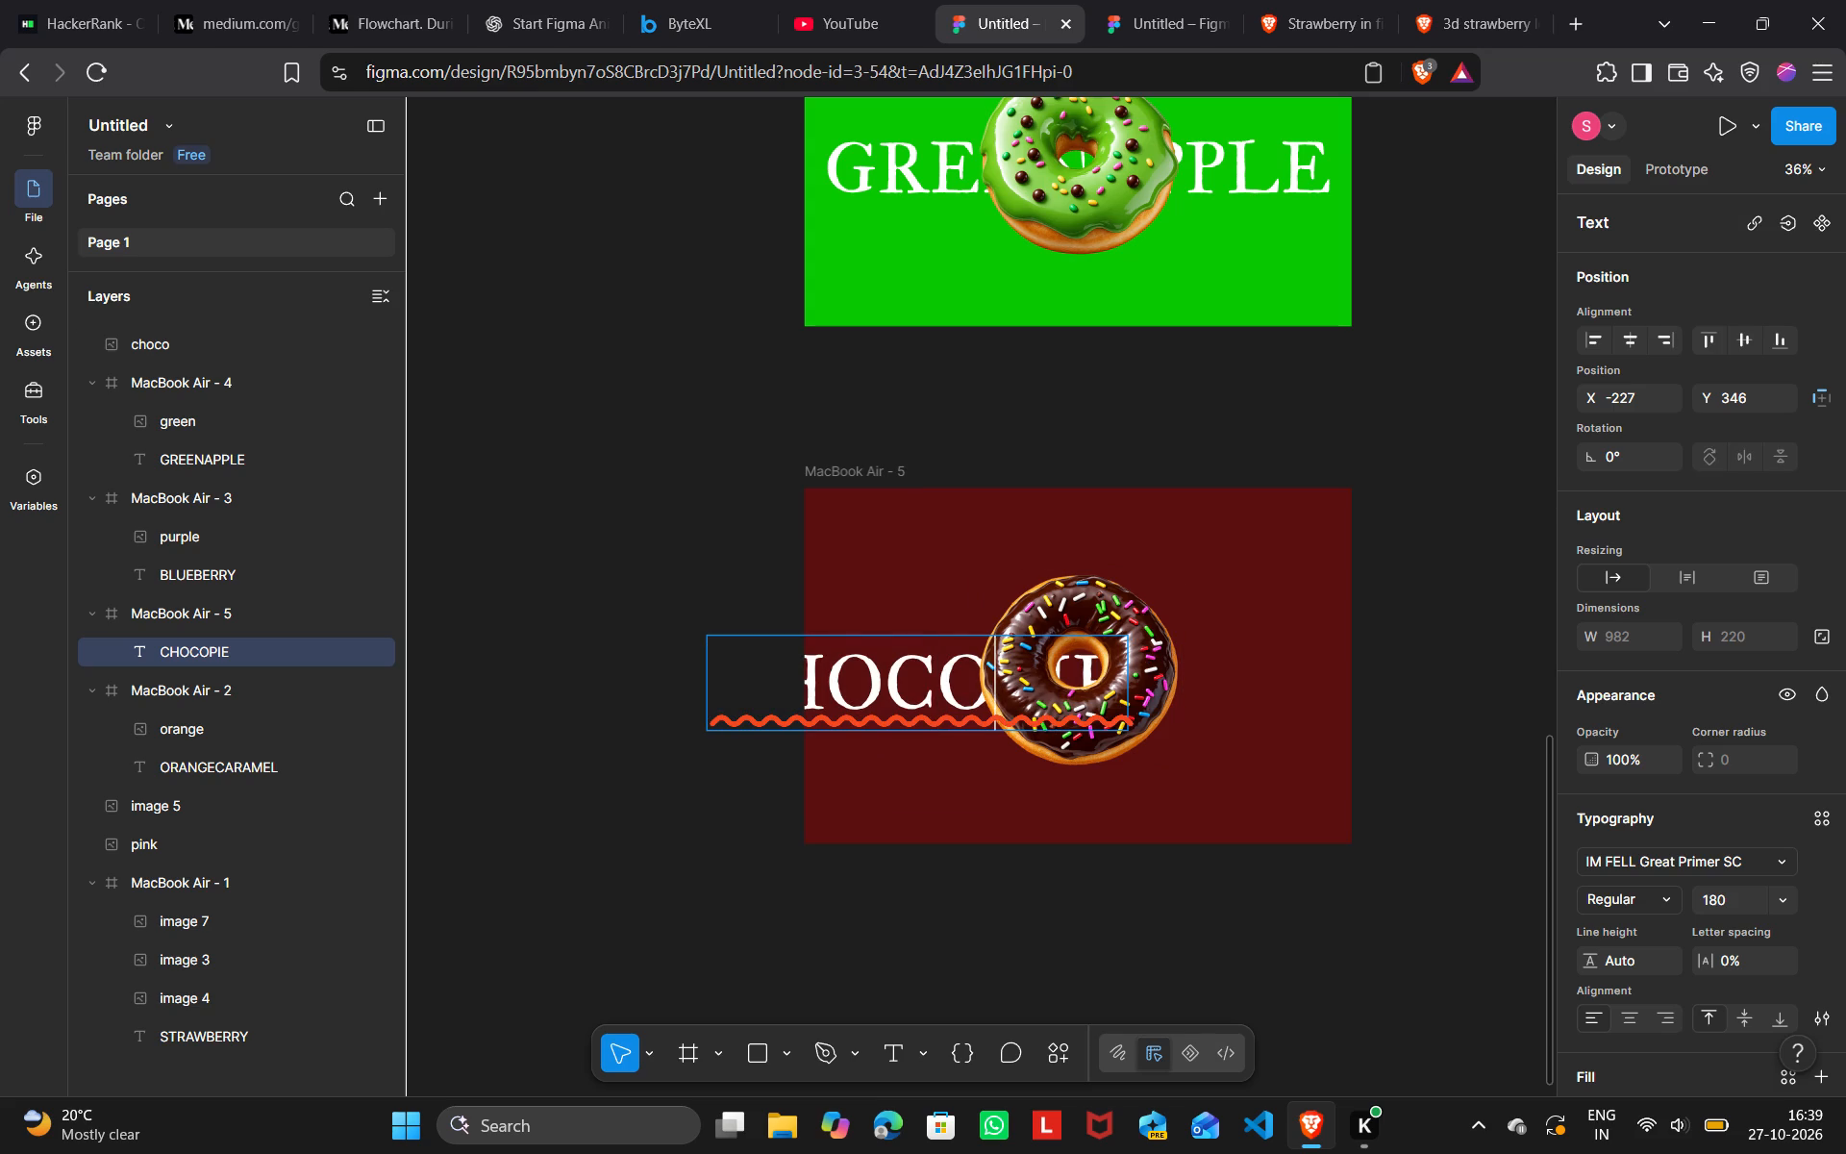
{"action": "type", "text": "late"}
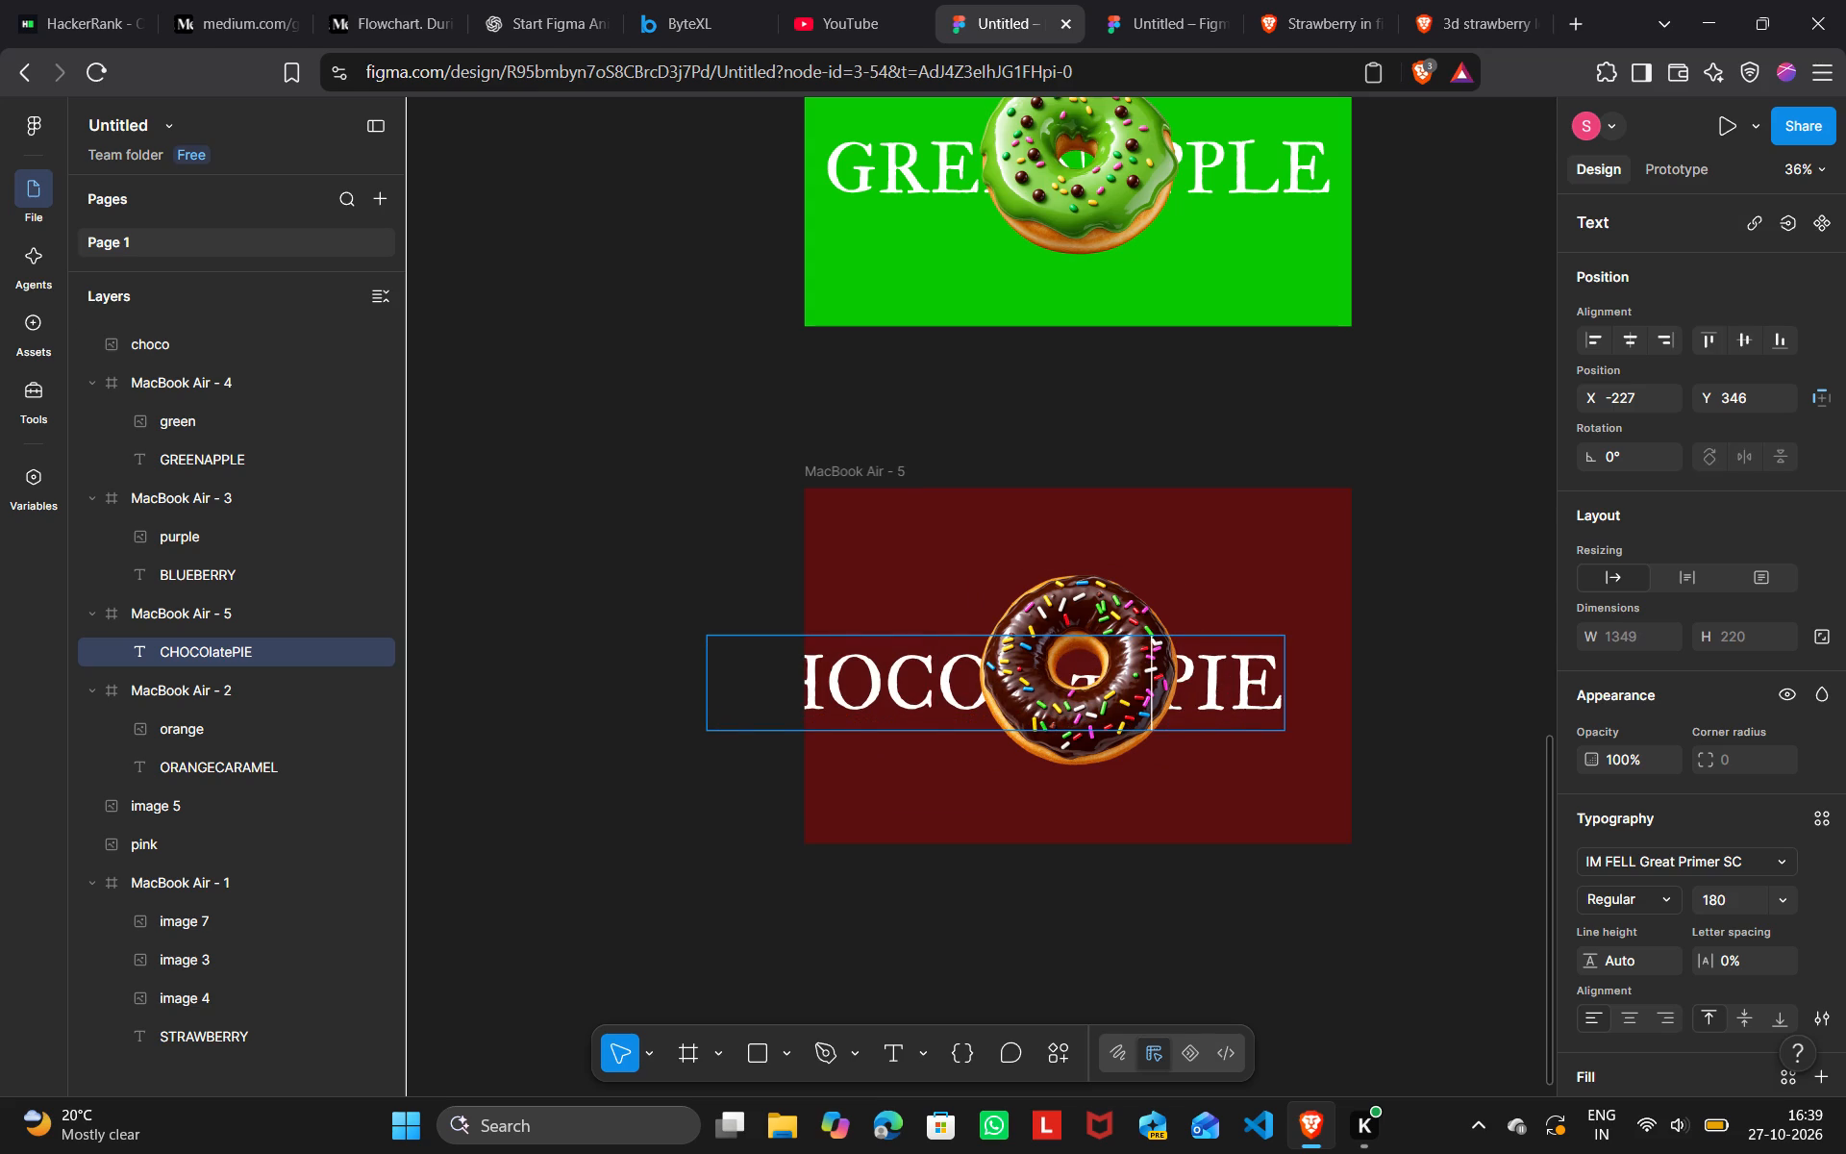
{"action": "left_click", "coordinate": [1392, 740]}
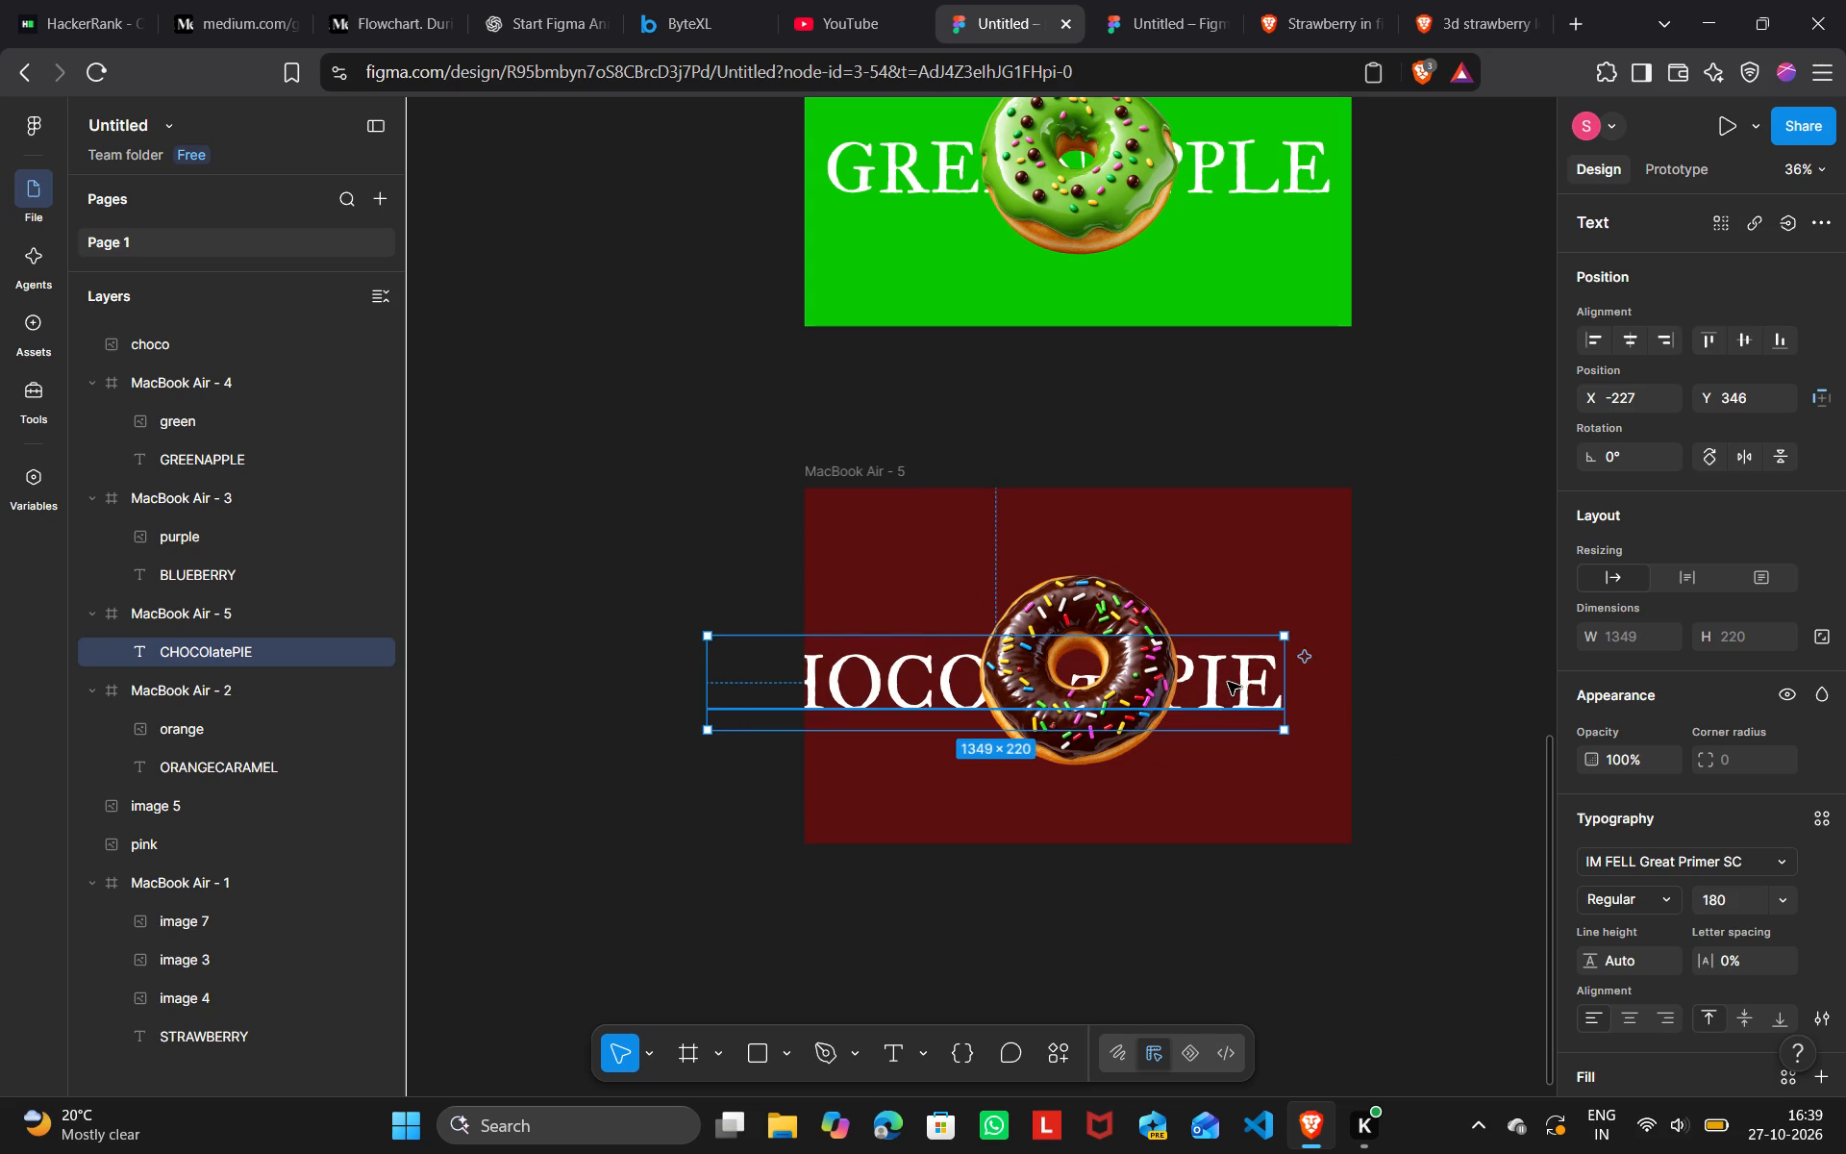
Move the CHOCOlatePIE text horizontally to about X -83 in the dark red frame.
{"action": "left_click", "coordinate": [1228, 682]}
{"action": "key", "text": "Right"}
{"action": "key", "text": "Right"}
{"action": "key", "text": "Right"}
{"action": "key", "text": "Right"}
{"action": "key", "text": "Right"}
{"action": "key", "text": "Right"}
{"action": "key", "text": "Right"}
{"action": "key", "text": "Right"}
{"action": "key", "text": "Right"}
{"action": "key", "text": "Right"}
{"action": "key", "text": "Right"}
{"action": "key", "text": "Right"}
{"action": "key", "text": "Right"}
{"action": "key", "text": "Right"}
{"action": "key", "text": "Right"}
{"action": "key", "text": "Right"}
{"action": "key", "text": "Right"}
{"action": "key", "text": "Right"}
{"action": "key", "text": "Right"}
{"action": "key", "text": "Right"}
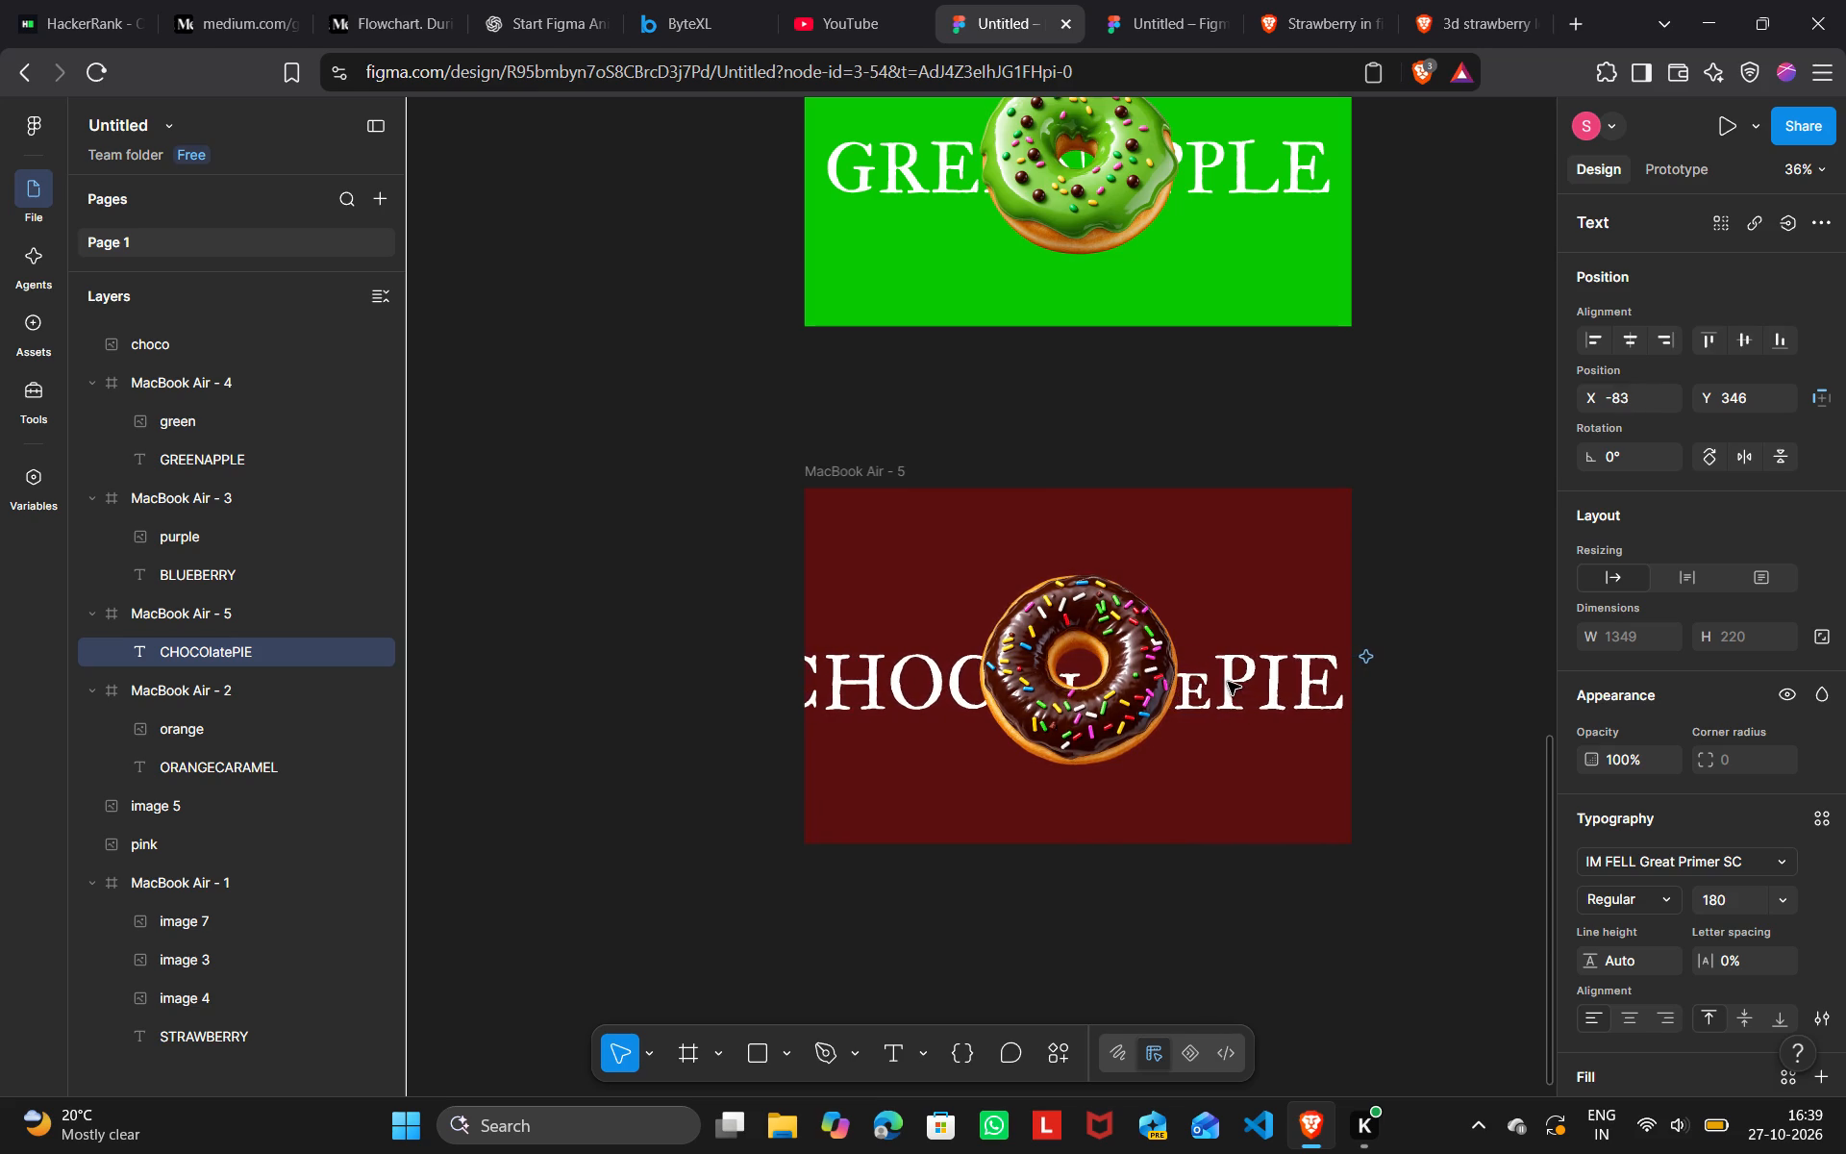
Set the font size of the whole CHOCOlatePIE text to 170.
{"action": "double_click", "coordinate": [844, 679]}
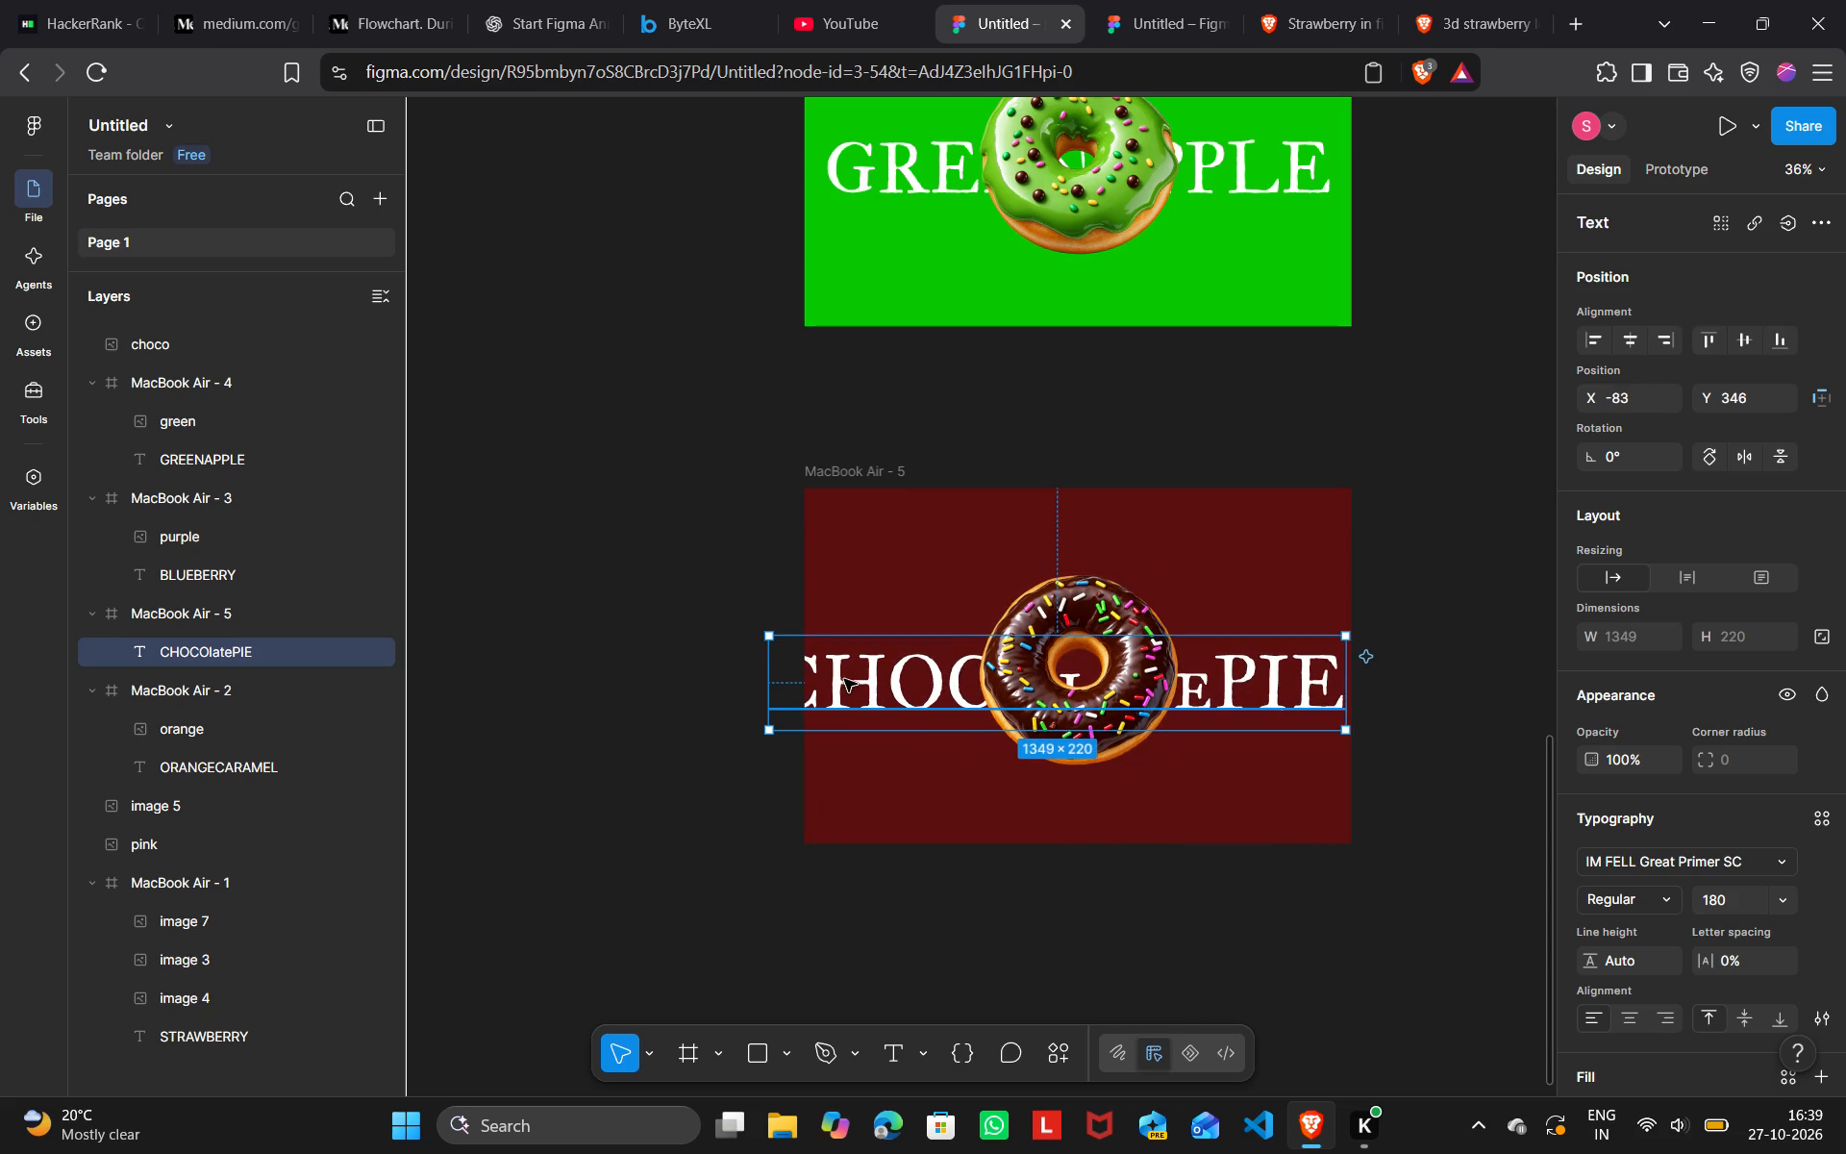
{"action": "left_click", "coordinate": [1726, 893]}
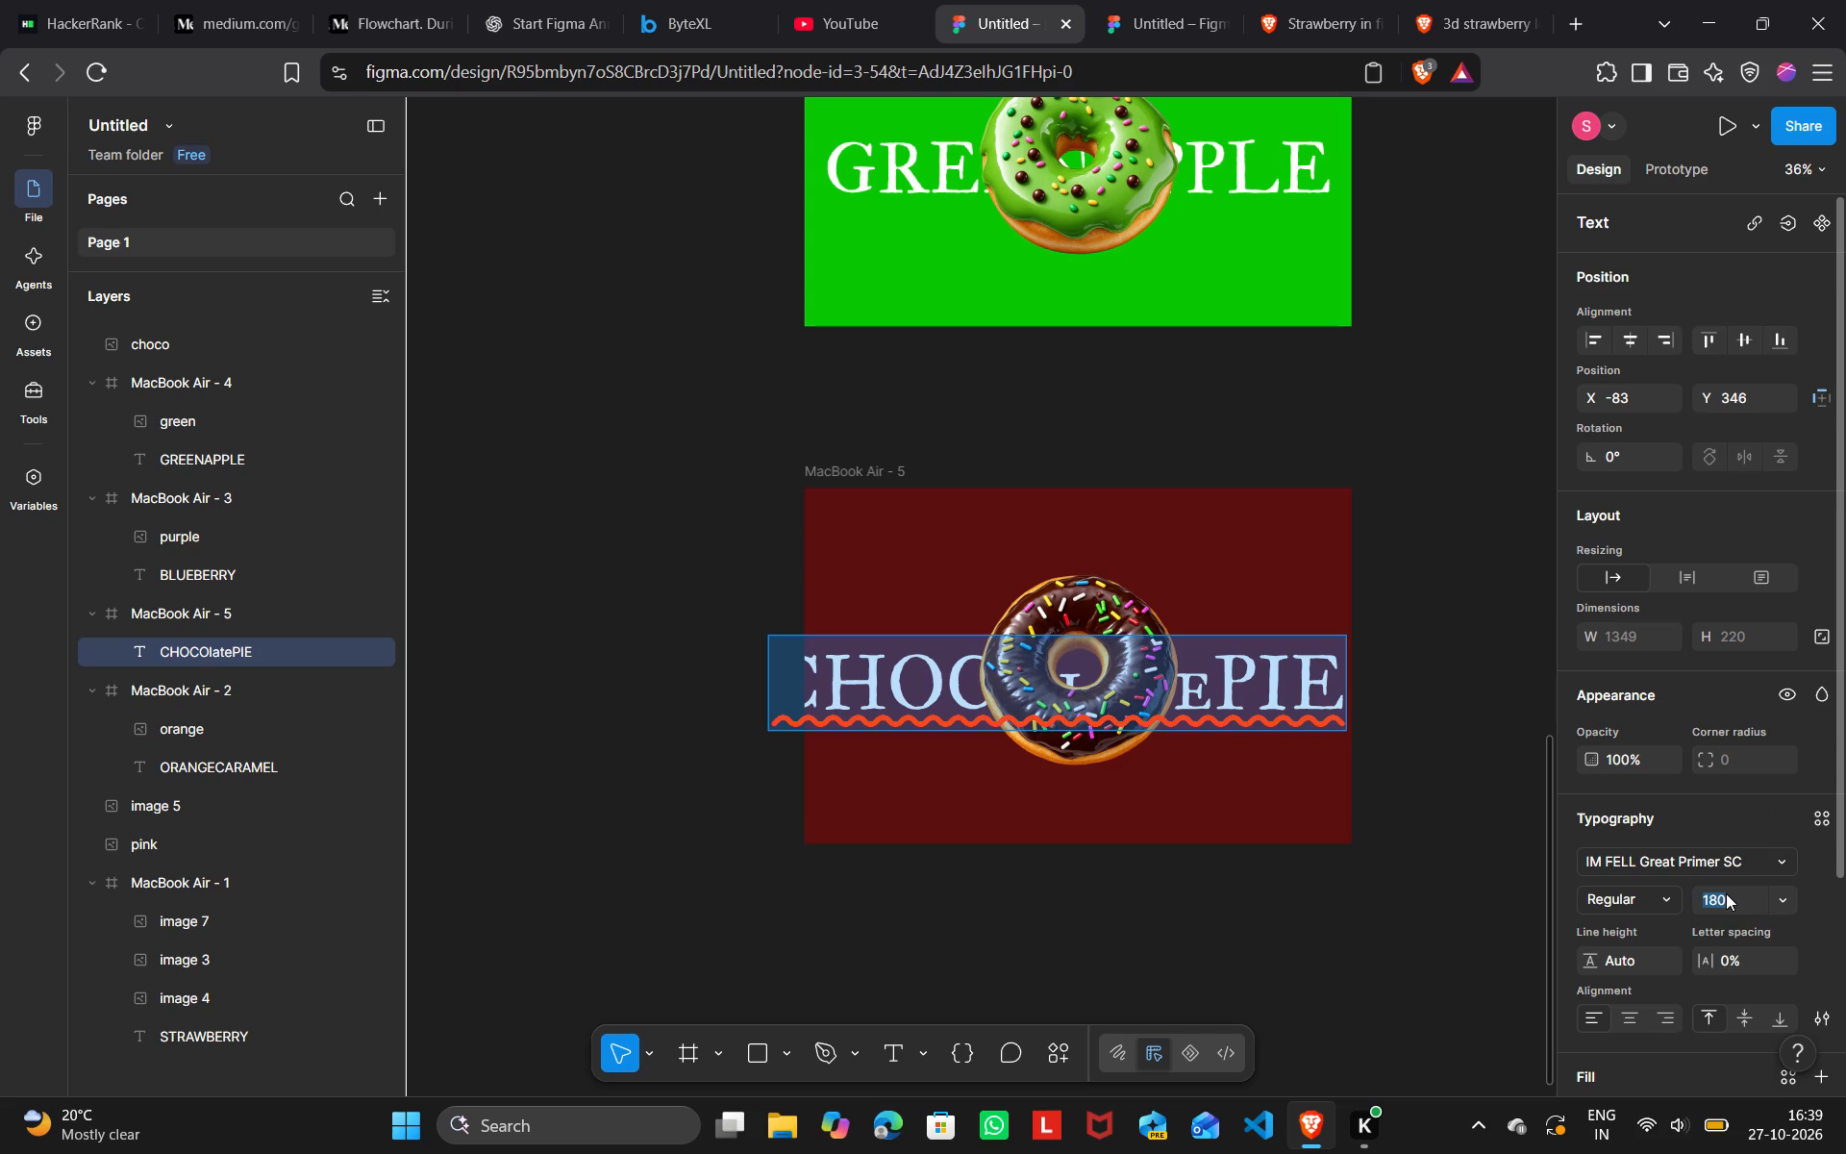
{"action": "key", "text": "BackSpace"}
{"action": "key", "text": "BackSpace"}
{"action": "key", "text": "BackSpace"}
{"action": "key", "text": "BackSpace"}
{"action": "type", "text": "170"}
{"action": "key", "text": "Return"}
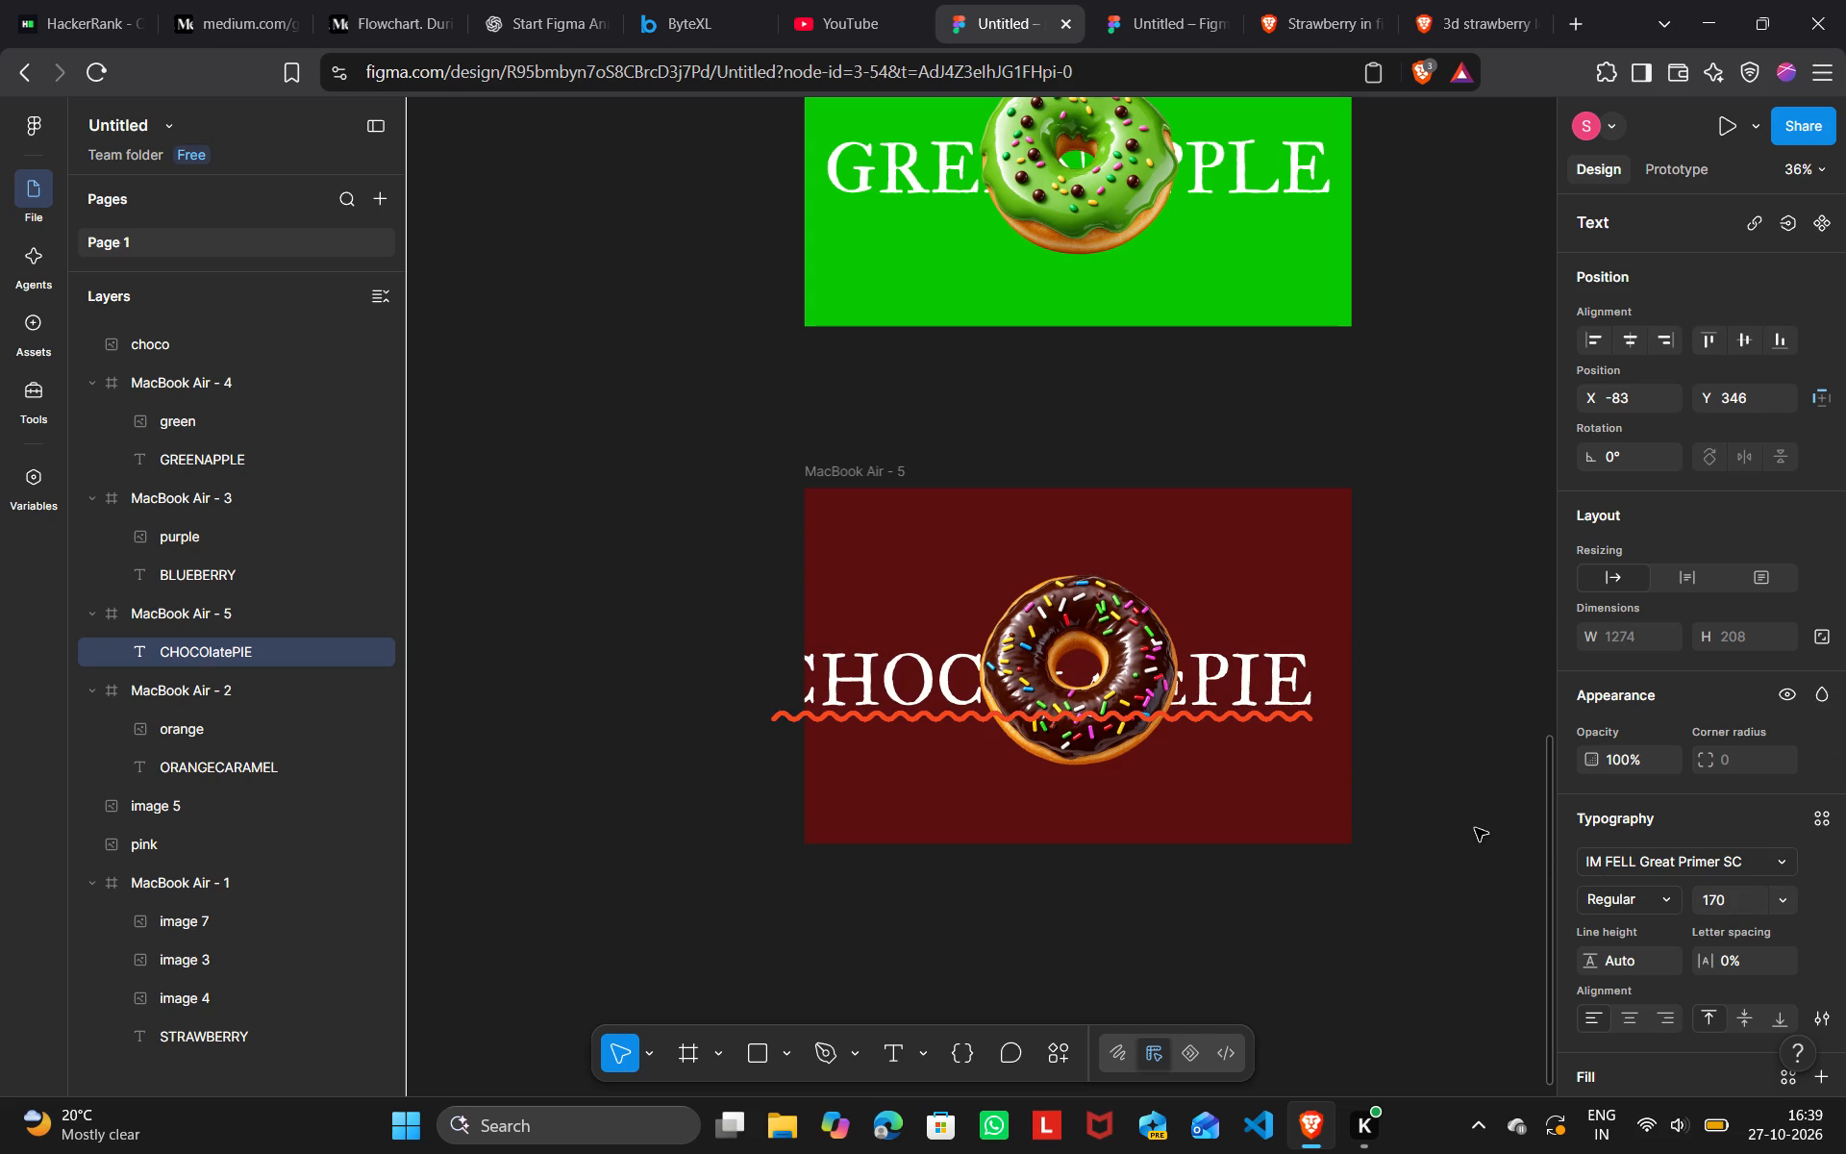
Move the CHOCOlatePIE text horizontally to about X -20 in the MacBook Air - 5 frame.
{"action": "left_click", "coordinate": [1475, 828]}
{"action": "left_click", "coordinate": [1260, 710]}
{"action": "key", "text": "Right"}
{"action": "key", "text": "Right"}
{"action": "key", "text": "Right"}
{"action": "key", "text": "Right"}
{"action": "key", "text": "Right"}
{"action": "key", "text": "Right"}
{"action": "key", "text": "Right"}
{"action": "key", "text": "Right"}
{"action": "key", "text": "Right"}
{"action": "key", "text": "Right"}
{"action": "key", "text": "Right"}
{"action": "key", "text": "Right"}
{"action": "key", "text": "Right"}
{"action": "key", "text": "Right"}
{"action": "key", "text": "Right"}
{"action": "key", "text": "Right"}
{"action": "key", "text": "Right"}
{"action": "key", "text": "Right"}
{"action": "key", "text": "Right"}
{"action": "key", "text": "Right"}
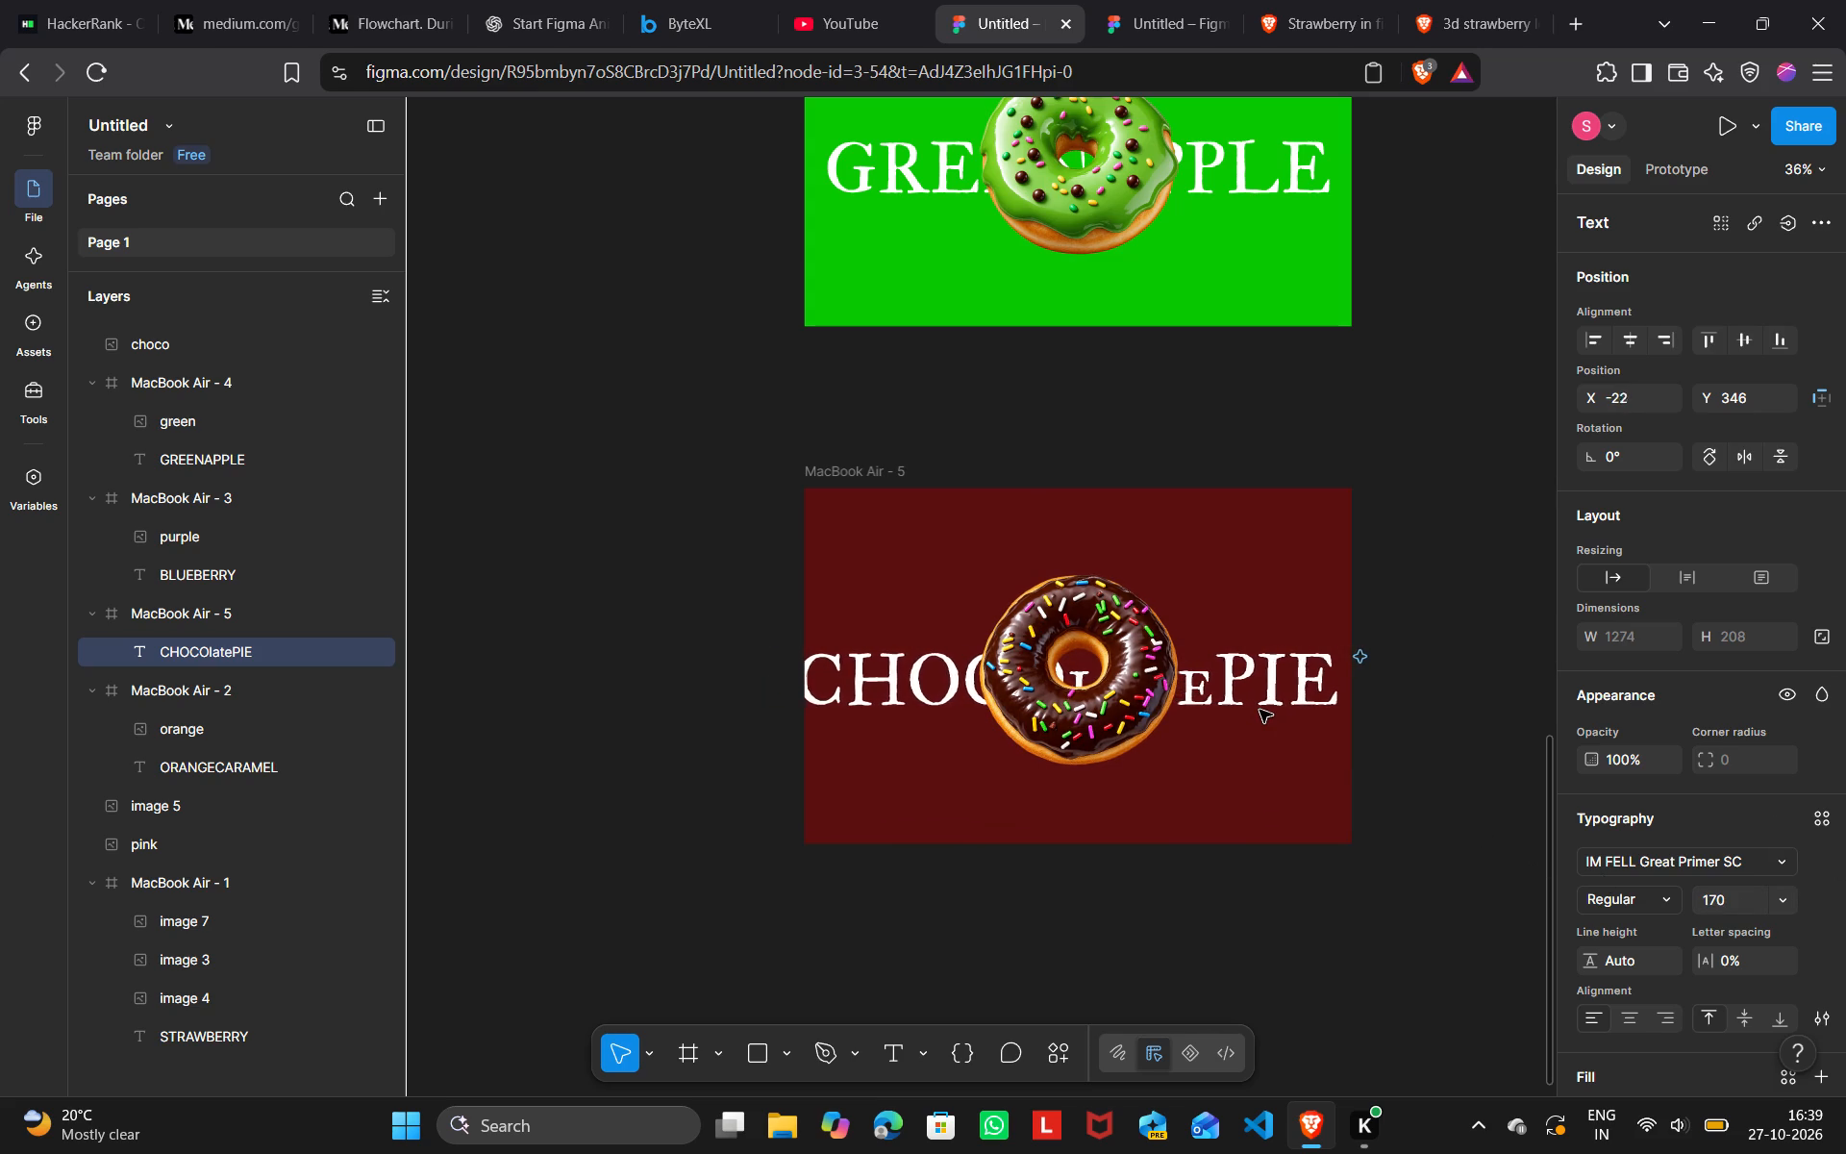
Replace the lowercase "late" in the CHOCOlatePIE text with capital LATE.
{"action": "double_click", "coordinate": [1260, 710]}
{"action": "left_click", "coordinate": [1223, 690]}
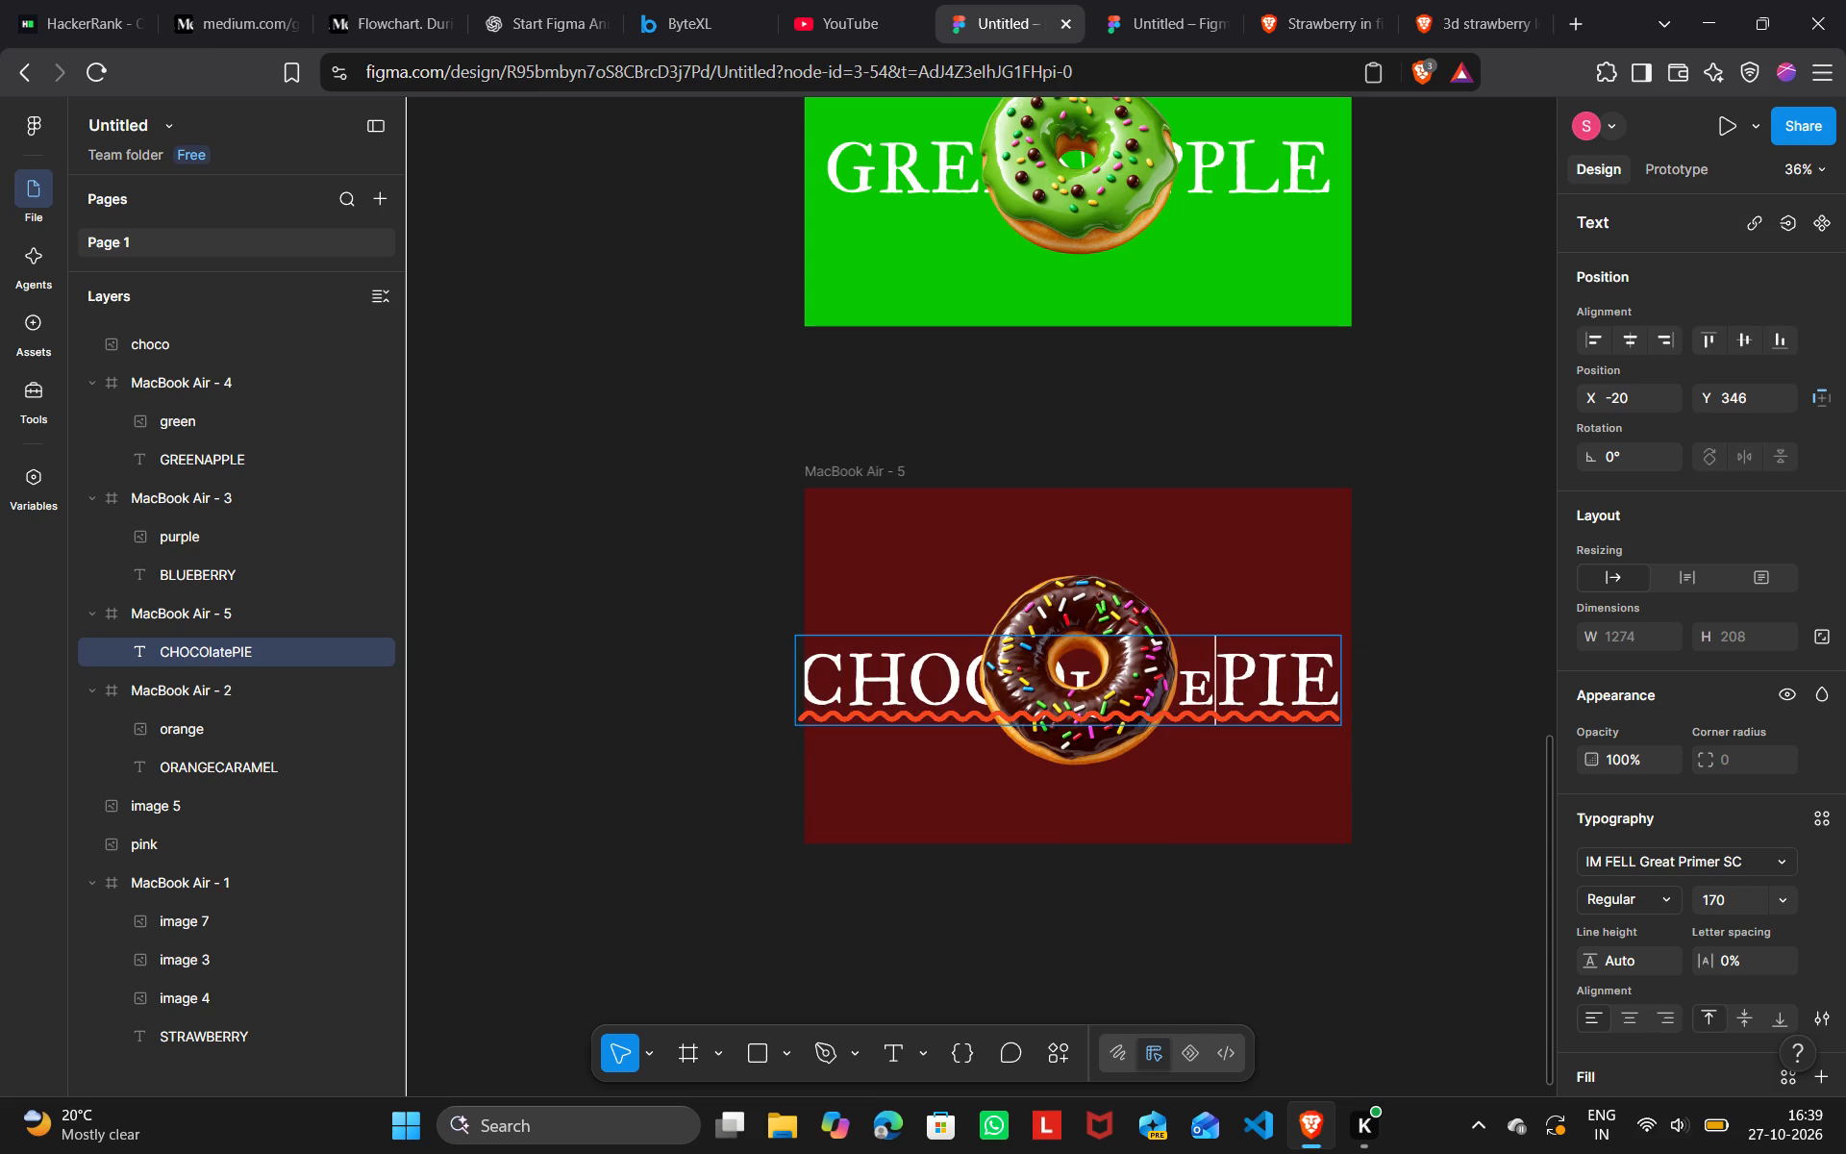
{"action": "key", "text": "BackSpace"}
{"action": "key", "text": "BackSpace"}
{"action": "key", "text": "BackSpace"}
{"action": "key", "text": "BackSpace"}
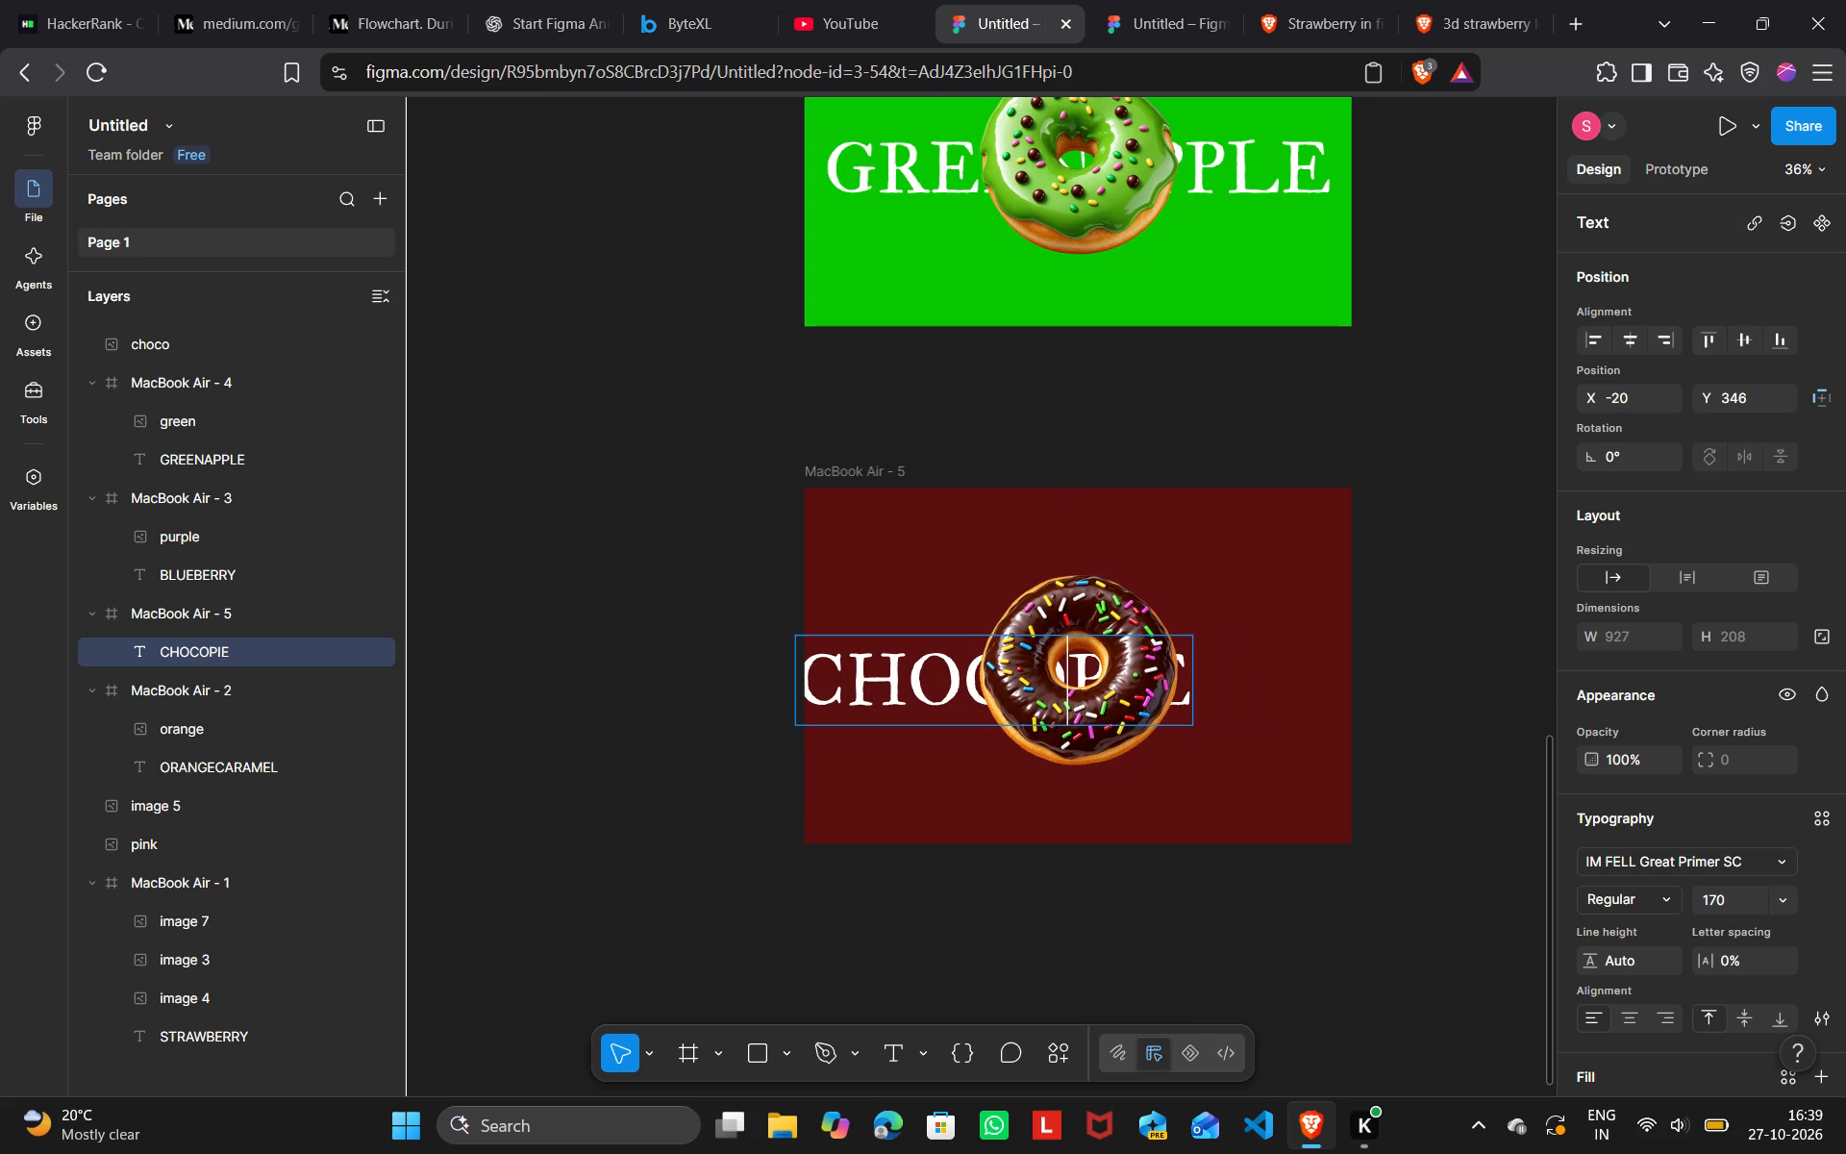
{"action": "type", "text": "LATE"}
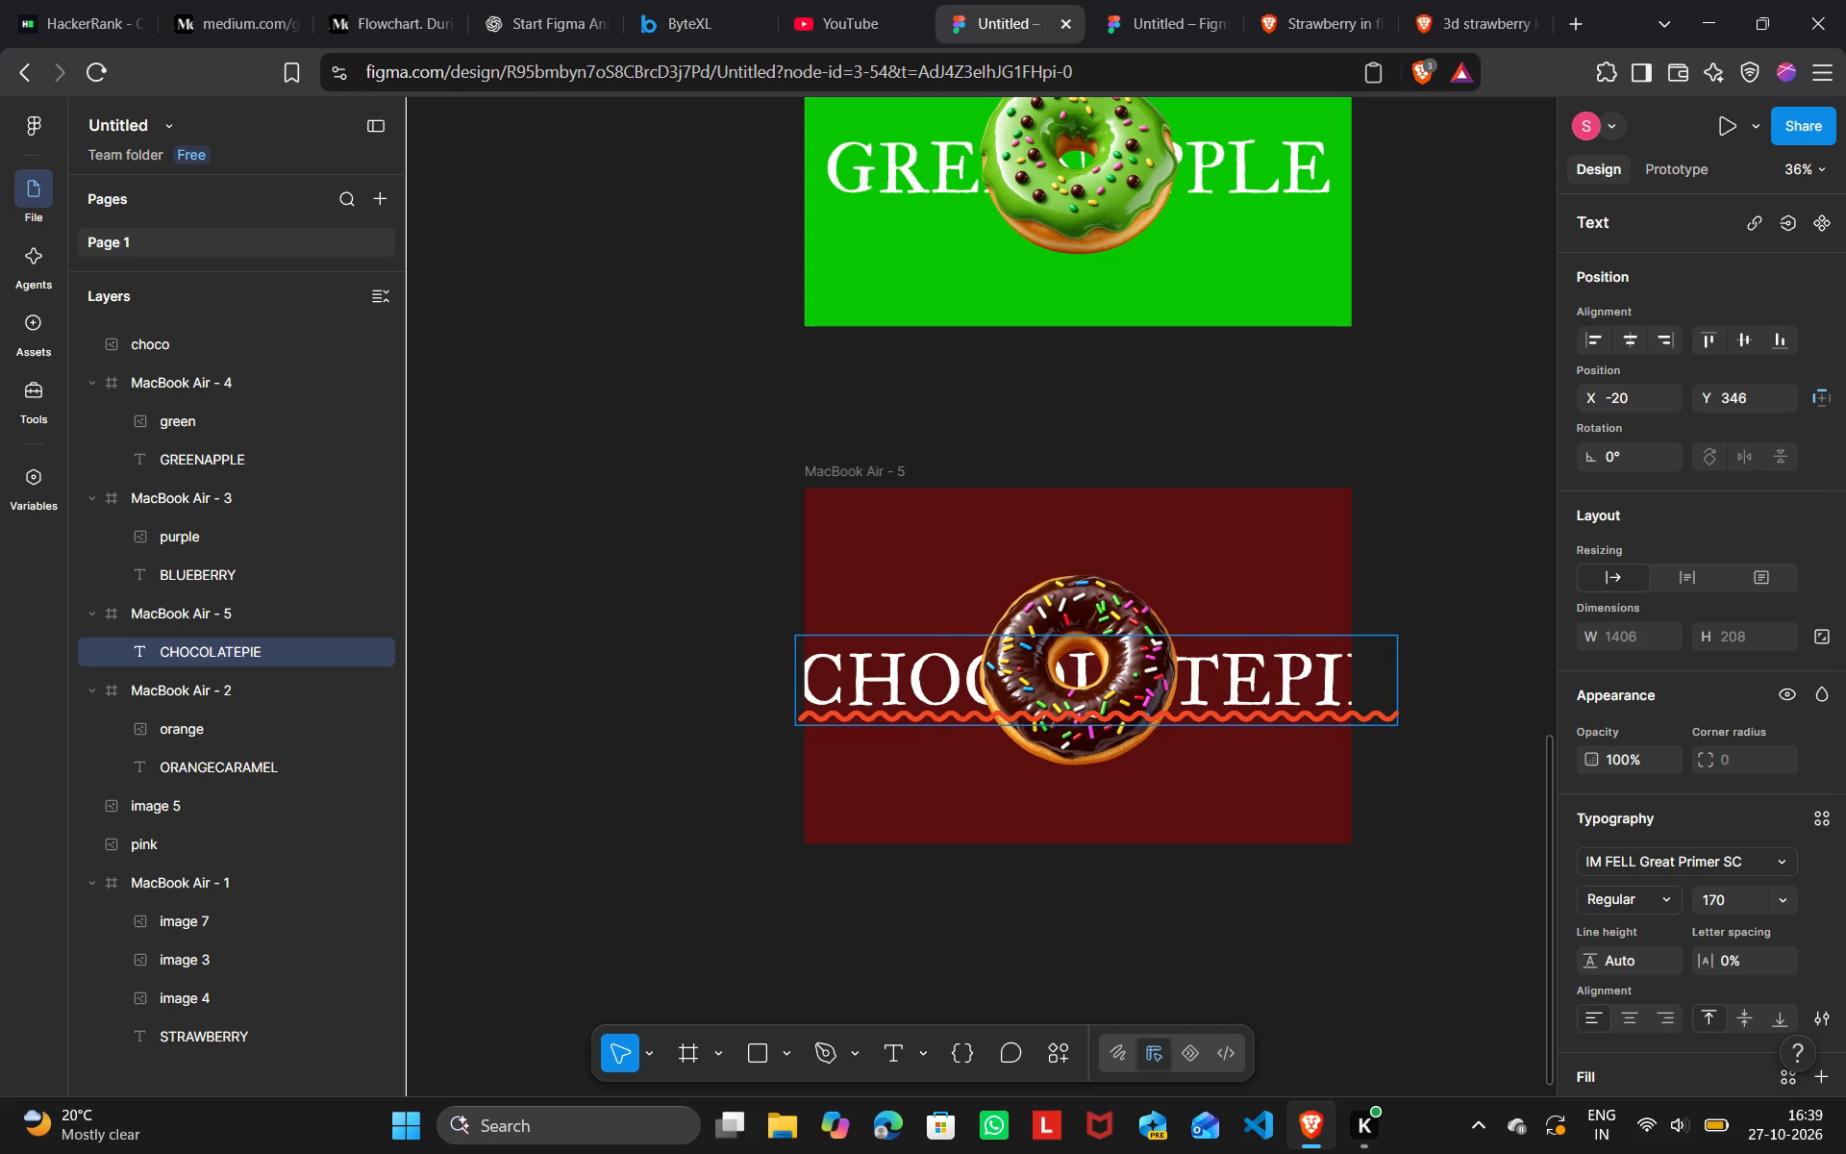
Delete PIE from the end of the text so it reads CHOCOLATE.
{"action": "left_click", "coordinate": [1336, 683]}
{"action": "key", "text": "Right"}
{"action": "key", "text": "BackSpace"}
{"action": "key", "text": "BackSpace"}
{"action": "key", "text": "BackSpace"}
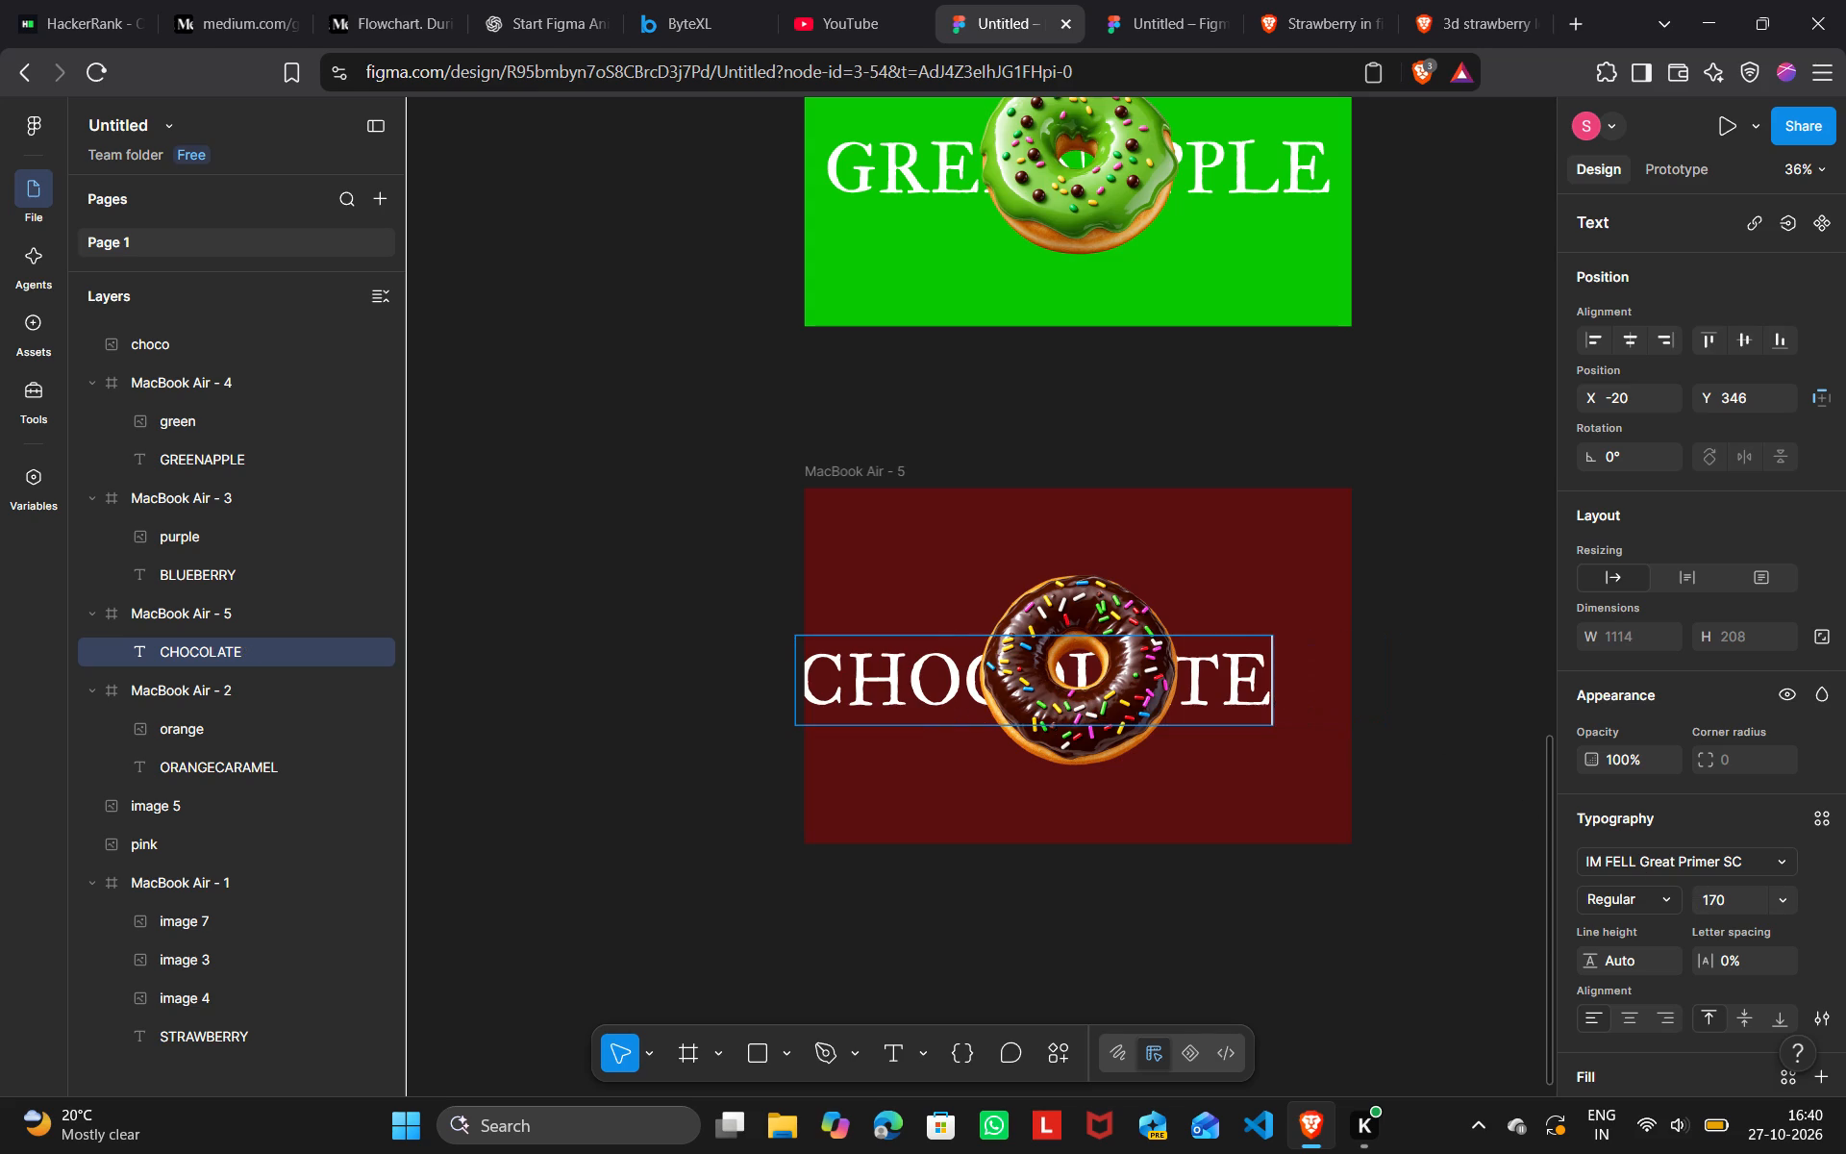
{"action": "left_click", "coordinate": [1350, 676]}
Move the CHOCOLATE text to about X 62, Y 346 in the MacBook Air - 5 frame.
{"action": "left_click_drag", "start_coordinate": [1195, 685], "coordinate": [1230, 685]}
Set the CHOCOLATE text's font size to 180 and deselect it.
{"action": "left_click", "coordinate": [1726, 903]}
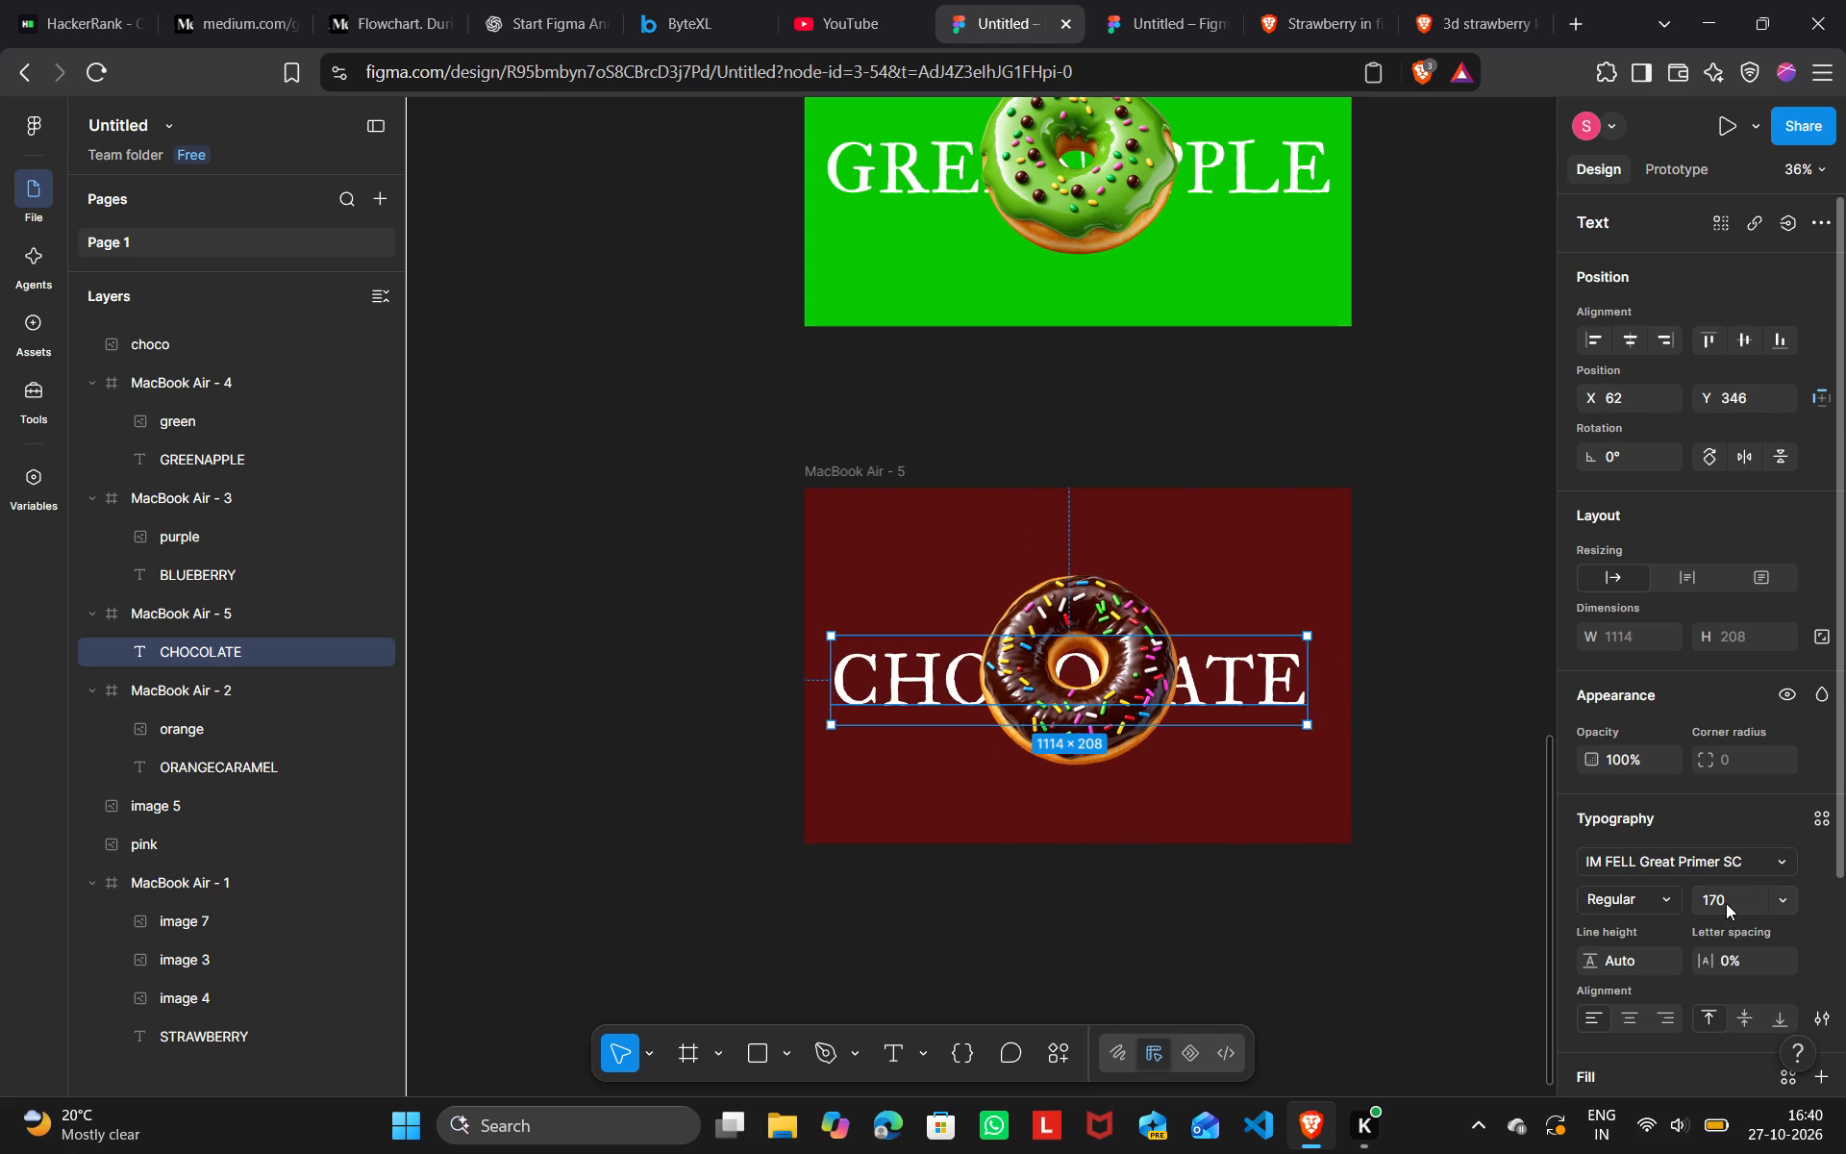
{"action": "key", "text": "BackSpace"}
{"action": "key", "text": "BackSpace"}
{"action": "key", "text": "BackSpace"}
{"action": "type", "text": "180"}
{"action": "key", "text": "Return"}
{"action": "left_click", "coordinate": [1411, 800]}
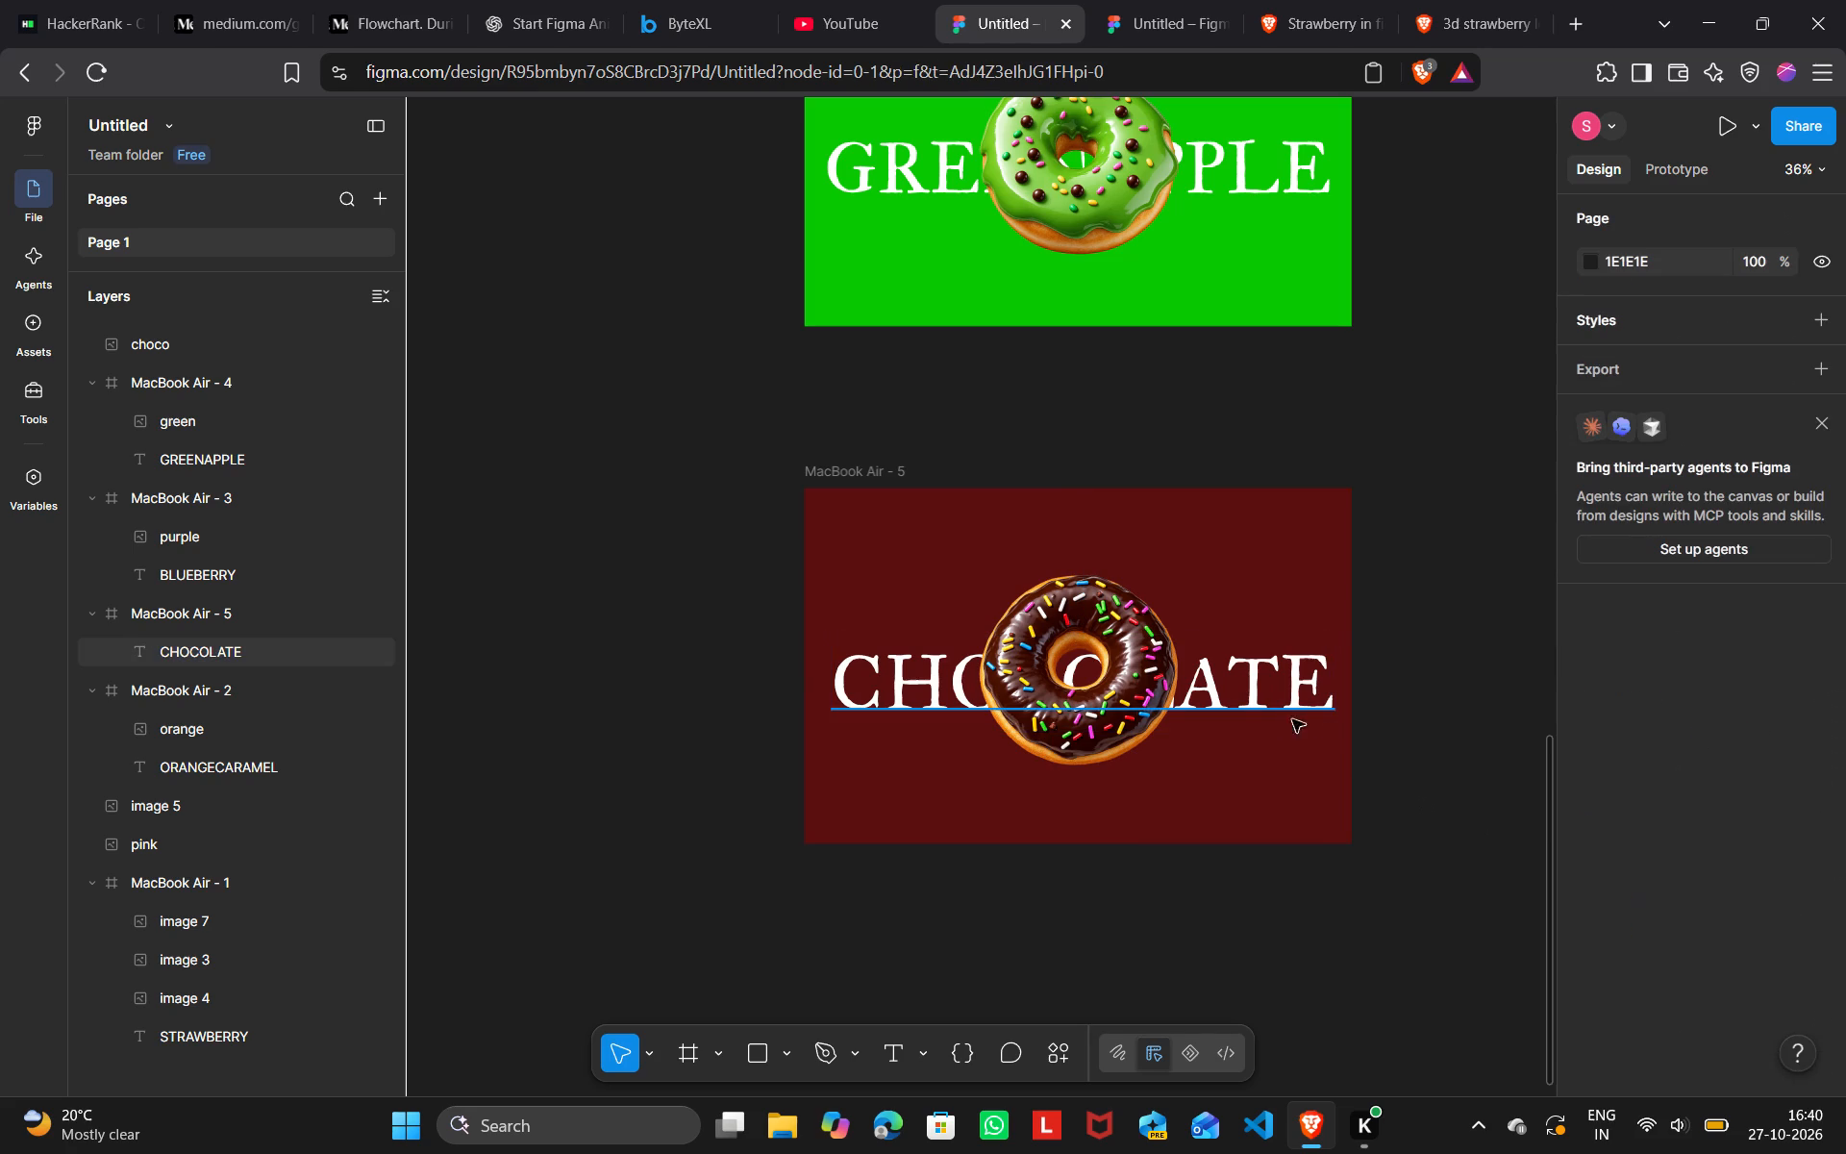
Nudge the CHOCOLATE text in the MacBook Air - 5 frame to X 46, Y 341 and deselect it.
{"action": "left_click", "coordinate": [1260, 703]}
{"action": "key", "text": "Up"}
{"action": "key", "text": "Up"}
{"action": "key", "text": "Up"}
{"action": "key", "text": "Up"}
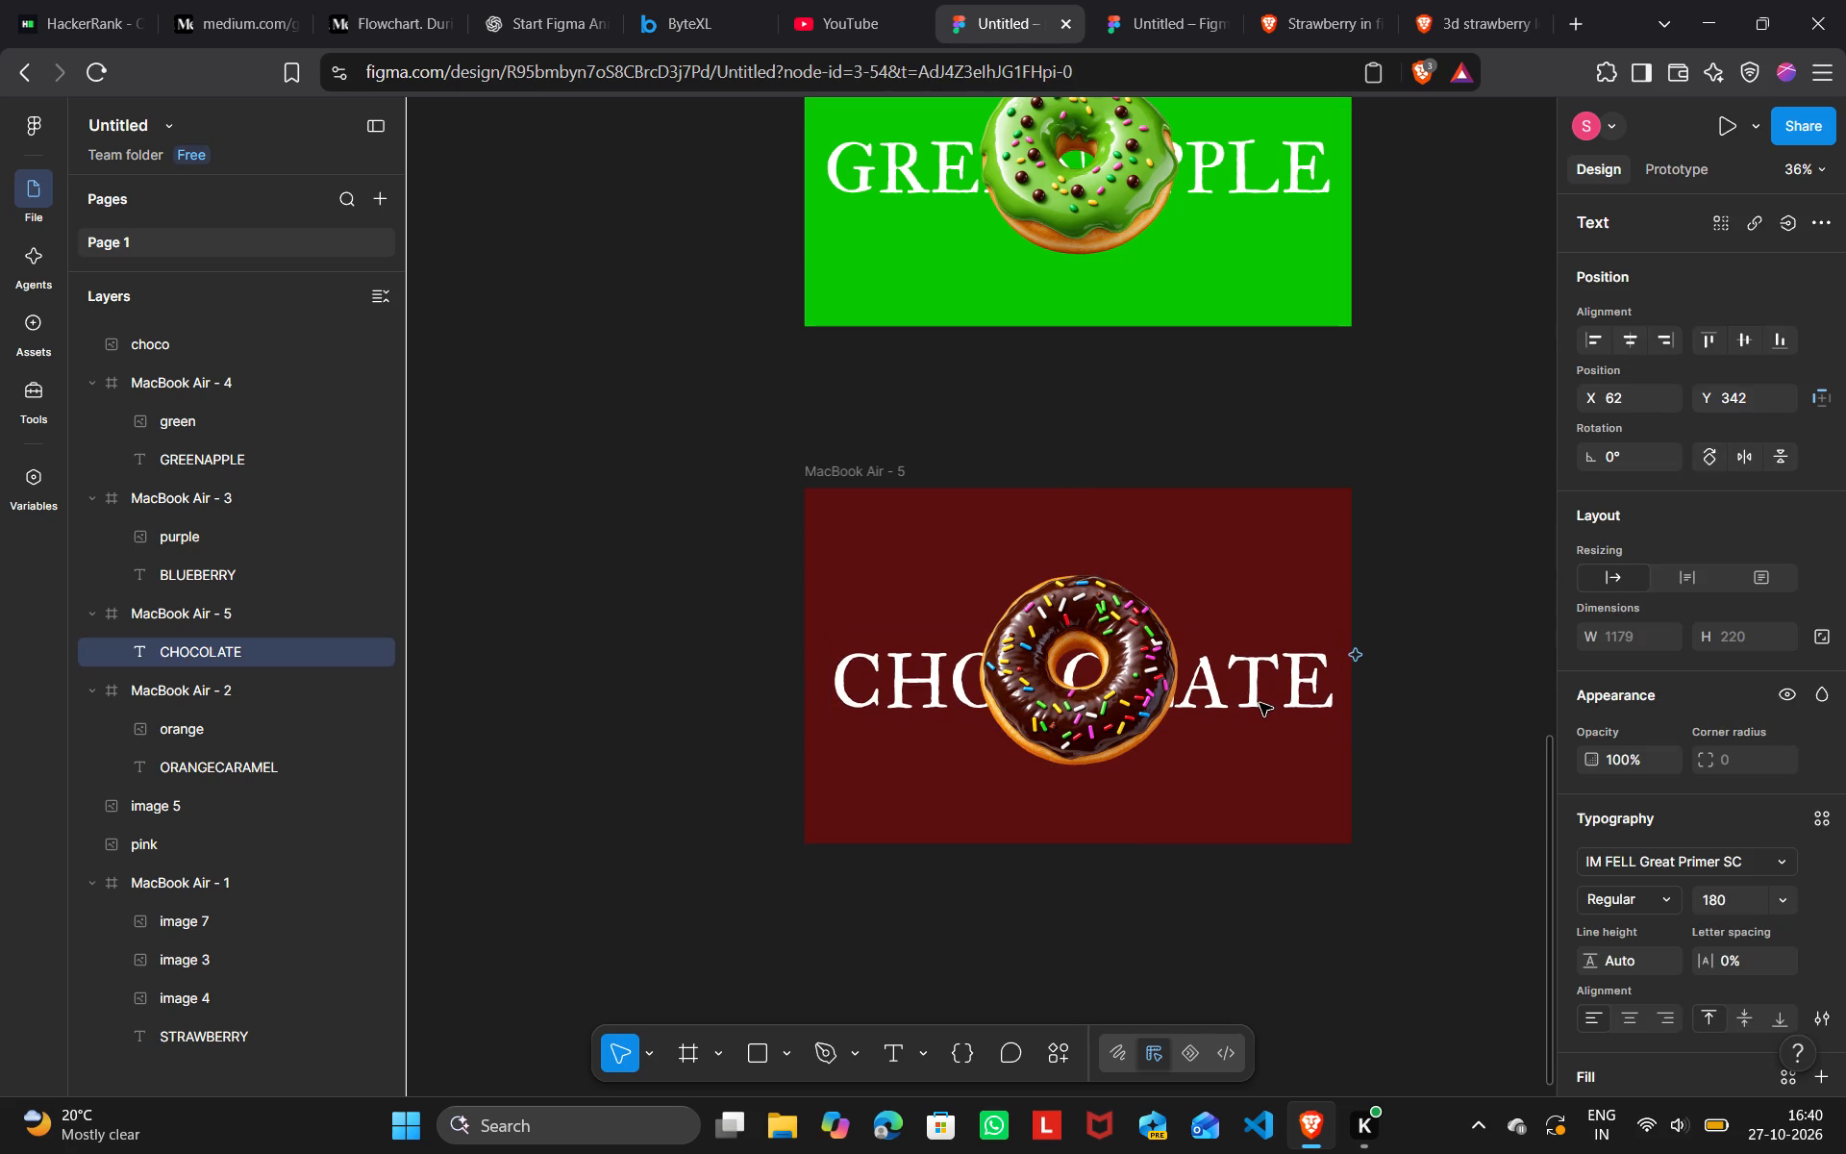
{"action": "key", "text": "Up"}
{"action": "key", "text": "Left"}
{"action": "key", "text": "Left"}
{"action": "key", "text": "Left"}
{"action": "key", "text": "Left"}
{"action": "key", "text": "Left"}
{"action": "key", "text": "Left"}
{"action": "key", "text": "Left"}
{"action": "key", "text": "Left"}
{"action": "key", "text": "Left"}
{"action": "key", "text": "Left"}
{"action": "key", "text": "Left"}
{"action": "key", "text": "Left"}
{"action": "key", "text": "Left"}
{"action": "key", "text": "Left"}
{"action": "key", "text": "Left"}
{"action": "key", "text": "Left"}
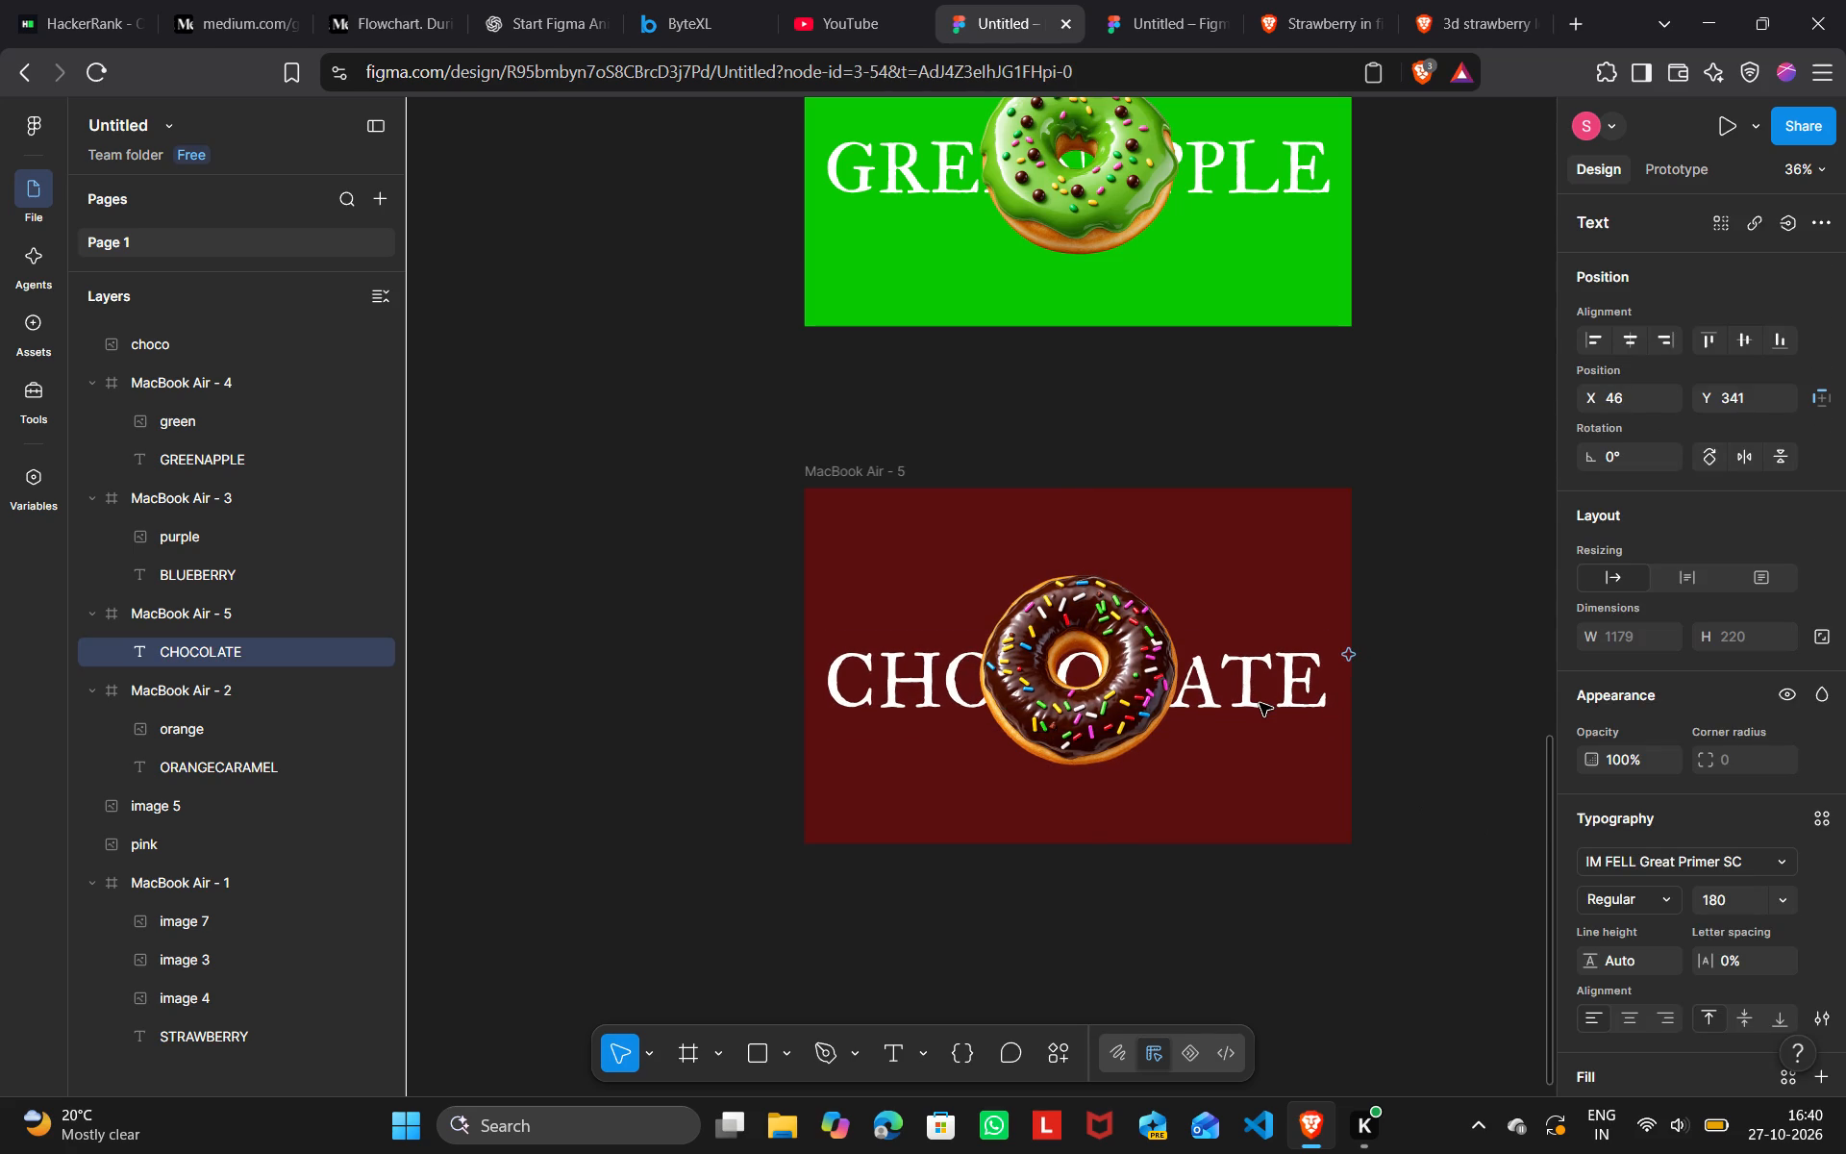
{"action": "left_click", "coordinate": [1391, 664]}
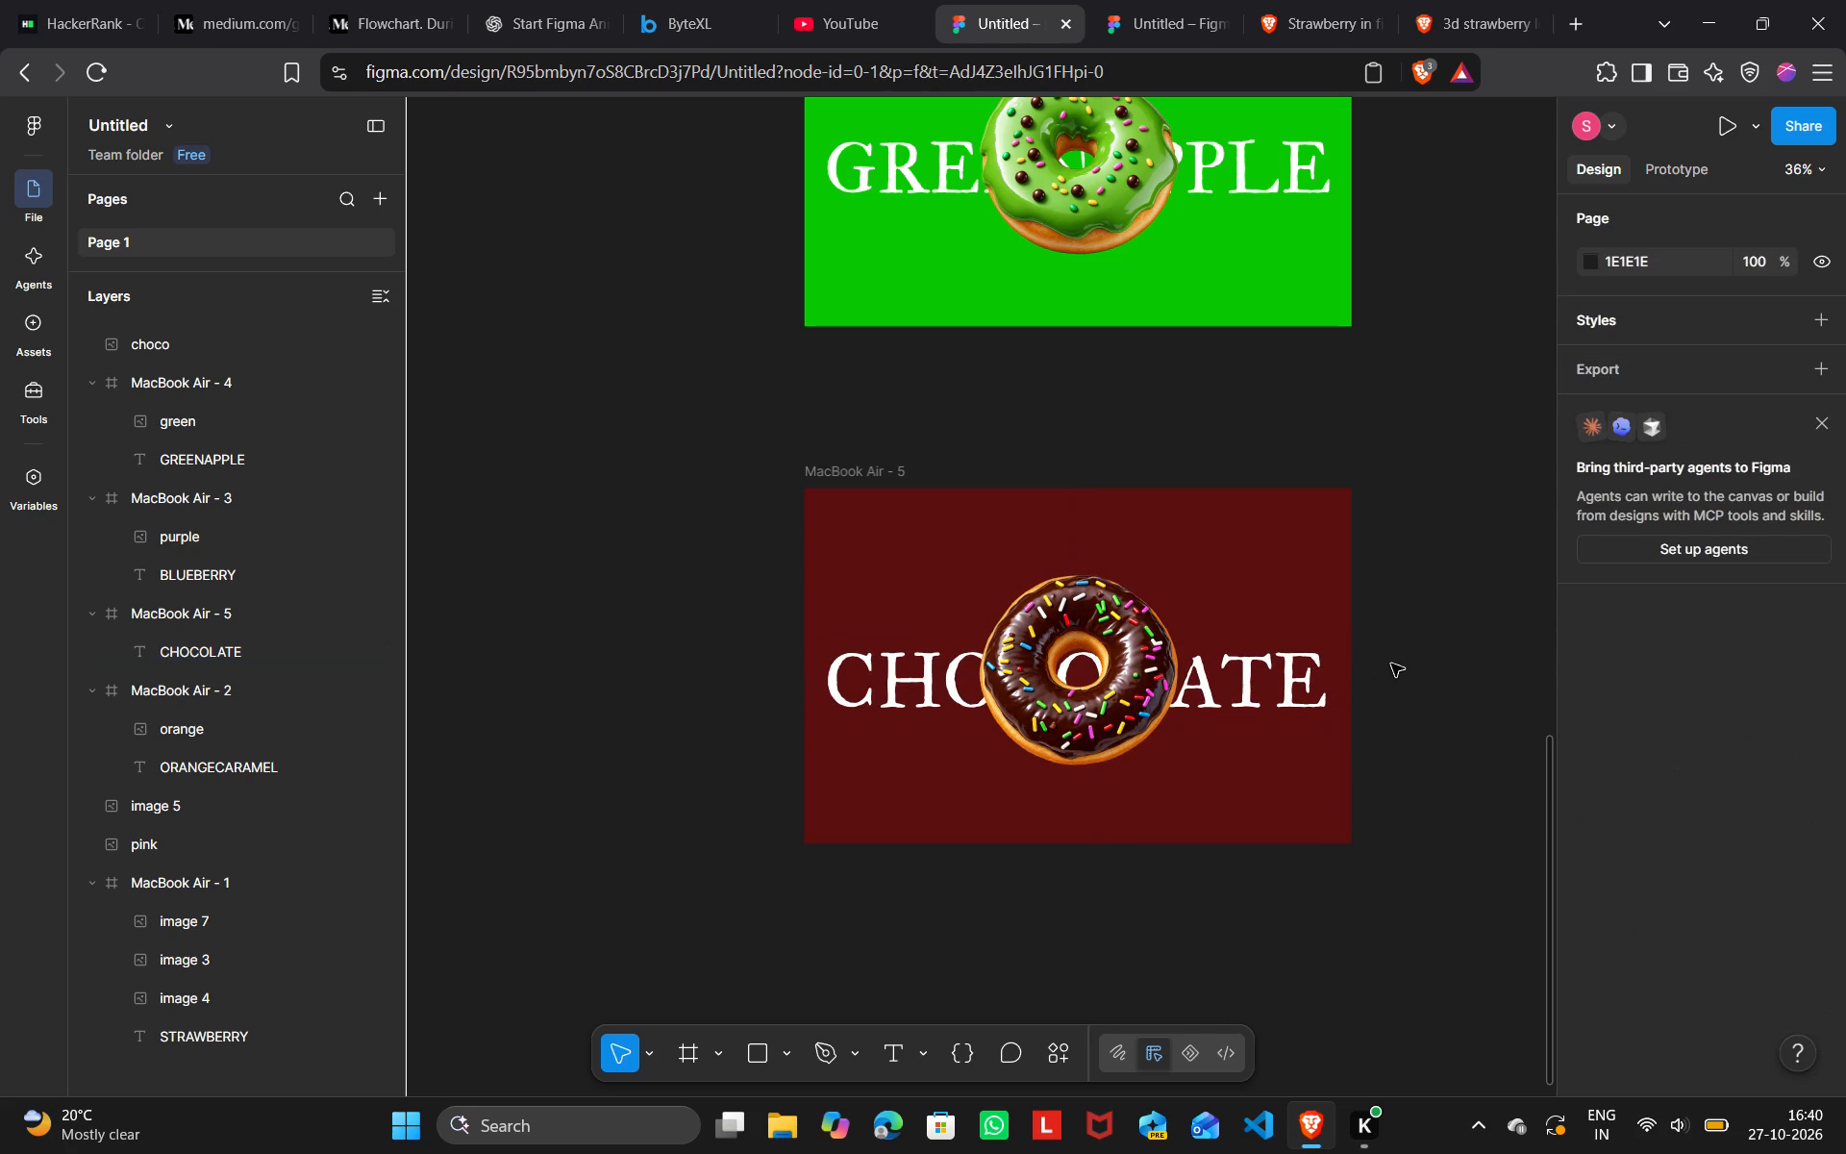